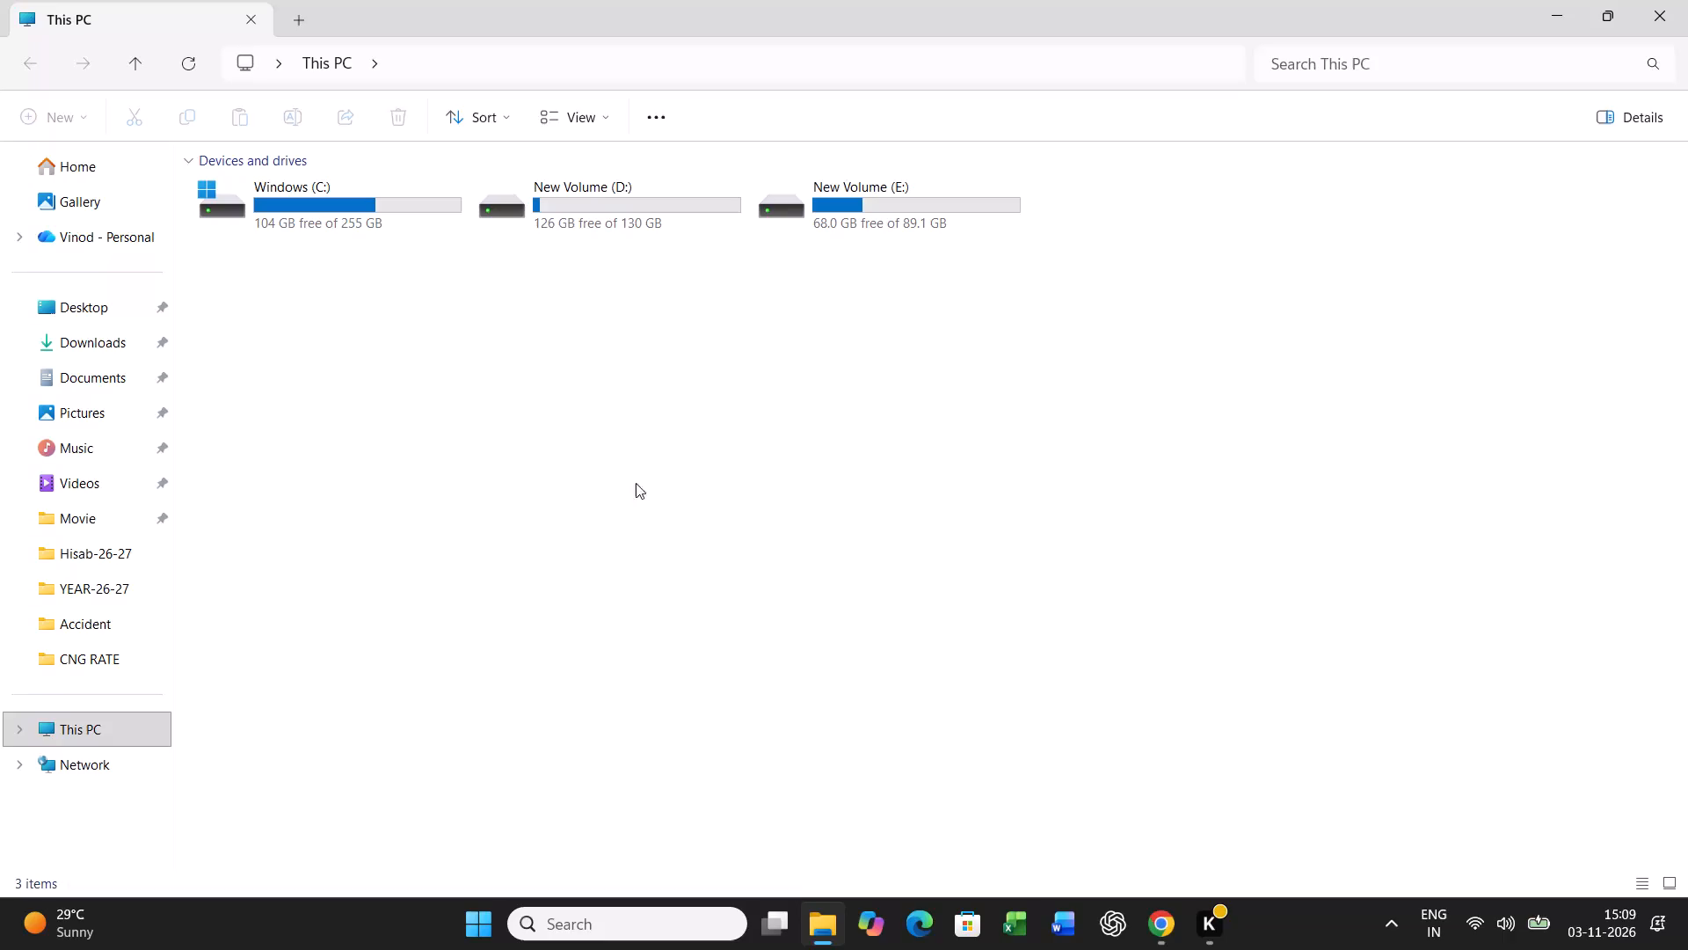
Open the BILING FILE workbook from the YEAR-26-27 folder on drive D.
double_click(596, 200)
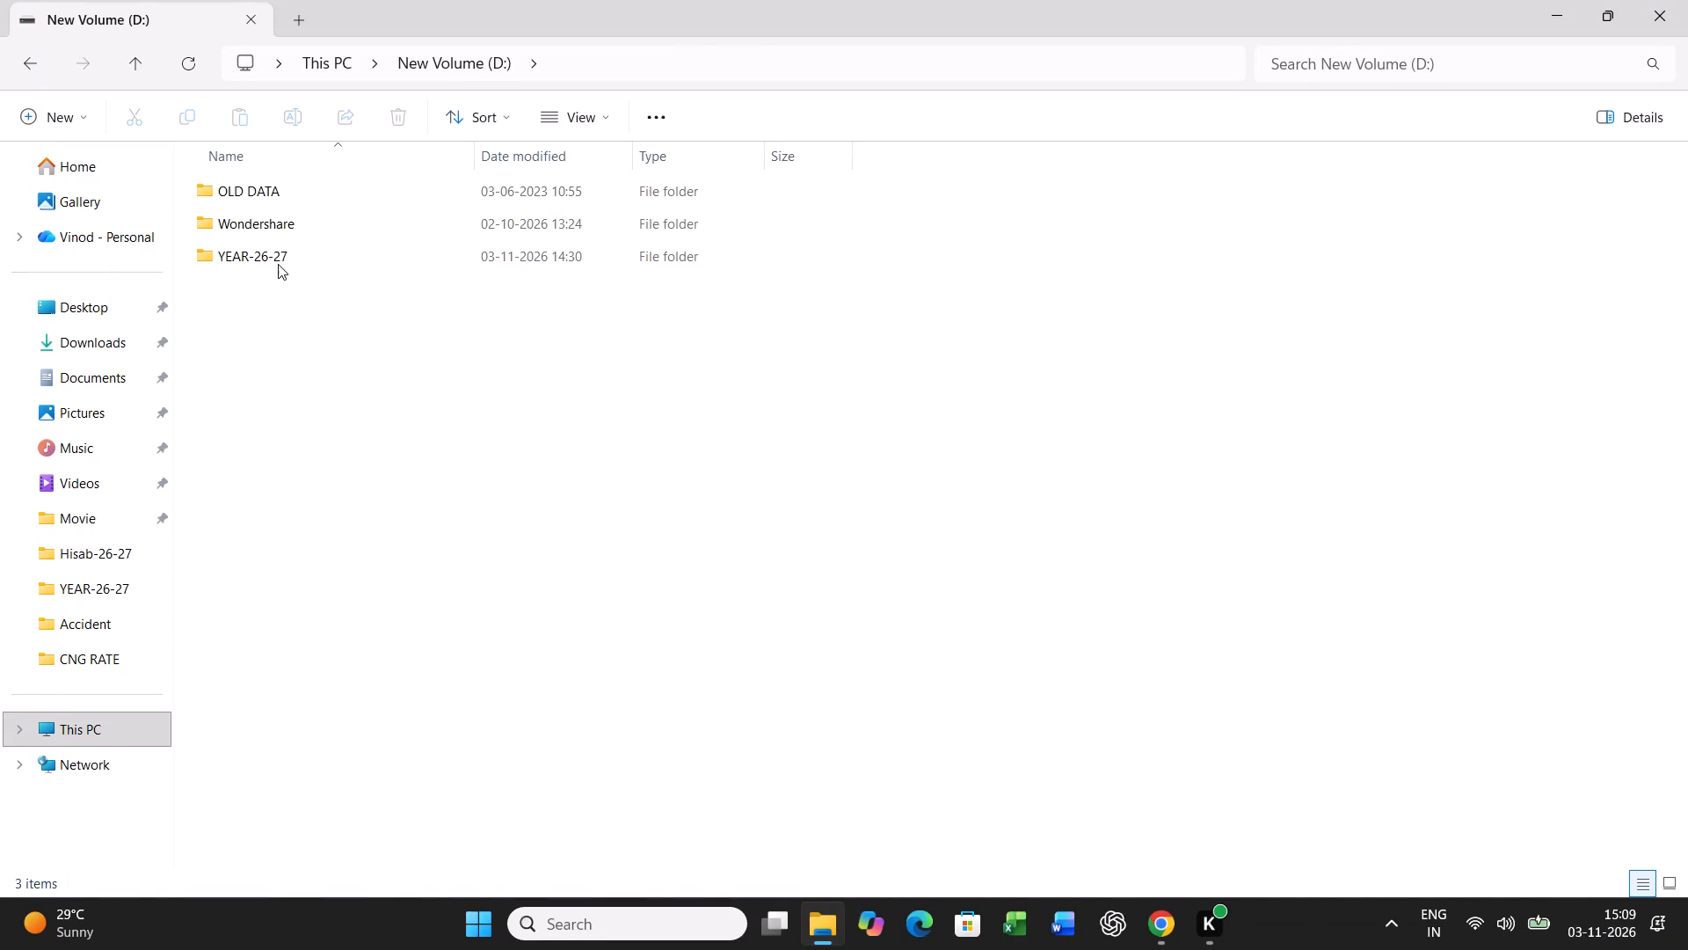
double_click(278, 264)
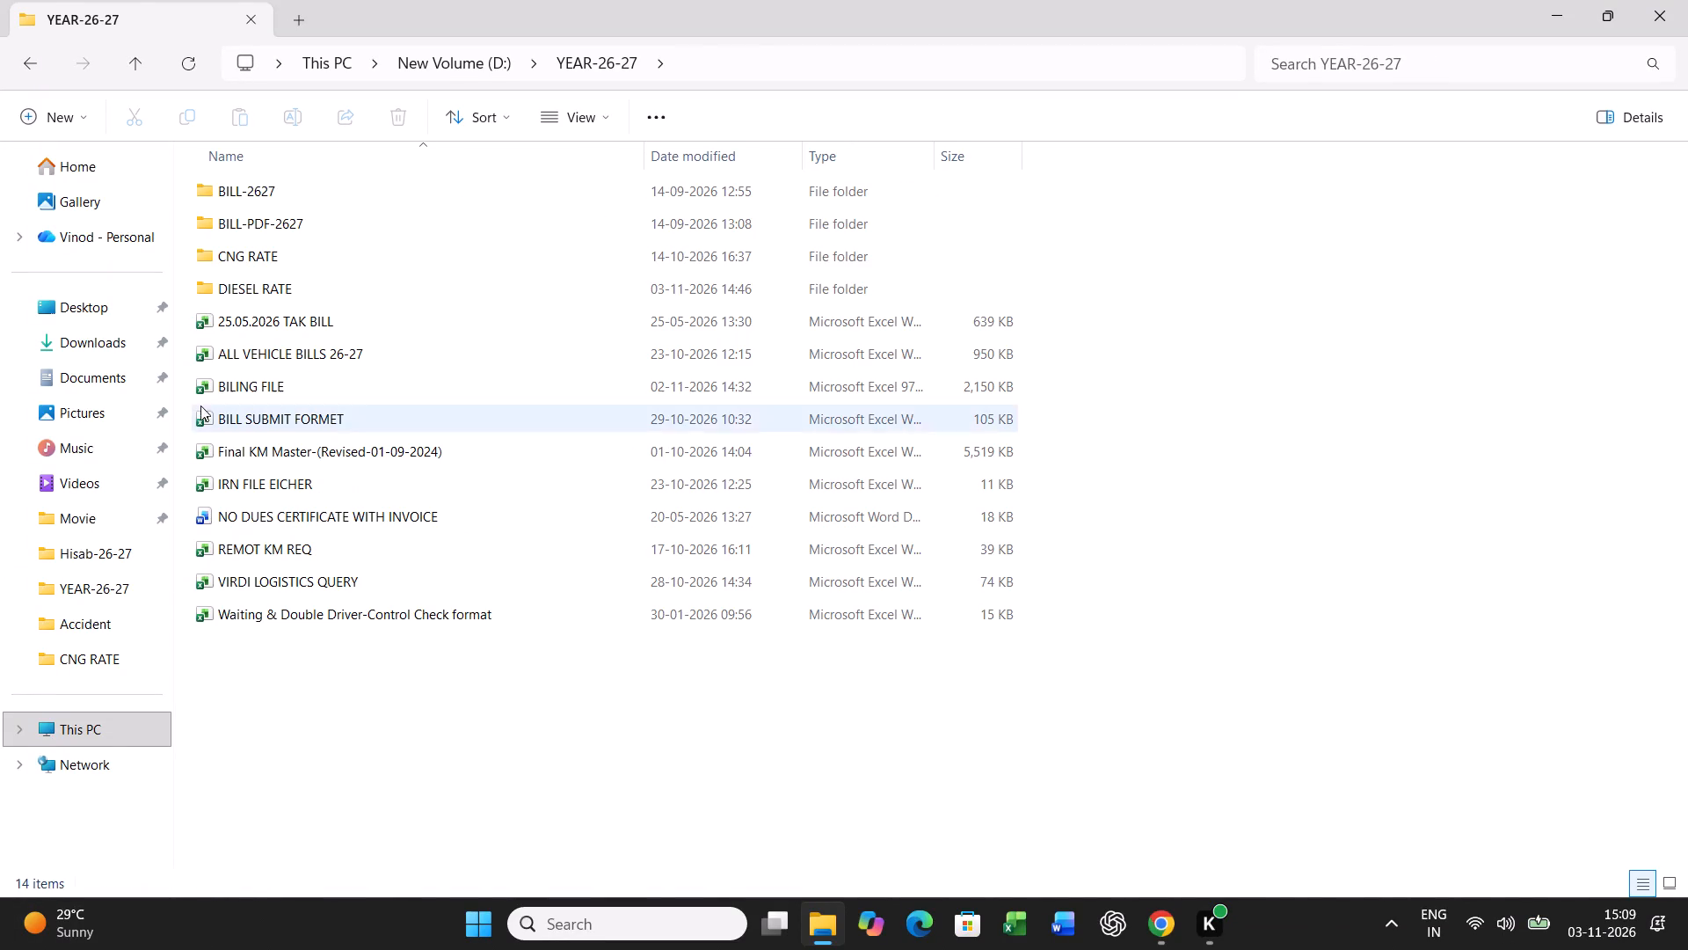
double_click(252, 380)
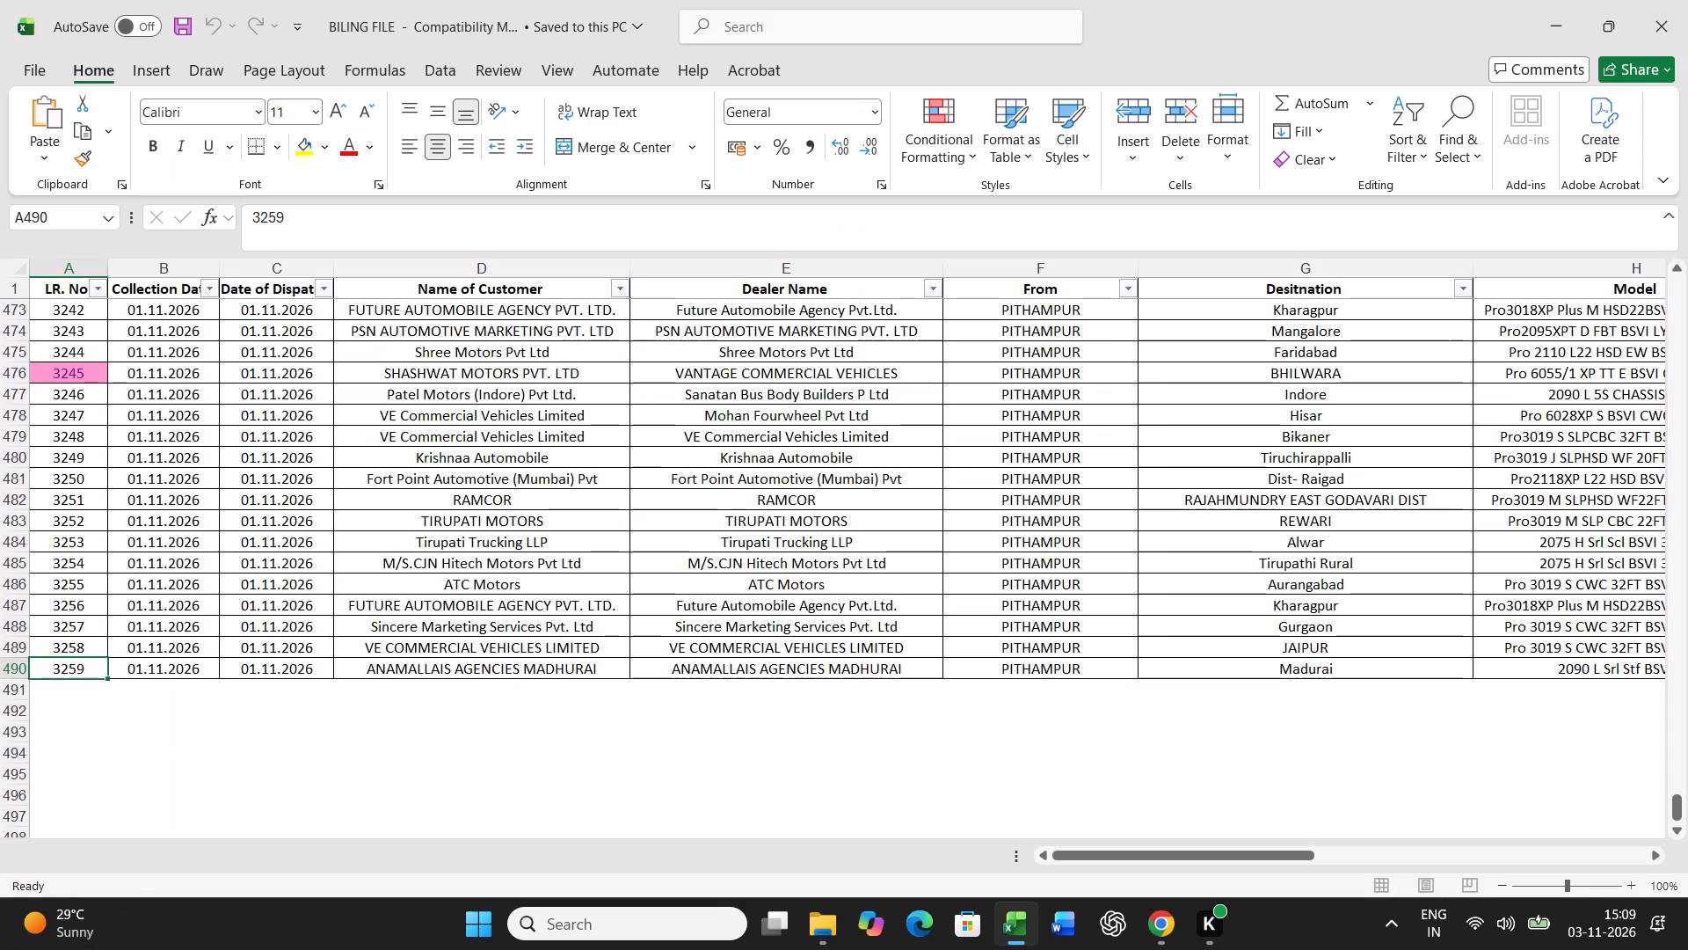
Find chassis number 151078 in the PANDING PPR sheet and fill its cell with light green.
click(676, 520)
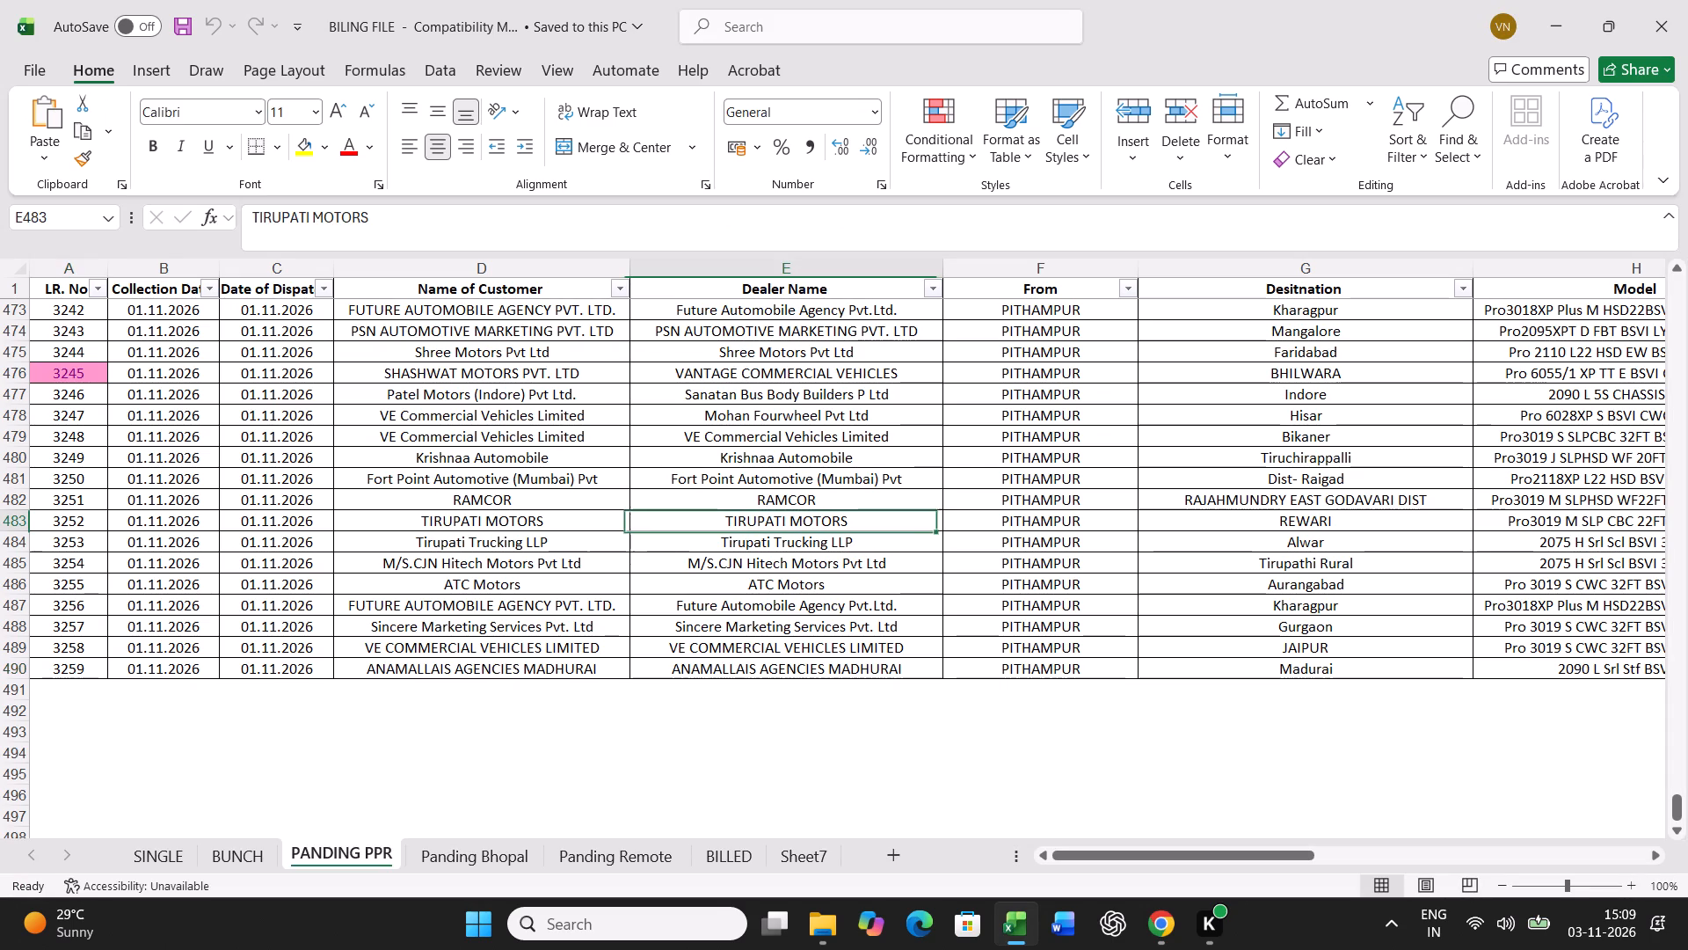
key(ctrl+f)
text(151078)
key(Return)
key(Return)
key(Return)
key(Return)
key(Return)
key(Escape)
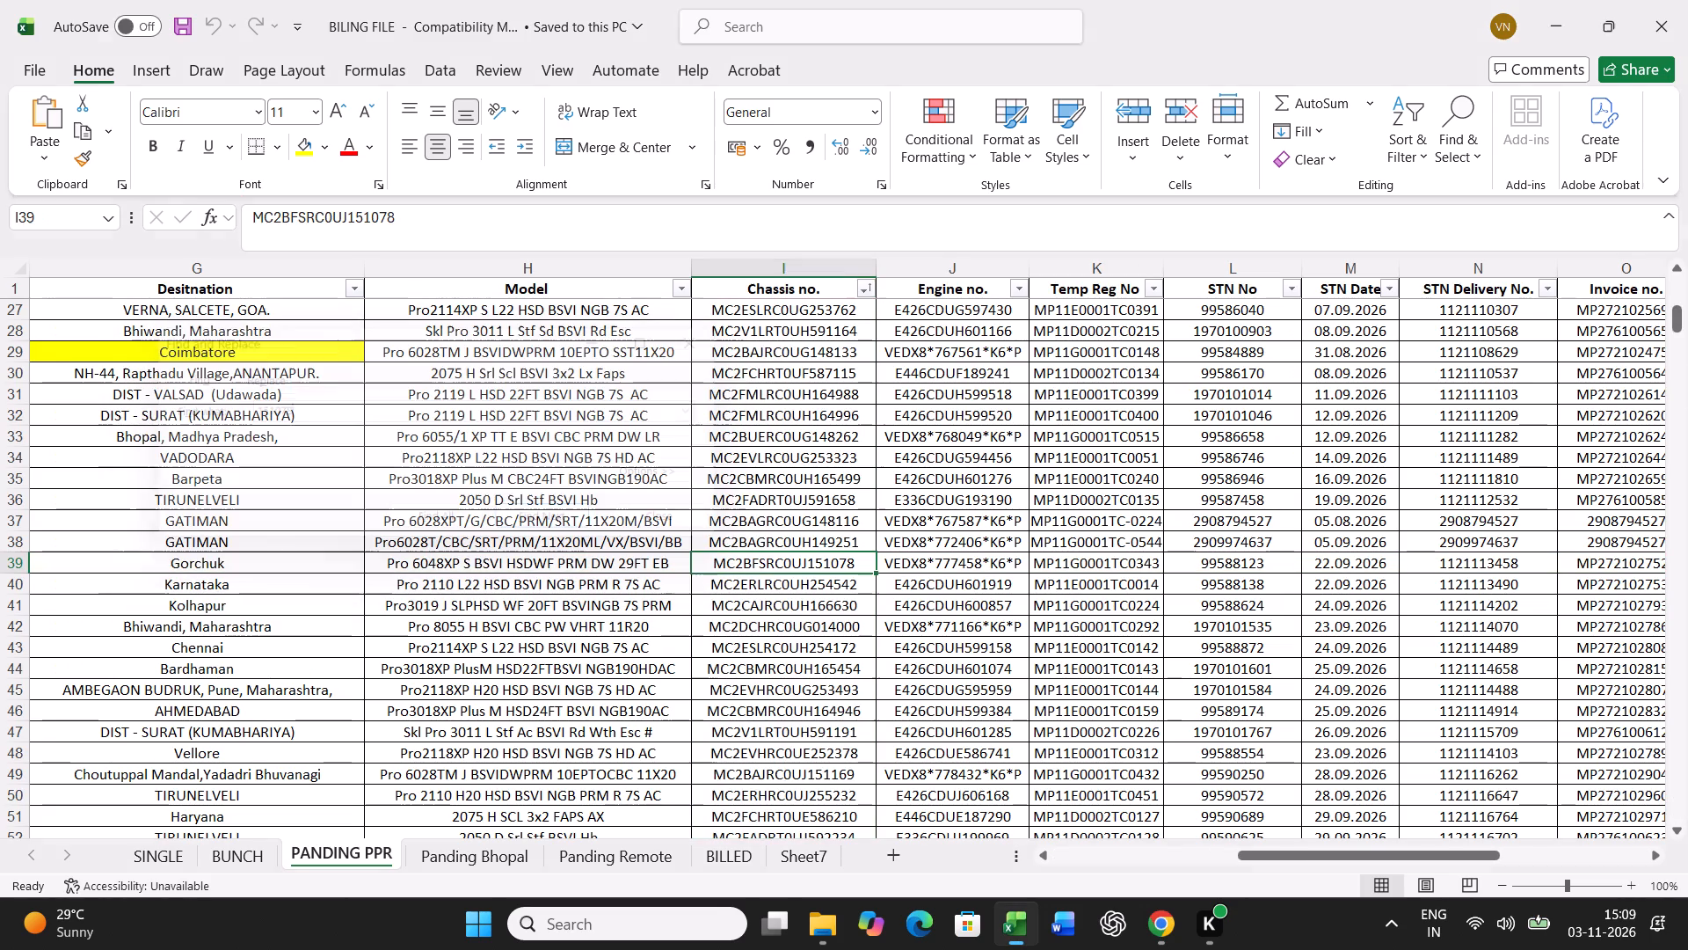
click(330, 142)
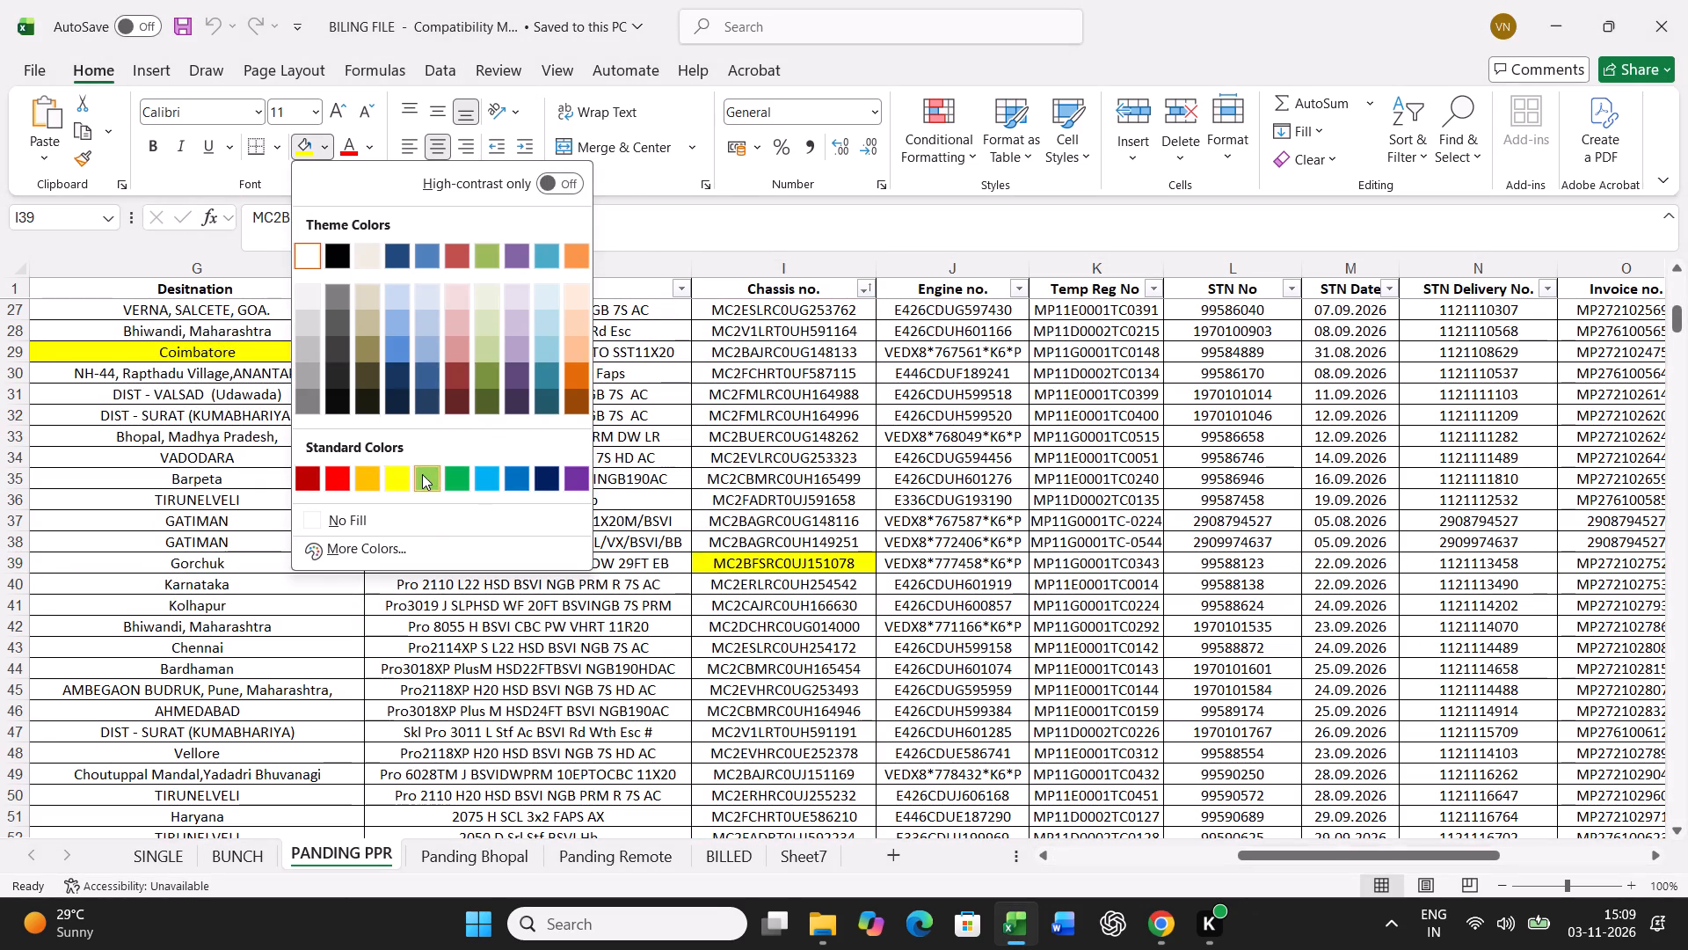
click(422, 474)
Copy the vehicle's full record, from LR number to cover note, and paste it over row 21 of the BUNCH sheet, starting in column A.
key(Left)
key(Left)
key(Left)
key(Left)
key(Left)
key(Left)
key(Left)
key(Left)
key(Left)
key(Left)
key(Left)
key(Left)
key(Left)
key(Left)
key(Left)
key(Left)
key(Left)
key(Left)
key(Left)
key(Left)
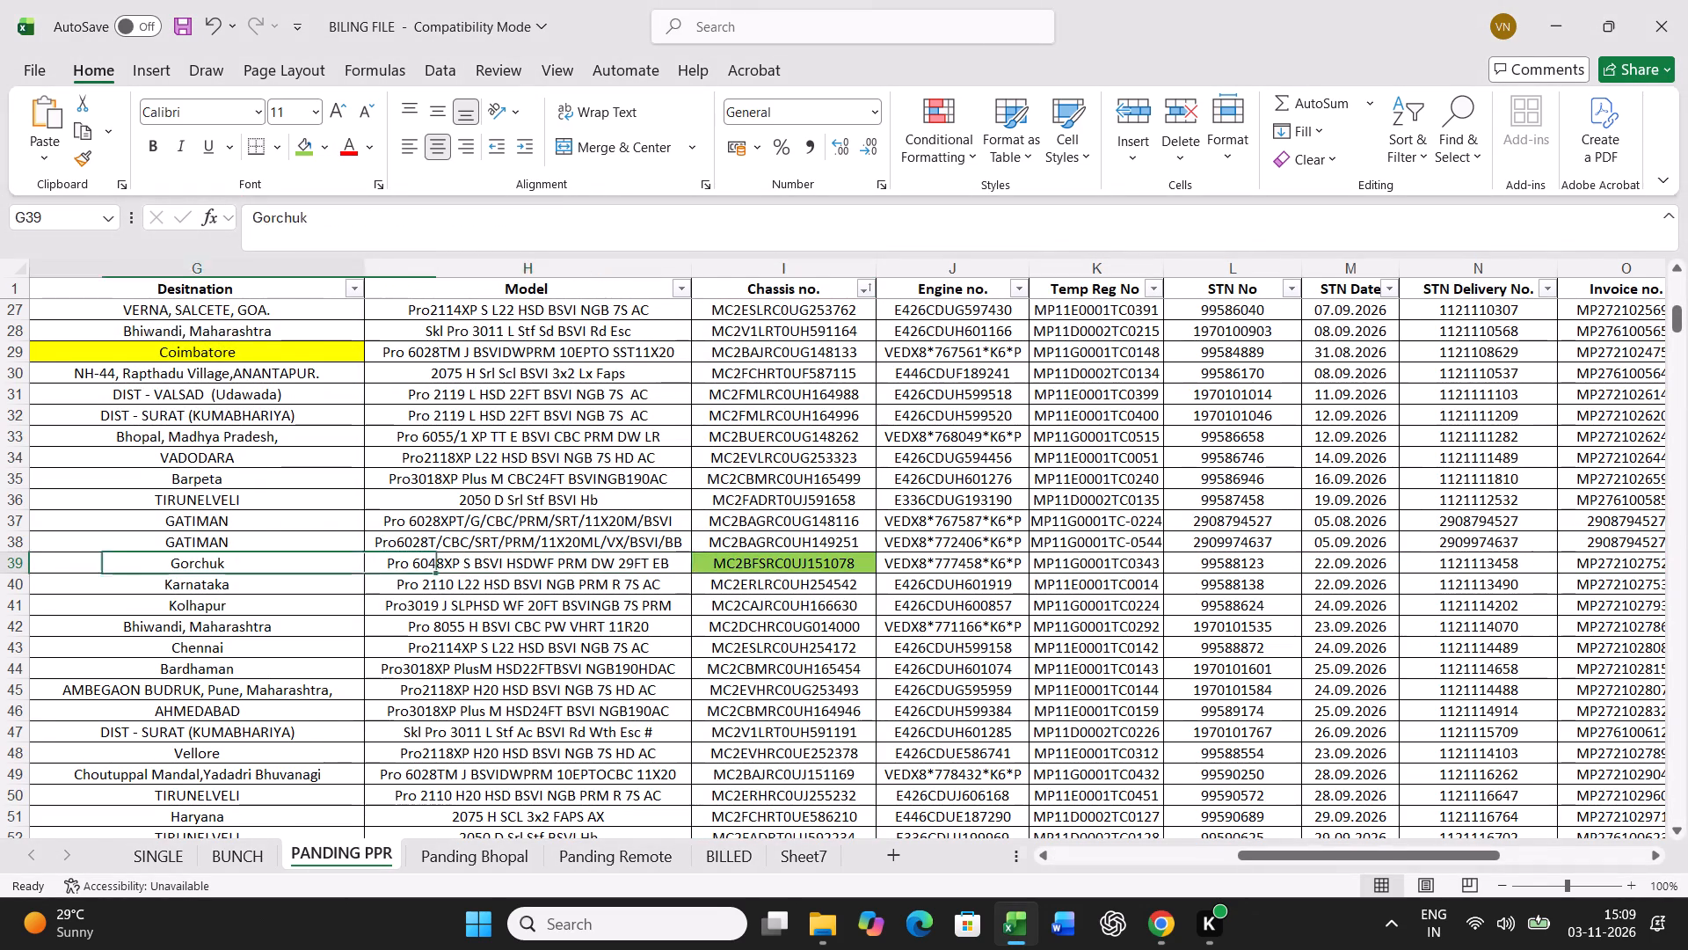
key(ctrl+shift+Right)
key(ctrl+c)
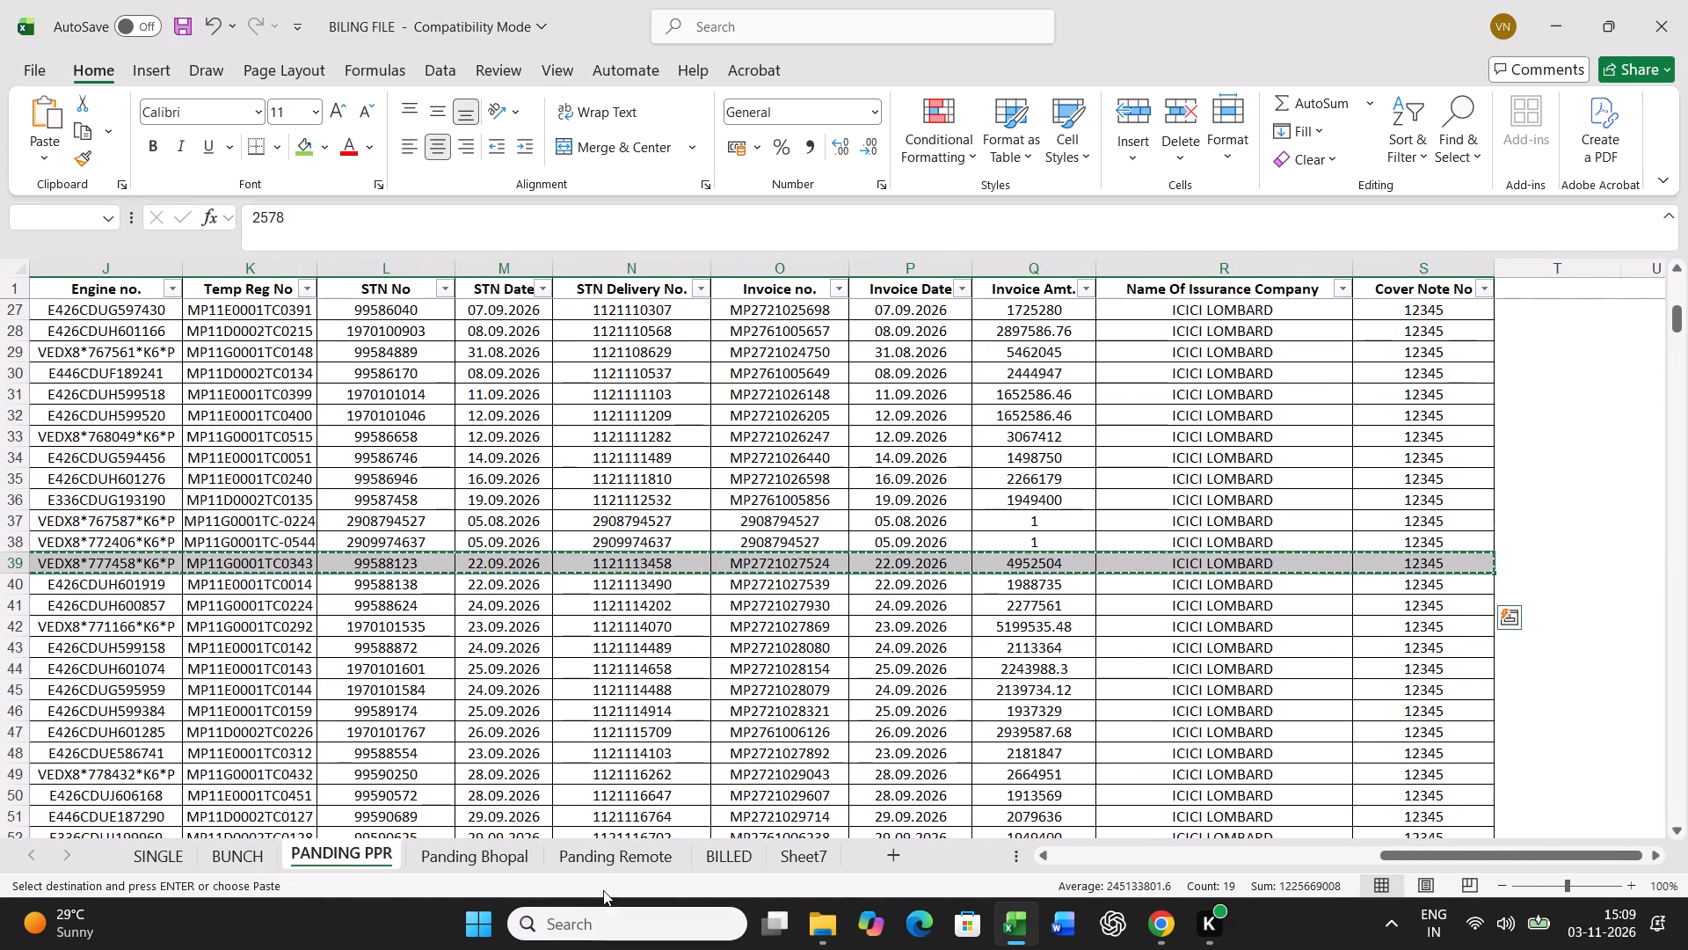
click(233, 860)
scroll(481, 599, up, 12)
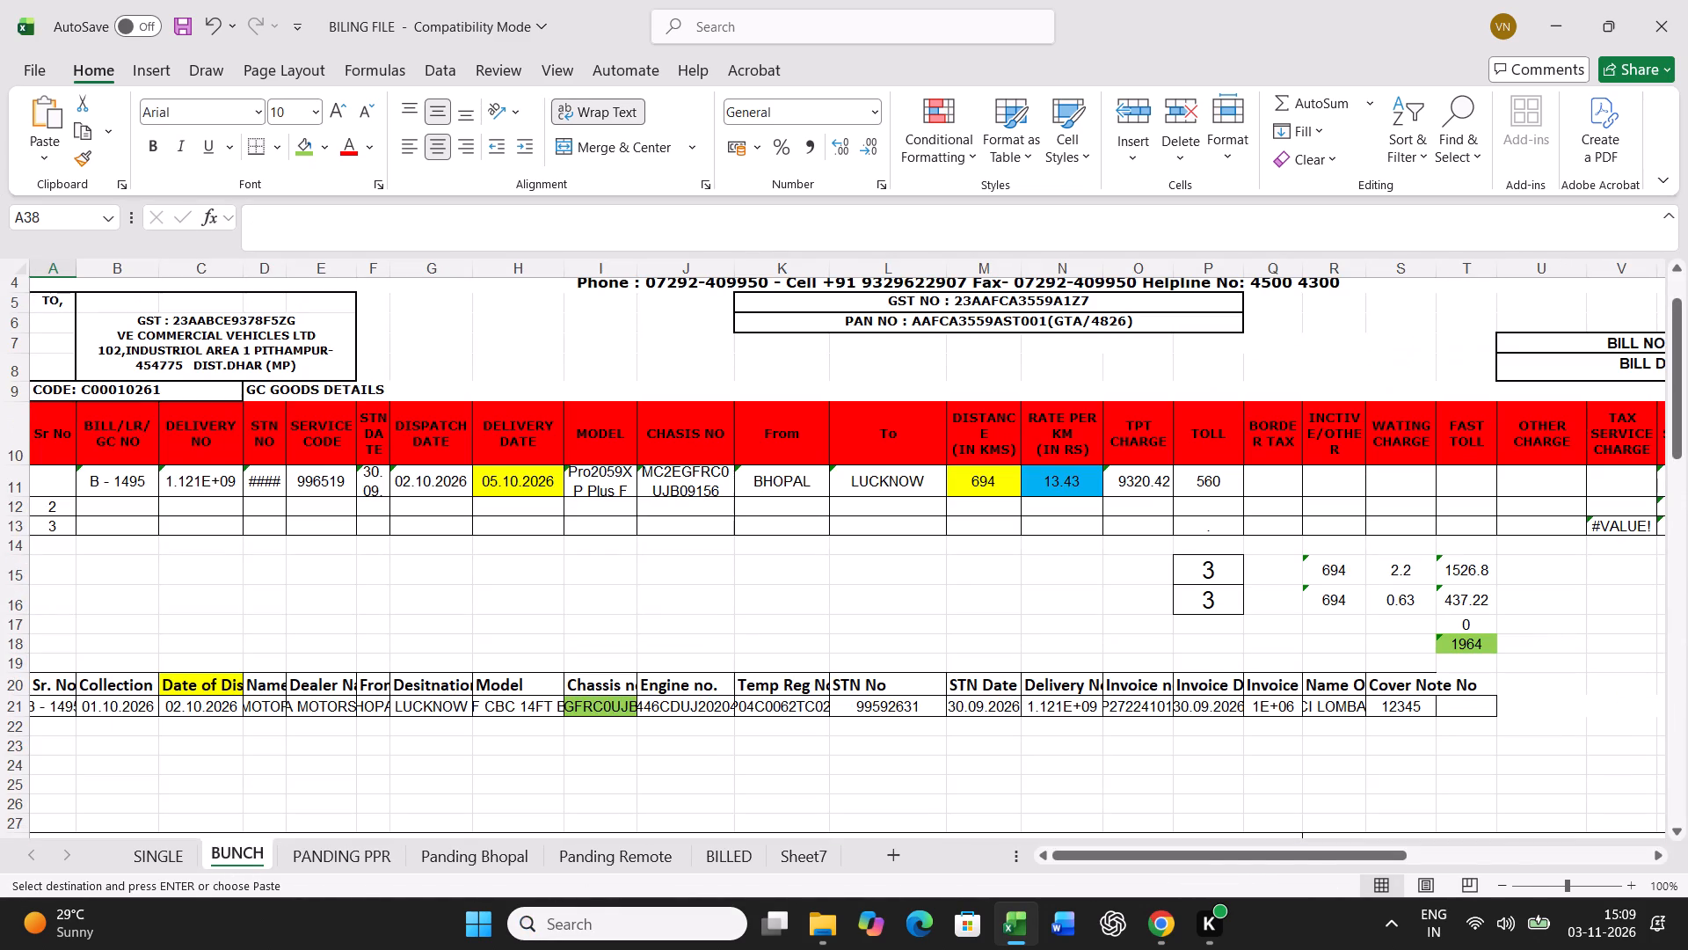
click(57, 708)
key(ctrl+v)
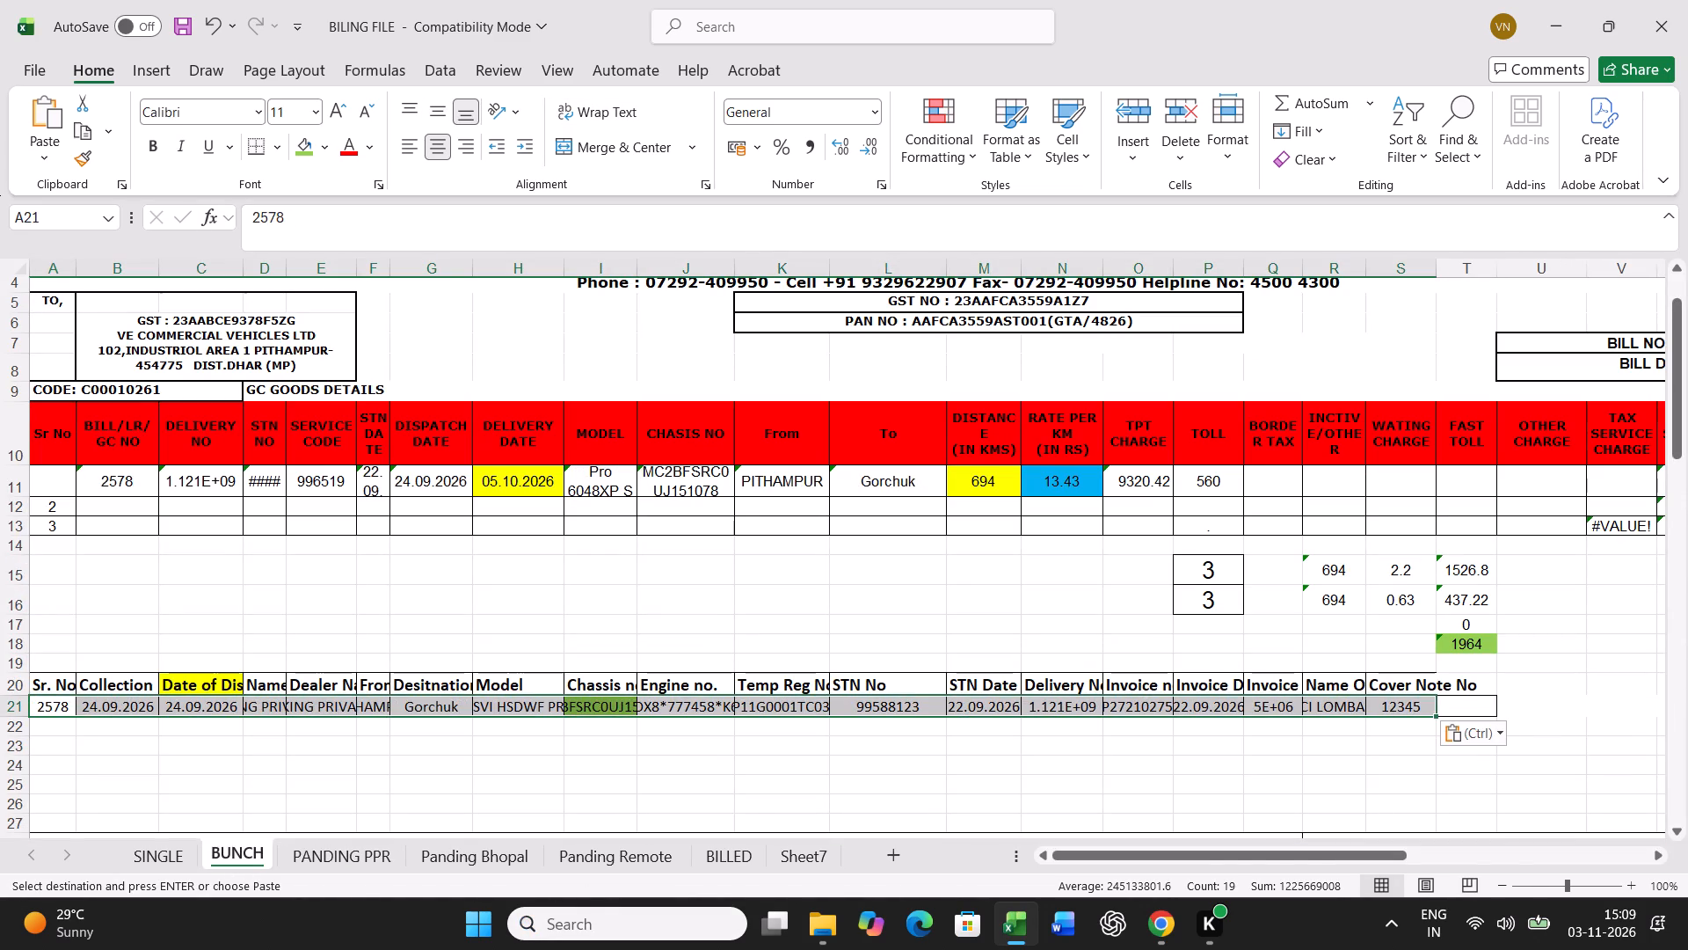
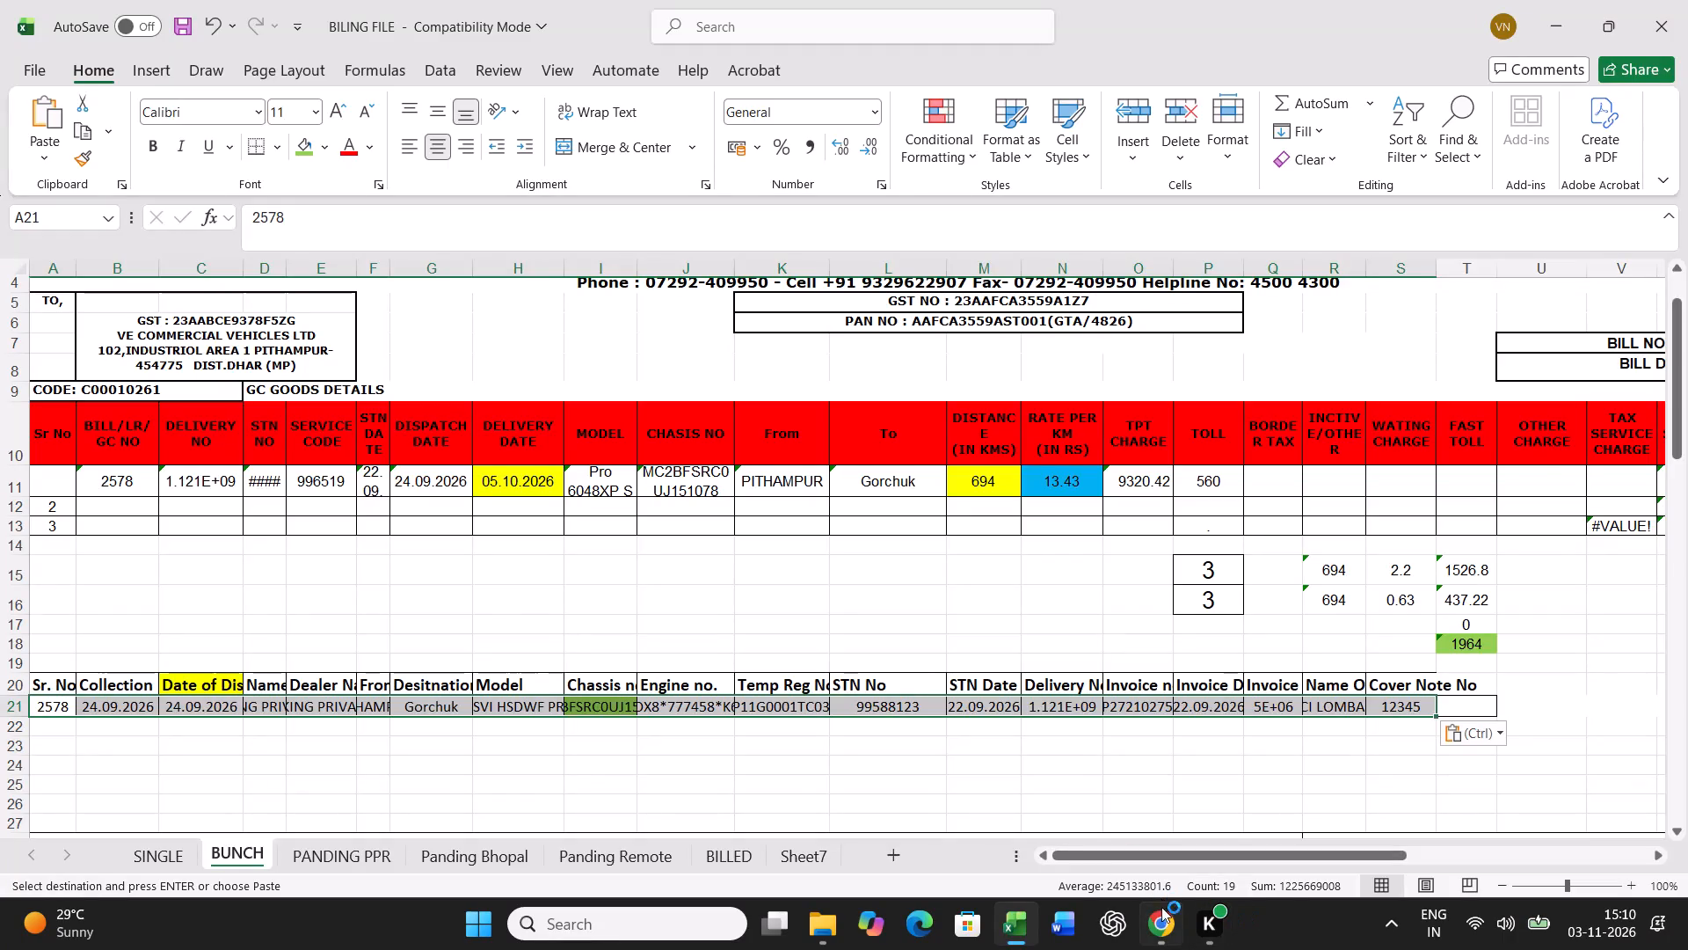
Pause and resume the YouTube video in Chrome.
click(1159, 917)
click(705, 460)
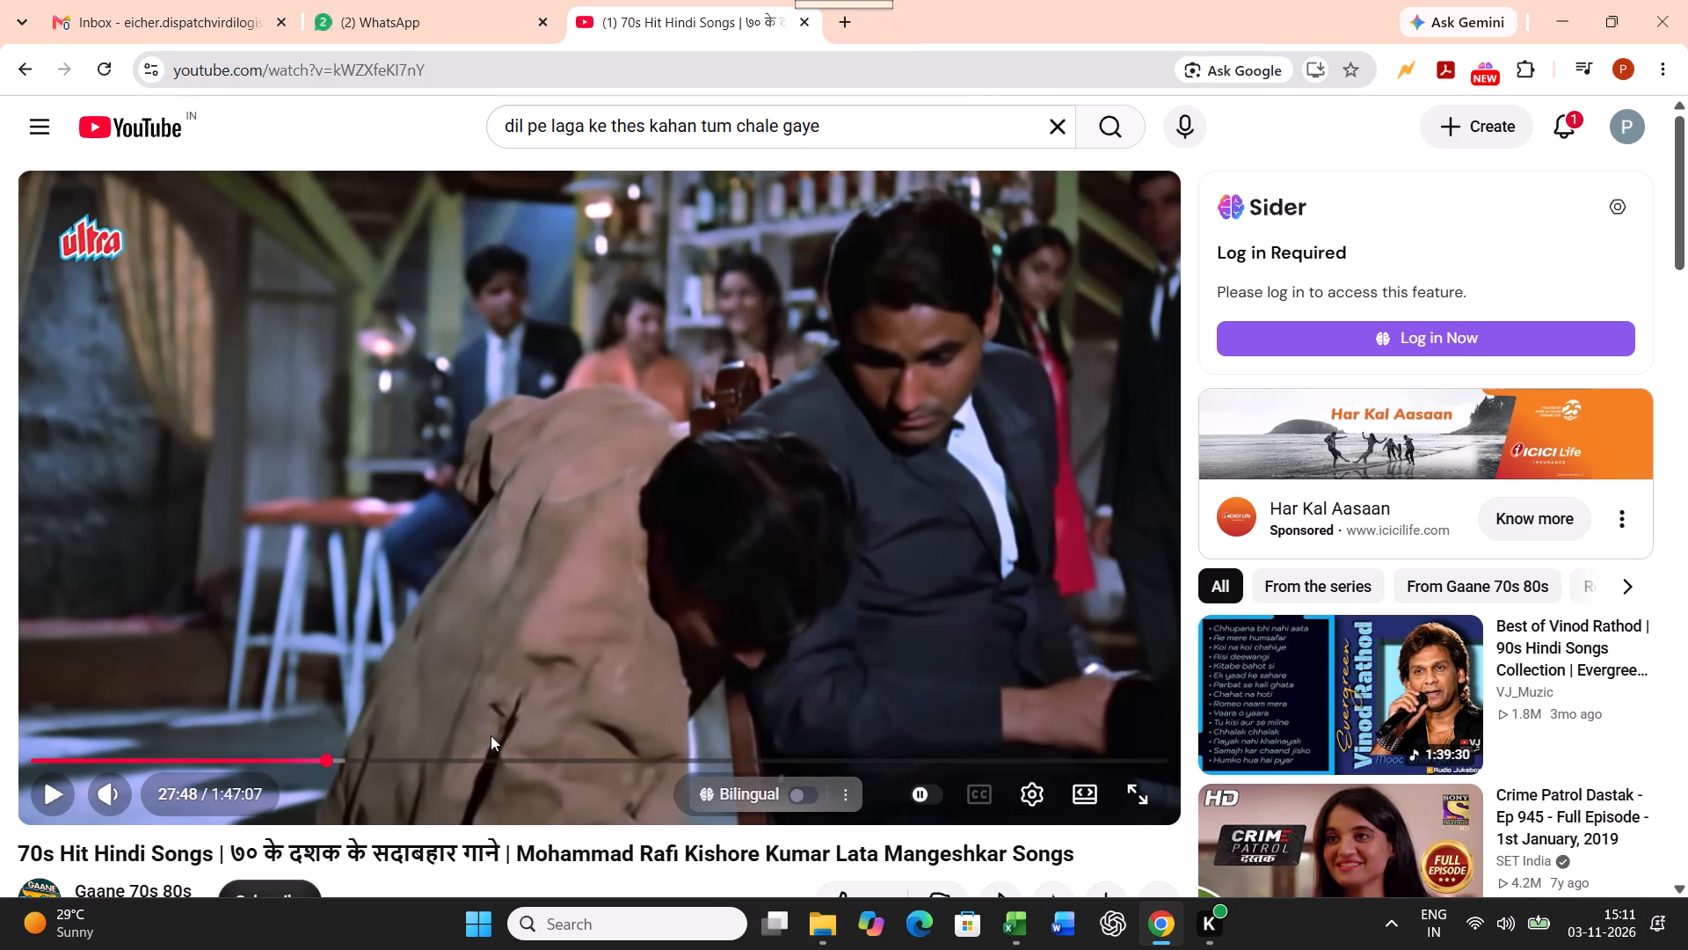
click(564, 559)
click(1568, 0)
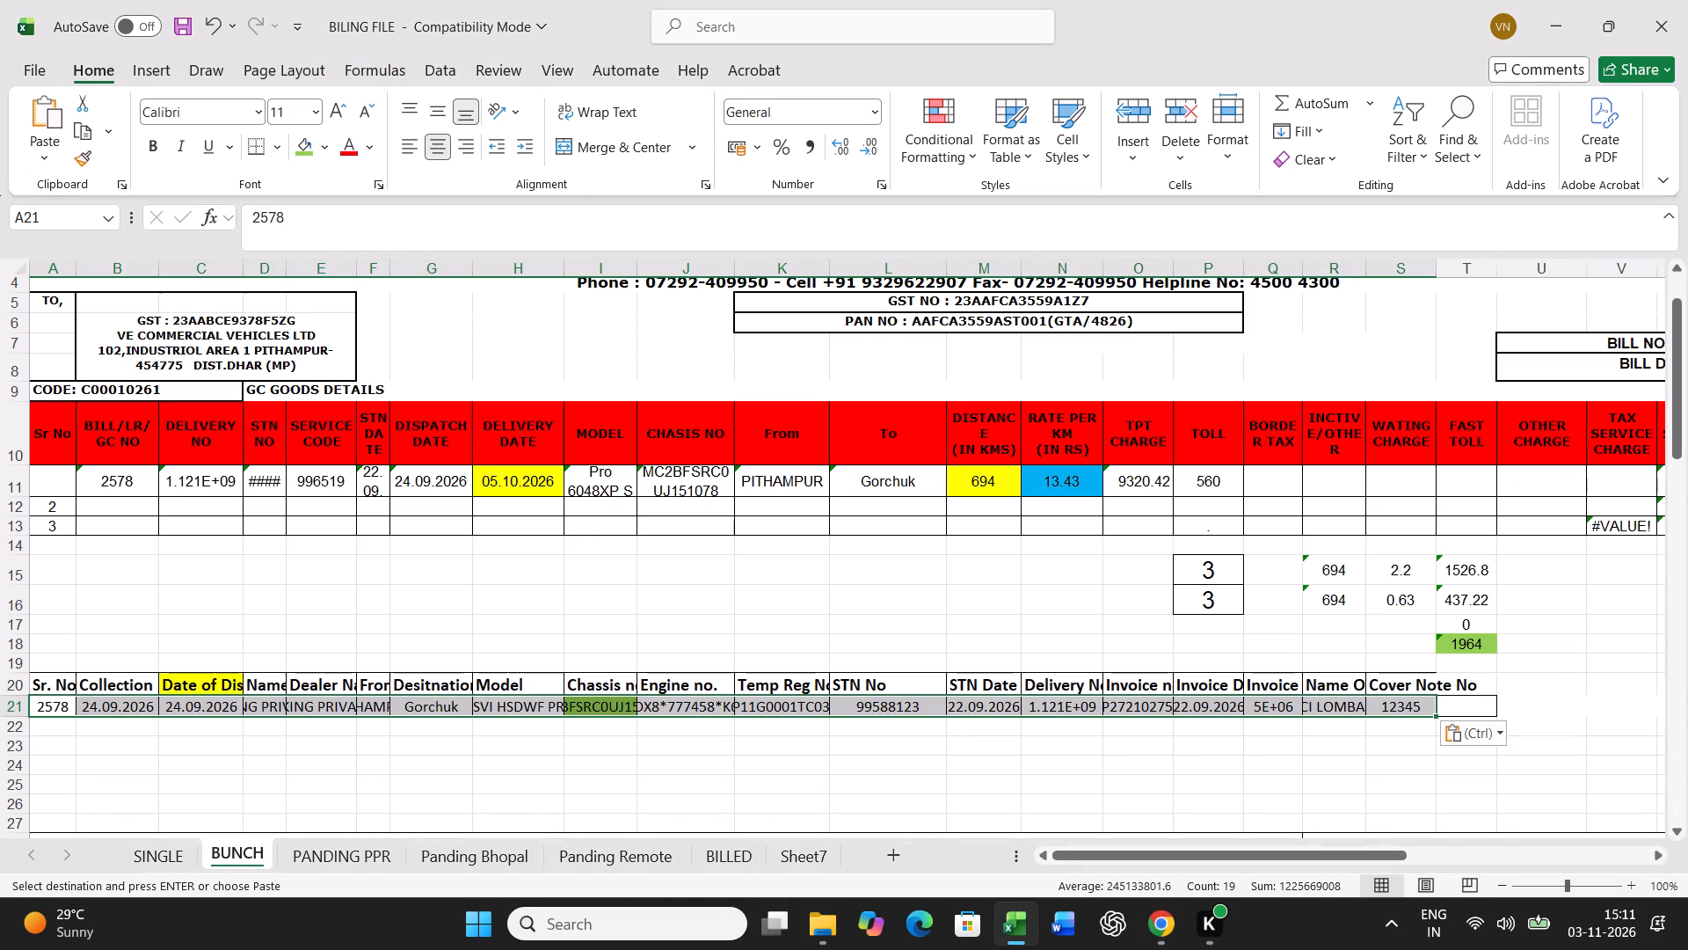
In row 11 of the BUNCH sheet, set the delivery date to 30.09.2026, the distance to 2200 km and the rate to 23.29.
click(548, 475)
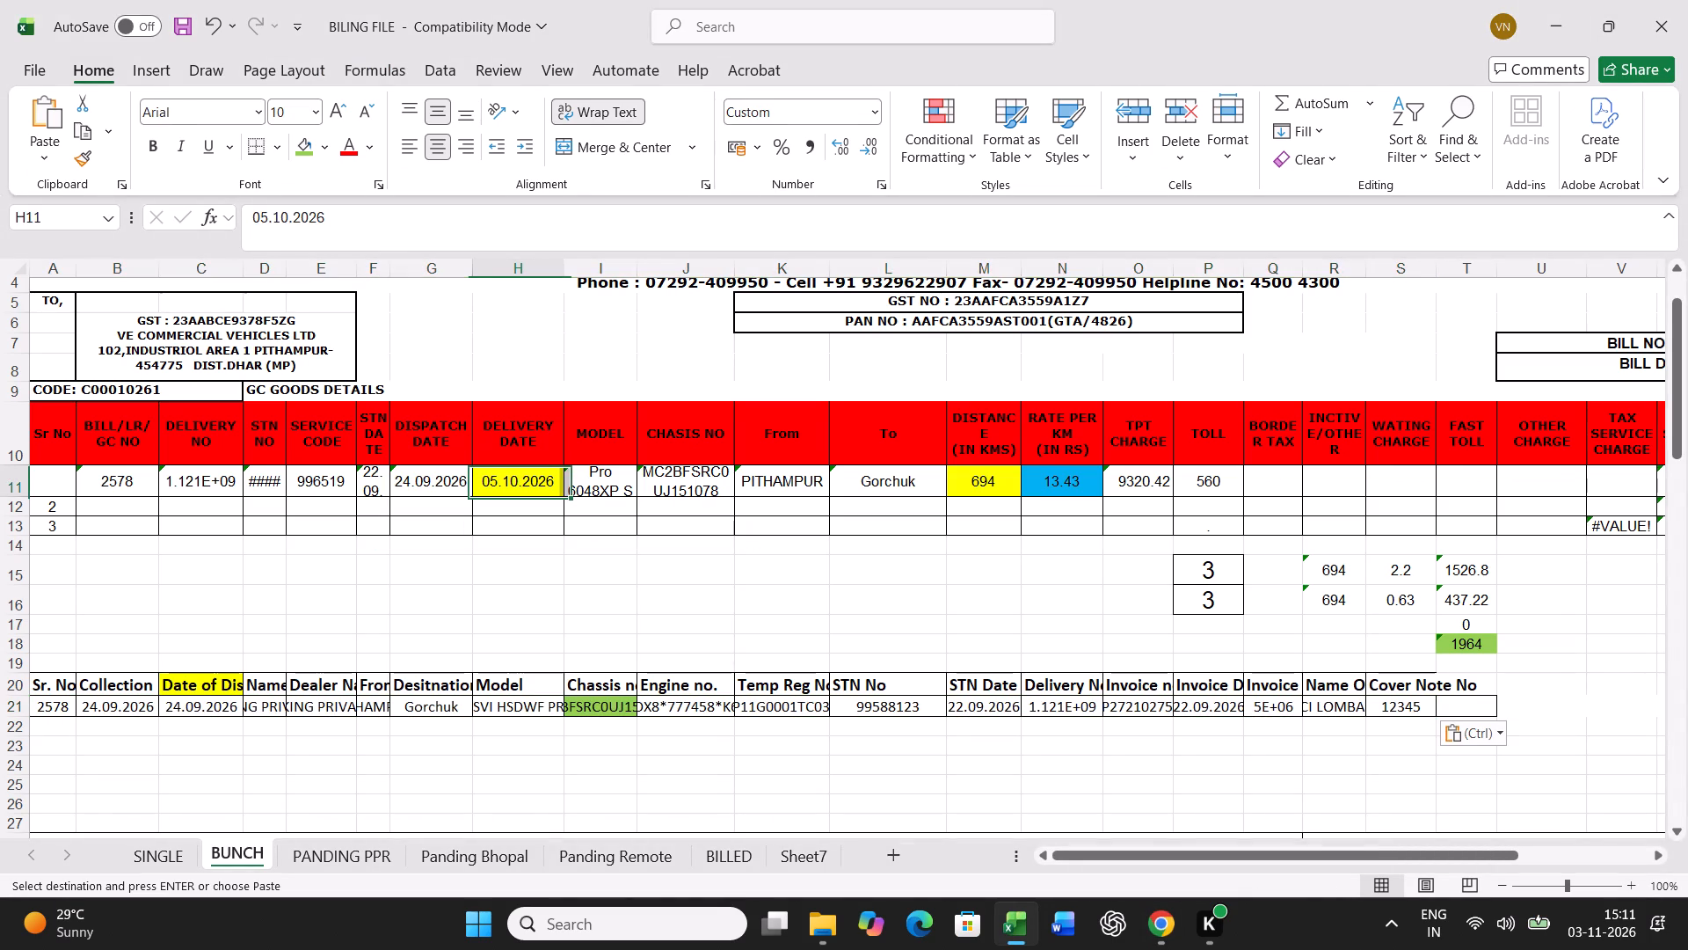
text(30.09.2026)
key(Right)
key(Right)
key(Right)
key(Right)
key(Right)
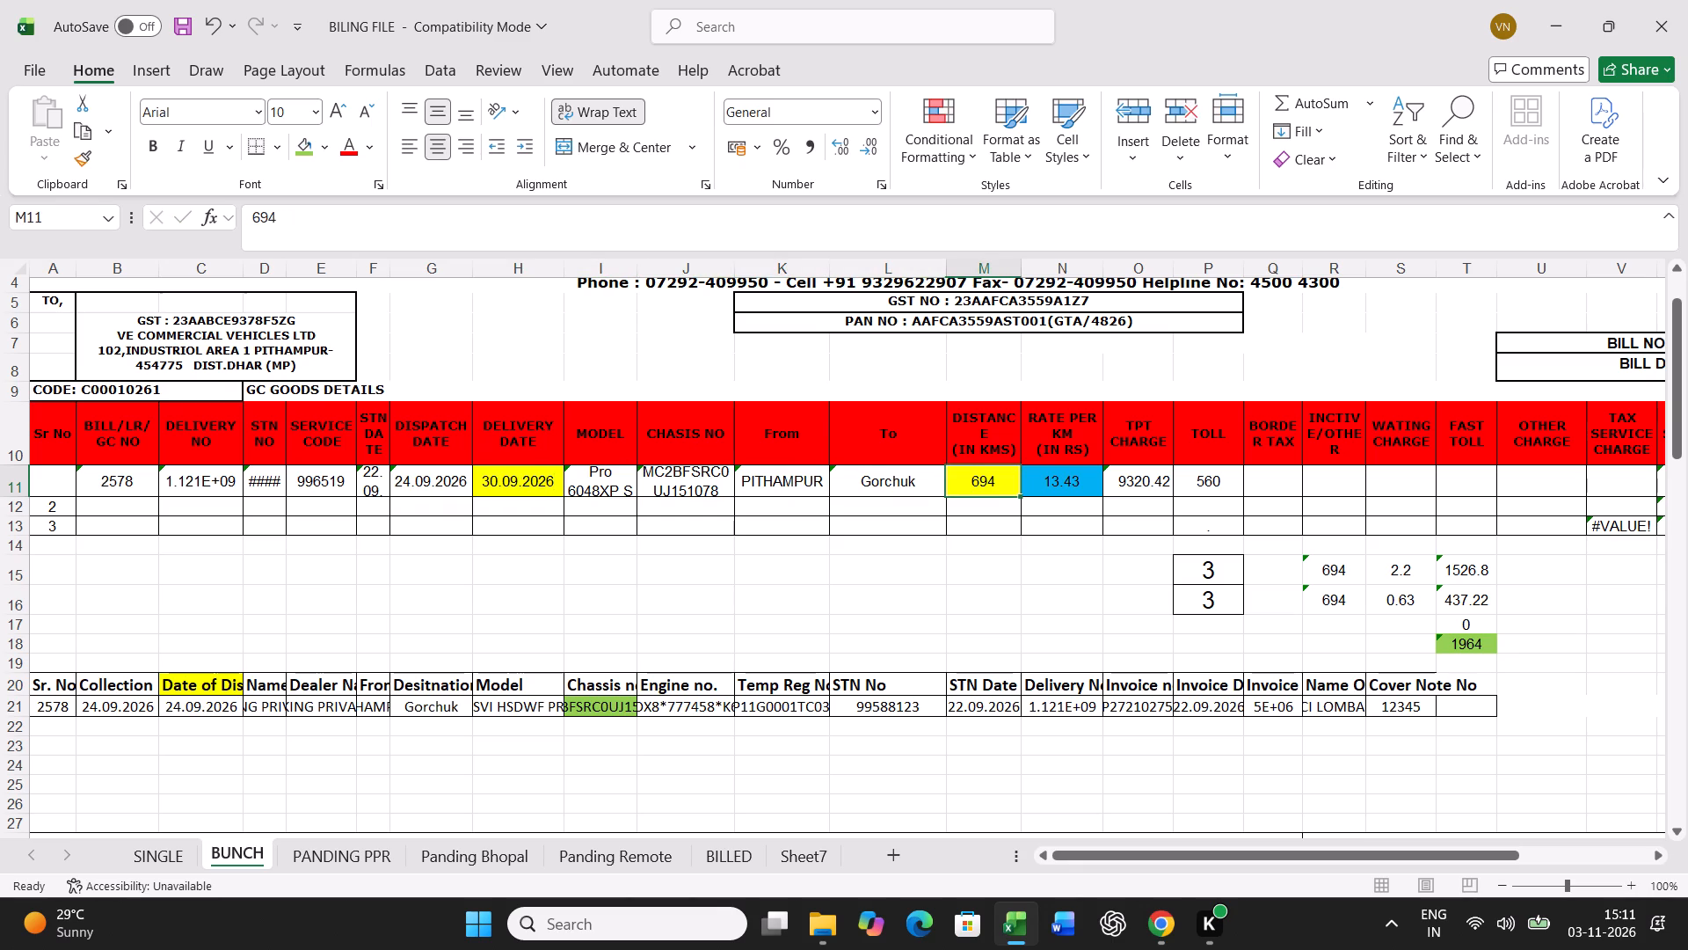
text(2200)
key(Right)
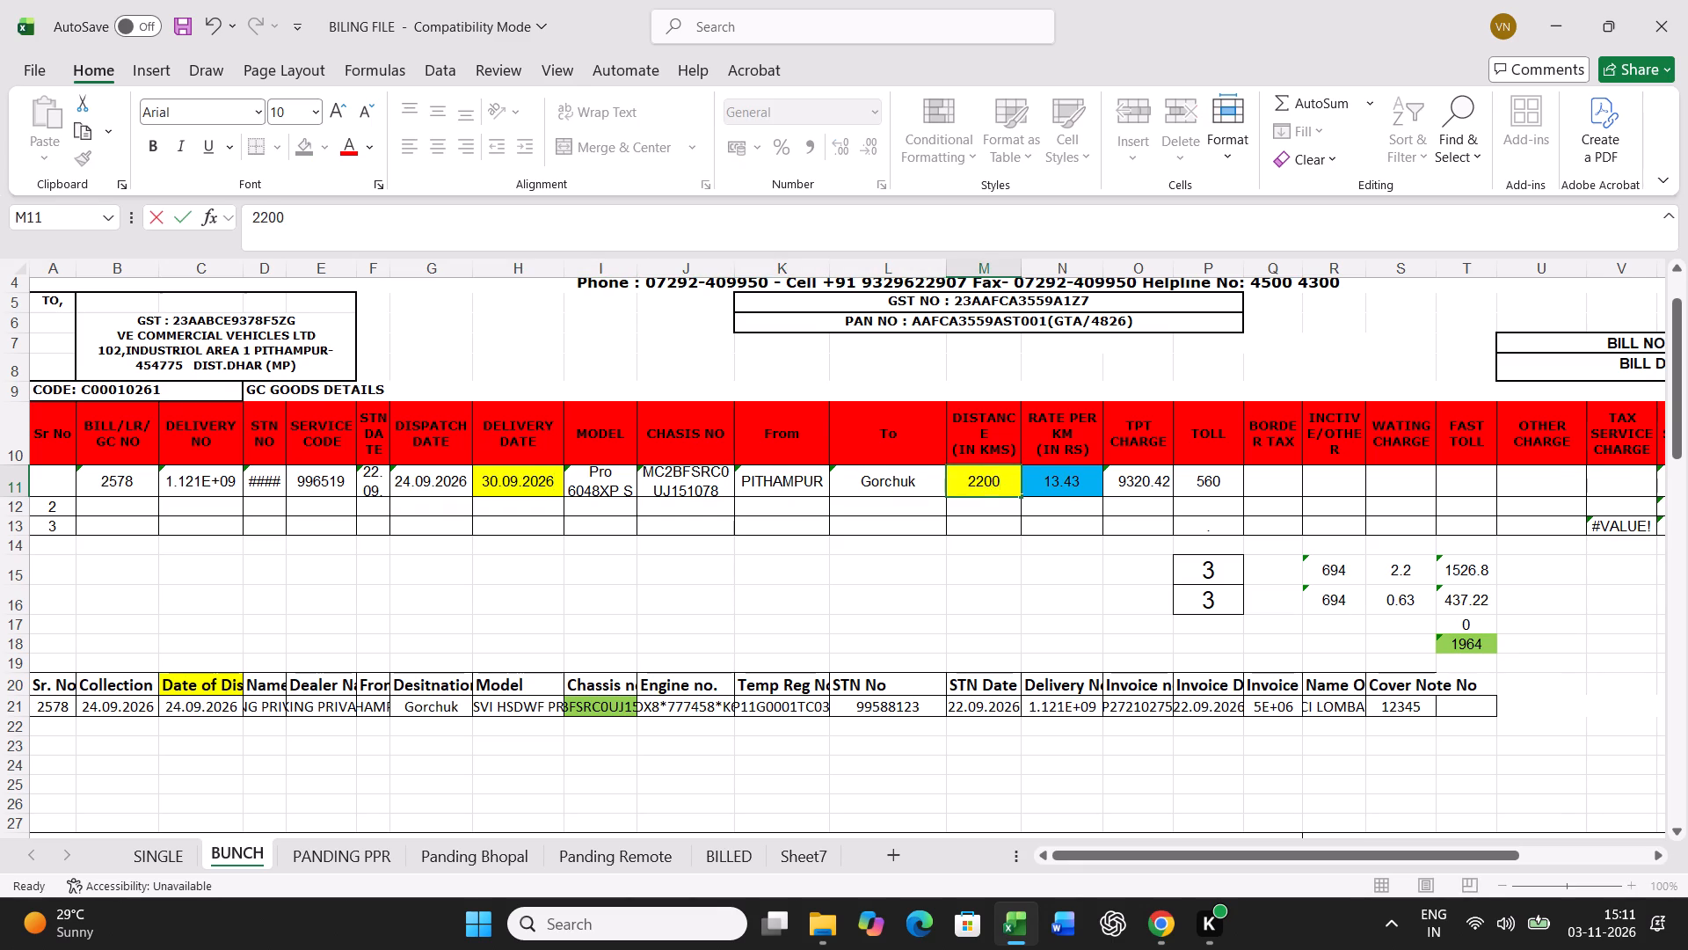
text(23.29)
key(Right)
Enter a toll of 21880 and a border tax of 5426 in bill row 11.
key(Right)
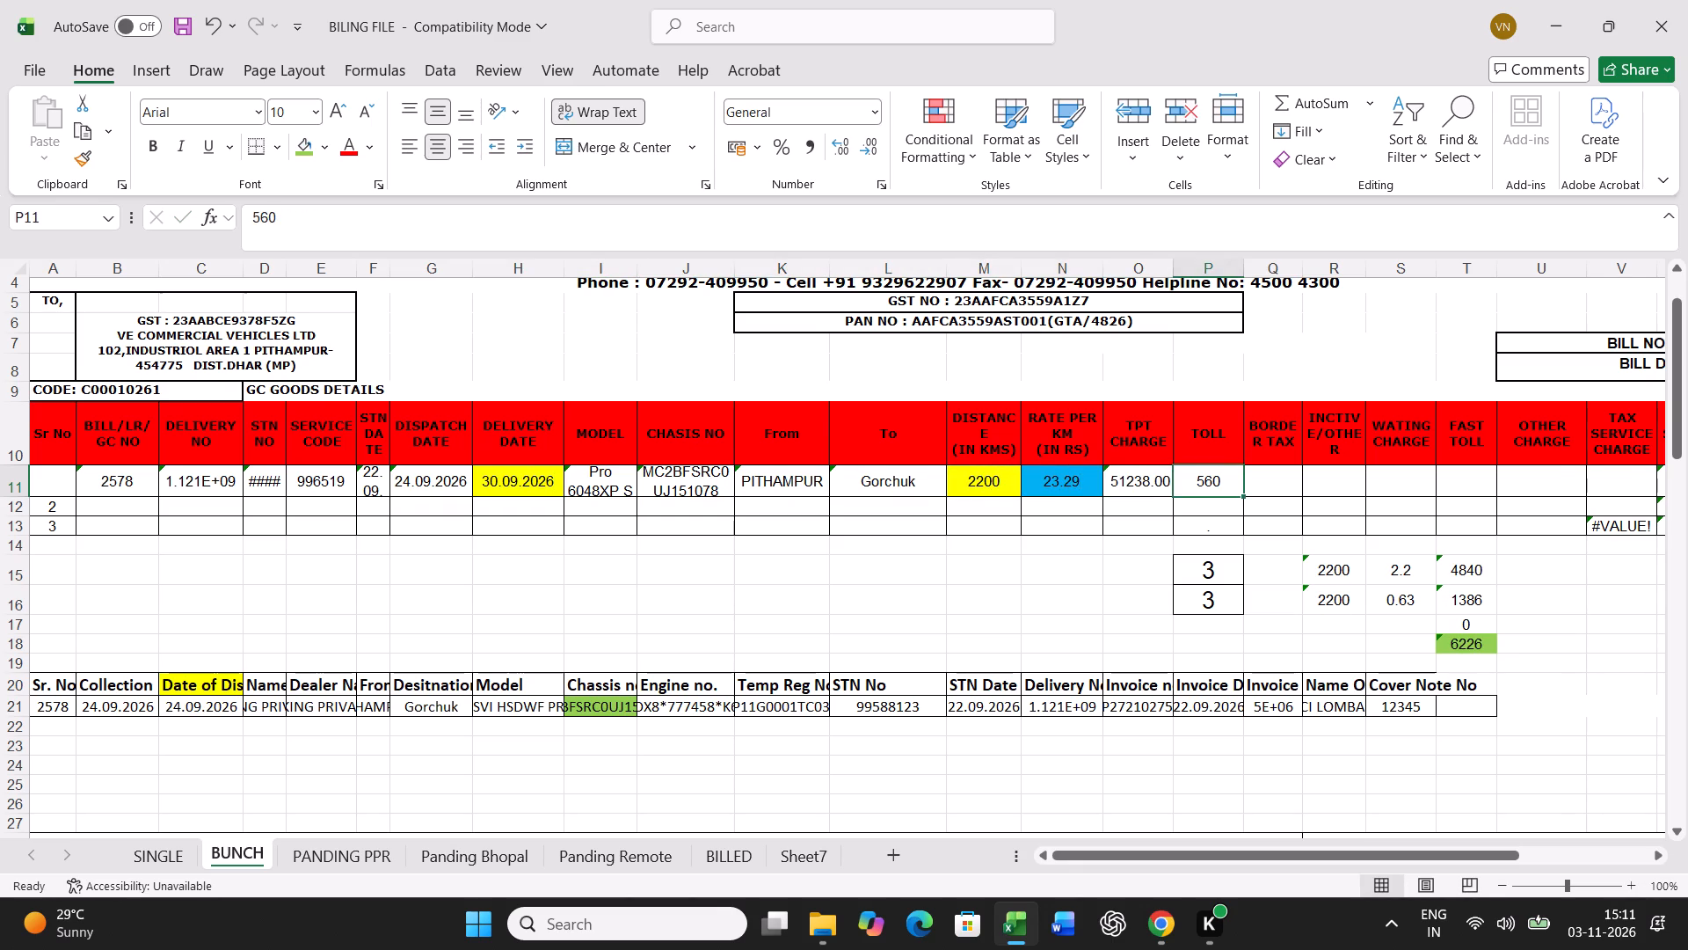
text(21880)
key(Right)
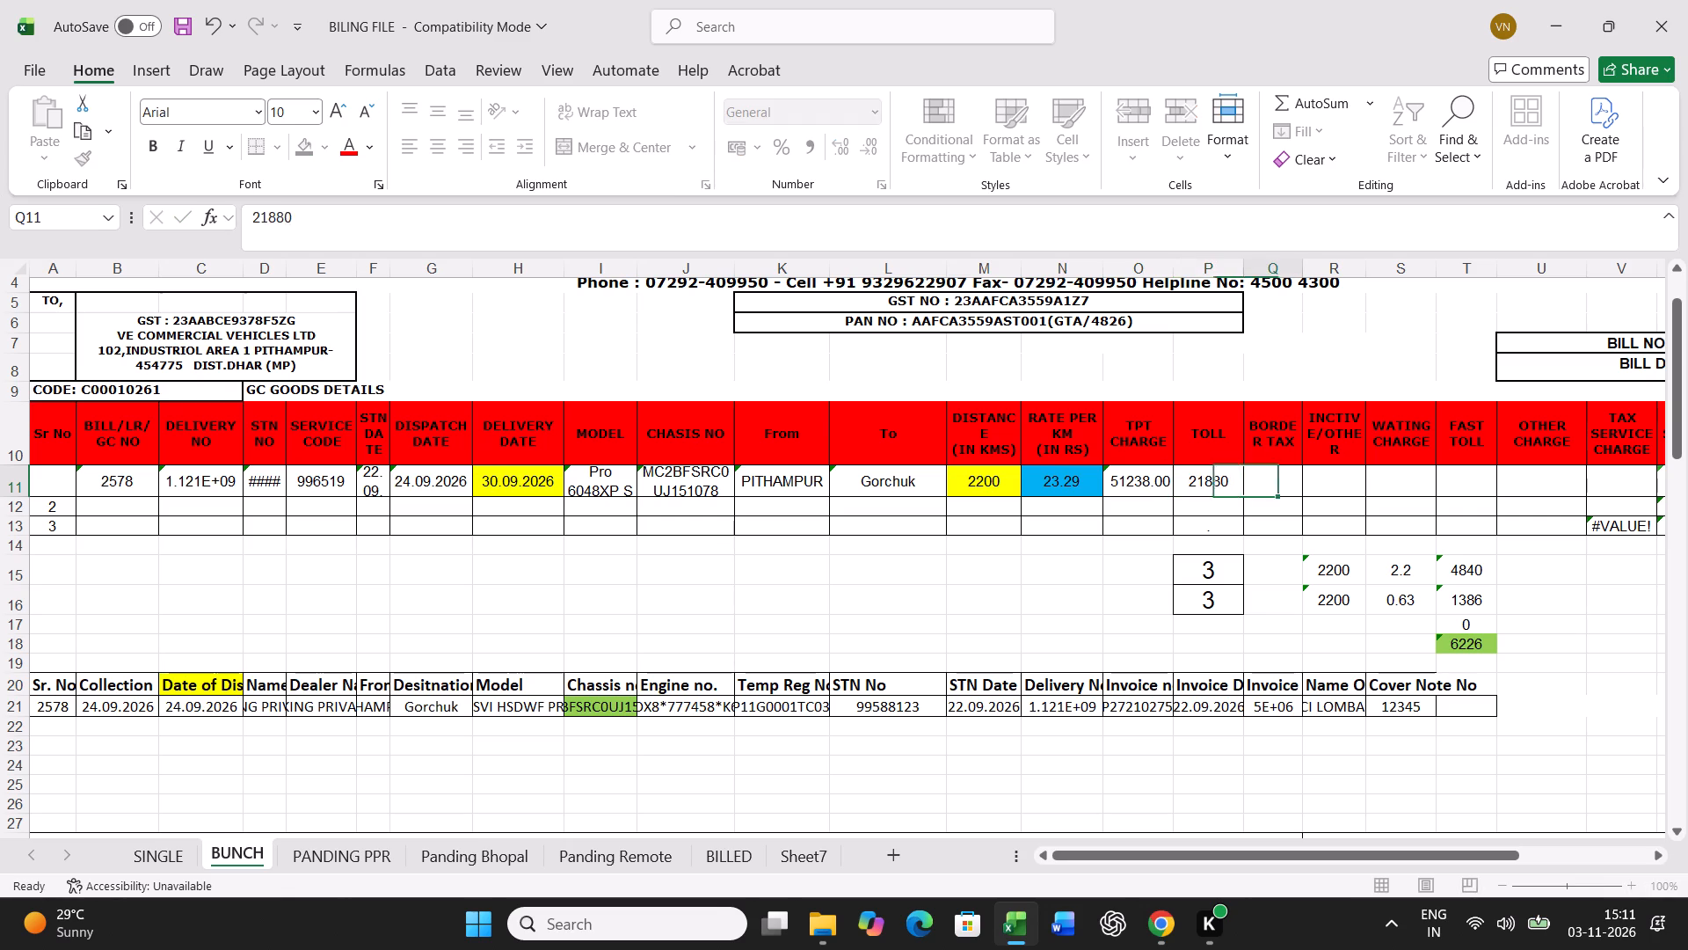
text(5426)
key(Return)
Set both transit time cells below the toll column, P15 and P16, to 6.
click(1219, 573)
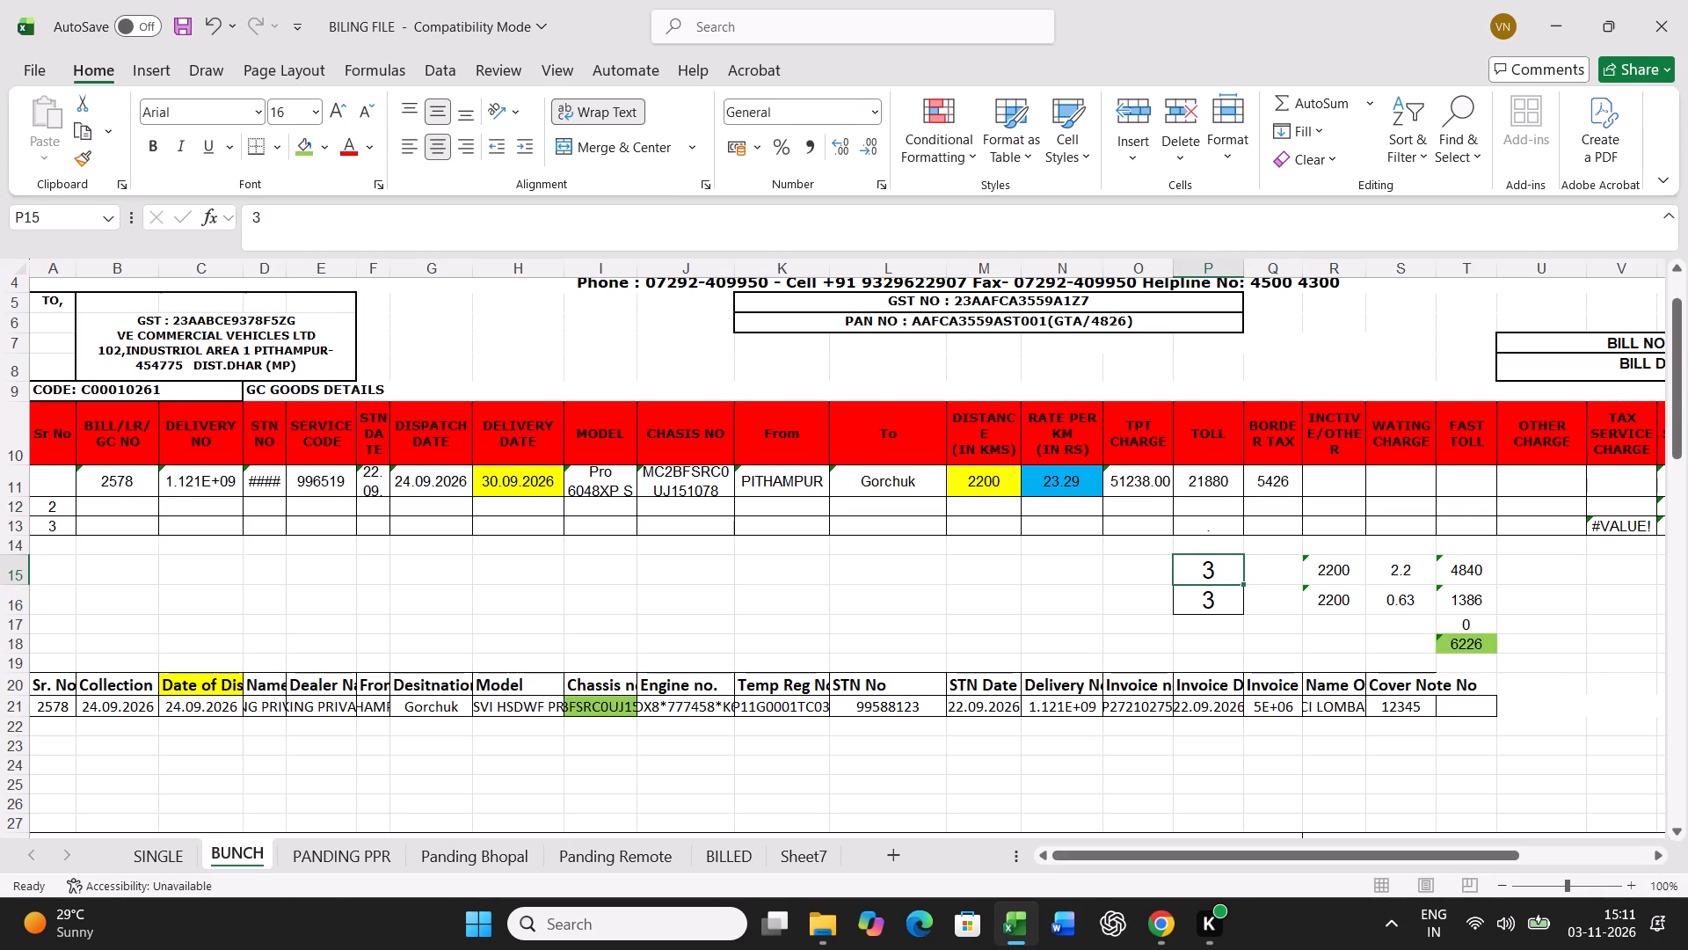
key(6)
key(Return)
key(6)
key(Return)
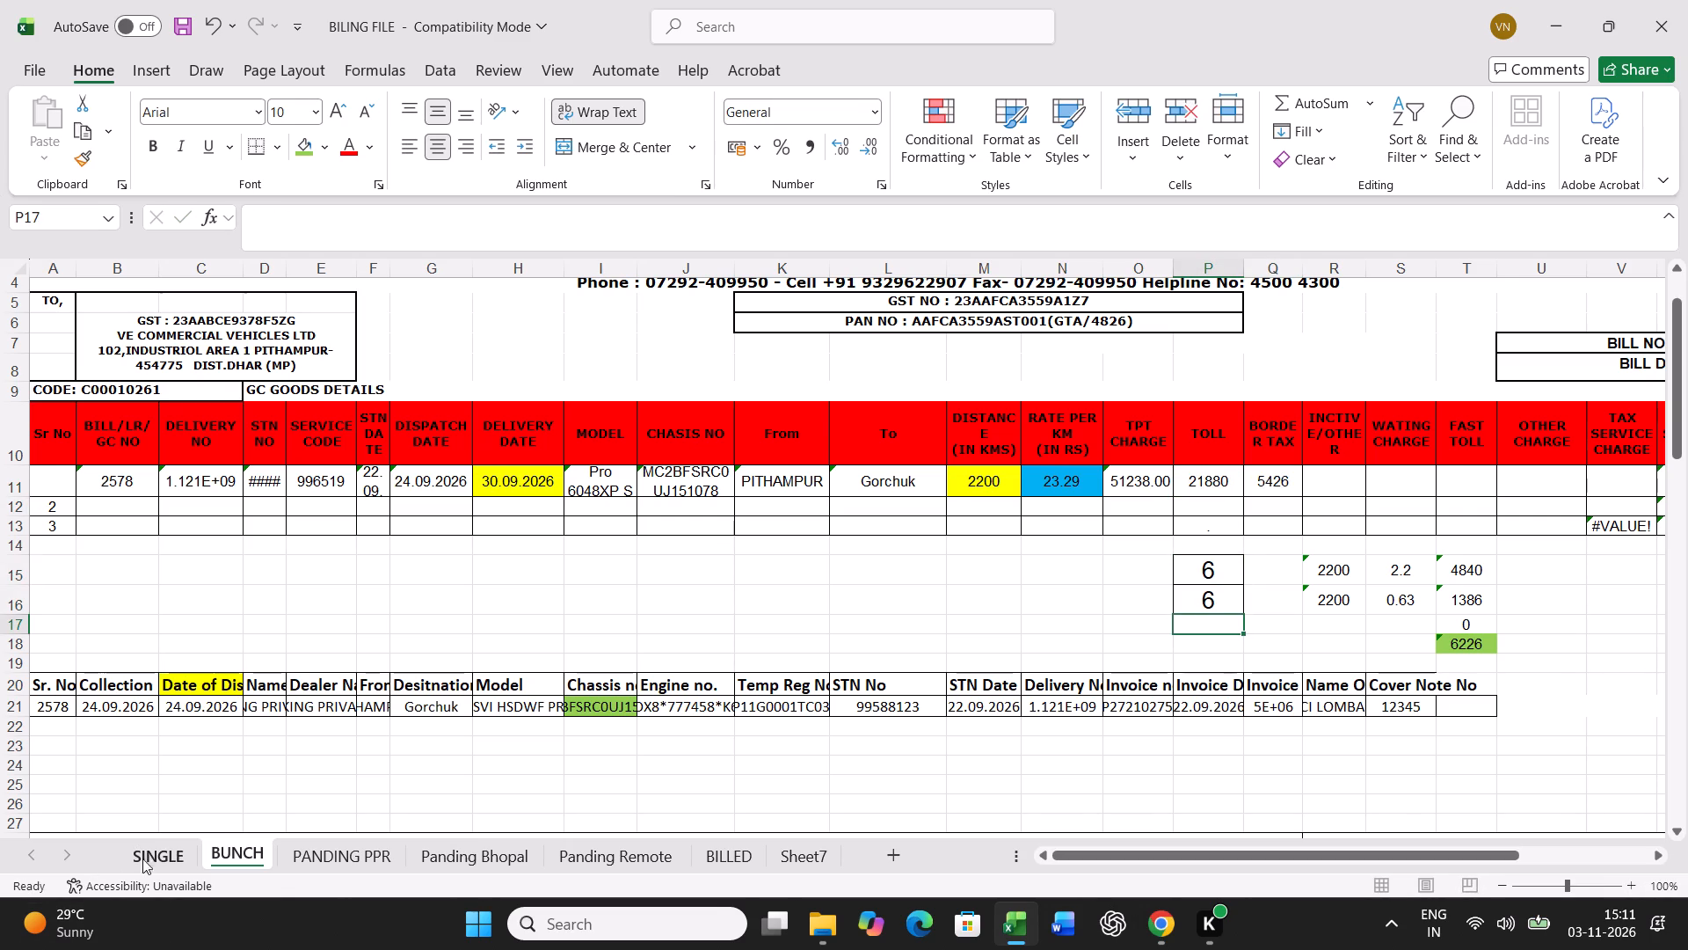
Print the freight bill on the SINGLE sheet, limiting the printout to the current selection.
click(167, 849)
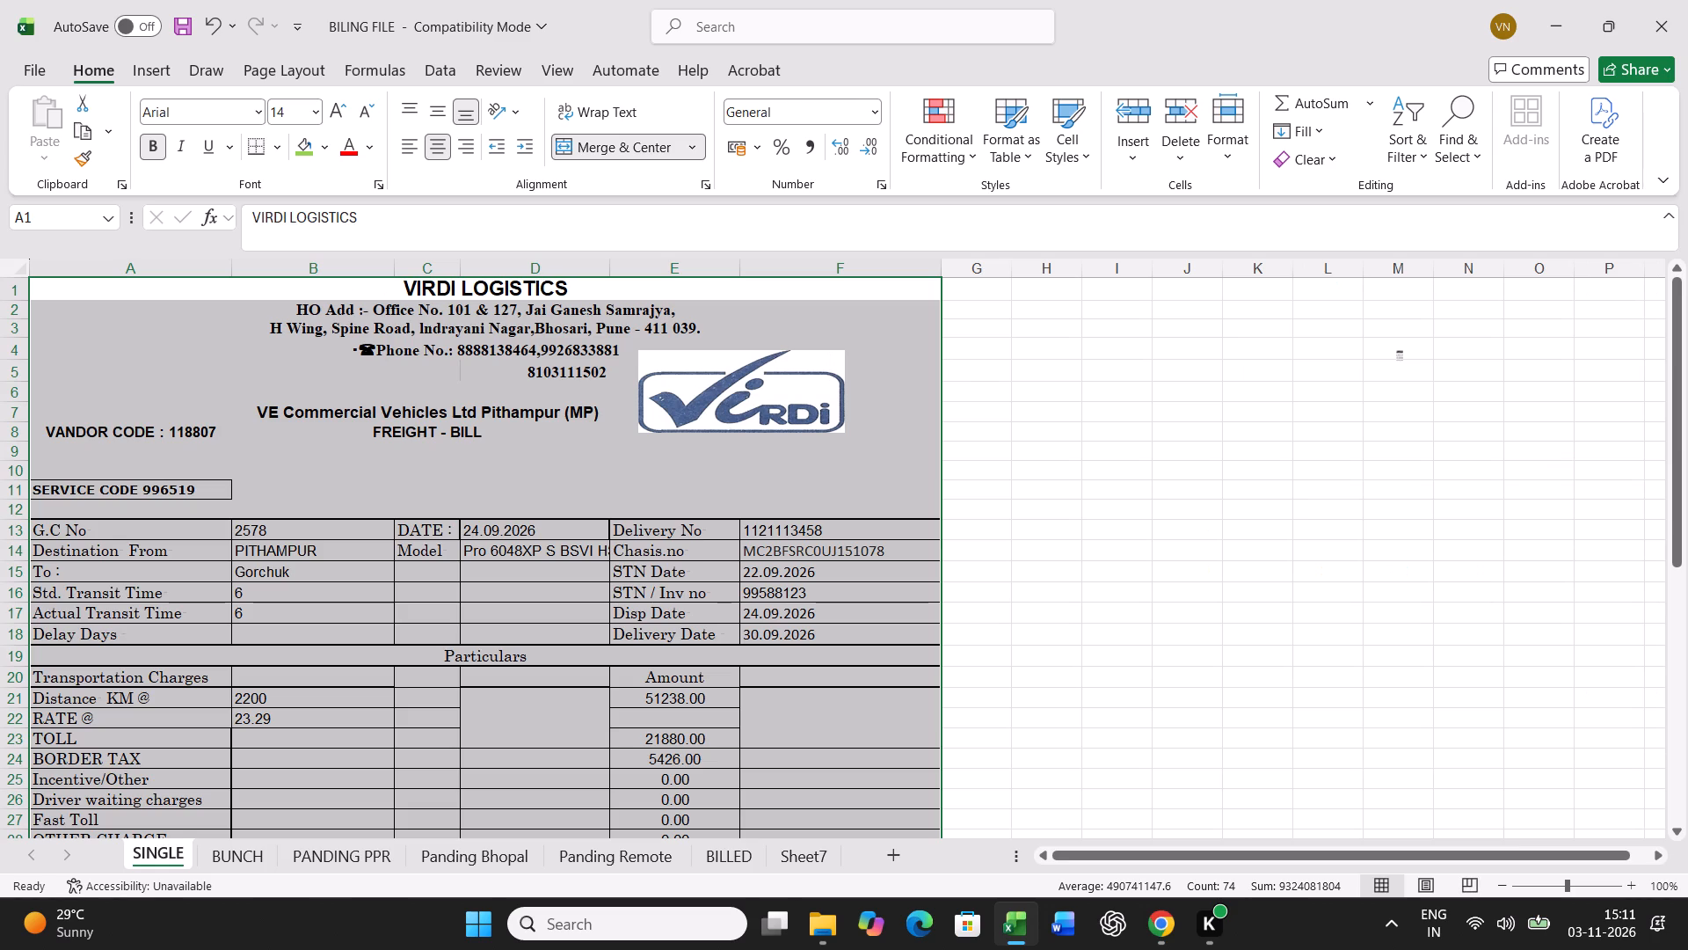
key(ctrl+p)
click(335, 363)
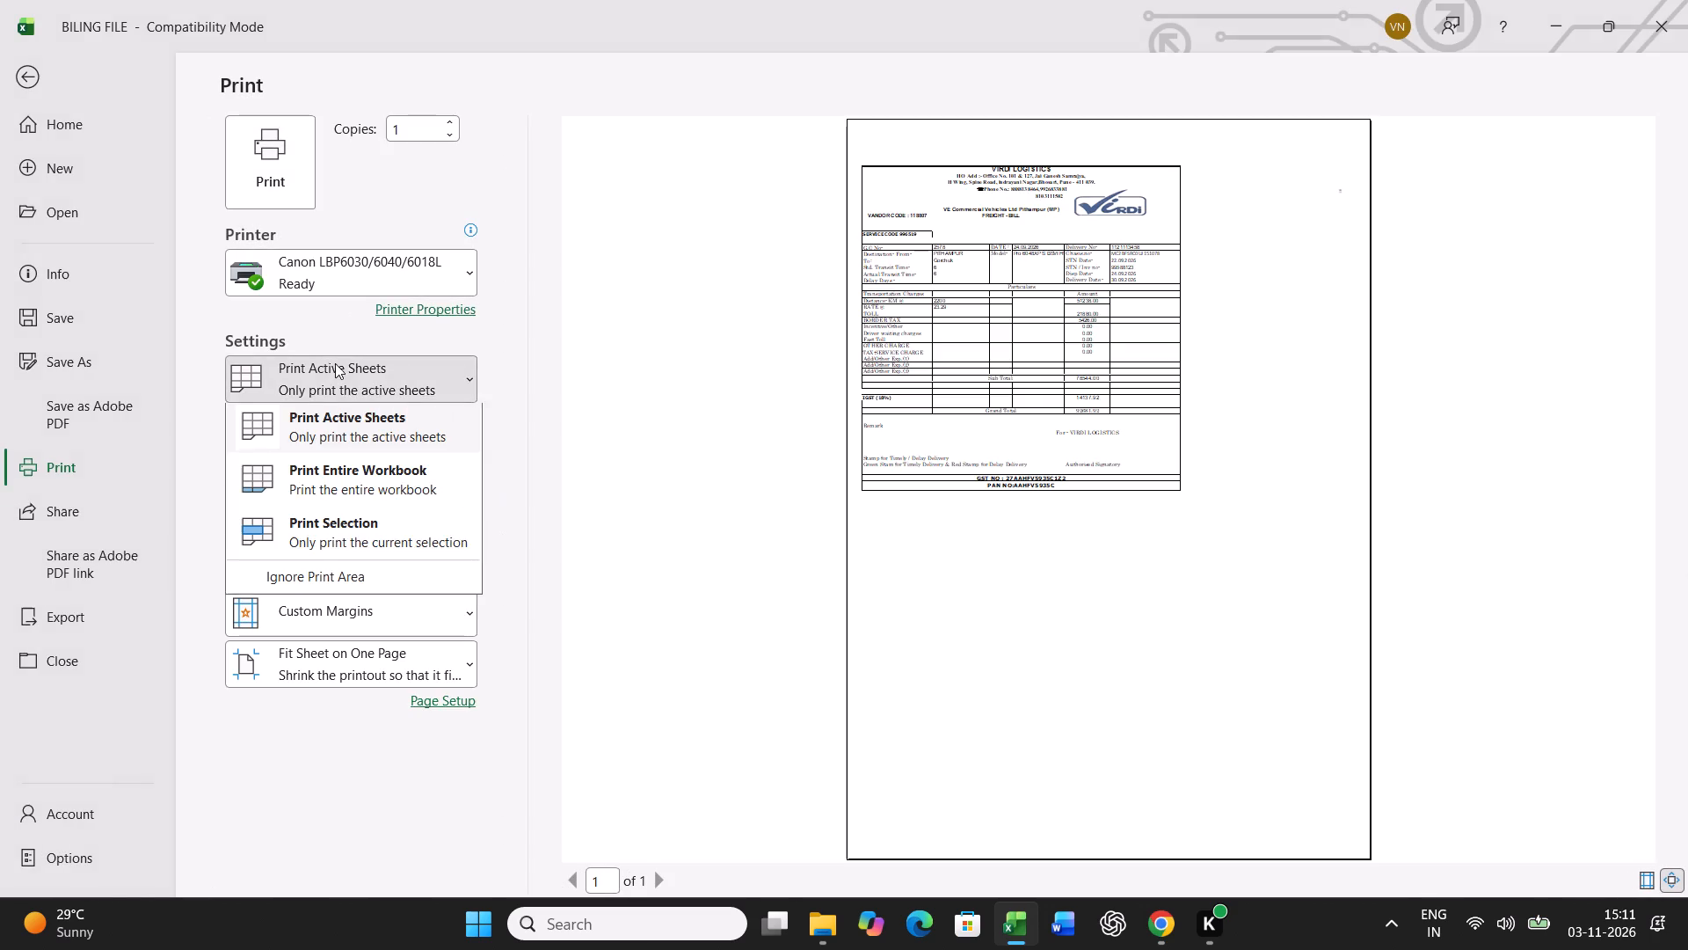
click(340, 554)
scroll(988, 596, down, 4)
scroll(985, 597, up, 4)
scroll(978, 601, down, 4)
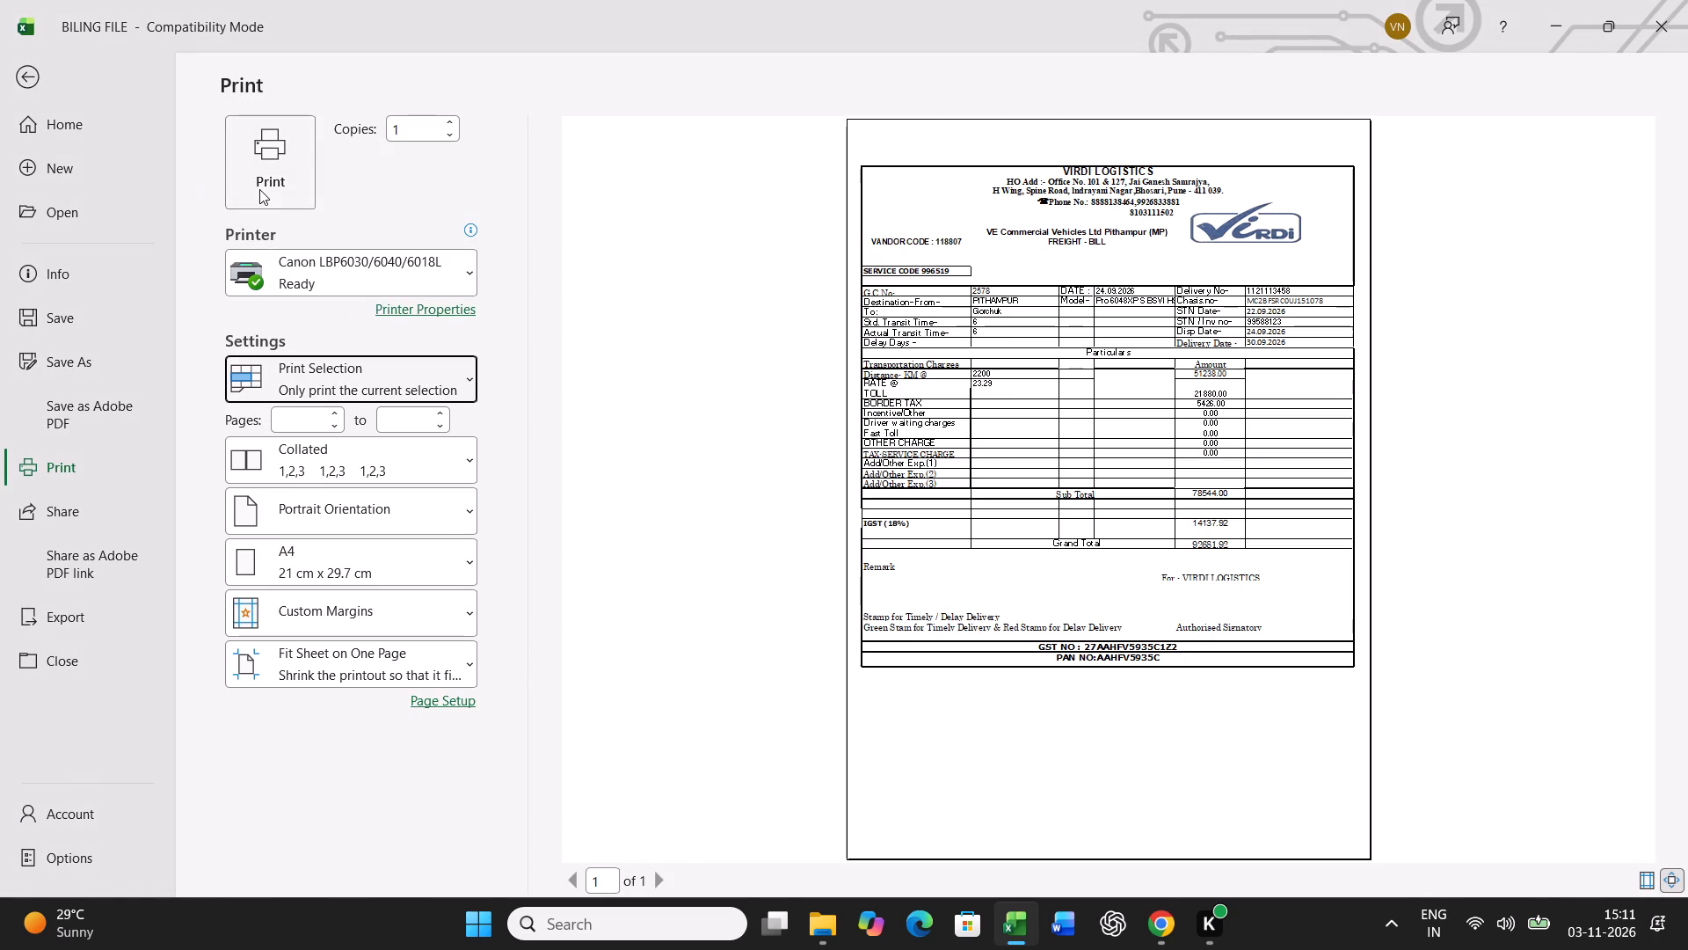
click(259, 189)
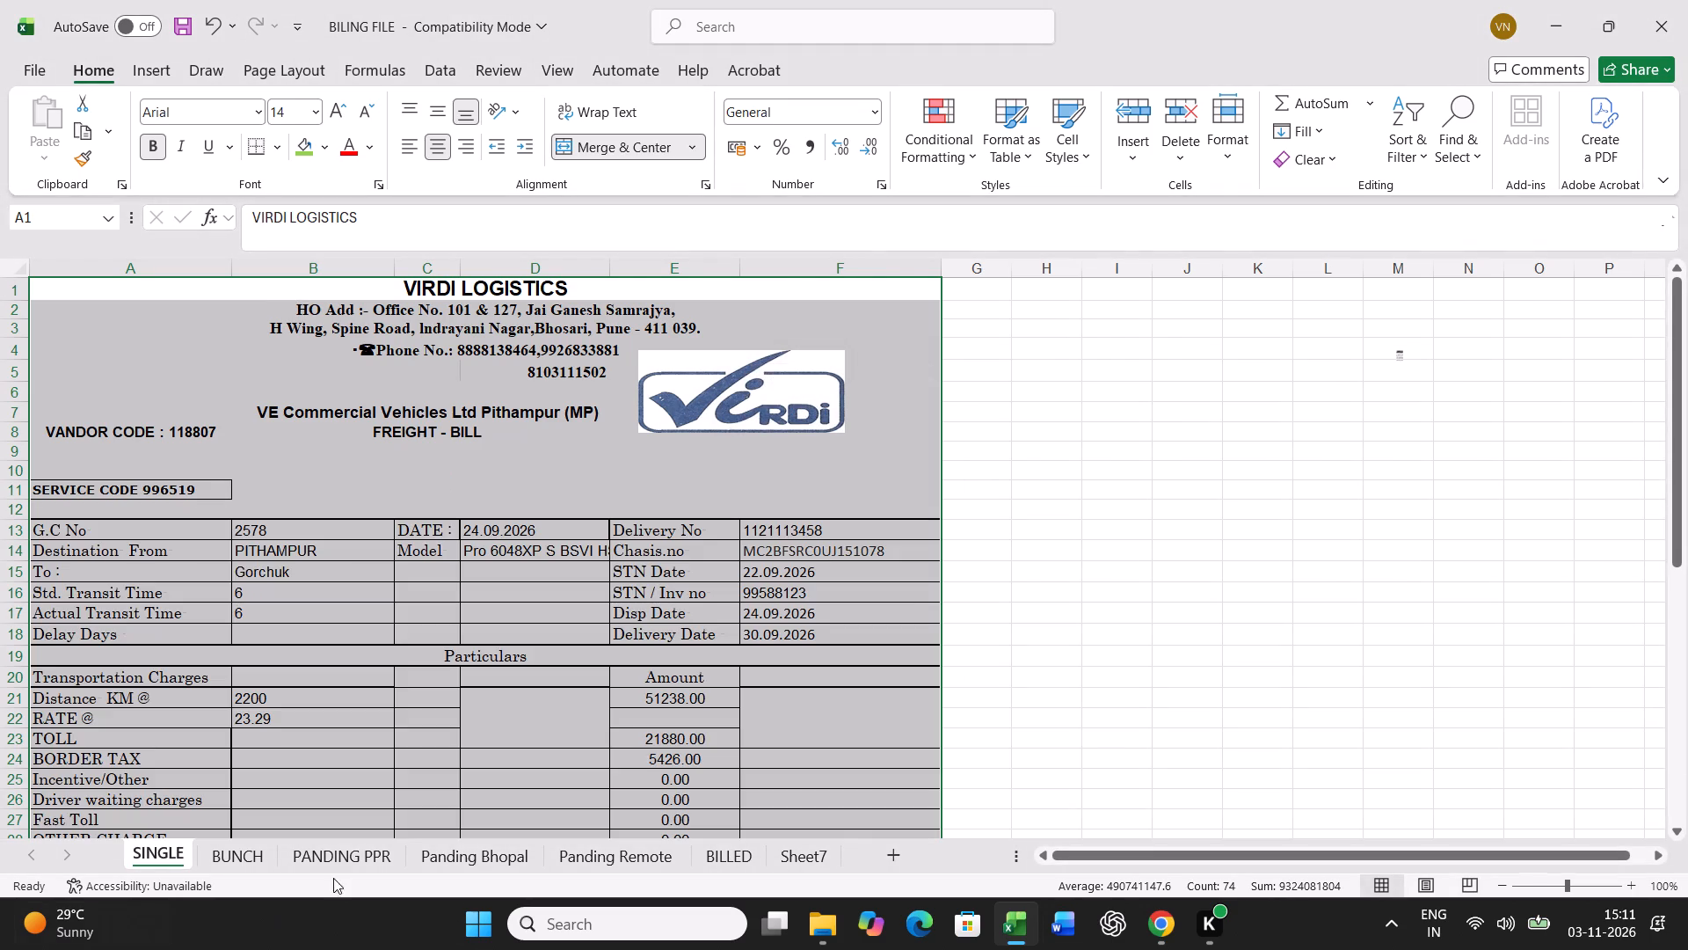
Copy bill row 11 of the BUNCH sheet and paste it as values only into row 38 of the lower table.
click(241, 851)
click(16, 483)
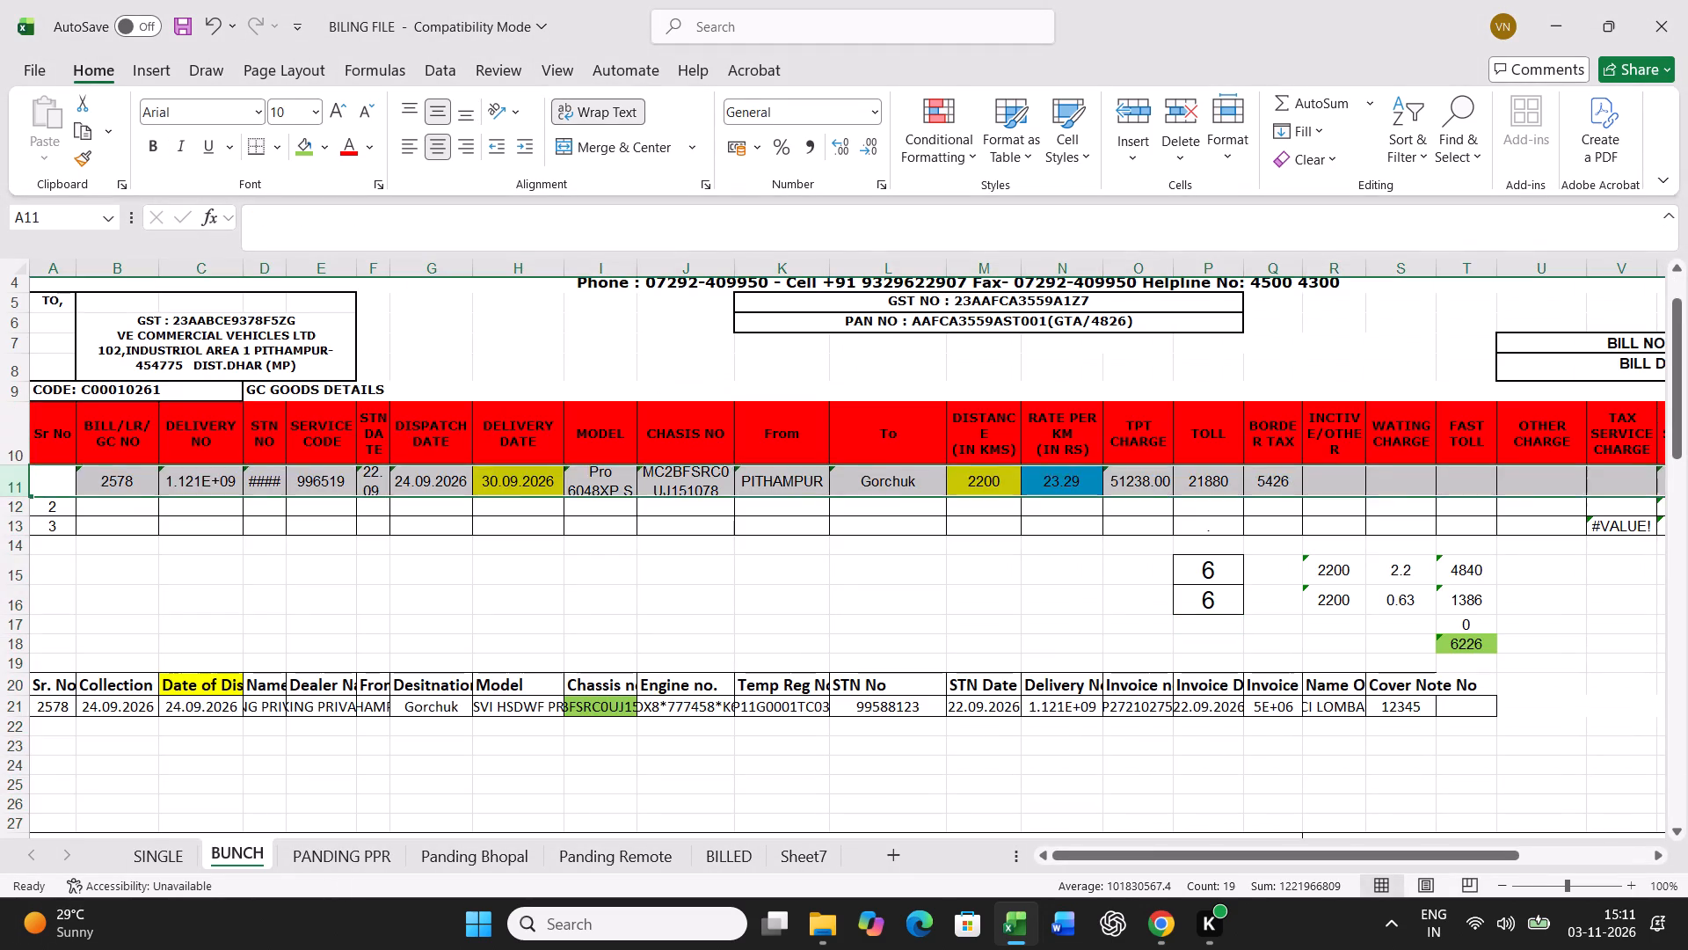
key(ctrl+c)
scroll(895, 590, down, 11)
right_click(47, 463)
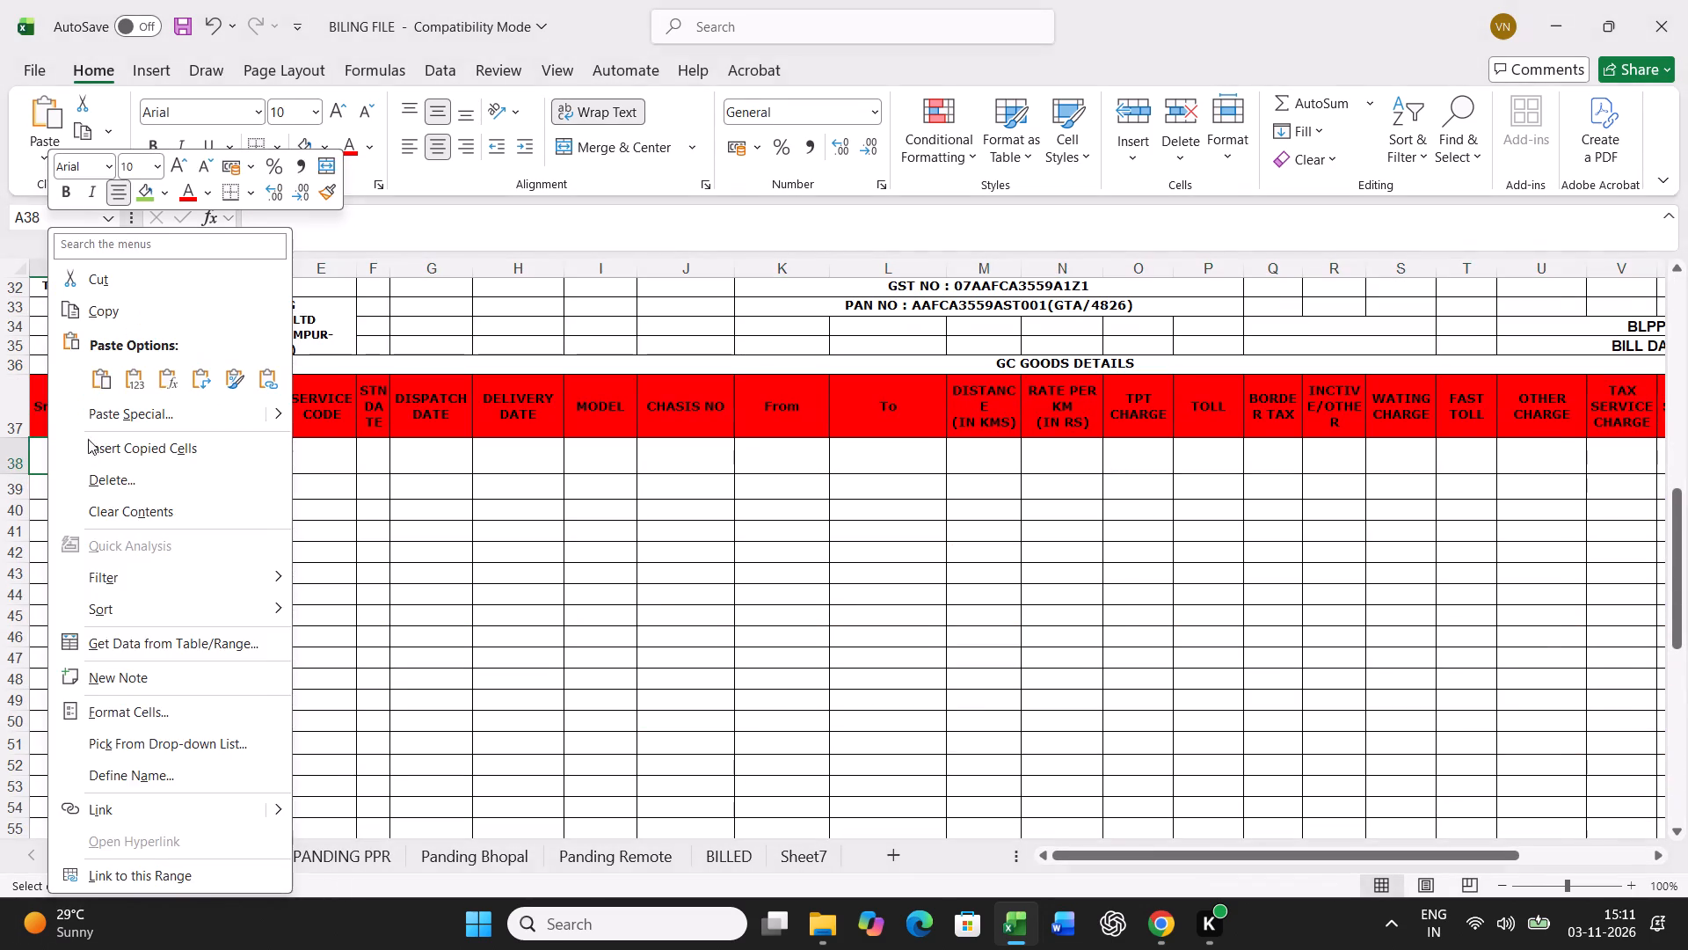
click(121, 426)
click(43, 370)
click(411, 630)
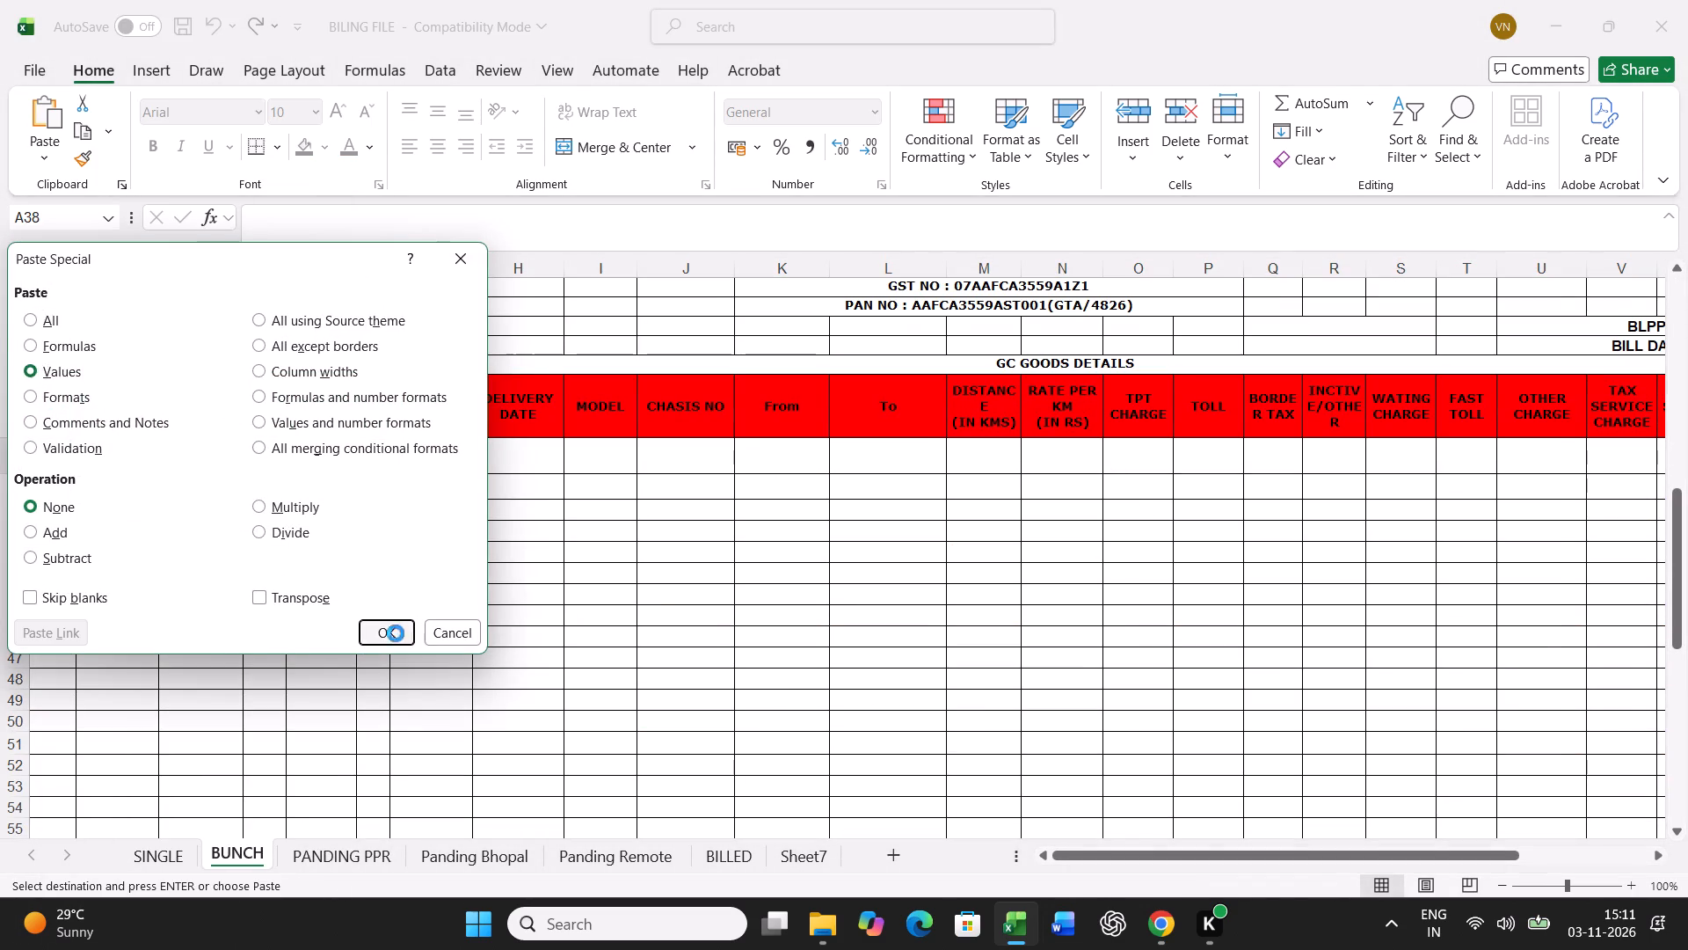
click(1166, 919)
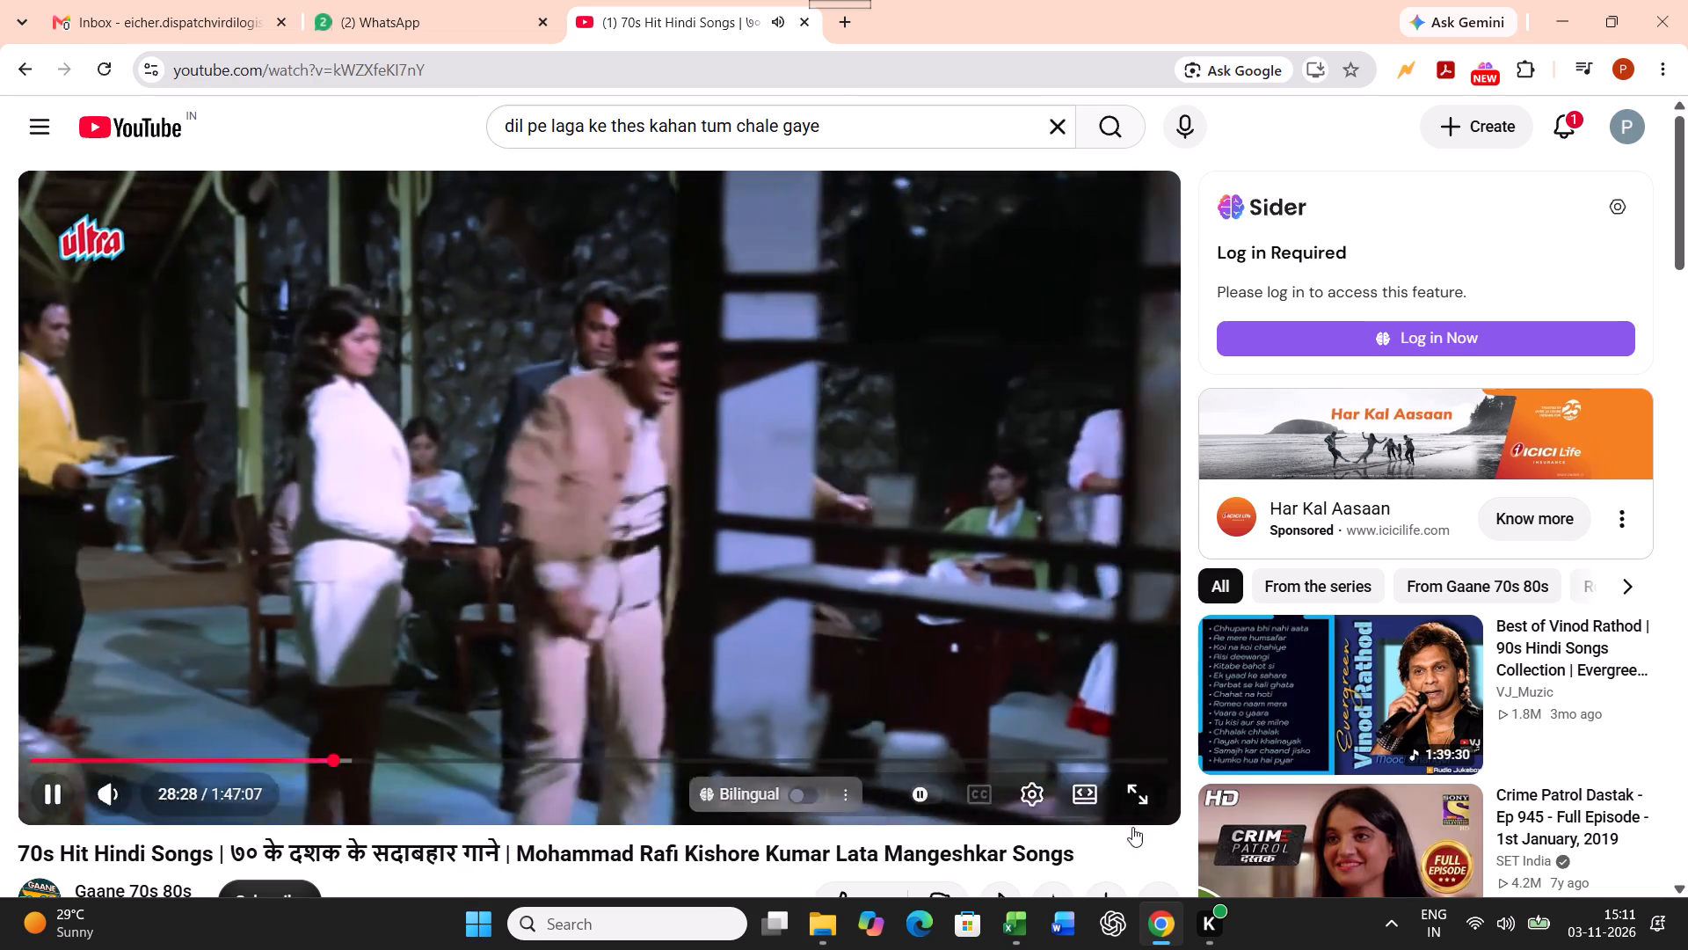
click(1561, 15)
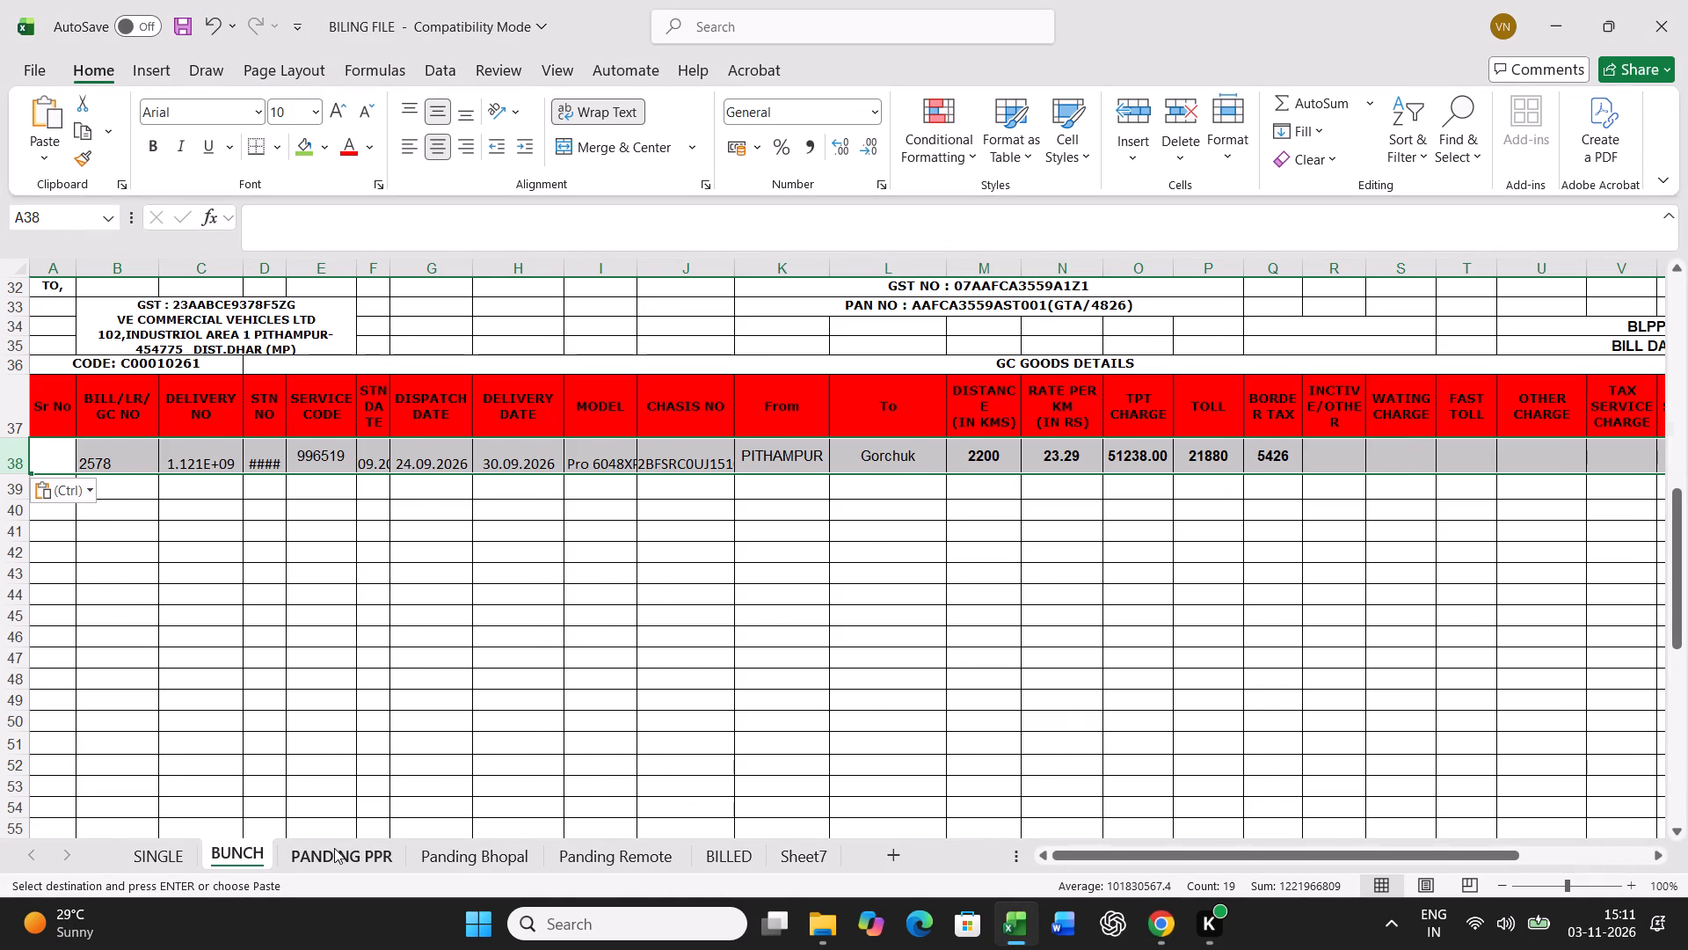
click(334, 848)
click(775, 590)
key(ctrl+f)
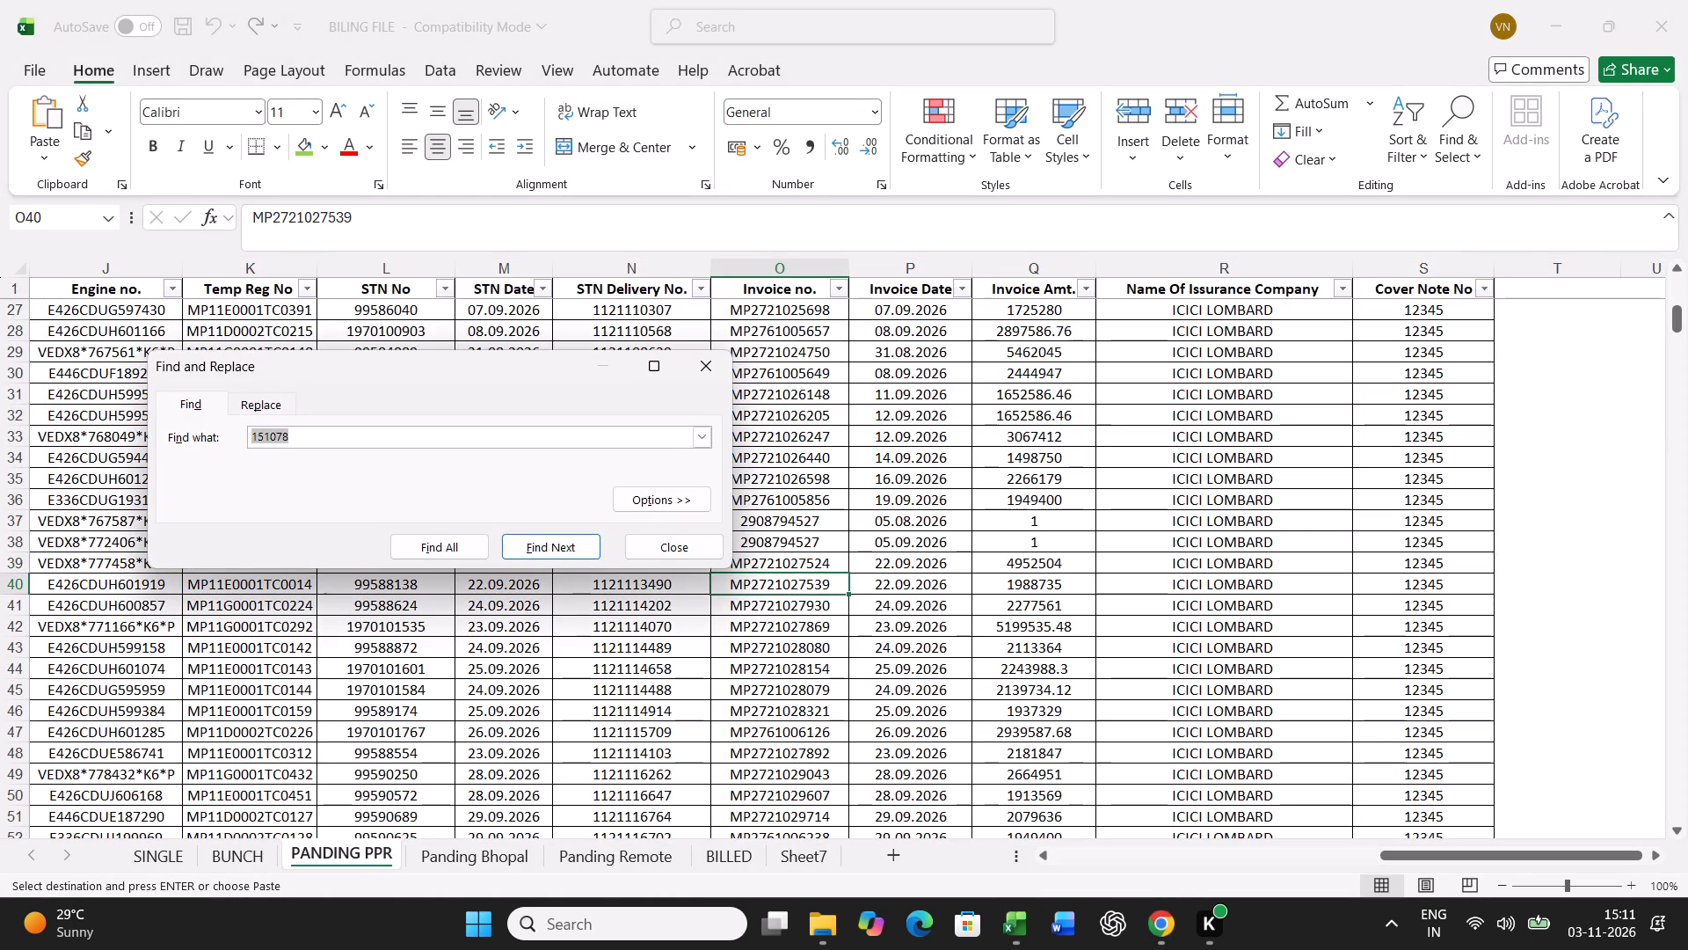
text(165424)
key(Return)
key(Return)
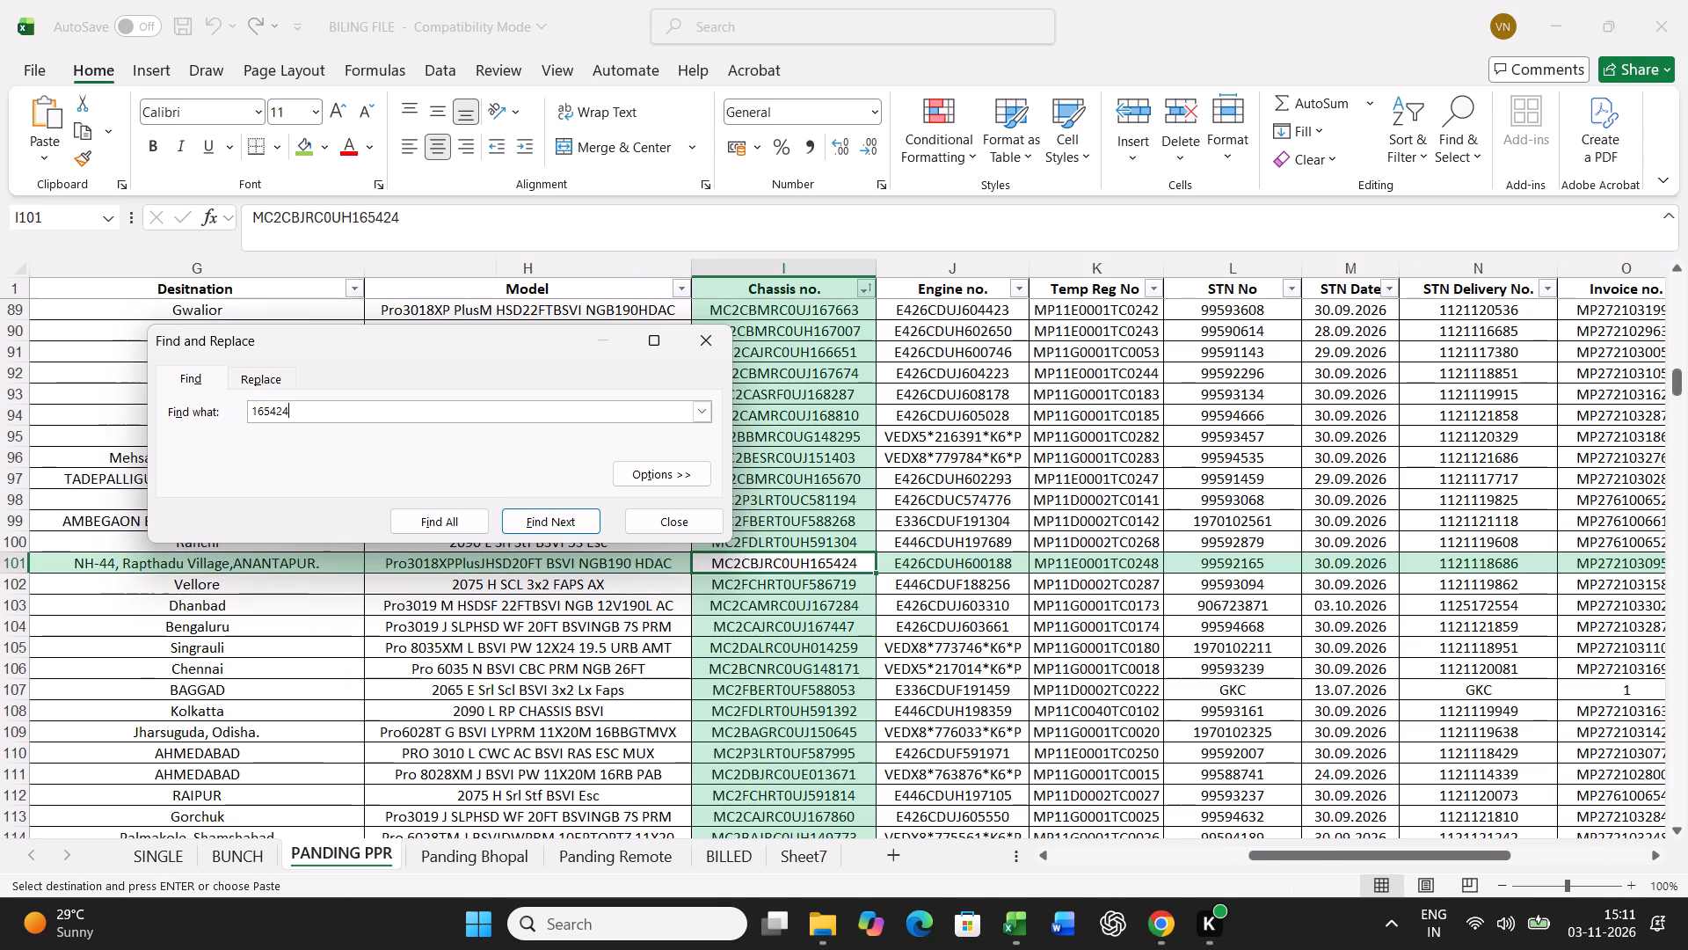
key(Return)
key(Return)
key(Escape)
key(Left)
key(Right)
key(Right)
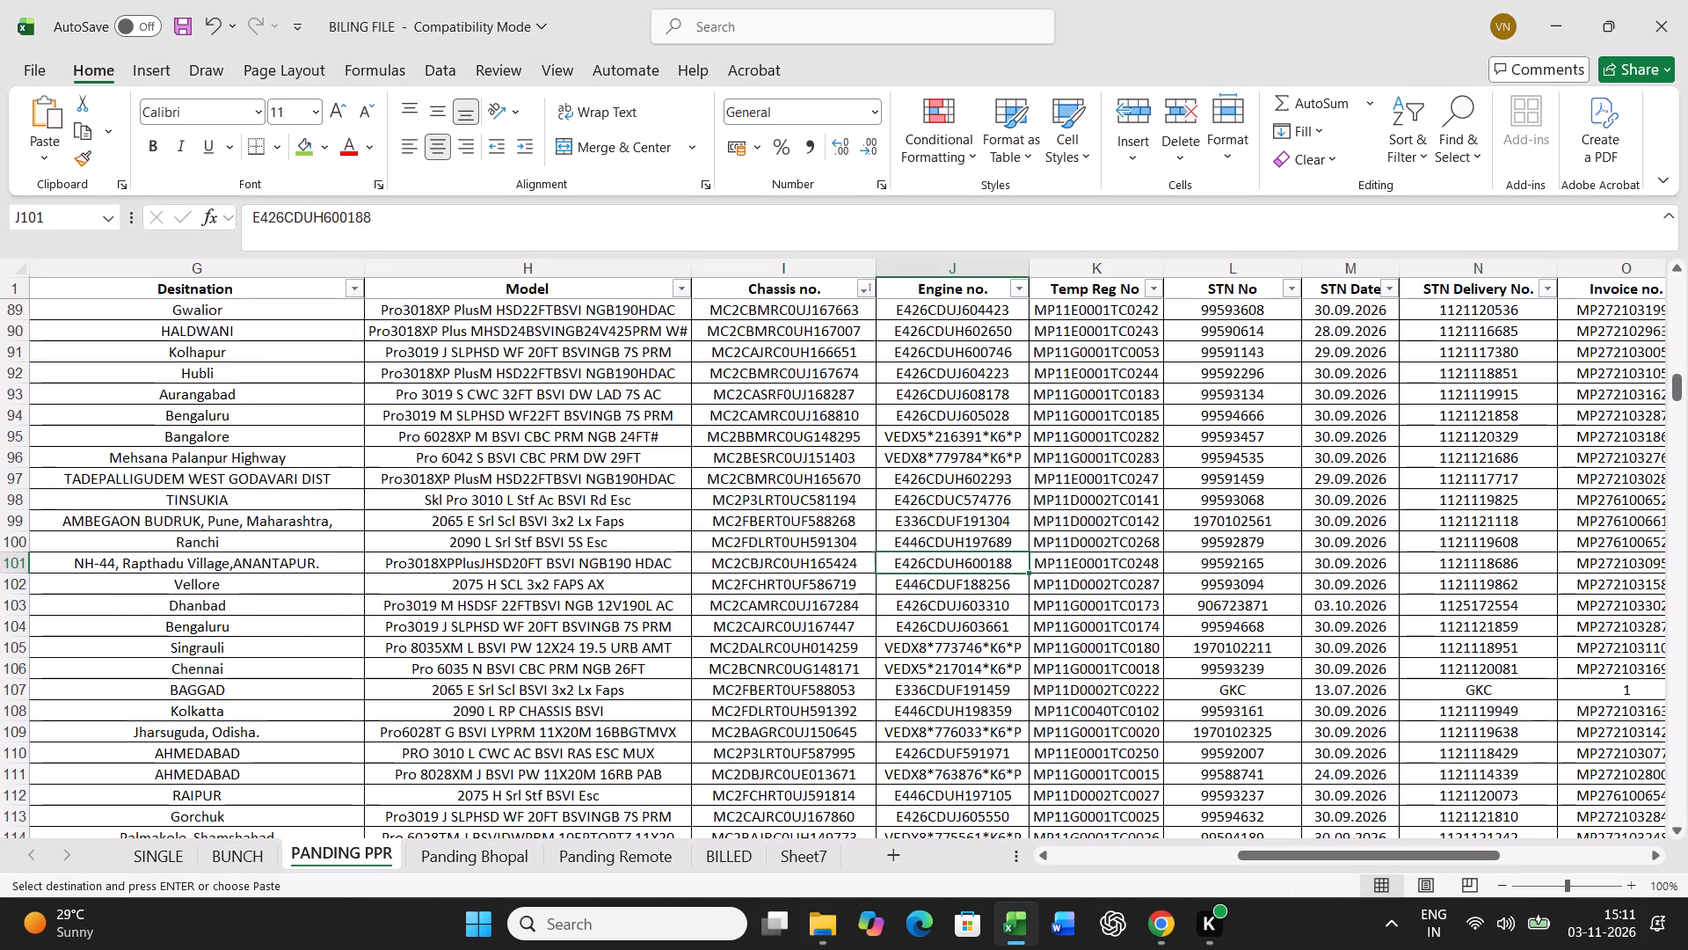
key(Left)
click(310, 149)
Copy that vehicle's full record, from LR number to cover note, and paste it over row 21 of the BUNCH sheet.
key(Left)
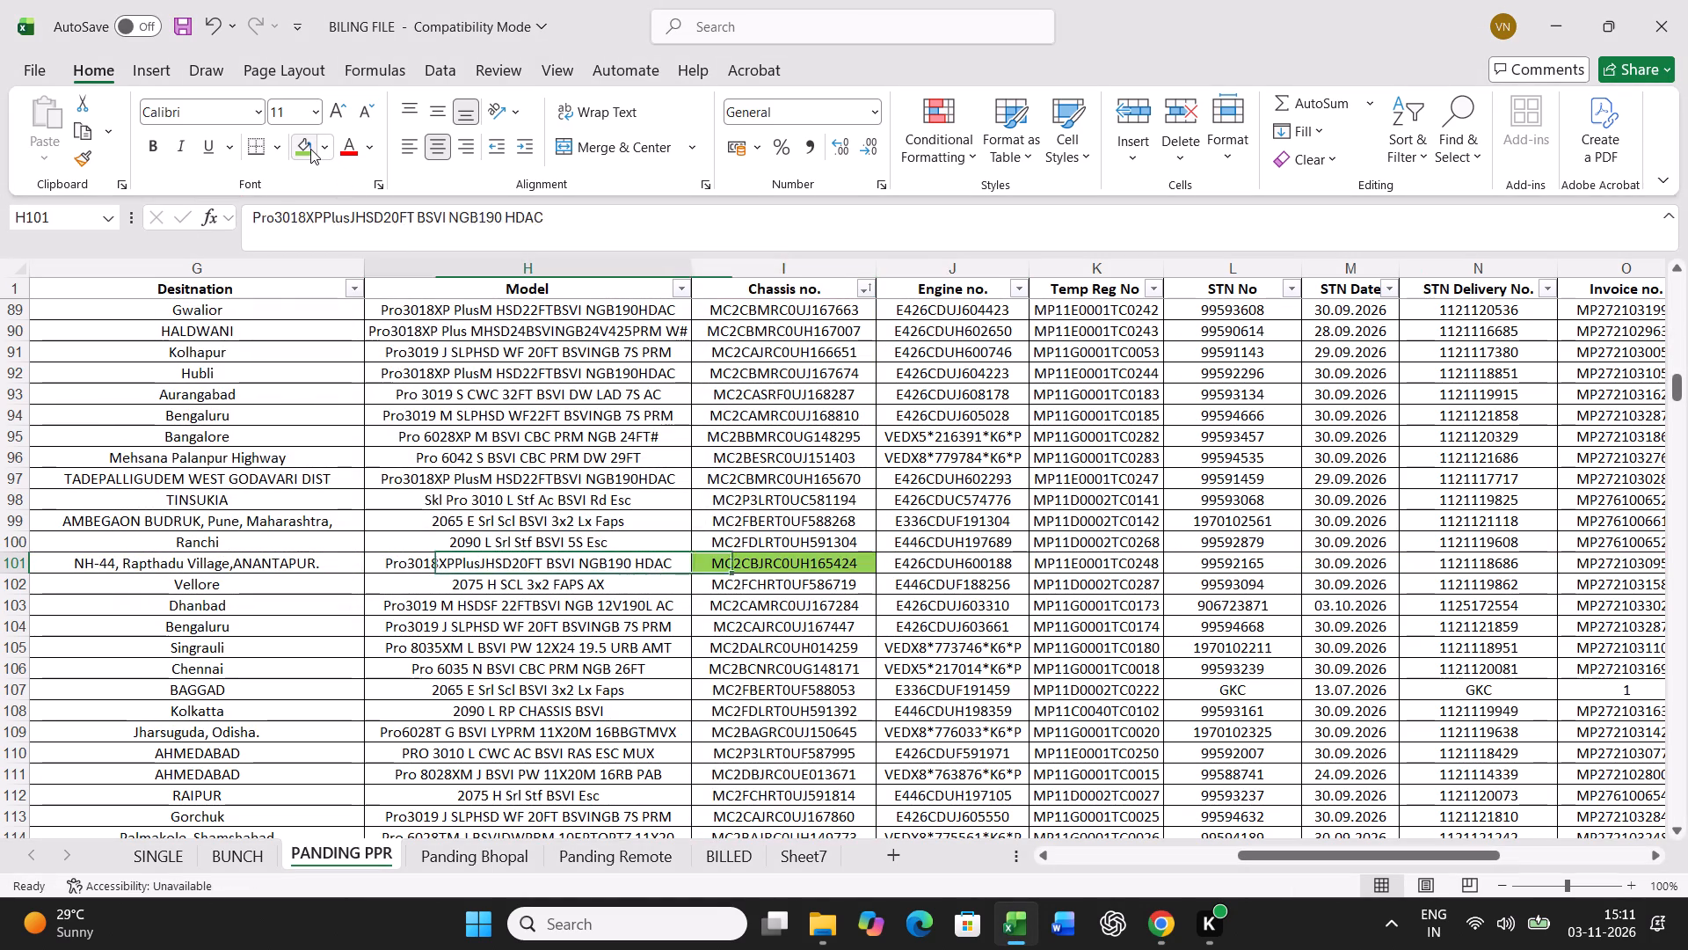
key(Left)
key(Left)
key(Left)
key(Left)
key(Left)
key(Left)
key(Left)
key(Left)
key(Left)
key(Left)
key(Left)
key(Left)
key(Left)
key(Left)
key(Left)
key(Left)
key(Left)
key(Left)
key(Left)
key(Left)
key(ctrl+shift+Right)
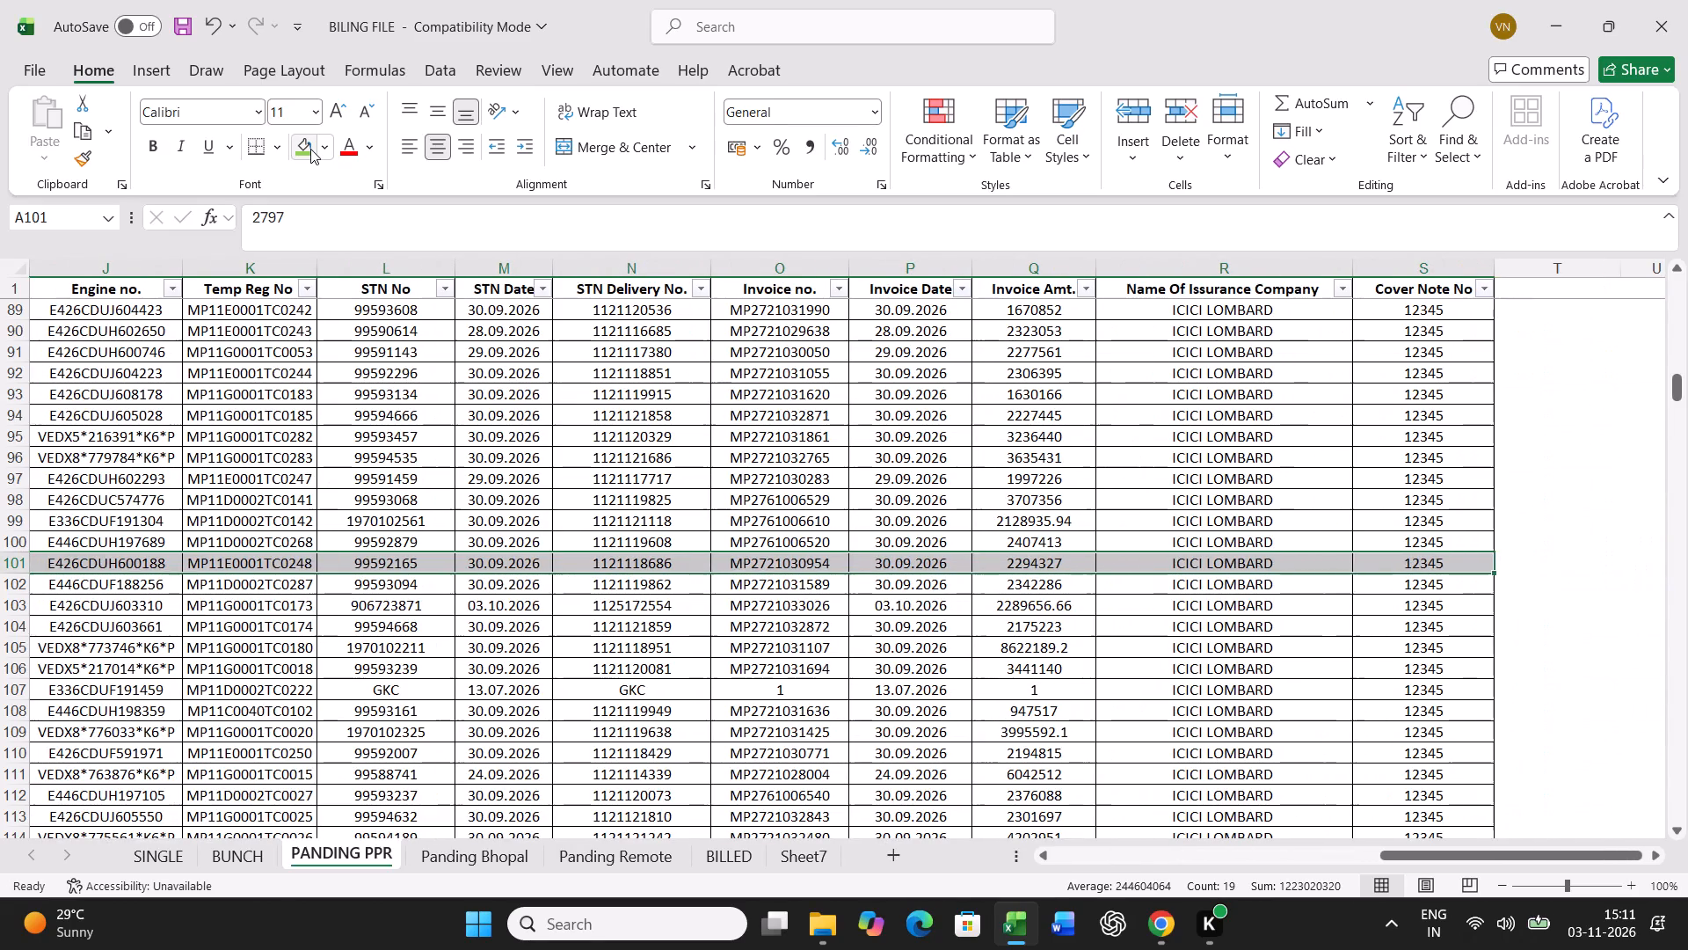
key(ctrl+c)
click(234, 860)
scroll(398, 683, up, 12)
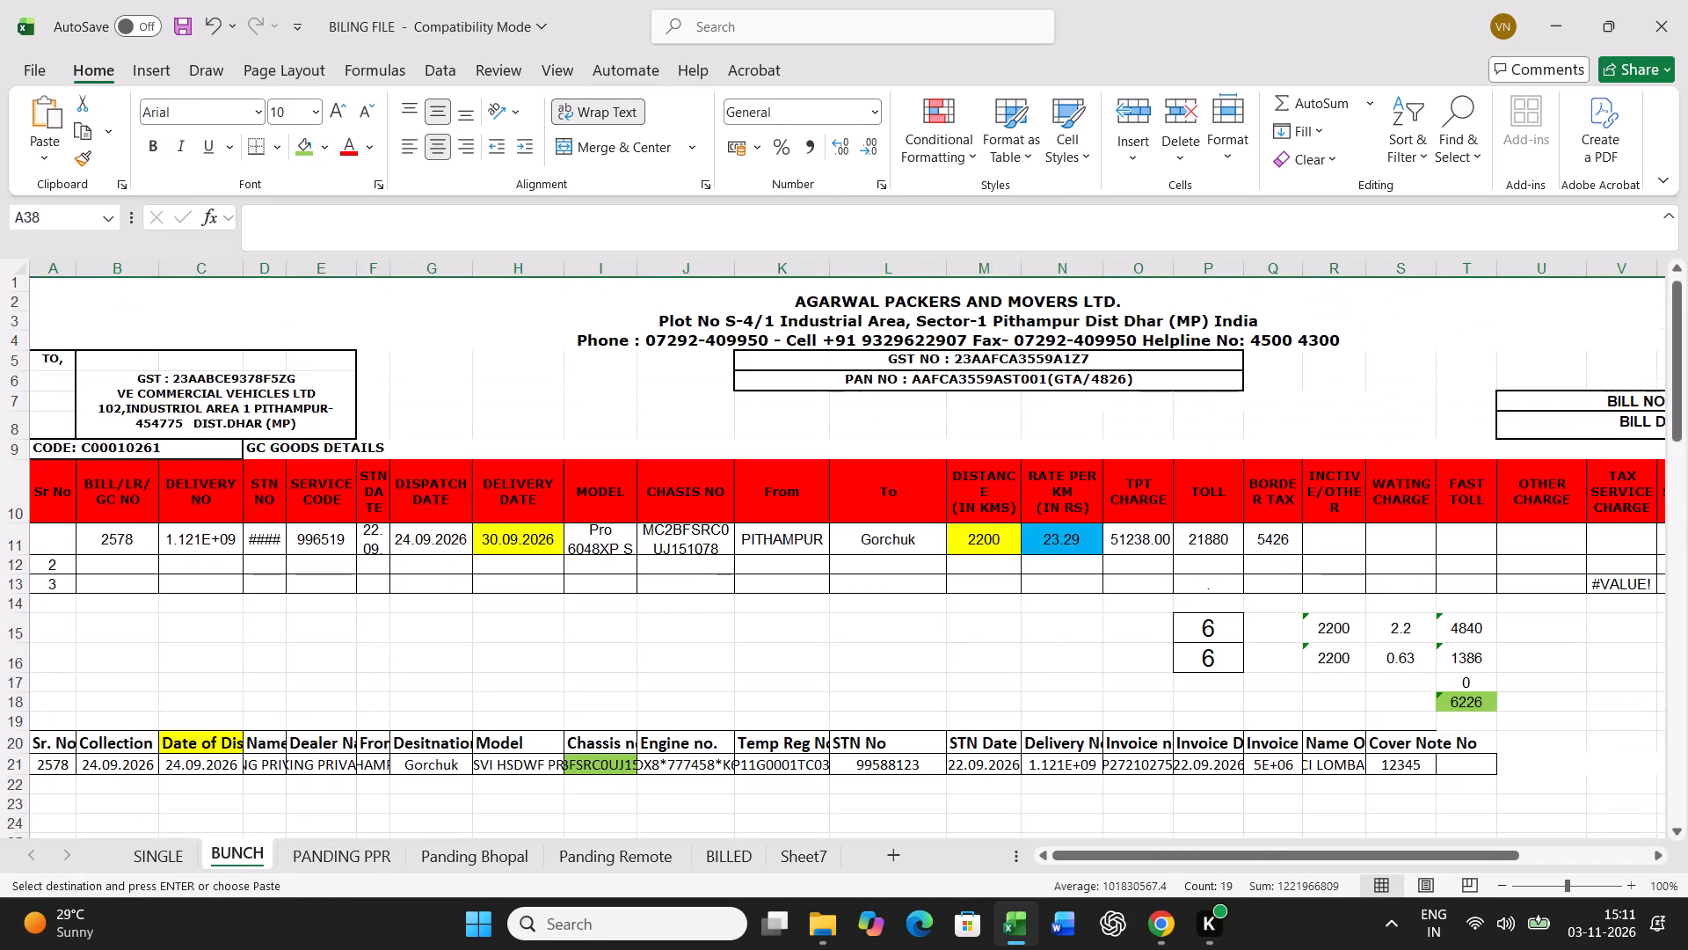
click(68, 756)
key(ctrl+v)
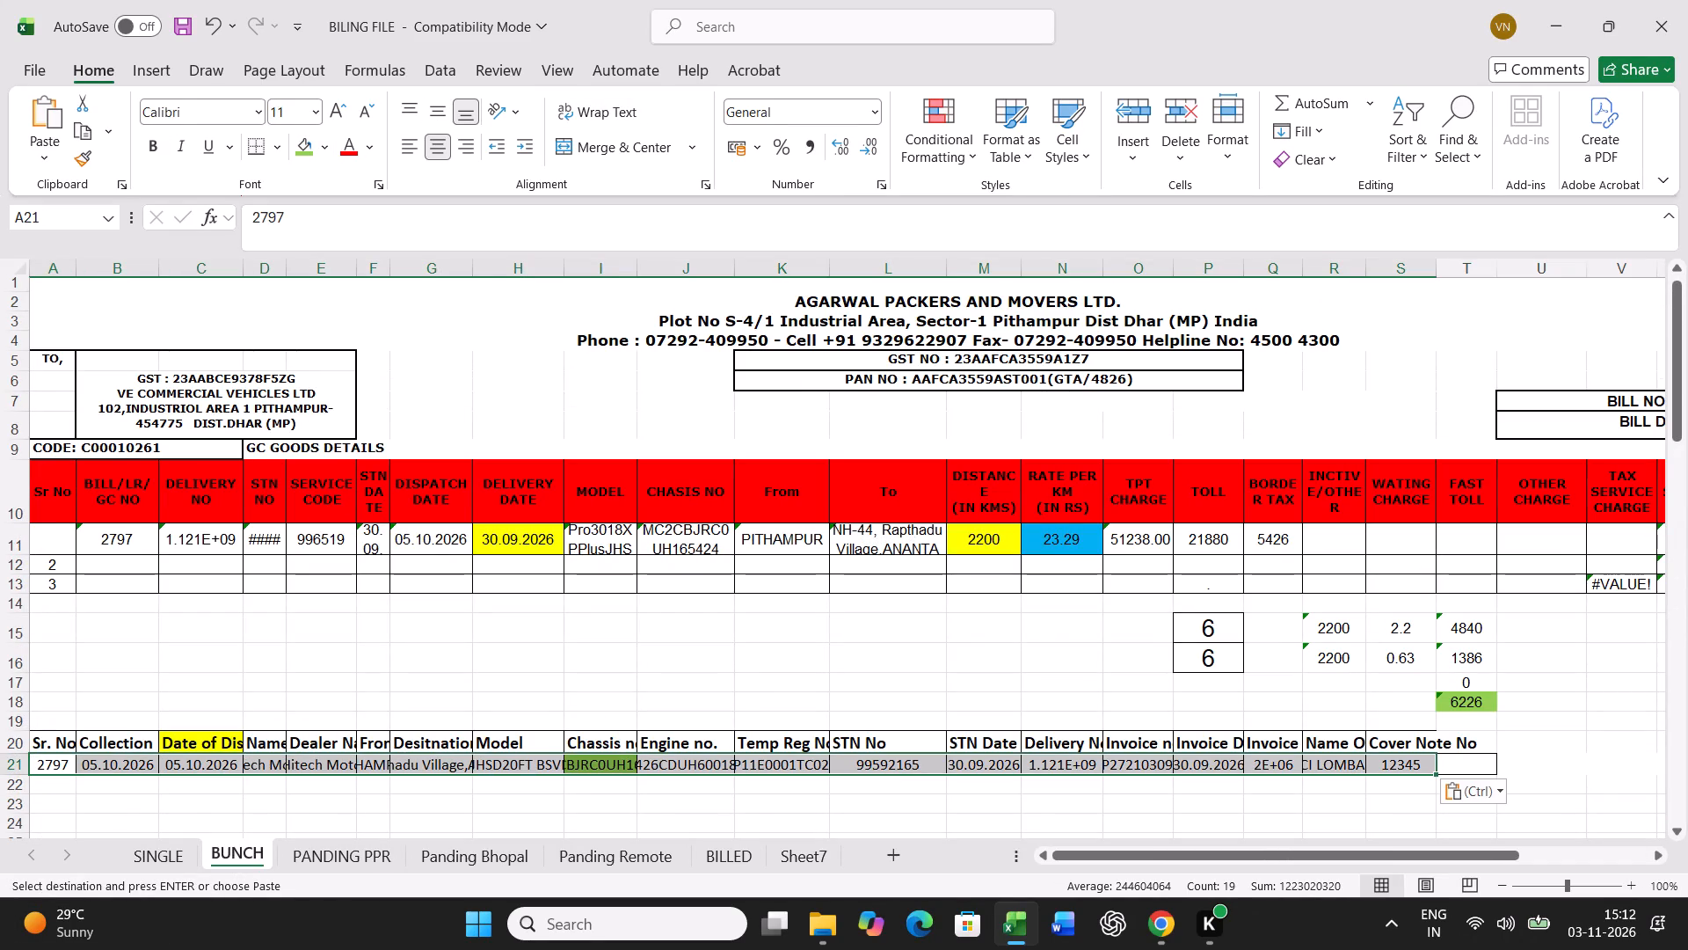
Change the dispatch date in row 21 to 07.10.2026.
click(182, 758)
text(07.10.2026)
key(Return)
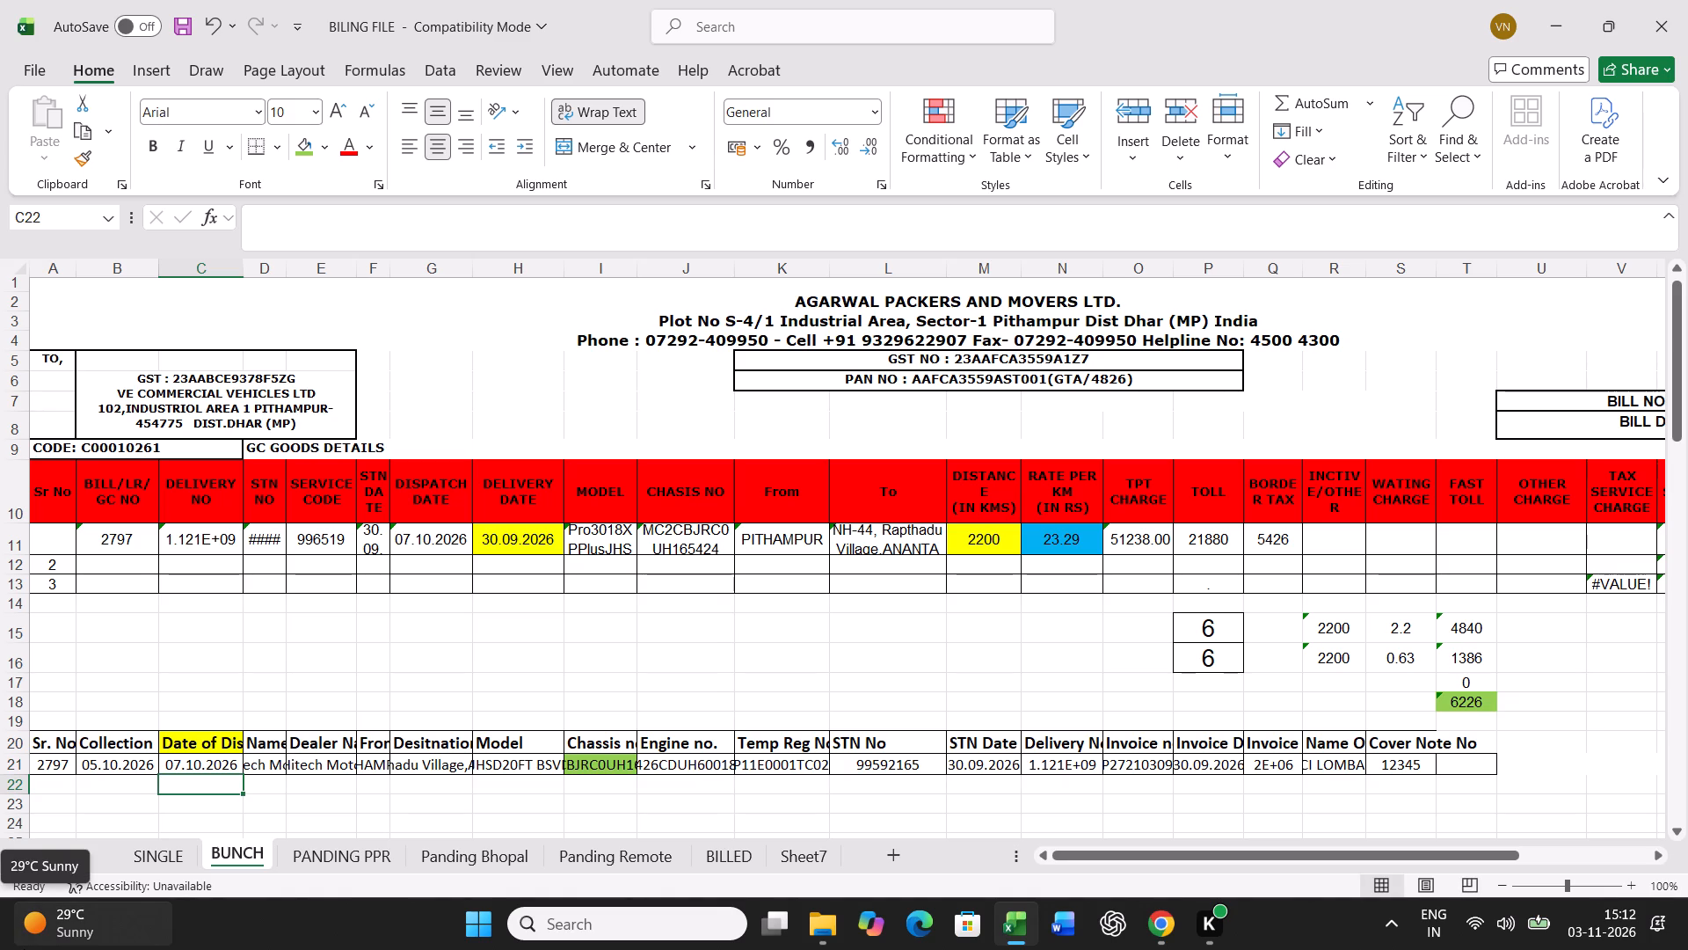
In bill row 11, set the delivery date to 15.10.2026, the distance to 1164 km and the rate to 18.95.
click(493, 544)
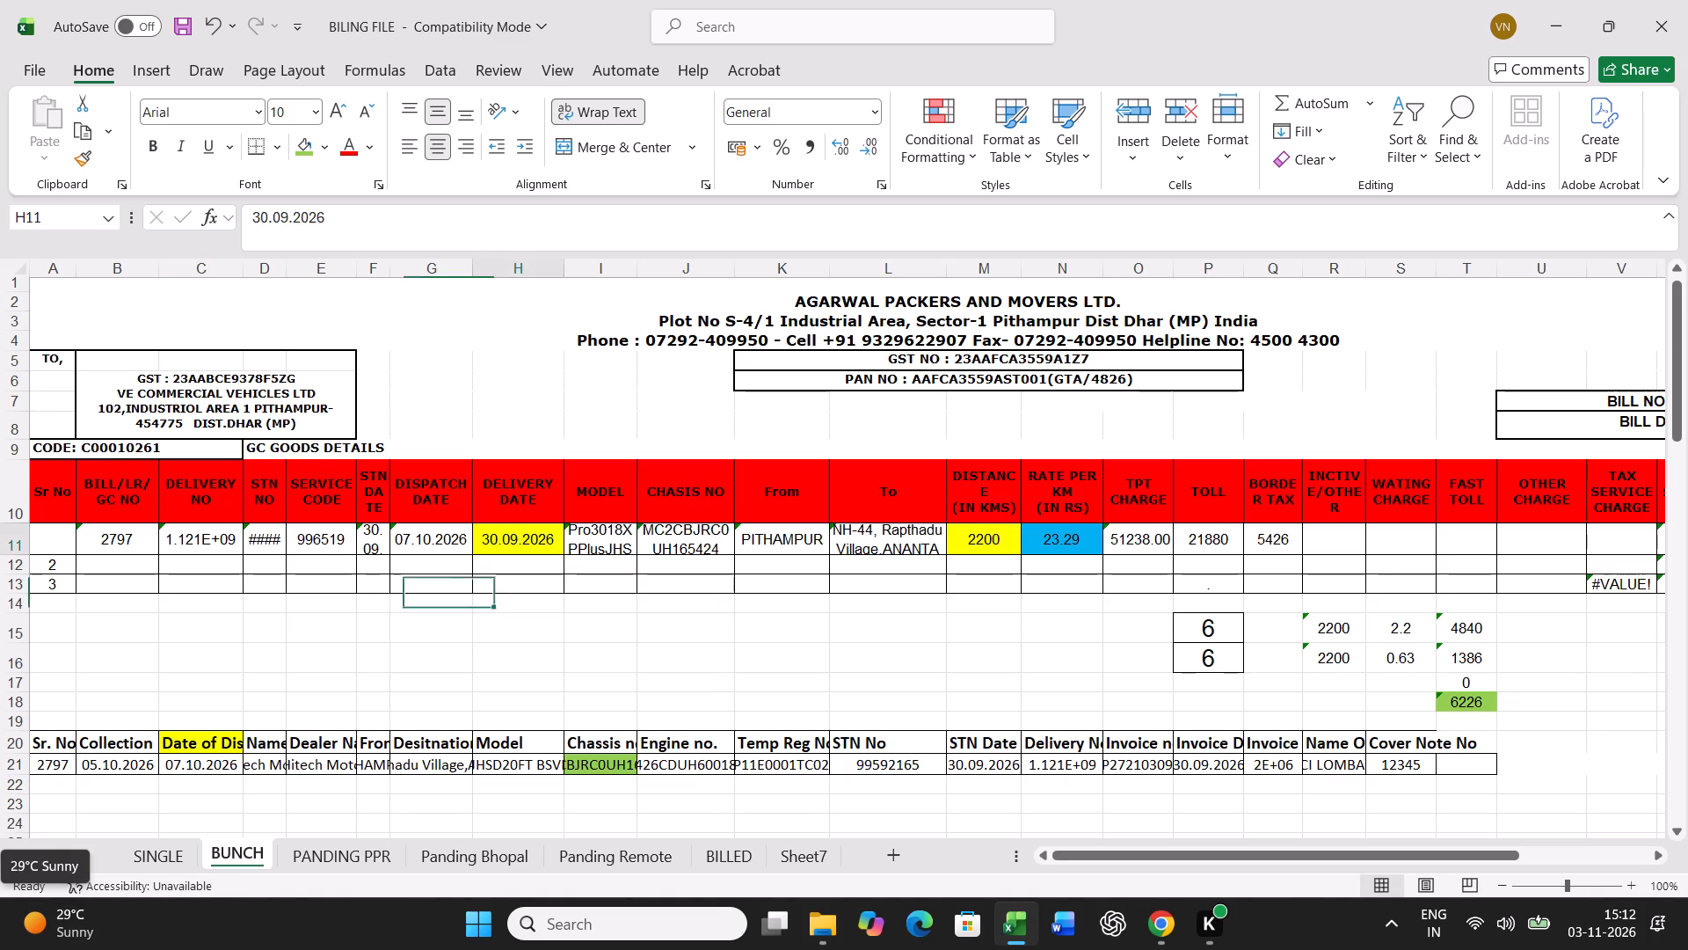
text(15.10.2026)
key(Right)
key(Right)
key(Right)
key(Right)
key(Right)
text(1164)
key(Right)
text(18.95)
key(Right)
Set the toll in bill row 11 to 7207 and clear the border tax.
key(Right)
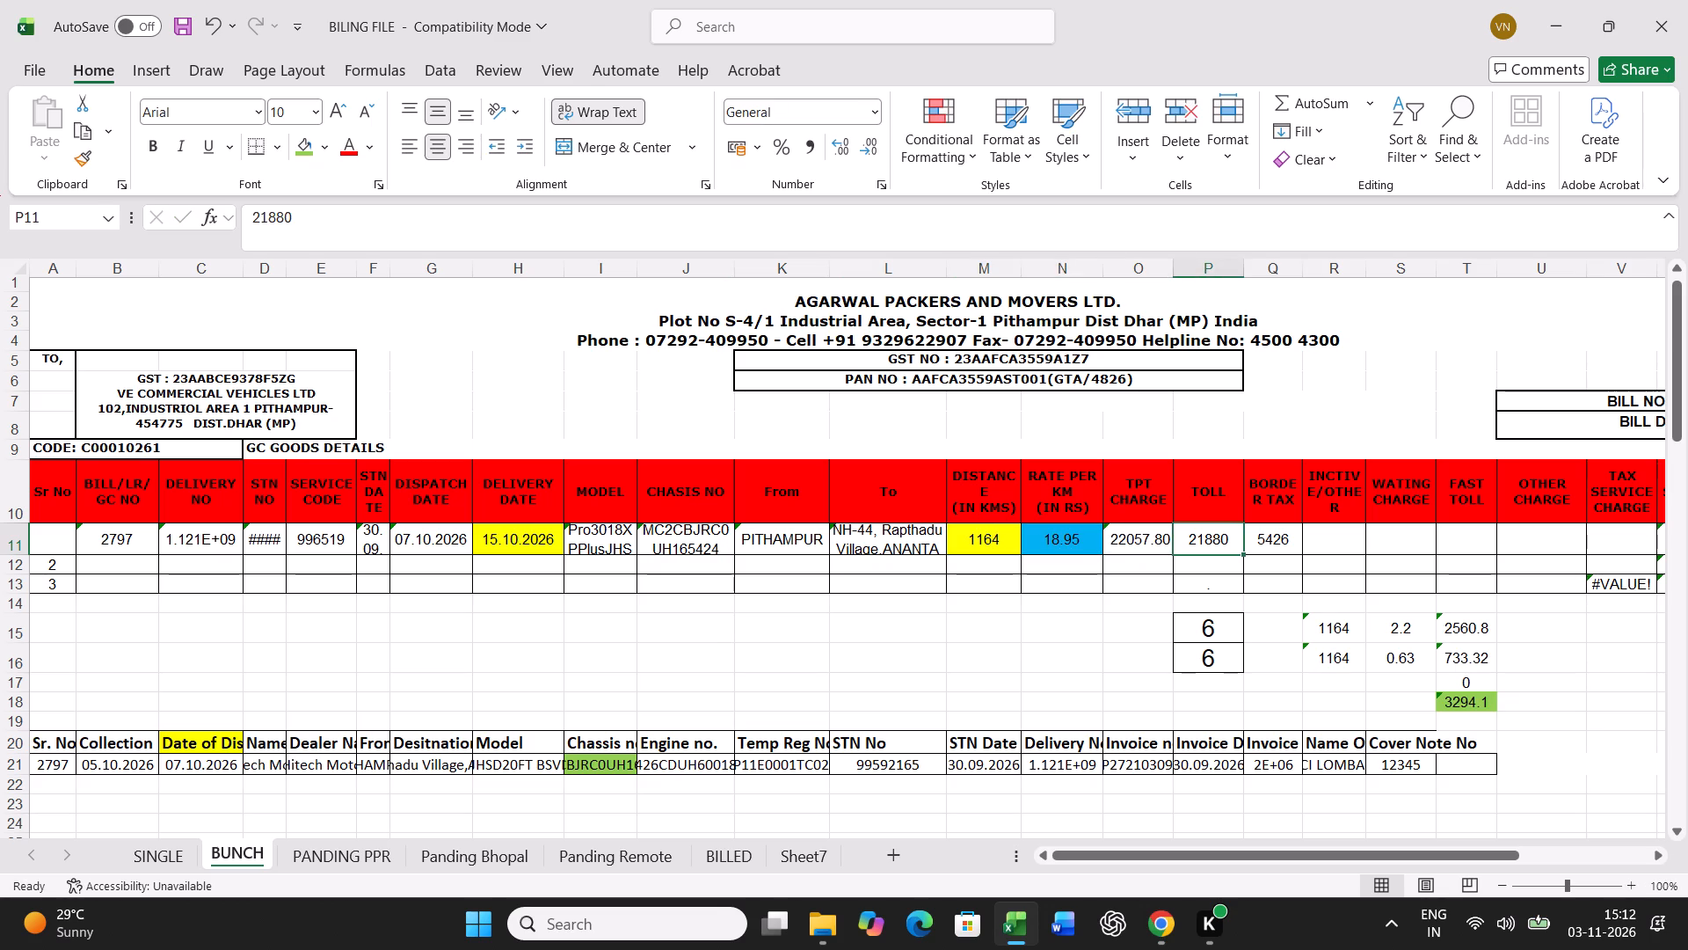
text(7207)
key(Return)
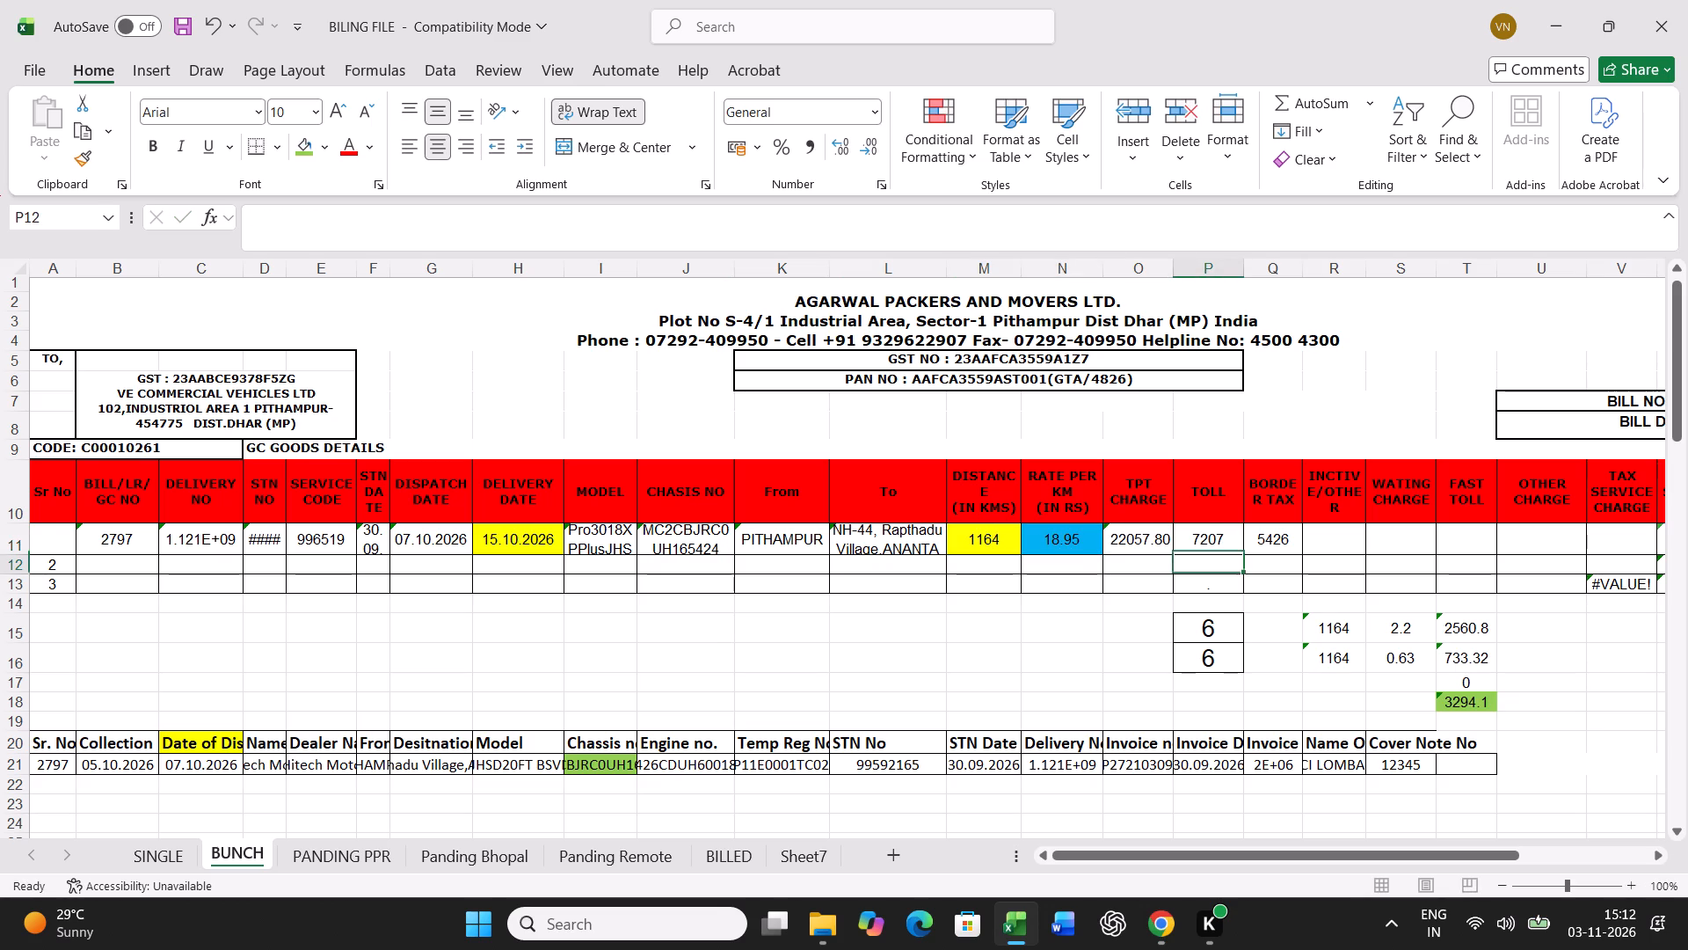
key(Up)
key(Right)
key(Delete)
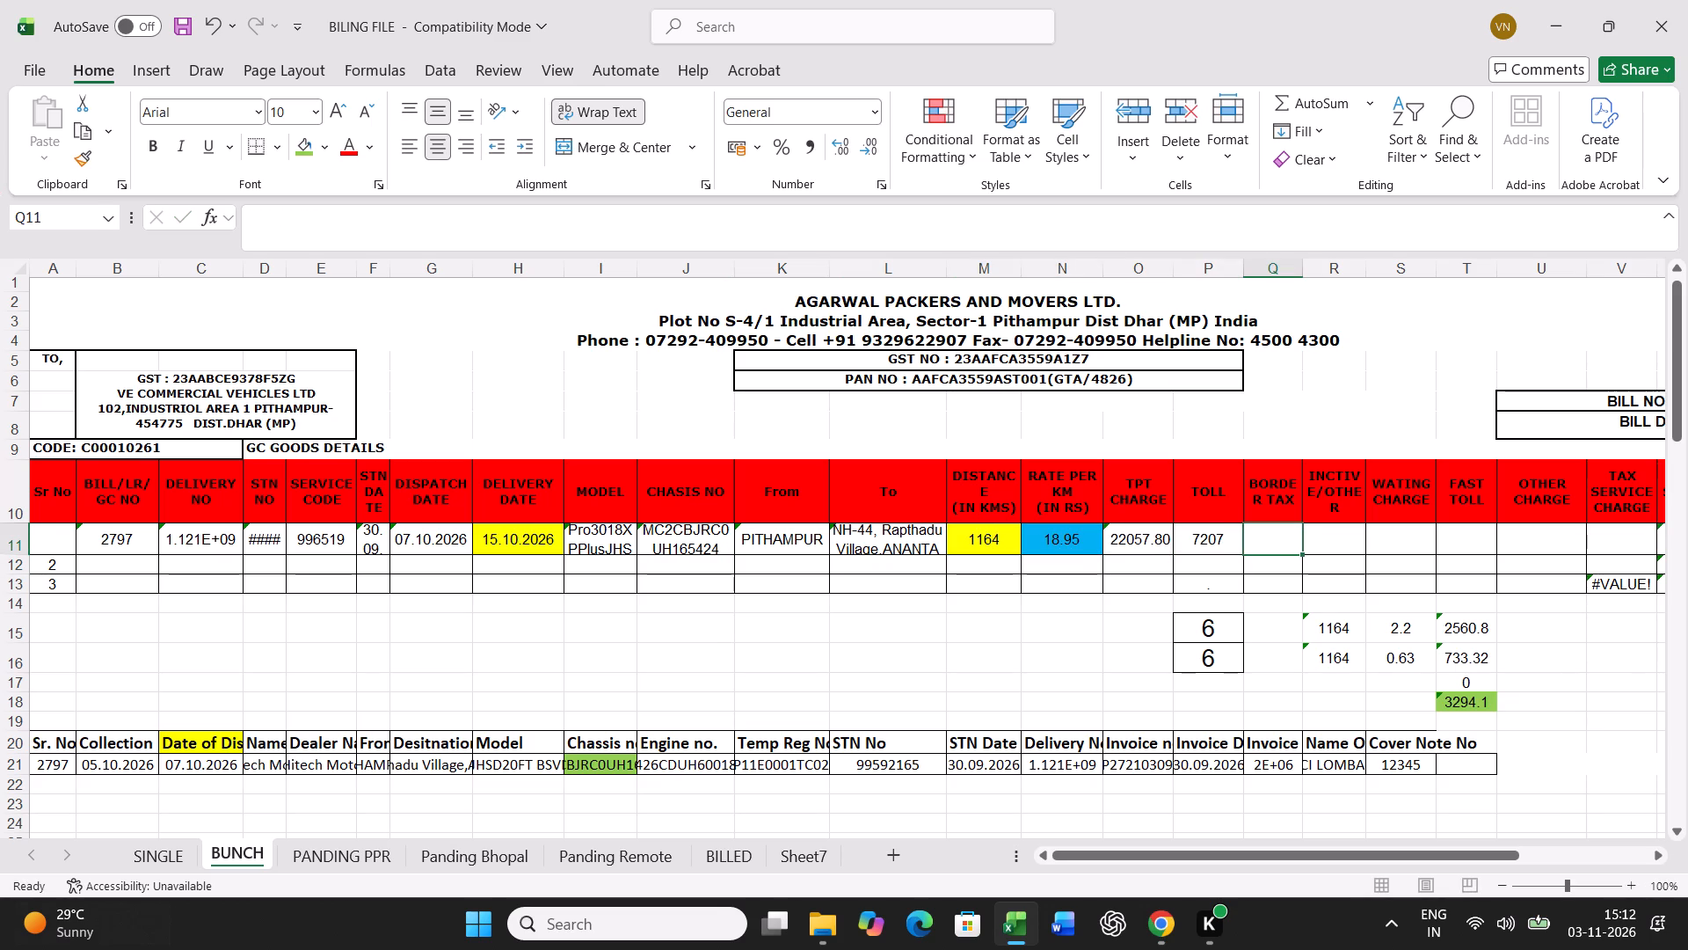
Set the standard transit time in P15 to 4 and the actual transit time in P16 to 8.
click(1195, 634)
key(4)
key(Return)
key(8)
key(Return)
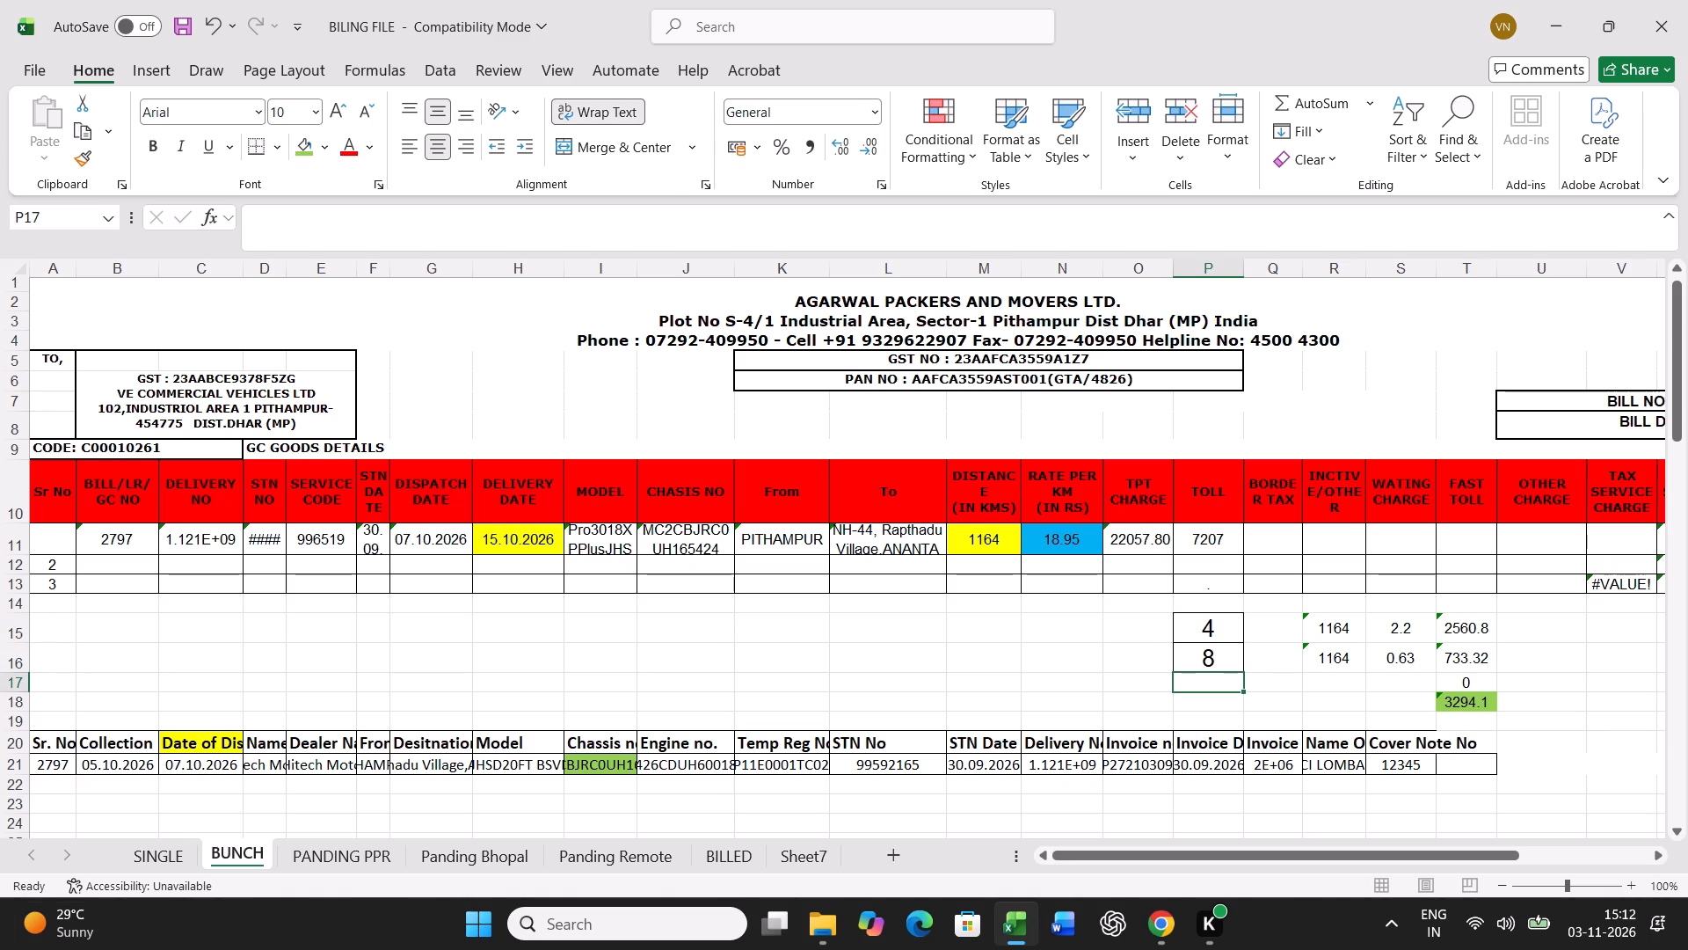
Print the freight bill for GC number 2797 from the SINGLE sheet.
click(149, 858)
key(ctrl+p)
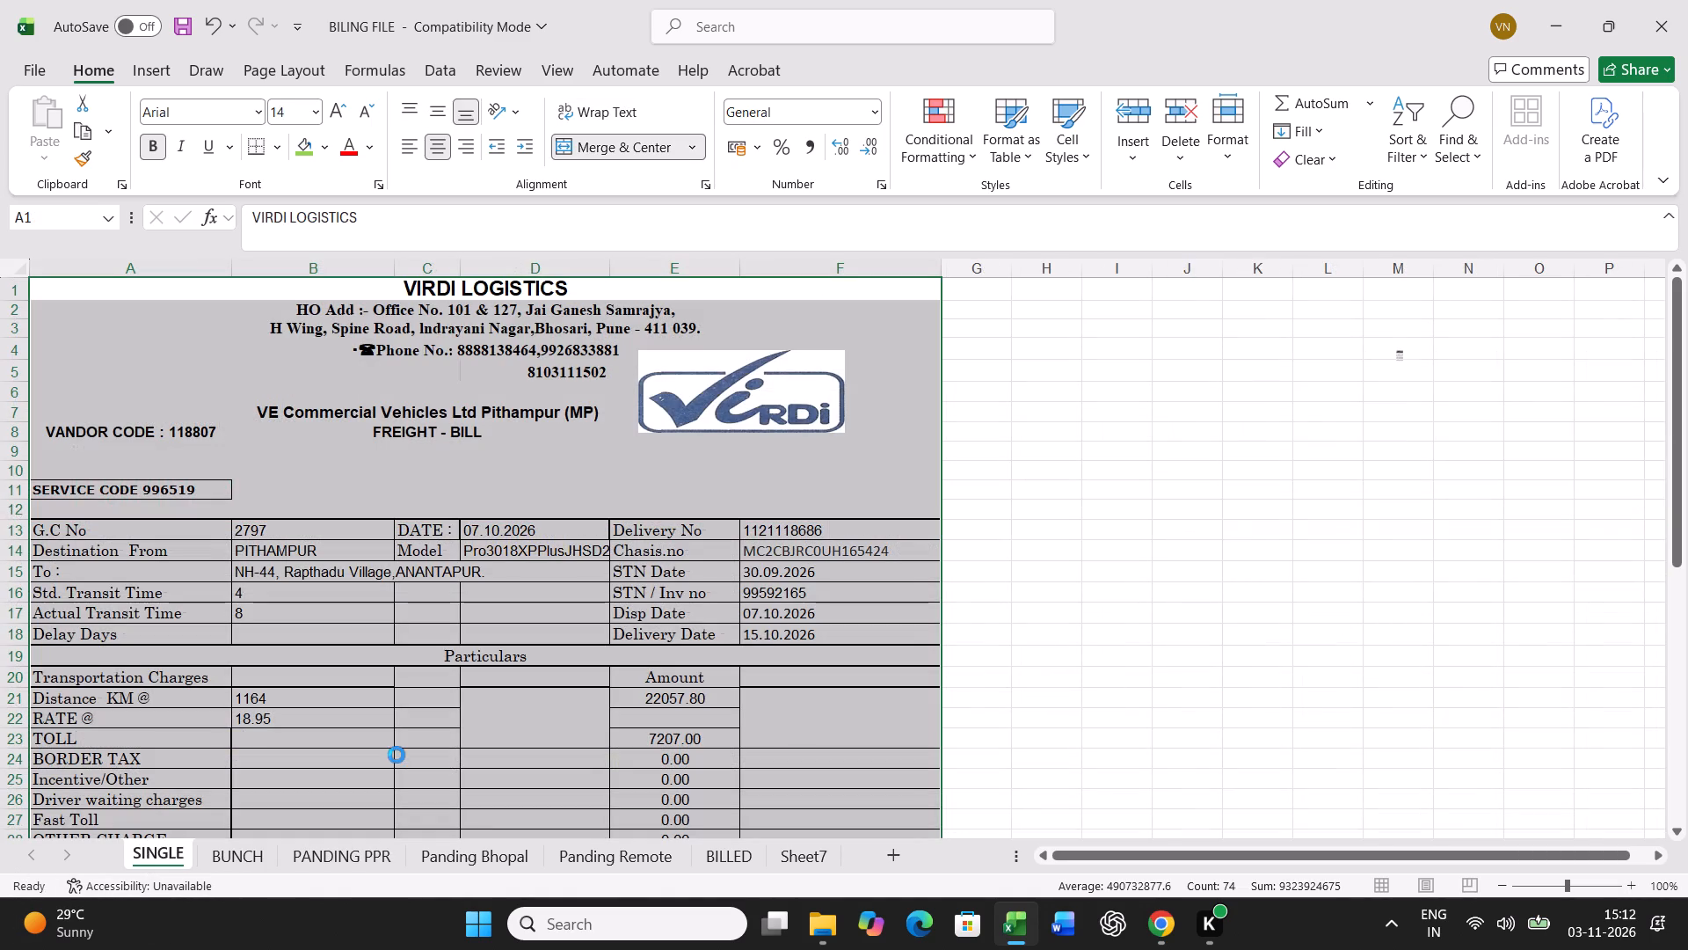
click(255, 160)
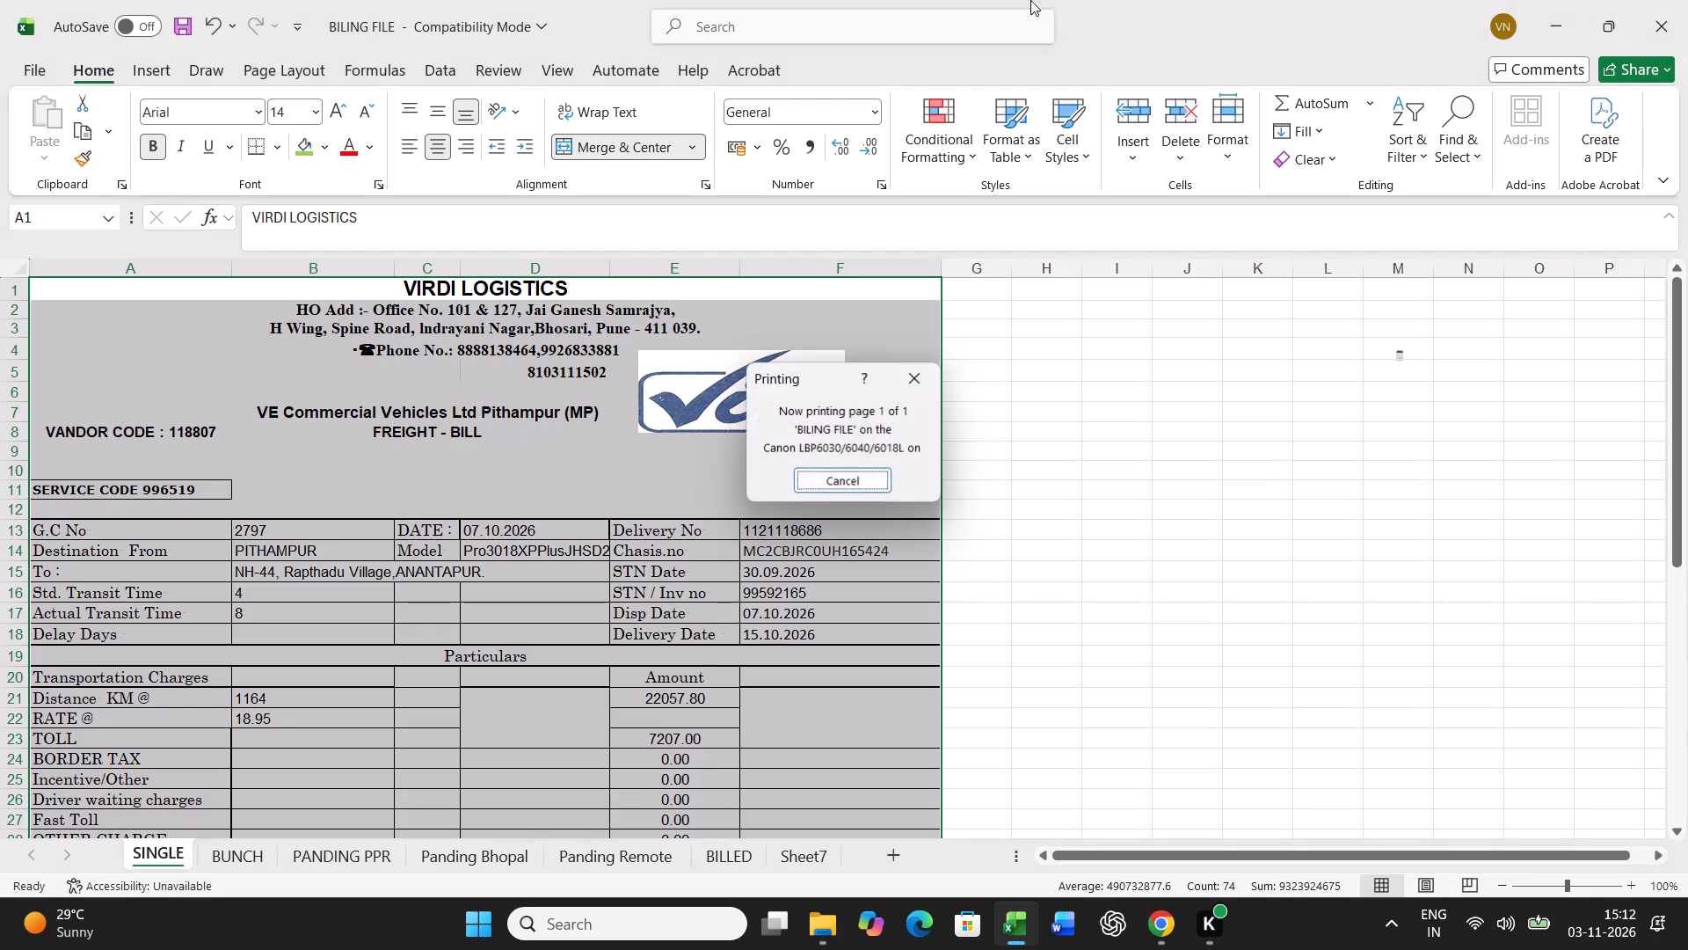
Copy bill row 11 of the BUNCH sheet and paste it as values into row 39 of the lower table.
click(256, 857)
click(5, 532)
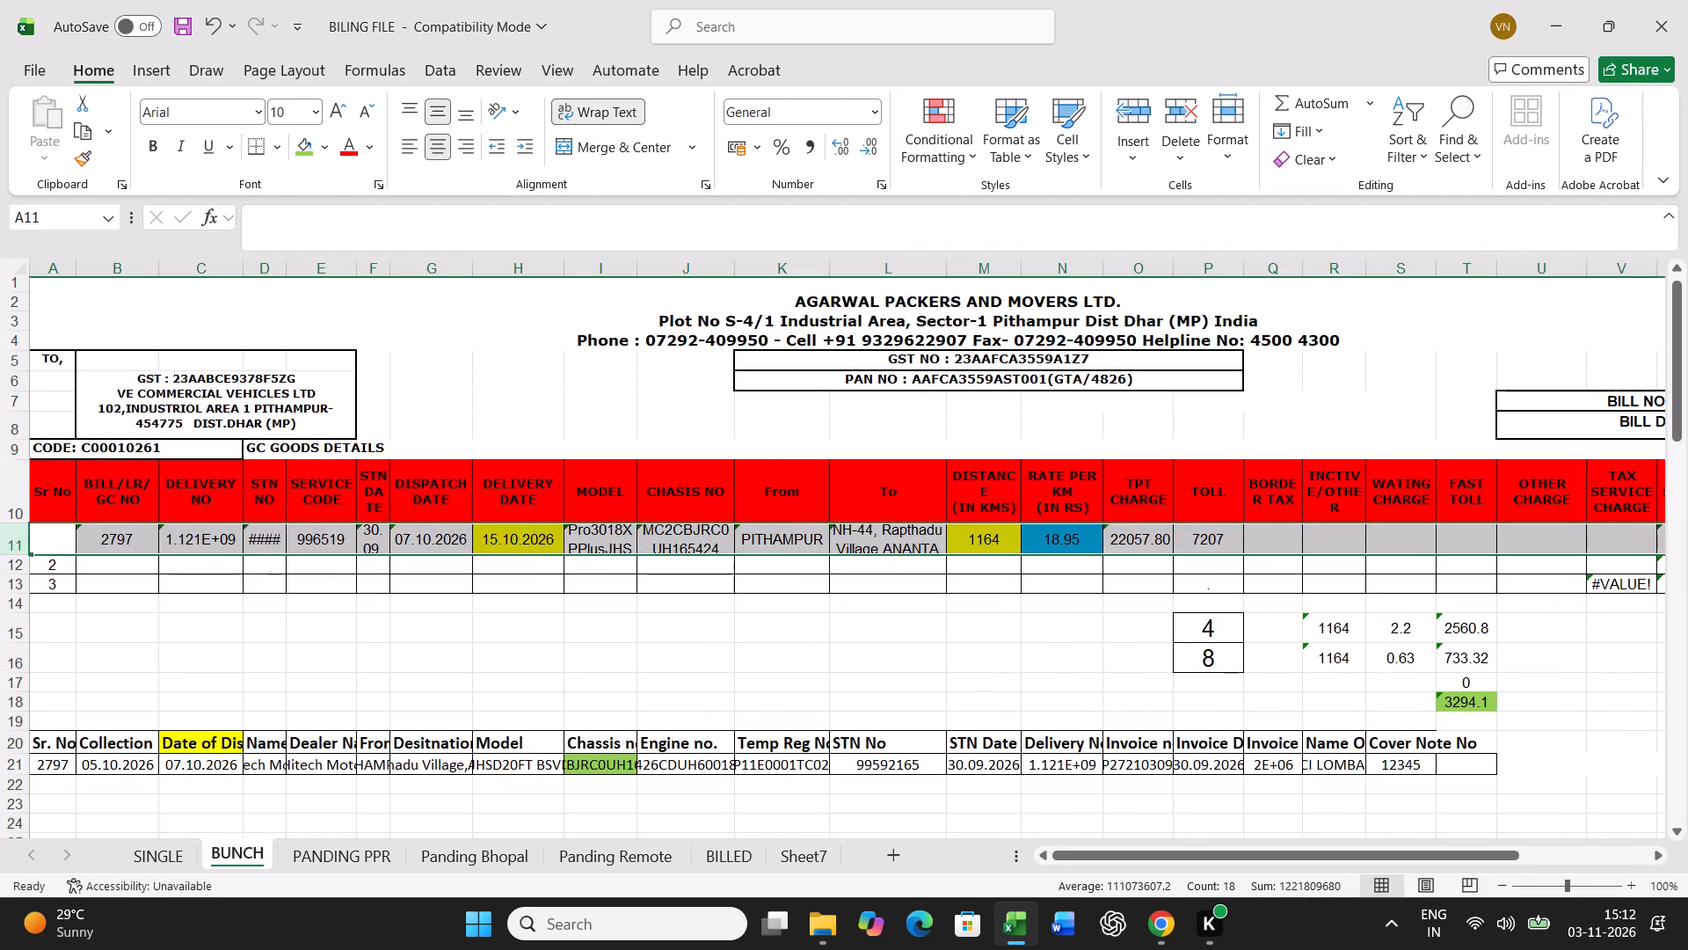
key(ctrl+c)
scroll(559, 655, down, 11)
right_click(57, 546)
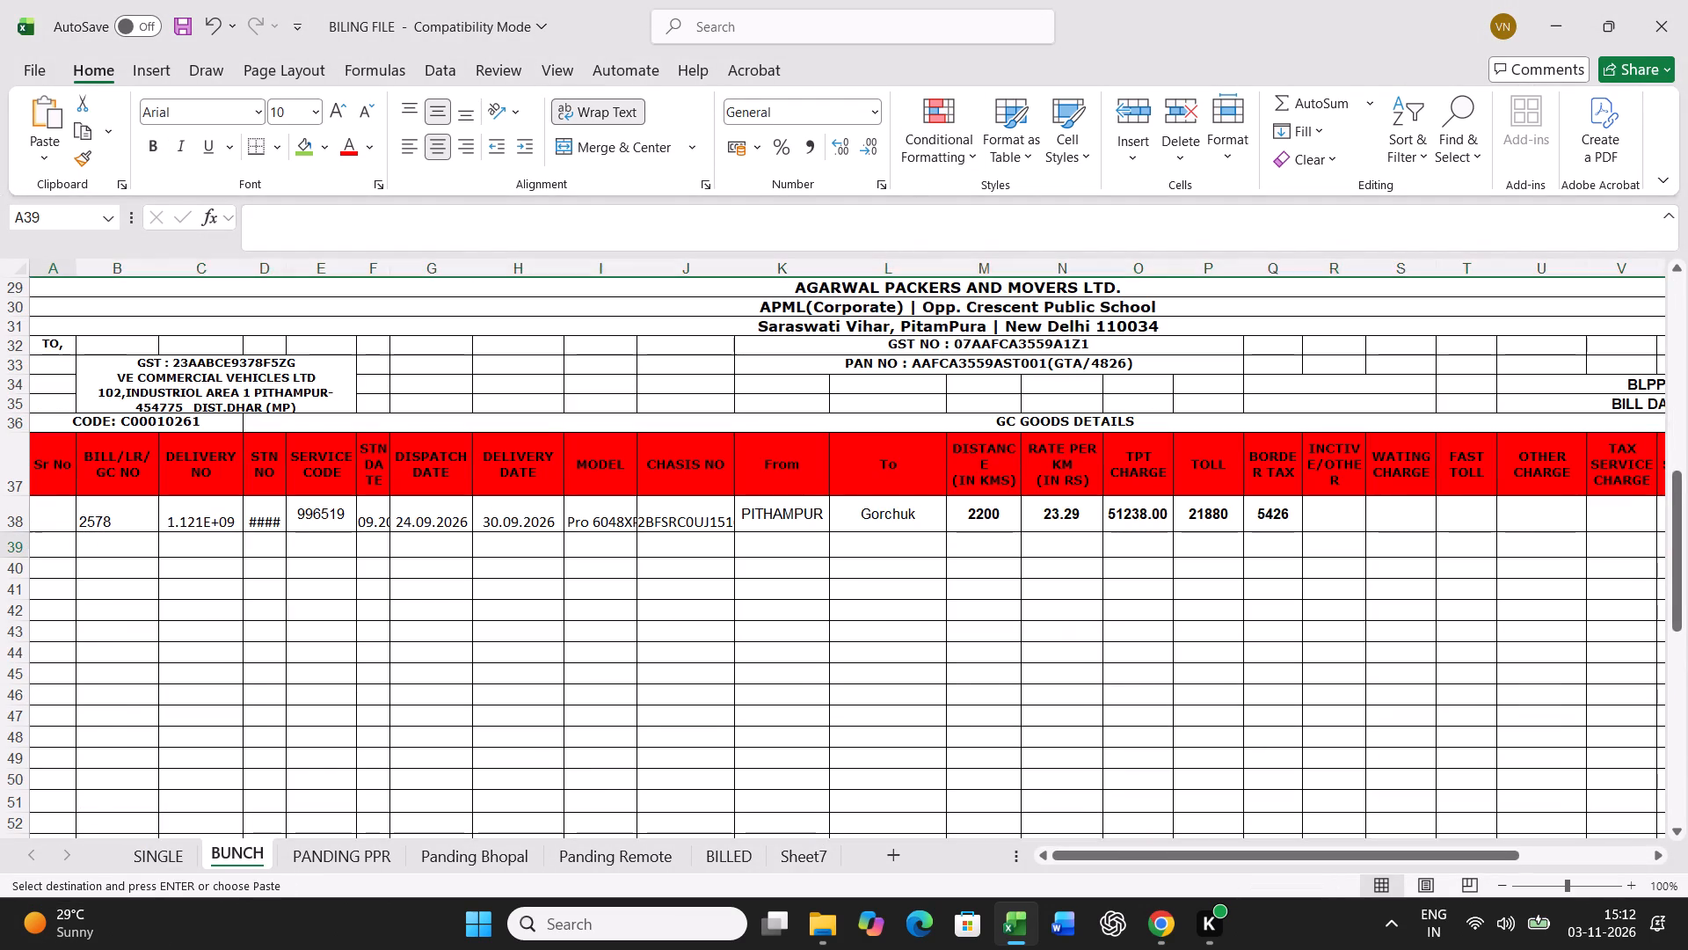
click(145, 410)
click(75, 366)
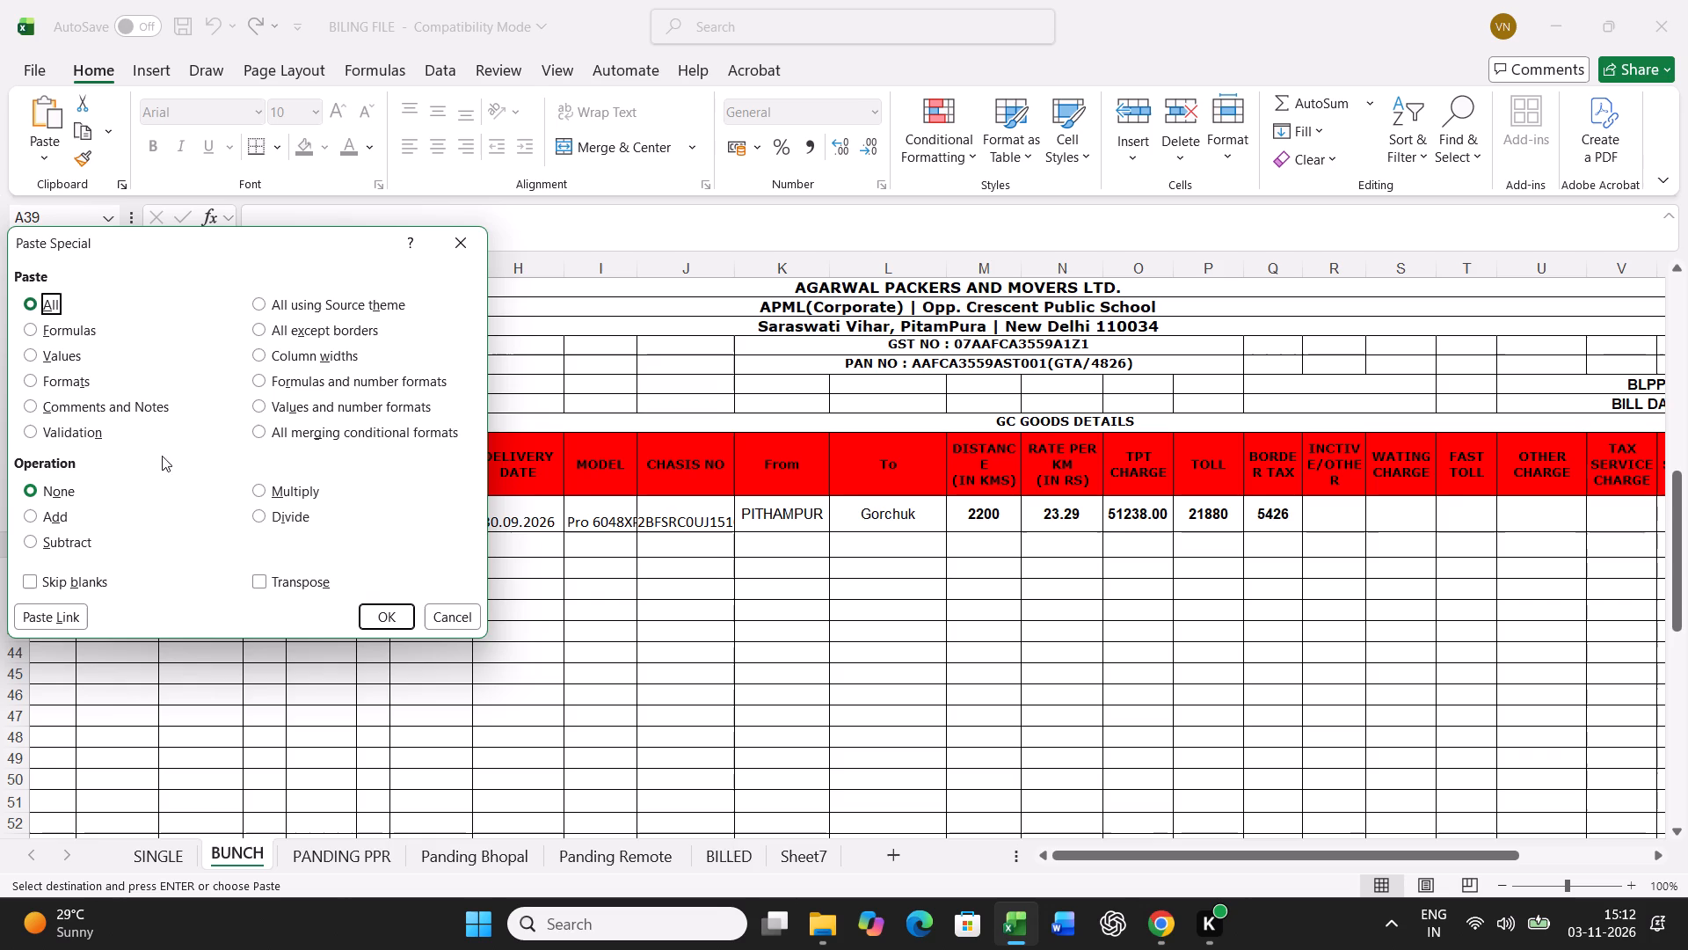
click(71, 340)
click(34, 362)
click(398, 623)
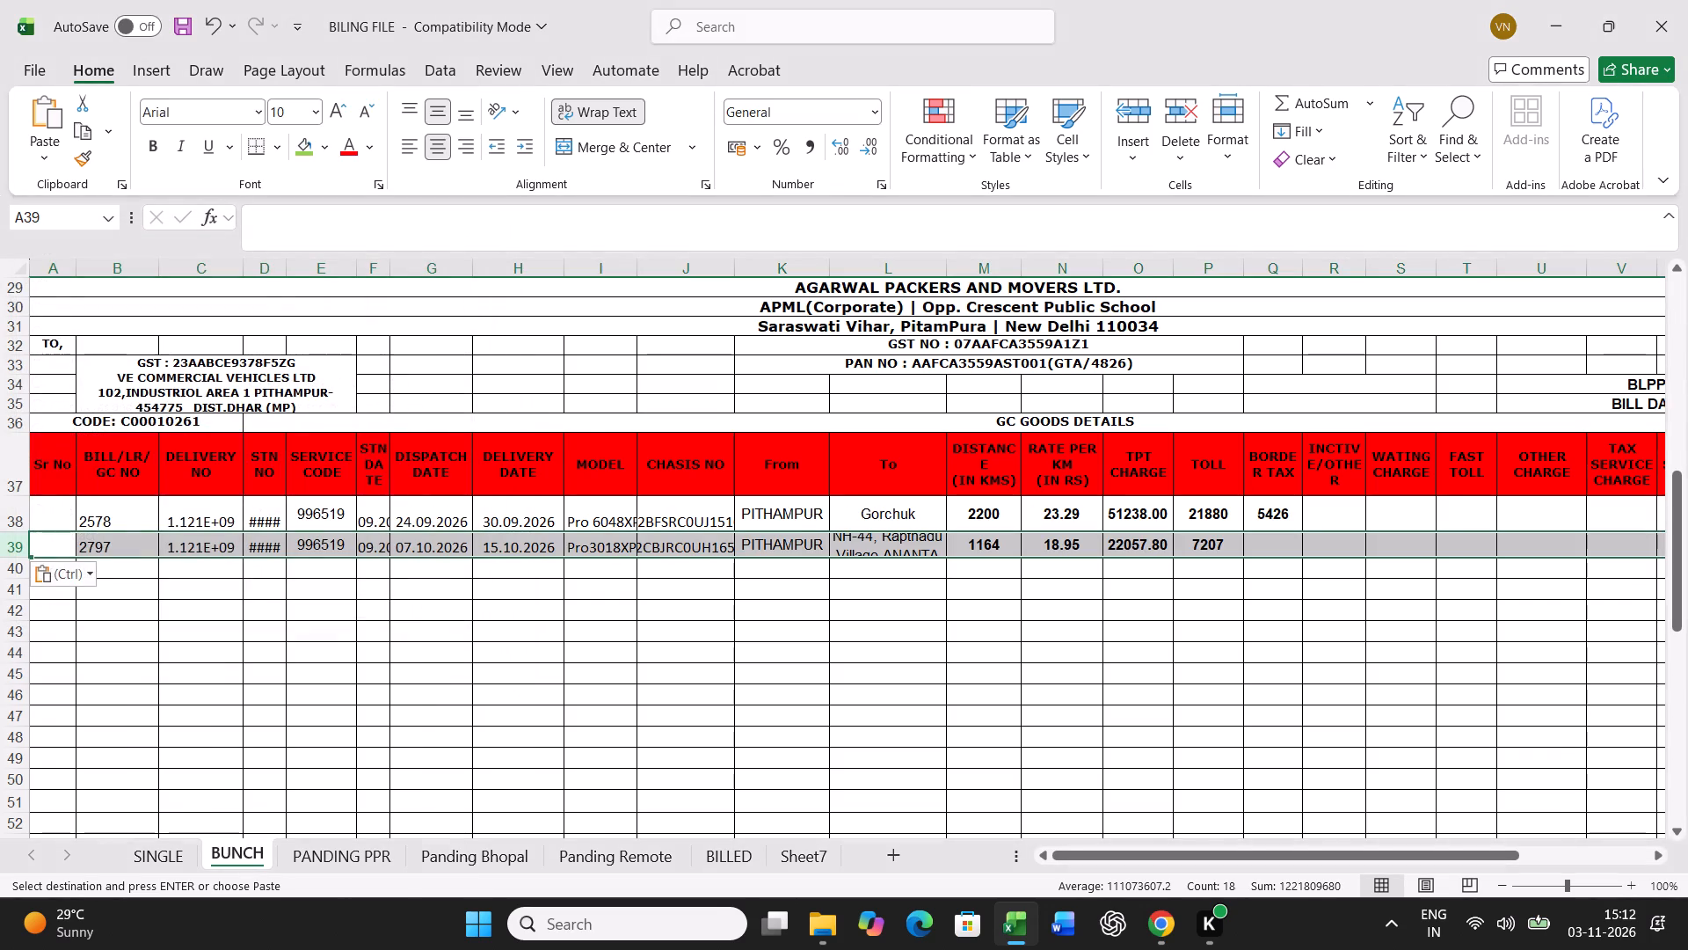
click(356, 859)
click(695, 694)
key(ctrl+f)
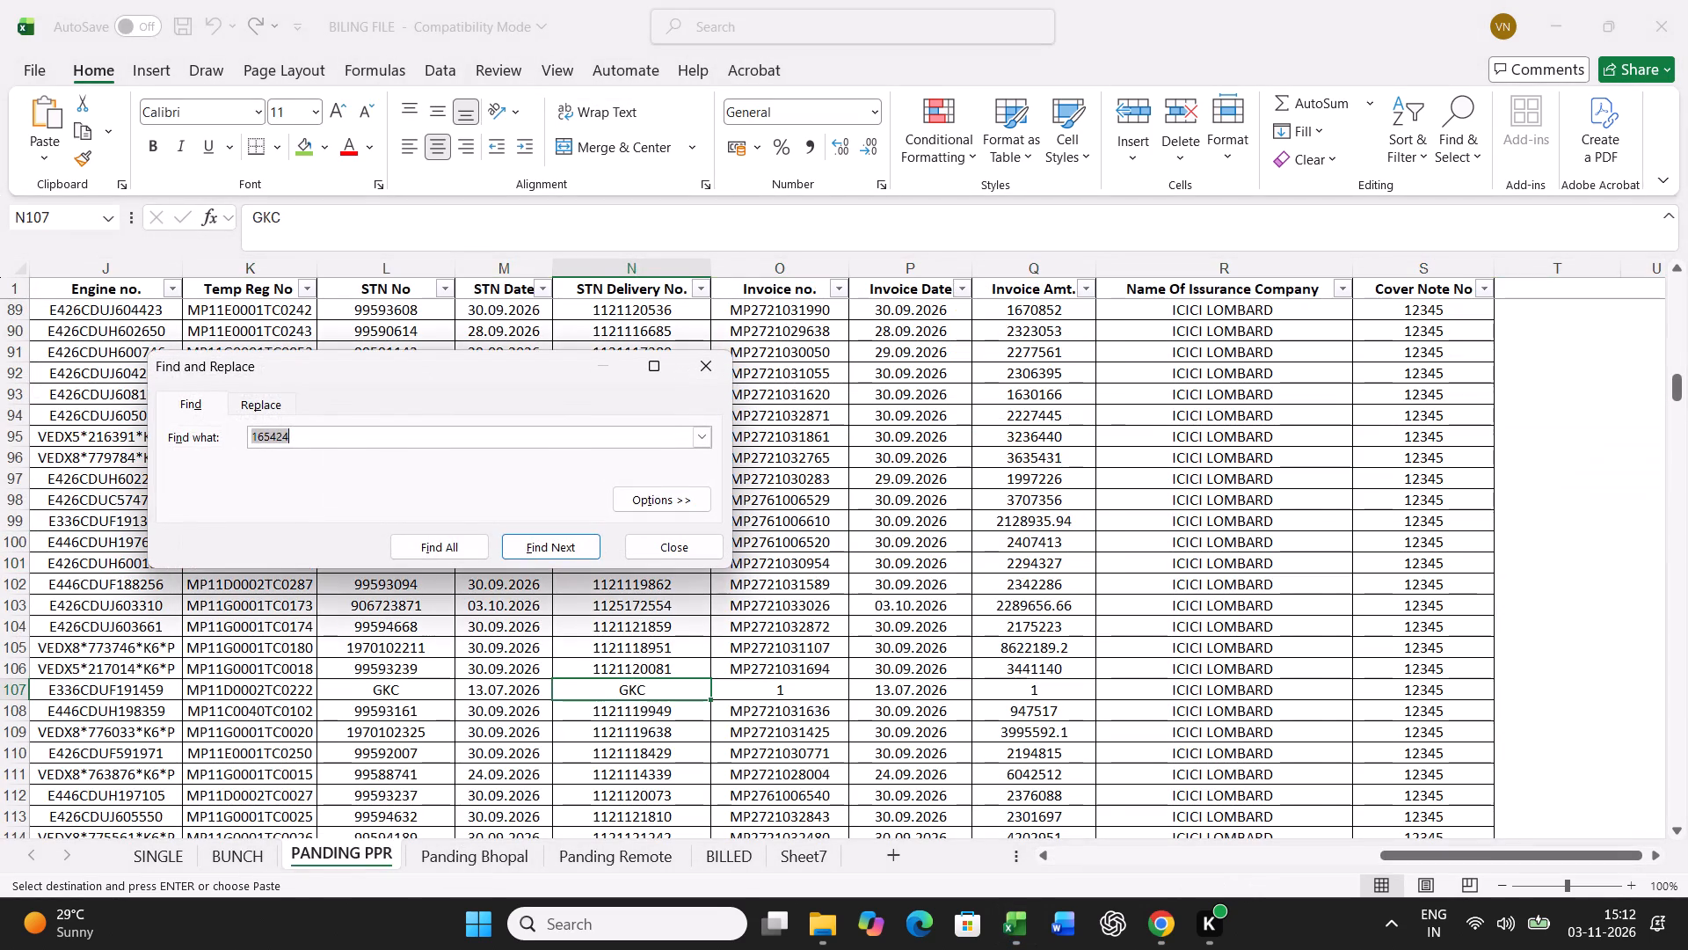
key(2)
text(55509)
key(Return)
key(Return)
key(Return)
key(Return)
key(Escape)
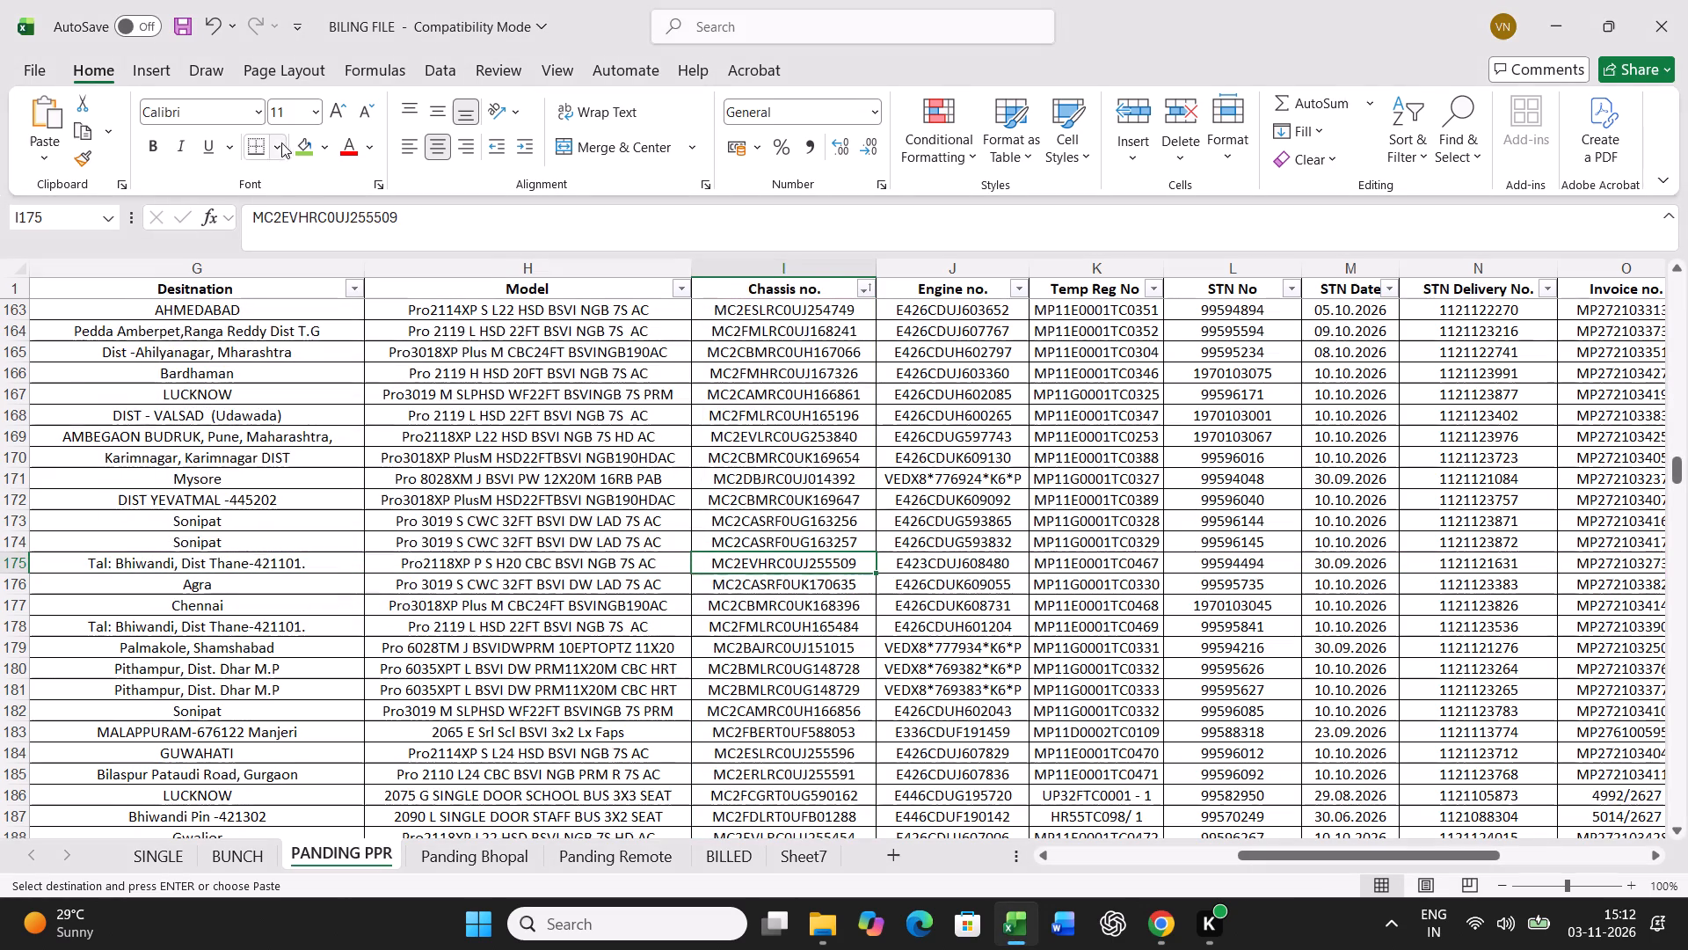
click(299, 149)
key(Left)
key(Left)
key(Left)
key(Left)
key(Left)
key(Left)
key(Left)
key(Left)
key(Left)
key(Left)
key(Left)
key(Left)
key(Left)
key(Left)
key(Left)
key(Left)
key(Left)
key(Left)
key(Left)
key(Left)
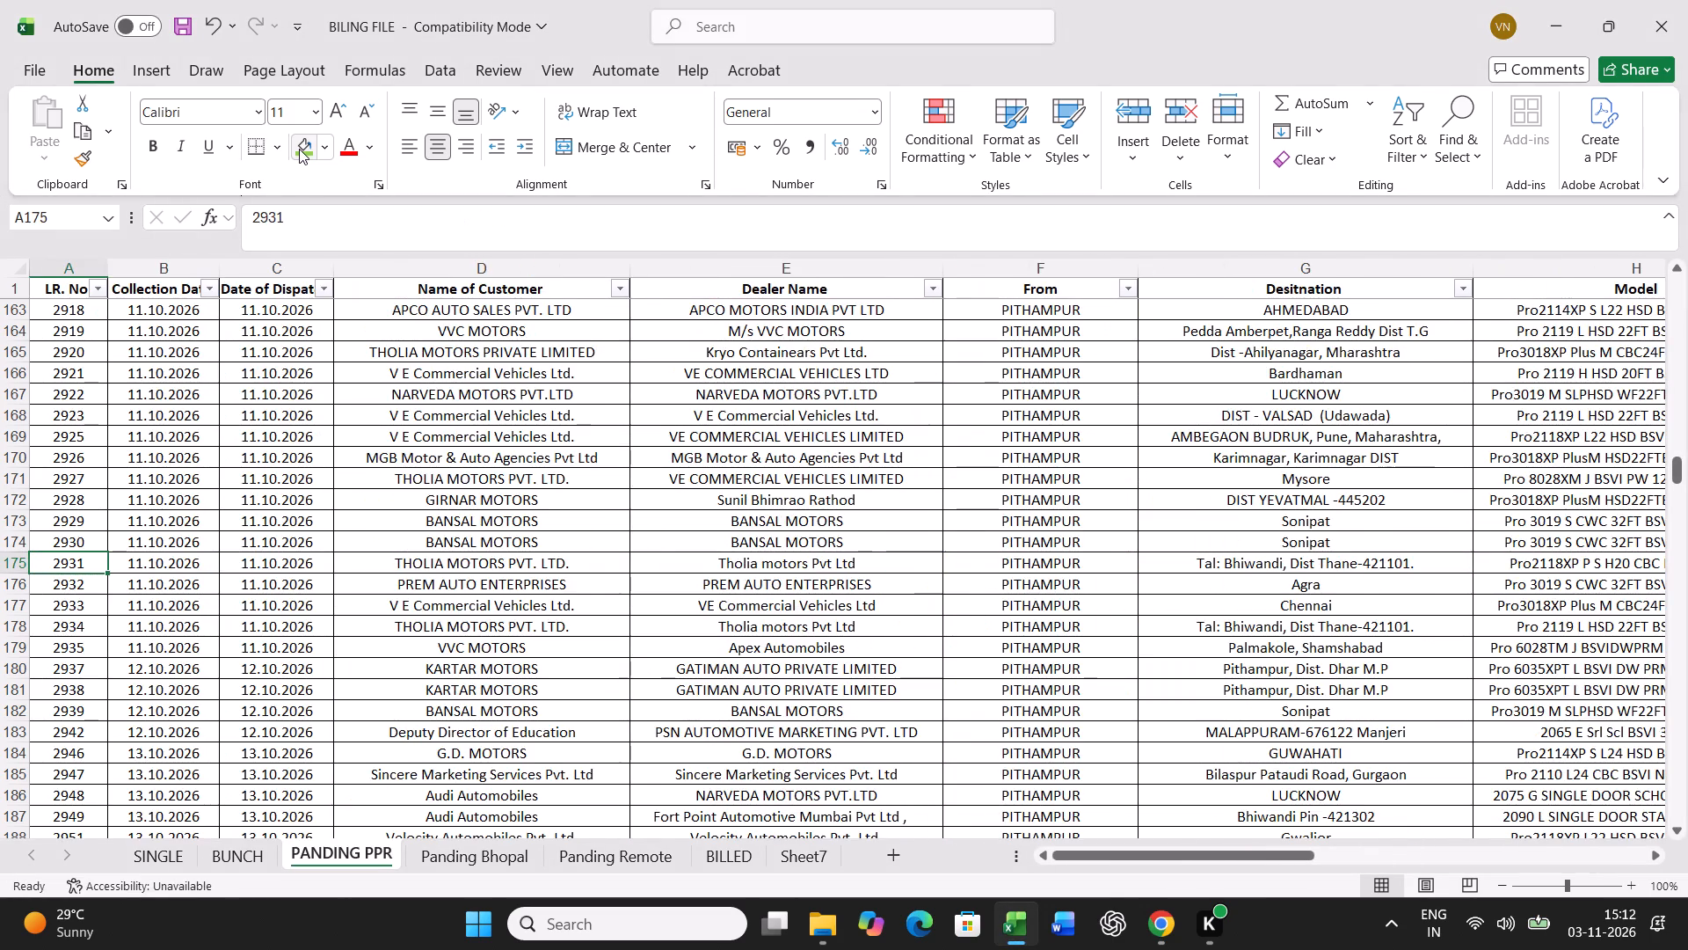
key(ctrl+shift+Right)
key(ctrl+c)
click(229, 858)
scroll(304, 688, up, 4)
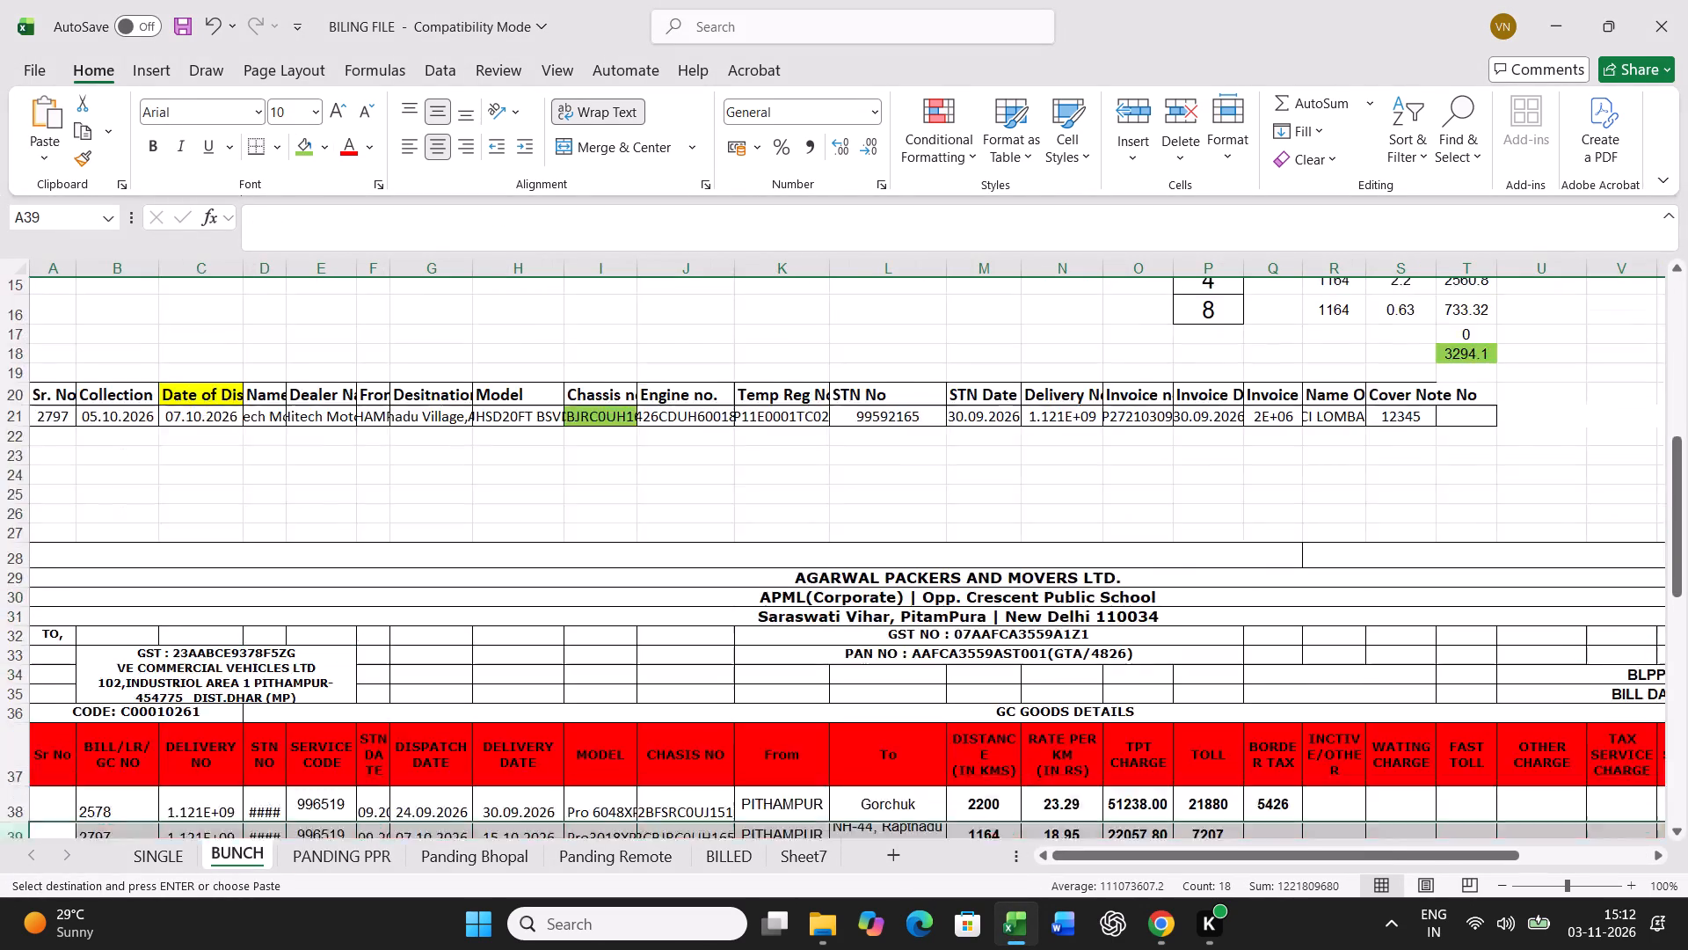
scroll(304, 688, up, 8)
click(57, 771)
key(ctrl+v)
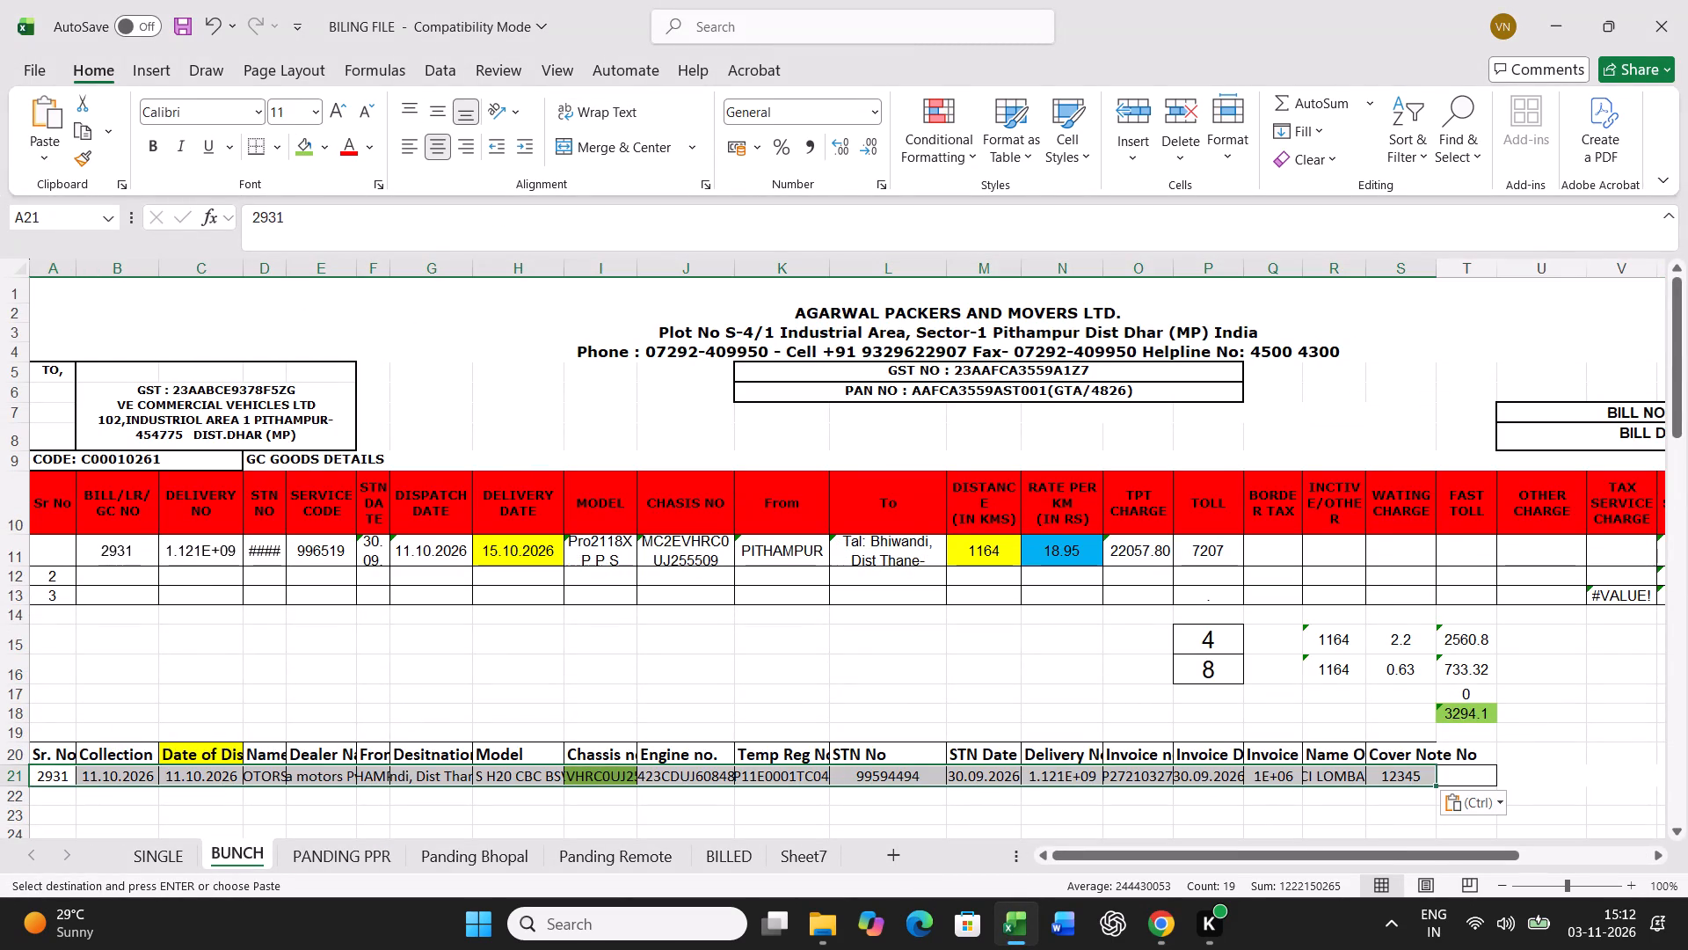
Set the date of dispatch in C21 to 13.10.2026.
click(209, 786)
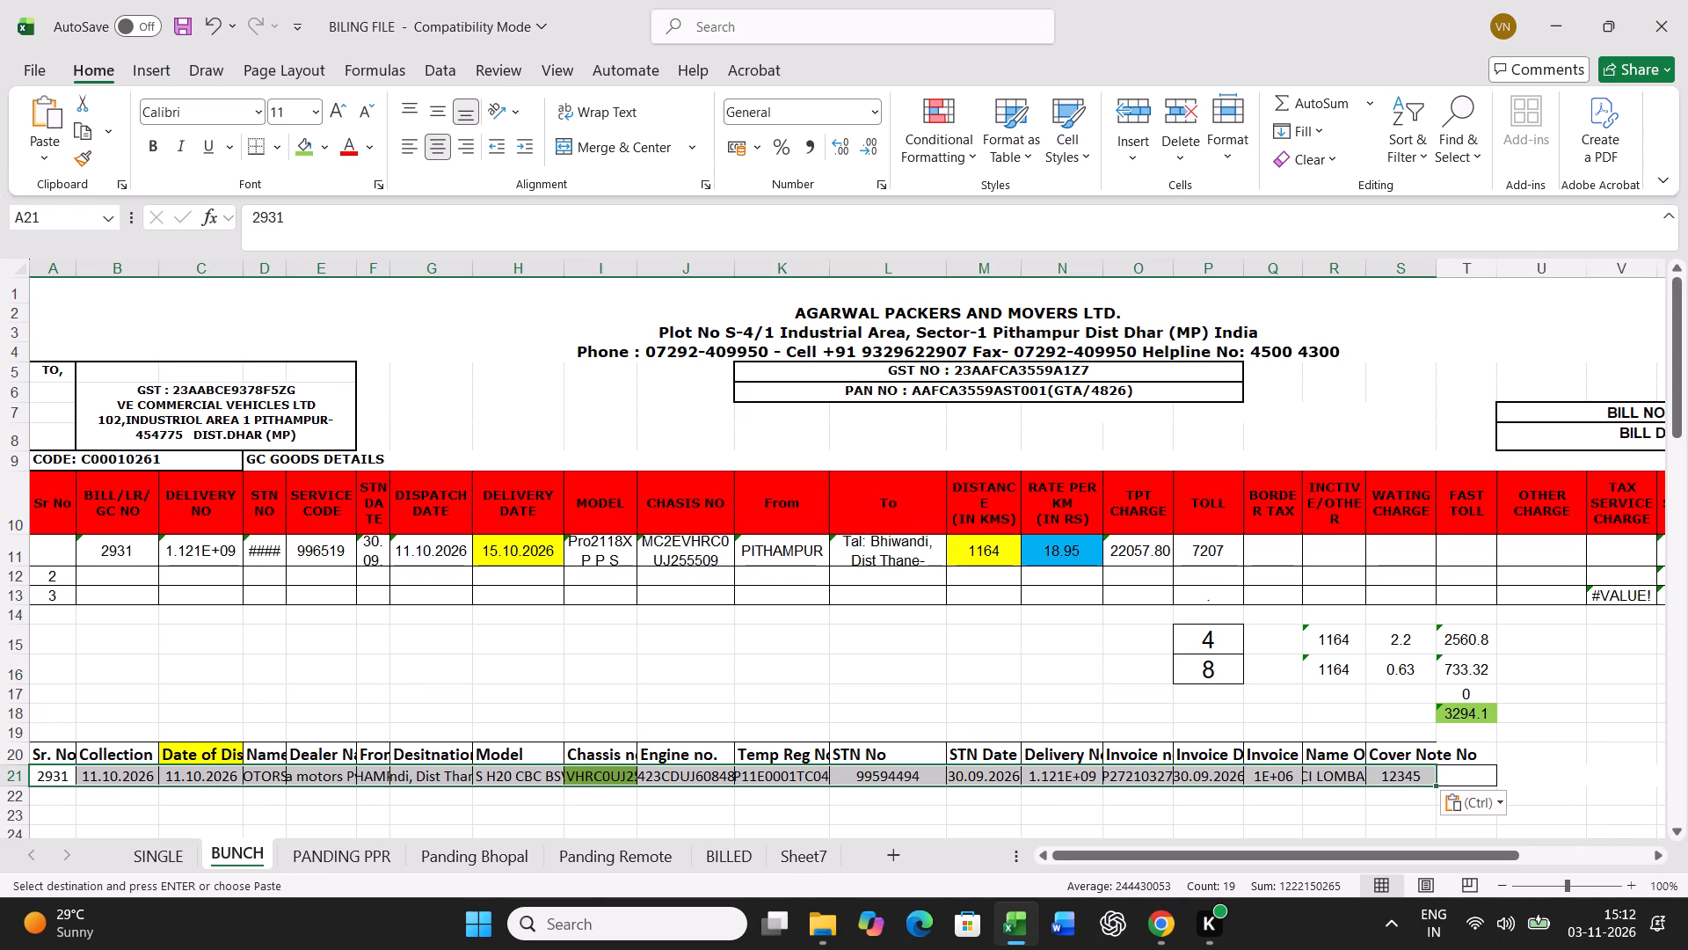
click(209, 778)
text(13.10.202)
text(36)
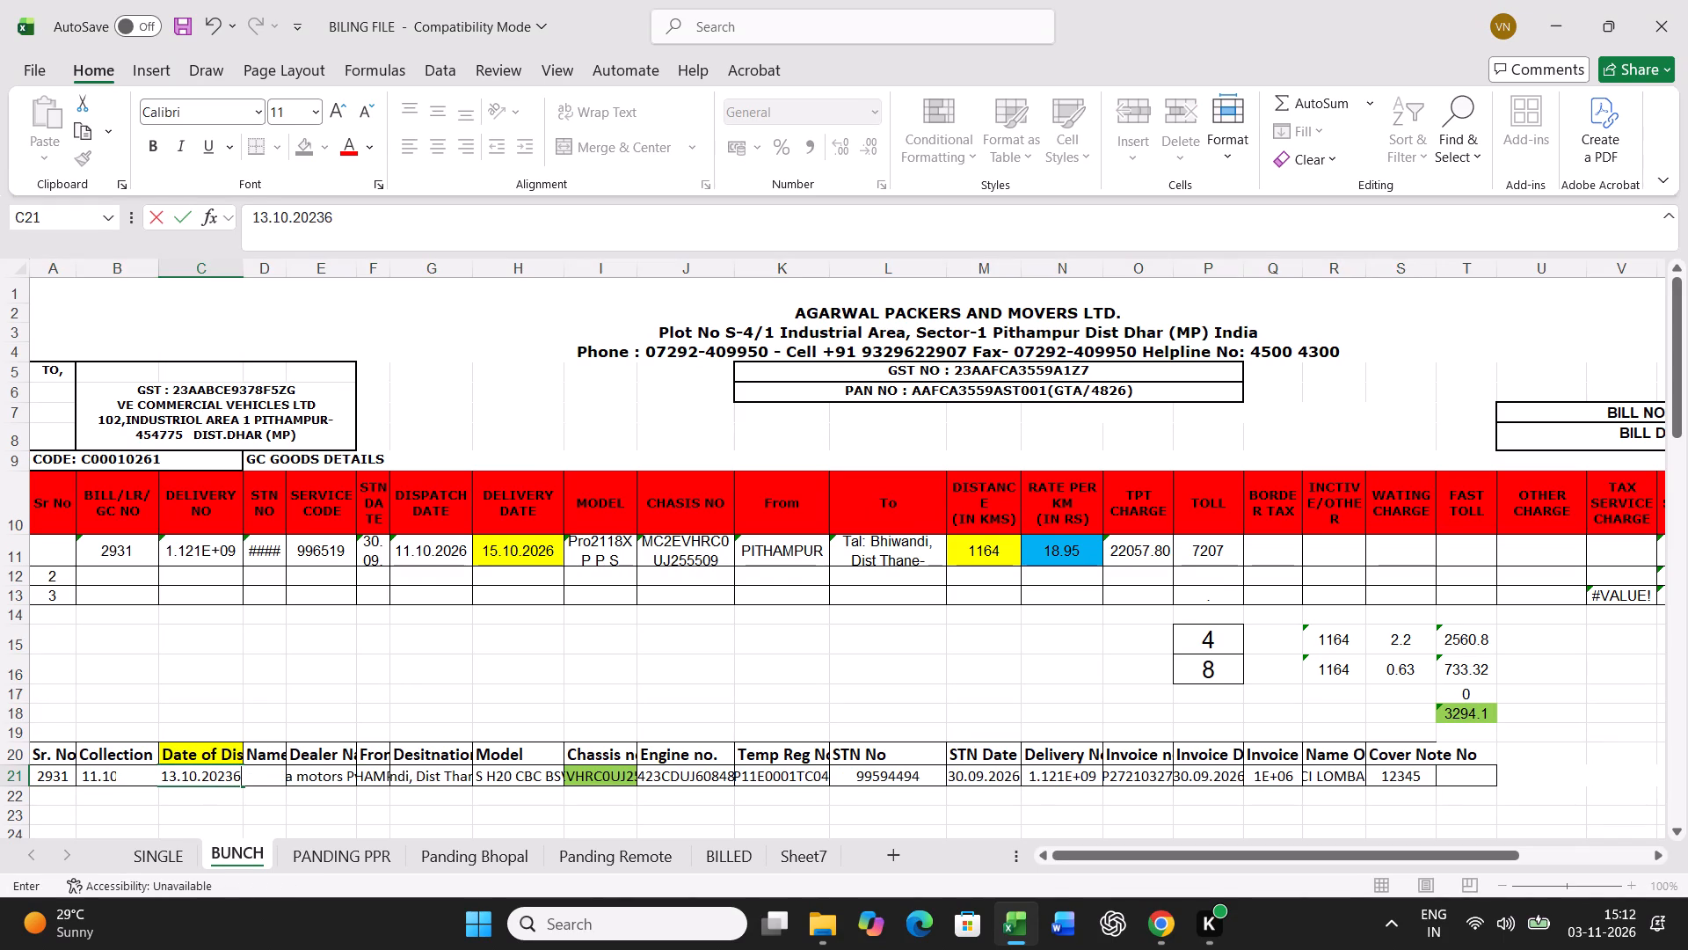
key(BackSpace)
key(BackSpace)
key(6)
key(Return)
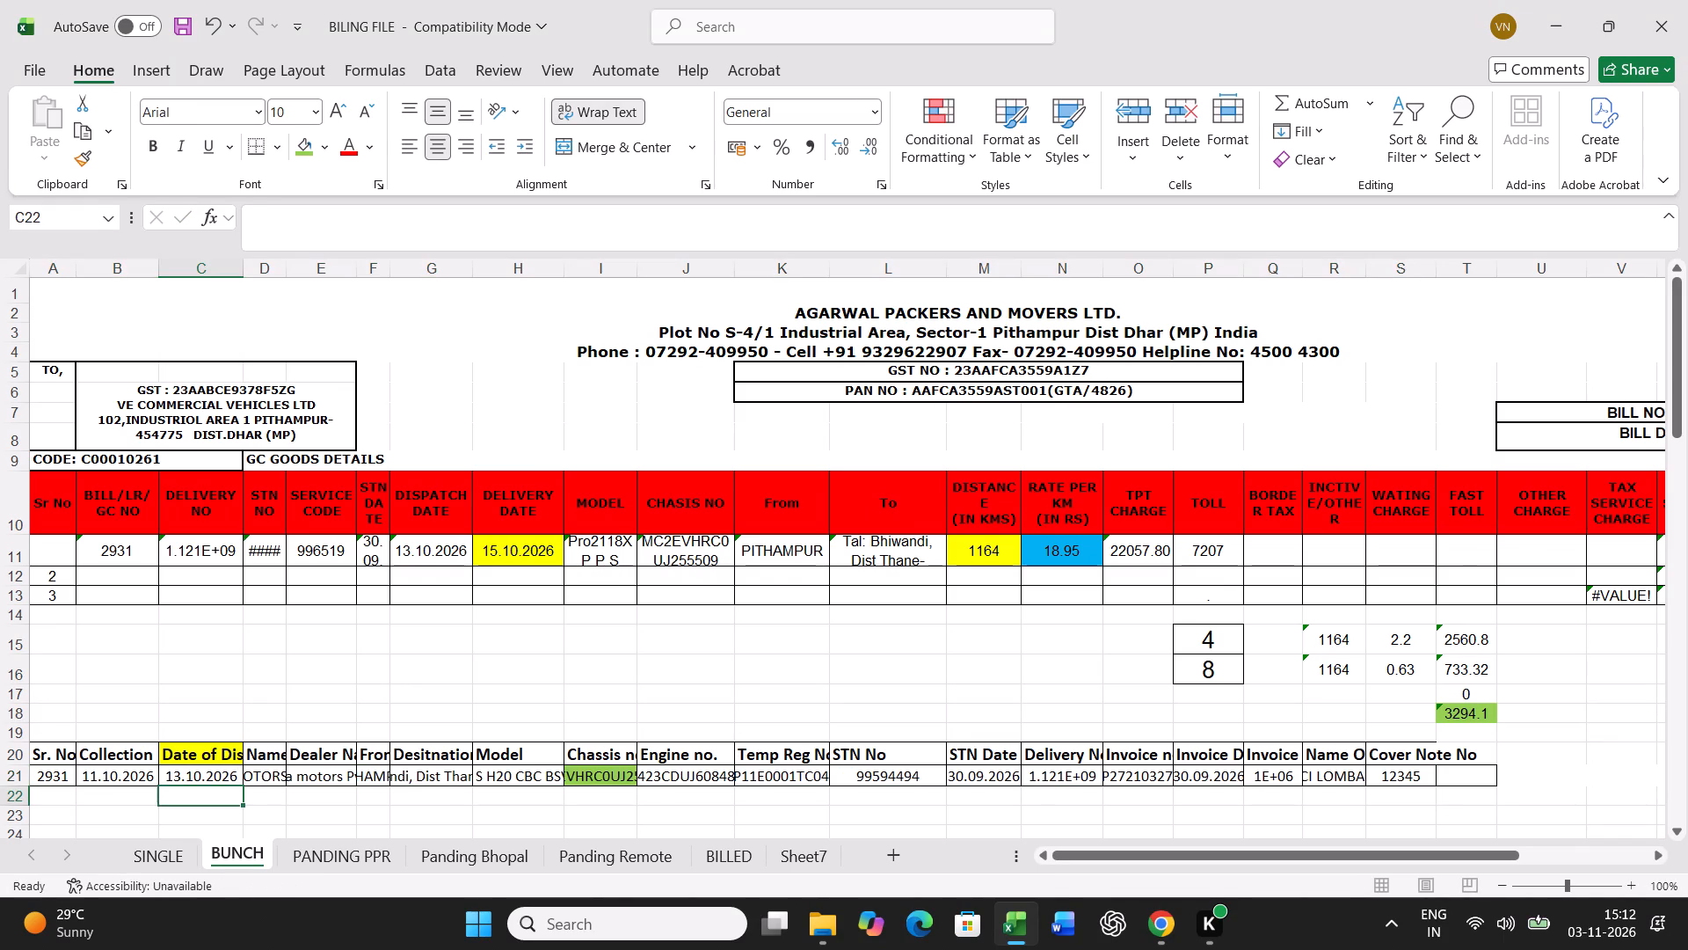
In bill row 11, set the delivery date to 15.10.2026, the distance to 520 km, the rate to 18.85 and the toll to 3455.
click(519, 547)
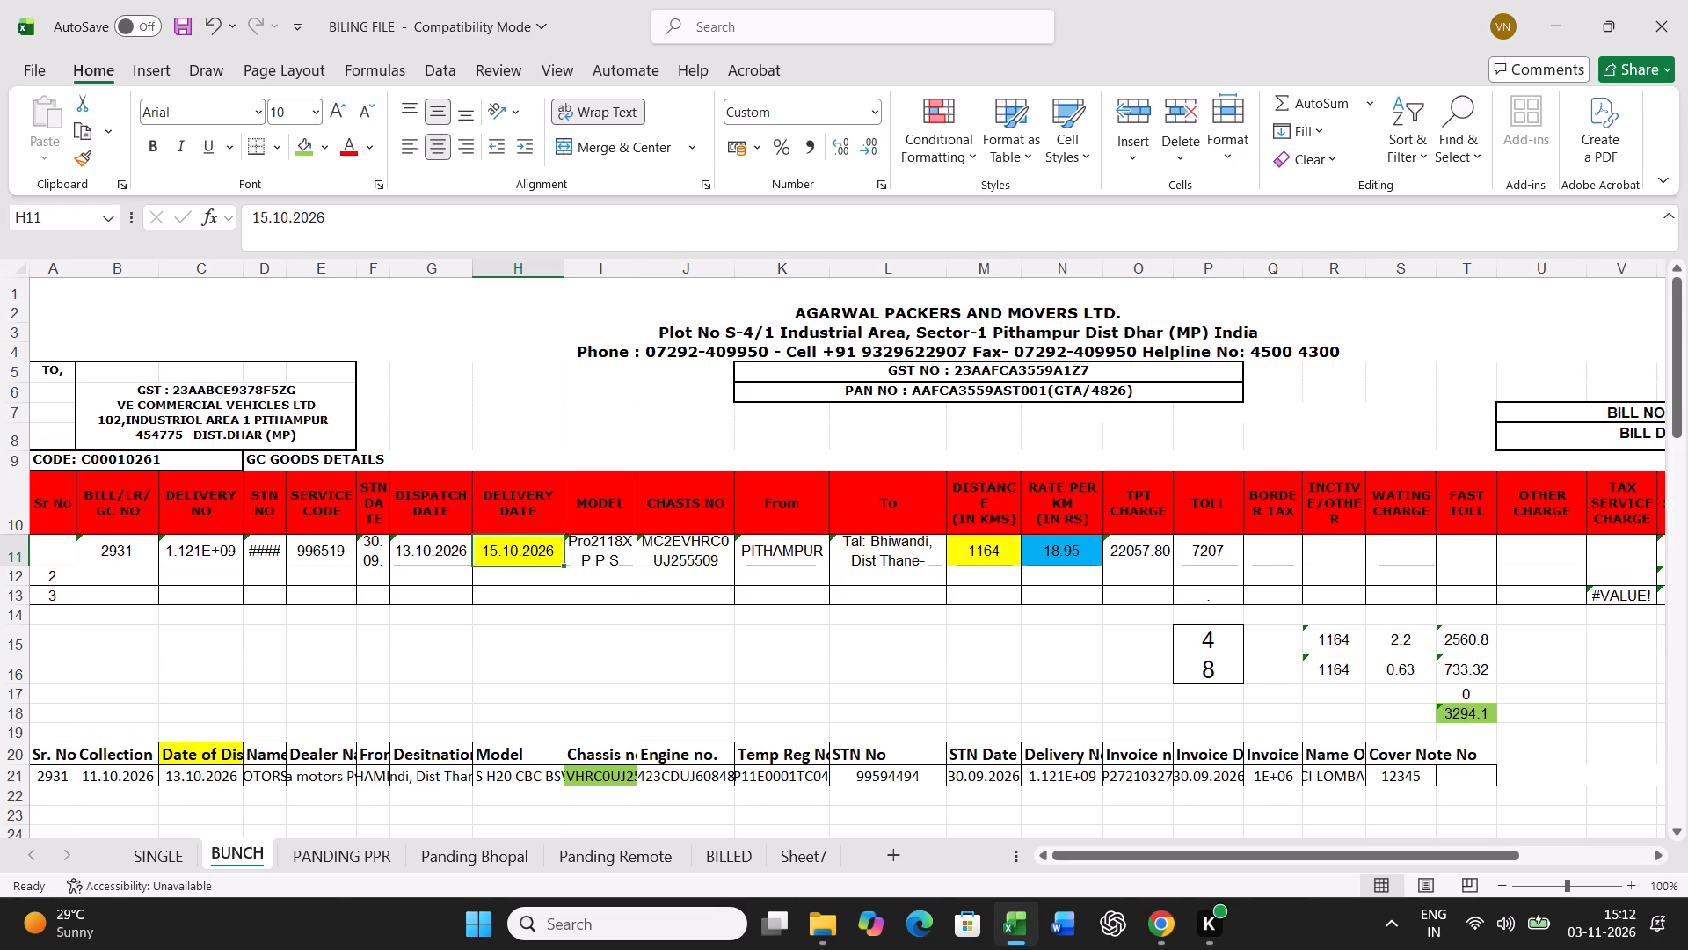
text(15.10.2026)
key(Right)
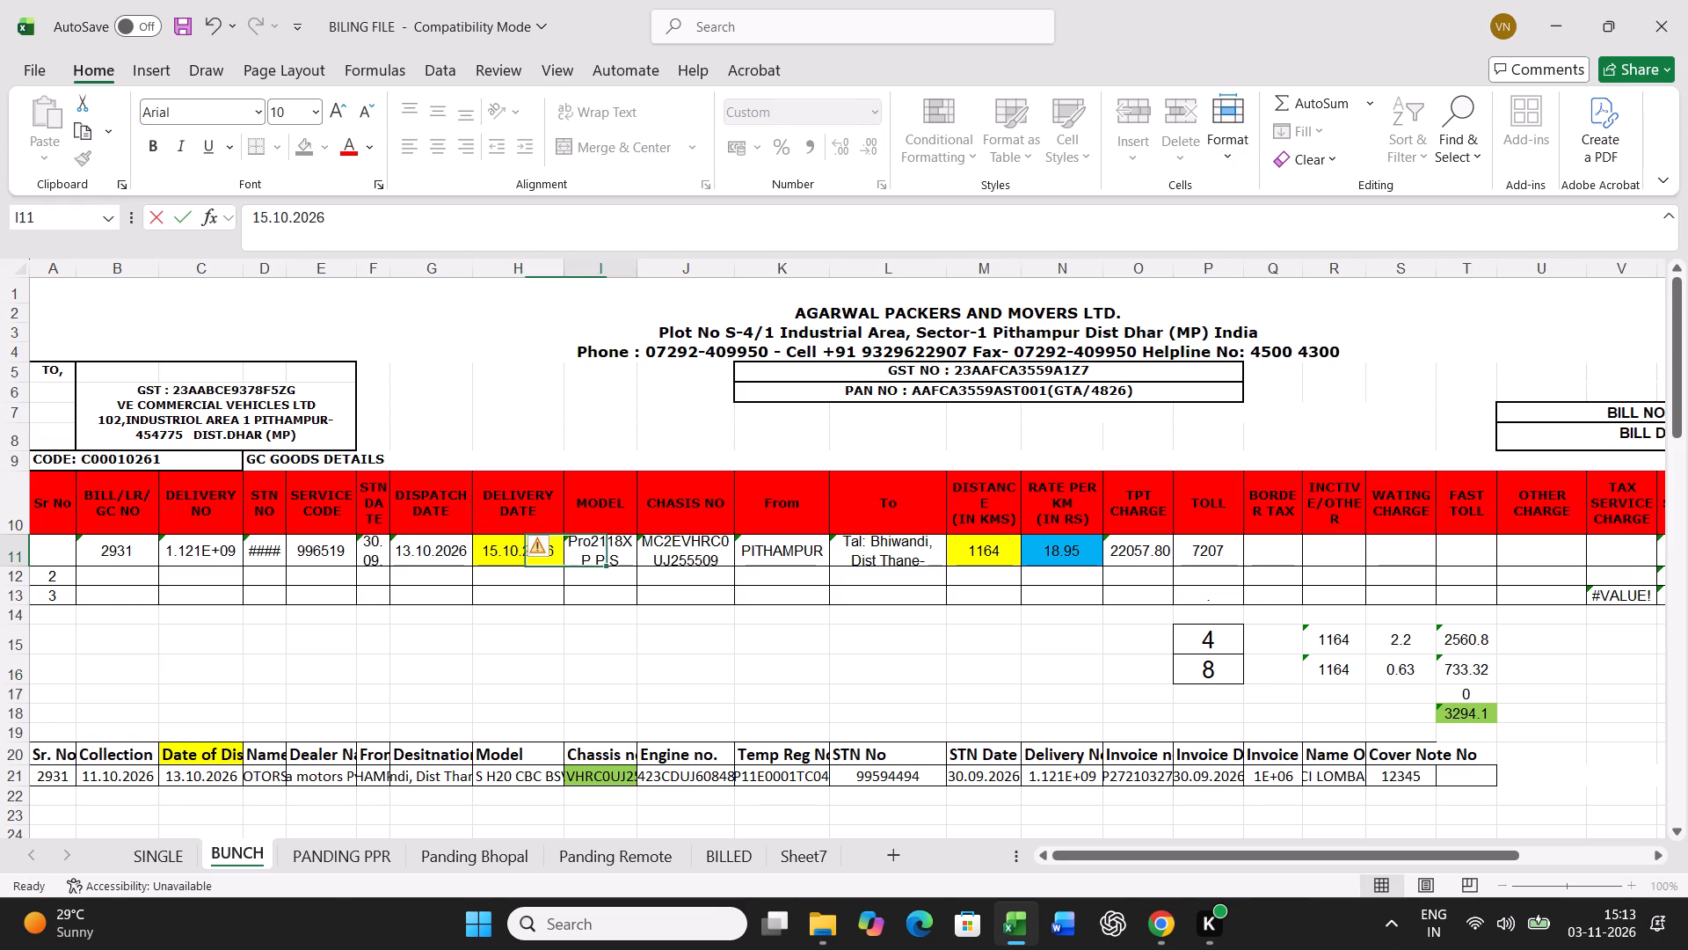
key(Right)
key(Right)
key(Right)
key(Right)
text(520)
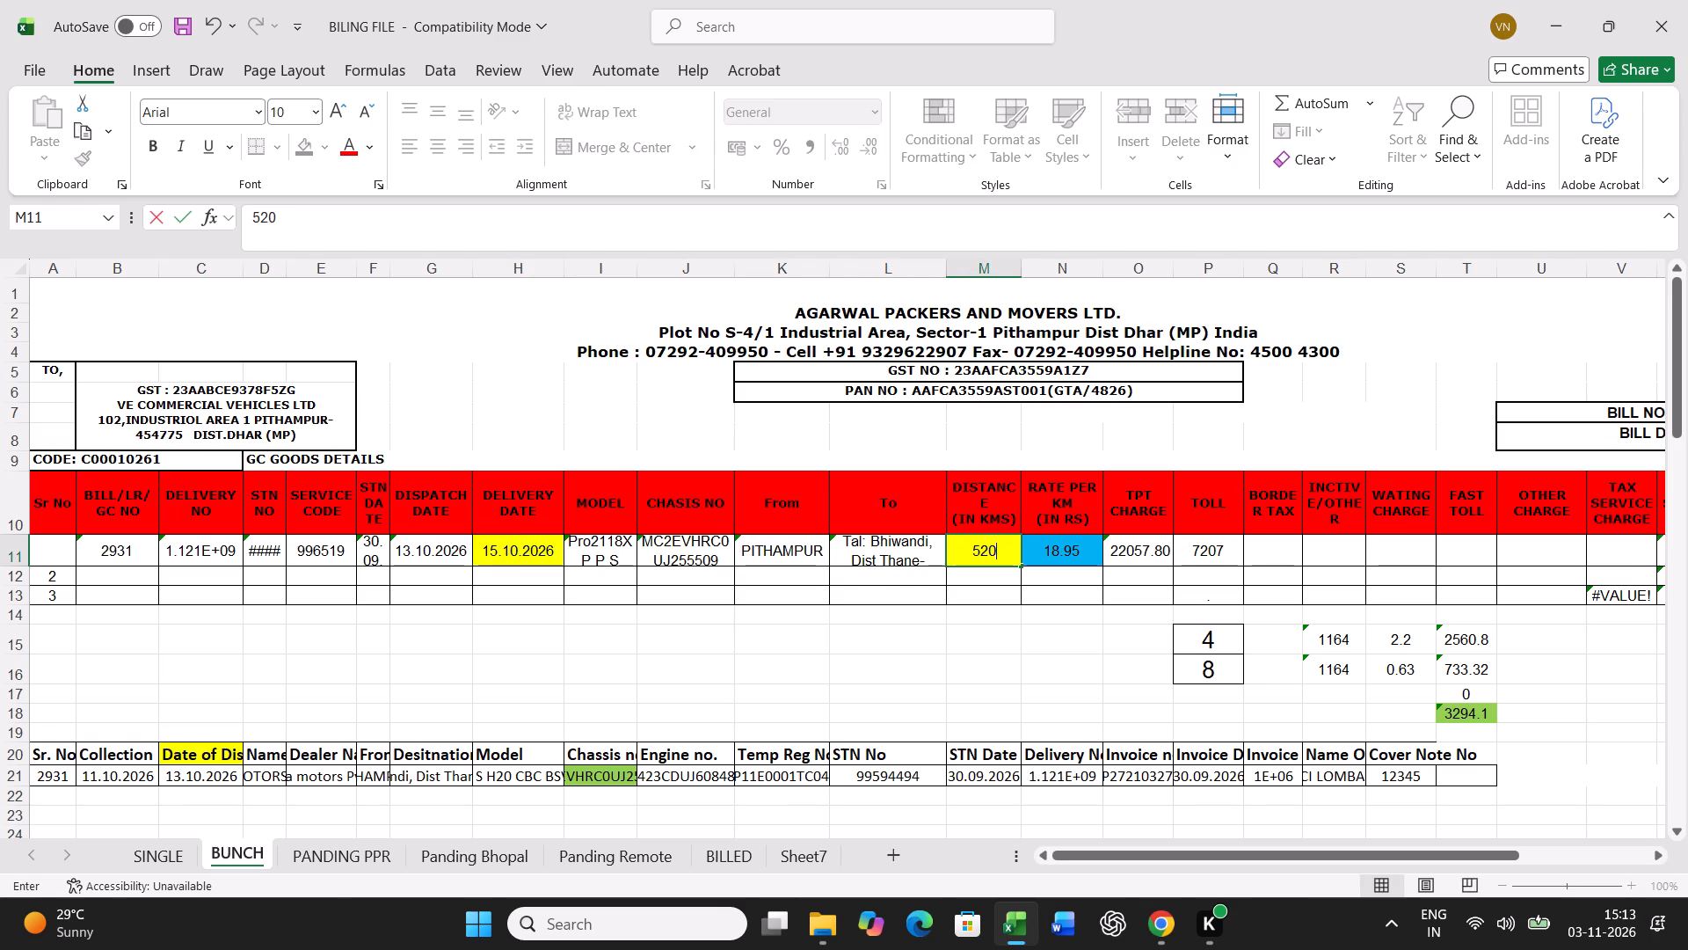
key(Right)
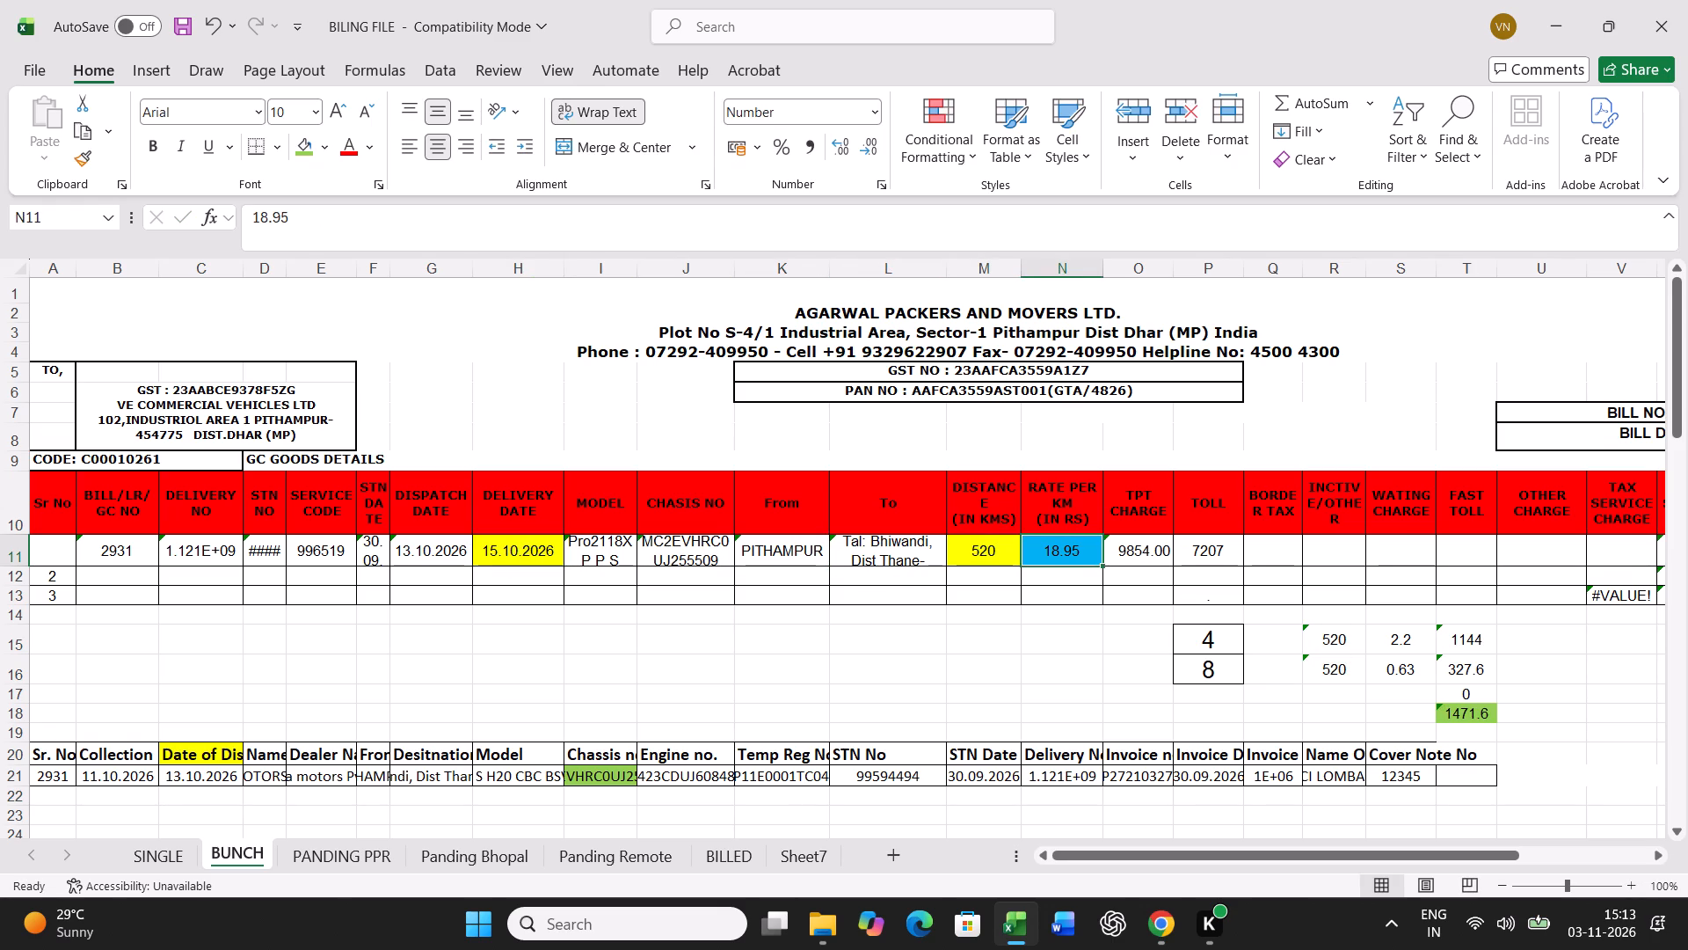
text(18.85)
key(Right)
key(Right)
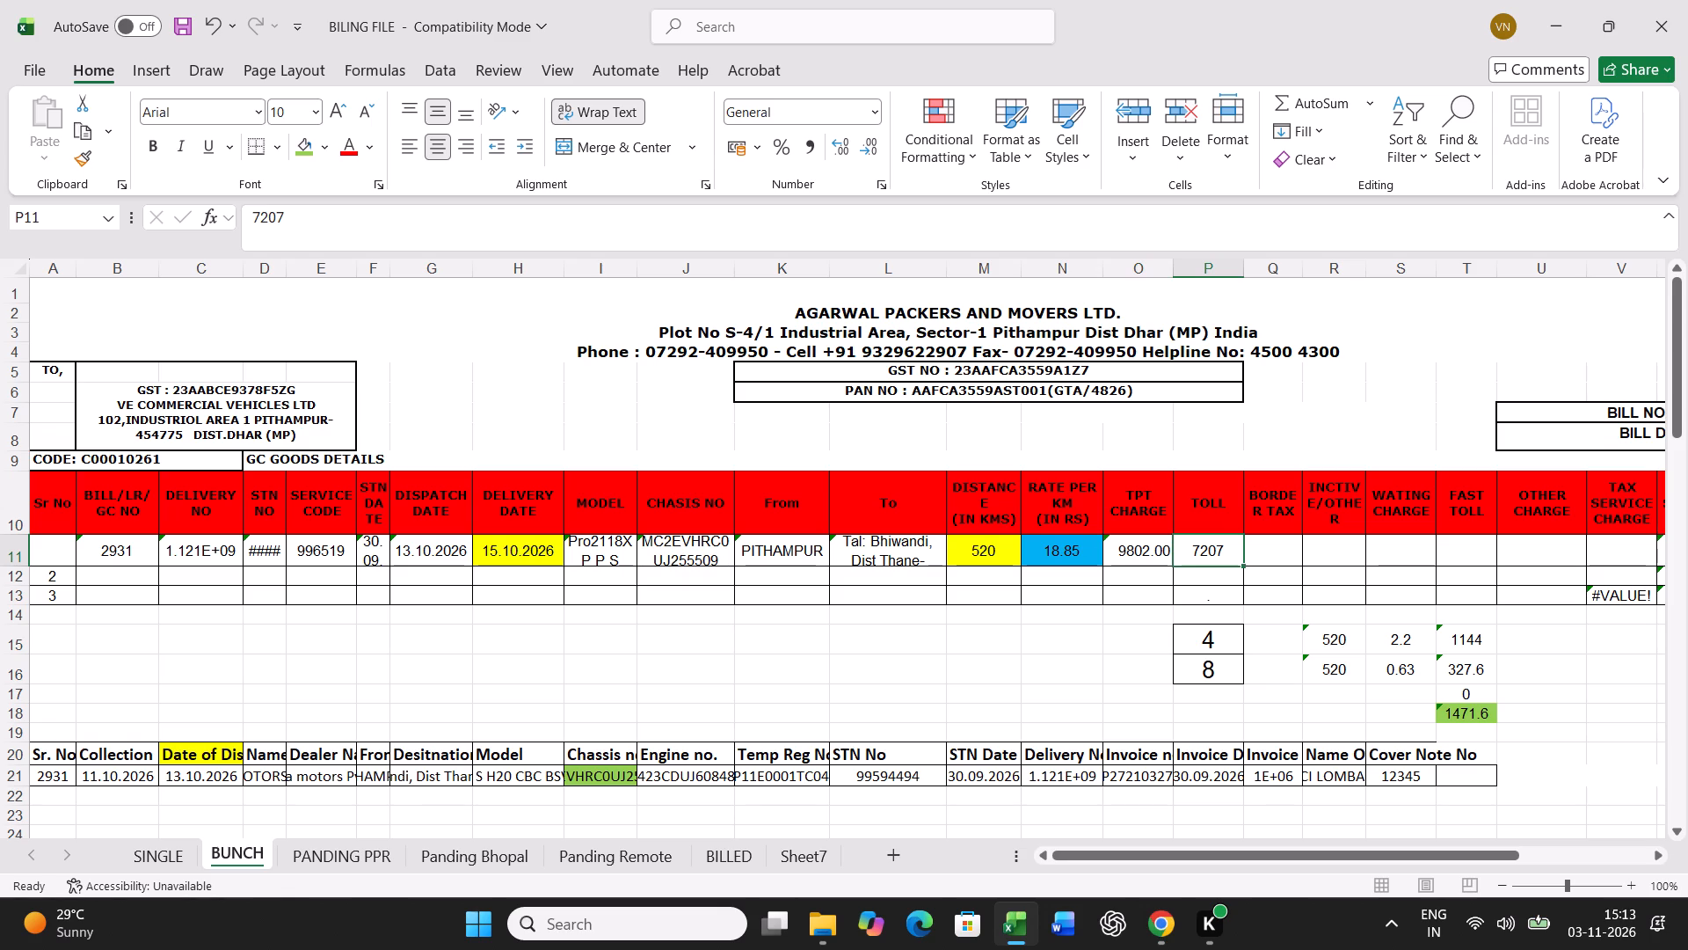
text(3455)
key(Return)
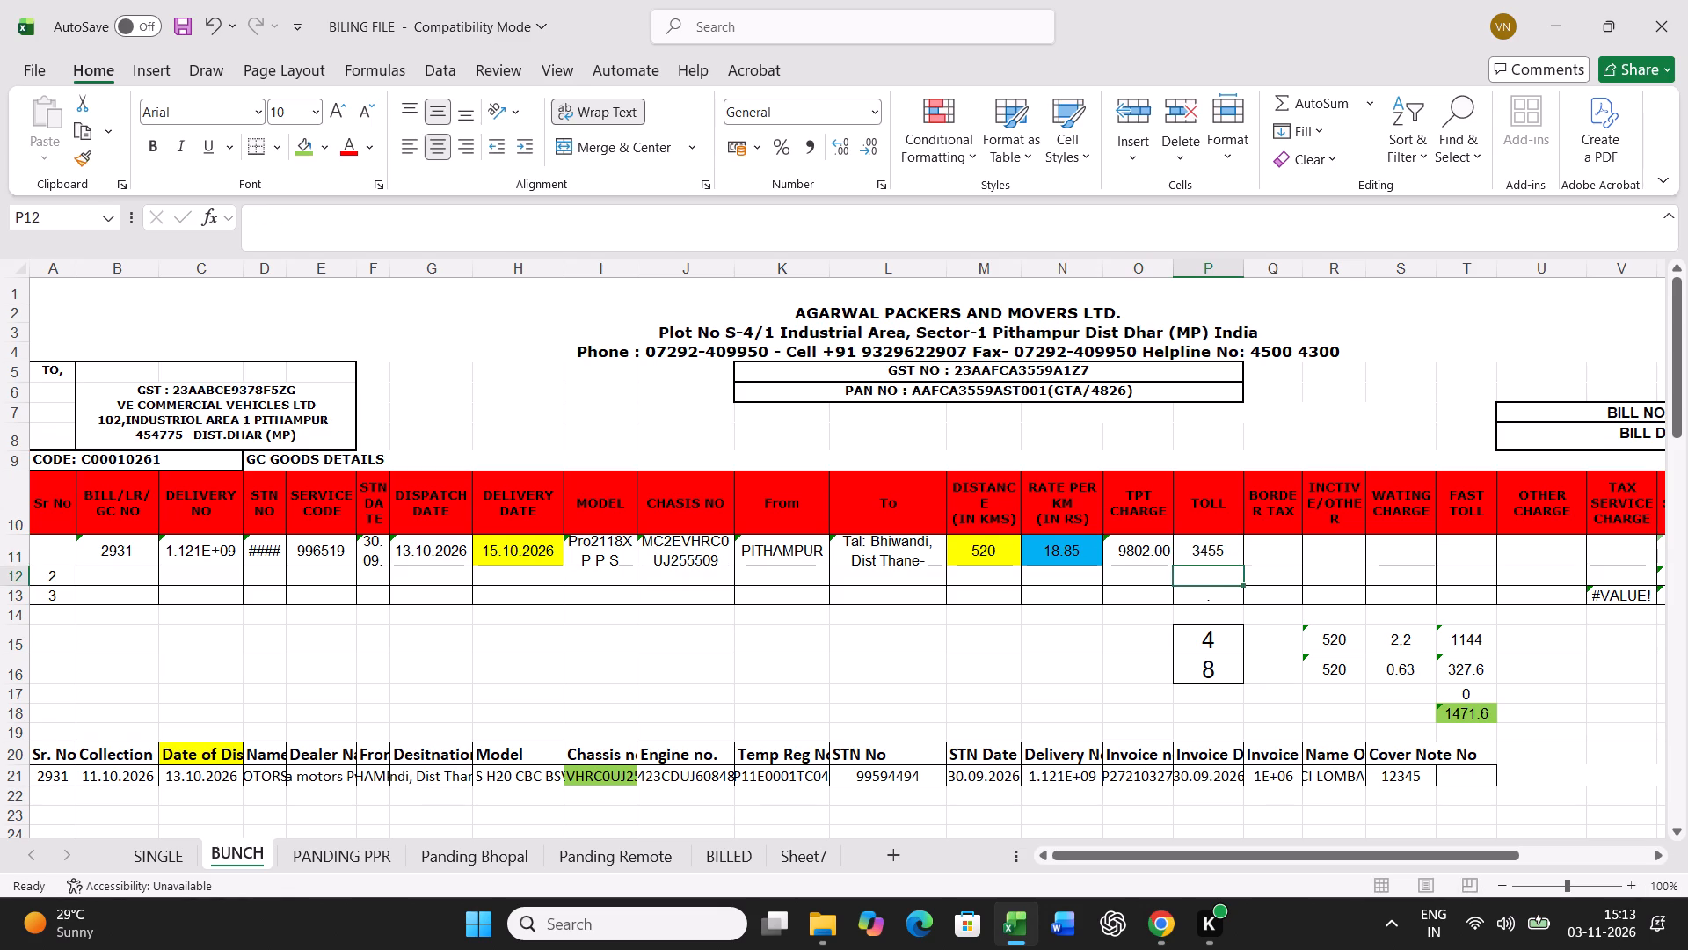
Set the standard transit time in P15 to 2 and the actual transit time in P16 to 2.
key(Return)
key(Return)
key(Return)
key(2)
key(Return)
key(2)
key(Return)
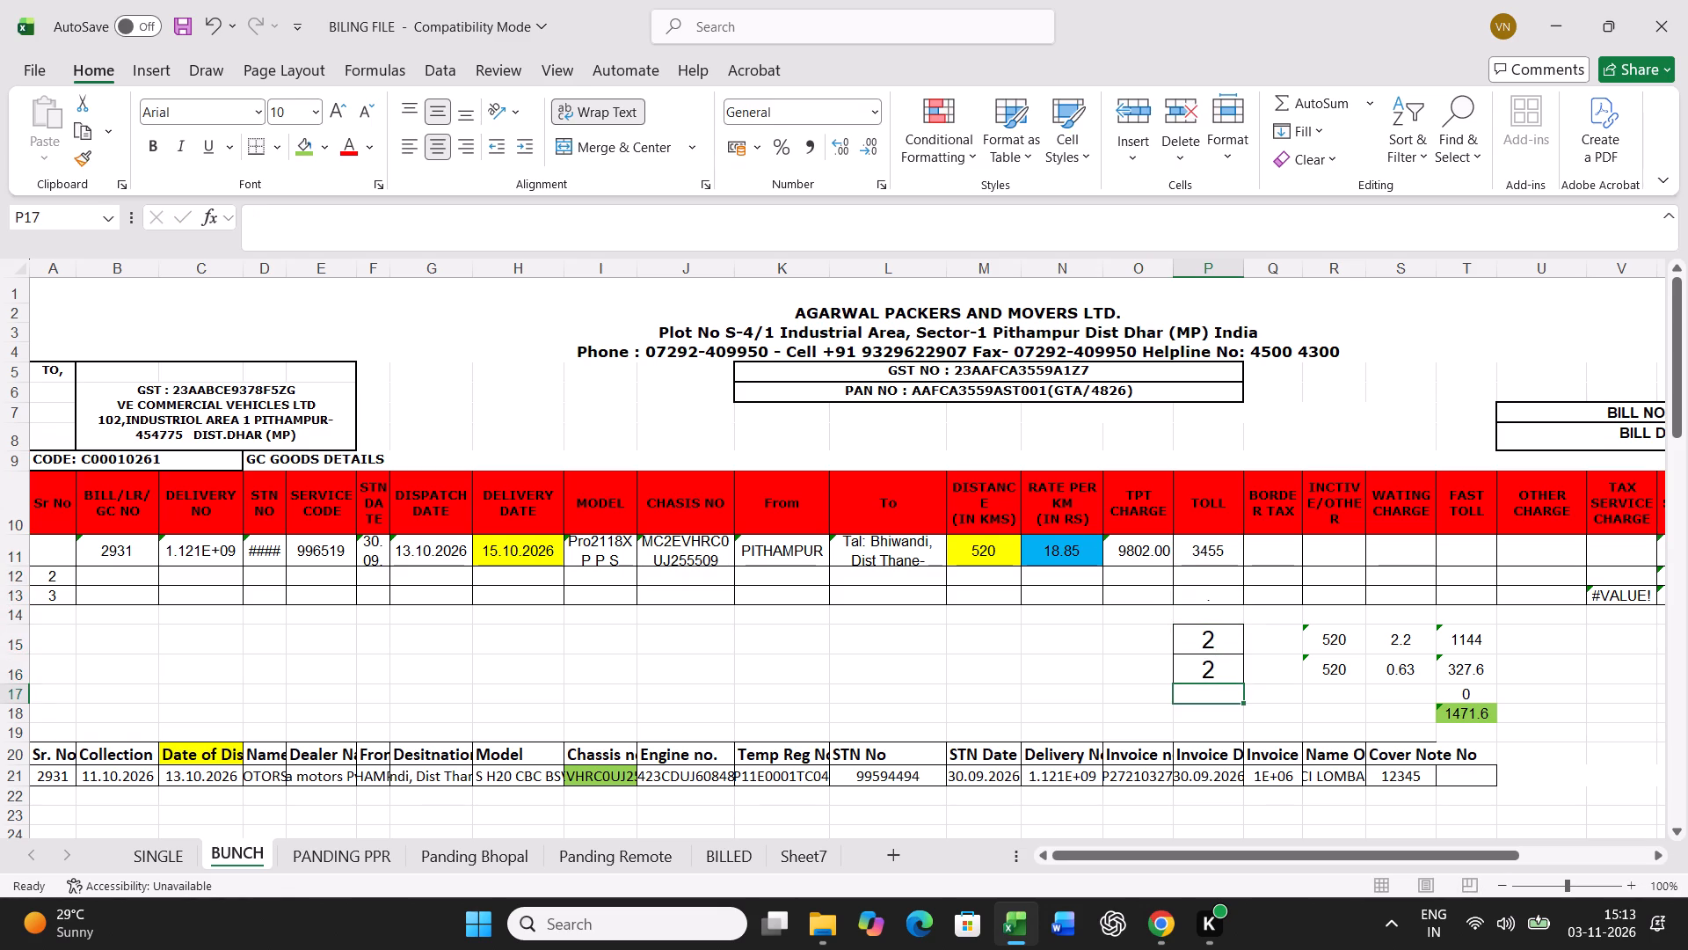
Print the freight bill for GC number 2931 from the SINGLE sheet.
click(188, 853)
key(ctrl+p)
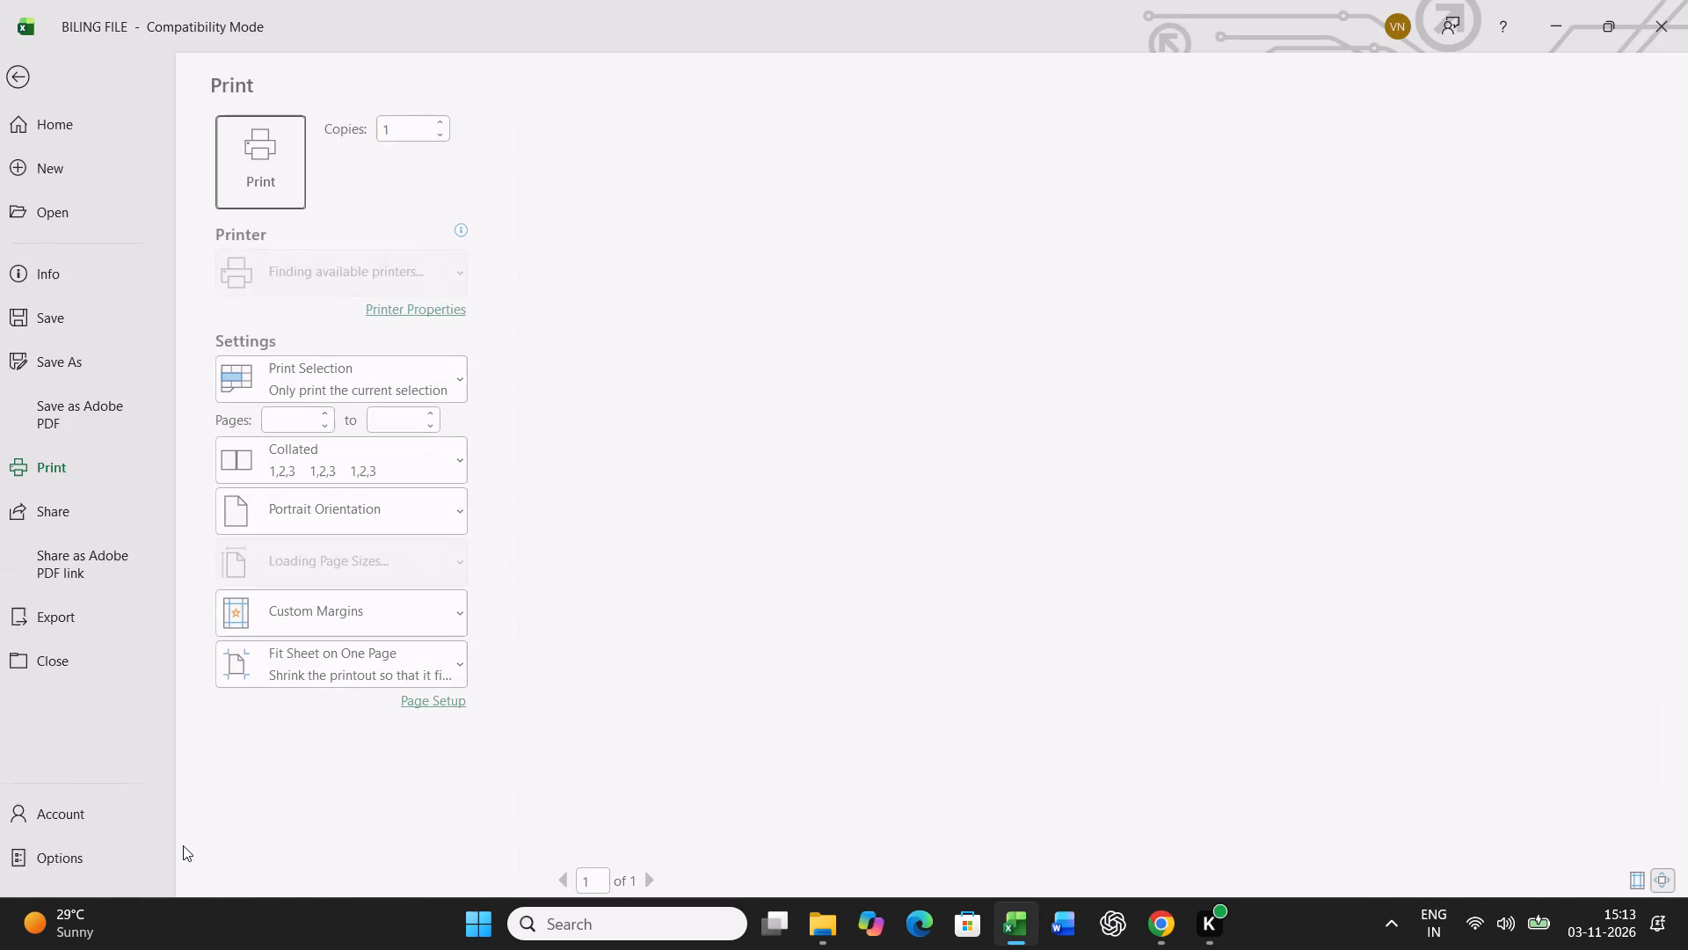
click(285, 173)
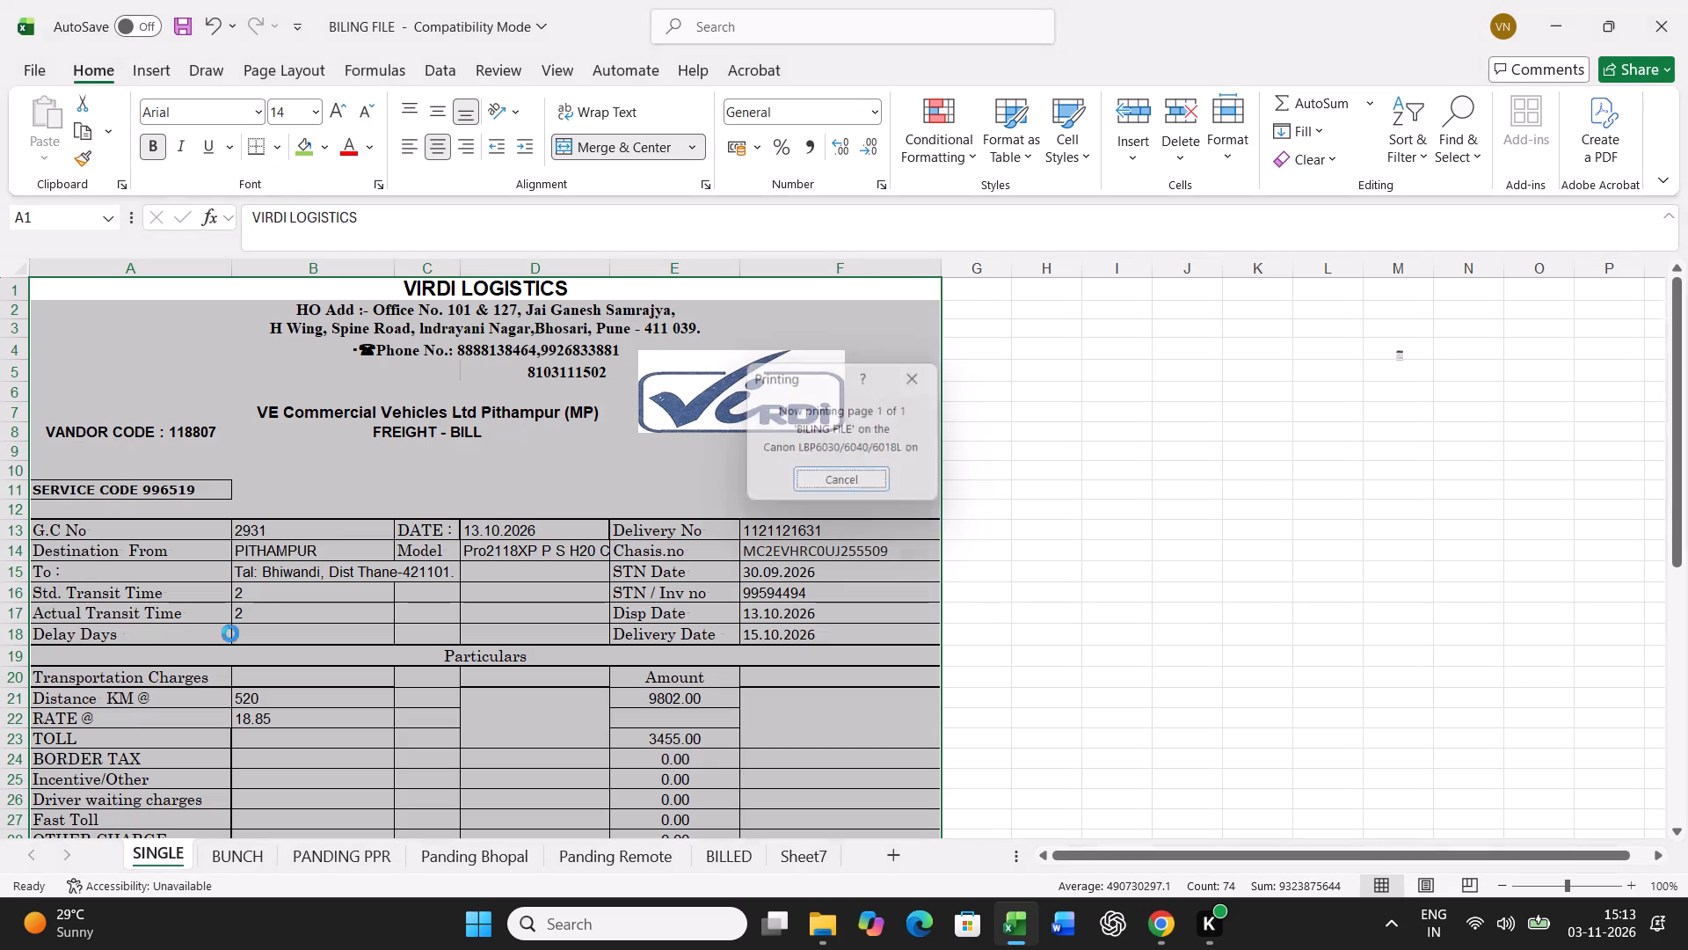
Copy bill row 11 of the BUNCH sheet and paste it as values into row 40 of the lower table.
click(264, 859)
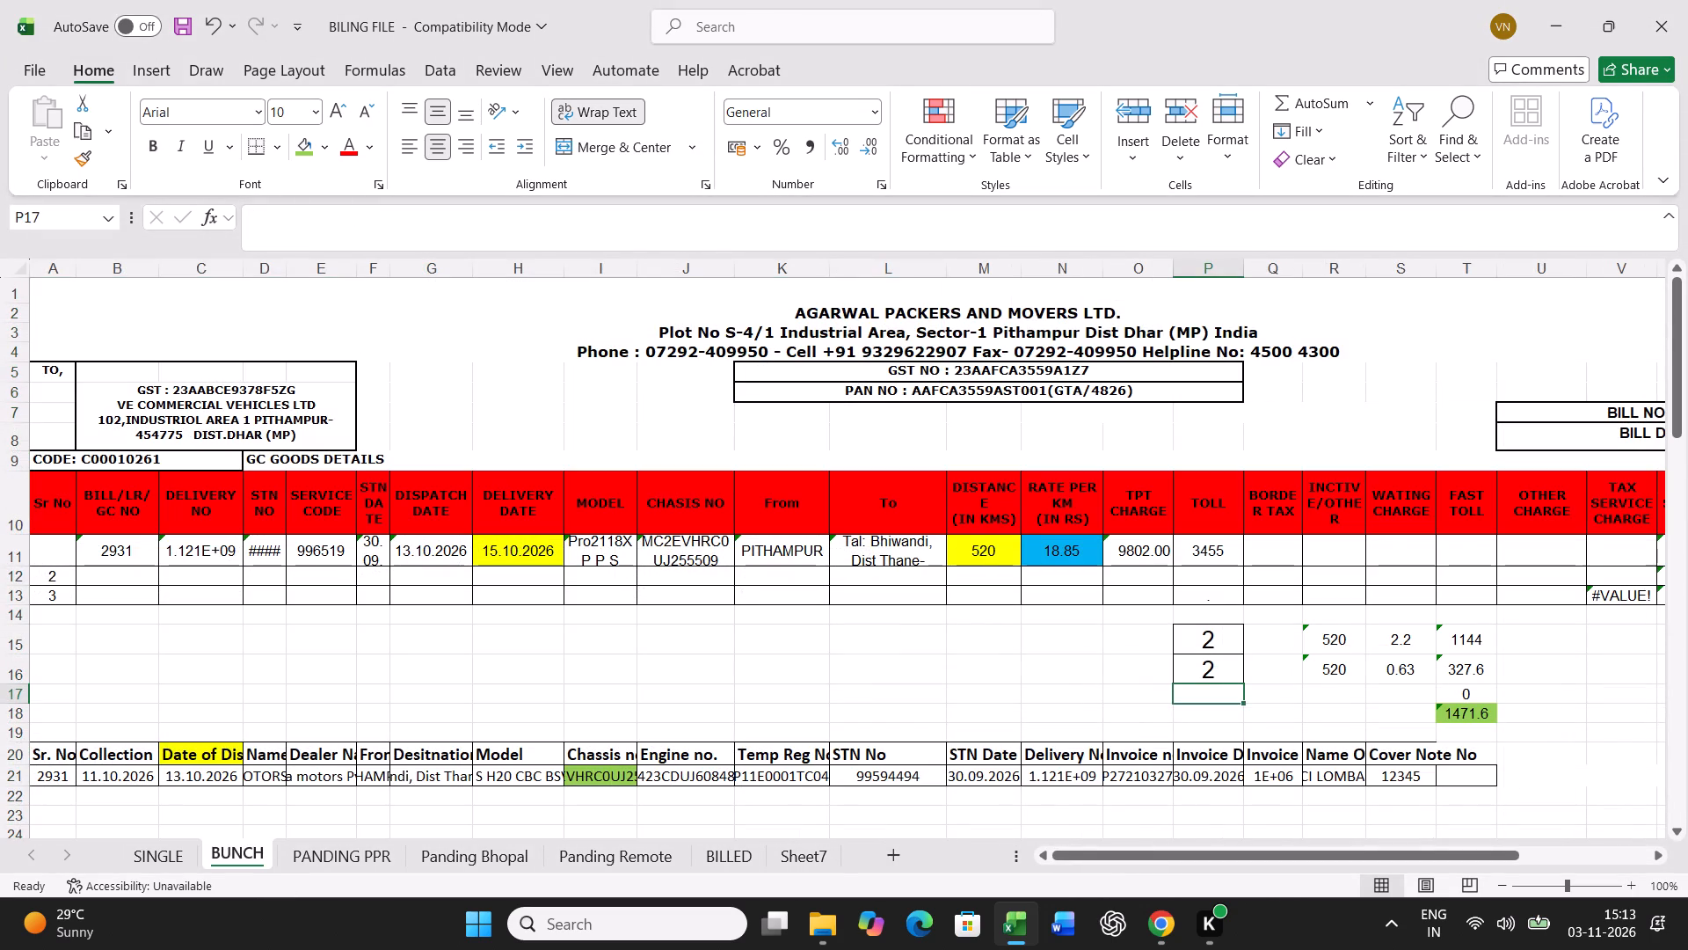
click(16, 555)
key(ctrl+c)
scroll(592, 623, down, 12)
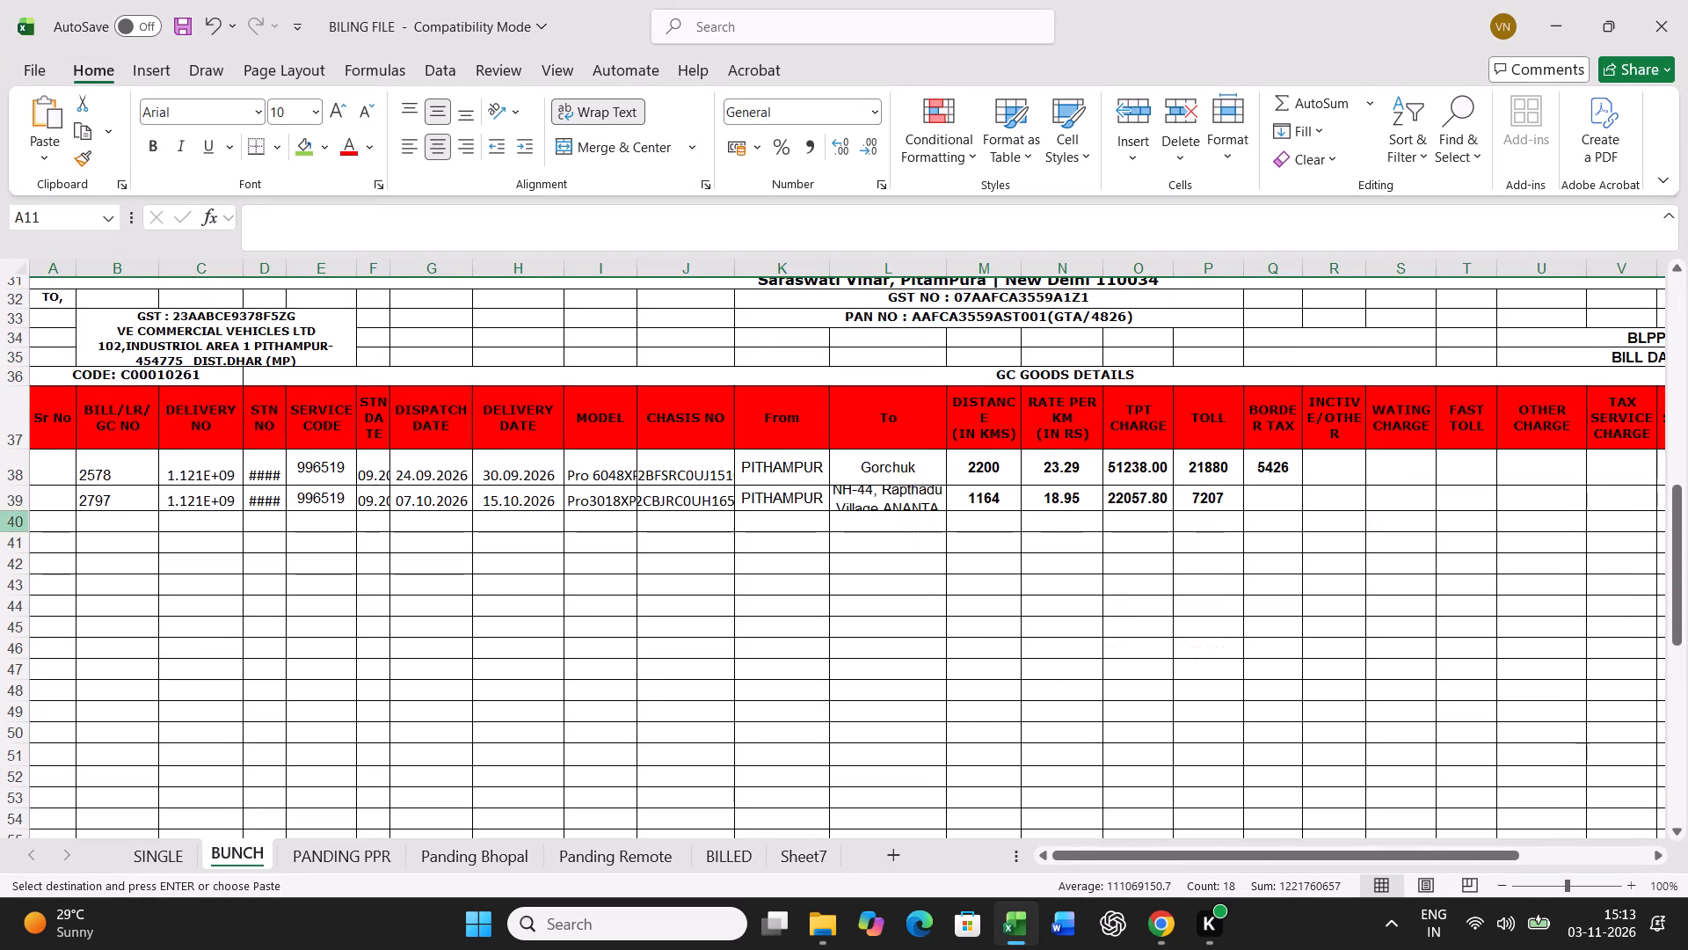
right_click(57, 521)
click(146, 418)
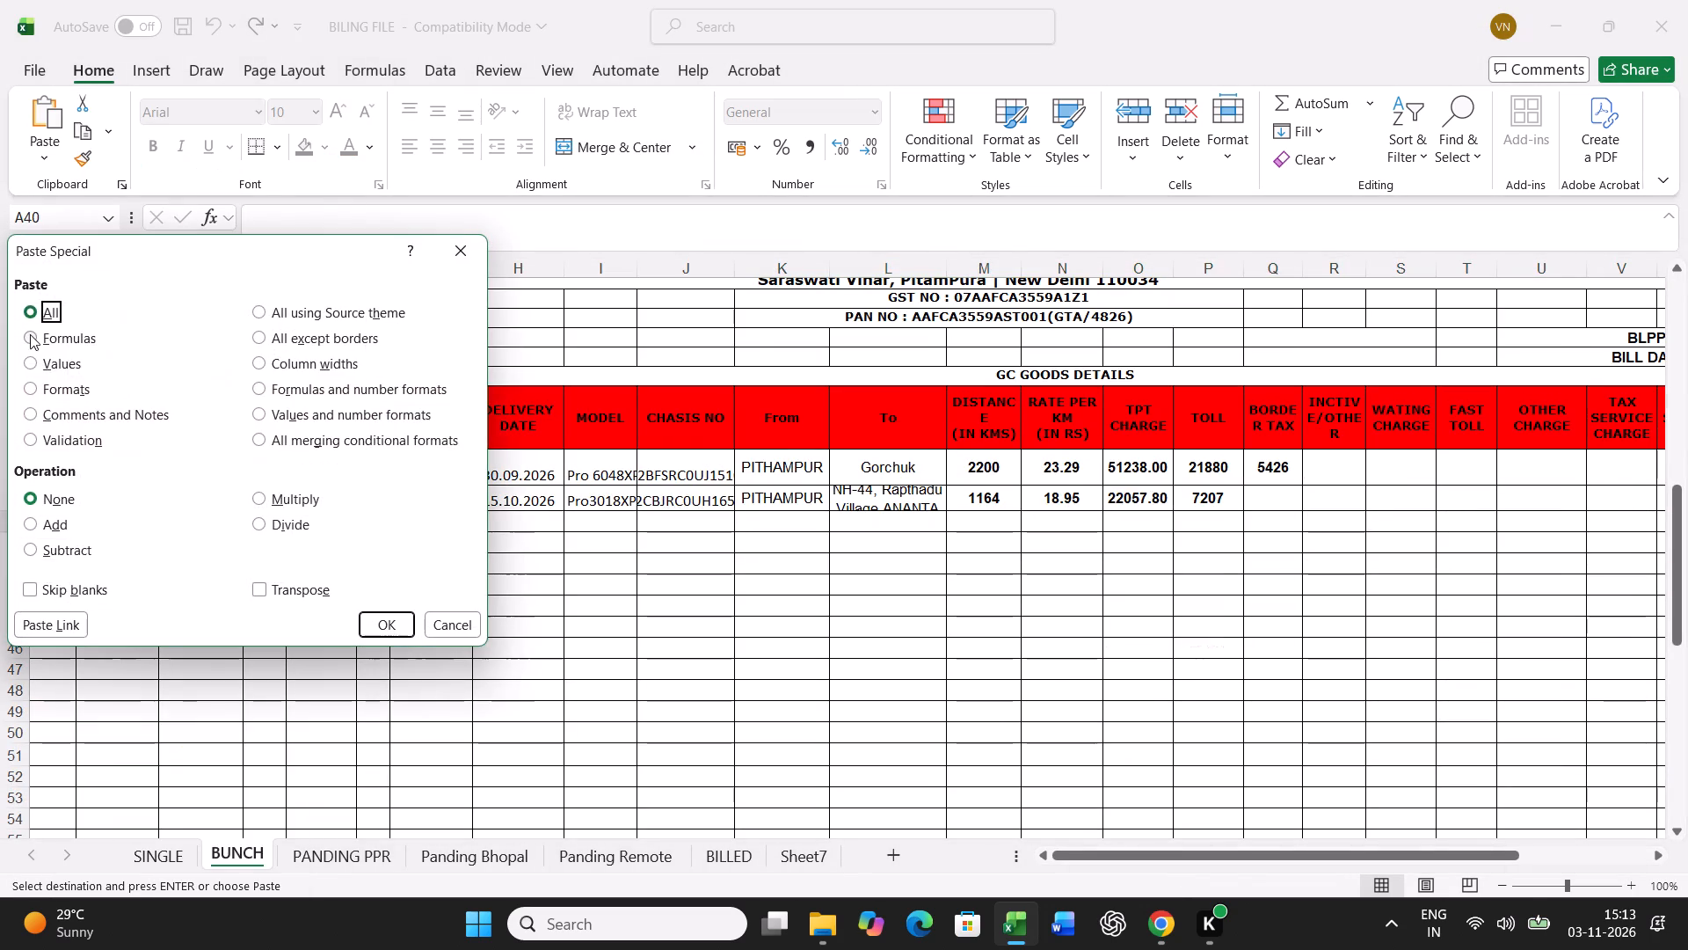
click(43, 361)
click(370, 626)
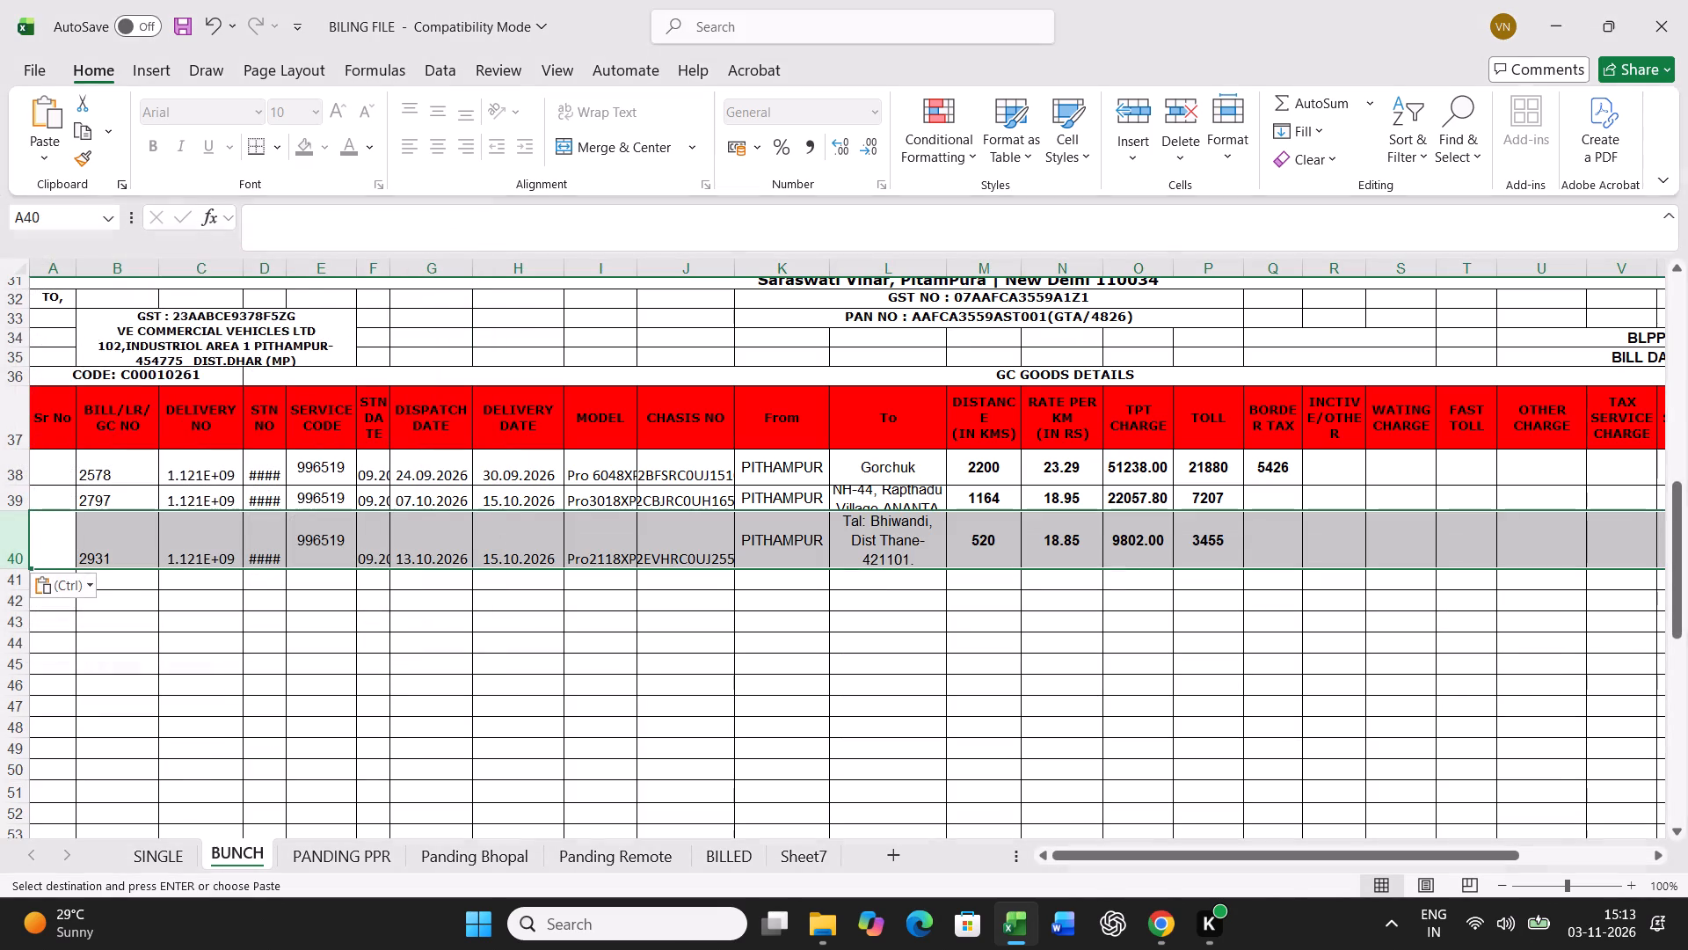
Find the chassis number ending 169461 in the PANDING PPR sheet and fill its cell green.
click(353, 851)
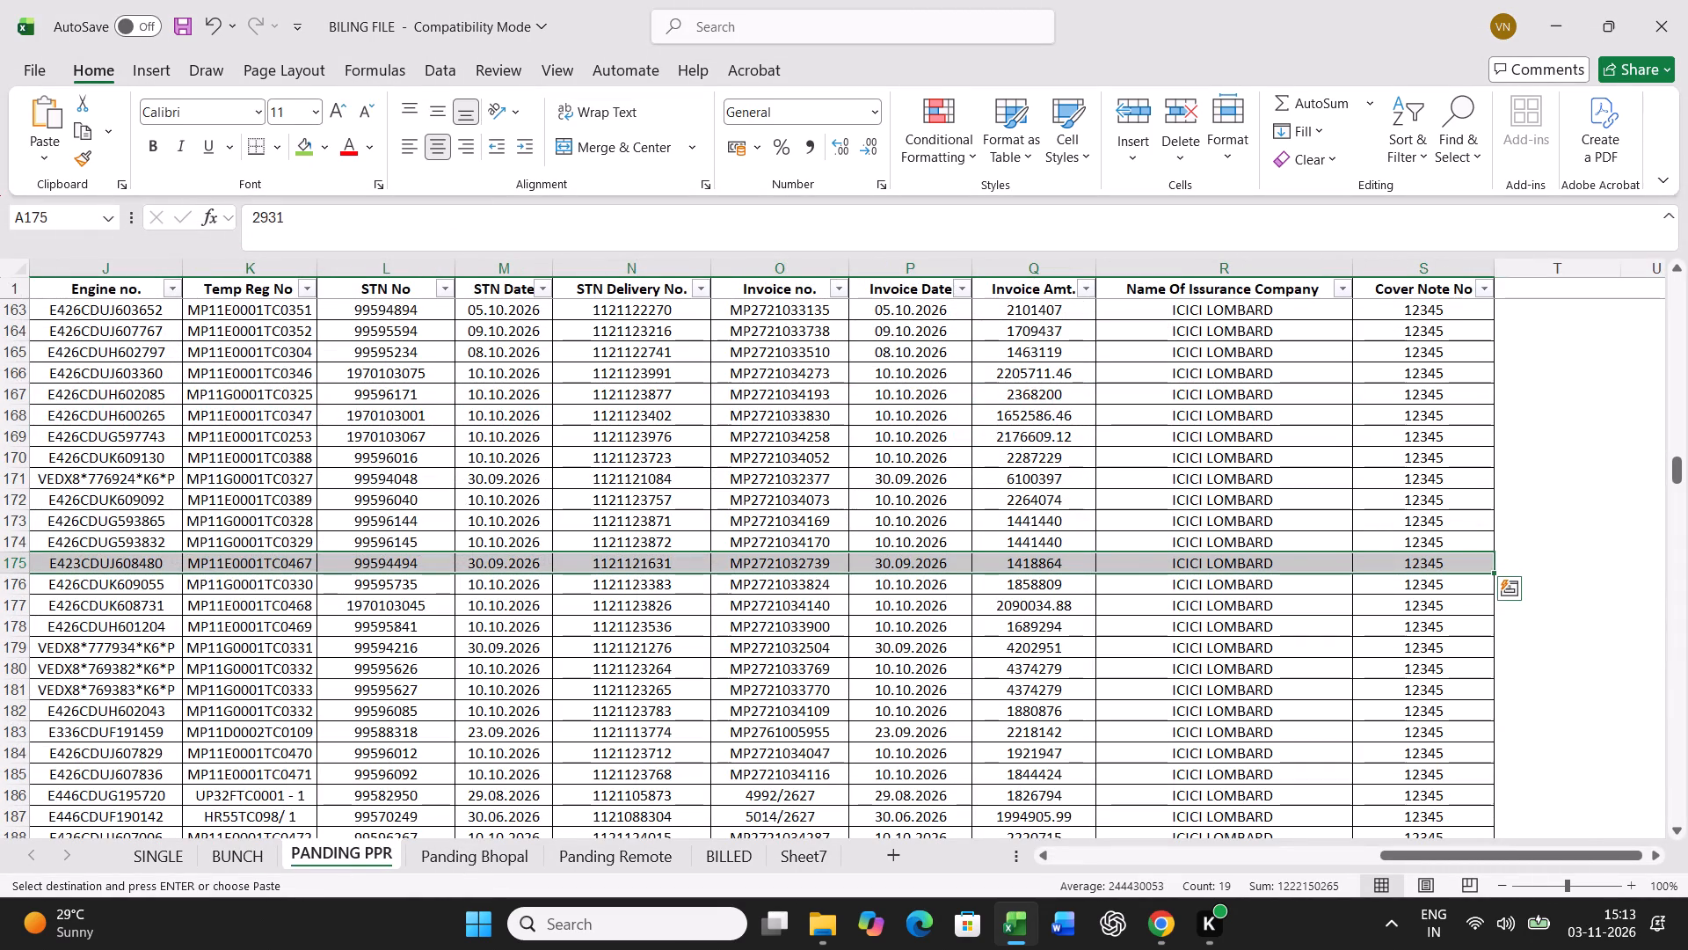
click(452, 847)
click(377, 841)
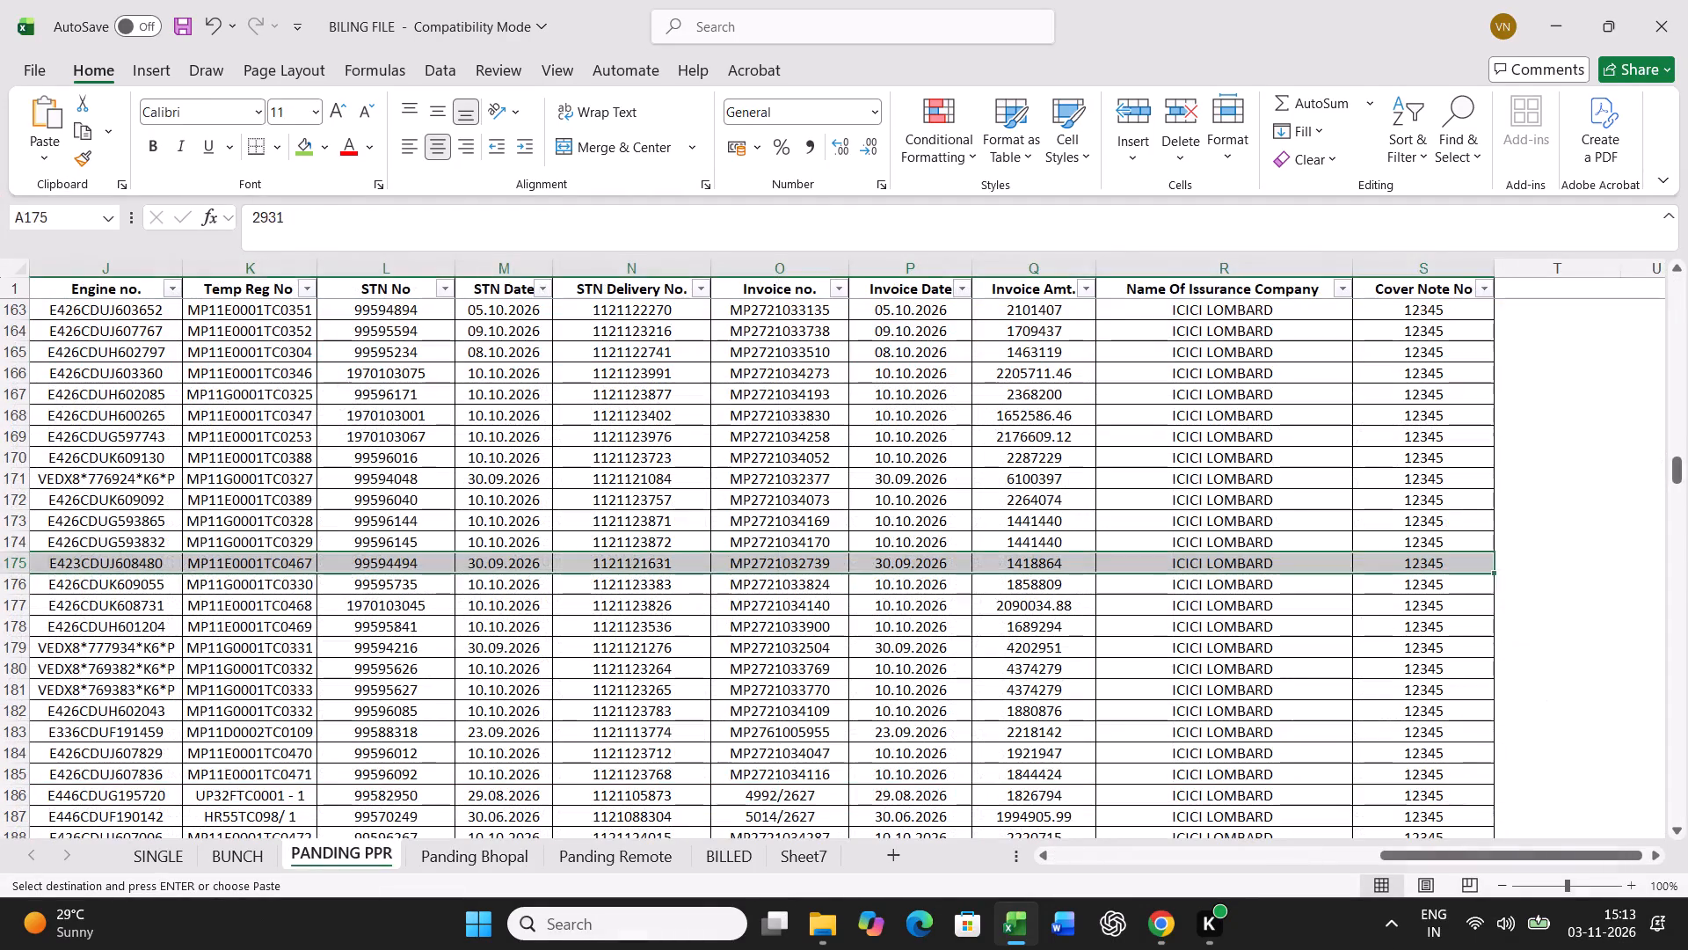
click(862, 642)
key(ctrl+f)
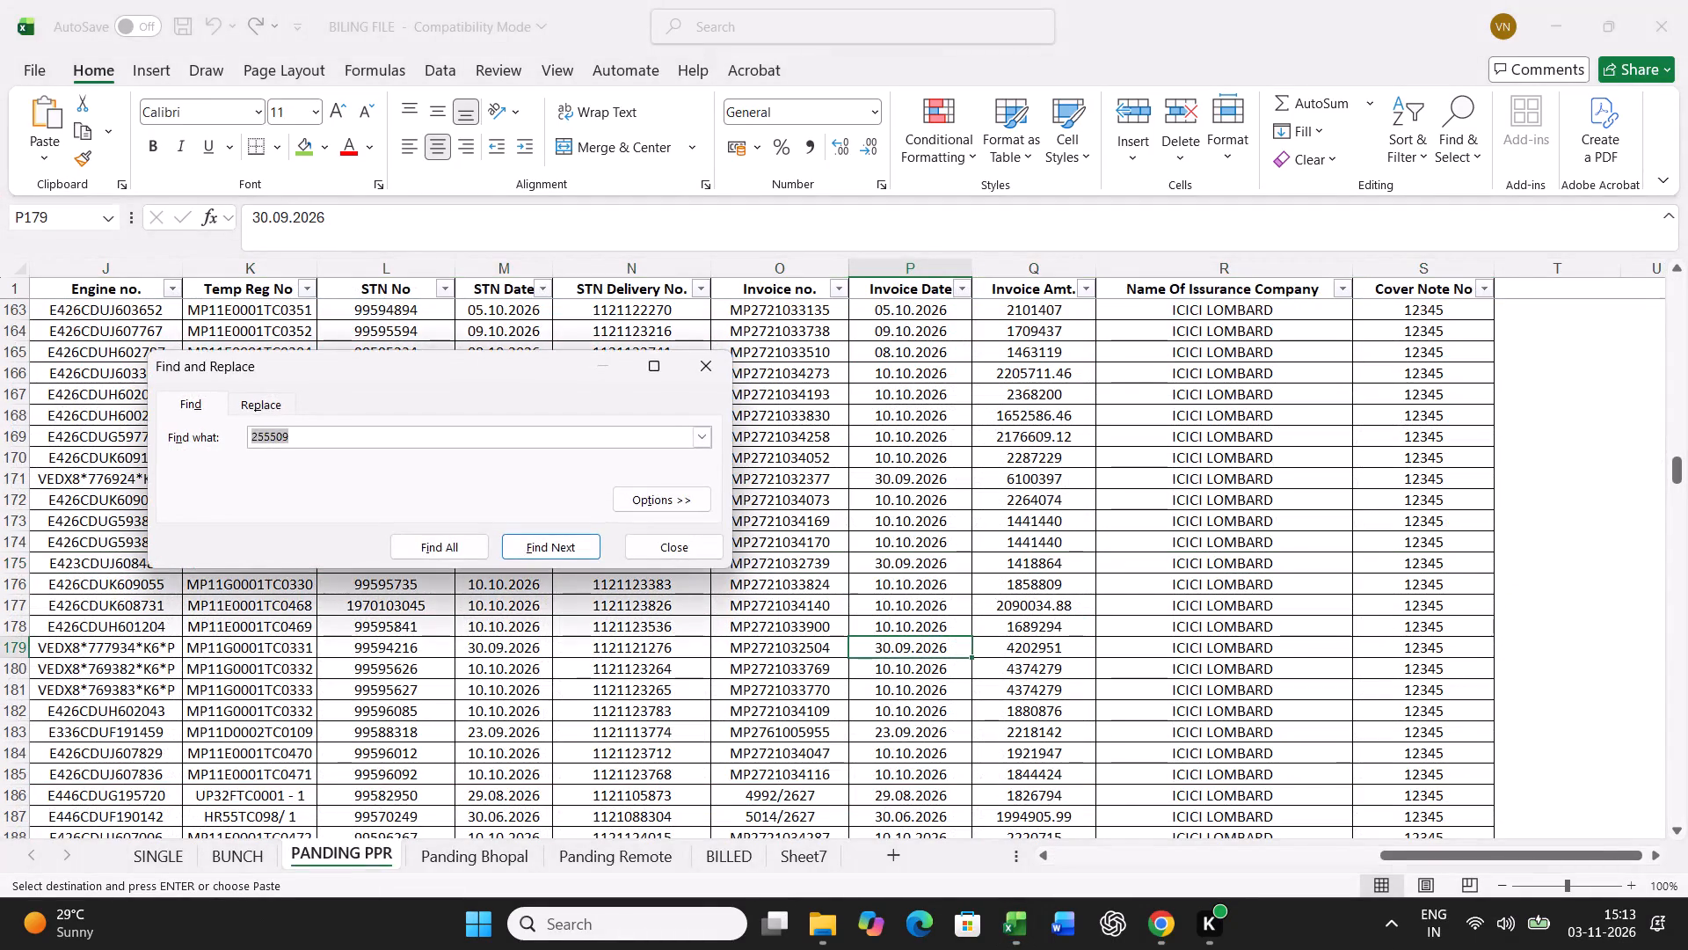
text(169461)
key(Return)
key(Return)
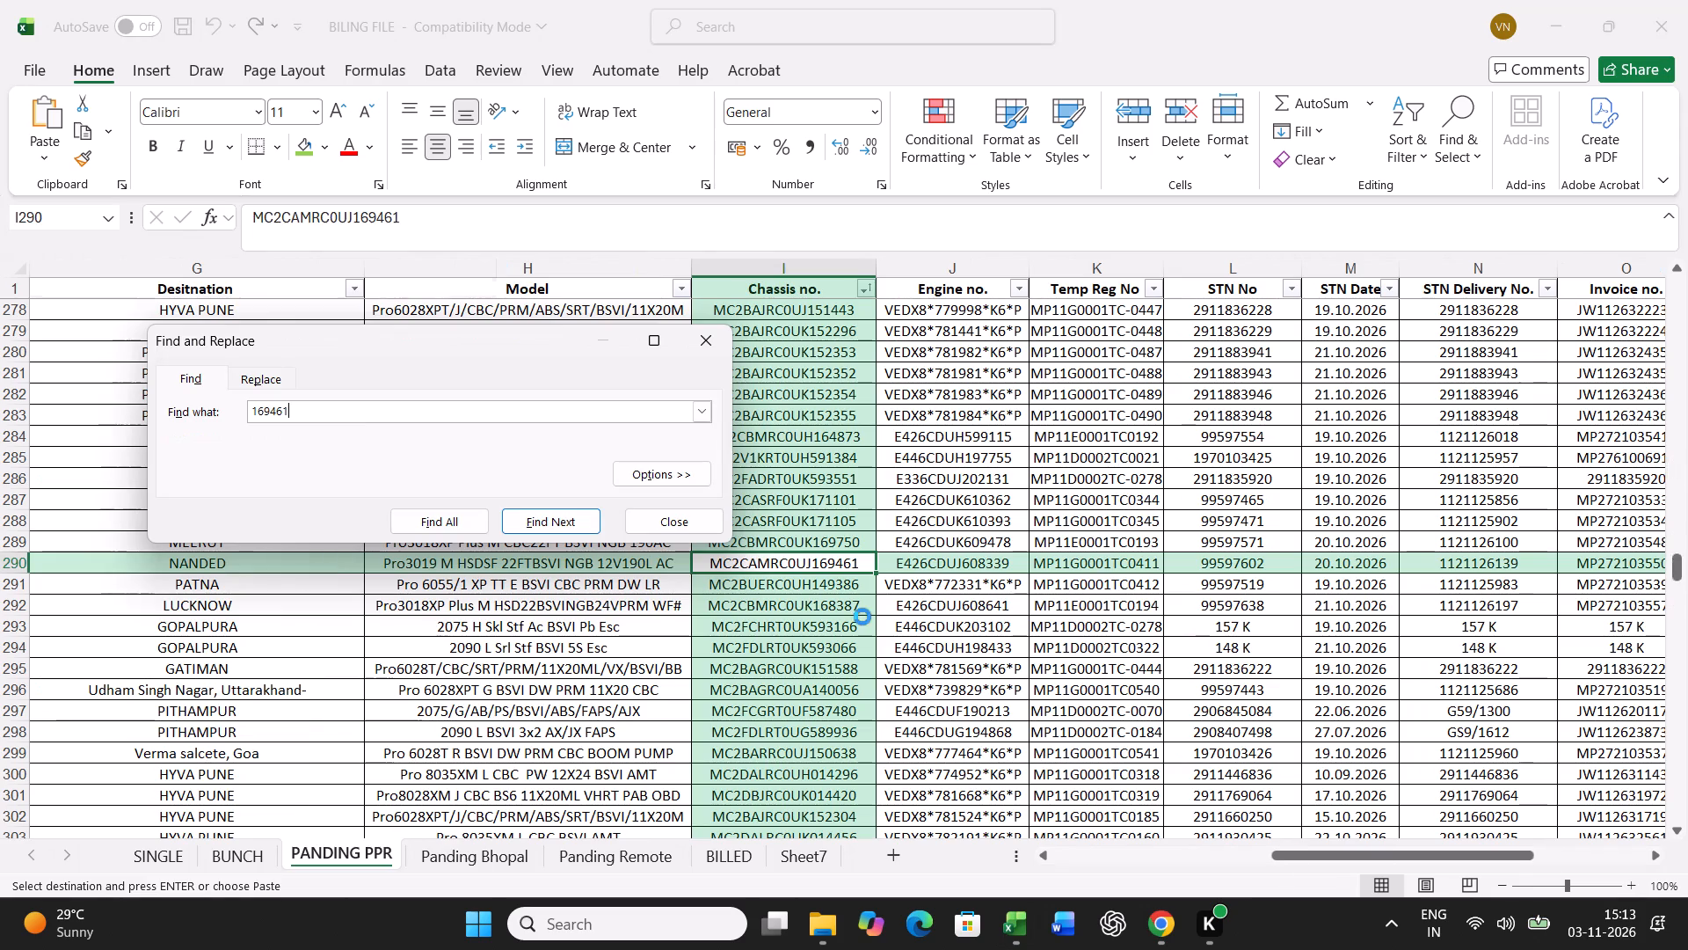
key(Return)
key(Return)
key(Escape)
click(302, 148)
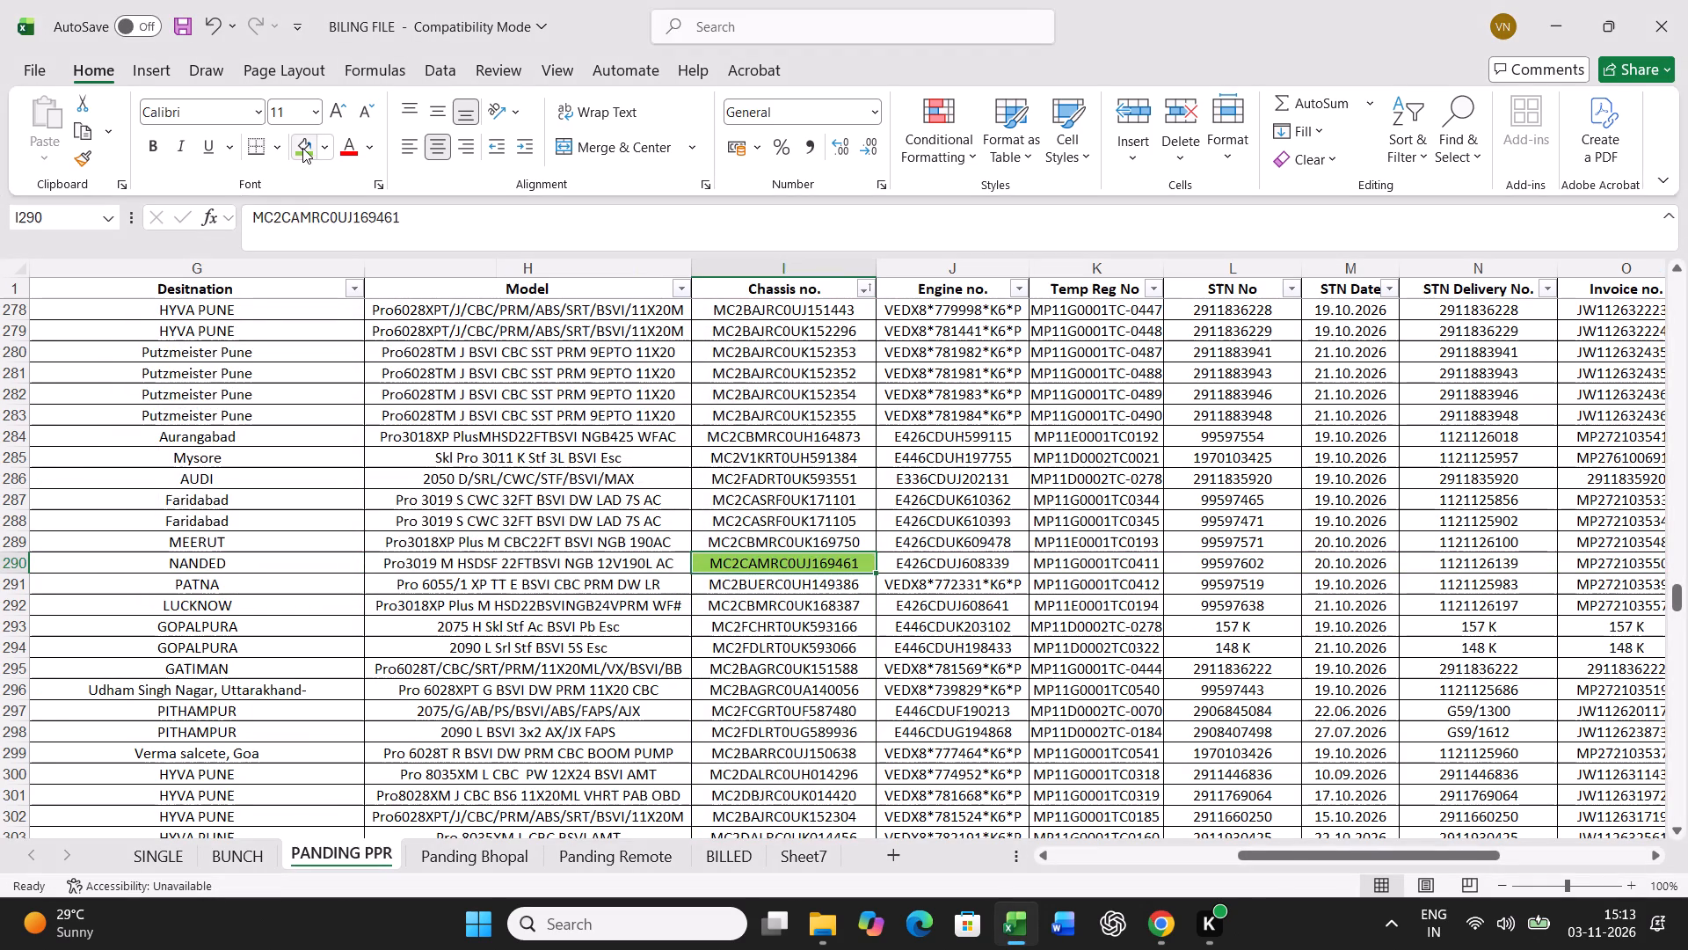
key(Left)
key(Left)
key(Left)
key(Left)
key(Left)
key(Left)
key(Left)
key(Left)
key(Left)
key(Left)
key(Left)
key(Left)
key(Left)
key(Left)
key(Left)
key(Left)
key(Left)
key(Left)
key(Left)
key(ctrl+shift+Right)
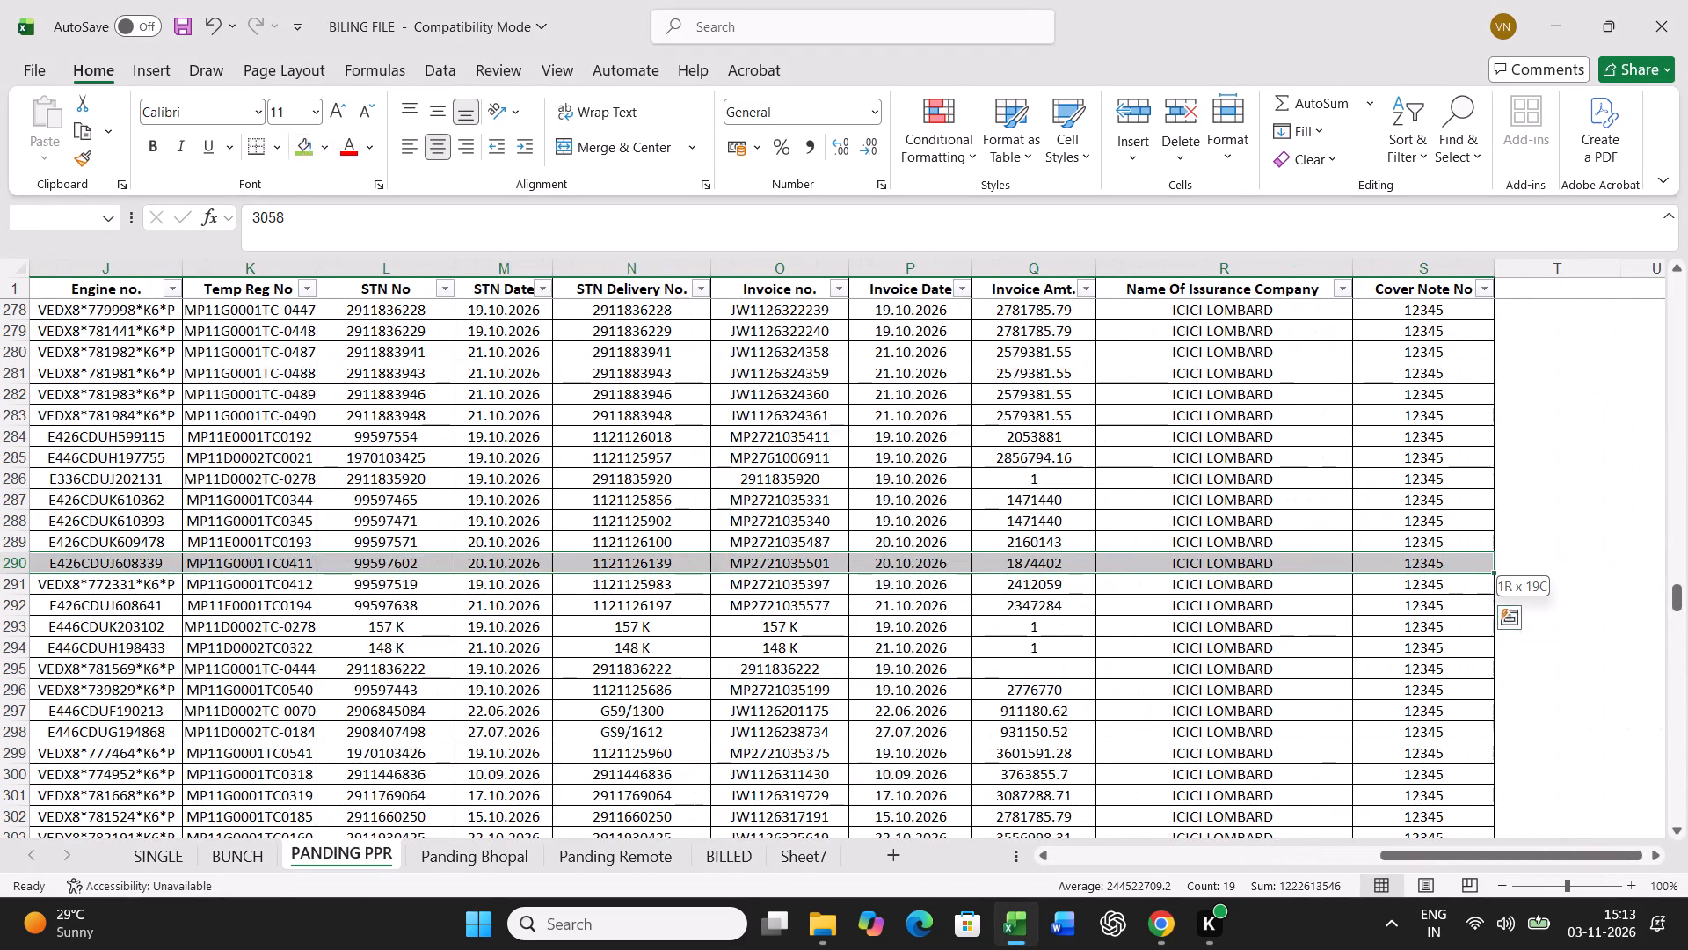
key(ctrl+c)
click(235, 863)
scroll(244, 719, up, 12)
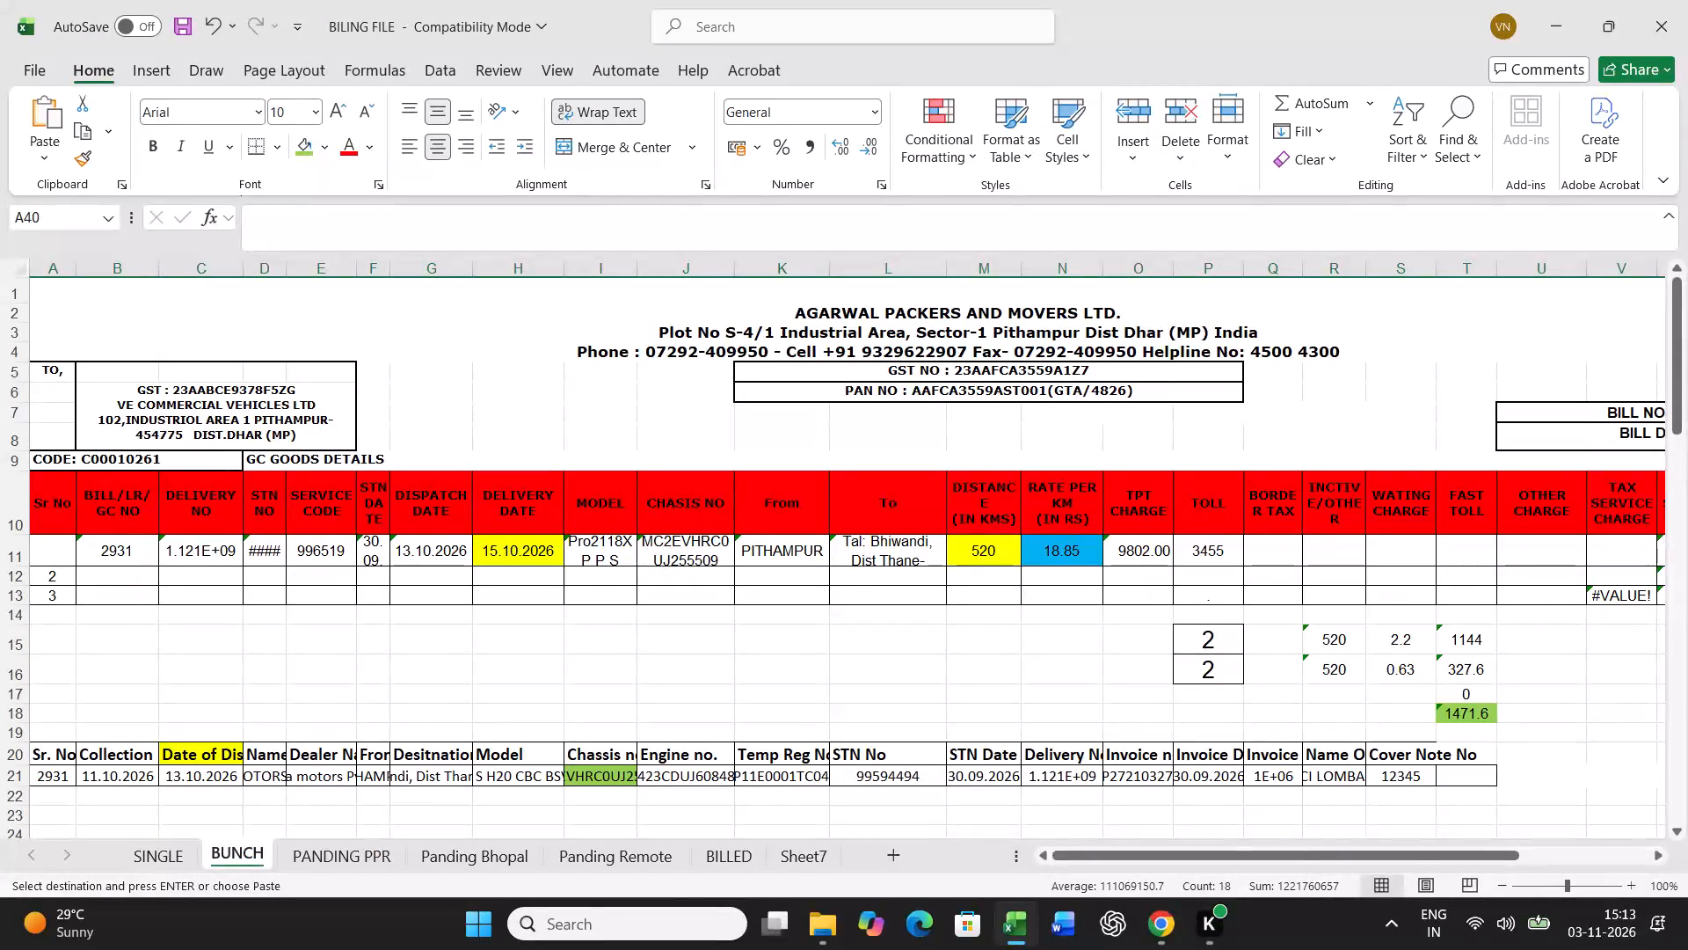
click(51, 789)
click(50, 783)
click(50, 777)
key(ctrl+v)
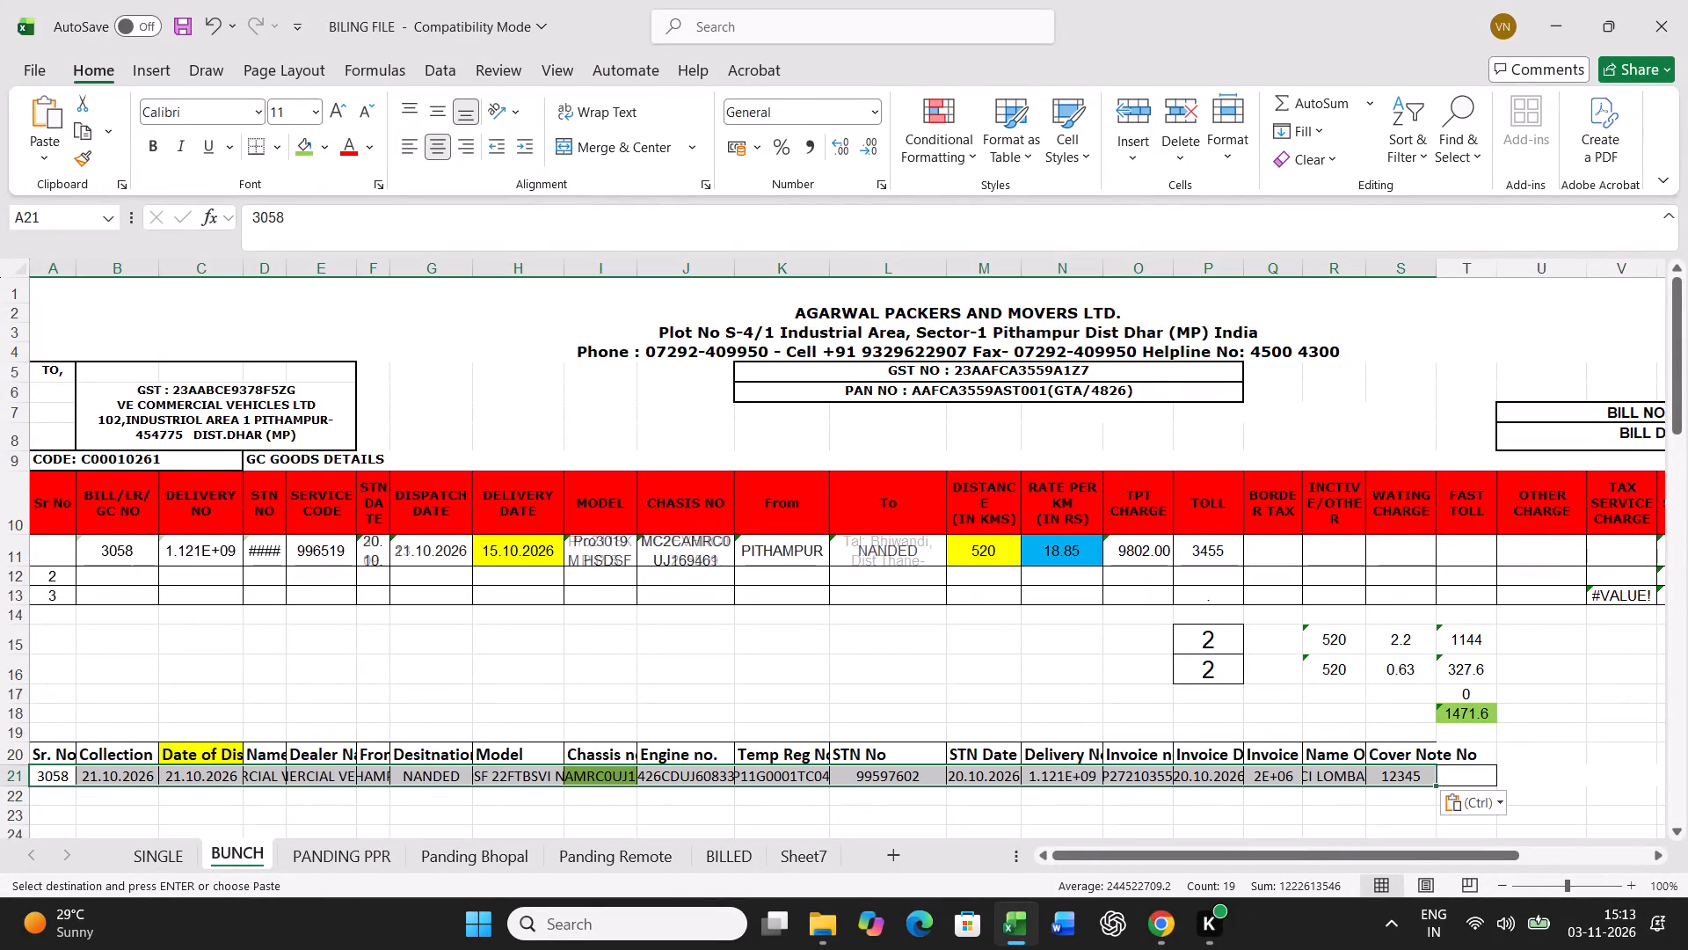
In bill row 11 of the BUNCH sheet, set delivery date 23.10.2026, distance 540, rate per km 18.95 and toll 2700.
click(524, 546)
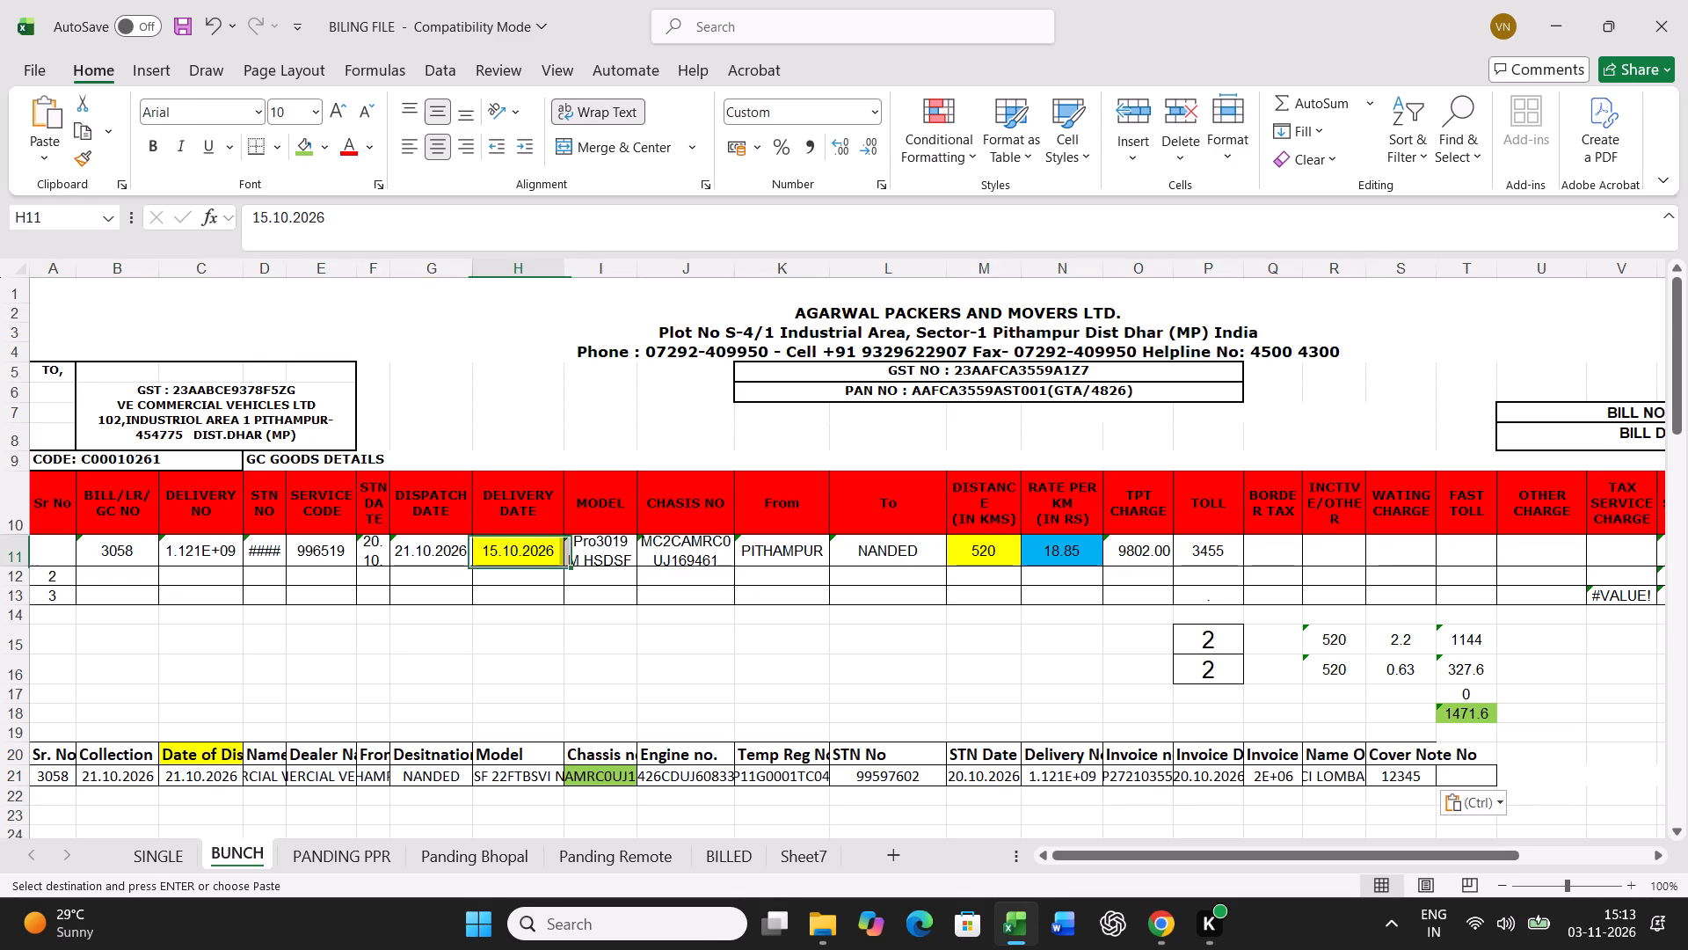
text(23.10.2026)
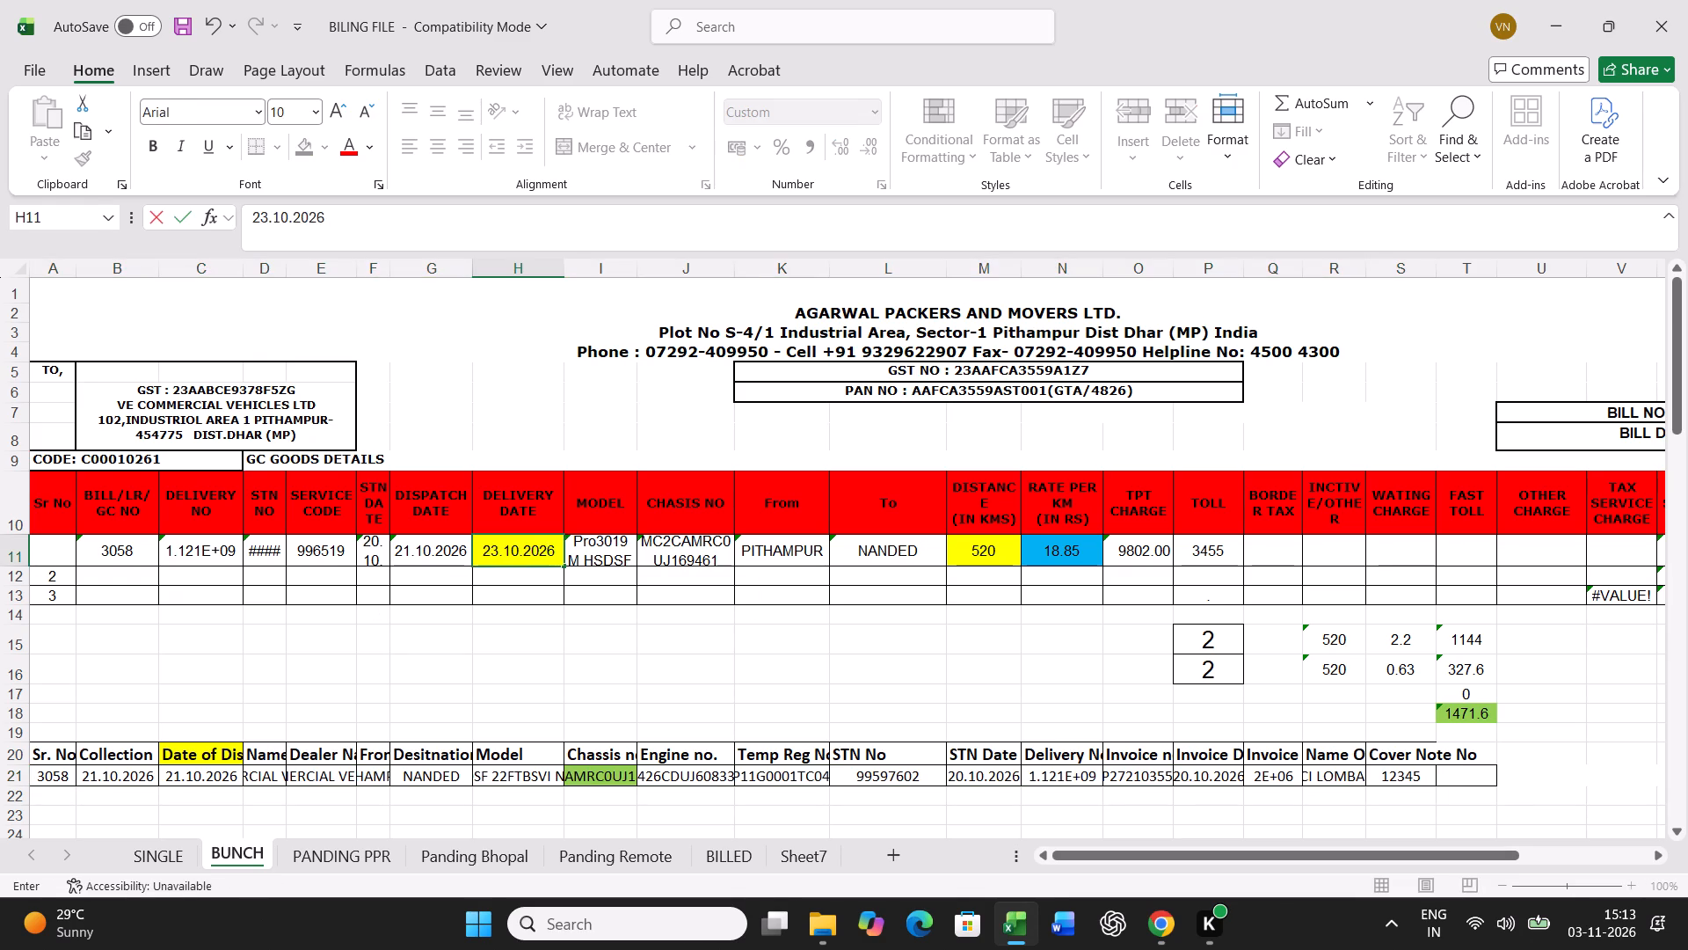
key(Right)
key(Right)
key(Right)
key(Right)
key(Right)
text(540)
key(Right)
text(18.95)
key(Right)
key(Right)
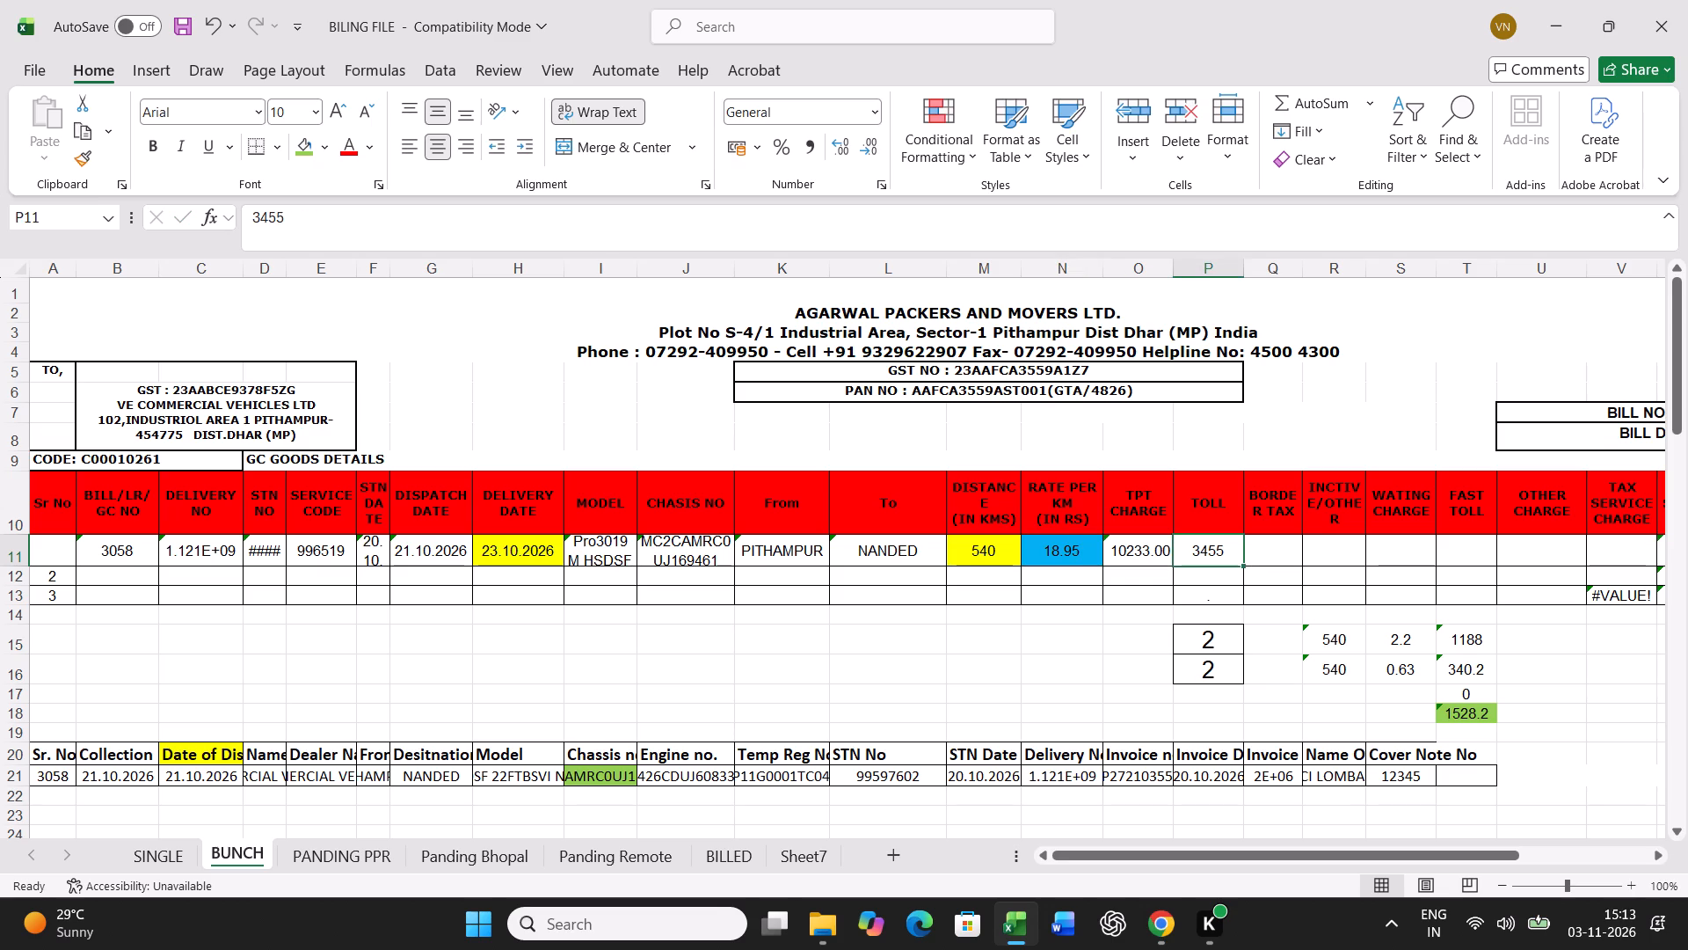
text(2700)
key(Return)
key(Return)
key(Return)
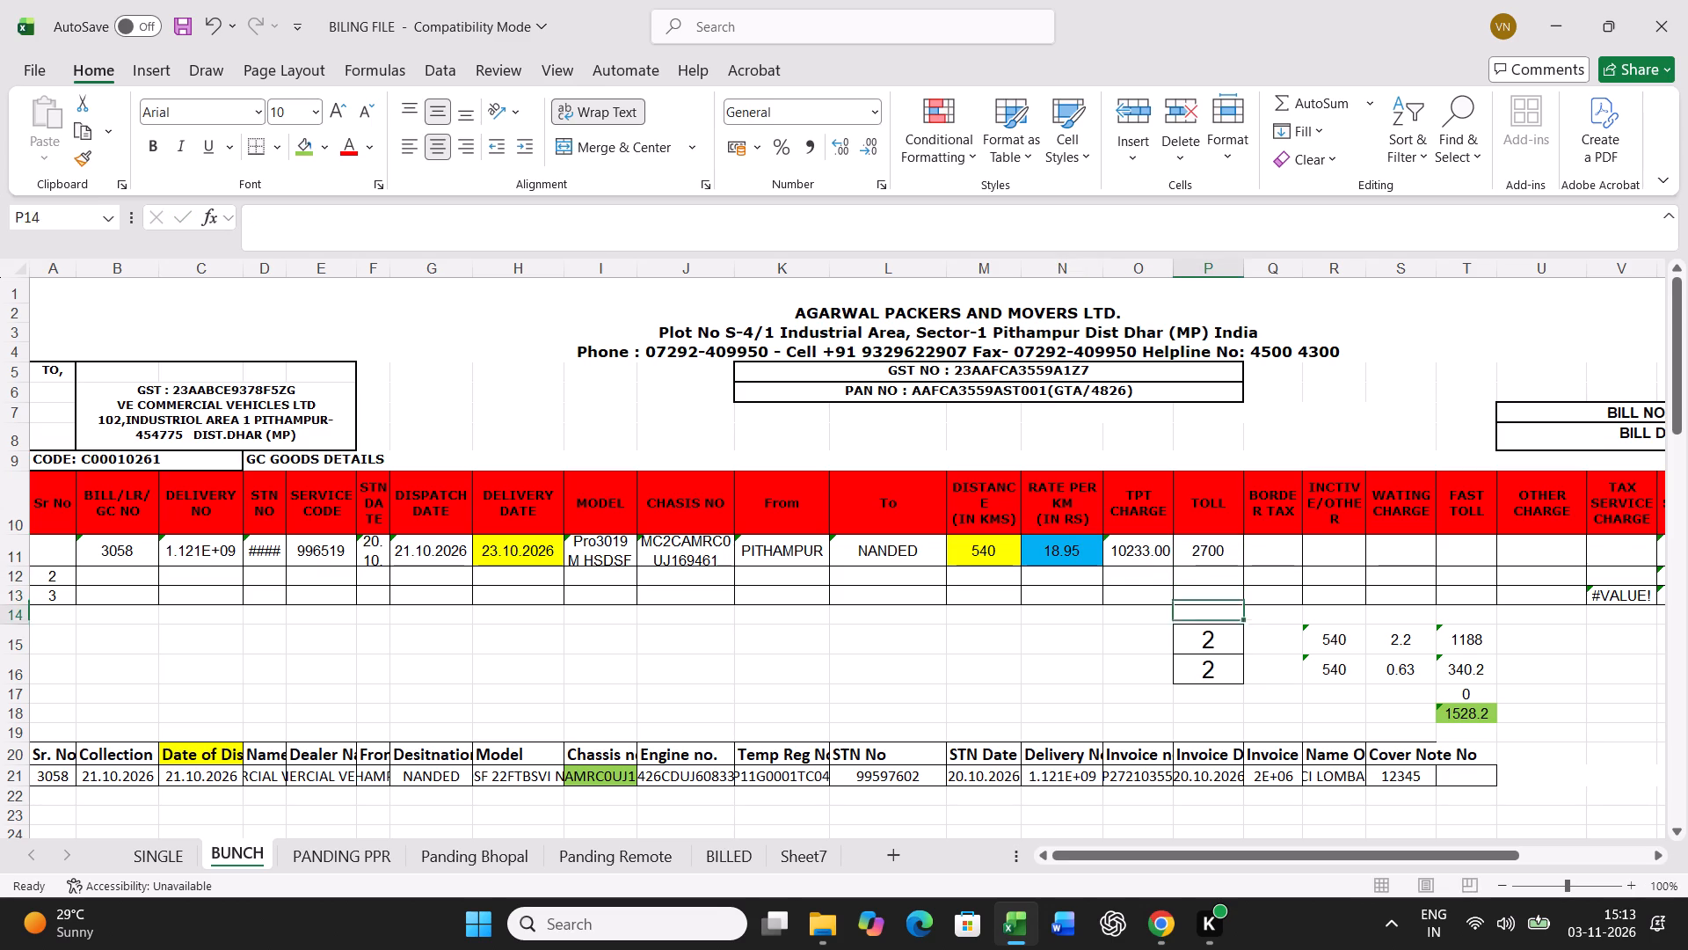
key(Return)
key(Return)
Print the freight bill for GC number 3058 from the SINGLE sheet.
click(161, 858)
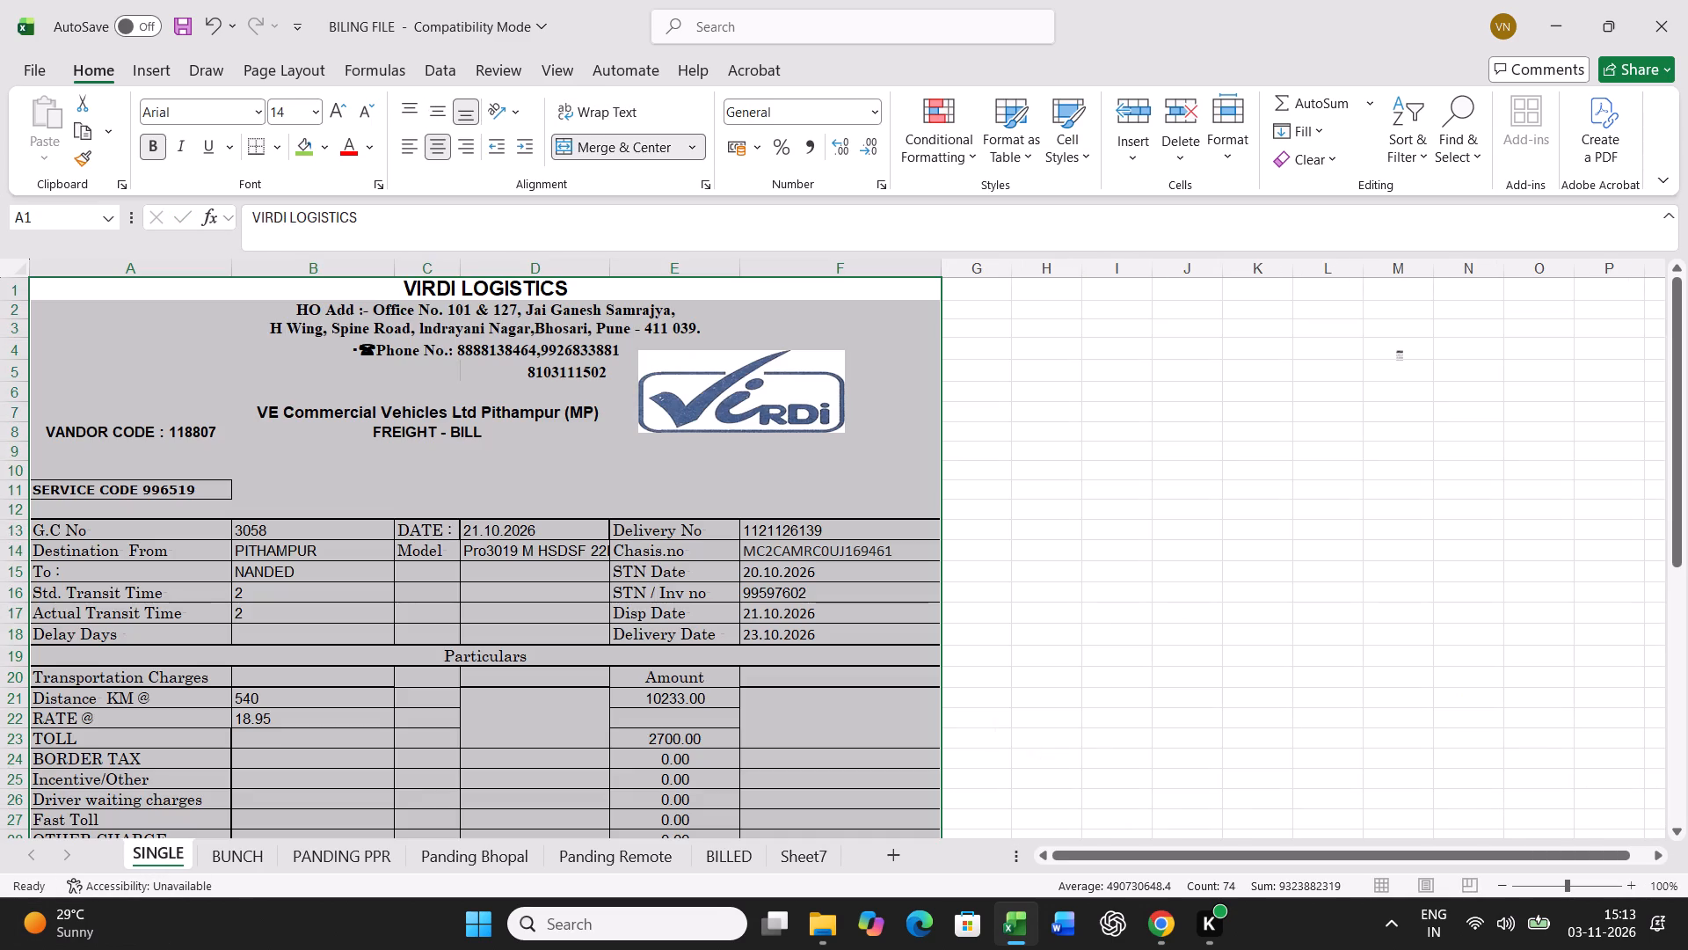
key(ctrl+p)
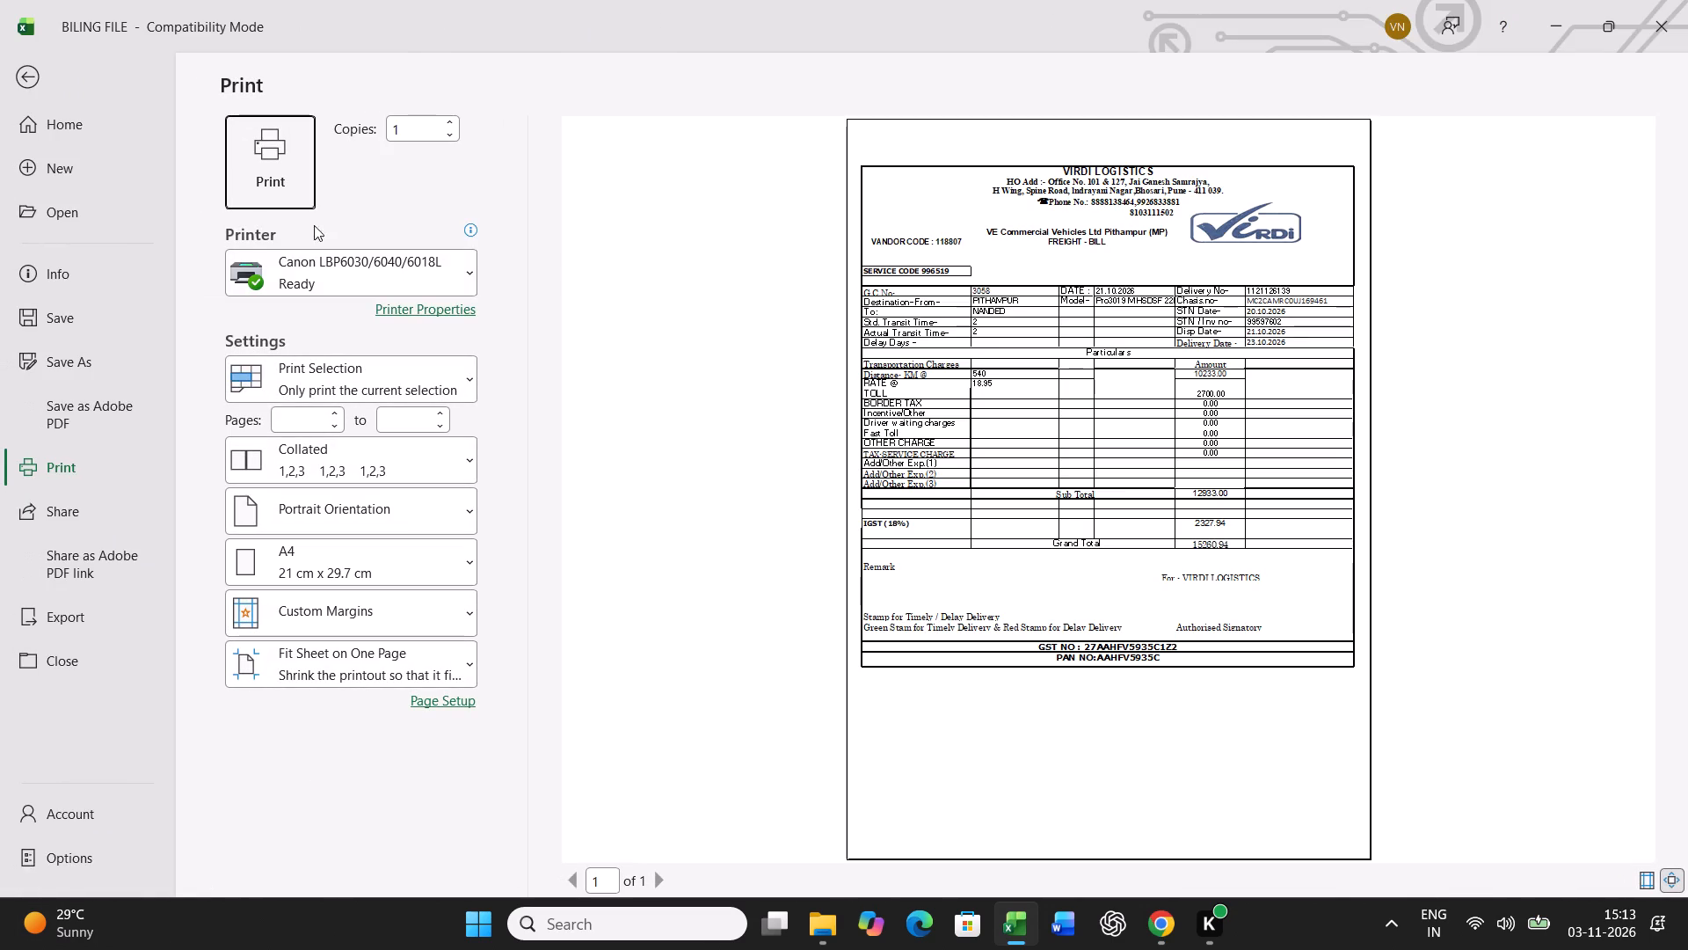
click(301, 185)
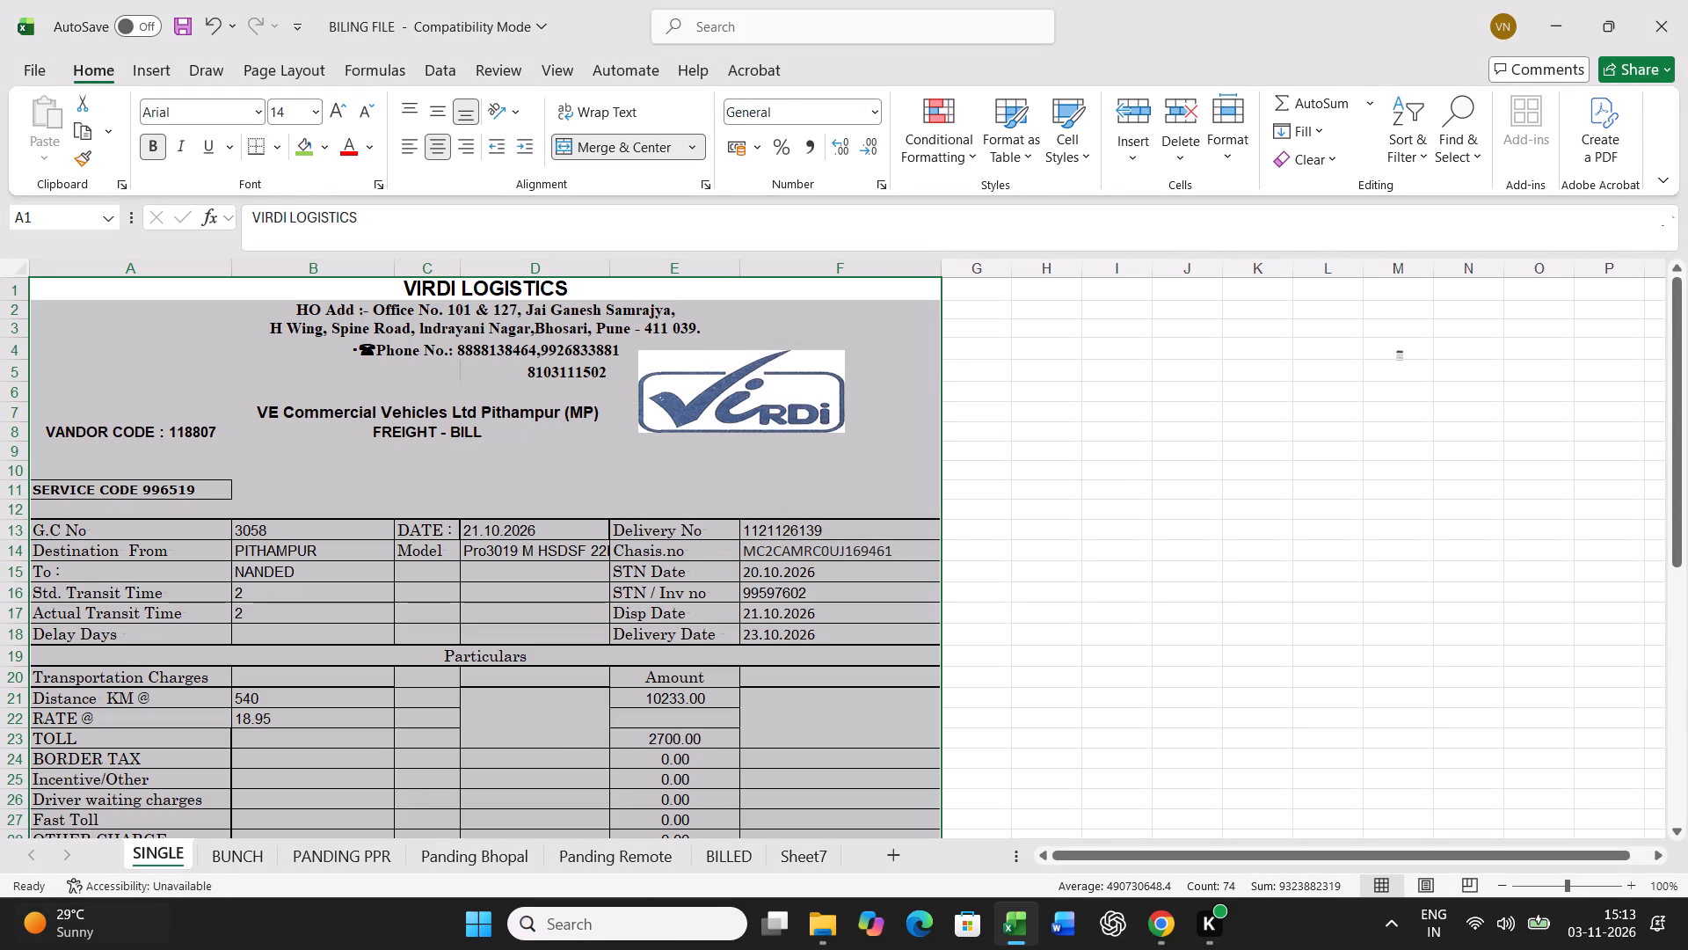
Copy bill row 11 of the BUNCH sheet and paste it as values into row 41 of the lower table.
click(274, 856)
click(0, 544)
key(ctrl+c)
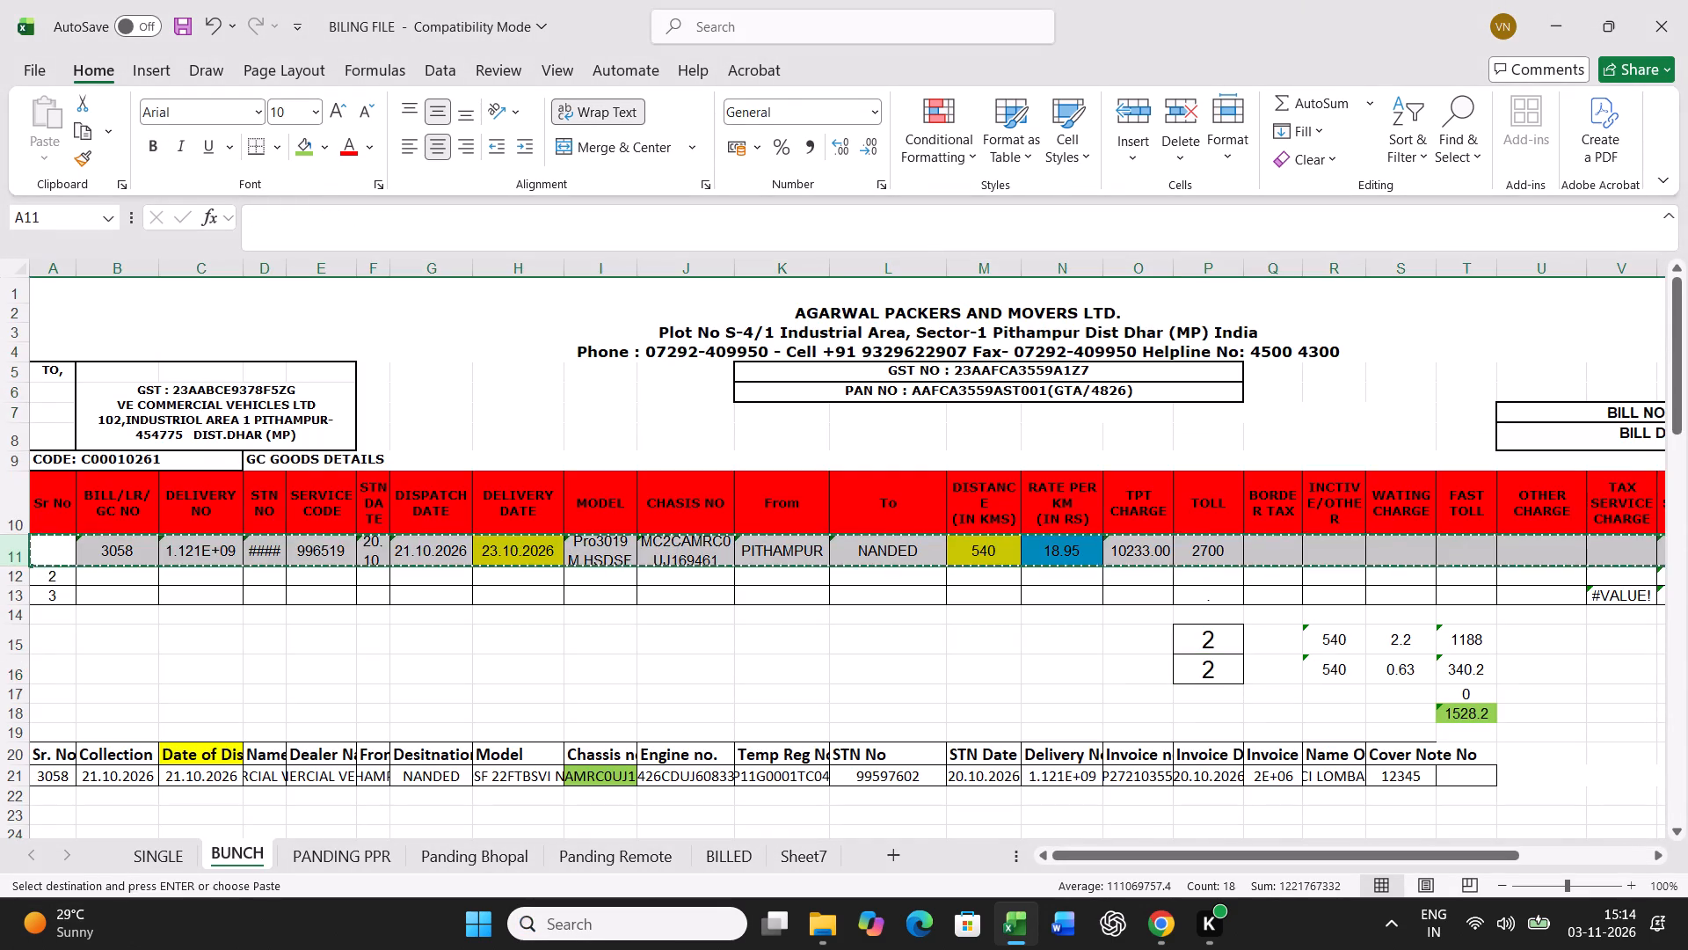
scroll(623, 628, down, 13)
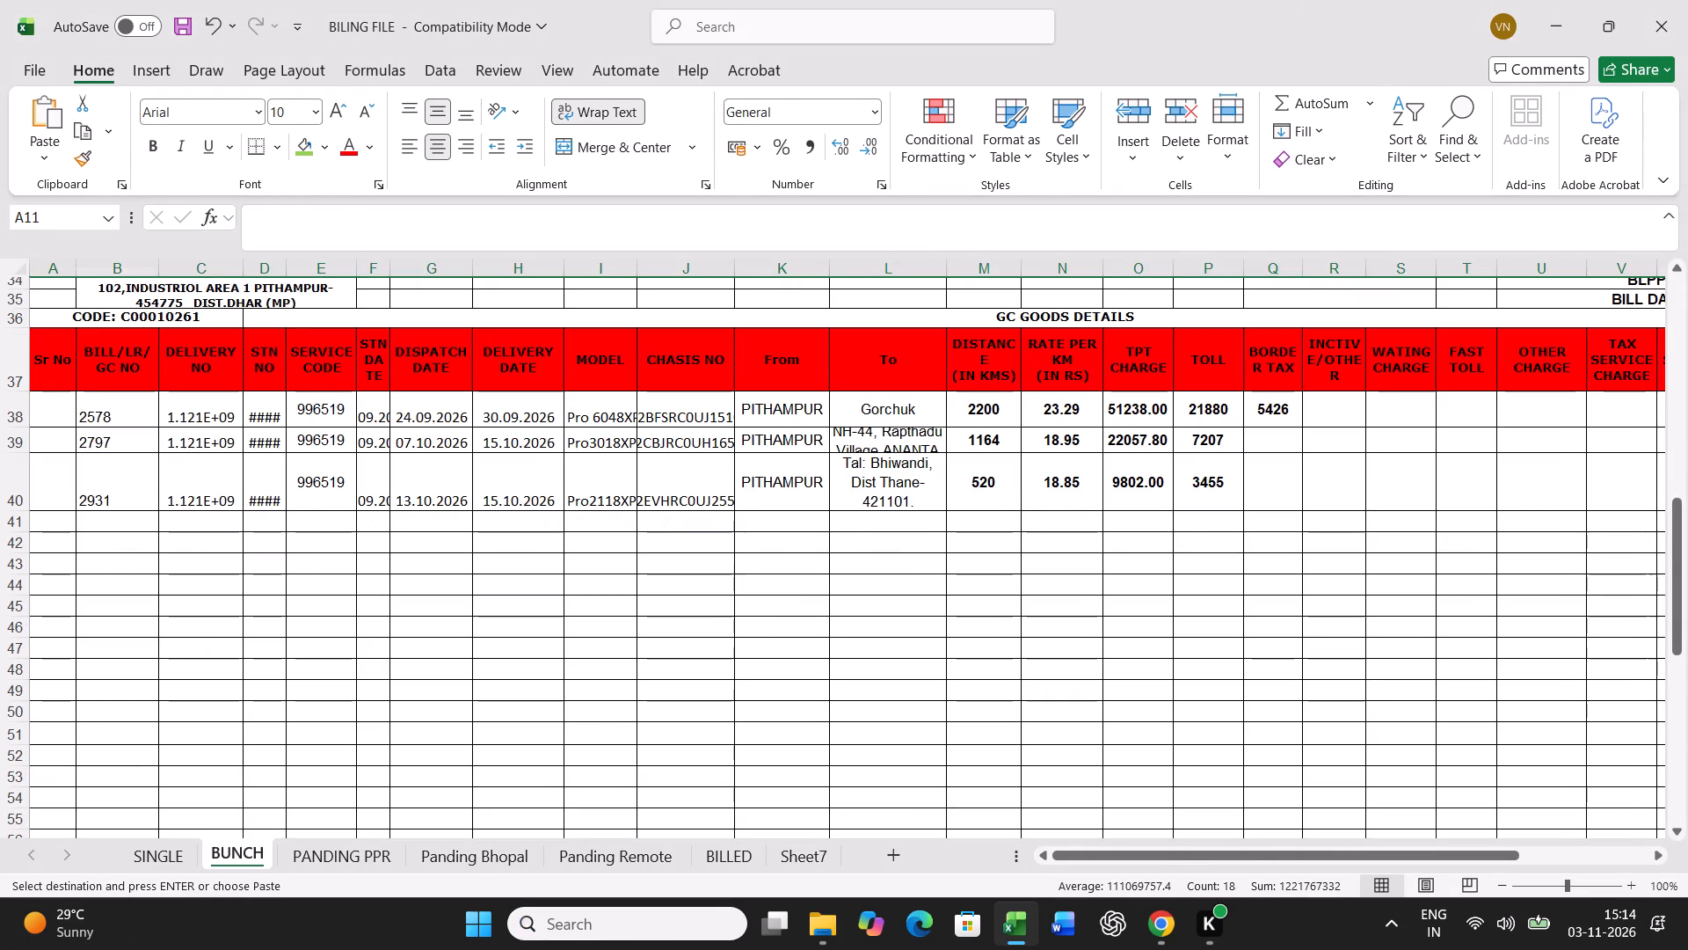
right_click(54, 528)
click(158, 428)
click(50, 365)
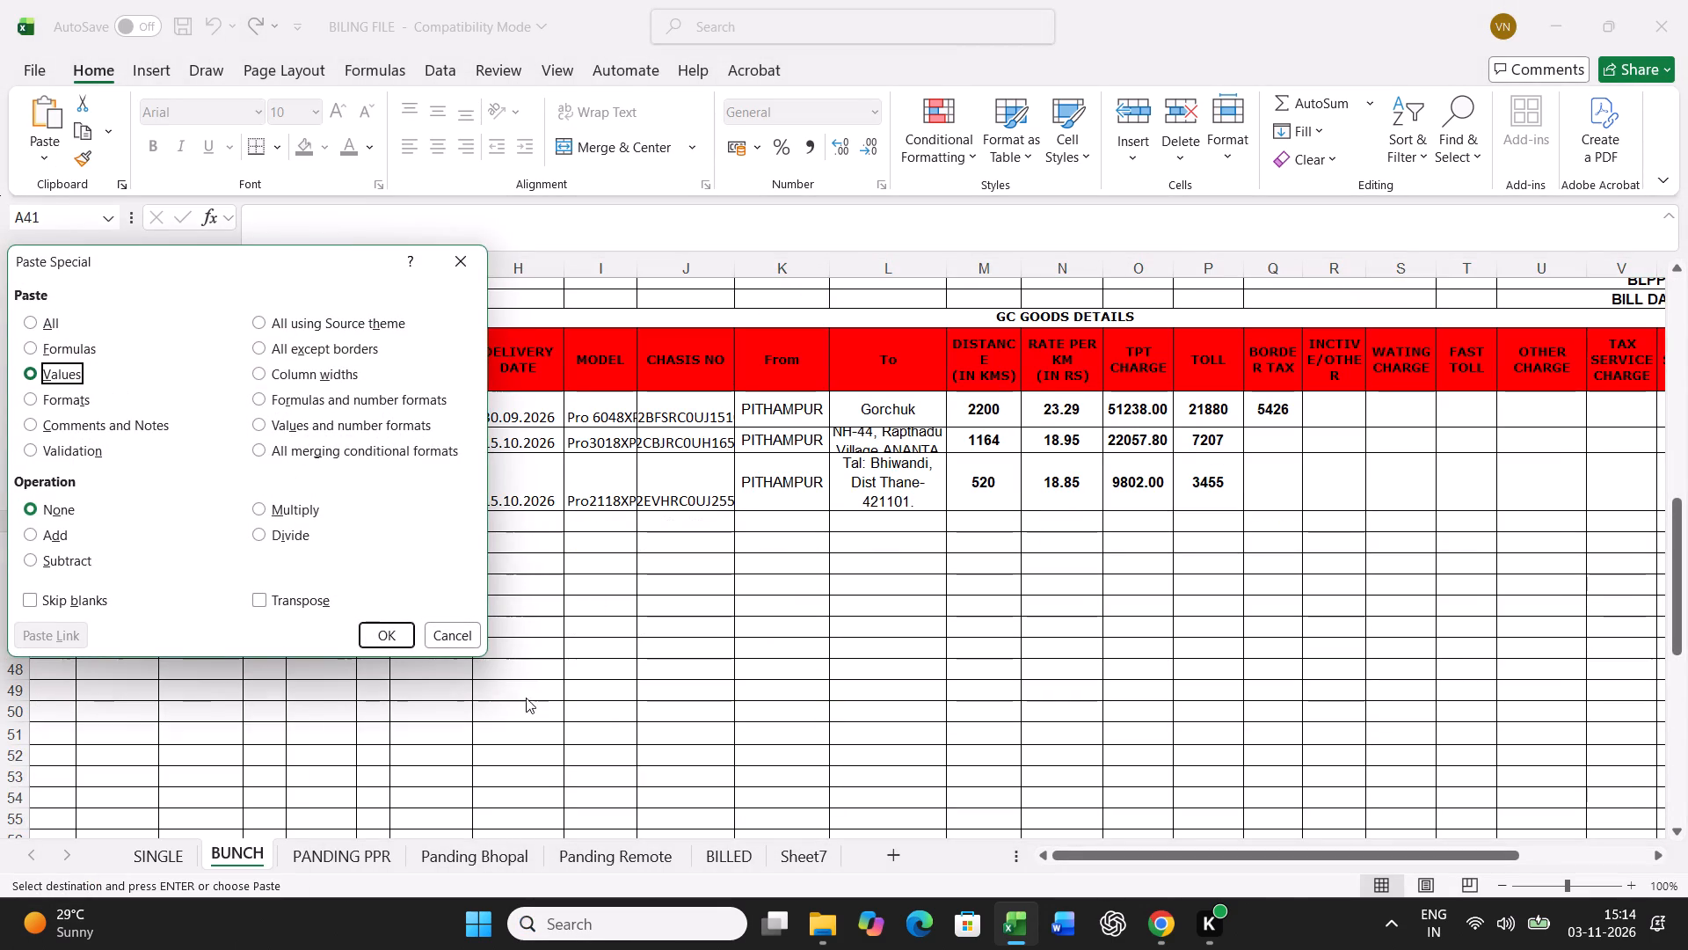
click(383, 637)
click(342, 843)
click(692, 698)
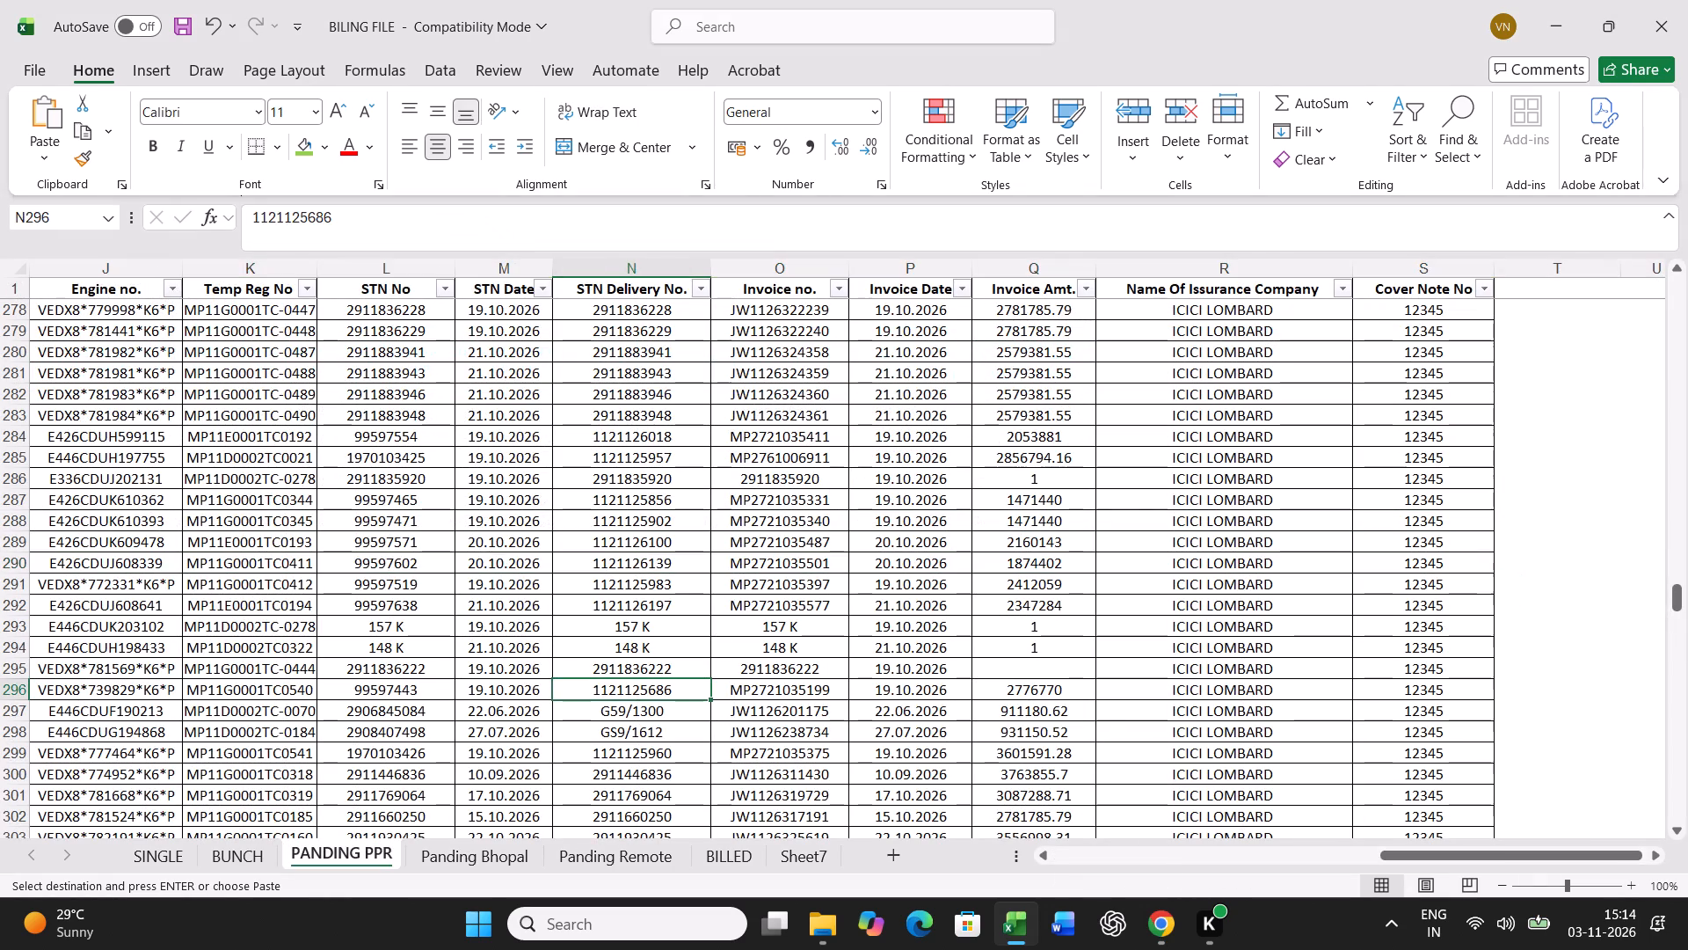
key(ctrl+f)
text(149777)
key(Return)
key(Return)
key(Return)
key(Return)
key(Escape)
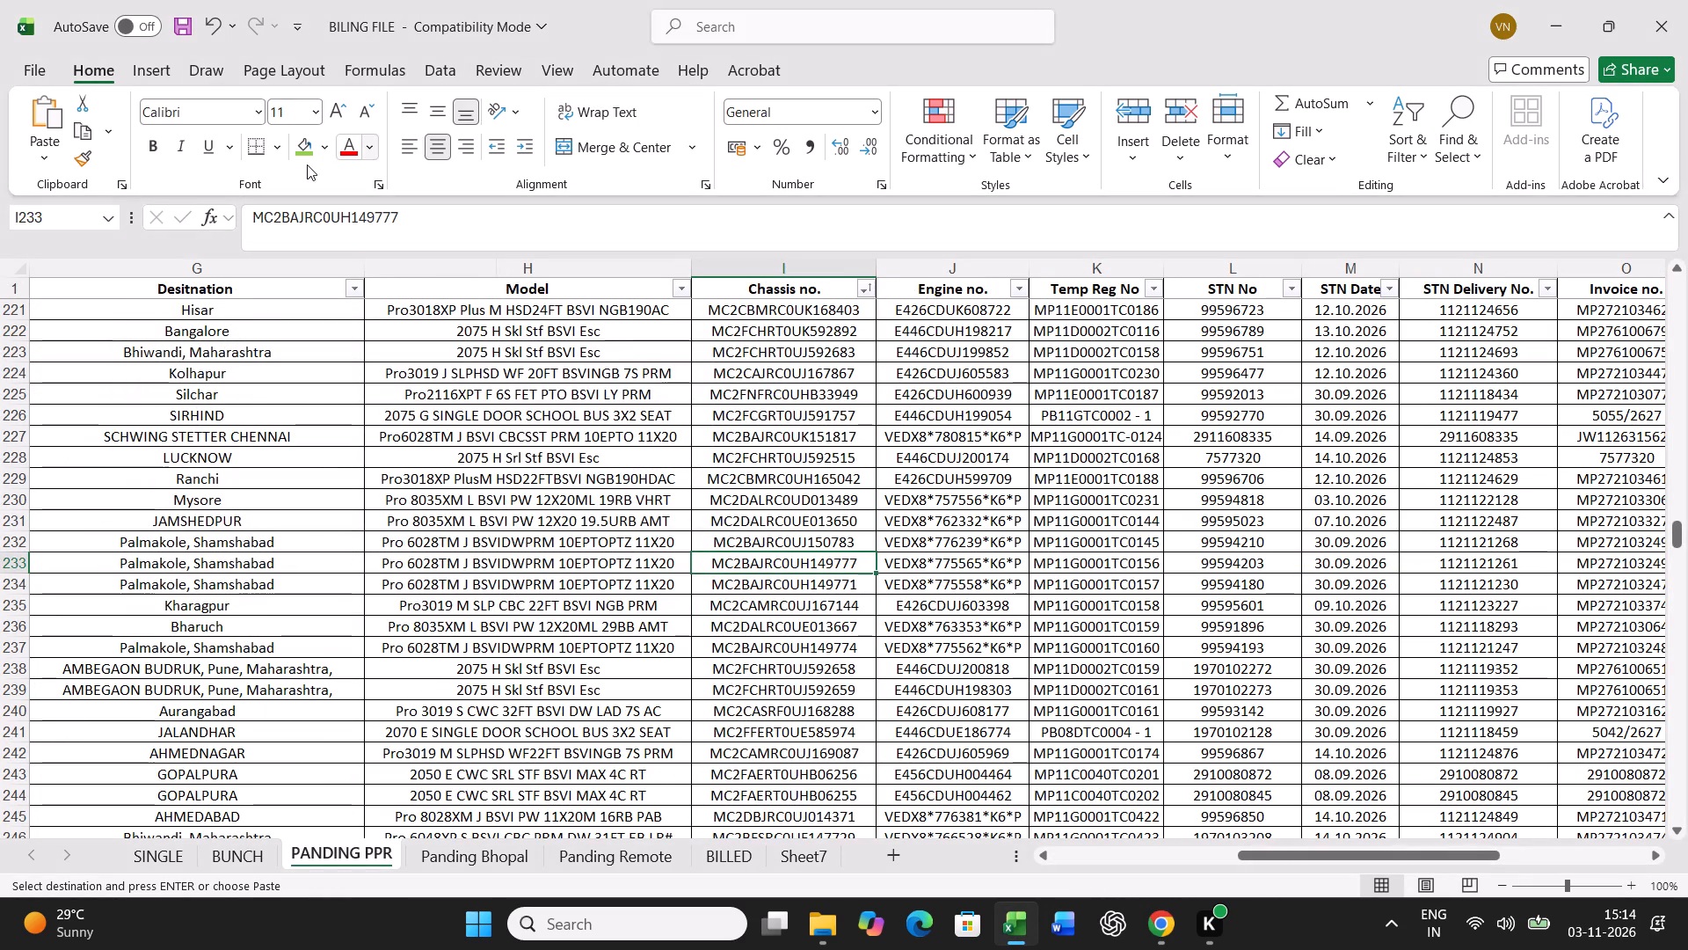
click(304, 142)
Copy the full record for chassis 149777 from LR number to cover note and paste it at A21 of the BUNCH sheet.
key(Left)
key(Left)
key(Left)
key(Left)
key(Left)
key(Left)
key(Left)
key(Left)
key(Left)
key(Left)
key(Left)
key(Left)
key(Left)
key(Left)
key(Left)
key(Left)
key(Left)
key(Left)
key(Left)
key(Left)
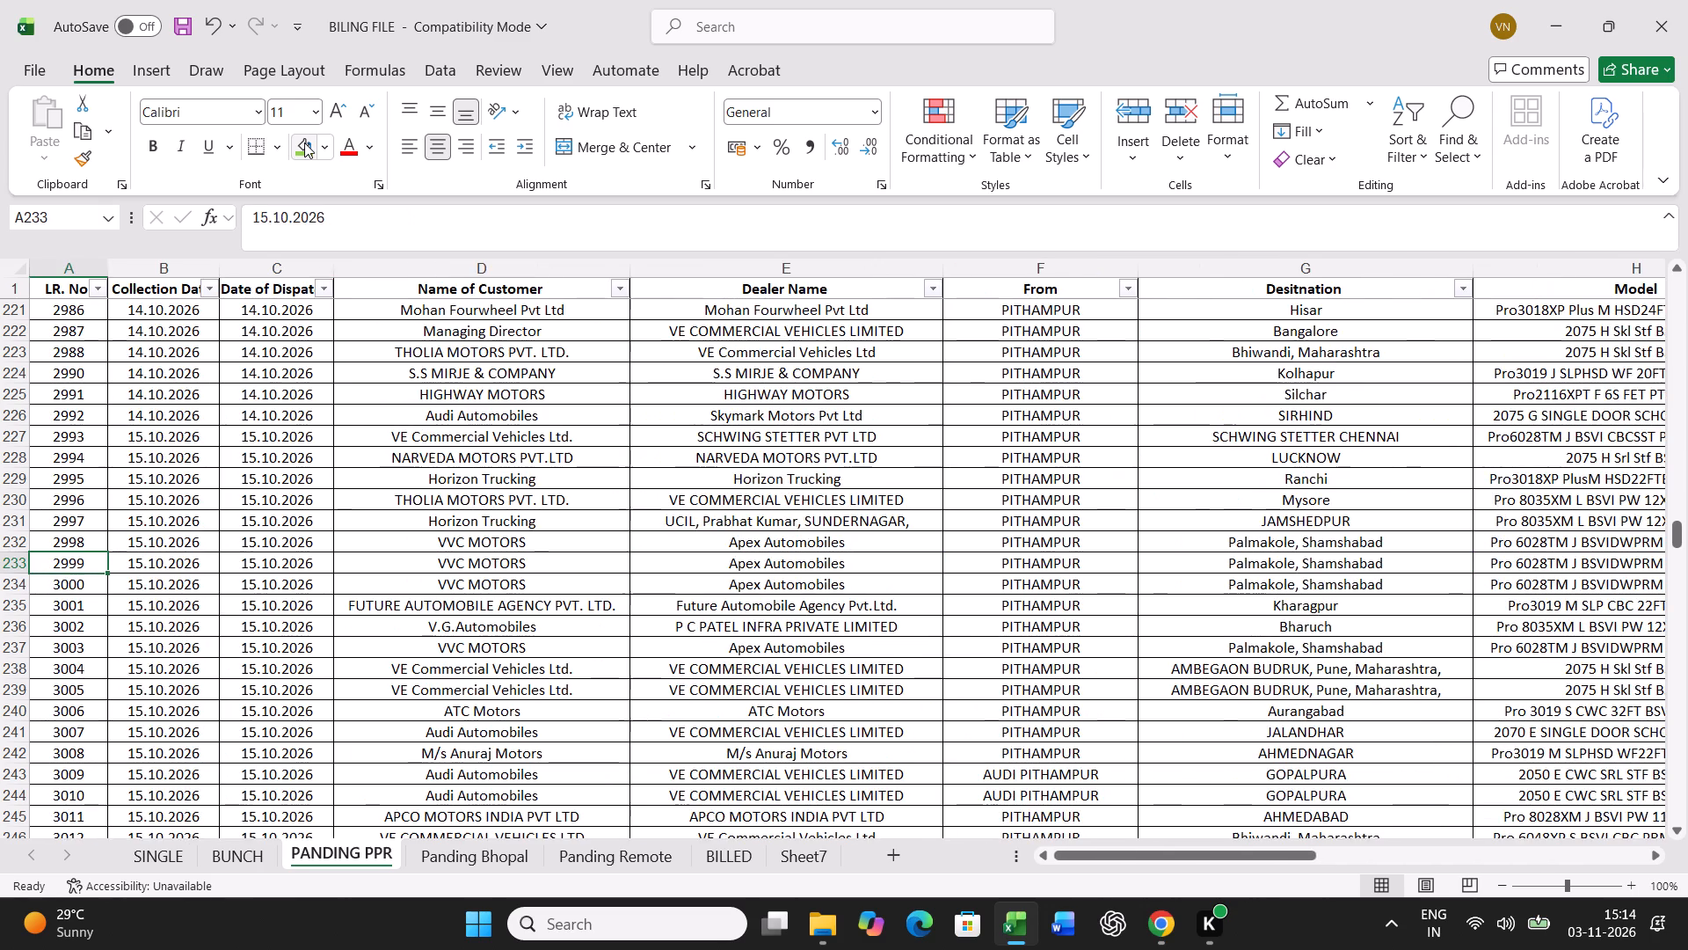
key(ctrl+shift+Right)
key(ctrl+c)
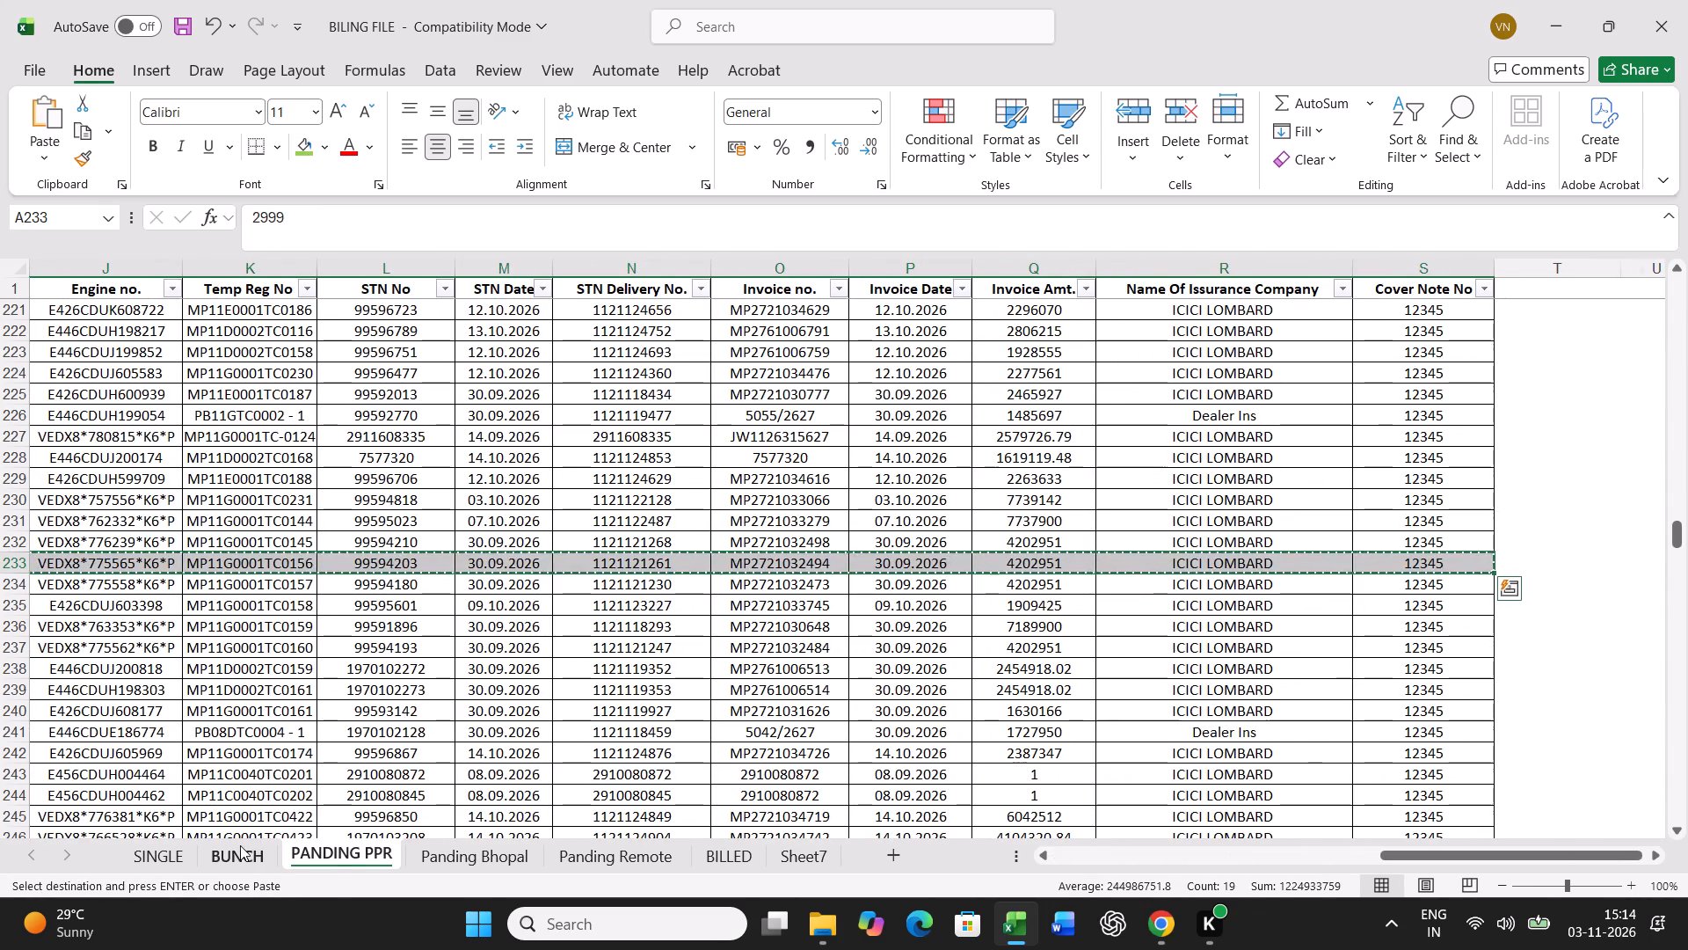
click(240, 845)
scroll(625, 603, up, 16)
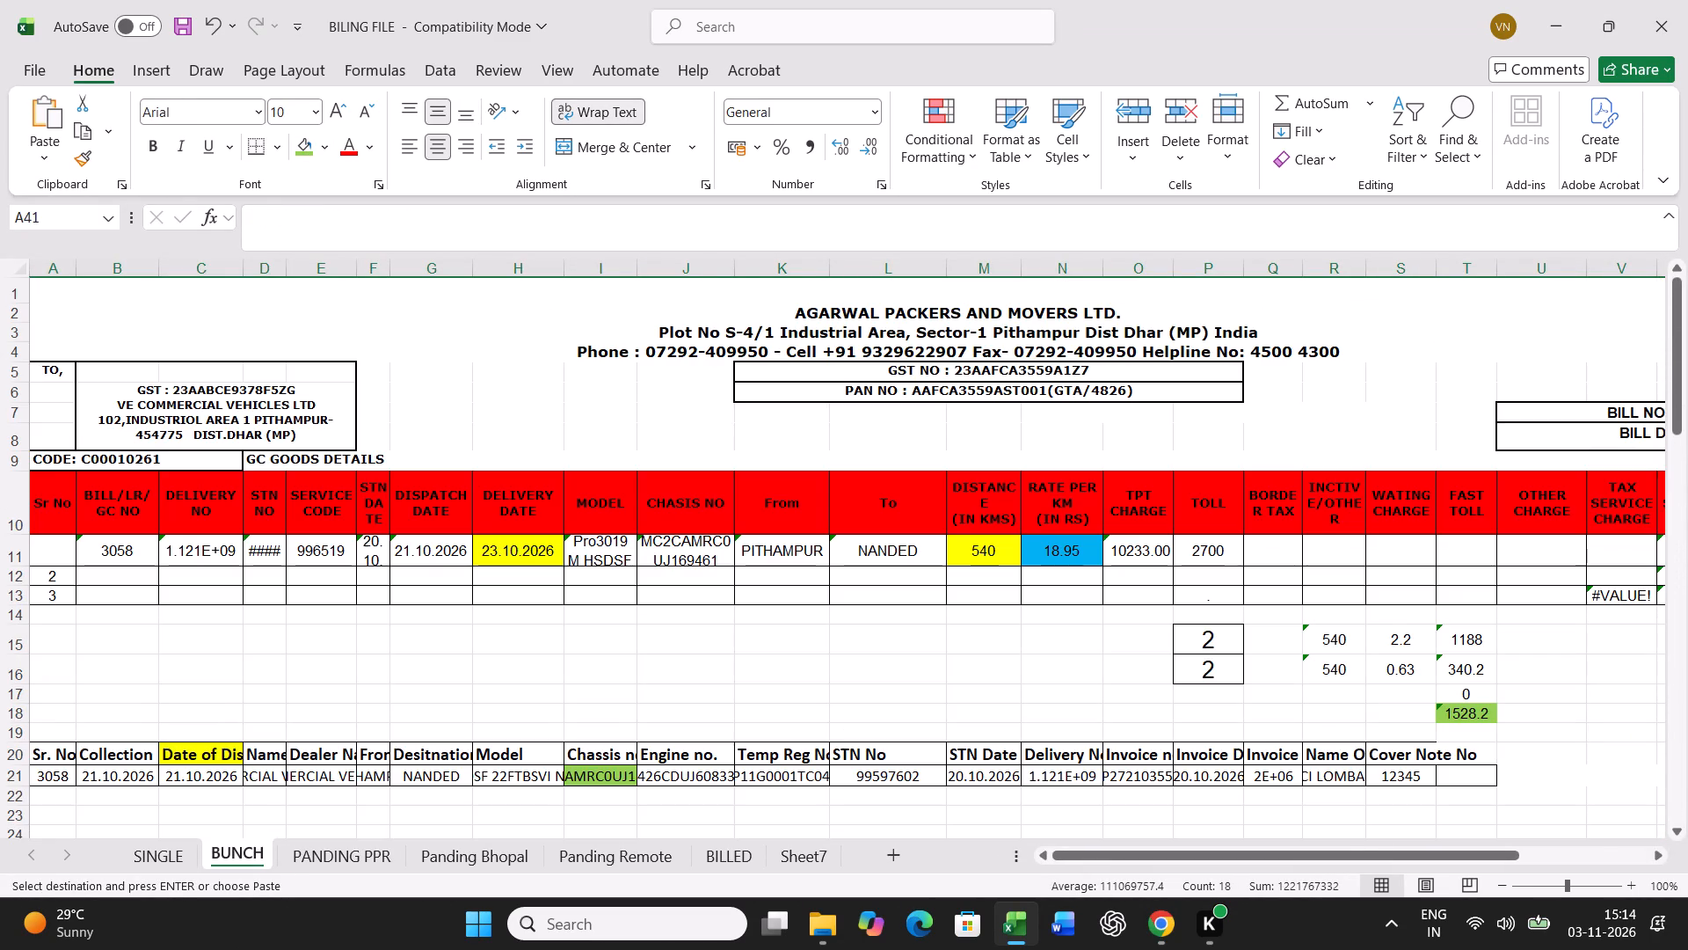
scroll(626, 603, up, 3)
click(30, 771)
key(ctrl+v)
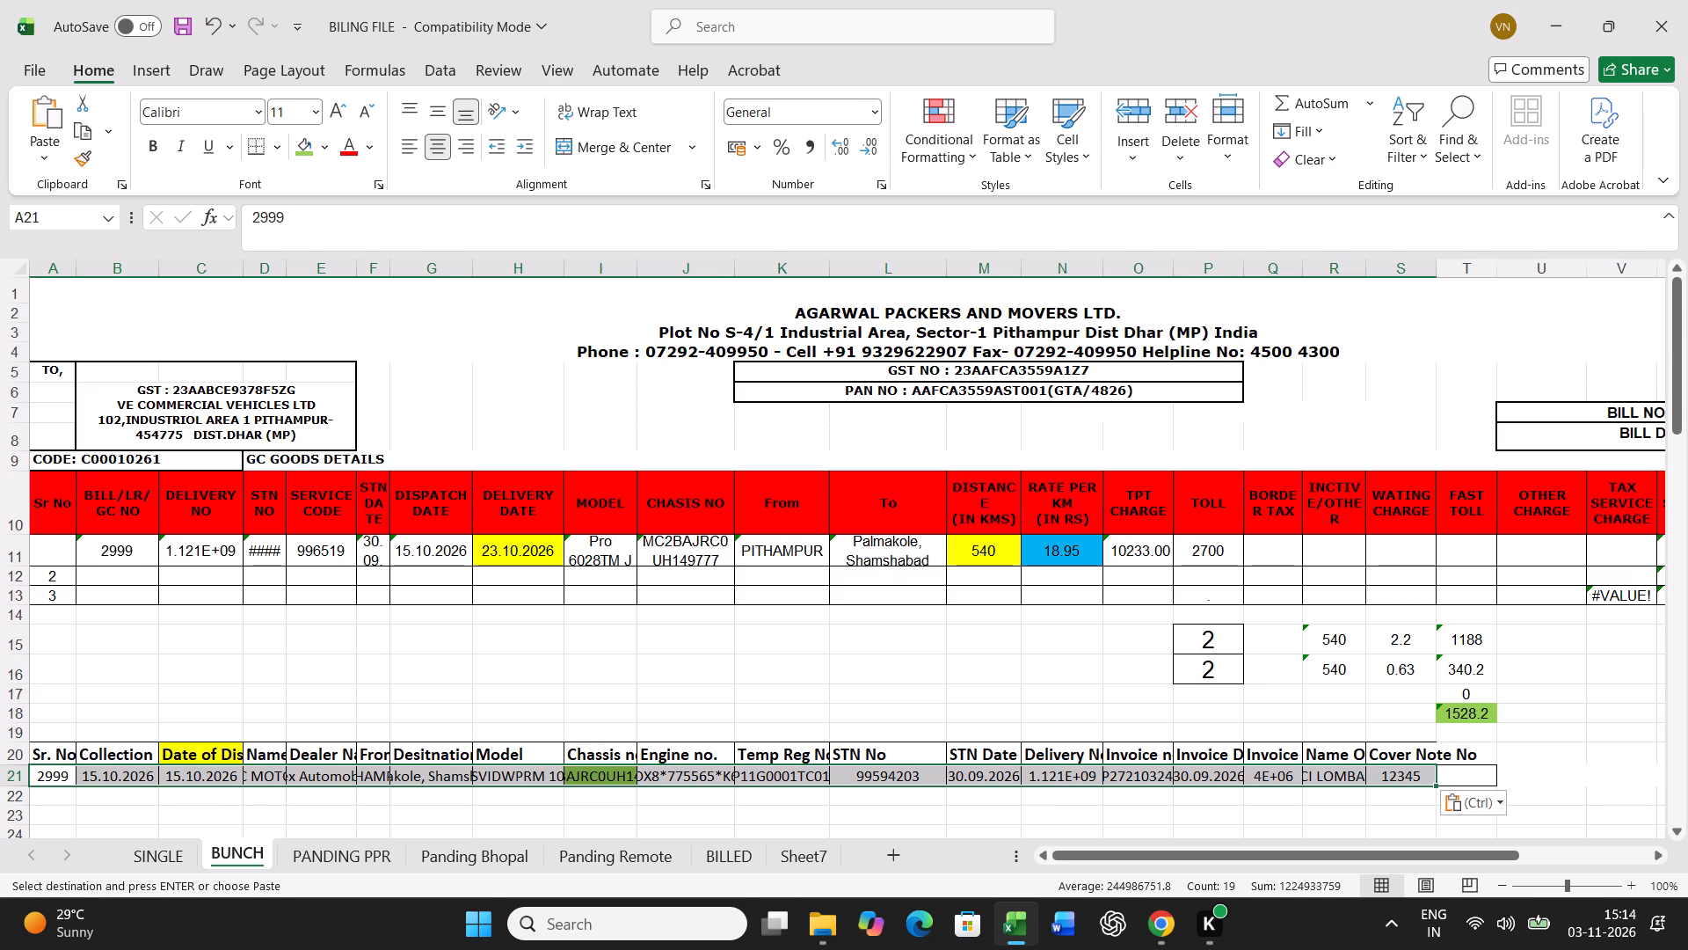
Set the dispatch date in C21 to 17.10.2026 and the delivery date in bill row 11 to 19.10.2026.
click(215, 774)
text(17.10.2026)
key(Return)
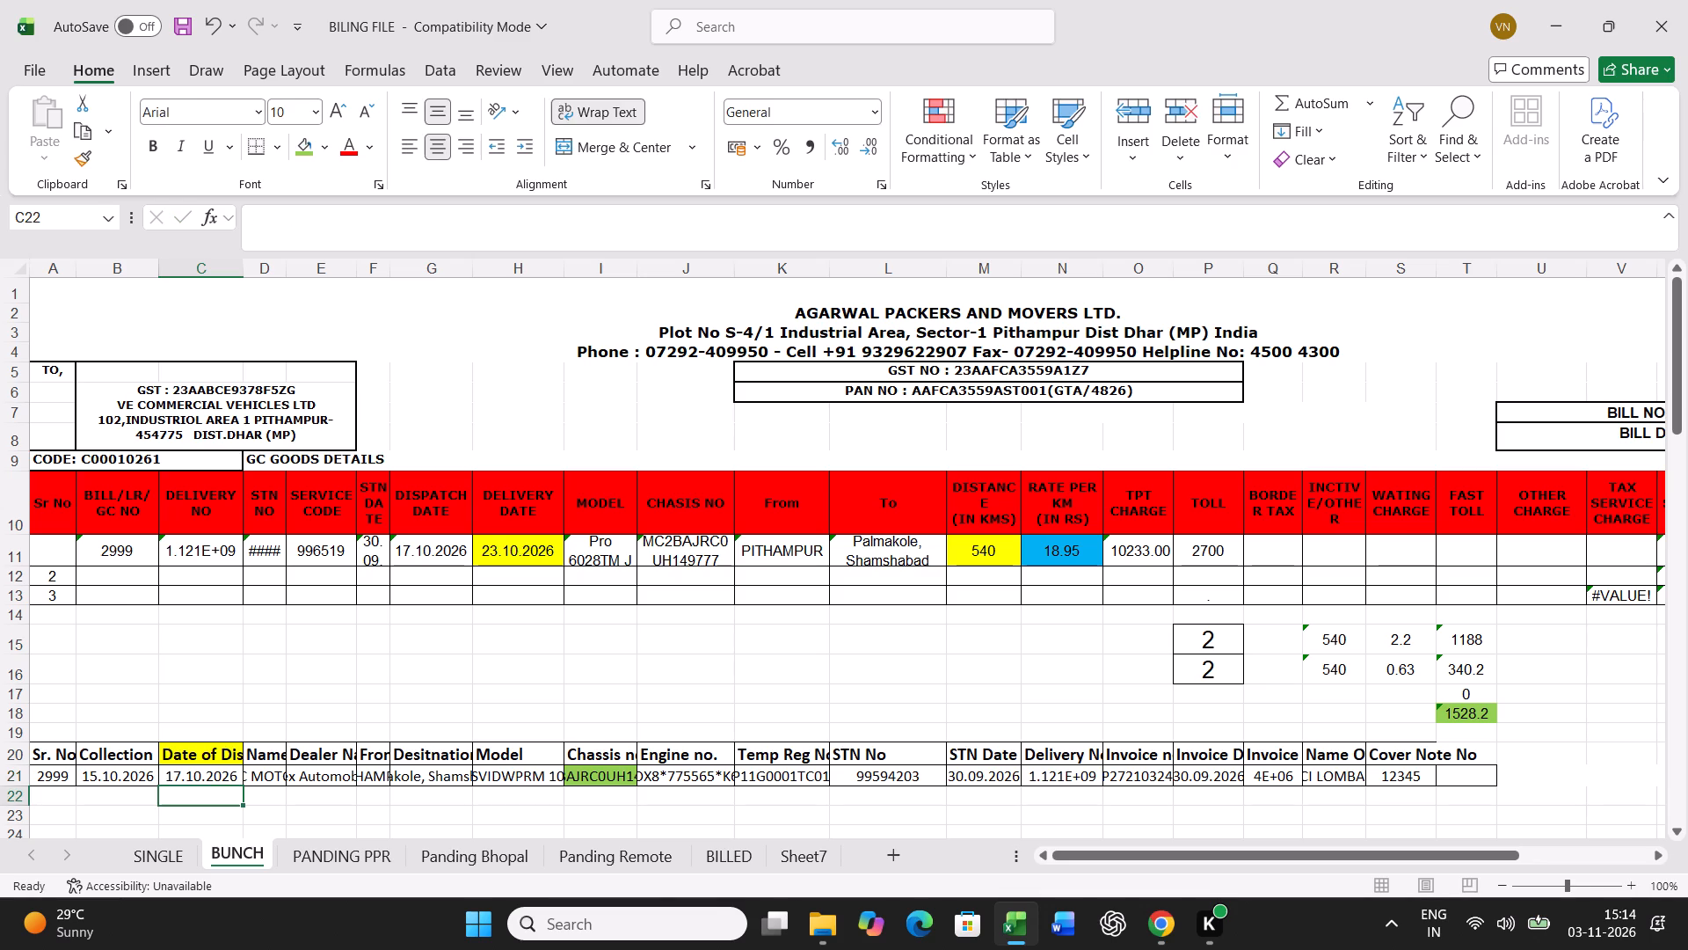
click(503, 540)
text(19.10.20236)
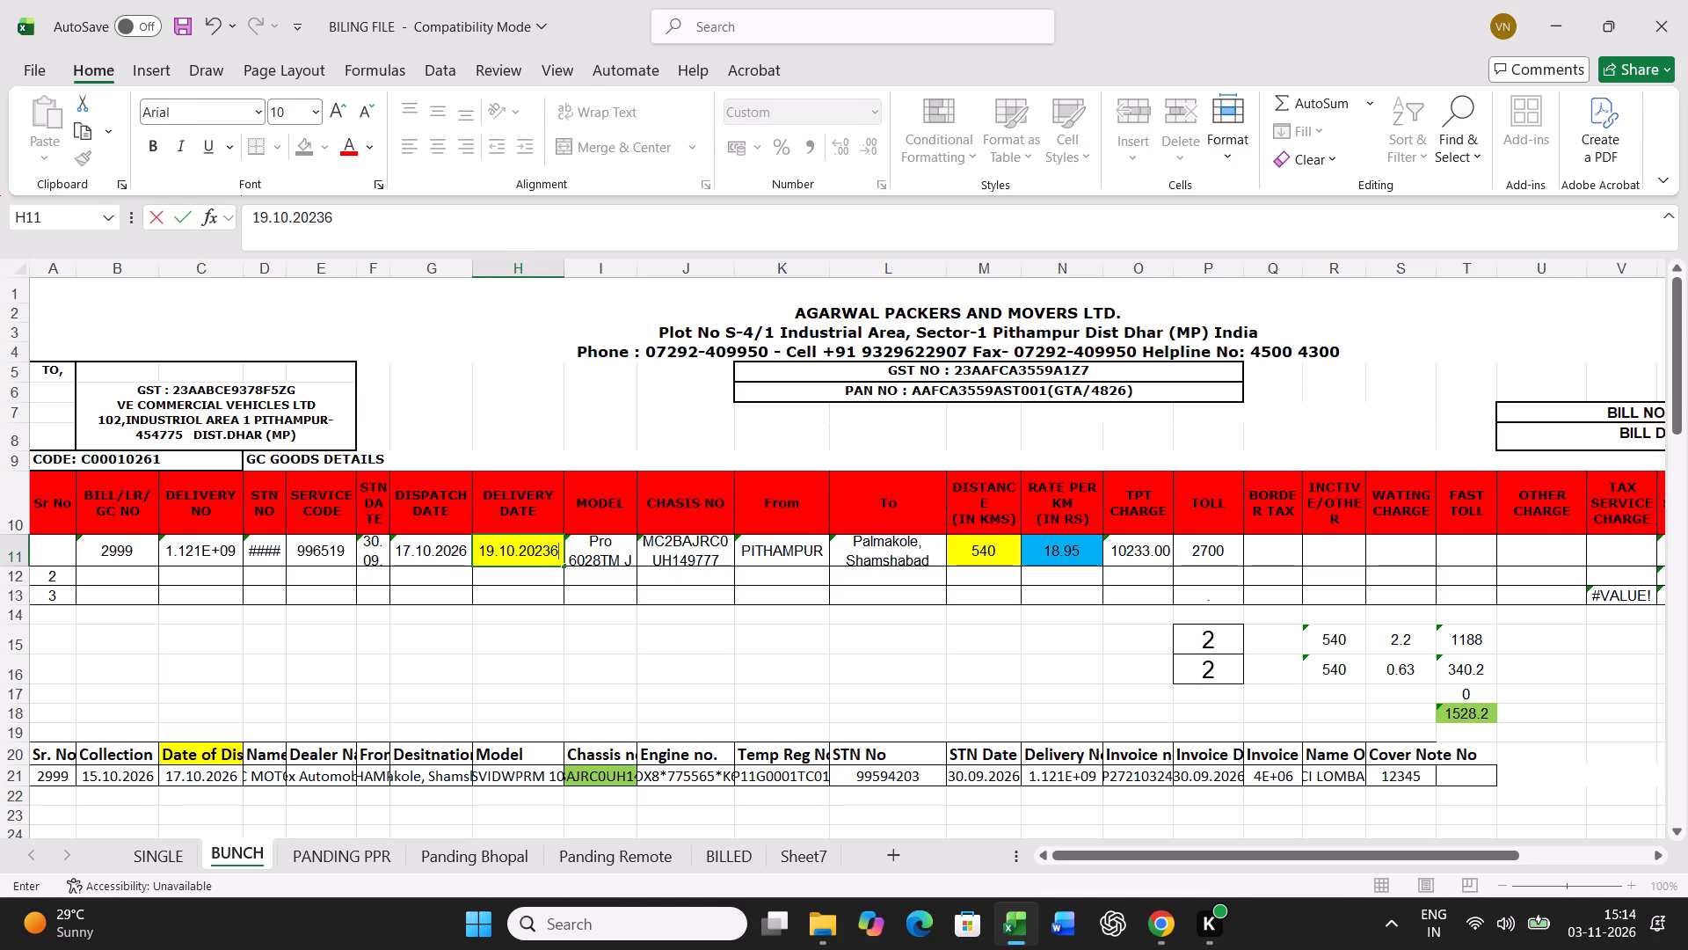
key(BackSpace)
key(BackSpace)
key(6)
In bill row 11, enter distance 835, rate per km 30.34, toll 1680 and incentive/other charge 500.
key(Right)
key(Right)
key(Right)
key(Right)
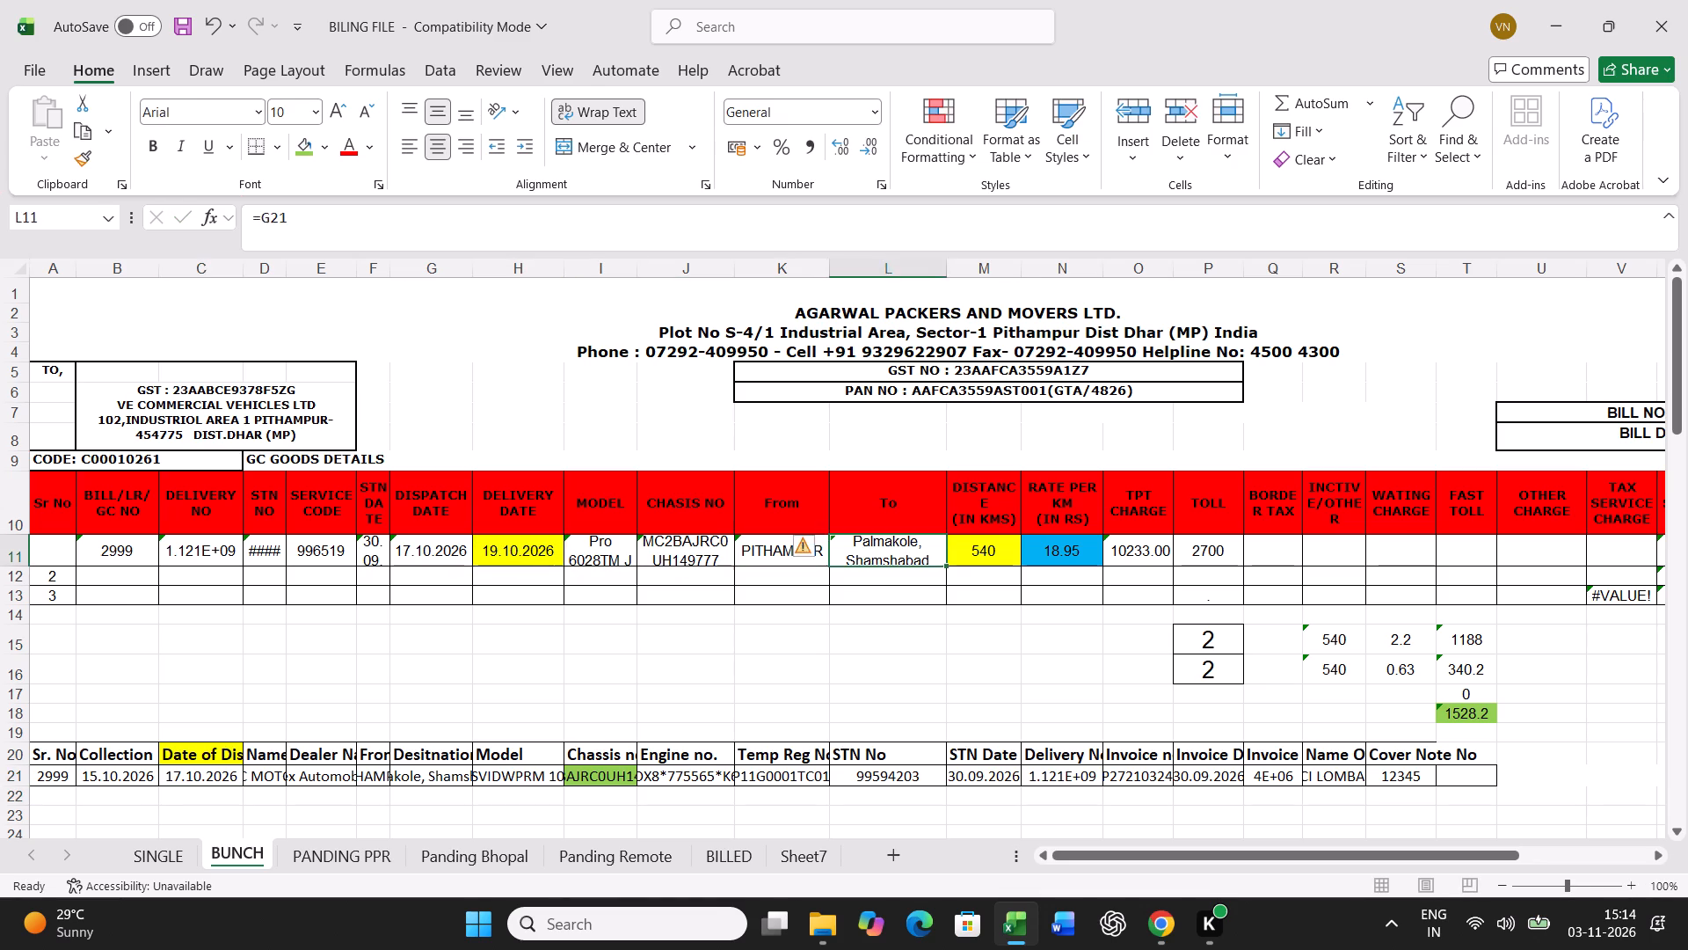
key(Right)
text(835)
key(Right)
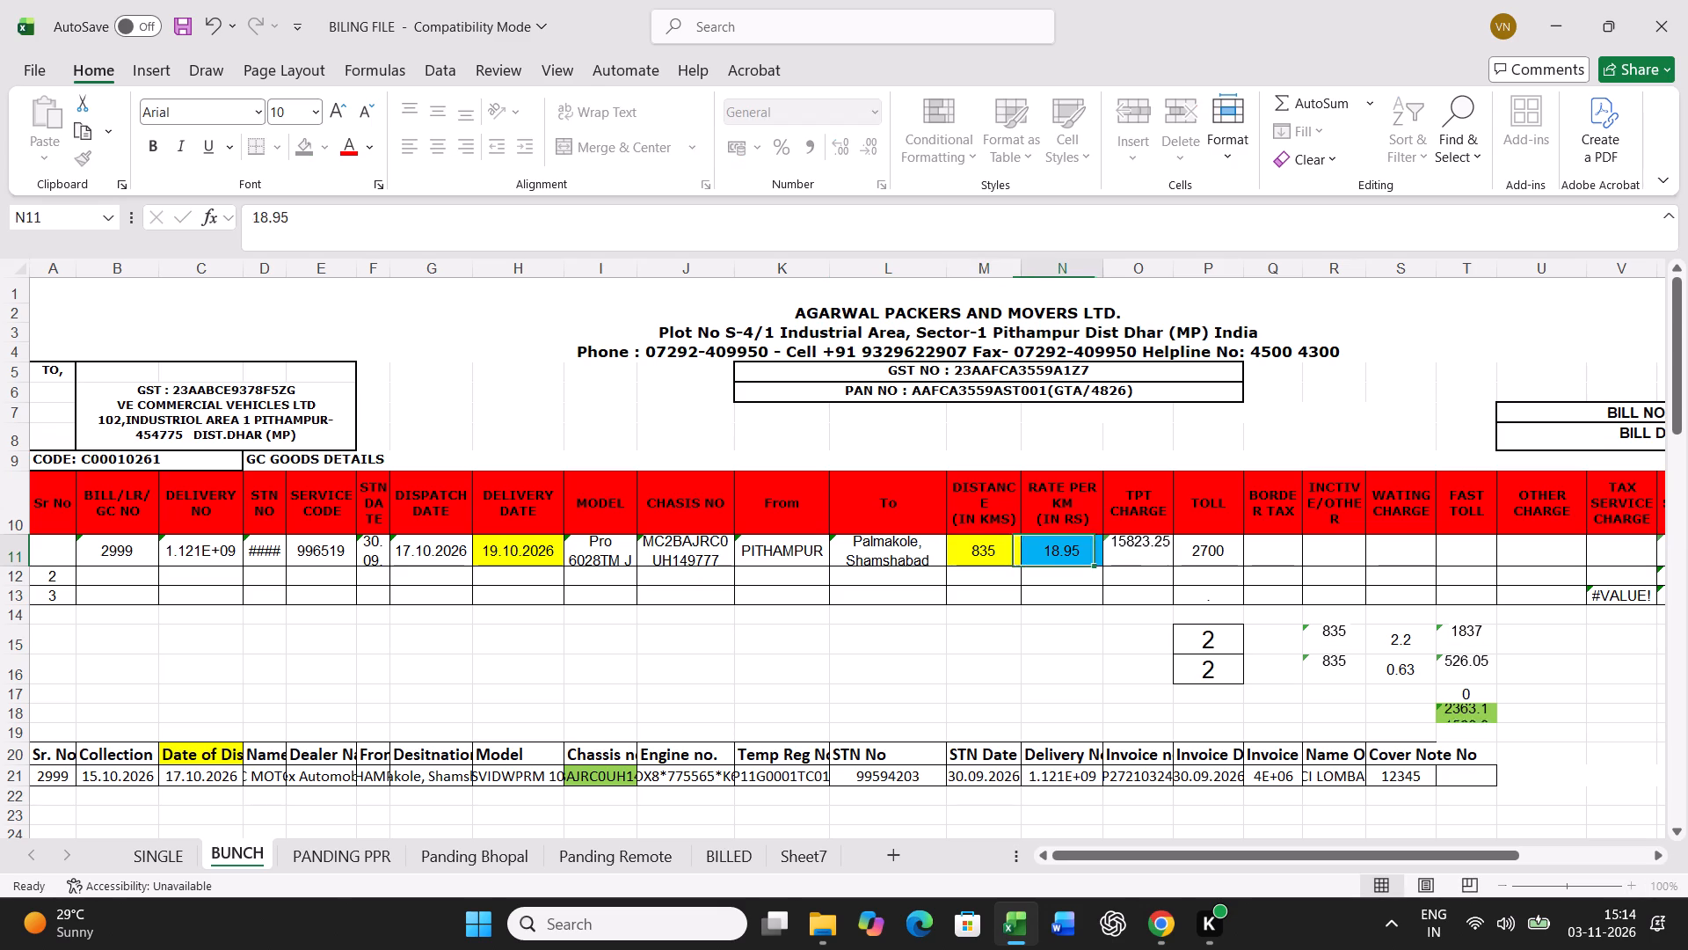
text(30.34)
key(Right)
key(Right)
text(1680)
key(Right)
key(Right)
text(500)
key(Return)
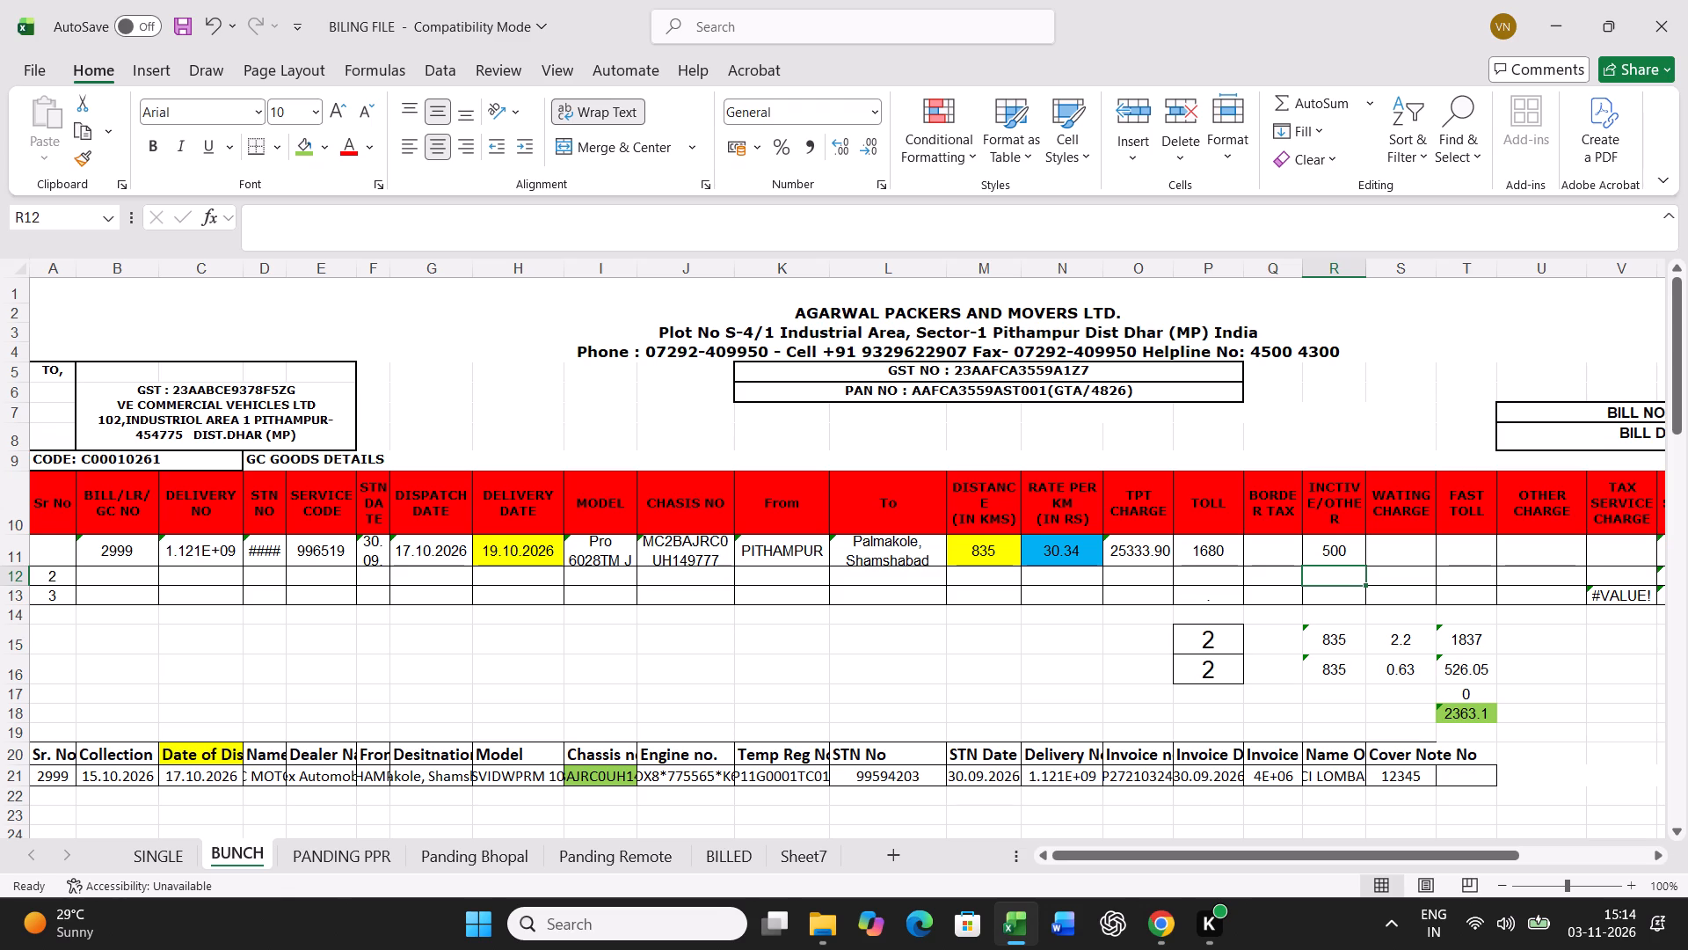
Enter the standard transit time as 3 in P15 and the actual transit time as 2 in P16.
click(1185, 649)
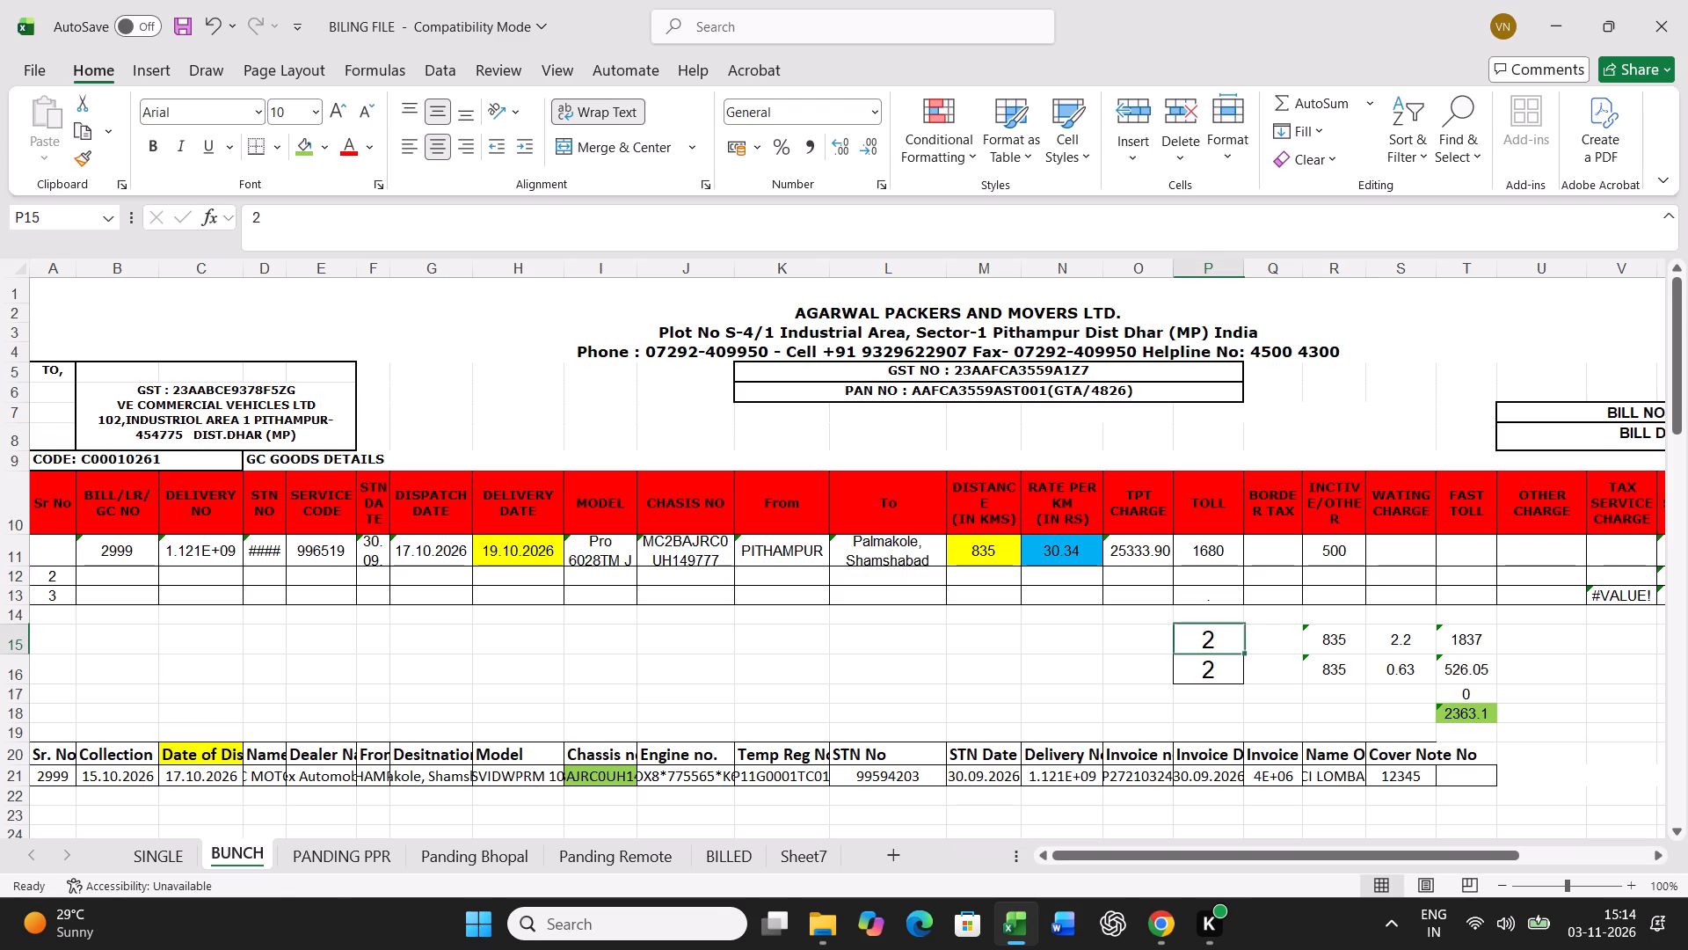
key(3)
key(Return)
key(2)
key(Return)
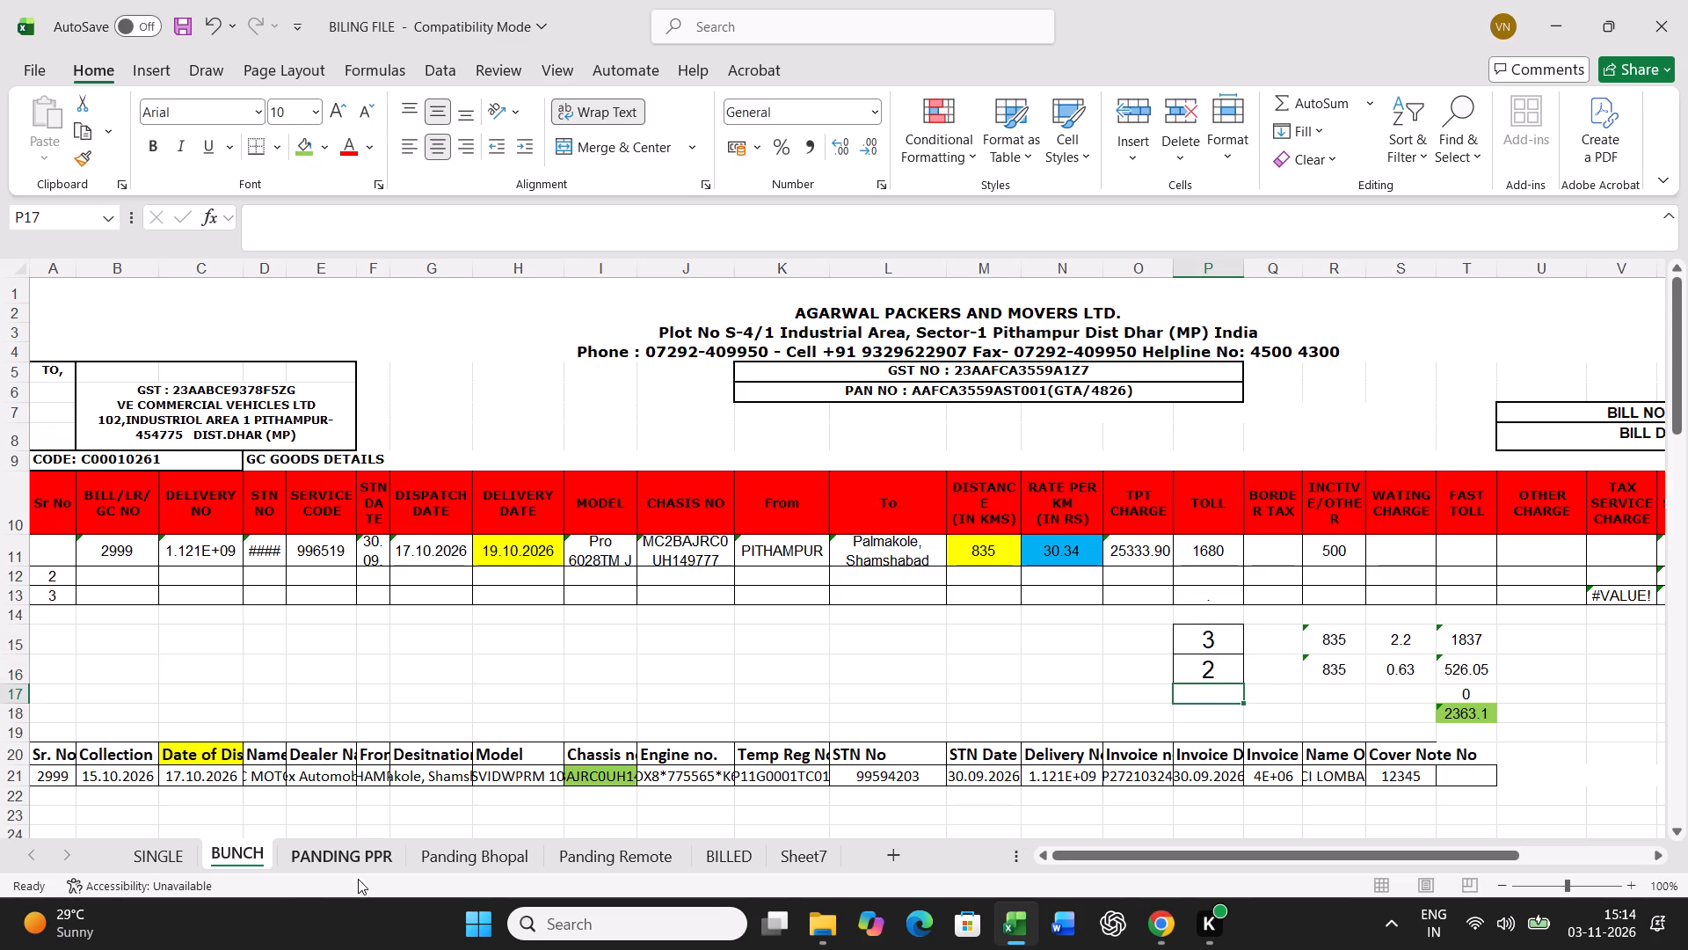
Print the freight bill for GC number 2999 from the SINGLE sheet.
click(156, 859)
key(ctrl+p)
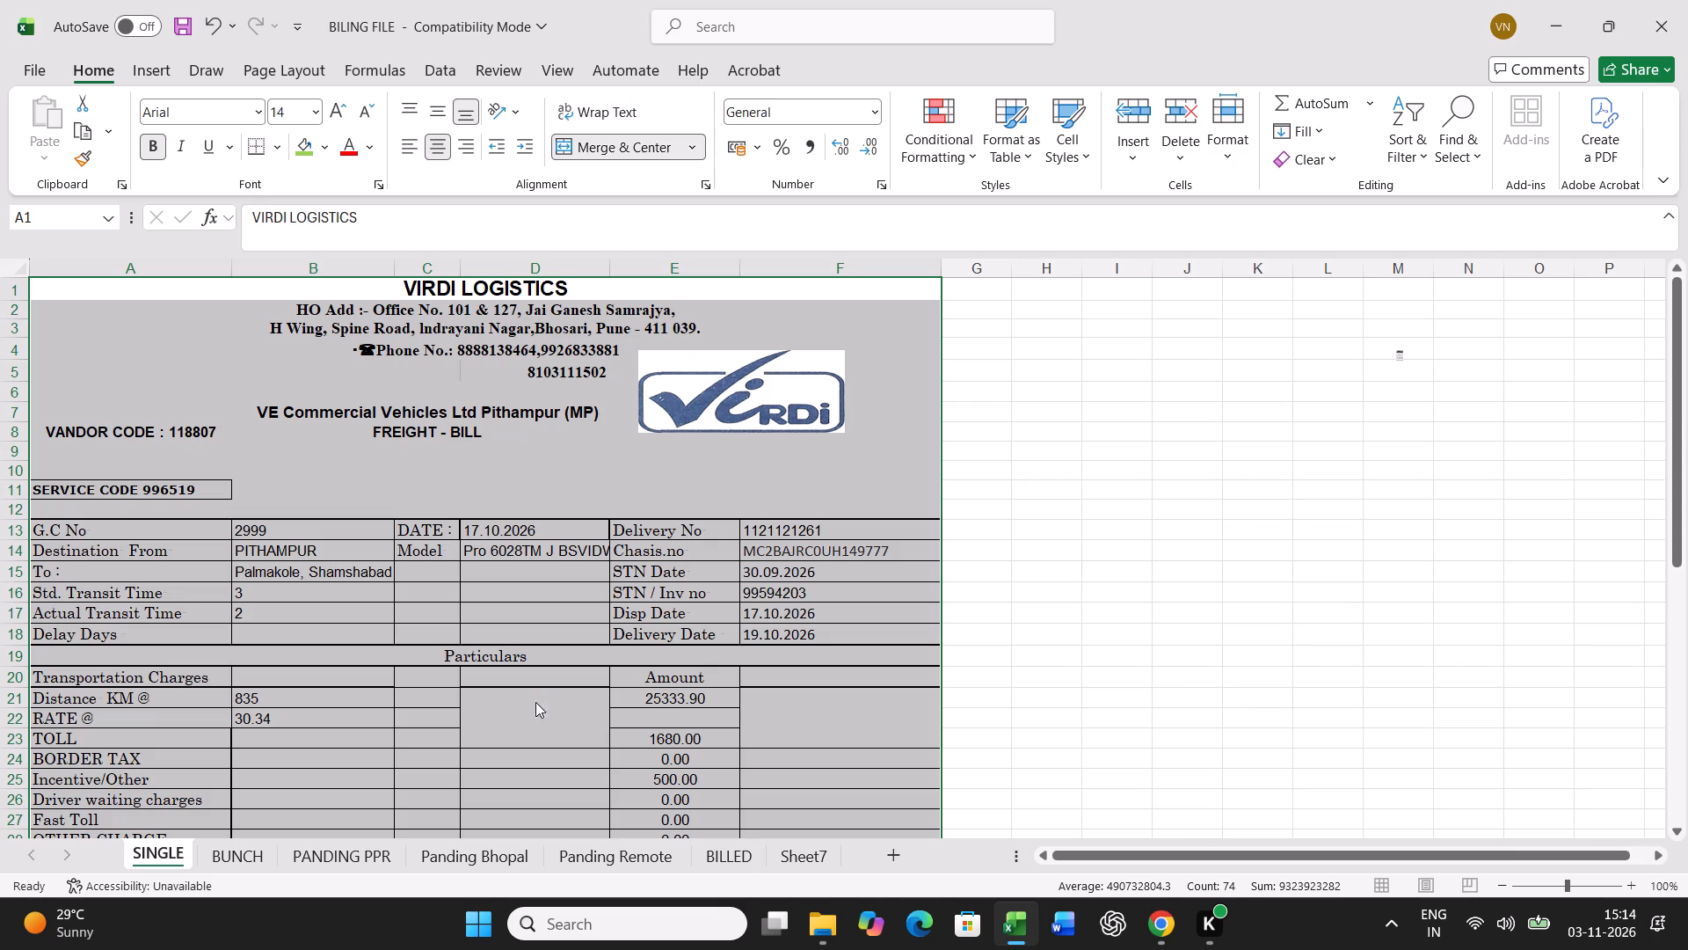
click(293, 176)
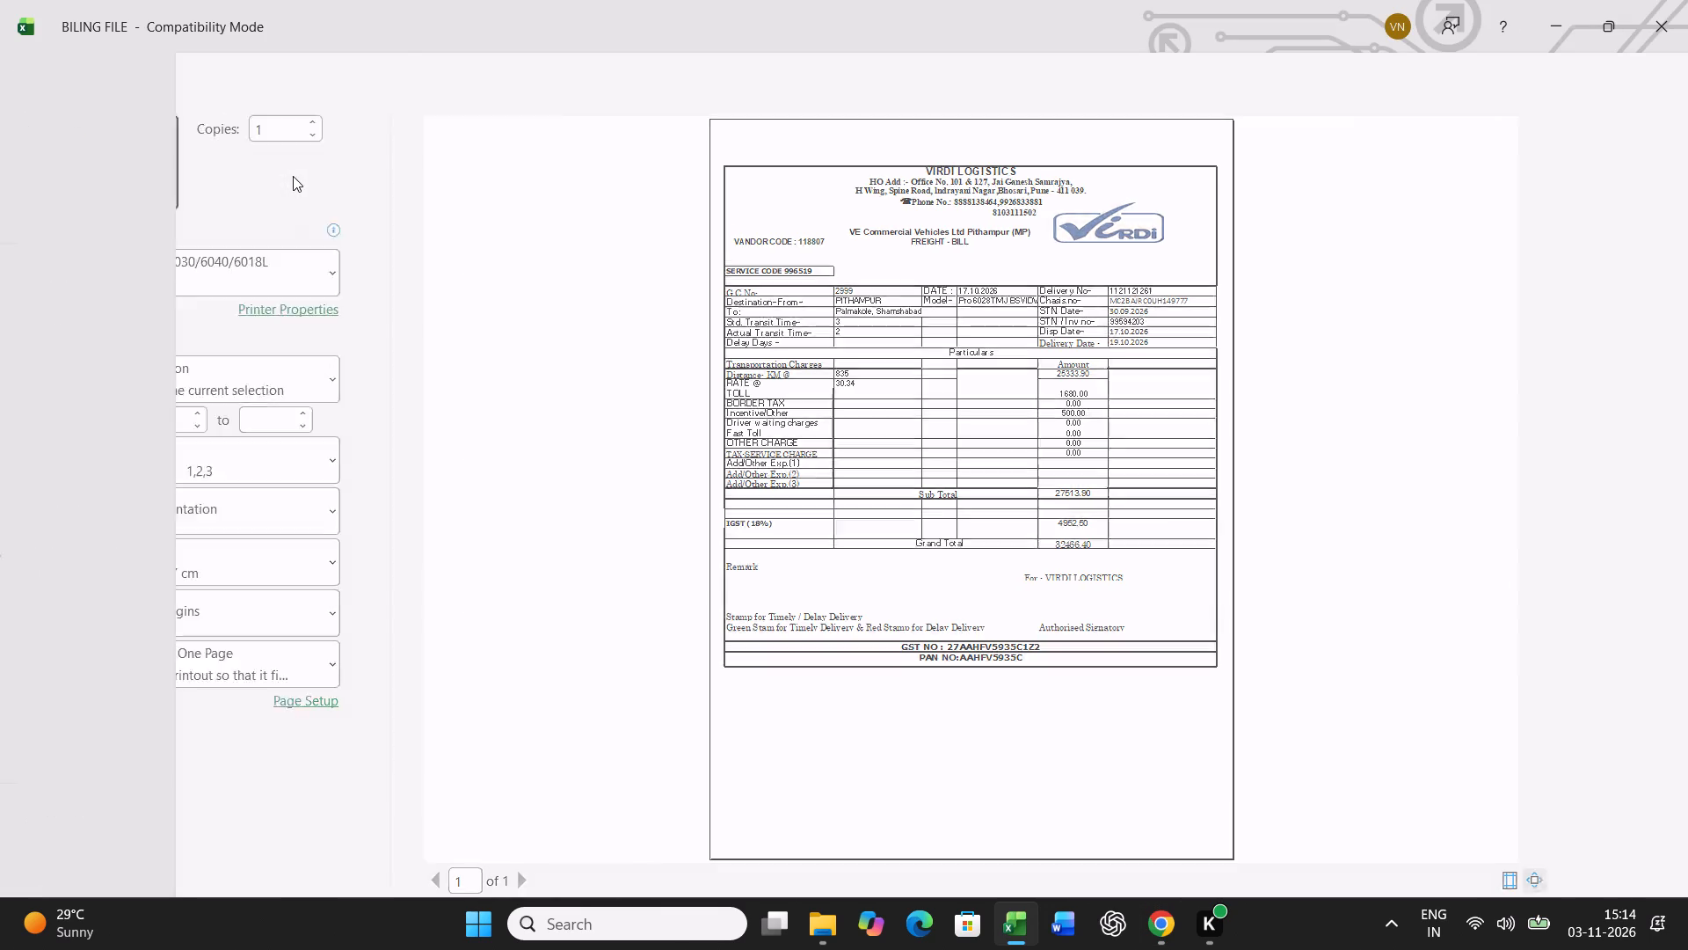
Copy bill row 11 of the BUNCH sheet and paste it as values into row 42 of the lower table.
click(238, 866)
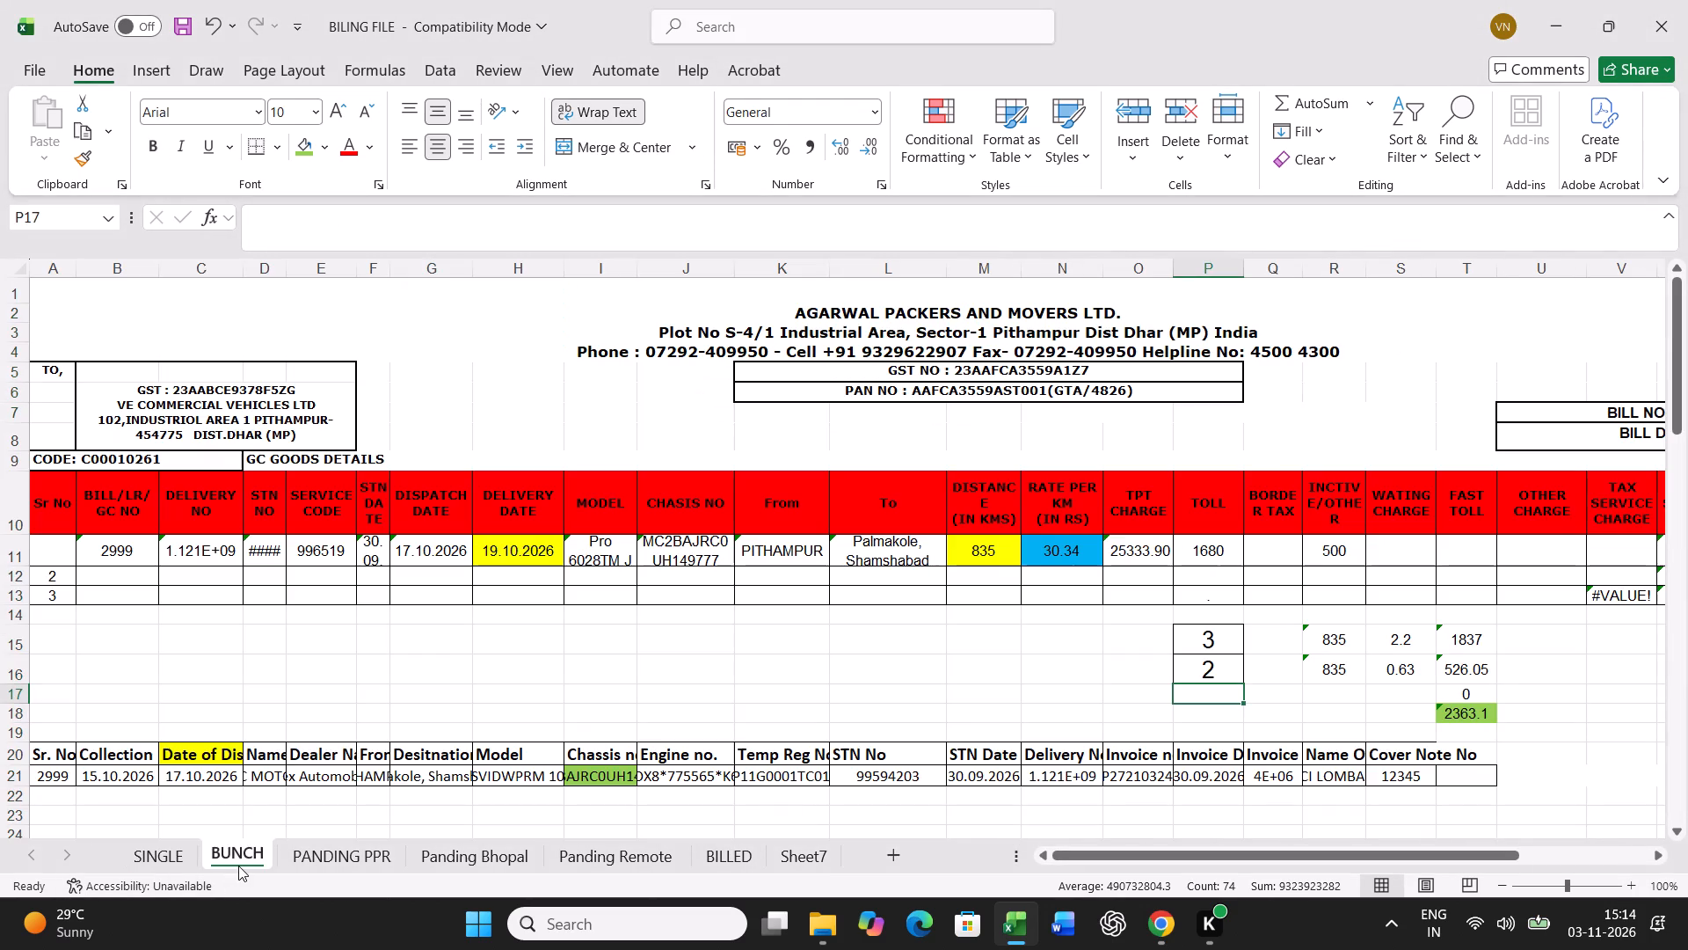
click(6, 553)
key(ctrl+c)
scroll(501, 625, down, 6)
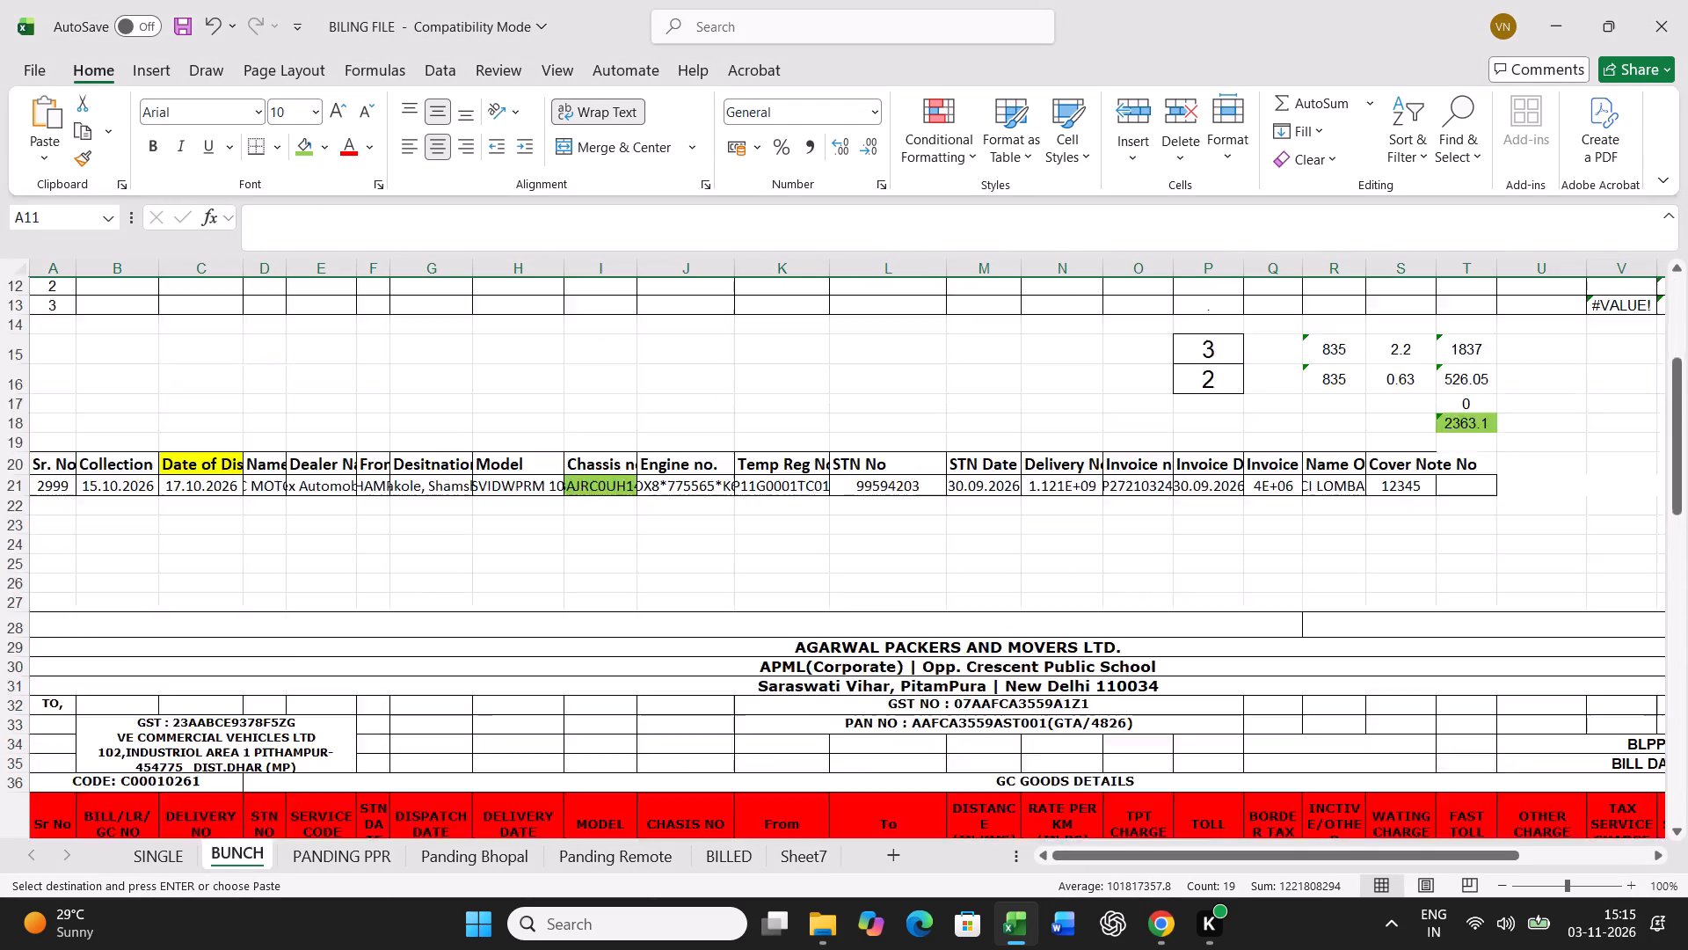
scroll(498, 628, down, 8)
right_click(51, 485)
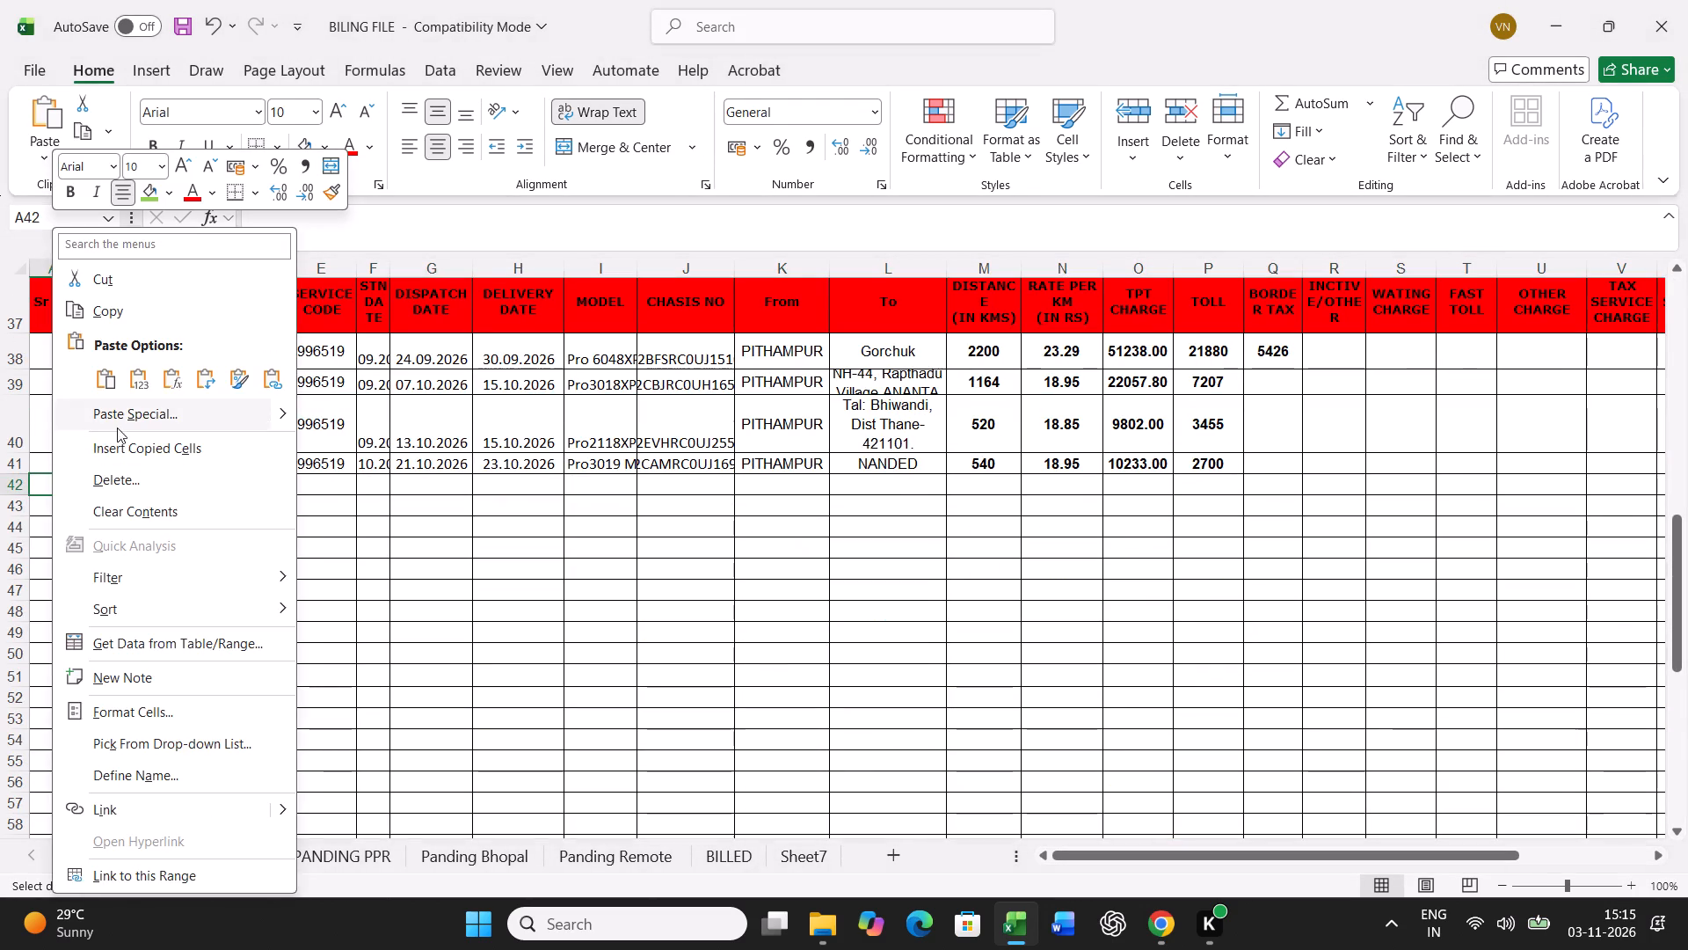
click(134, 410)
click(72, 363)
click(376, 603)
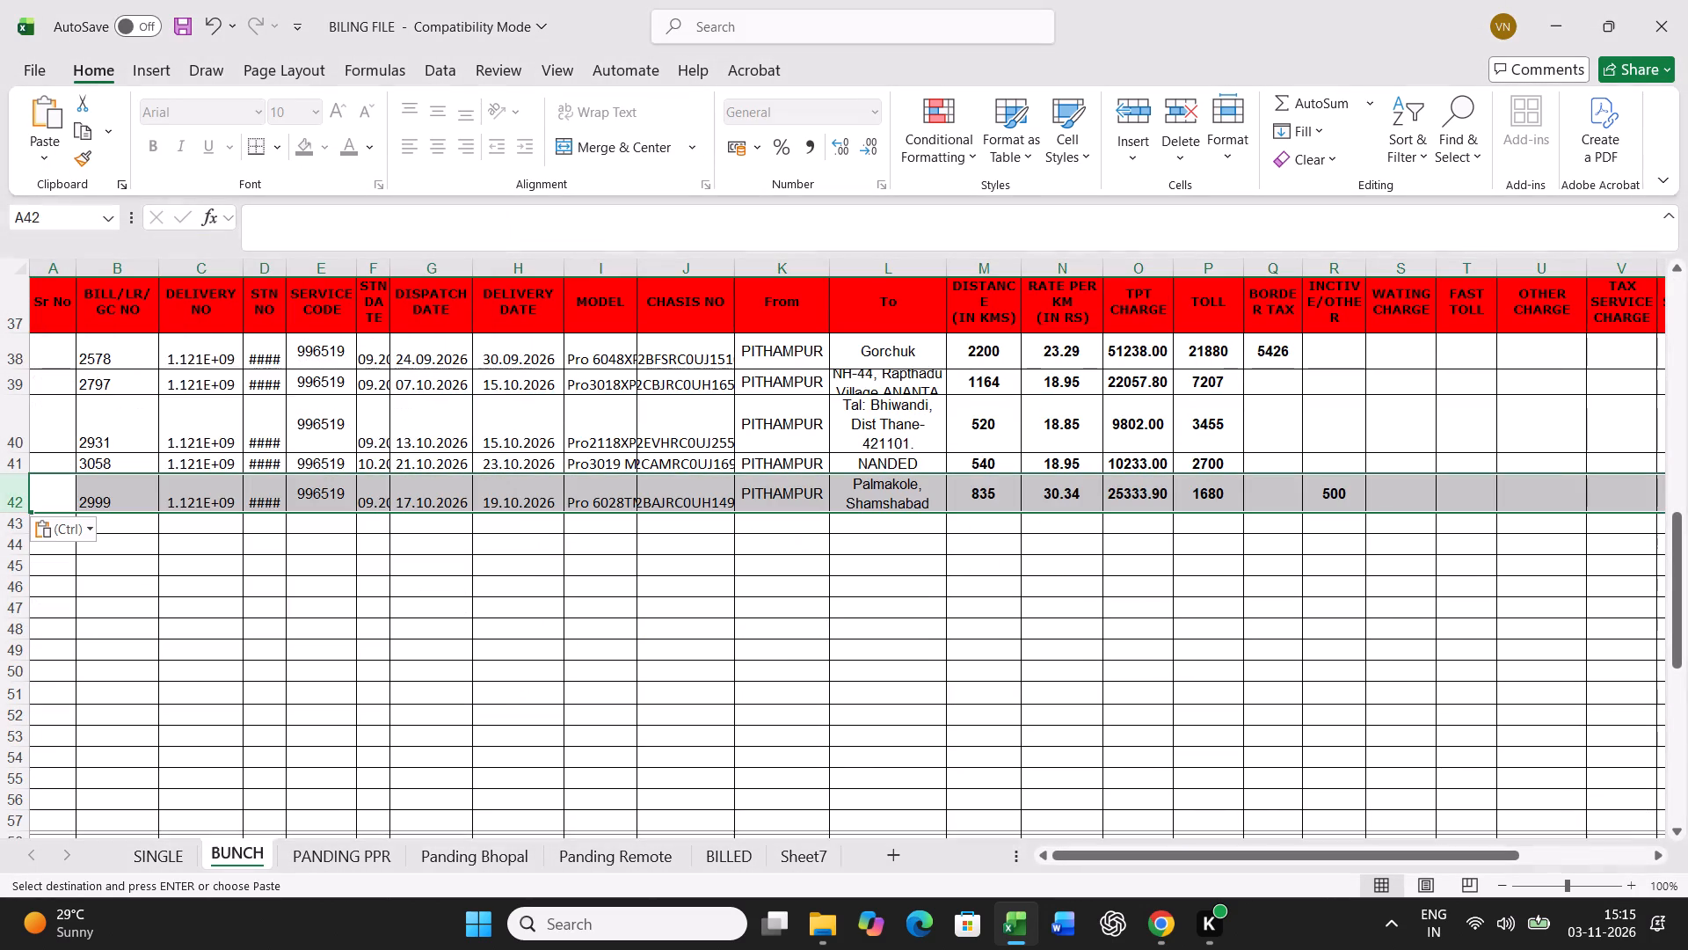
click(427, 864)
click(369, 848)
click(631, 669)
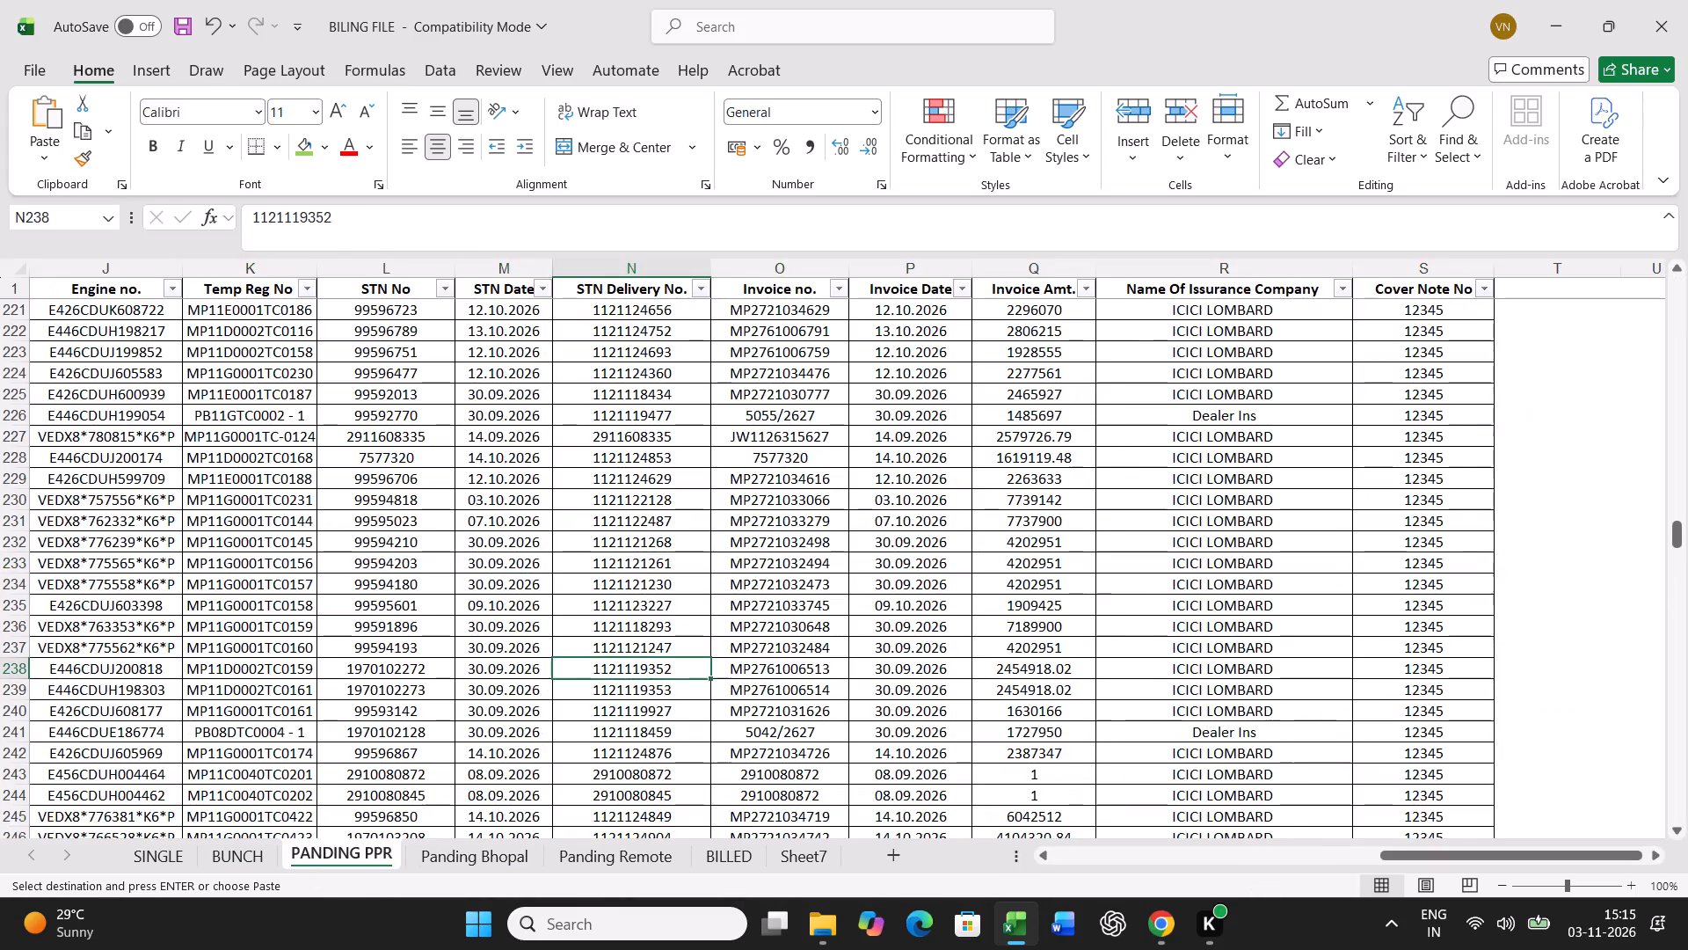
key(ctrl+f)
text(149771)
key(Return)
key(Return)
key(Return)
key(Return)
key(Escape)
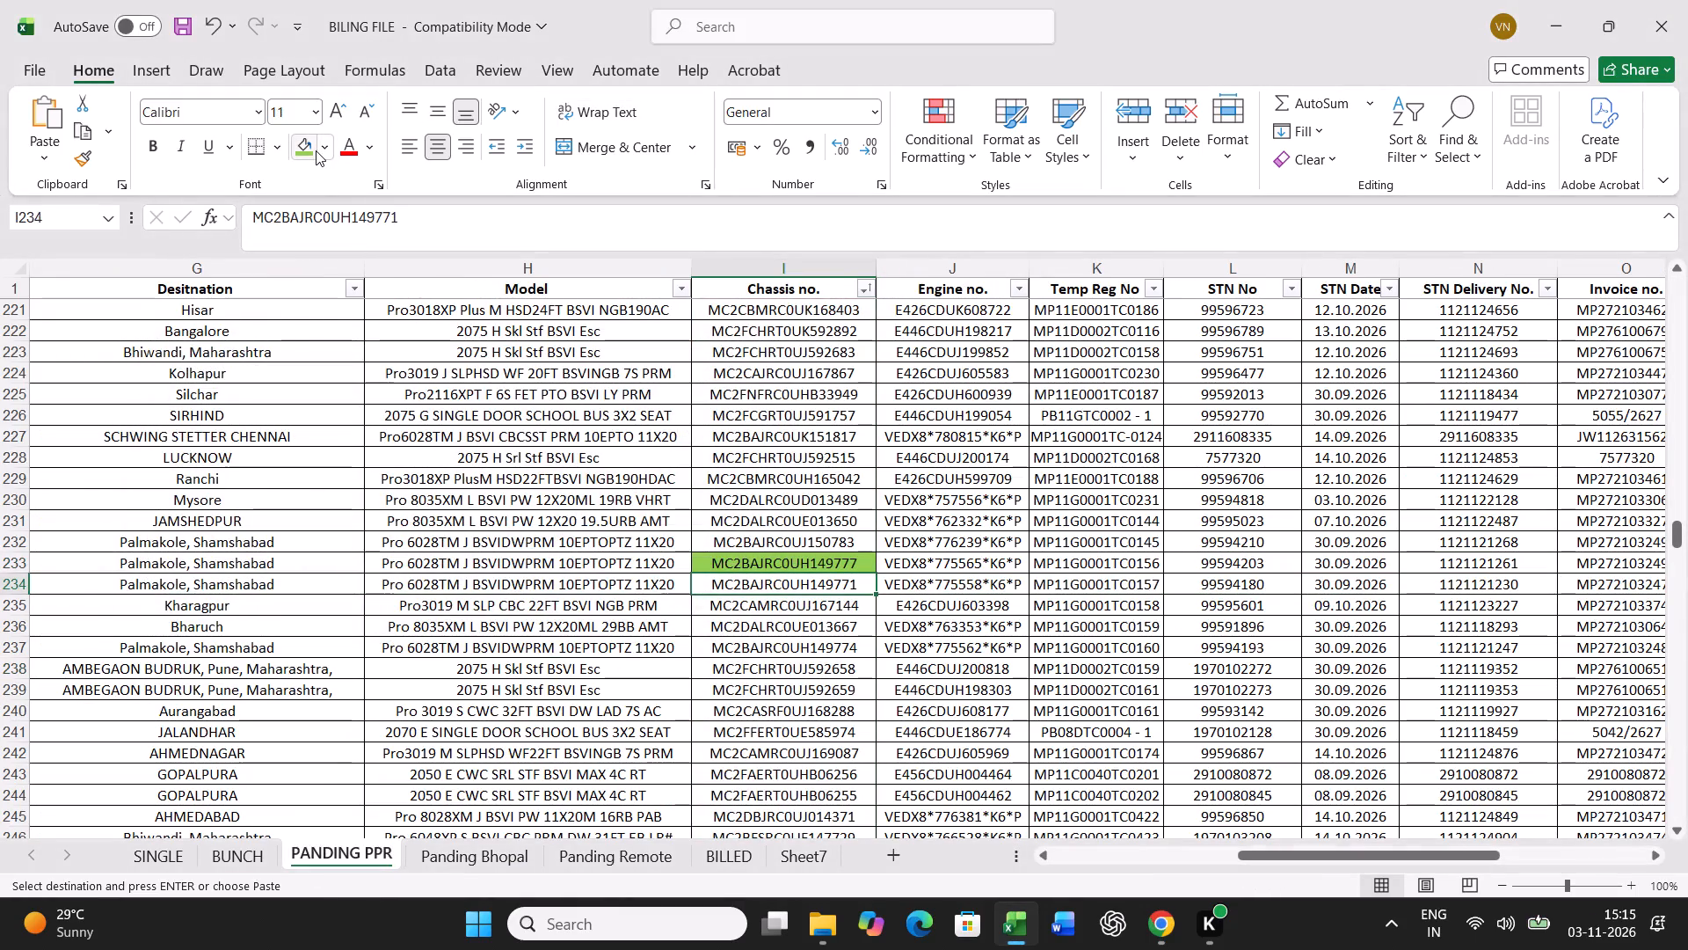
click(312, 150)
key(Left)
key(Left)
key(Left)
key(Left)
key(Left)
key(Left)
key(Left)
key(Left)
key(Left)
key(Left)
key(Left)
key(Left)
key(Left)
key(Left)
key(Left)
key(Left)
key(Left)
key(Left)
key(Left)
key(Left)
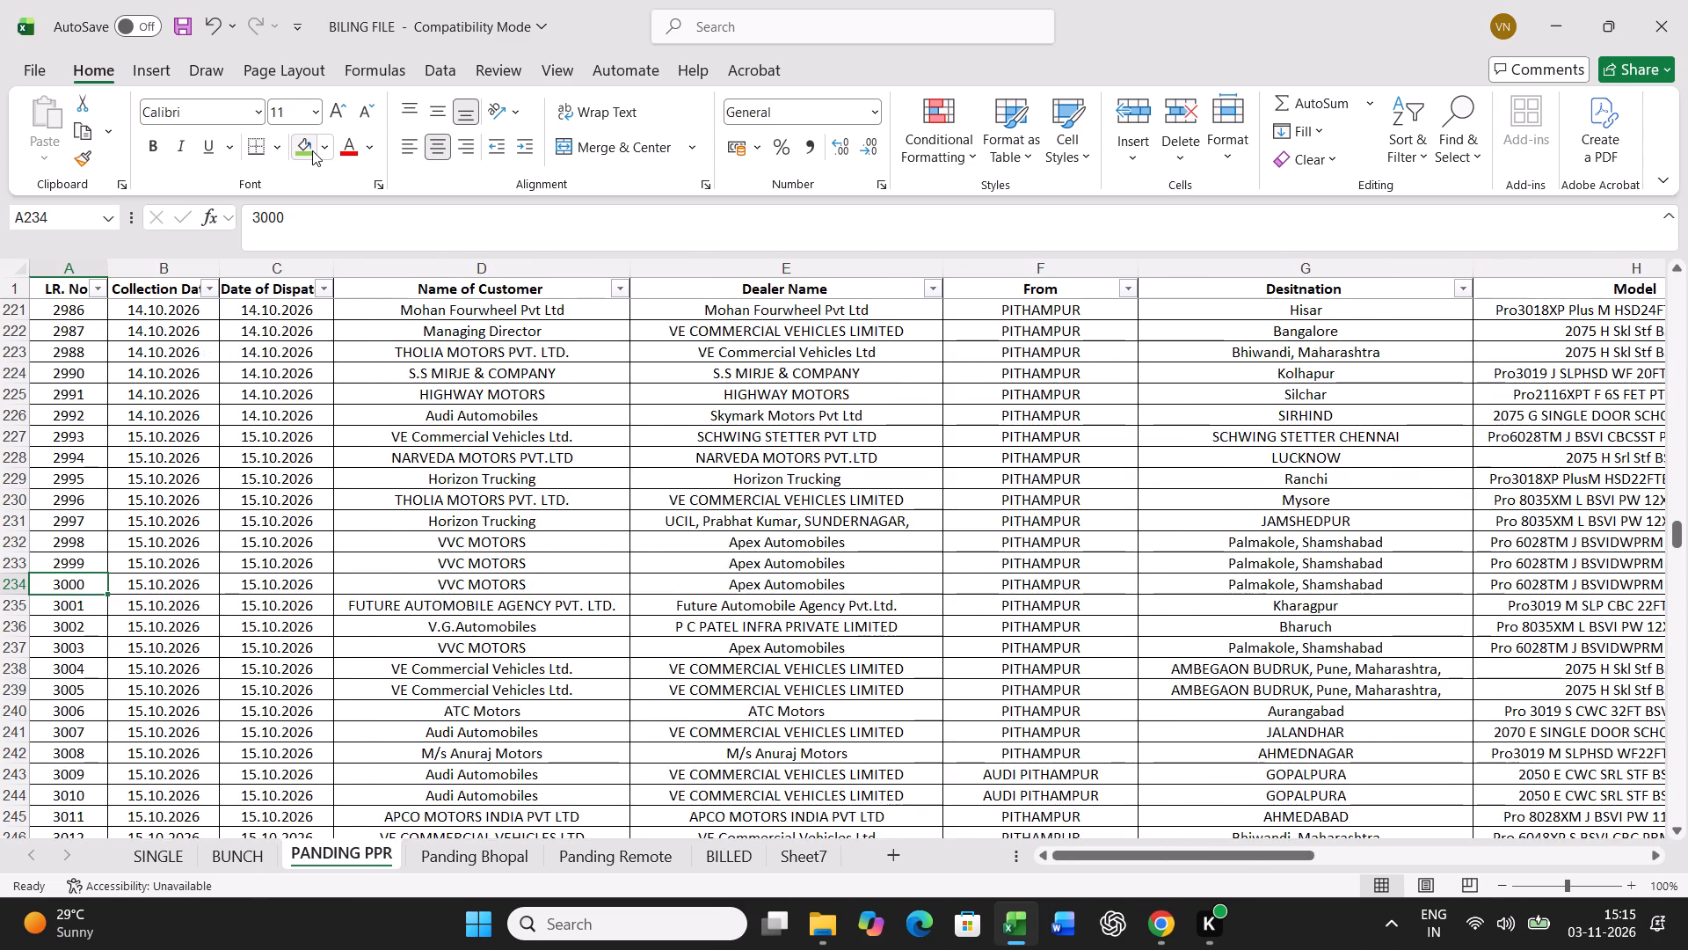
key(ctrl+shift+Right)
key(ctrl+c)
click(267, 847)
scroll(261, 746, up, 4)
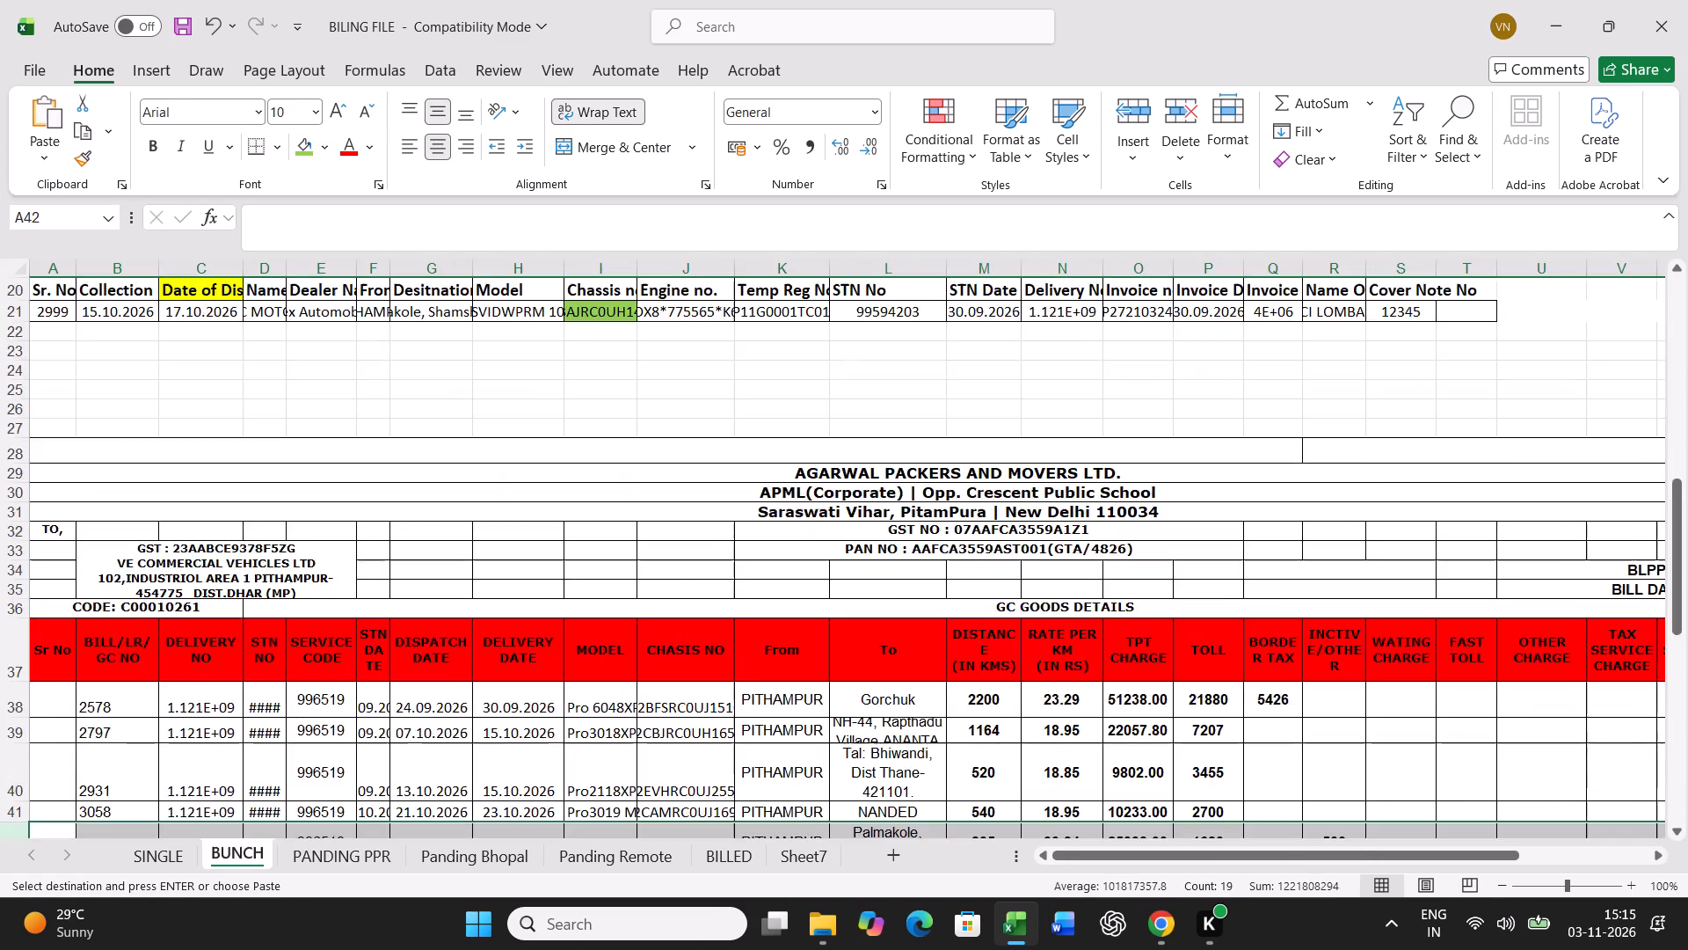
scroll(261, 746, up, 11)
click(61, 773)
key(ctrl+v)
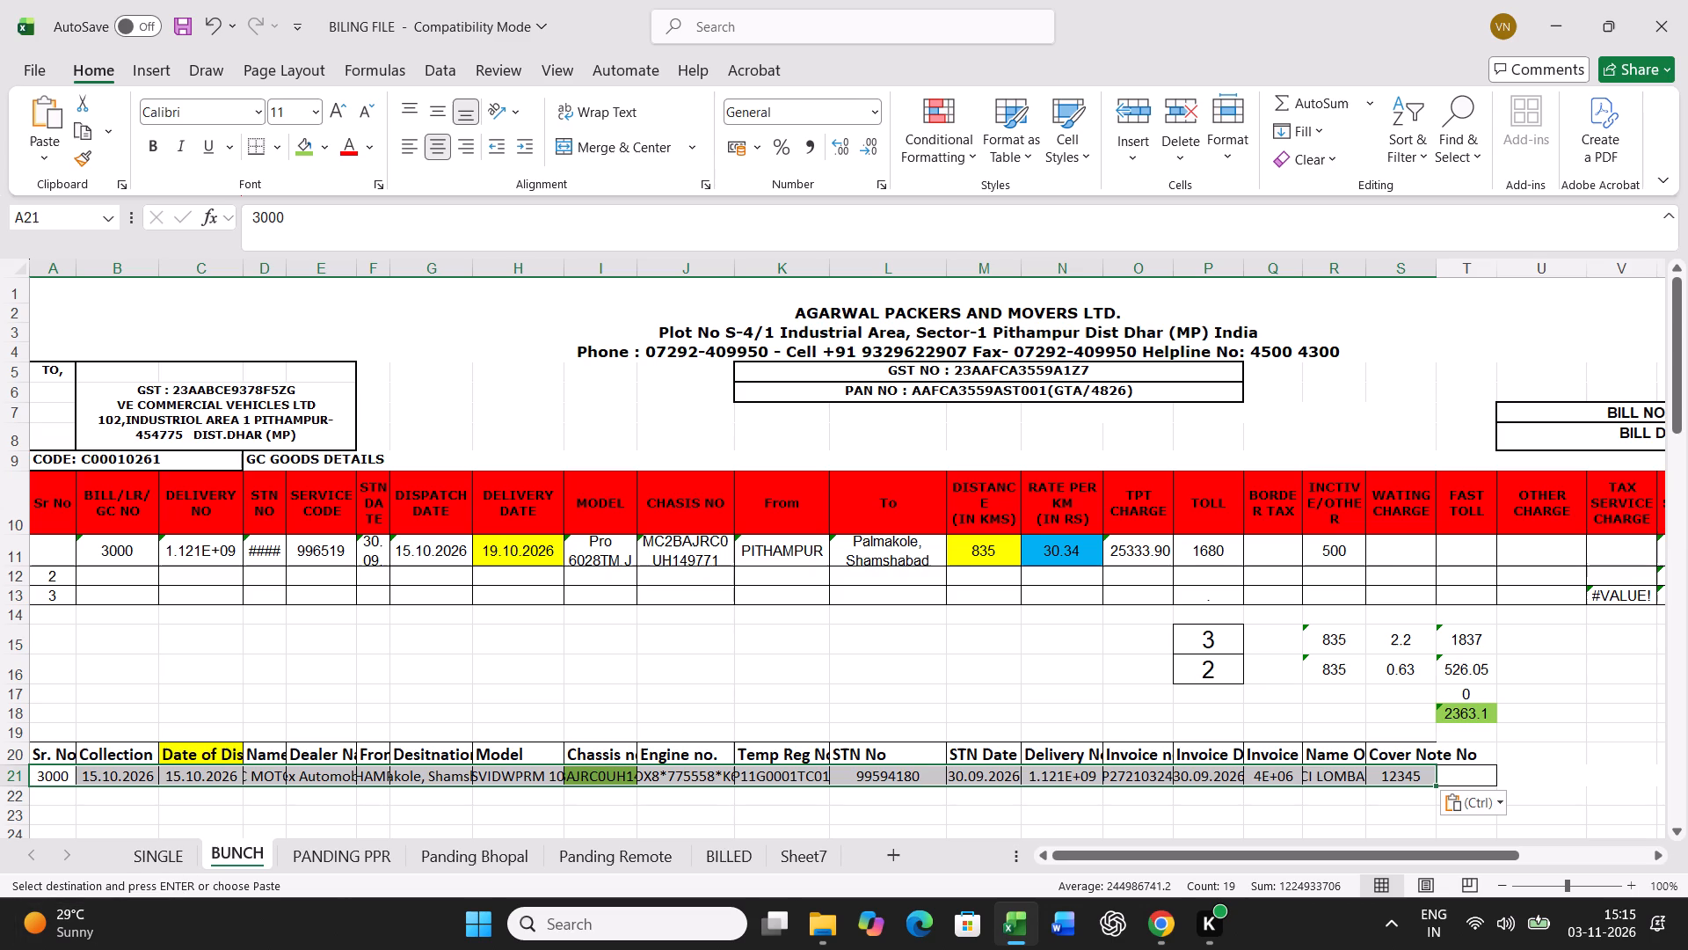
Set the dispatch date to 17.10.2026 in the pasted record and the delivery date to 23.10.2026 in bill row 11.
click(192, 775)
text(17.10.2026)
key(Return)
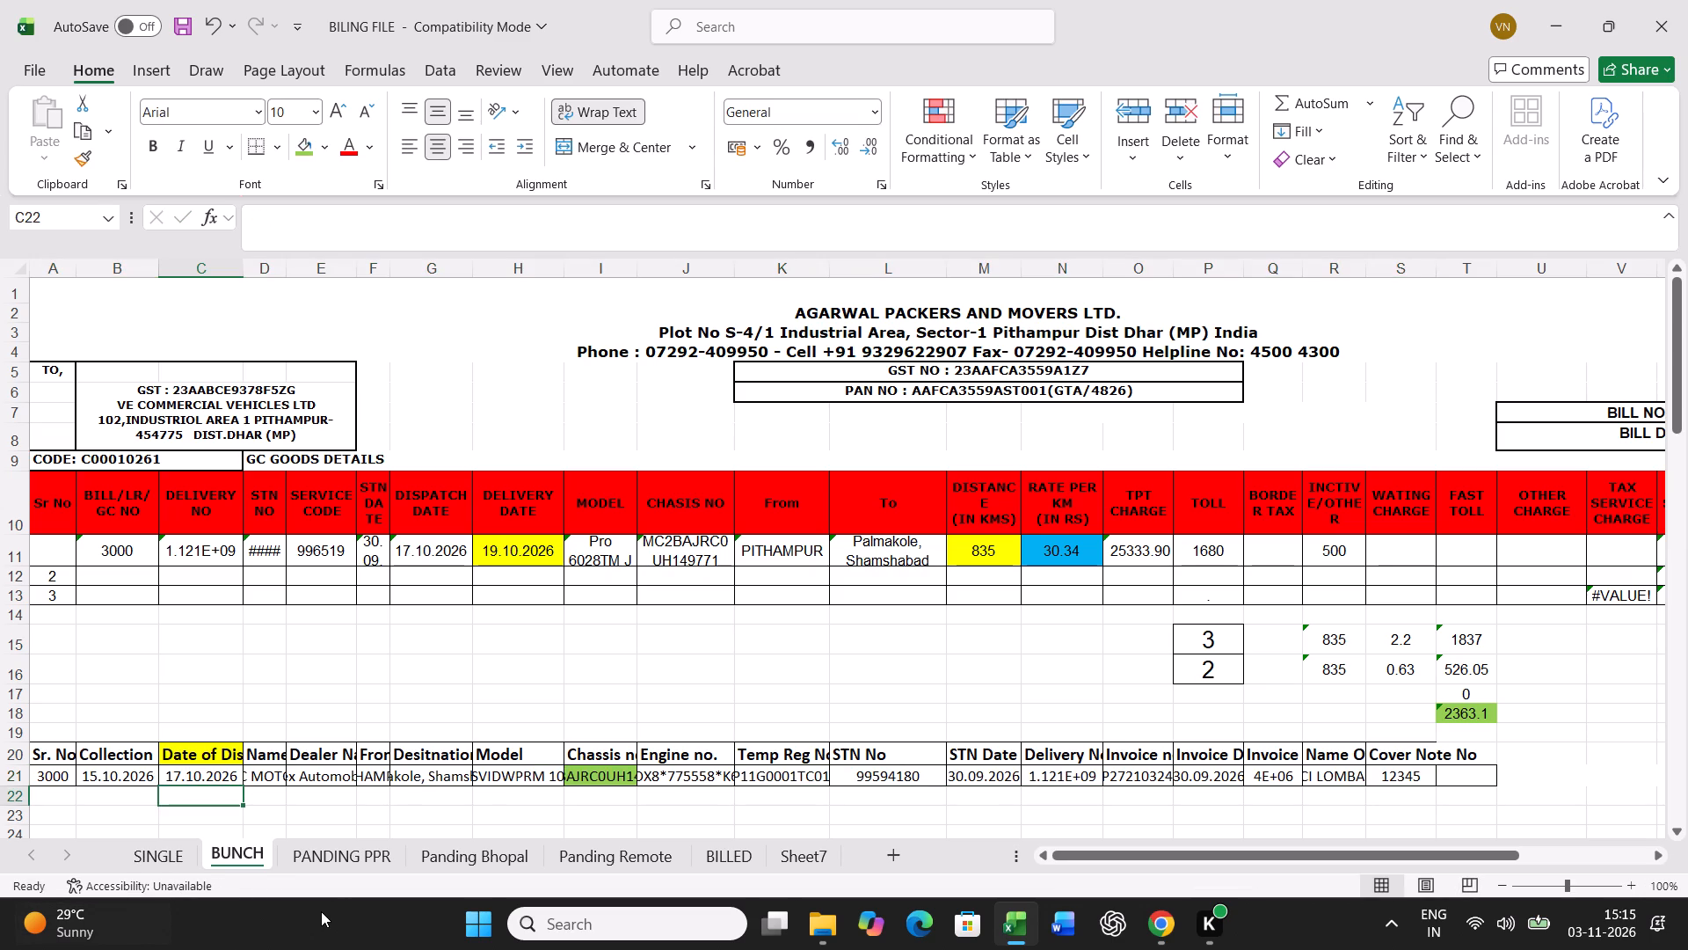
click(521, 565)
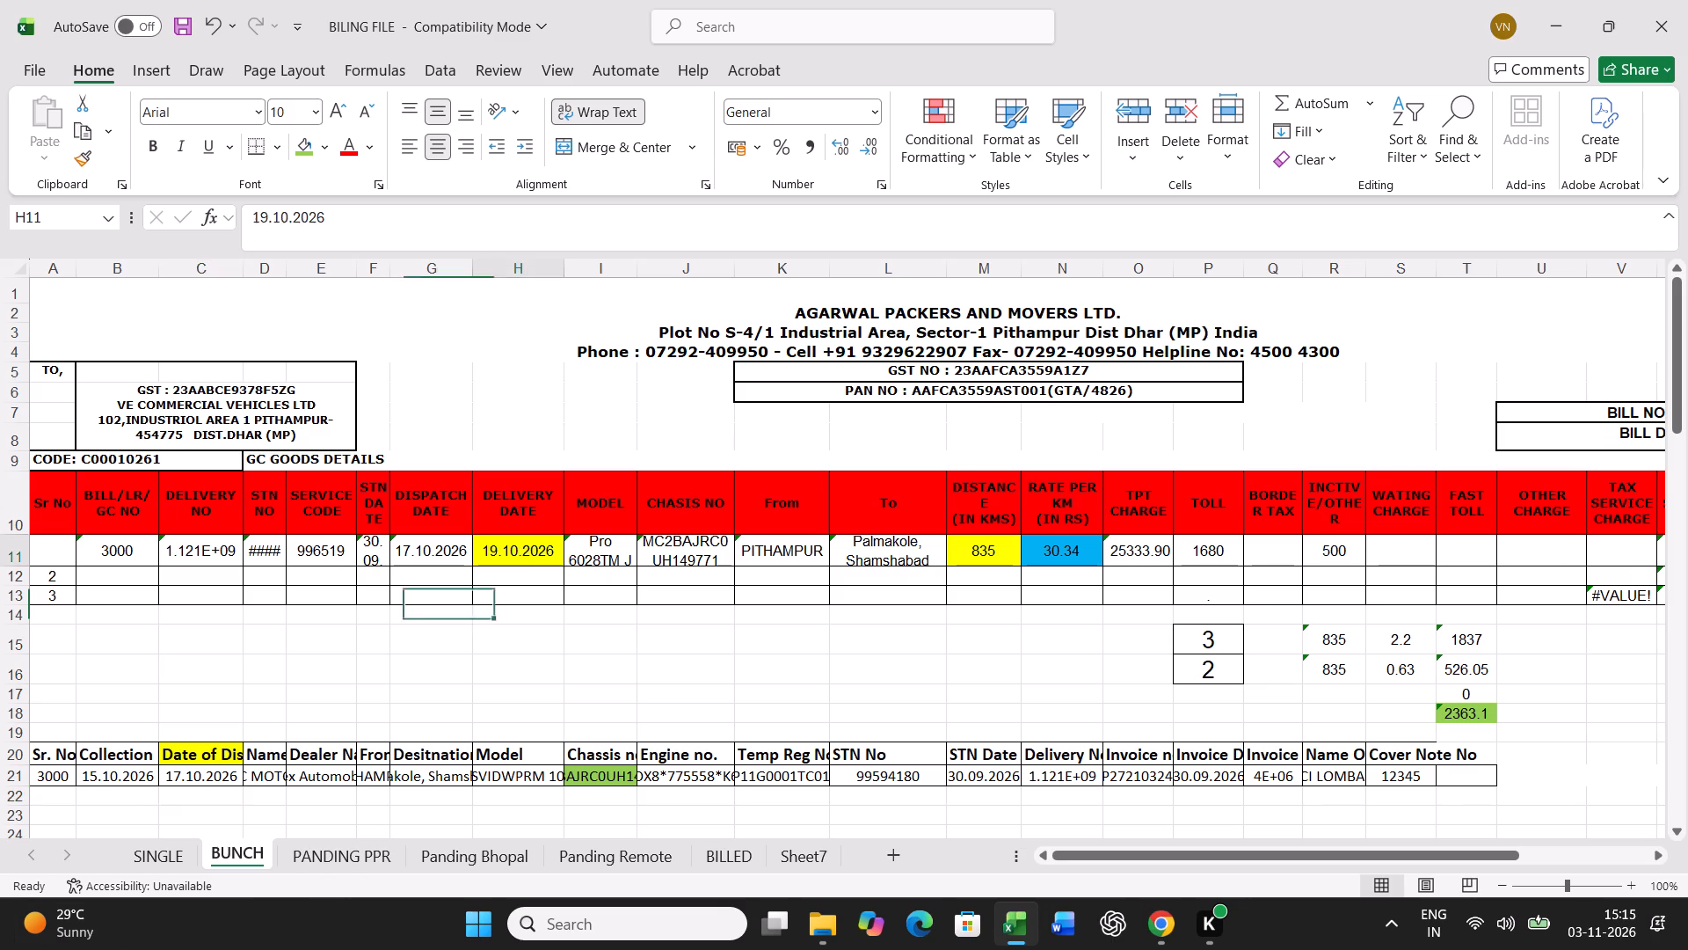
text(23.10.20256)
key(BackSpace)
key(BackSpace)
key(6)
key(Return)
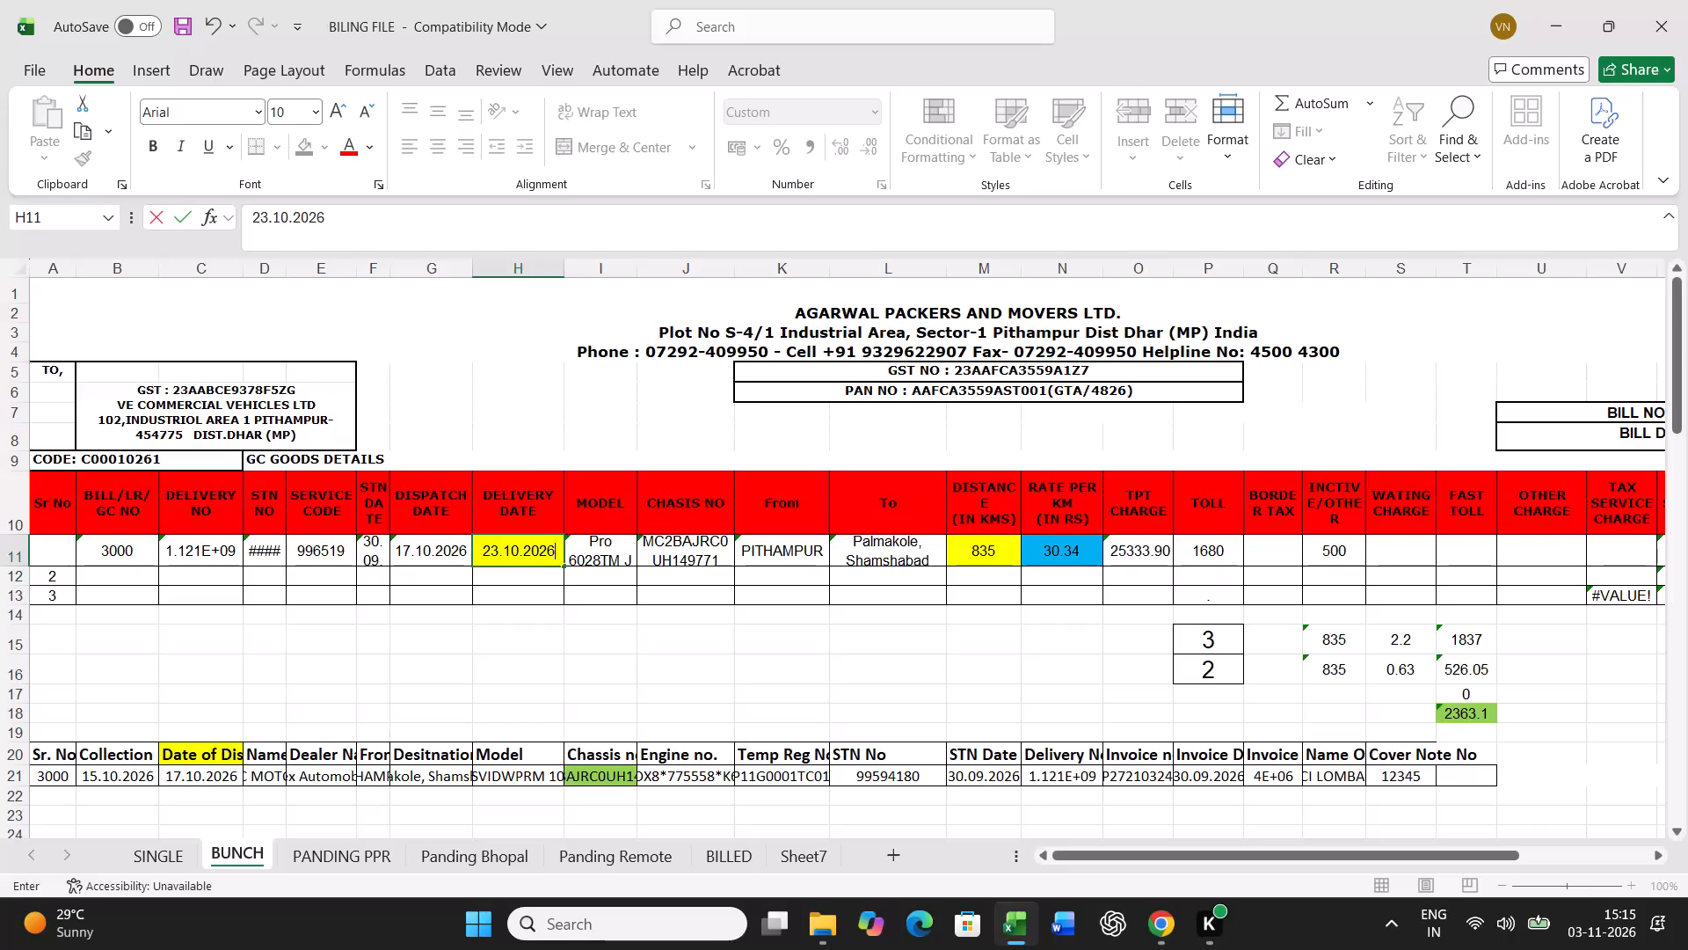
Set the toll in bill row 11 to 5210 and the actual transit time in P16 to 6.
key(Up)
key(Right)
key(Right)
key(Right)
key(Right)
key(Right)
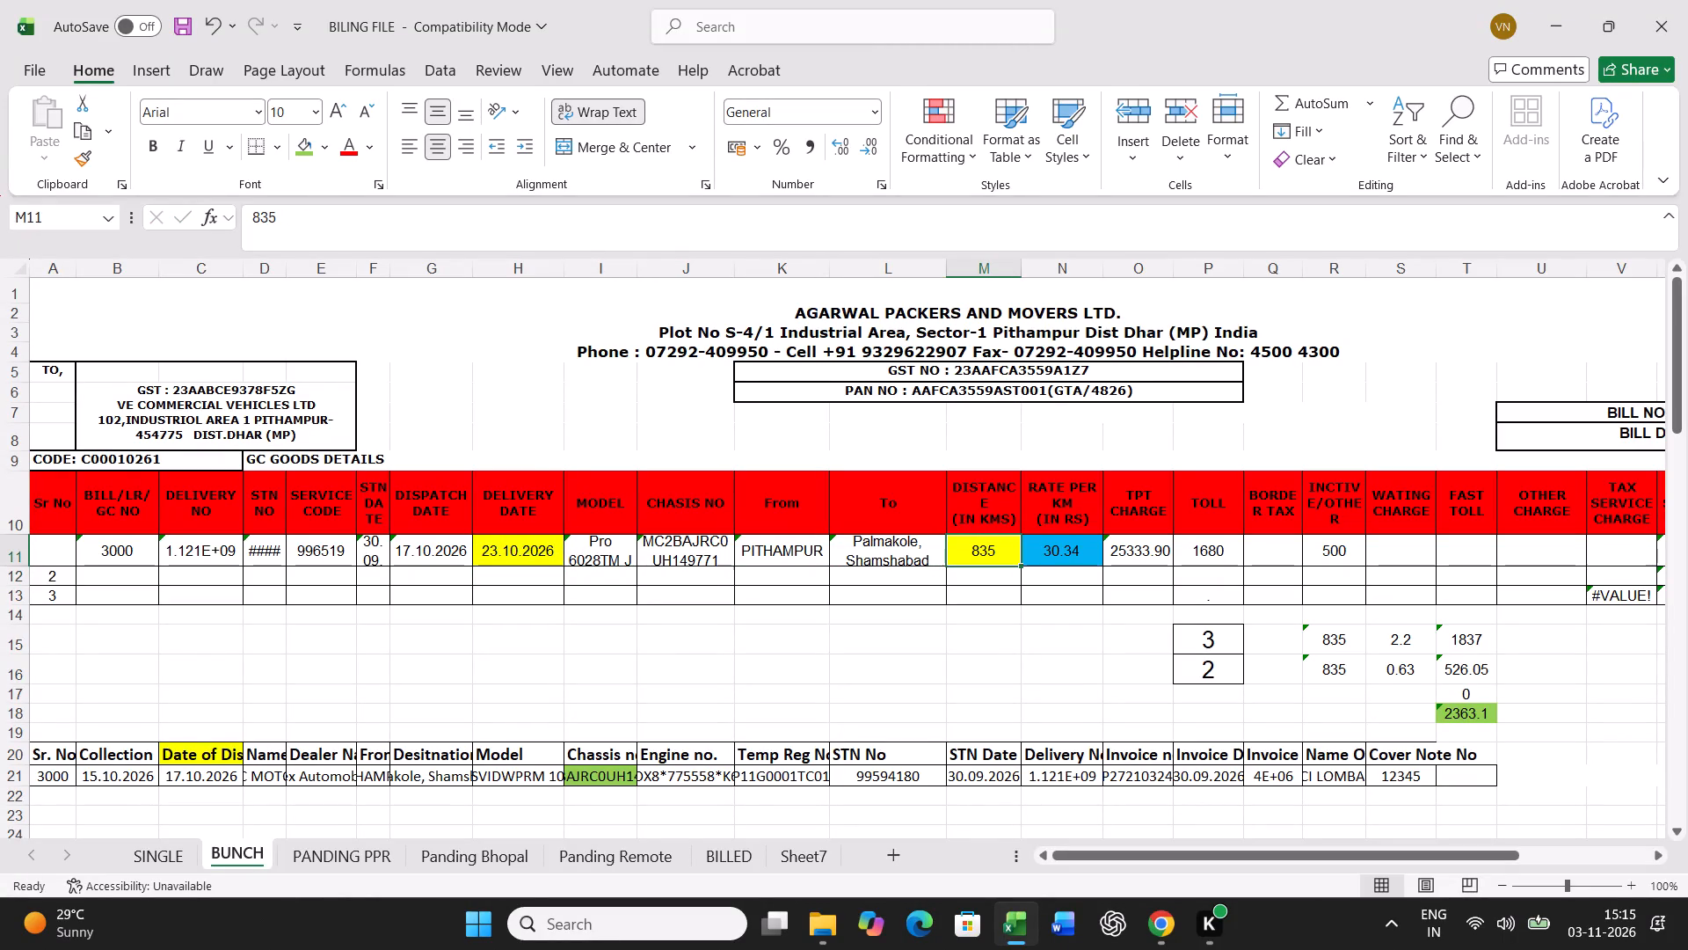
key(Right)
key(Right)
key(Right)
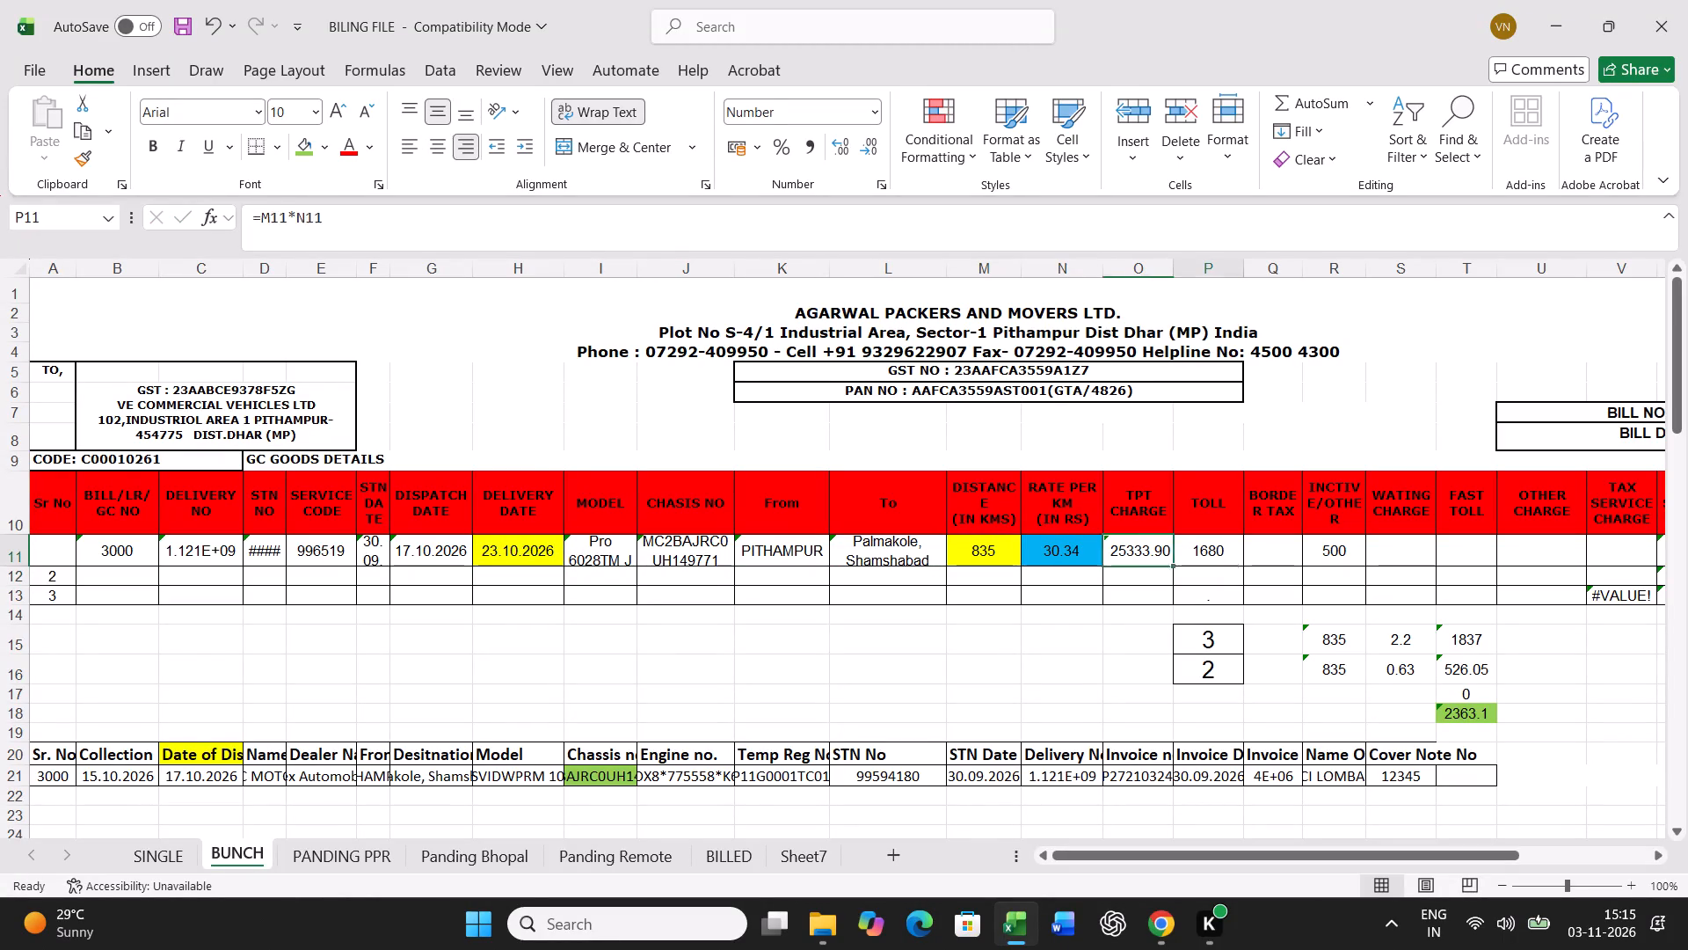
text(5210)
key(Right)
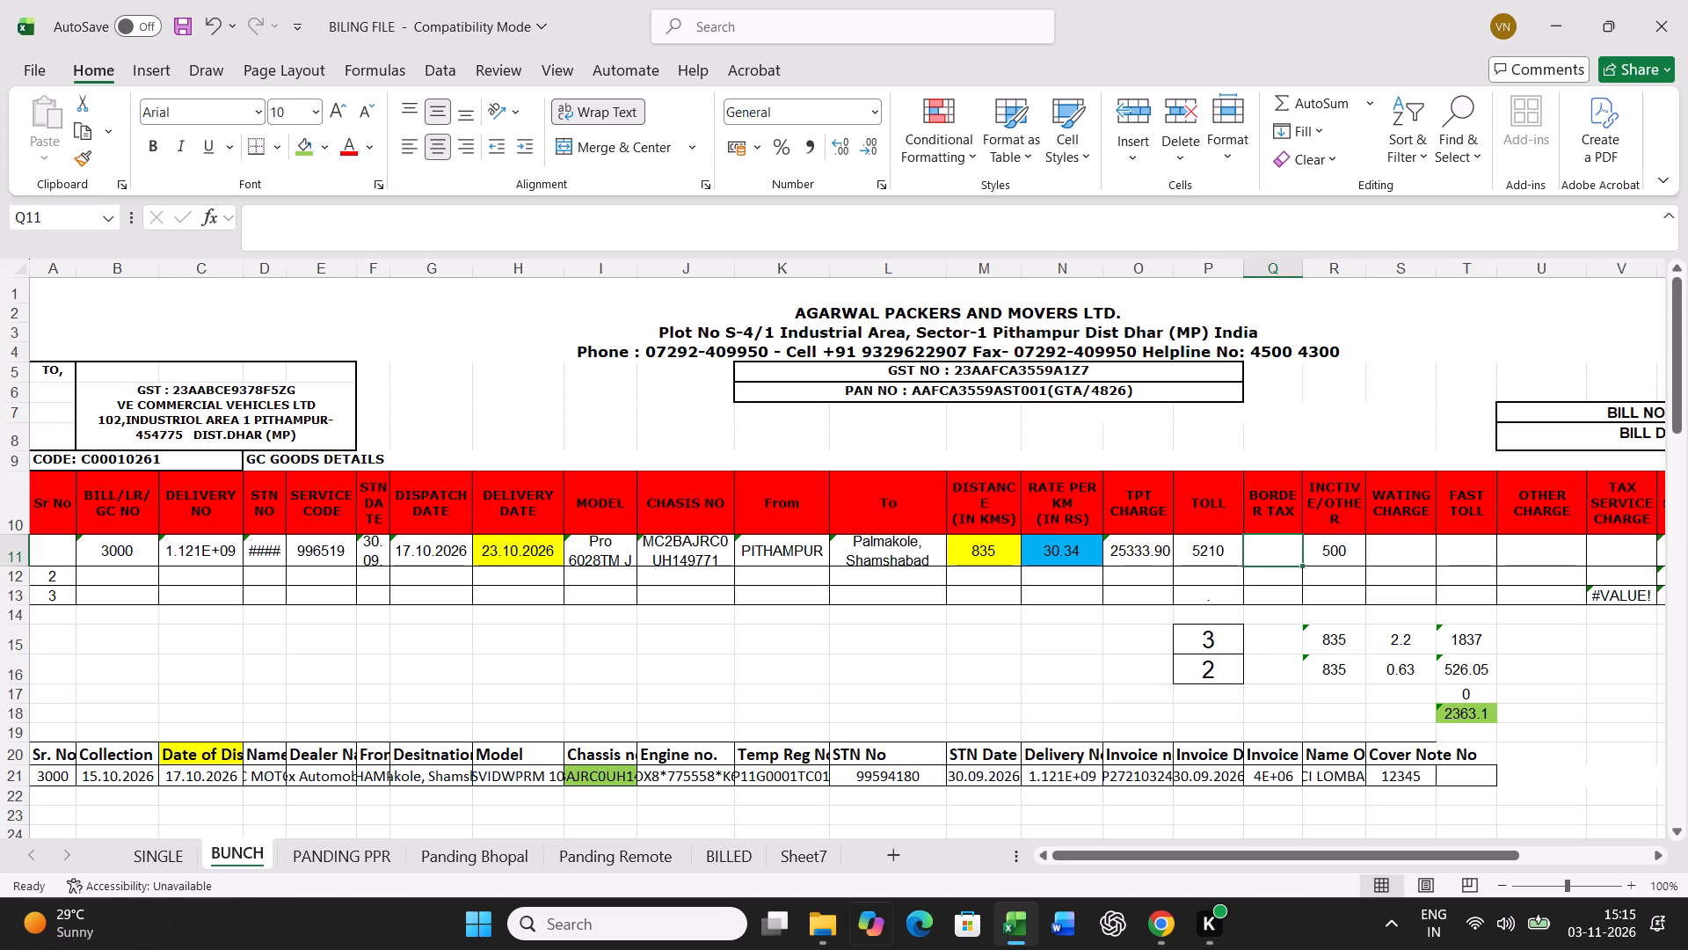
click(1210, 669)
key(6)
key(Return)
Print the freight bill for GC number 3000 from the SINGLE sheet.
click(169, 848)
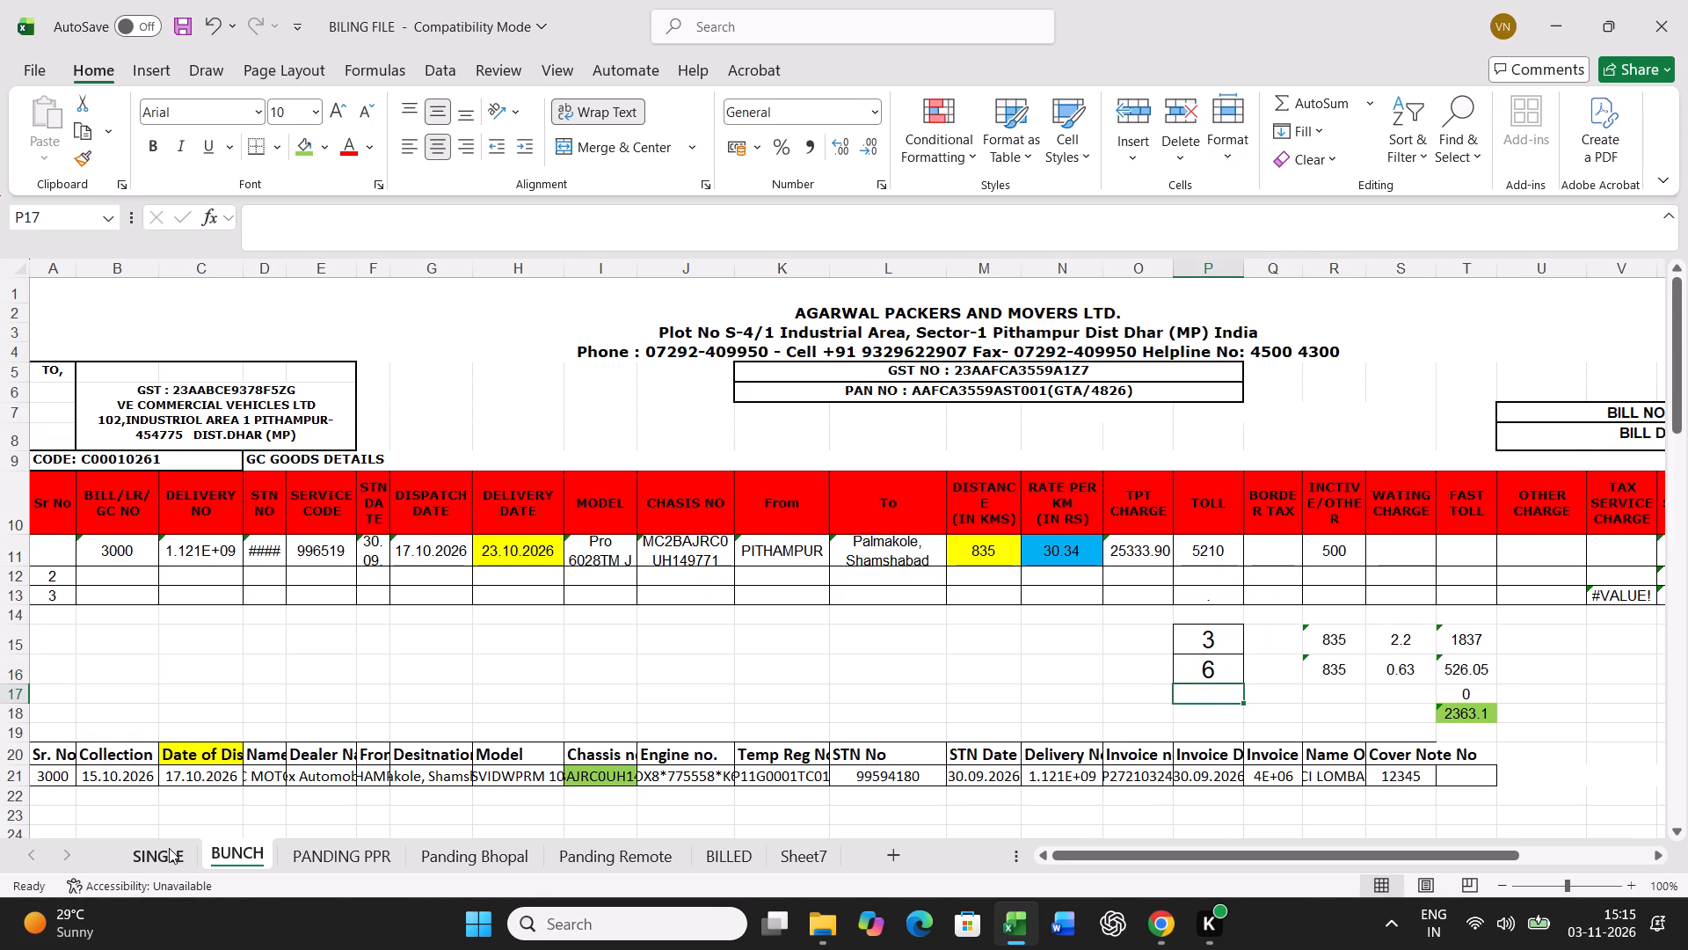
key(ctrl+p)
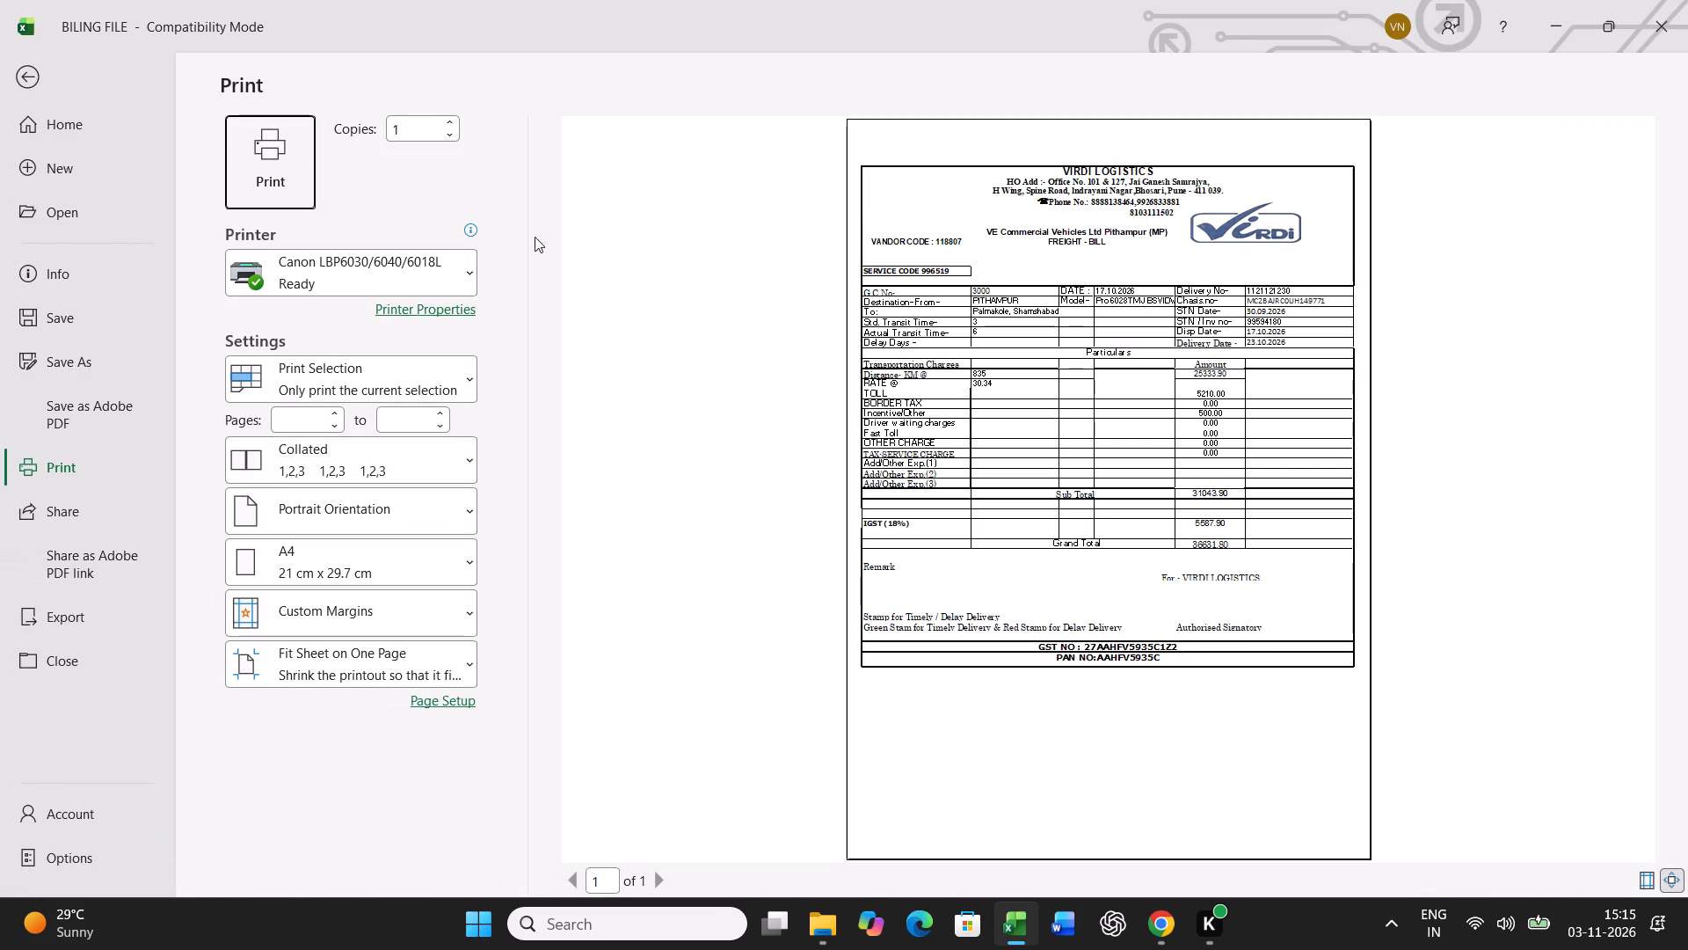
click(245, 129)
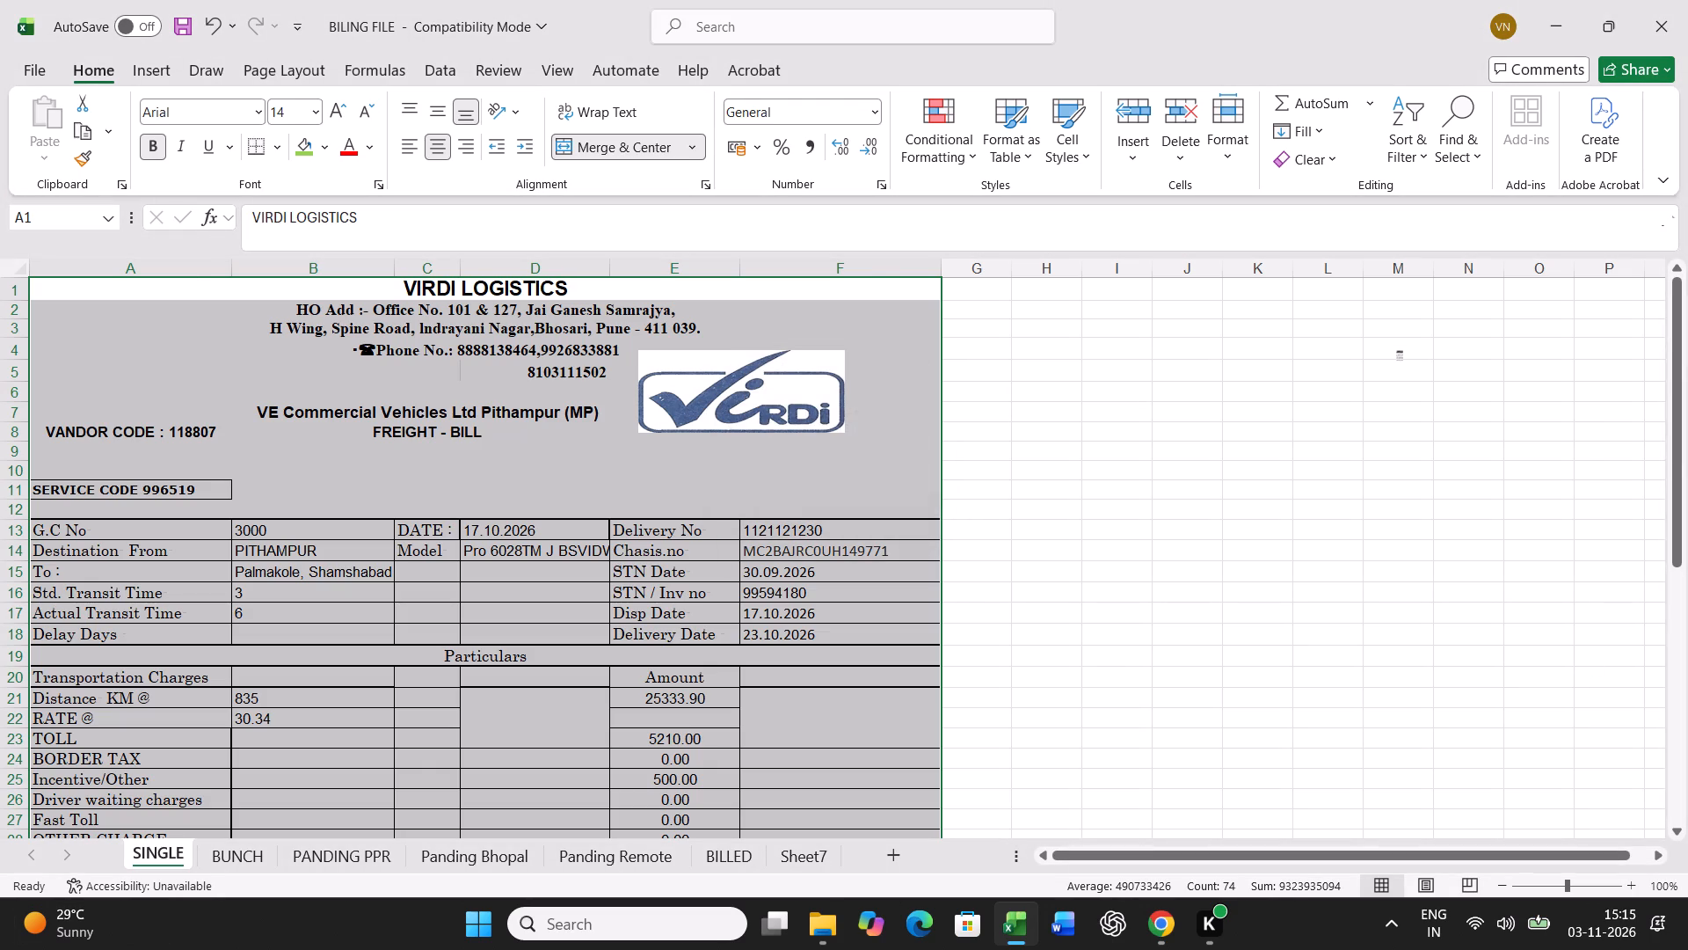
Copy bill row 11 of the BUNCH sheet and paste it as values into row 43 of the lower table.
click(218, 856)
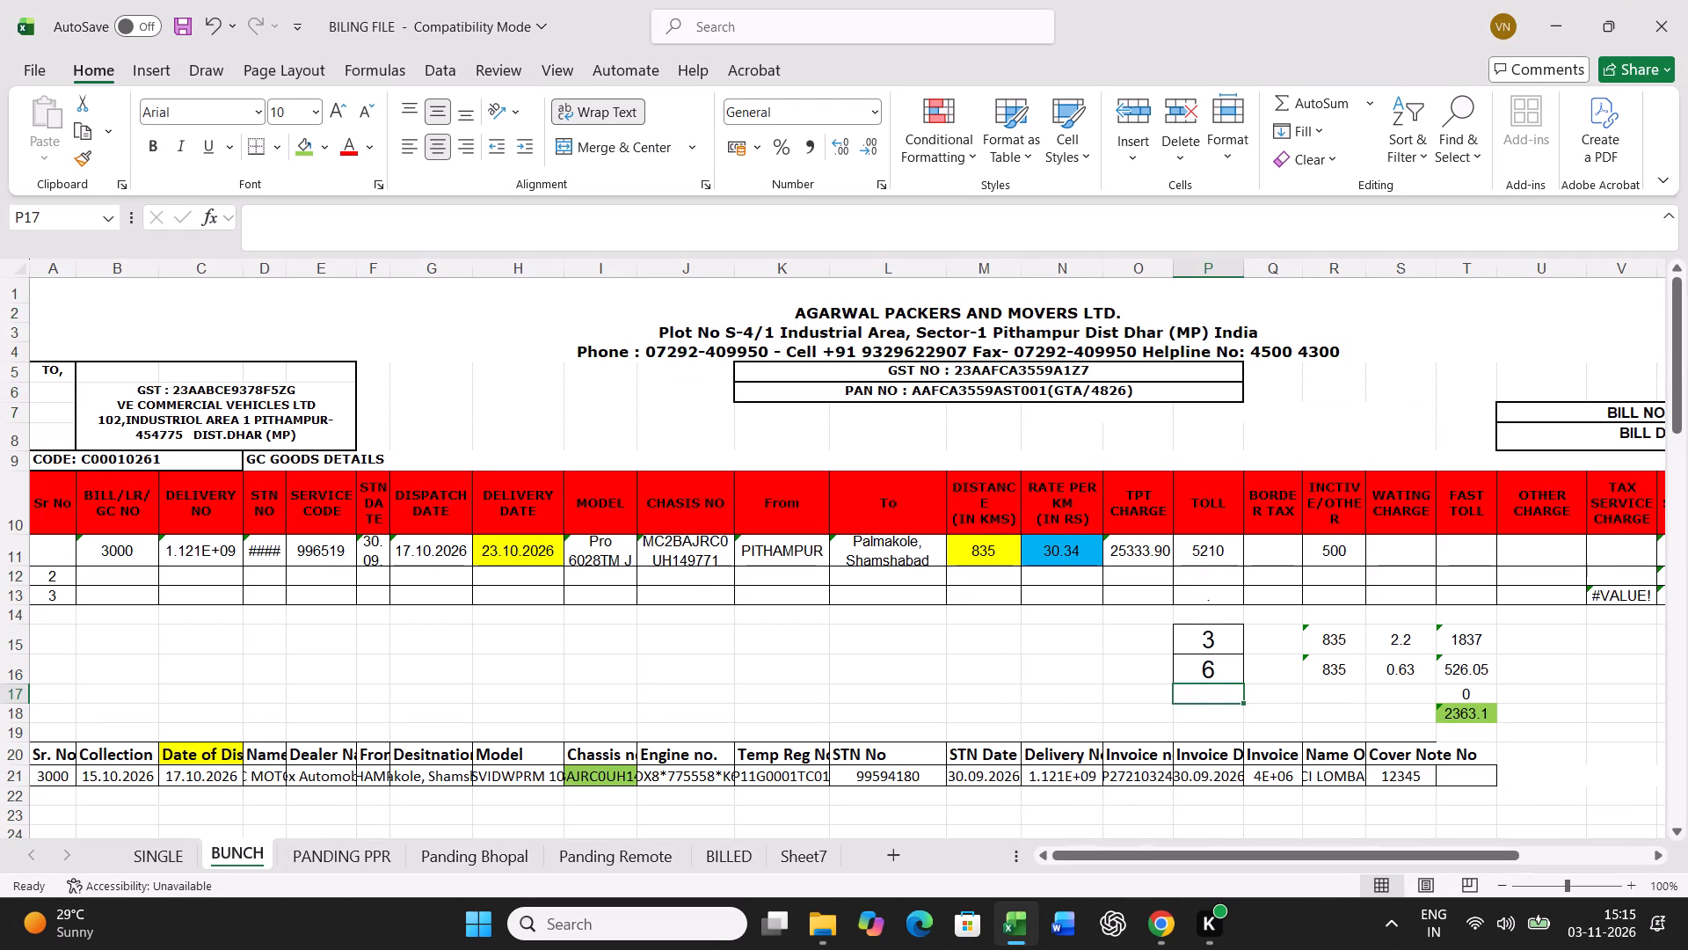
click(10, 555)
key(ctrl+c)
scroll(341, 638, down, 14)
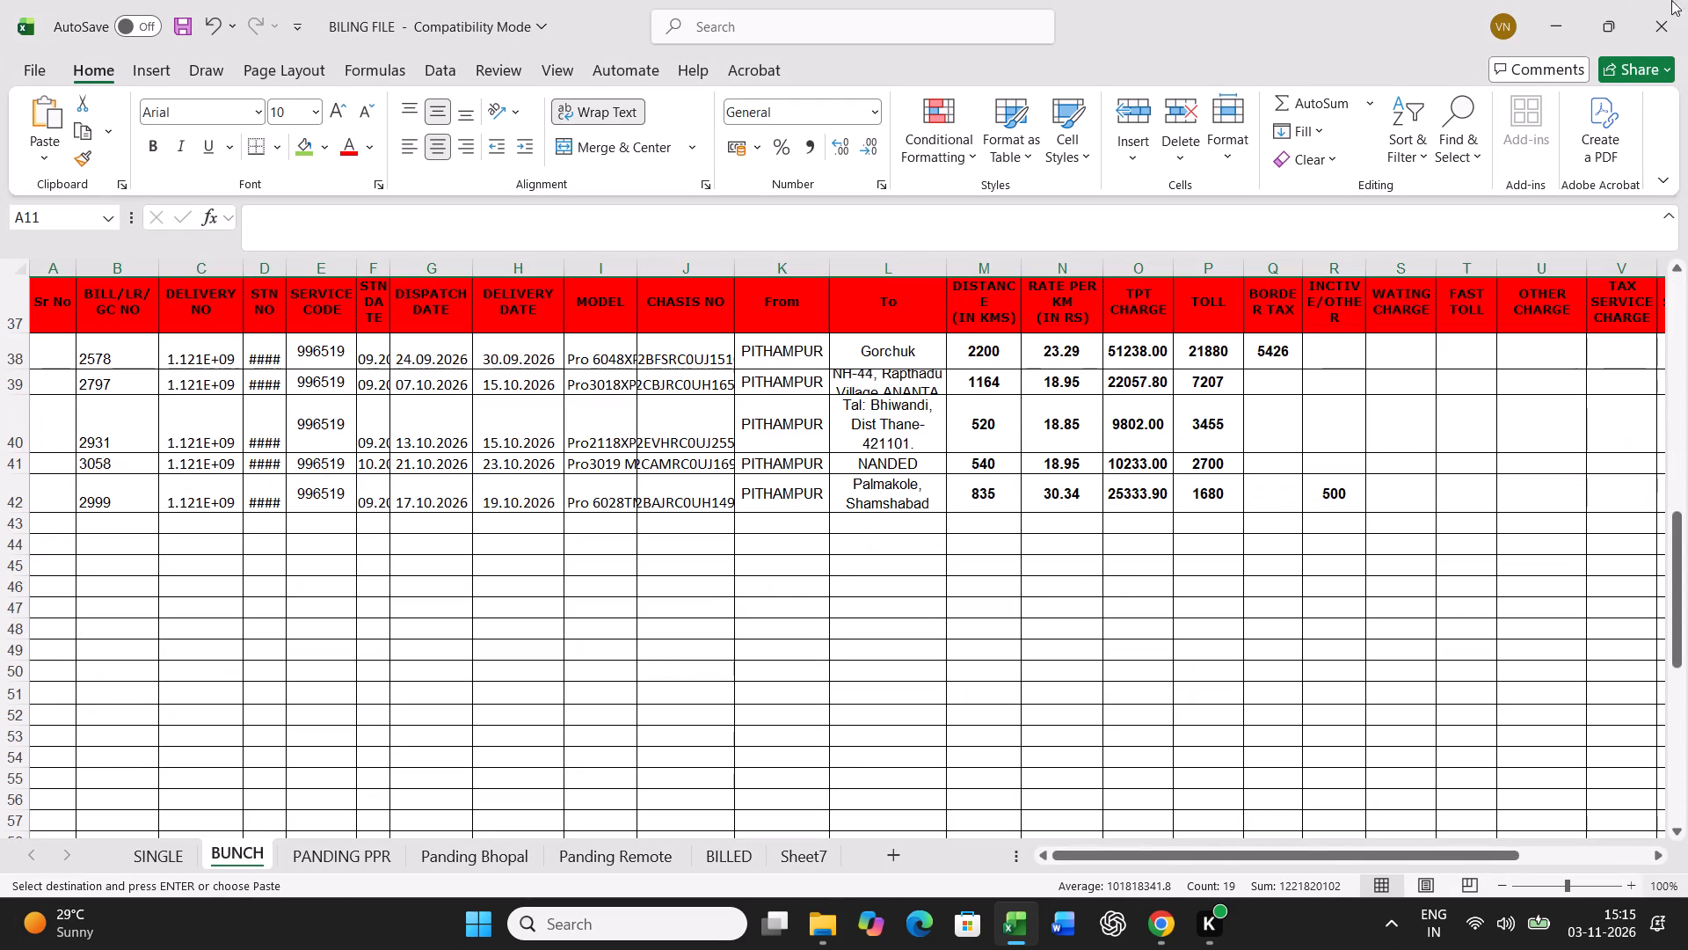
right_click(54, 516)
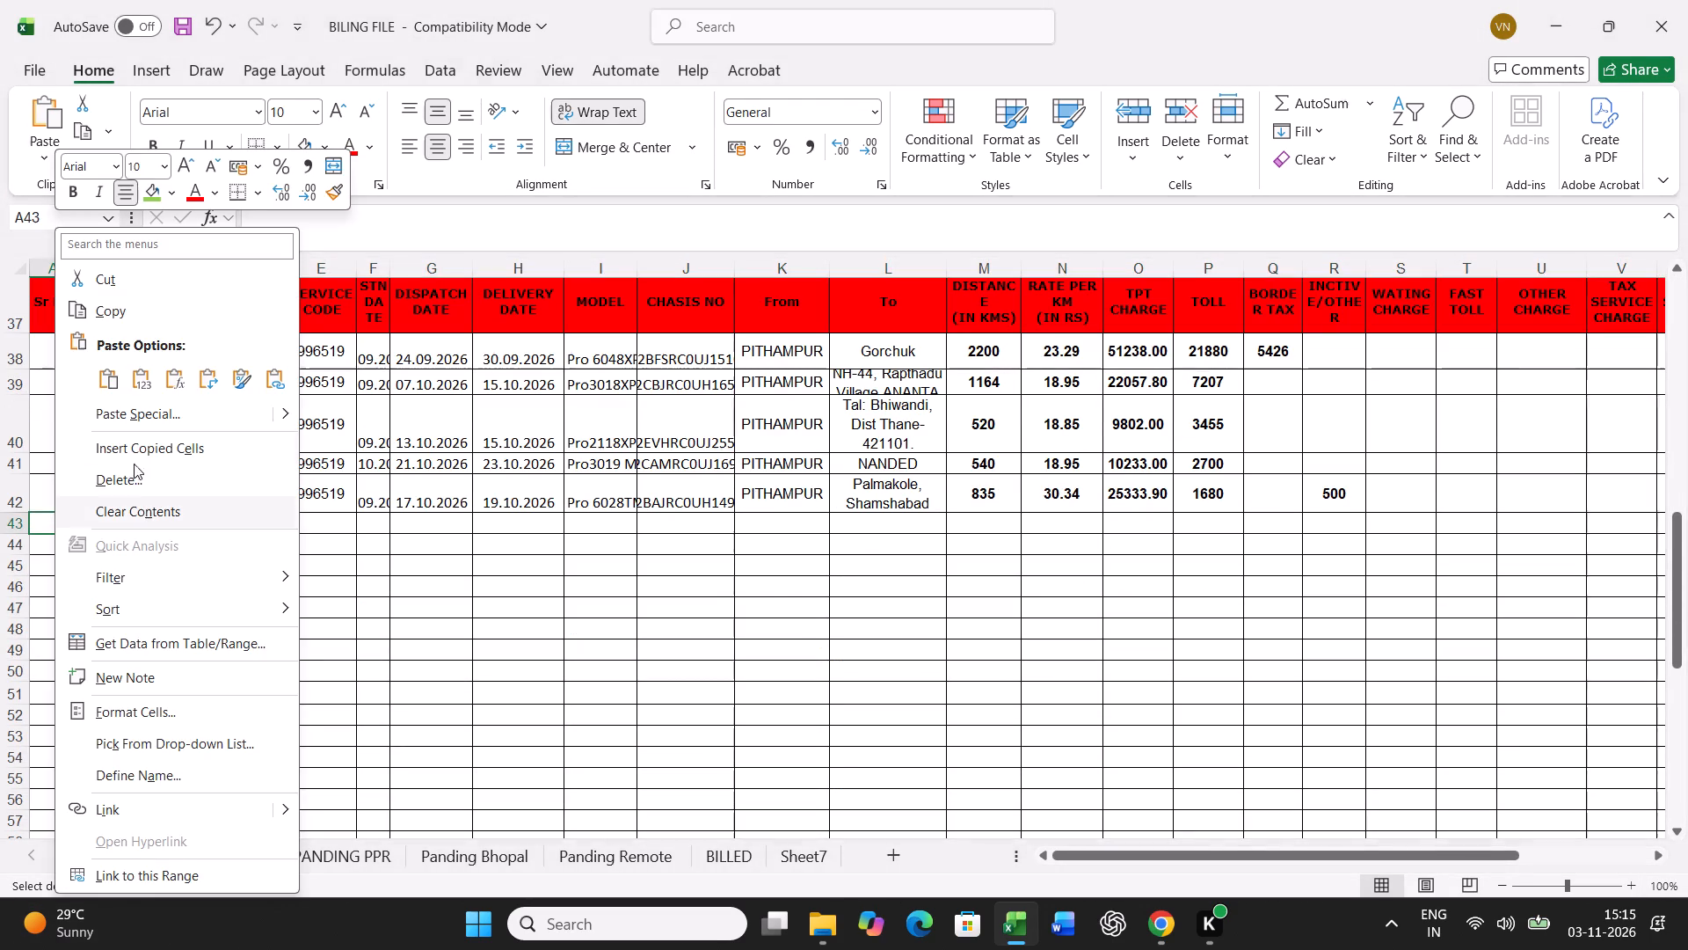
click(158, 420)
click(69, 366)
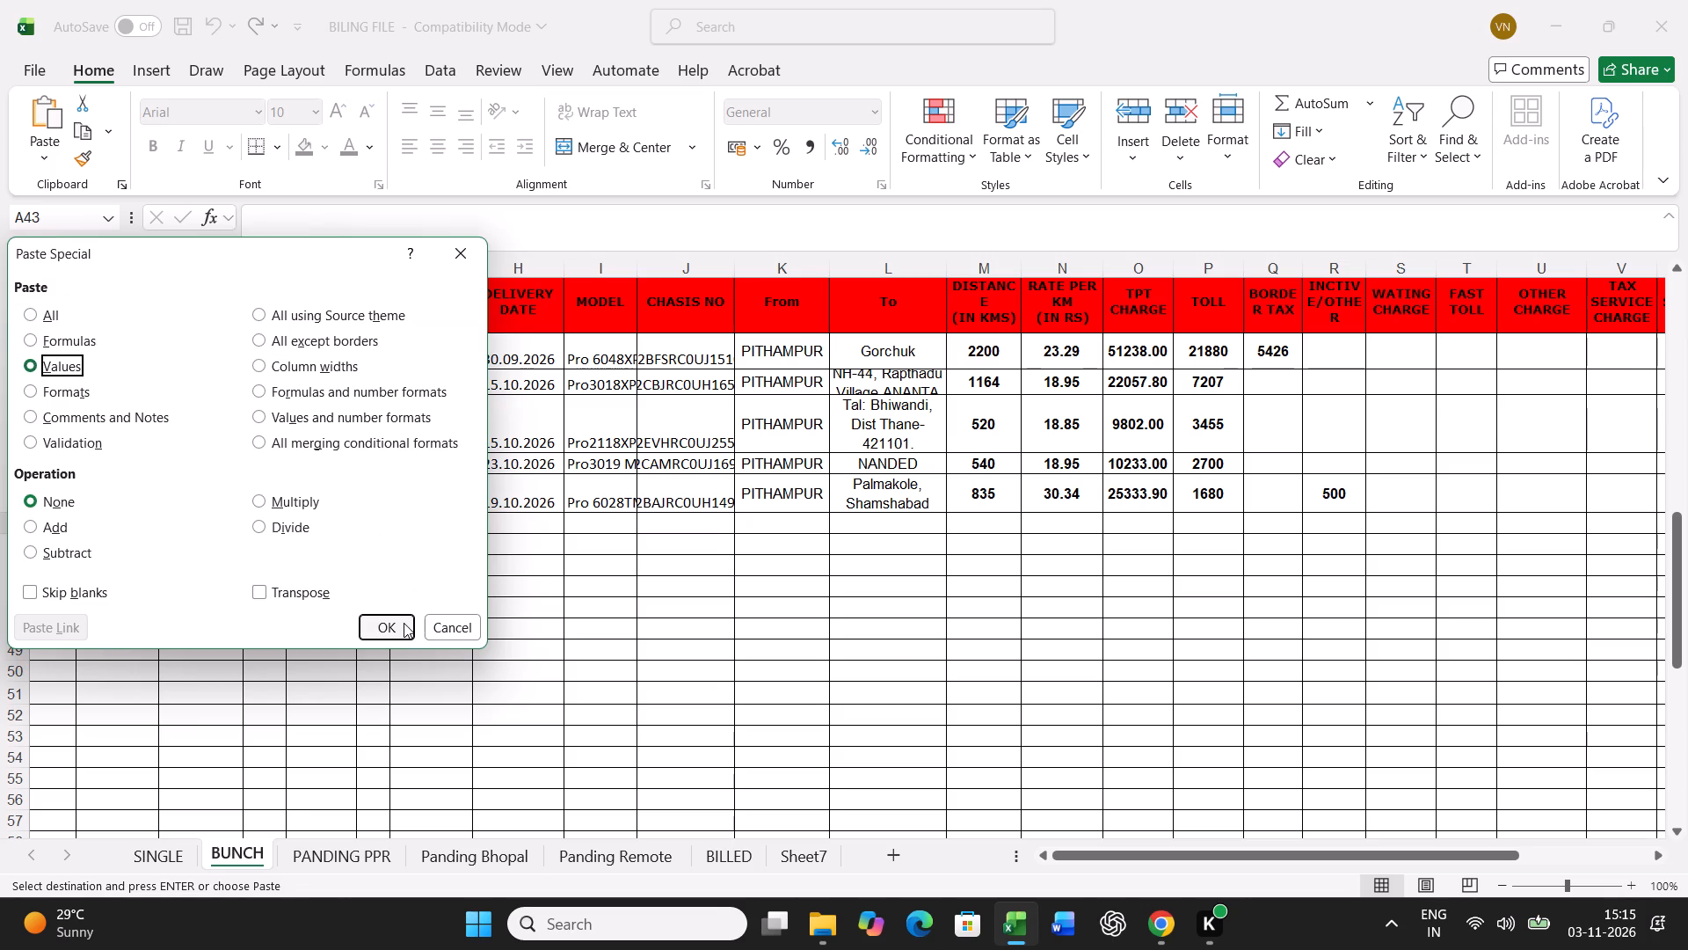
click(404, 623)
Find the chassis number ending 165211 in the PANDING PPR sheet and fill its cell green.
click(367, 850)
click(673, 722)
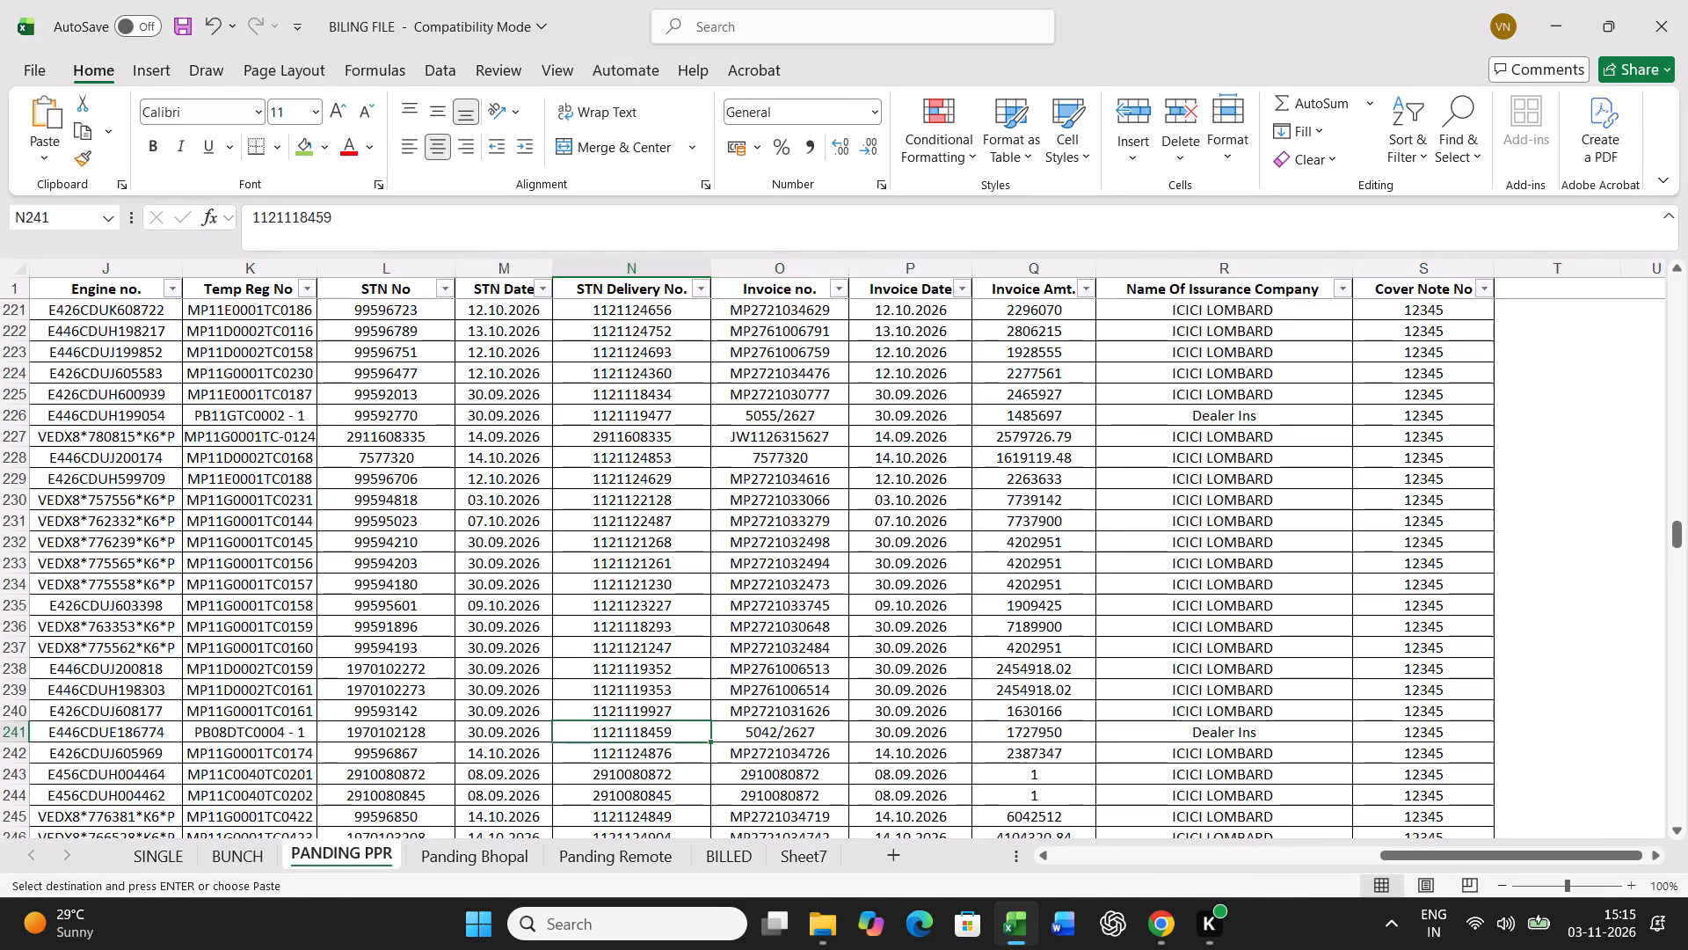
key(ctrl+f)
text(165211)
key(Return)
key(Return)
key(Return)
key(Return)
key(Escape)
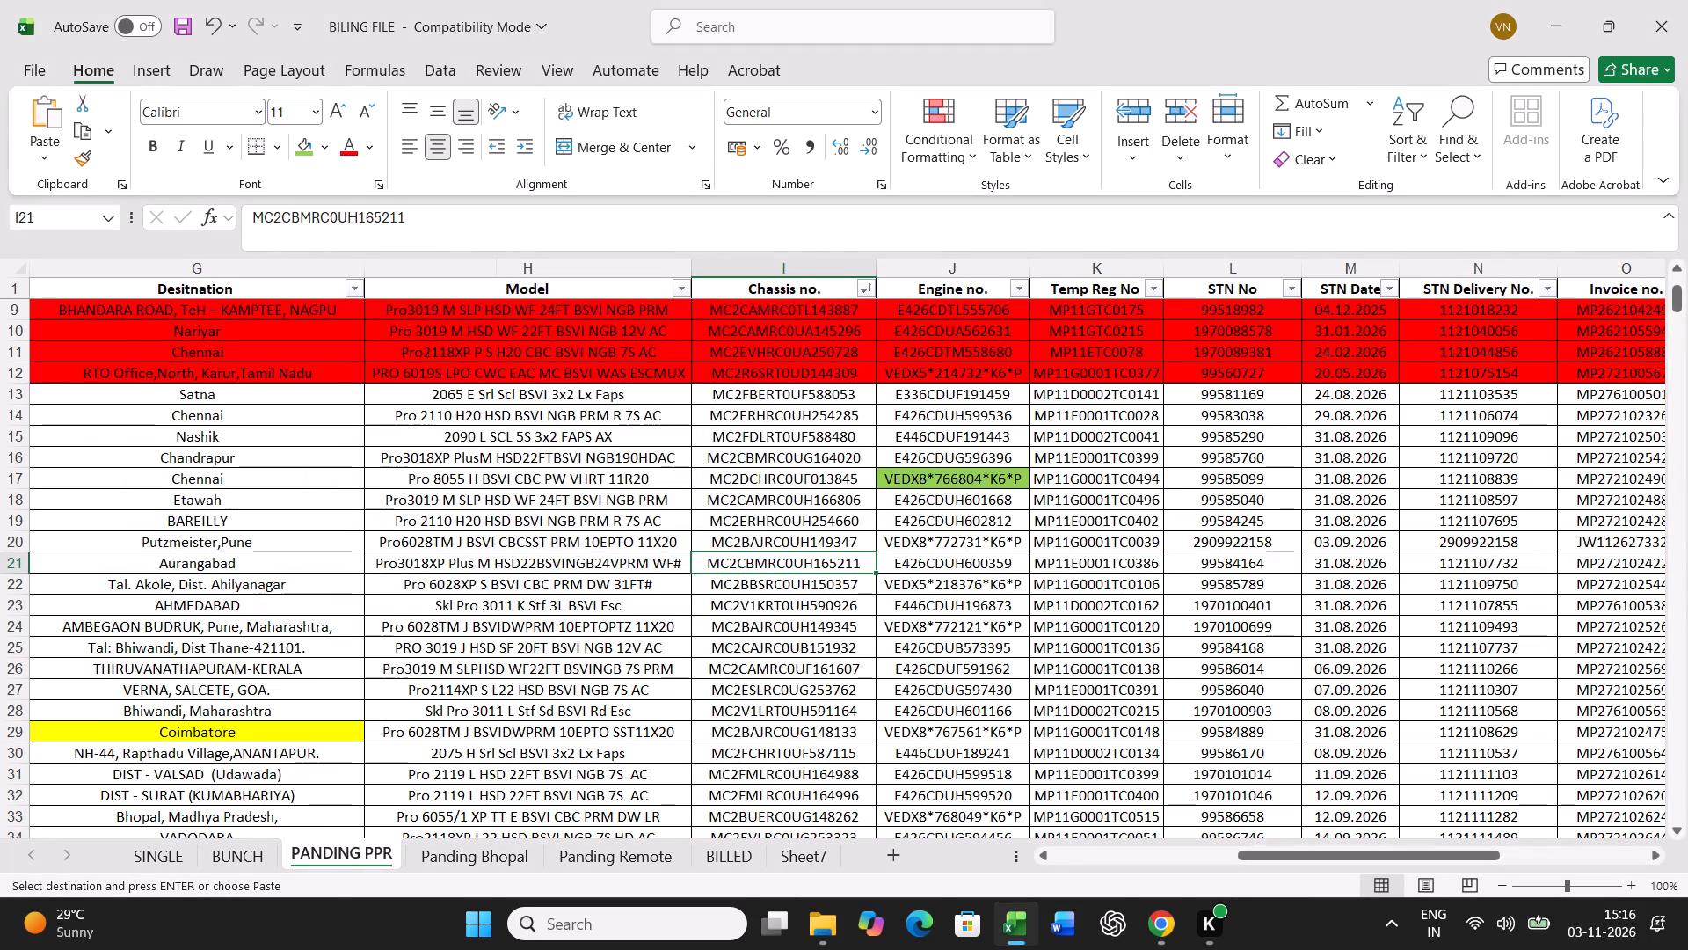
click(308, 145)
Copy the full record for chassis 165211 from LR number to cover note and paste it at A21 of the BUNCH sheet.
key(Left)
key(Left)
key(Left)
key(Left)
key(Left)
key(Left)
key(Left)
key(Left)
key(Left)
key(Left)
key(Left)
key(Left)
key(Left)
key(Left)
key(Left)
key(Left)
key(Left)
key(Left)
key(Left)
key(Left)
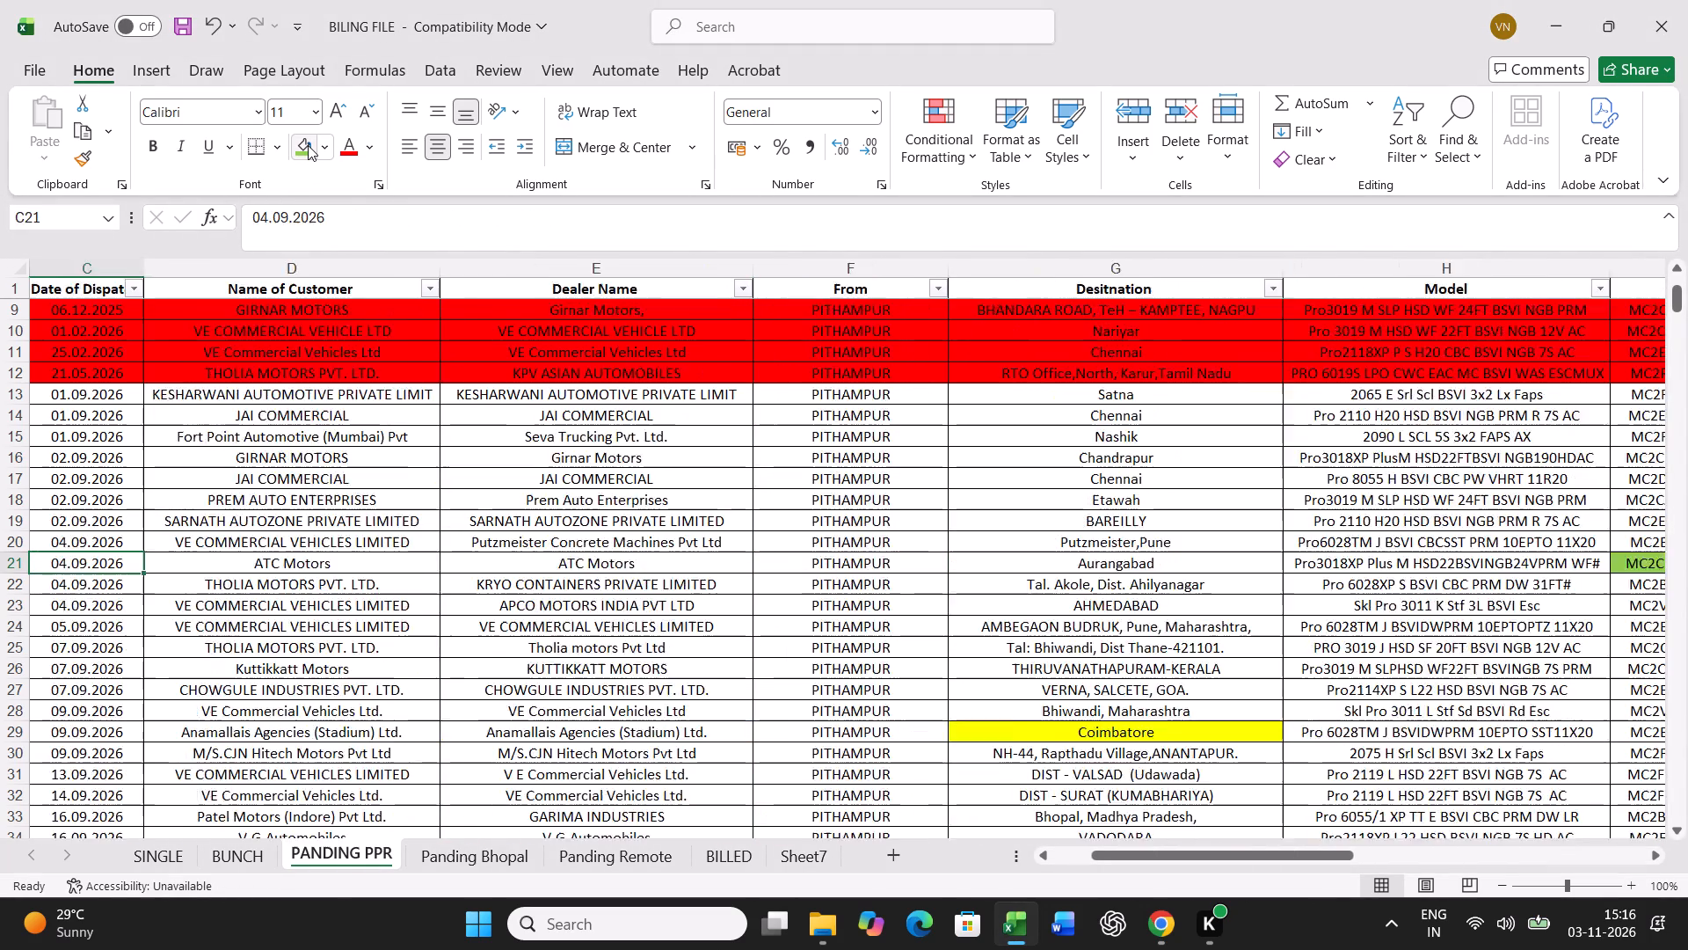
key(ctrl+shift+Right)
key(ctrl+c)
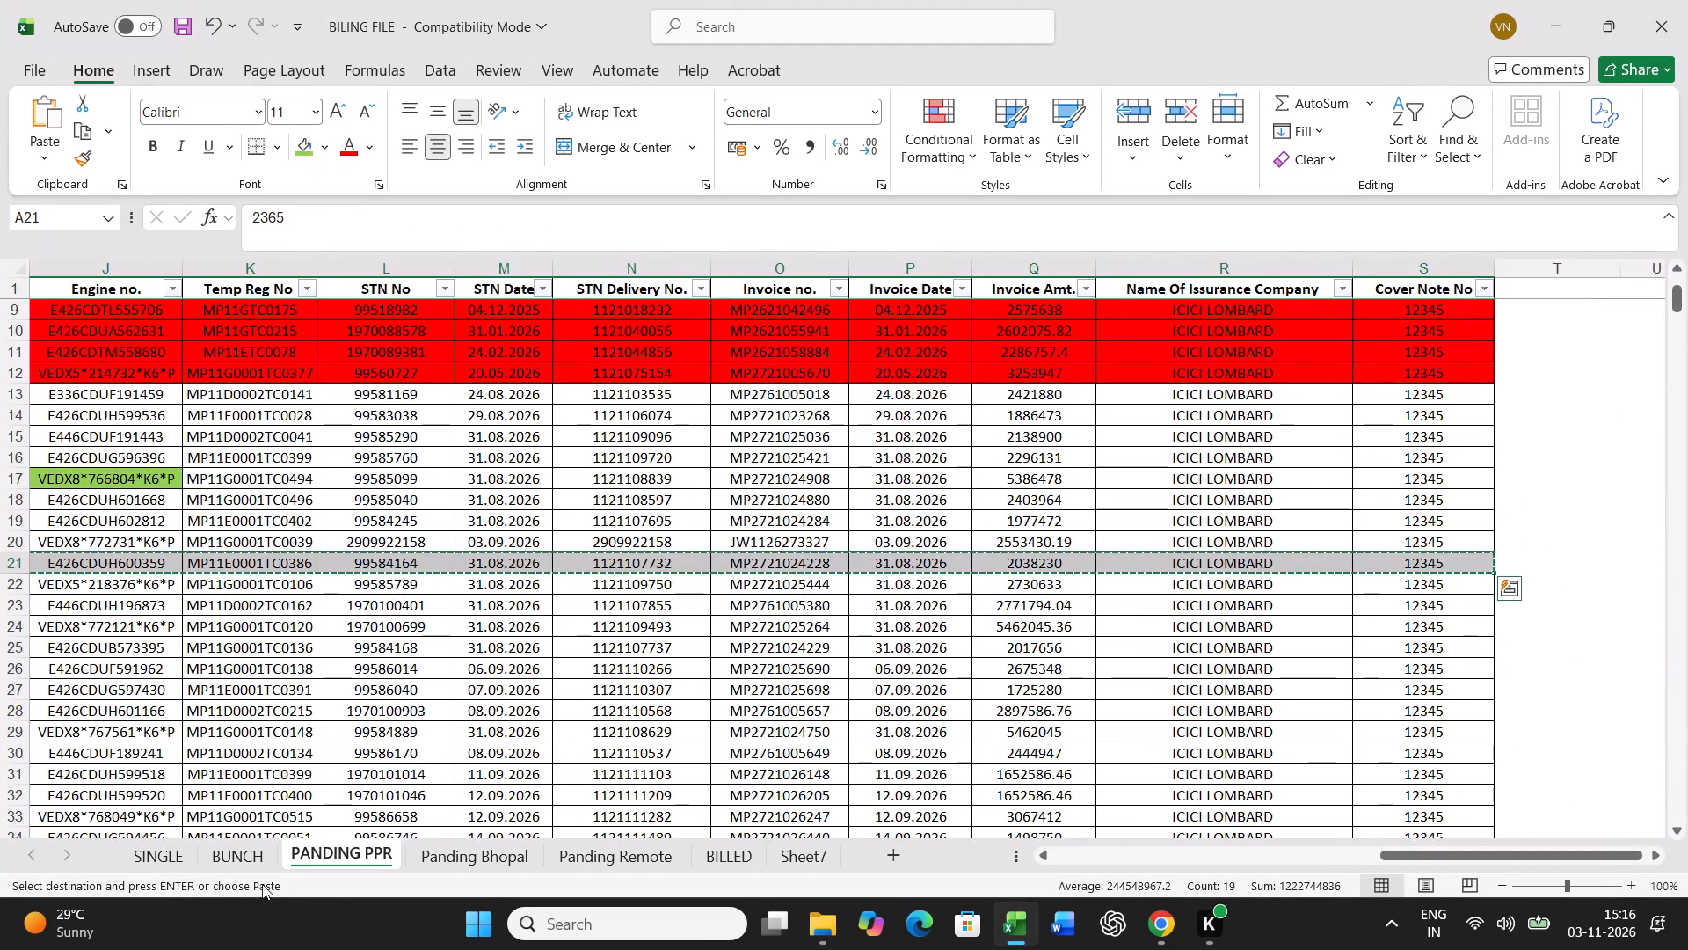
click(258, 859)
scroll(447, 656, up, 11)
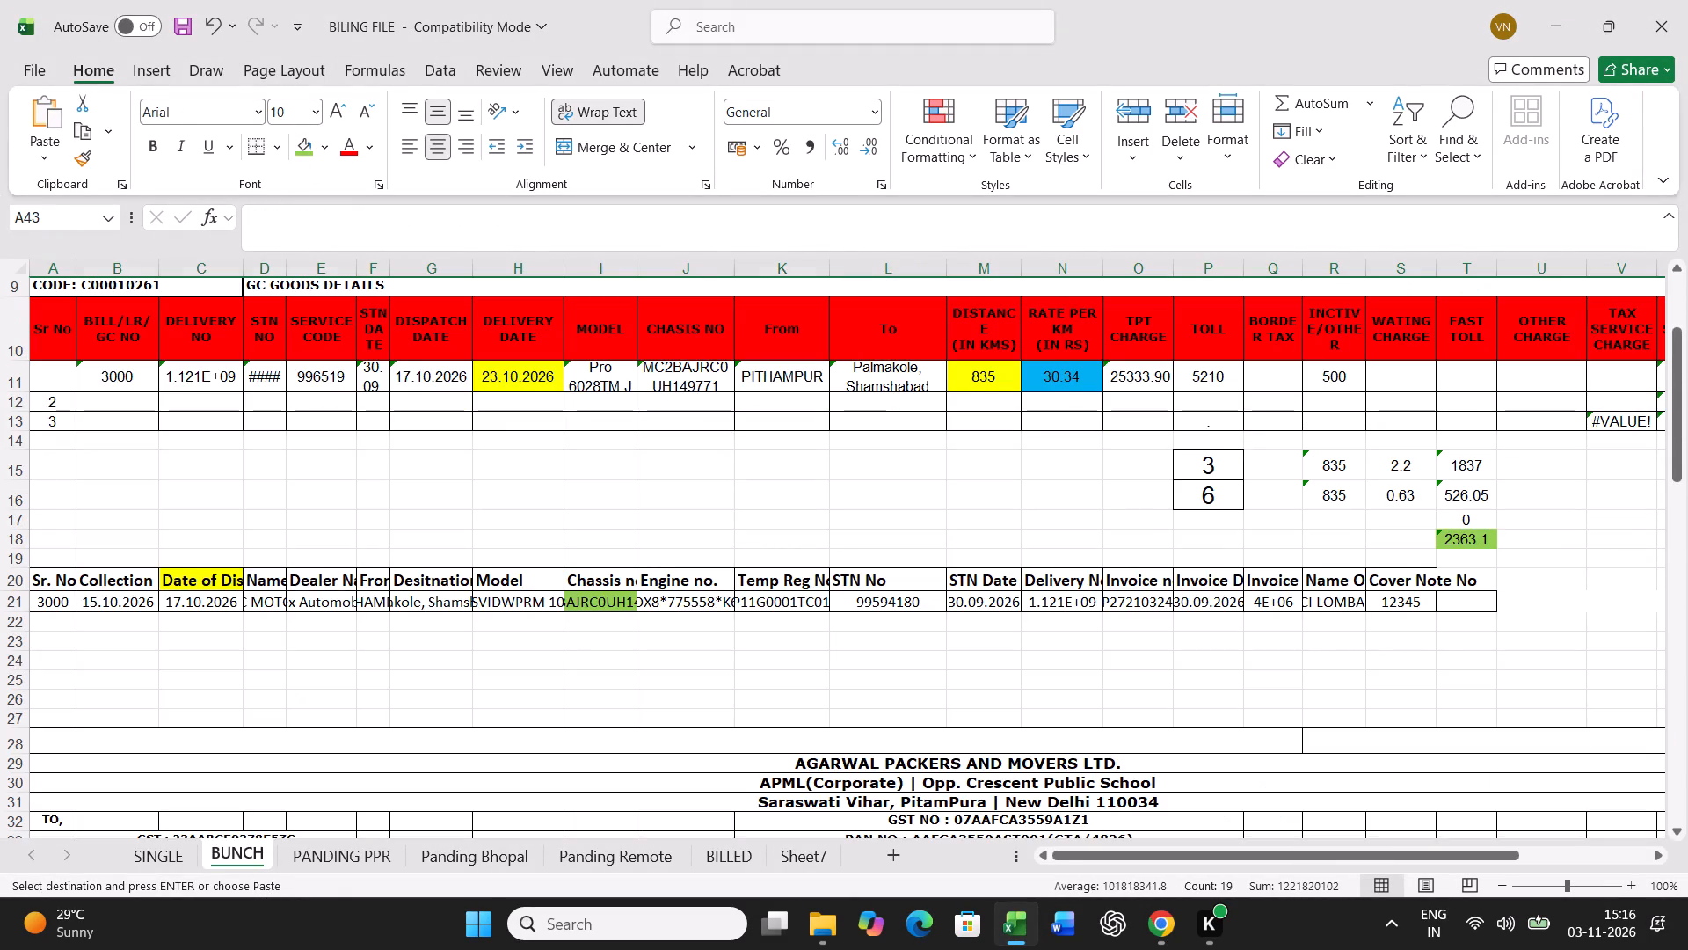
click(67, 602)
key(ctrl+v)
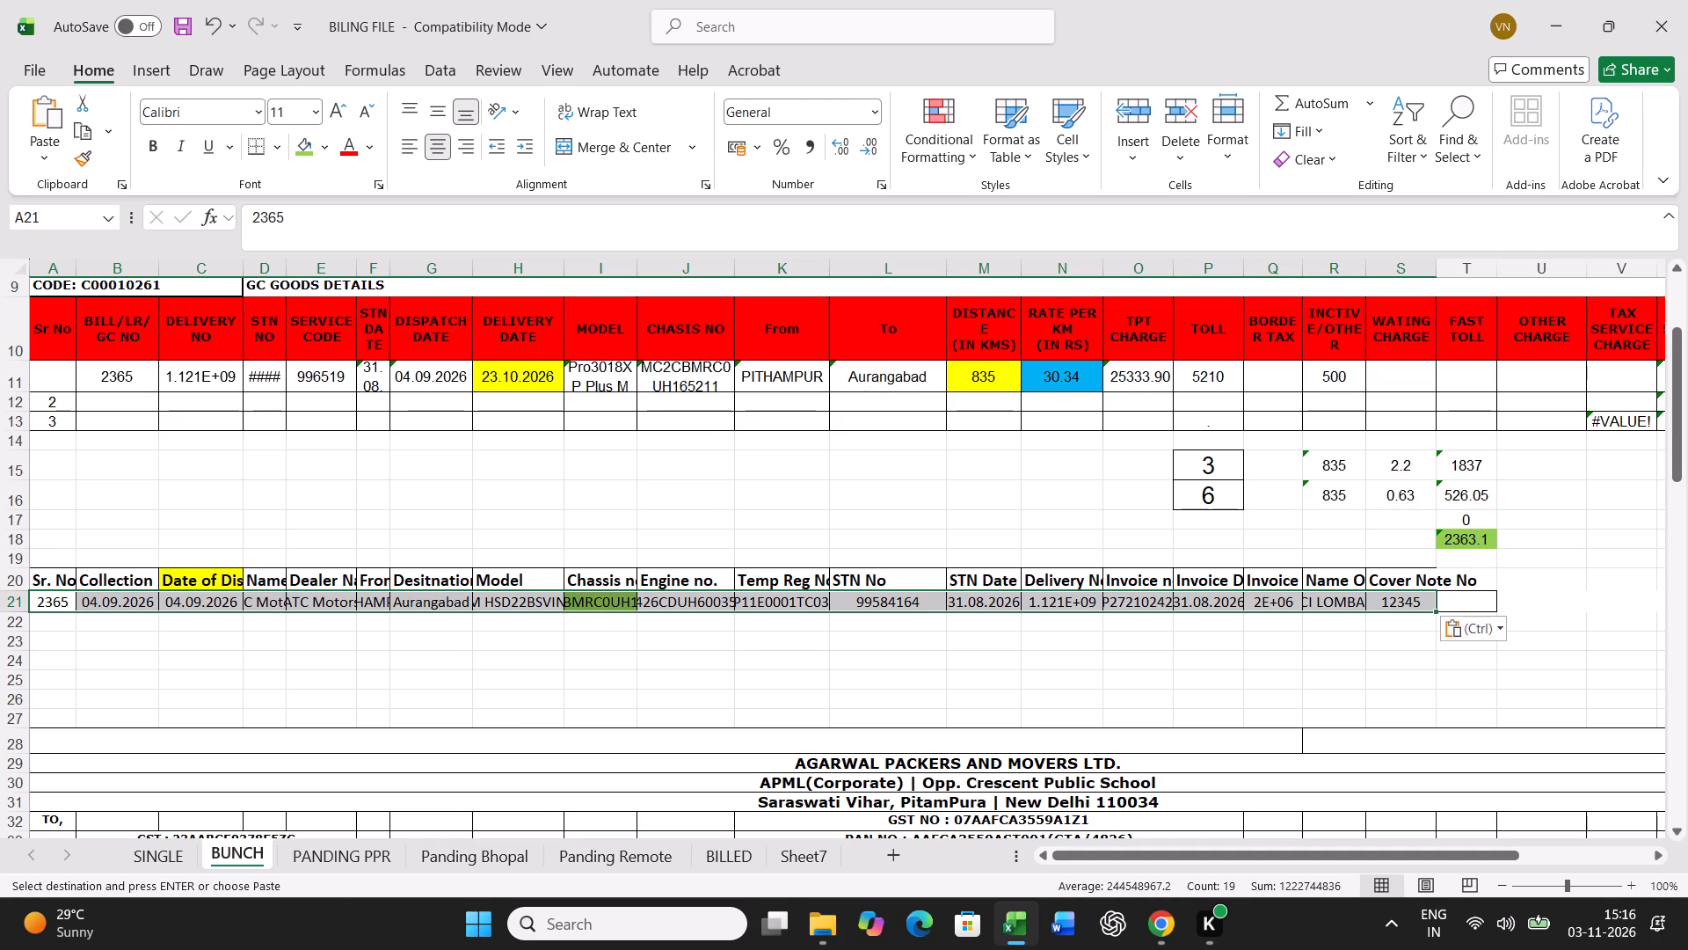
Set the dispatch date to 08.09.2026 in the pasted record and the delivery date to 09.09.2026 in bill row 11.
click(218, 602)
text(08.09.2026)
key(Return)
scroll(744, 769, up, 3)
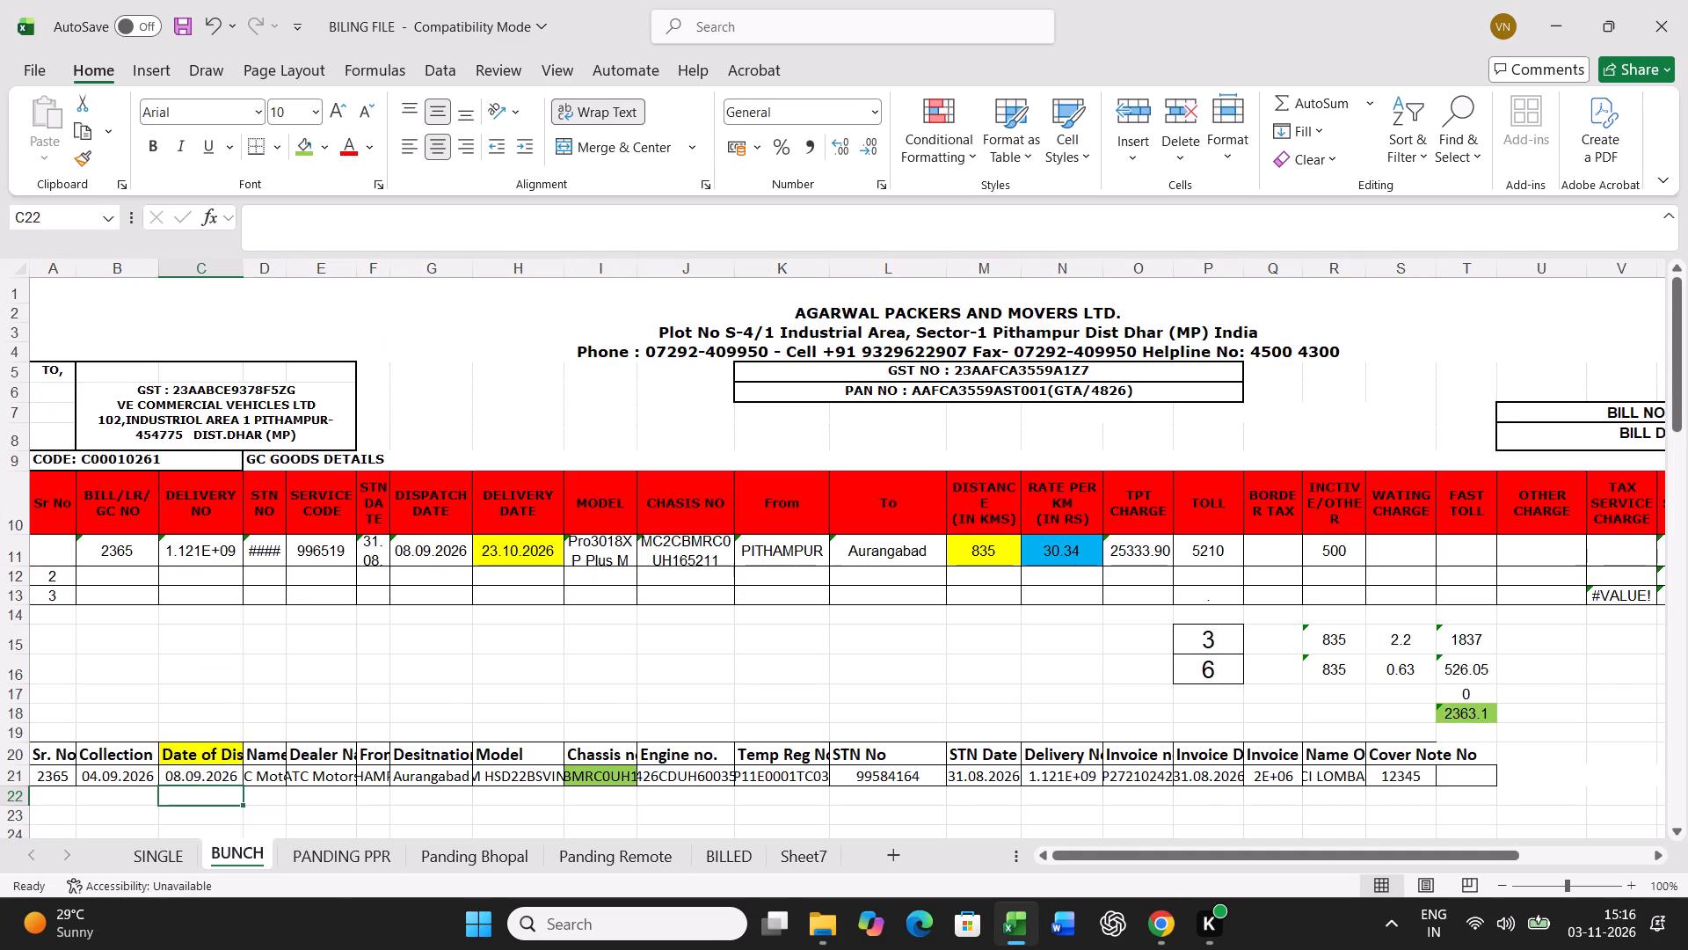
click(504, 548)
text(09.09.2026)
key(Right)
In bill row 11, set the distance to 385 km, the rate to 18.95 and the toll to 1950, and clear the incentive.
key(Right)
key(Right)
key(Right)
key(Right)
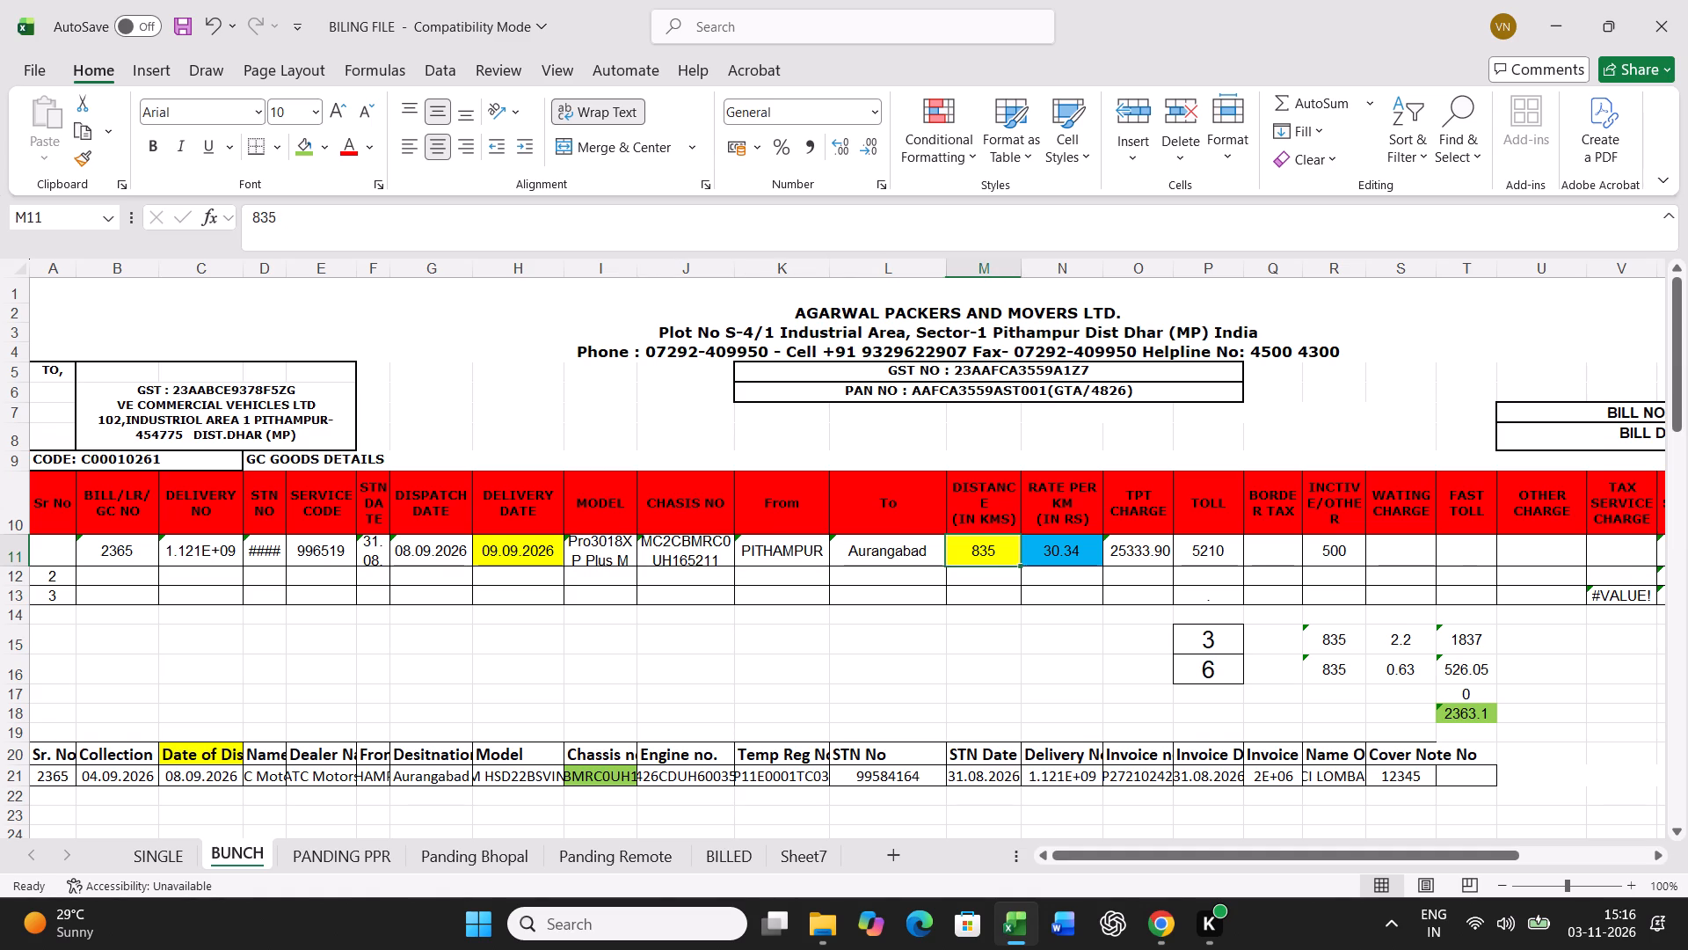
text(385)
key(Right)
text(18.95)
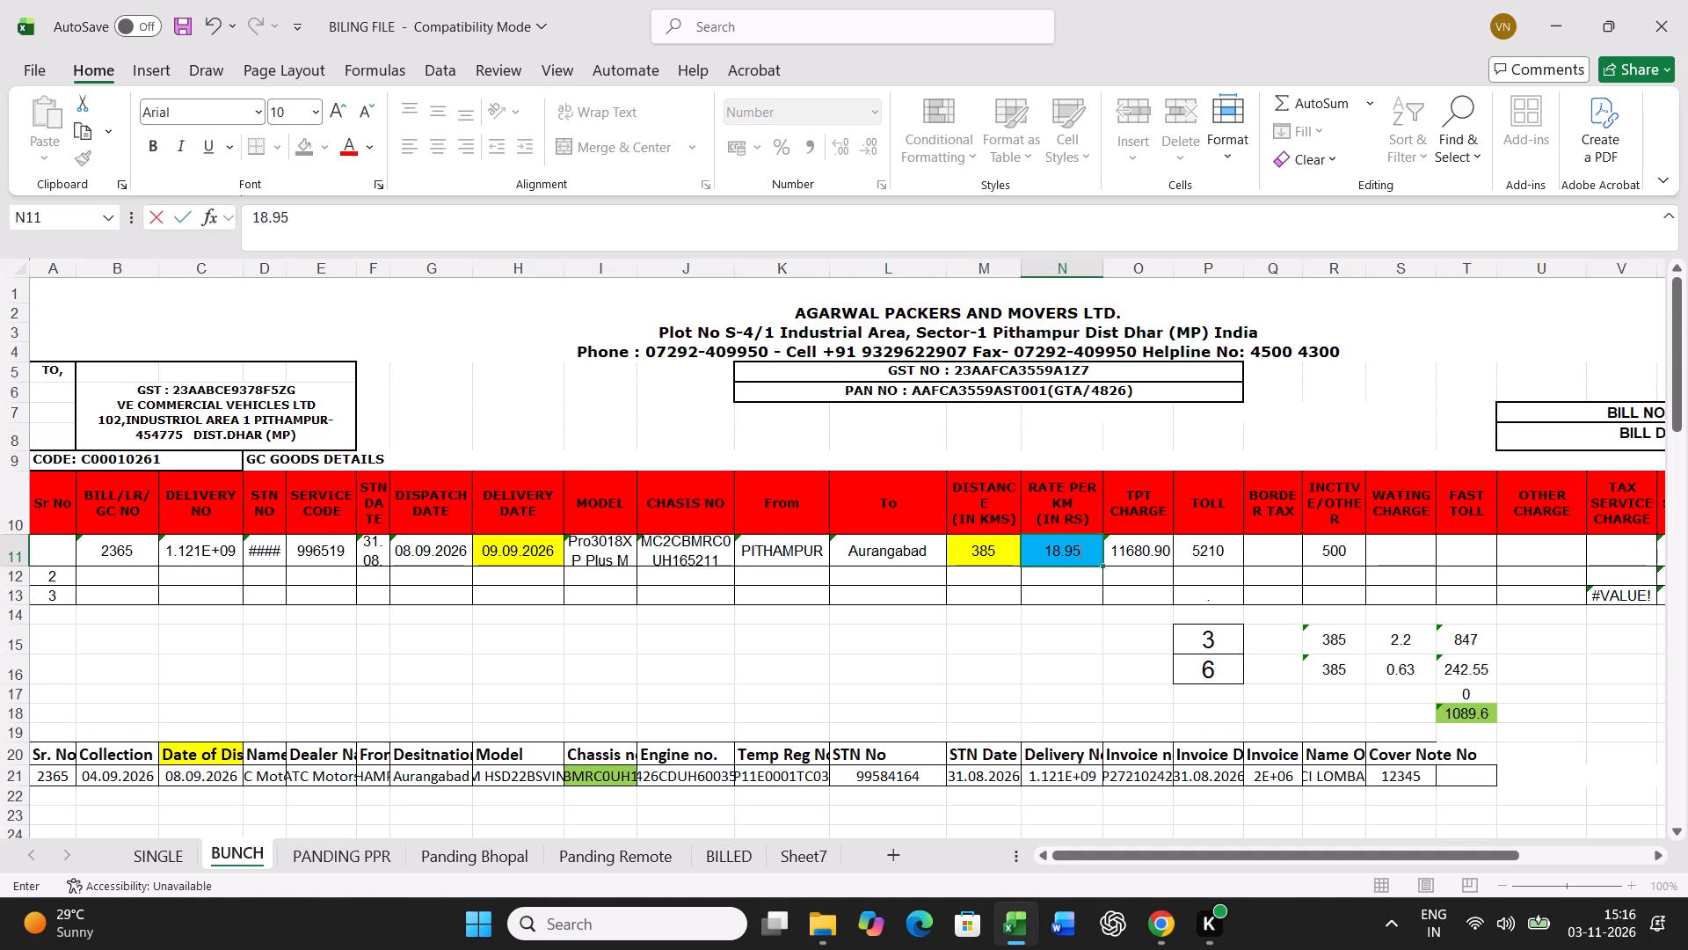
key(Right)
key(Right)
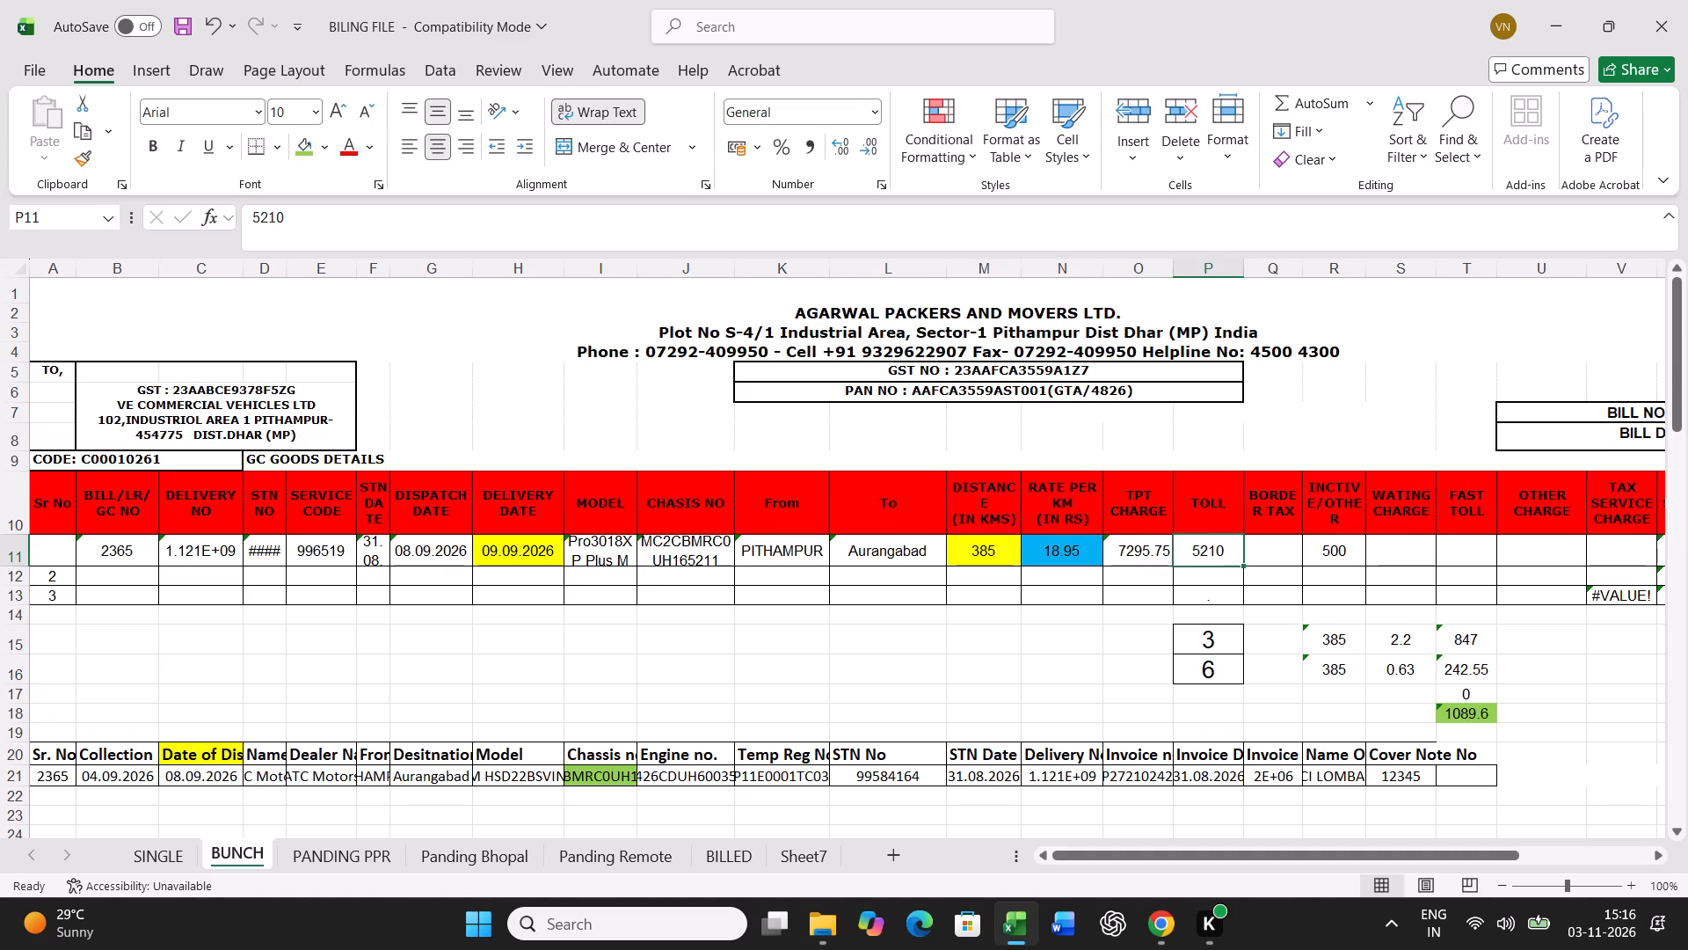
text(1950)
key(Right)
key(Right)
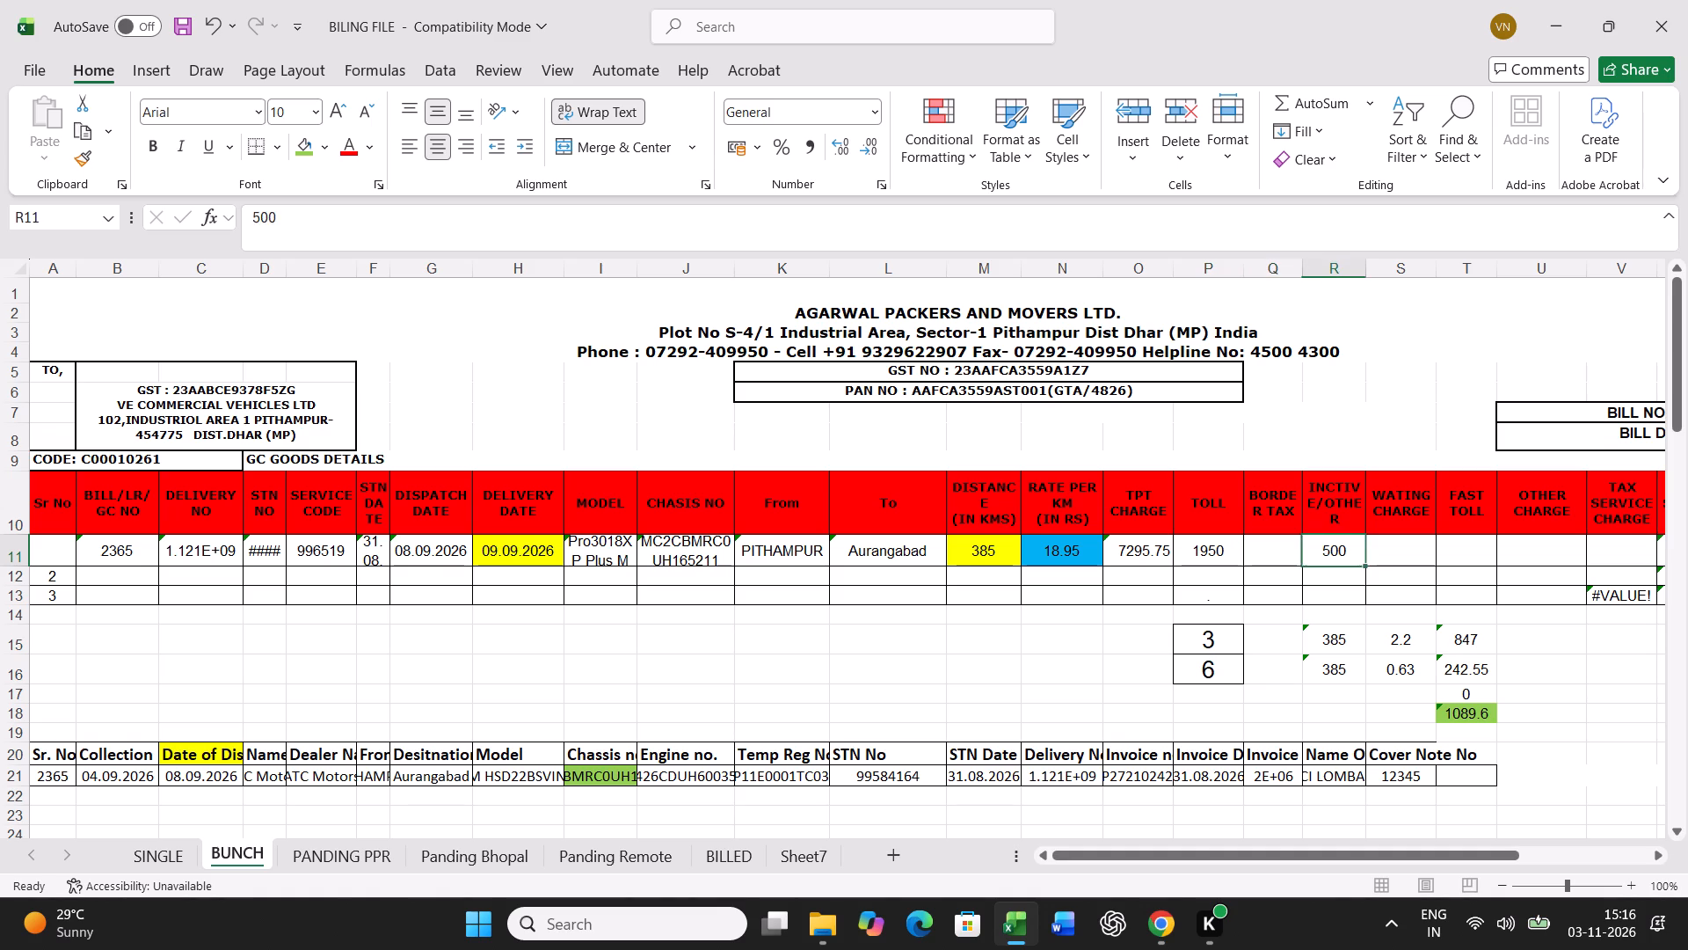
key(Delete)
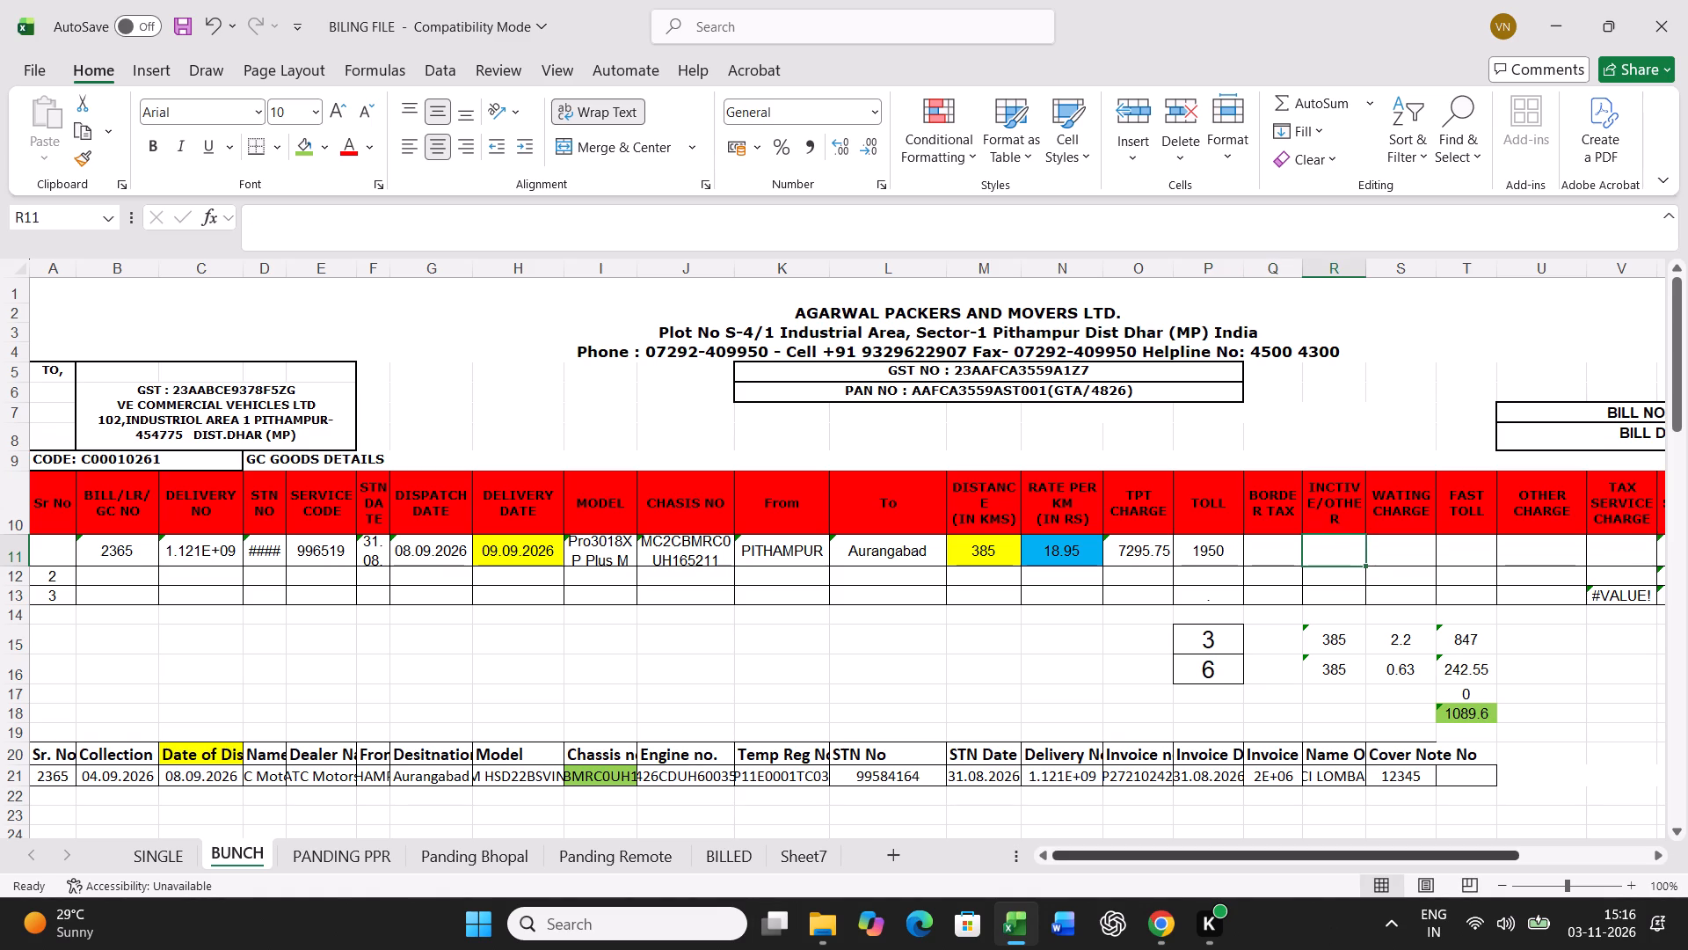
Set the standard transit time in P15 to 2 and the actual transit time in P16 to 1.
click(1229, 652)
key(2)
key(Return)
key(1)
key(Return)
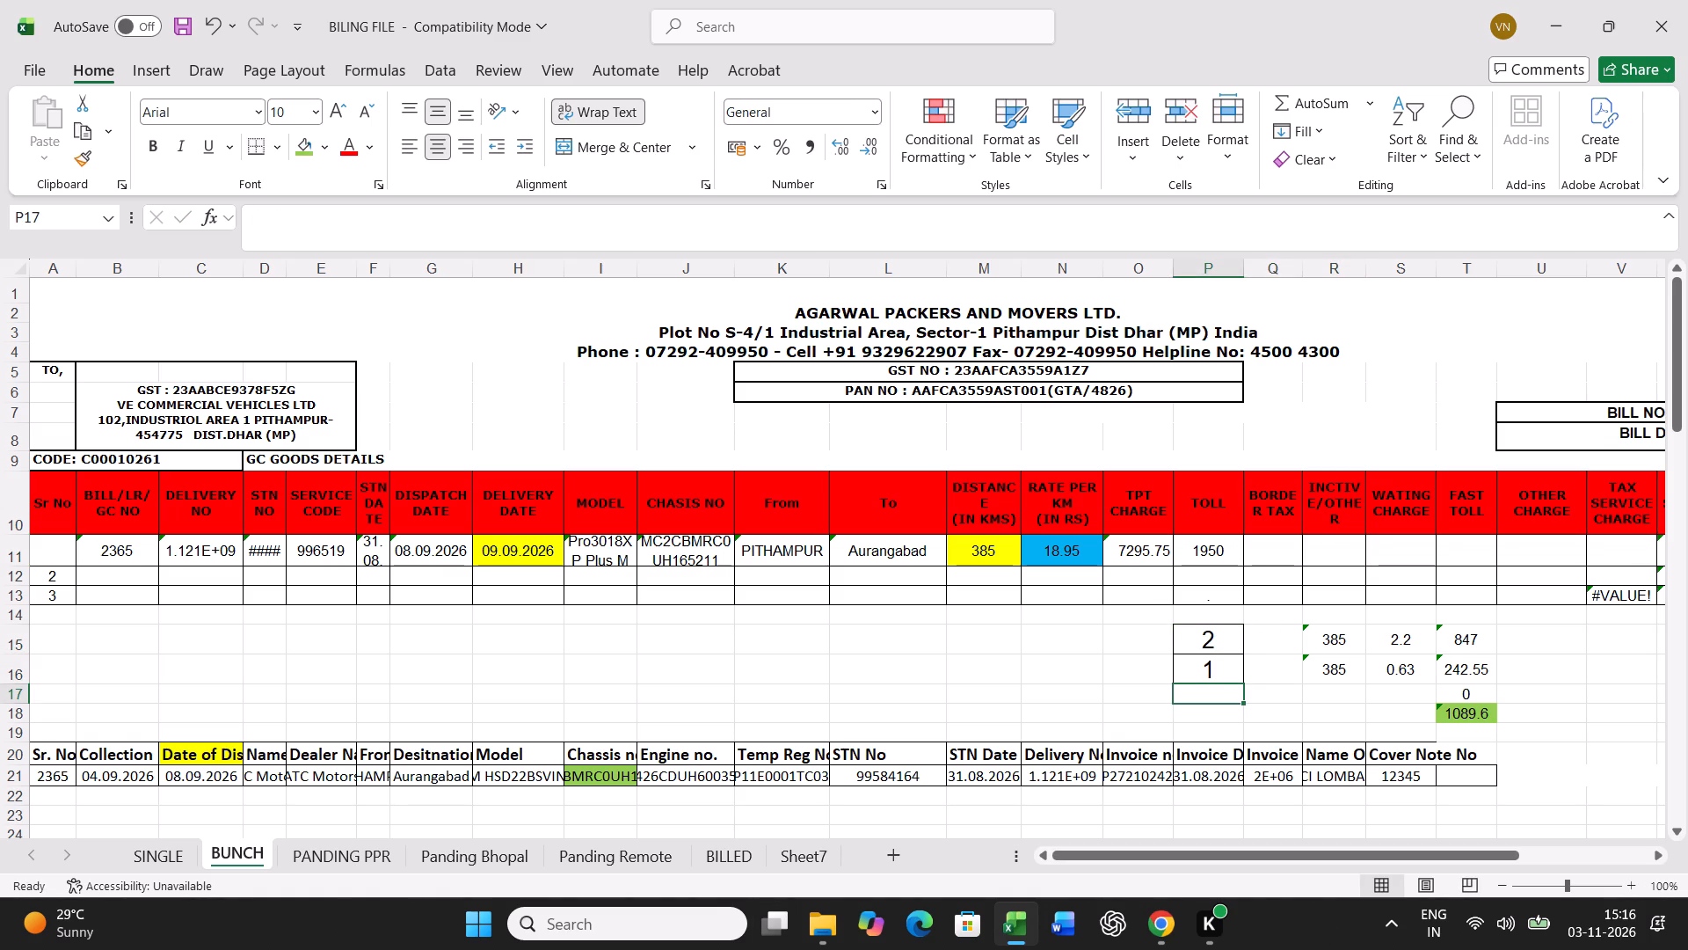
click(178, 845)
key(ctrl+p)
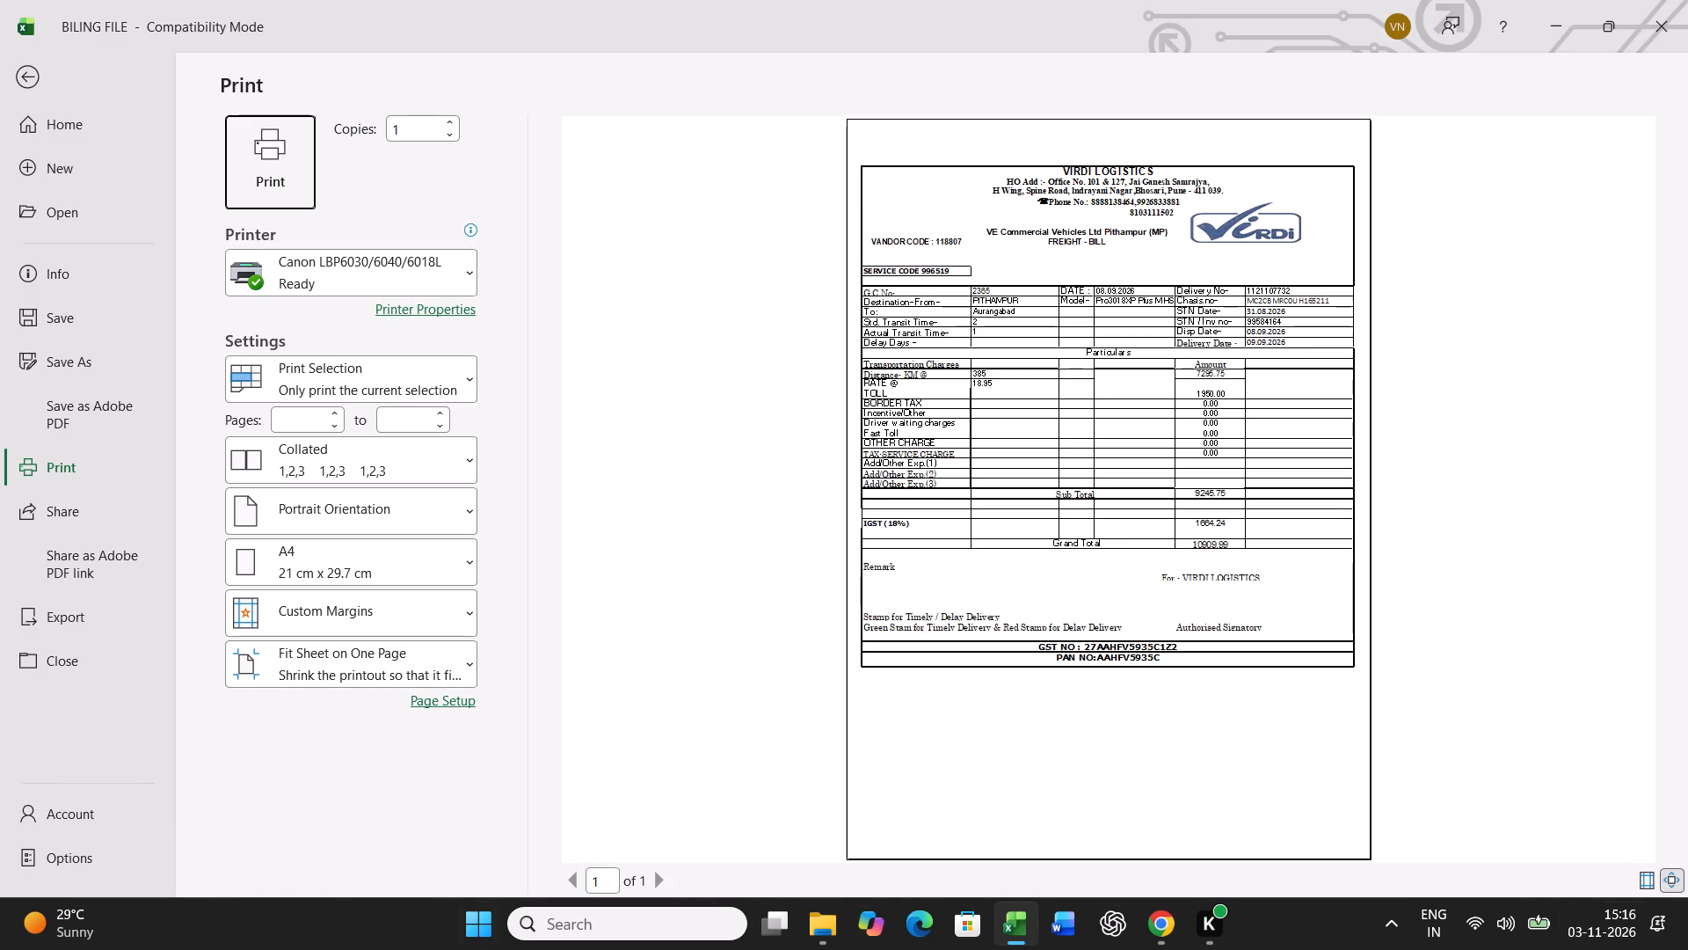
click(254, 157)
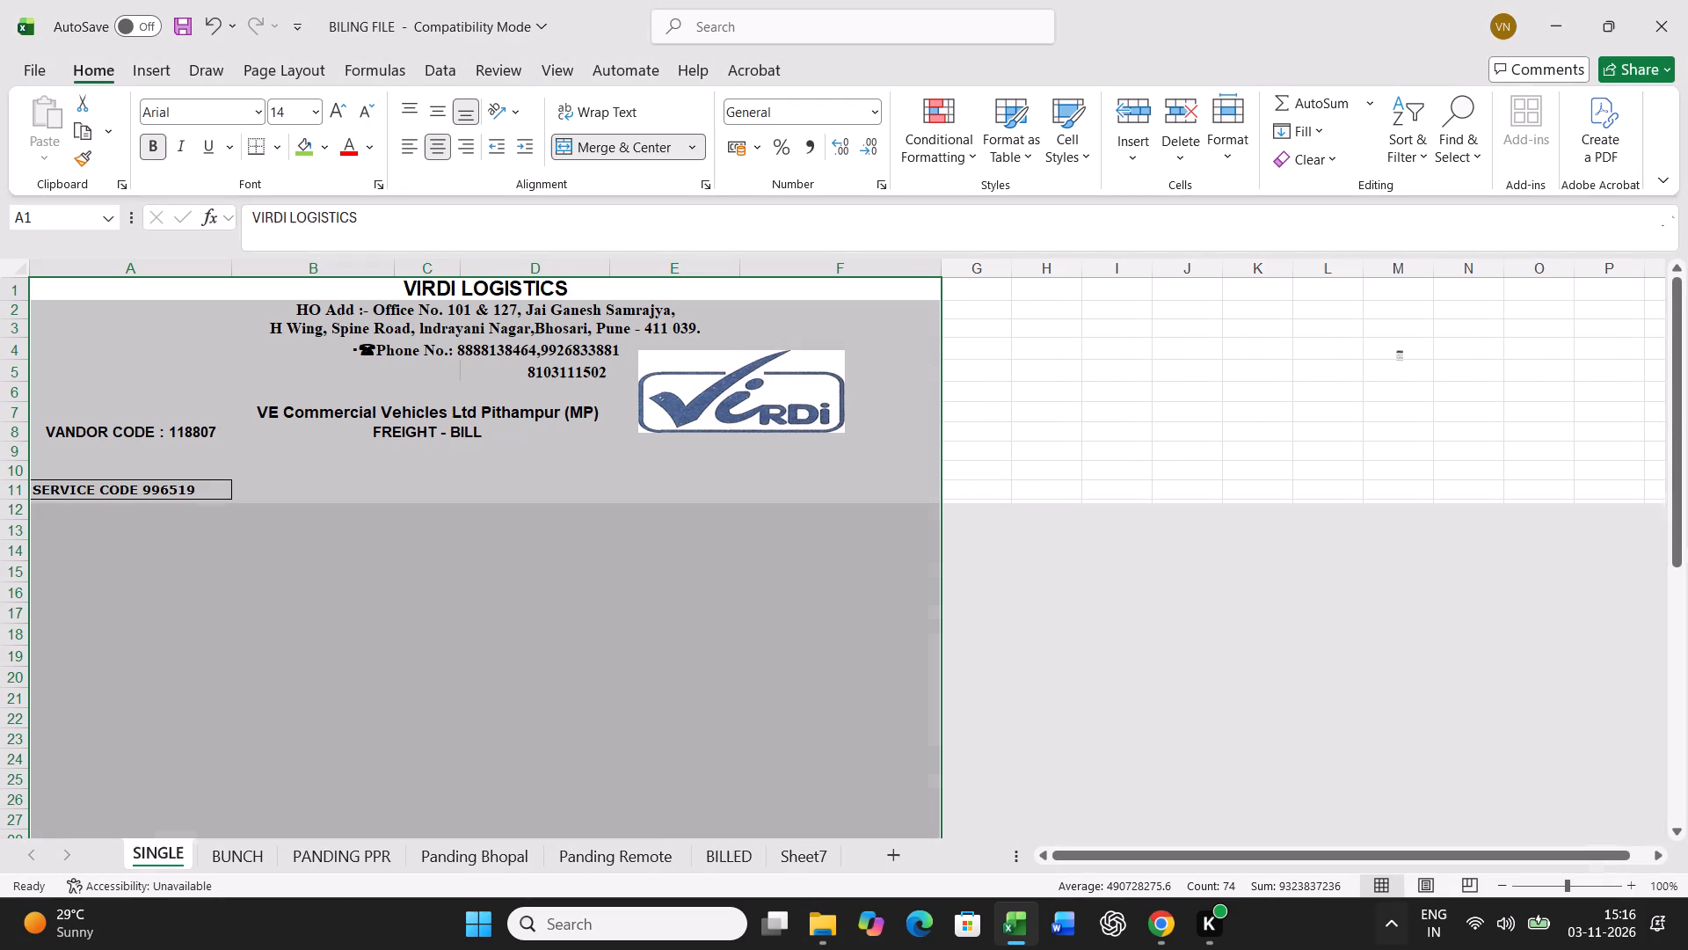
Copy bill row 11 of the BUNCH sheet and paste it as values into row 44 of the lower table.
click(236, 849)
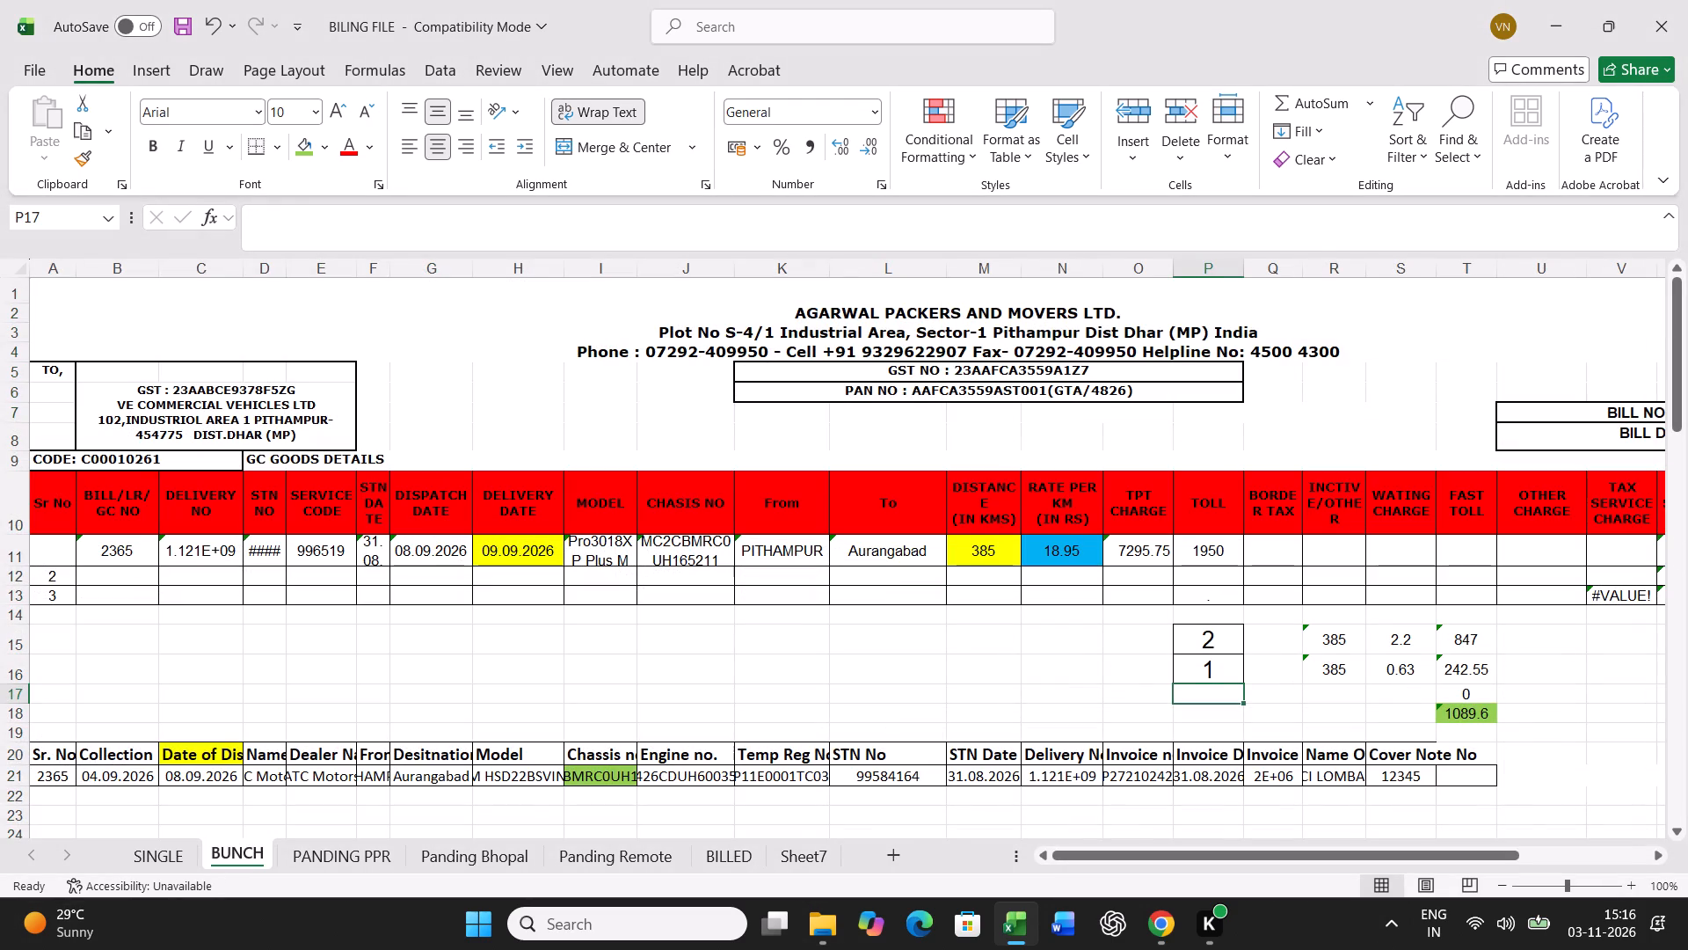
click(11, 557)
key(ctrl+c)
scroll(293, 559, down, 14)
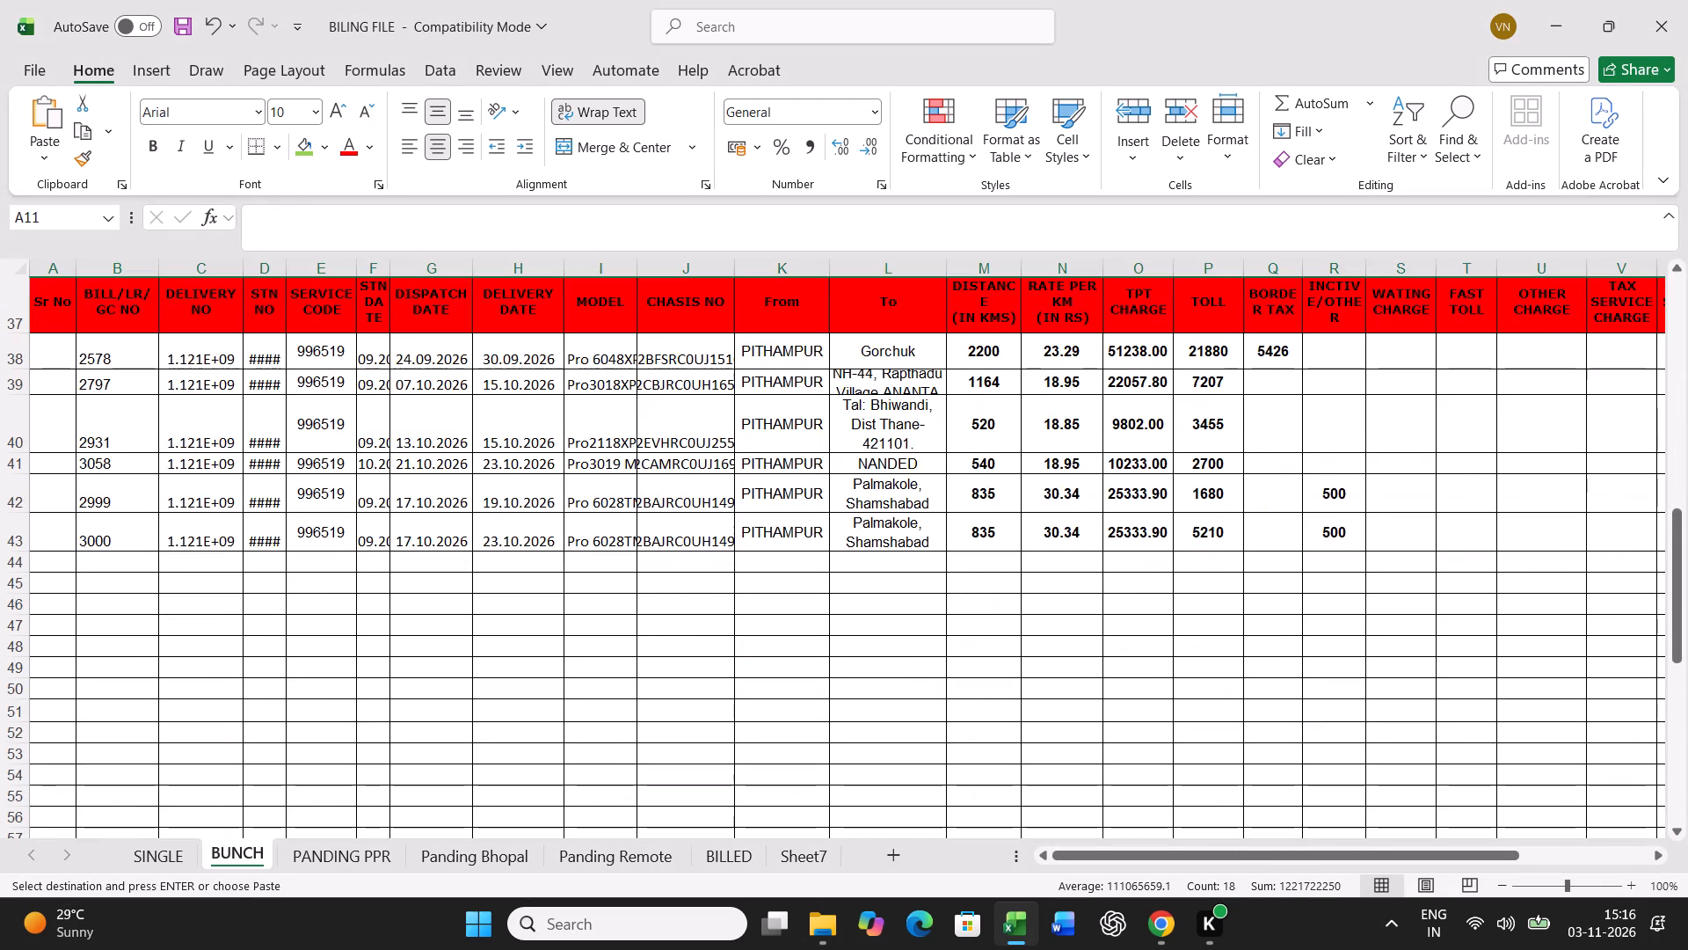
right_click(54, 561)
click(142, 423)
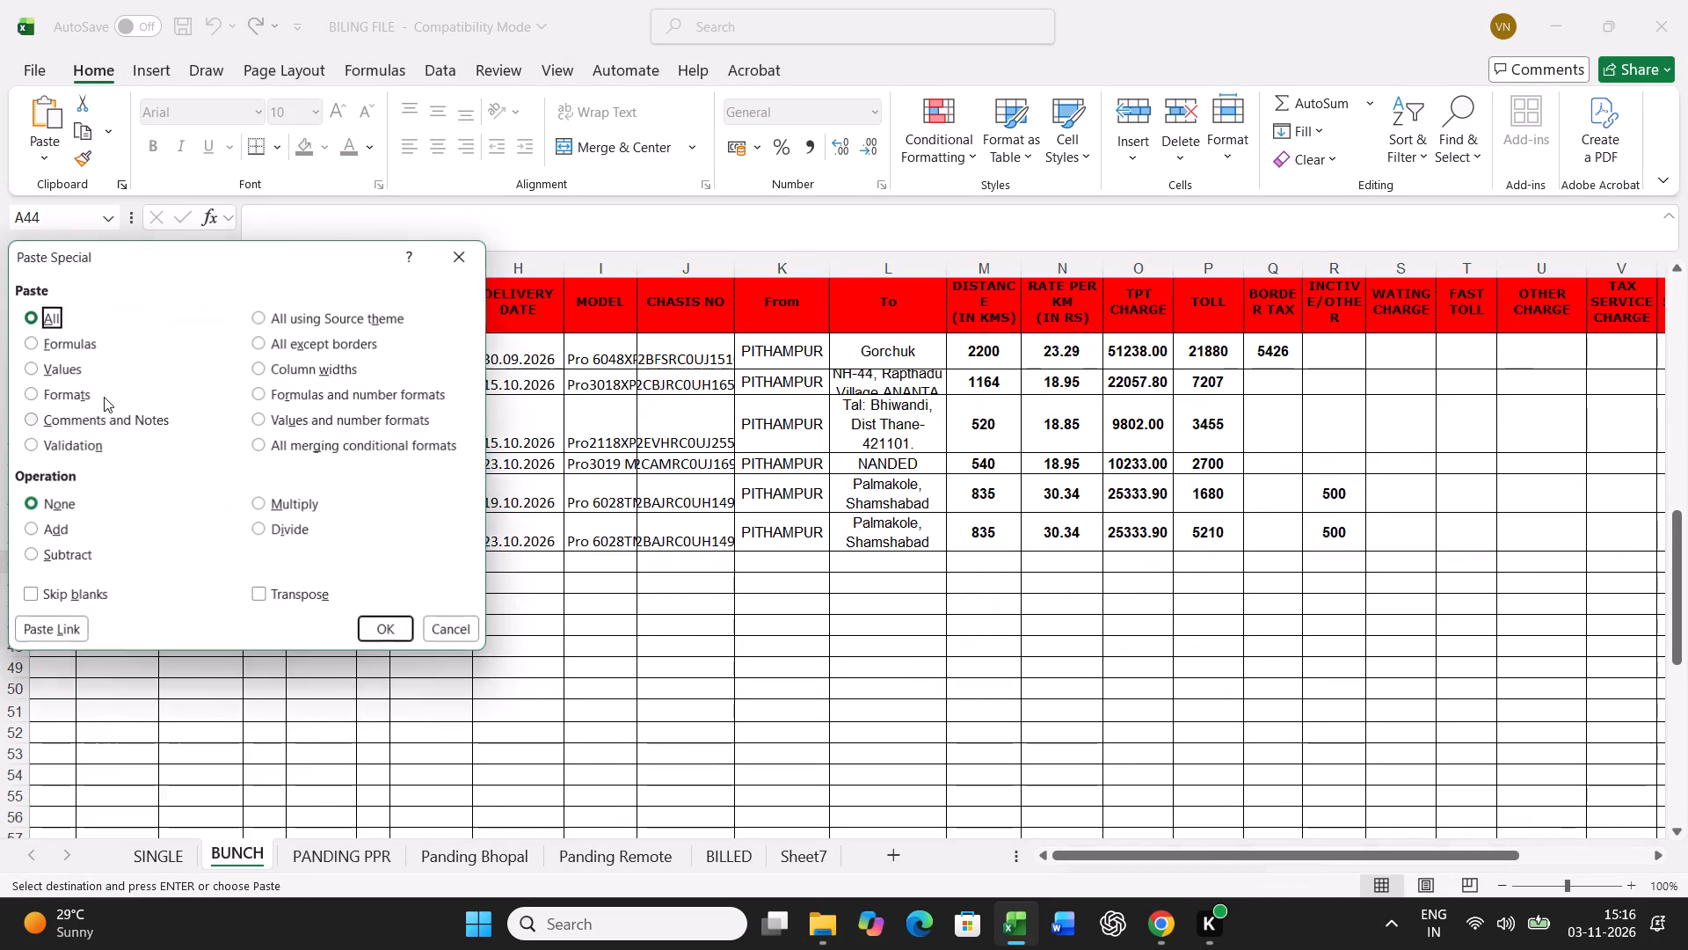
click(63, 367)
click(365, 627)
click(372, 849)
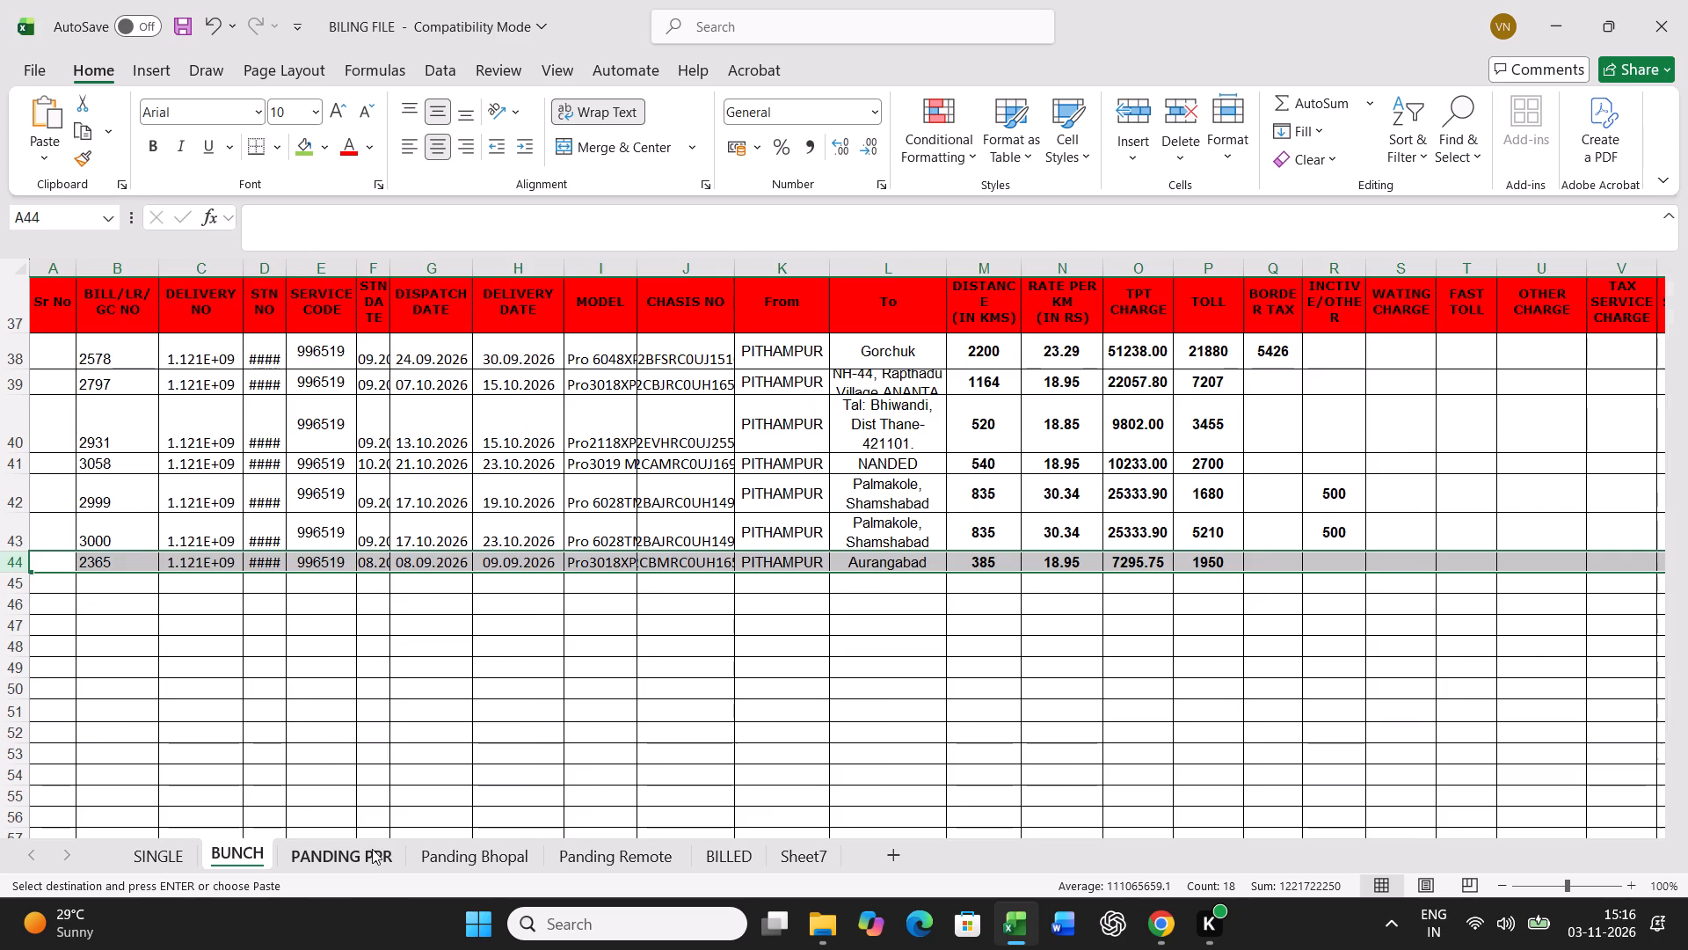
click(593, 676)
key(ctrl+f)
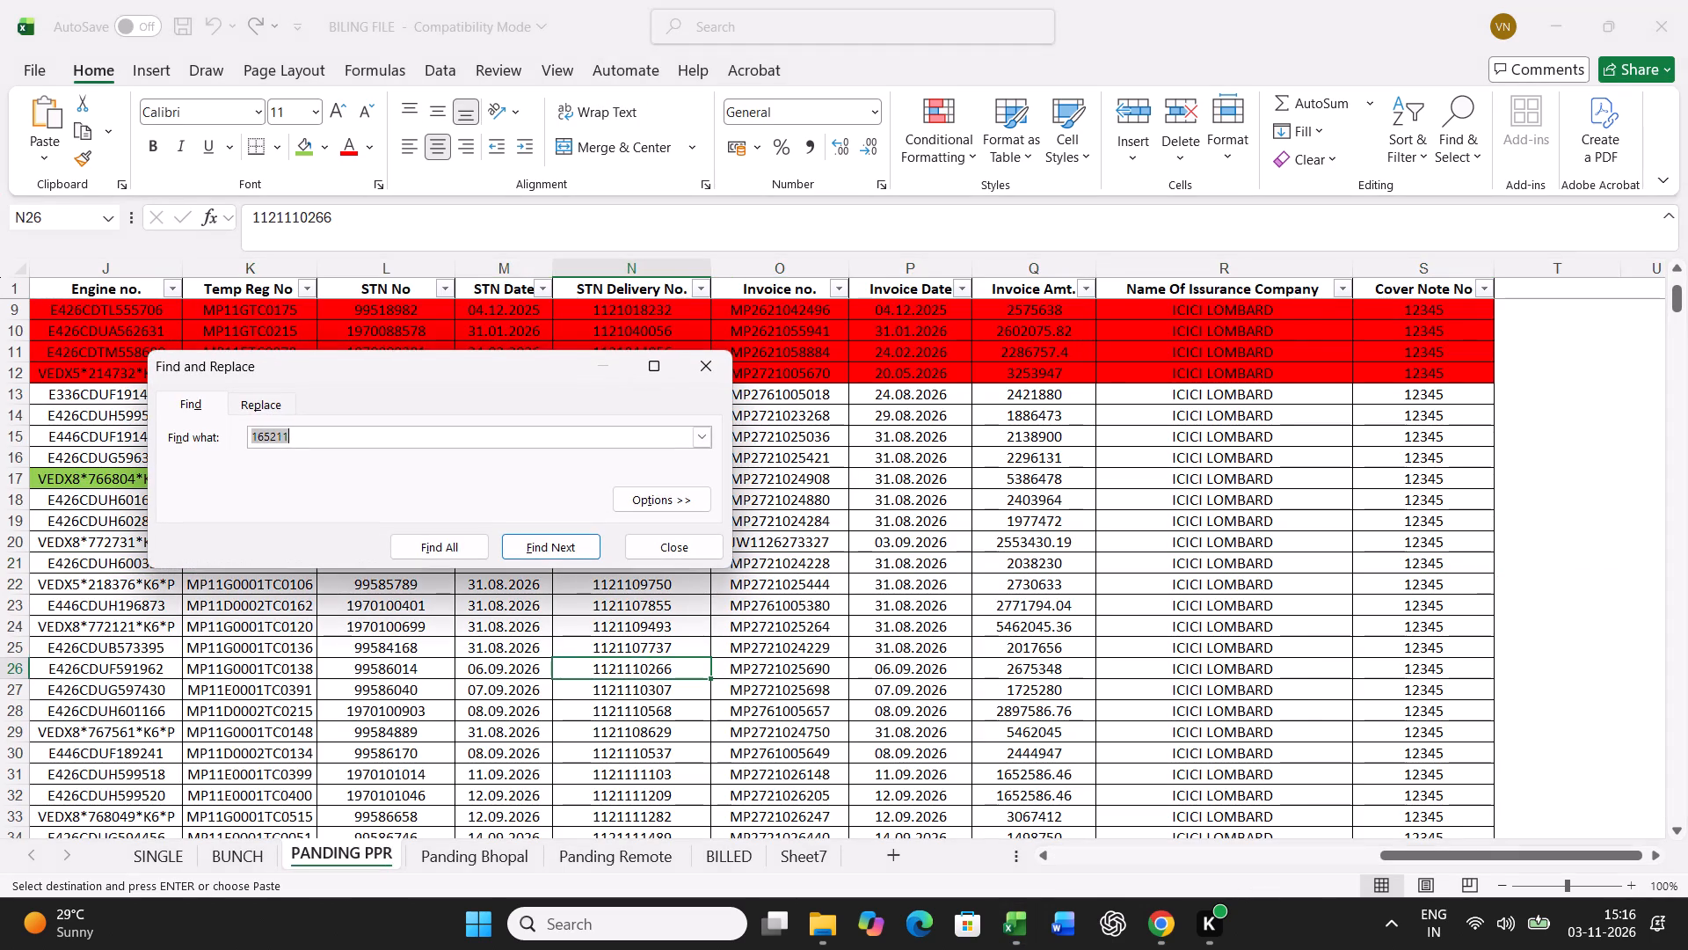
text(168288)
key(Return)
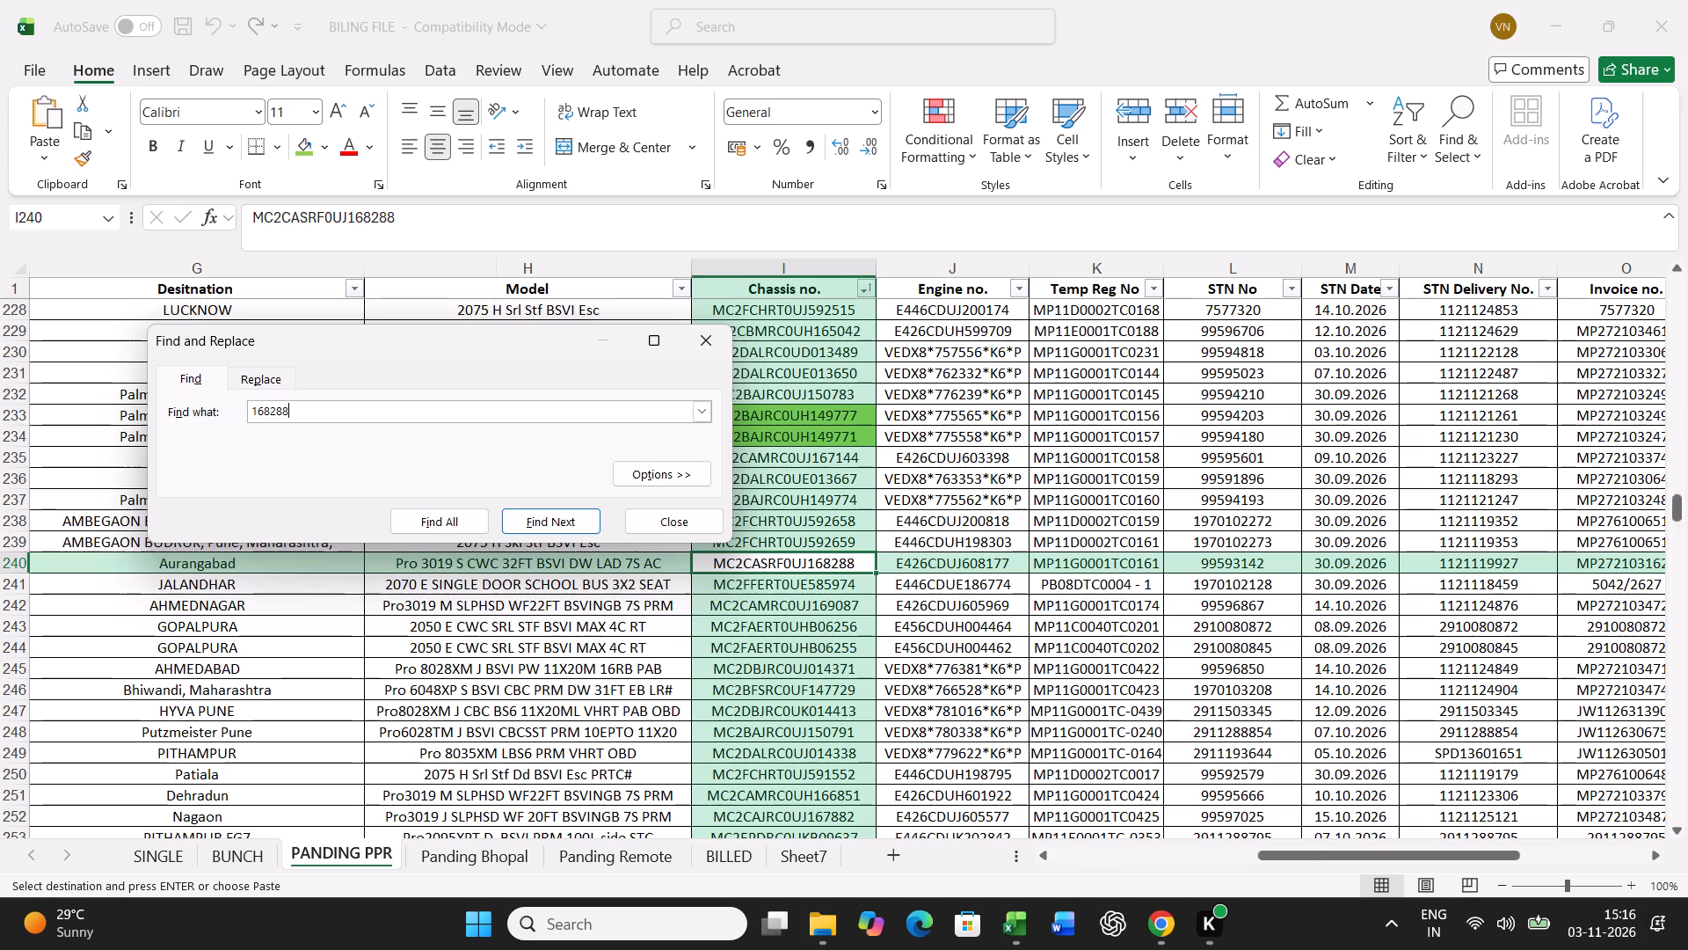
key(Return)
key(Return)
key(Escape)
click(313, 150)
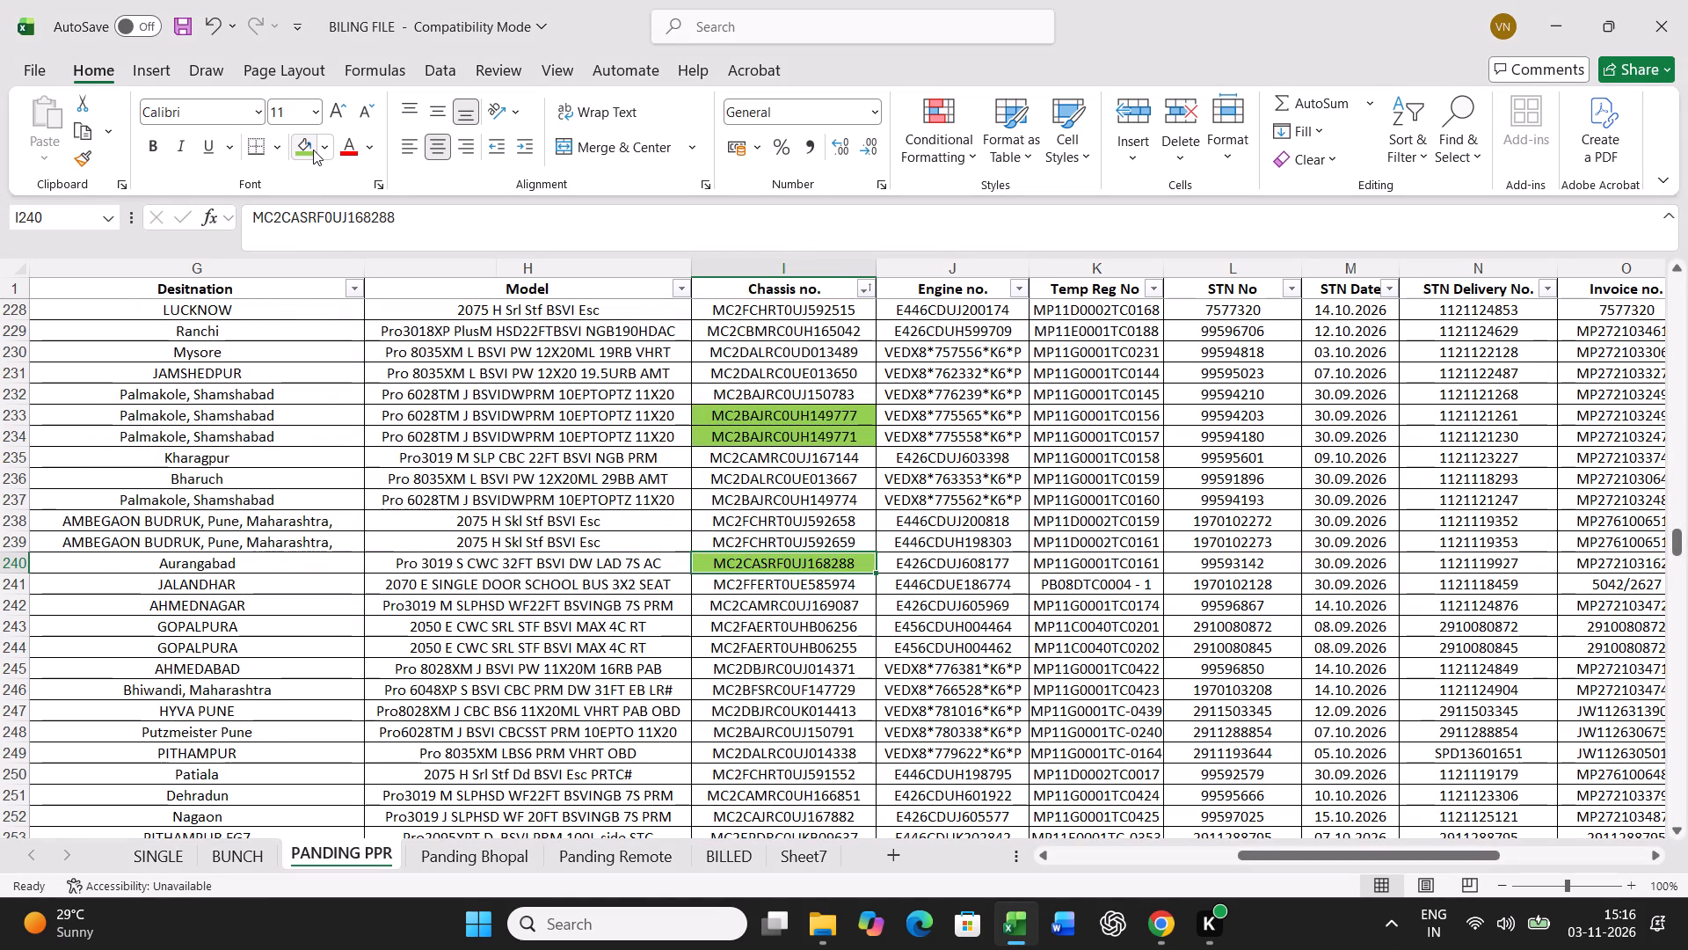
Change the destination in the green-marked row 240 of the PANDING PPR sheet to INDORE.
key(Left)
key(Left)
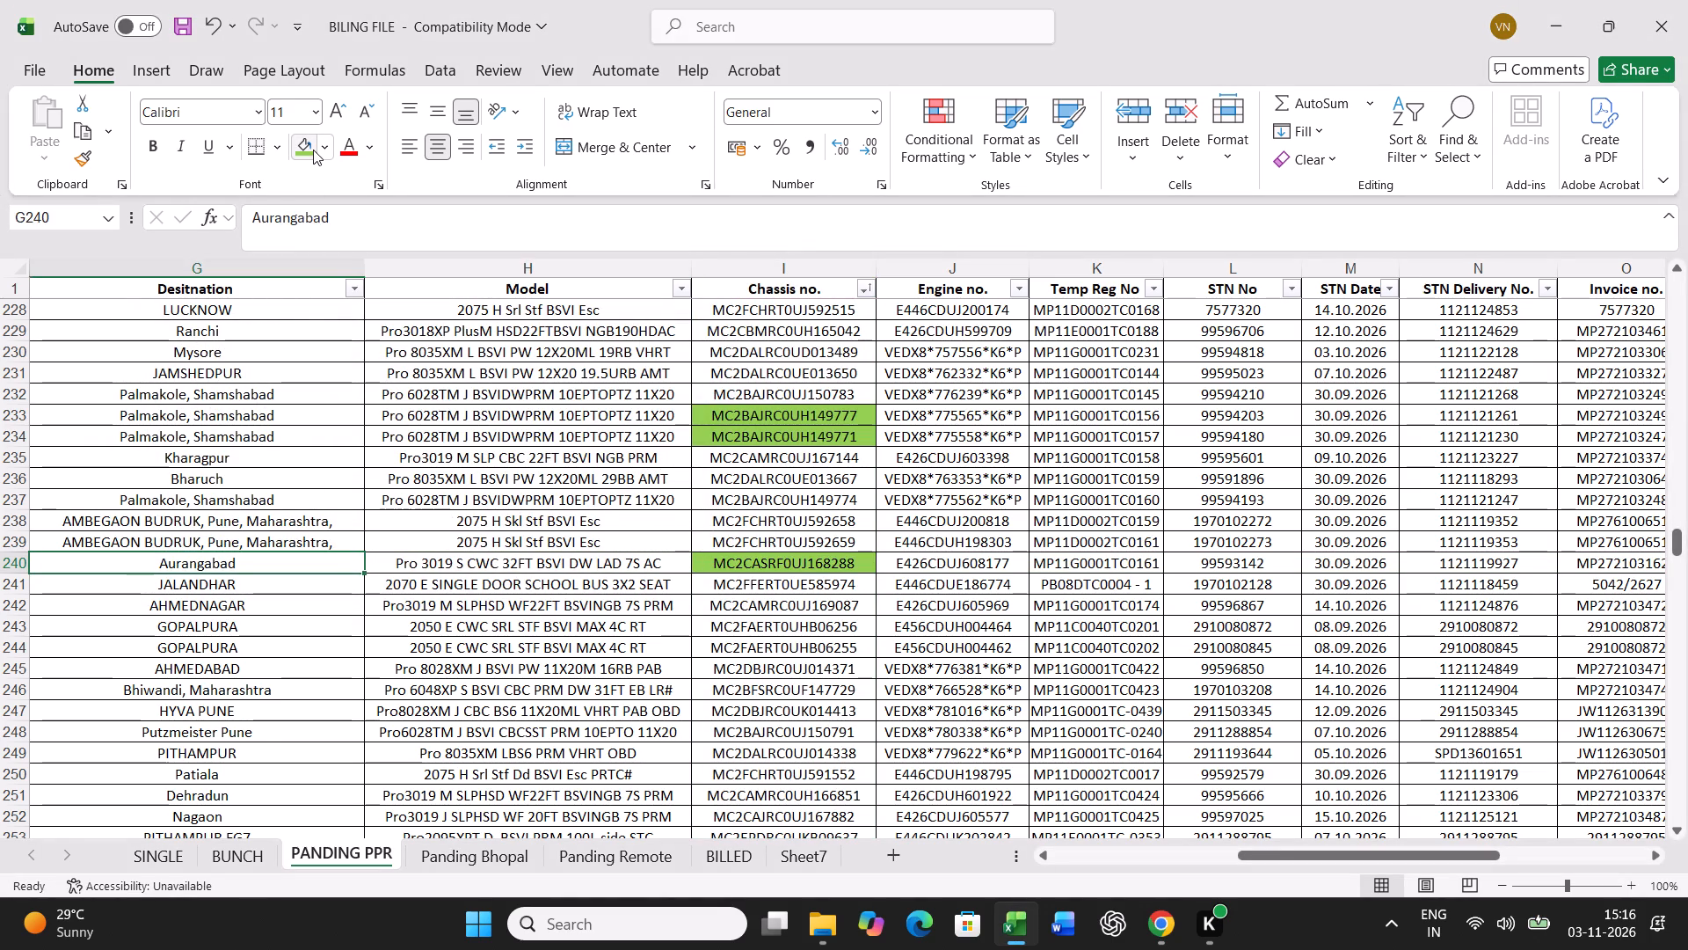
text(INDORE)
key(Right)
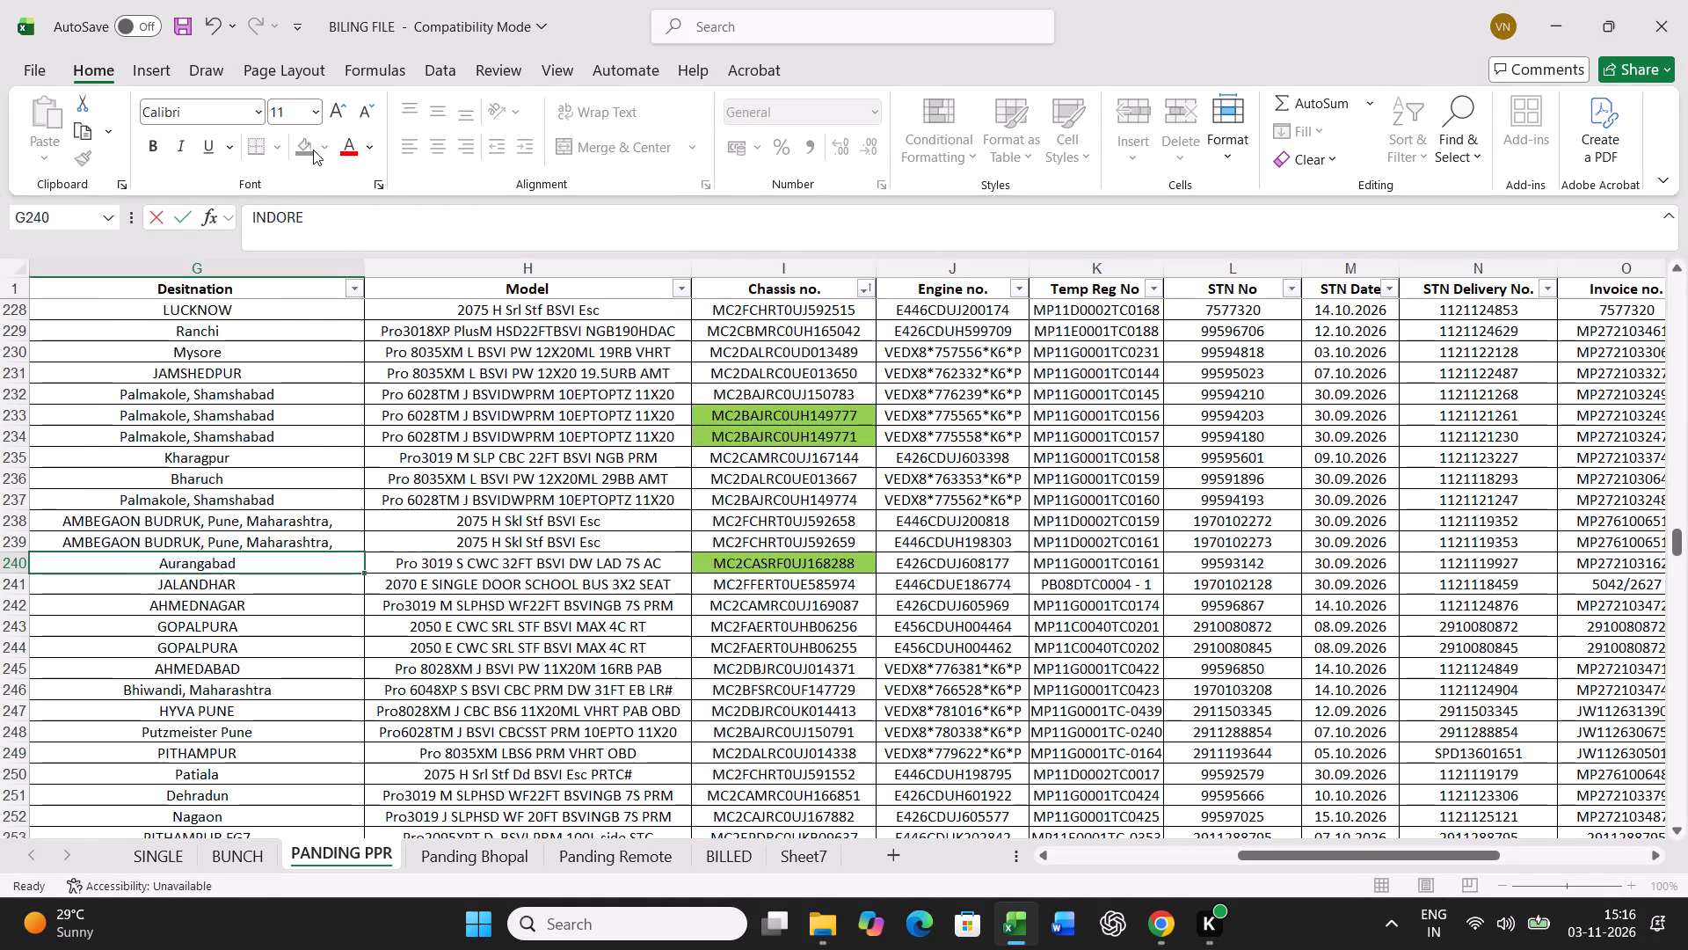
Copy the full record in row 240 of PANDING PPR and paste it into row 21 of the BUNCH sheet.
key(Left)
key(Left)
key(Left)
key(Left)
key(Left)
key(Left)
key(Left)
key(Left)
key(Left)
key(Left)
key(Left)
key(Left)
key(Left)
key(Left)
key(Left)
key(Left)
key(Left)
key(Left)
key(Left)
key(Left)
key(ctrl+shift+Right)
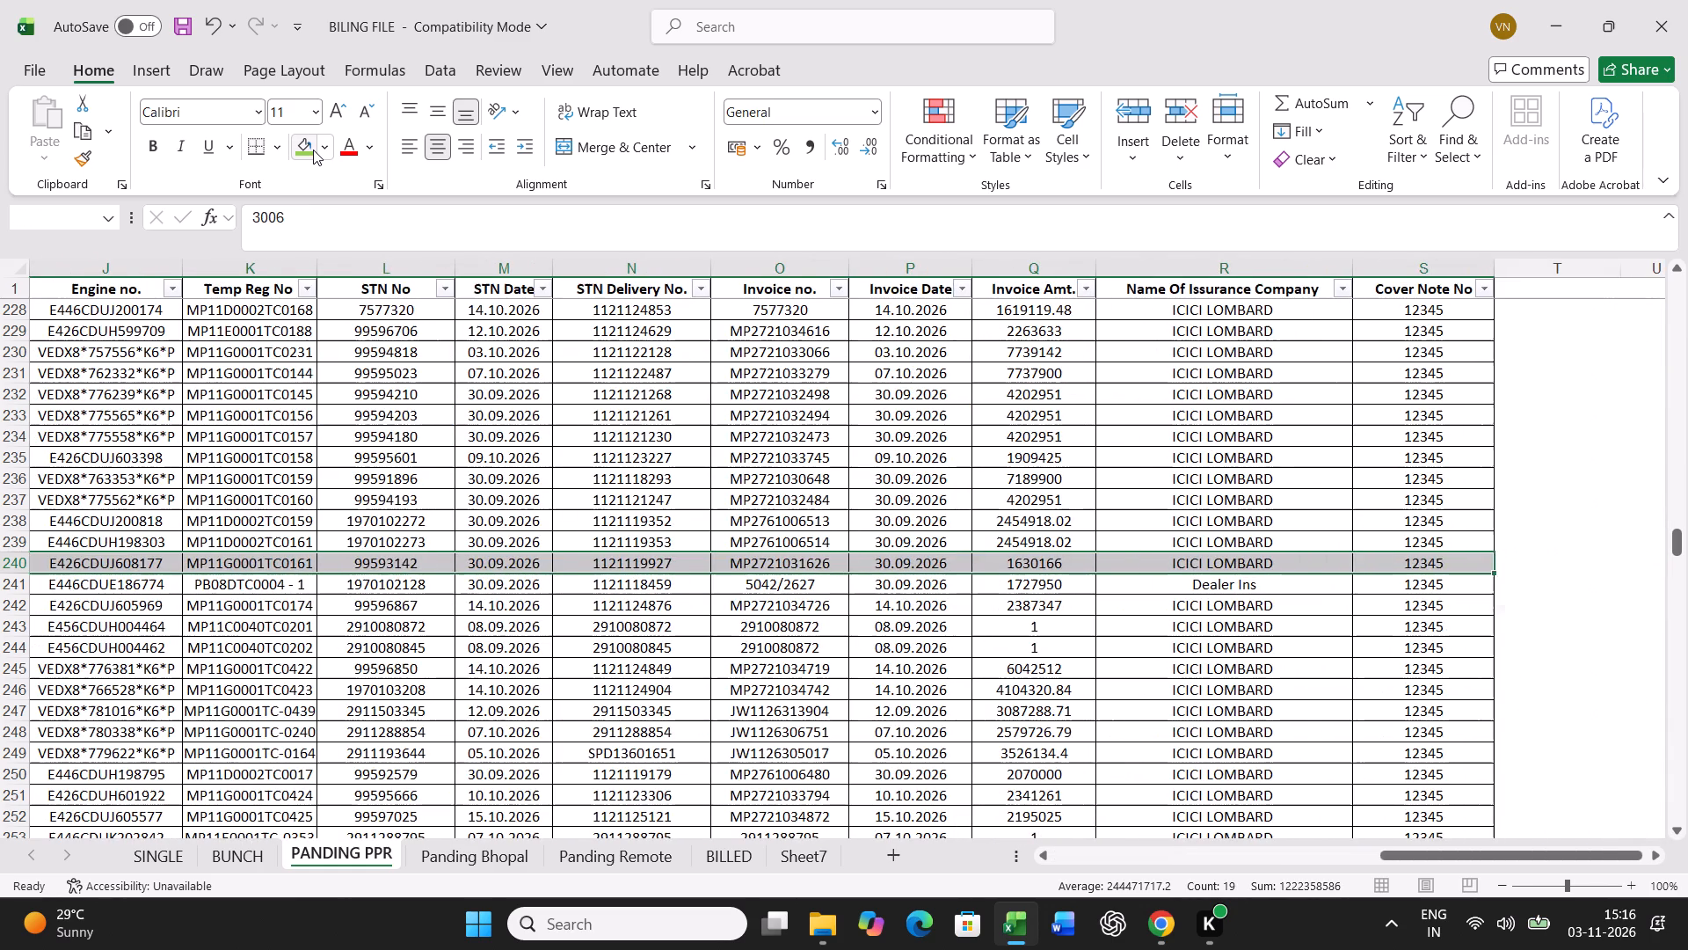
key(ctrl+c)
click(253, 866)
scroll(283, 664, up, 13)
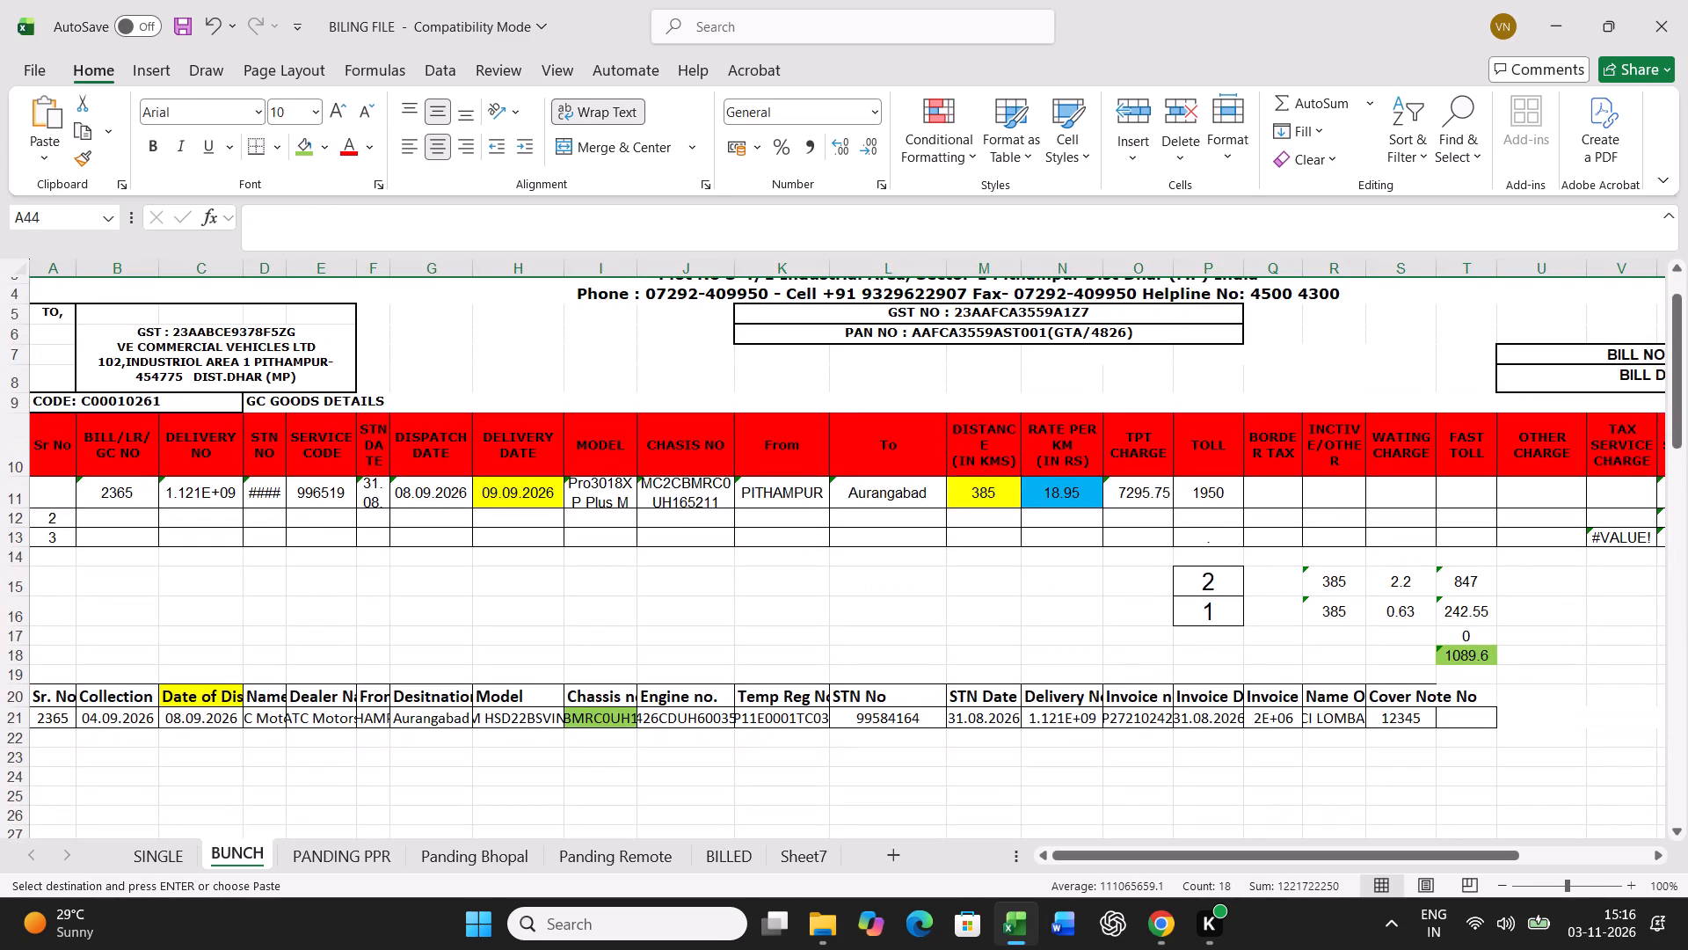
click(46, 725)
key(ctrl+v)
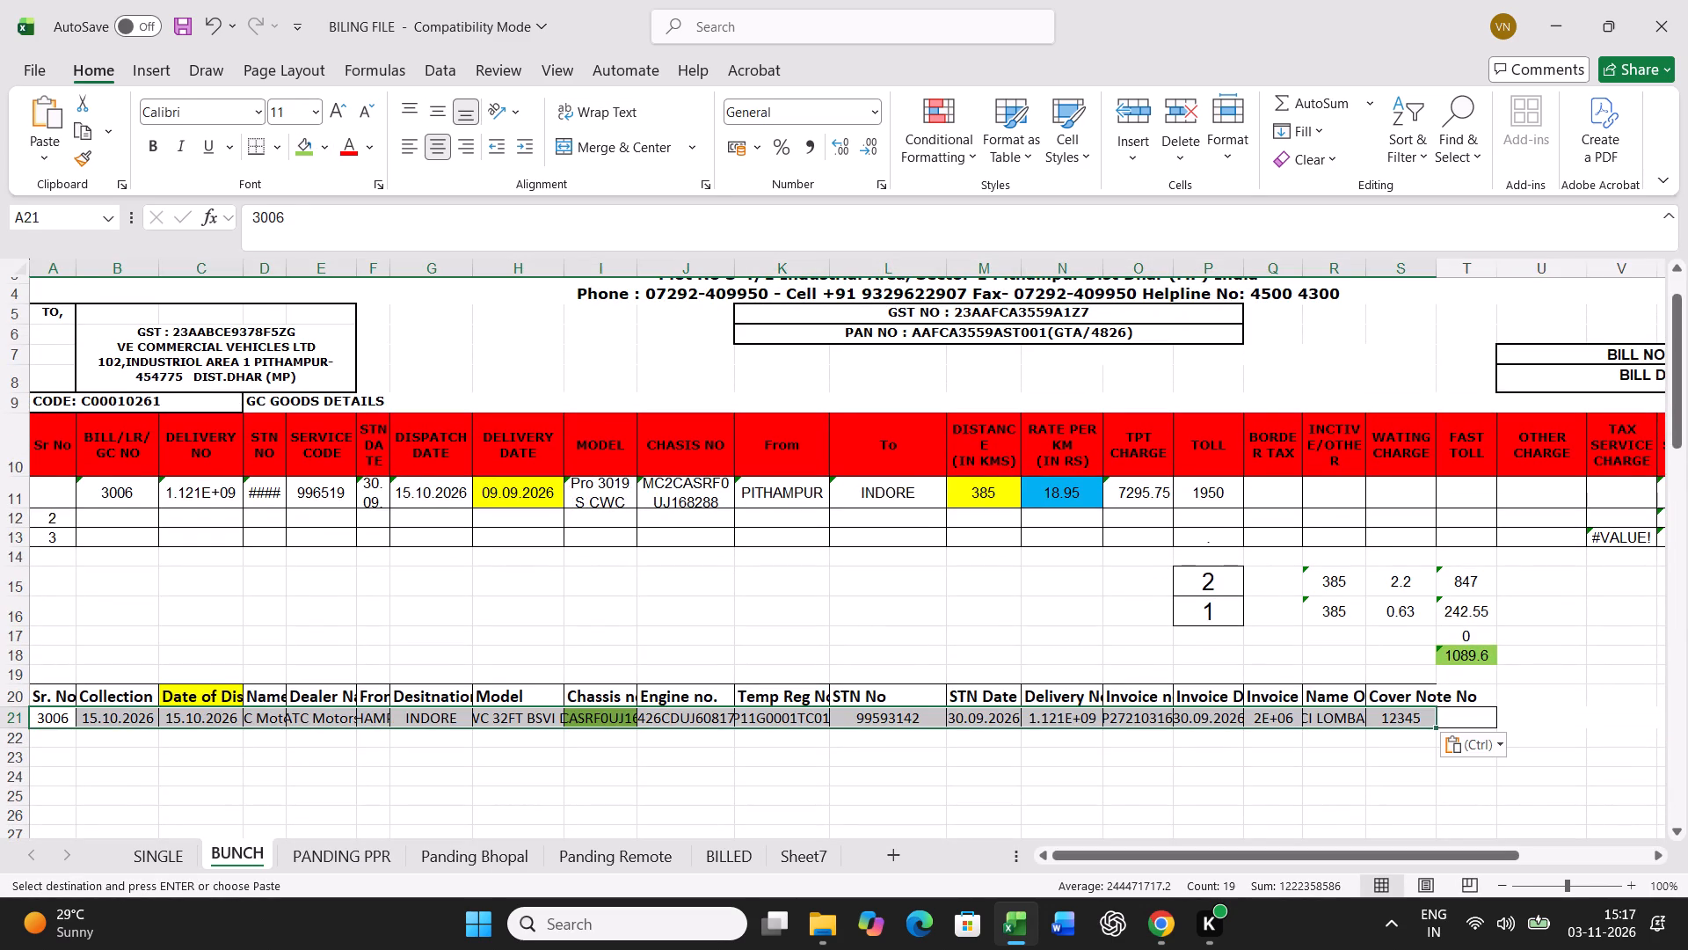
Set the date of dispatch in C21 to 17.10.2026 and the delivery date in H11 to 17.10.2026.
click(201, 713)
text(17.10.2026)
key(Return)
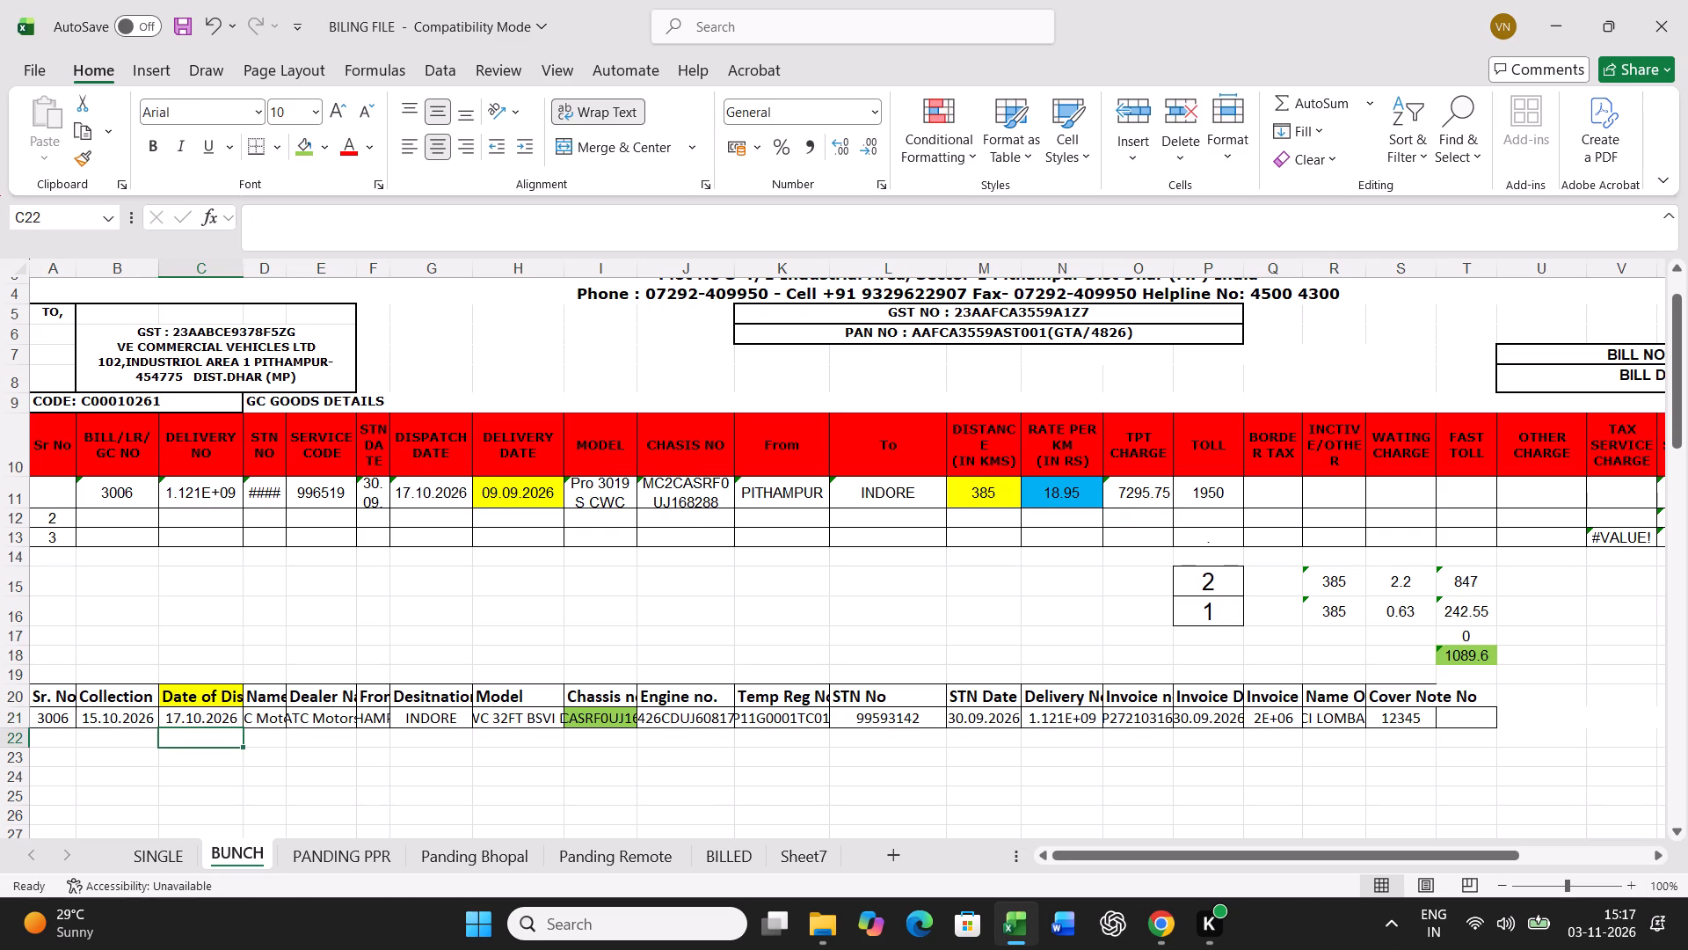
click(546, 489)
text(17.10.2026)
key(Right)
In bill row 11, set the distance to 35, rate per km to 18.85, toll to 230 and incentive/other to 500.
key(Right)
key(Right)
key(Right)
key(Right)
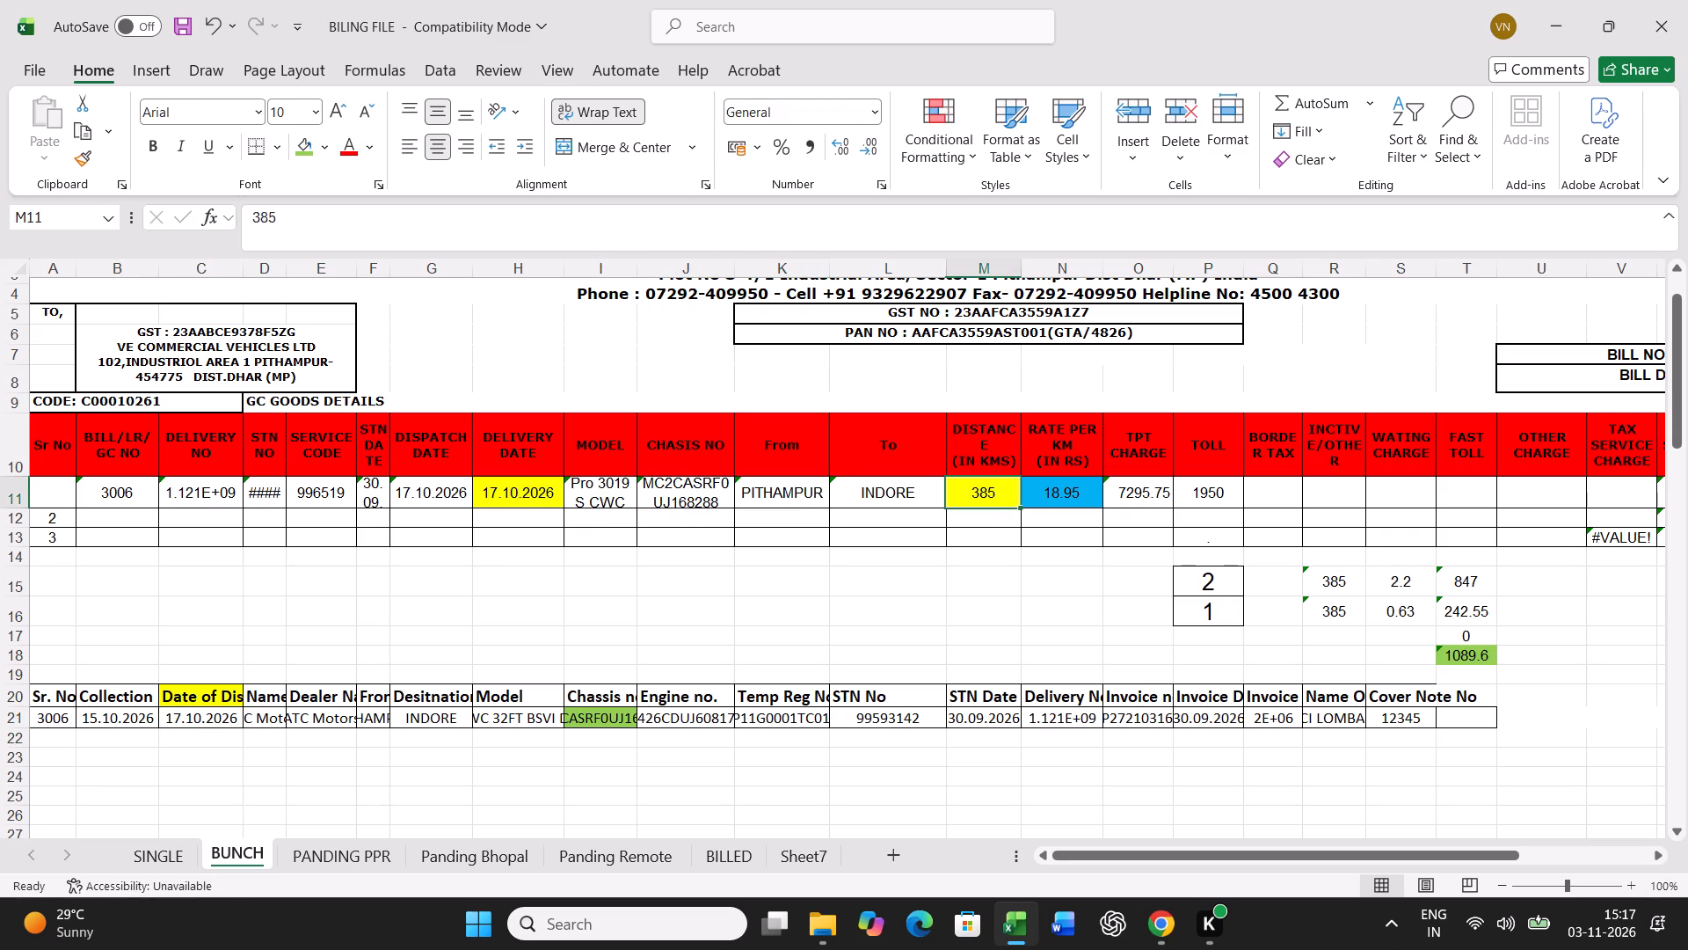
text(35)
key(Right)
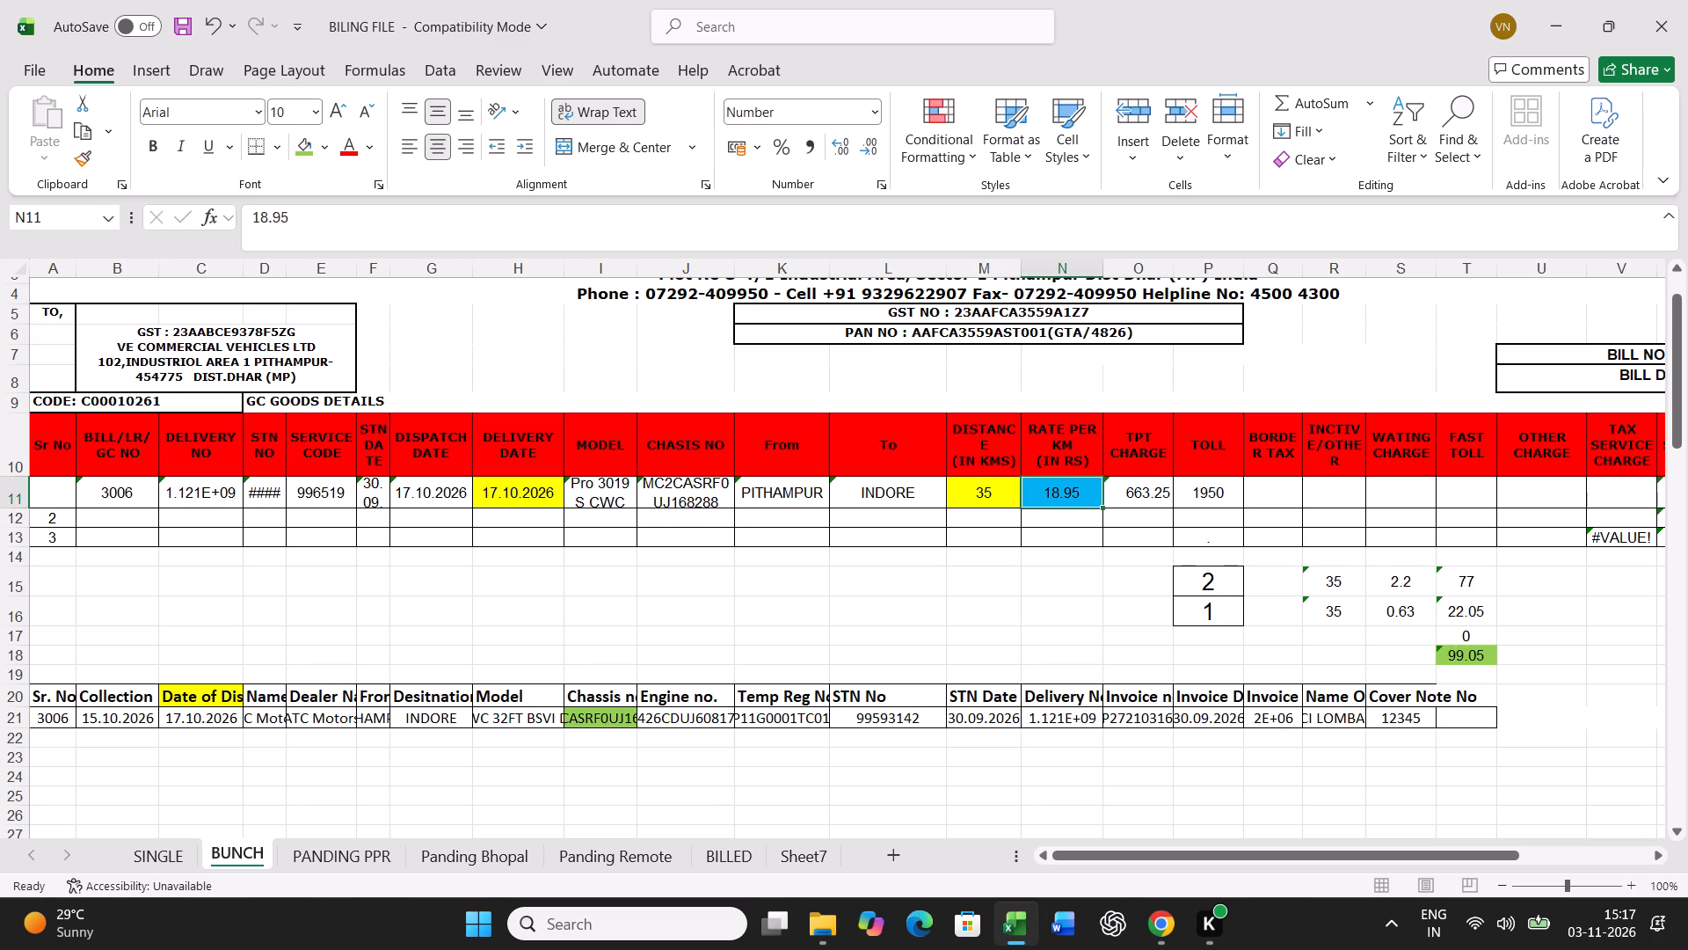
text(18.85)
key(Right)
key(Right)
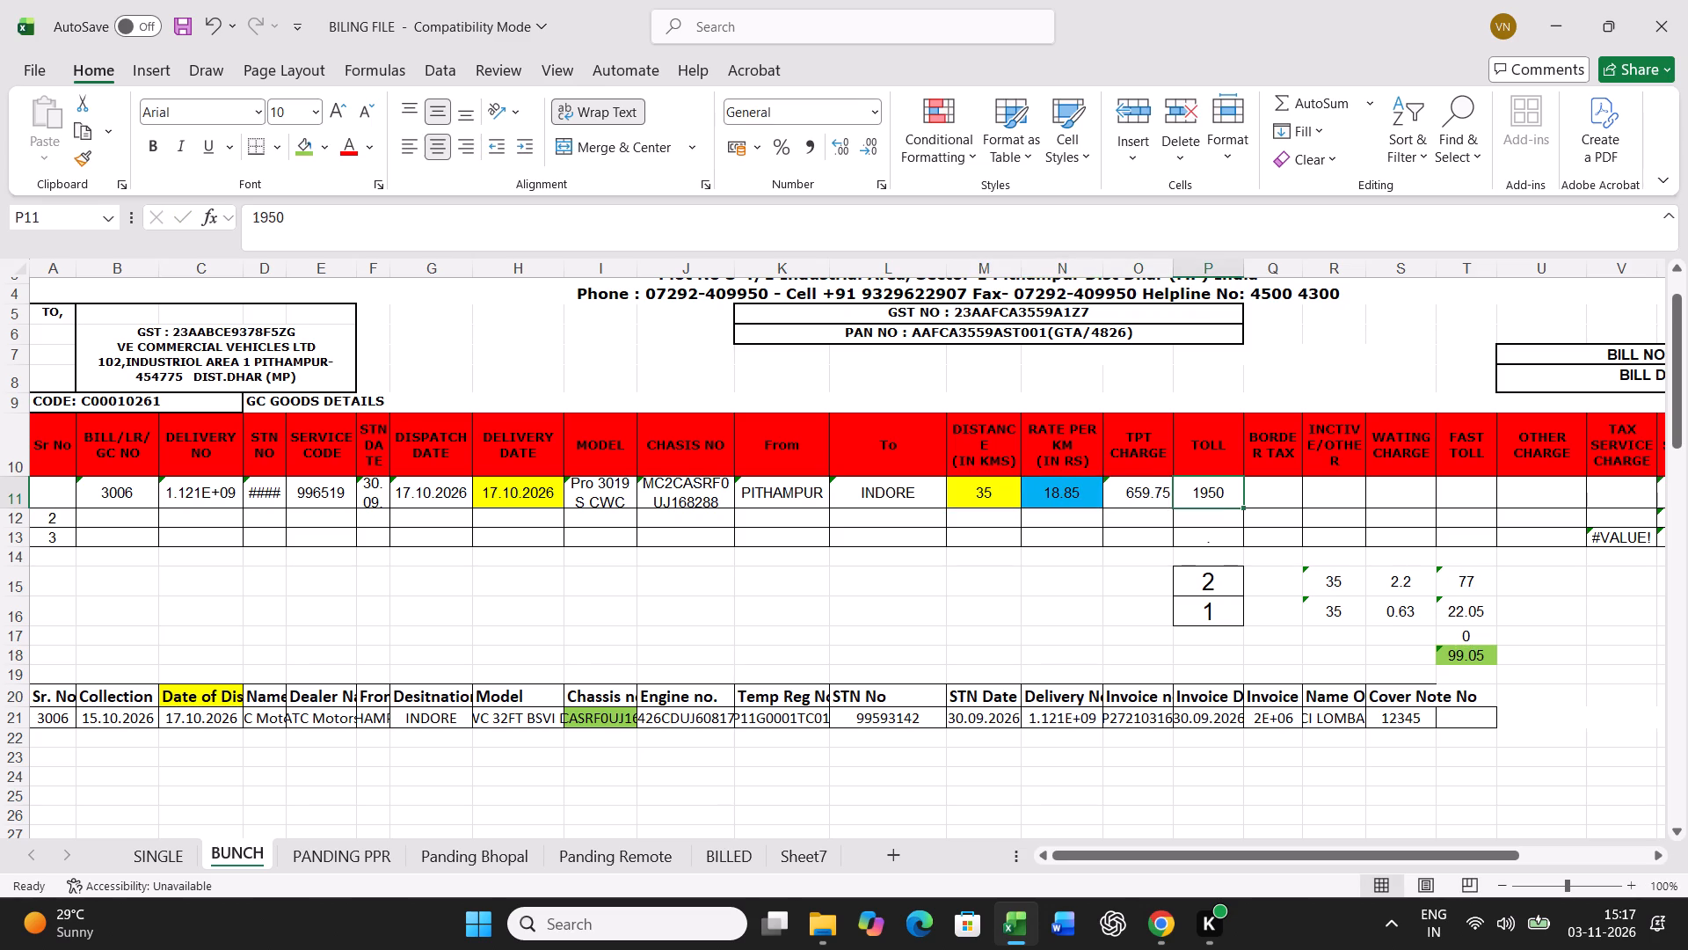
text(230)
key(Right)
key(Right)
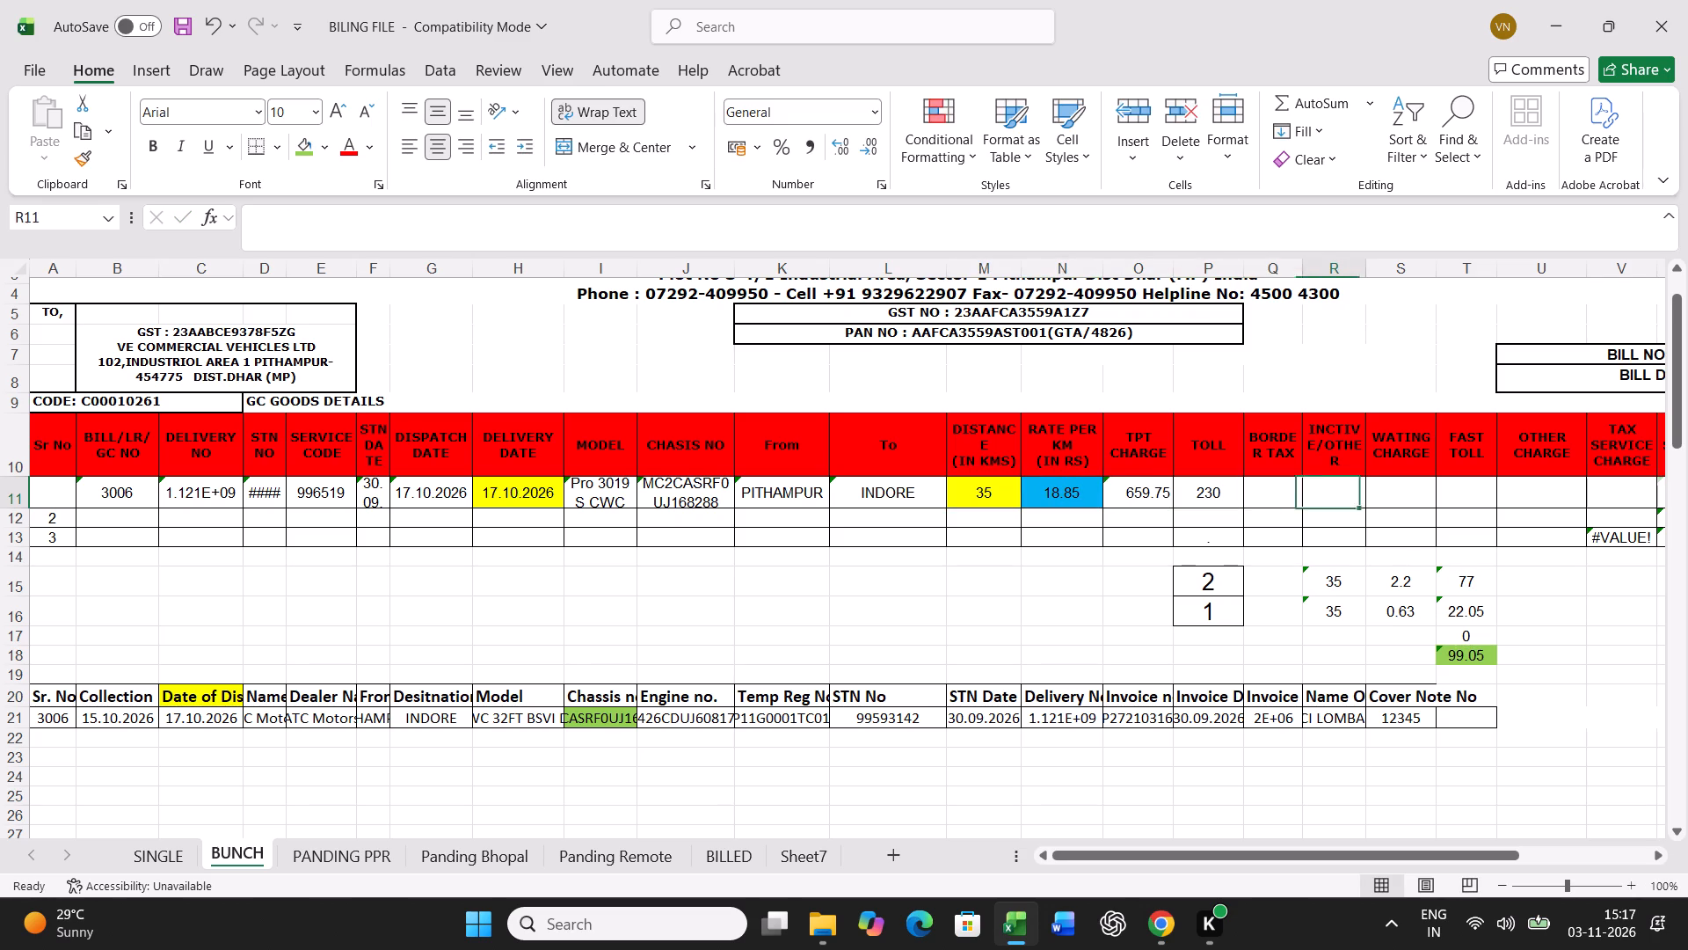
text(500)
key(Return)
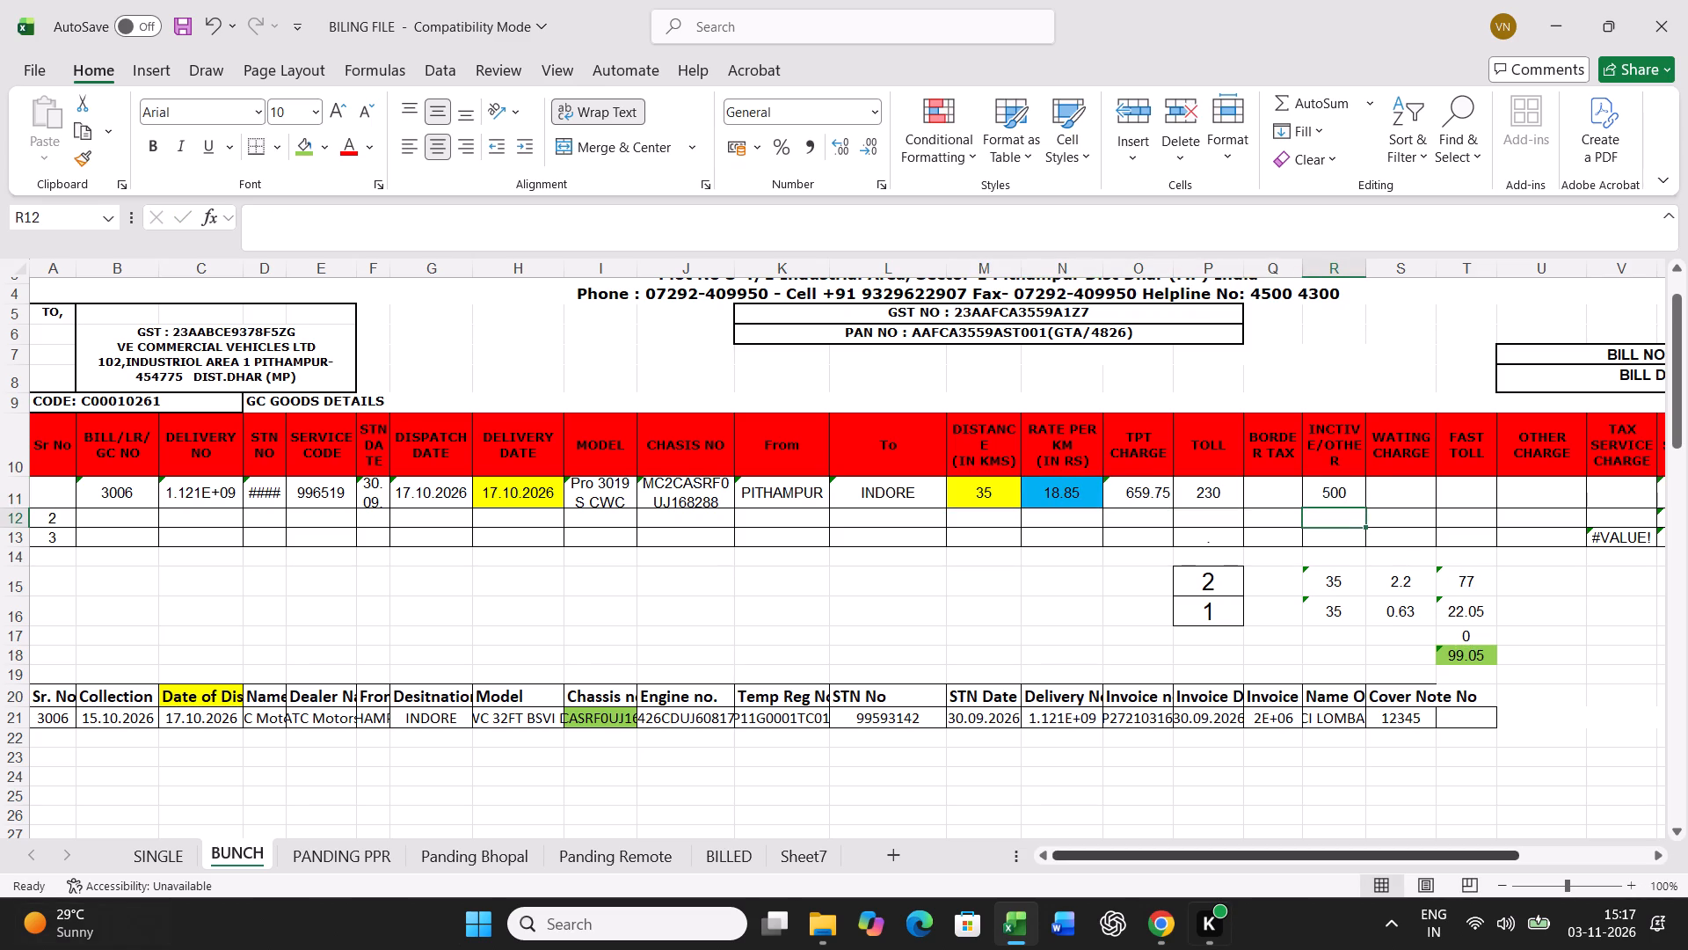
Set the standard transit time in P15 to 1 and the actual transit time in P16 to 1.
click(1218, 574)
key(1)
key(Return)
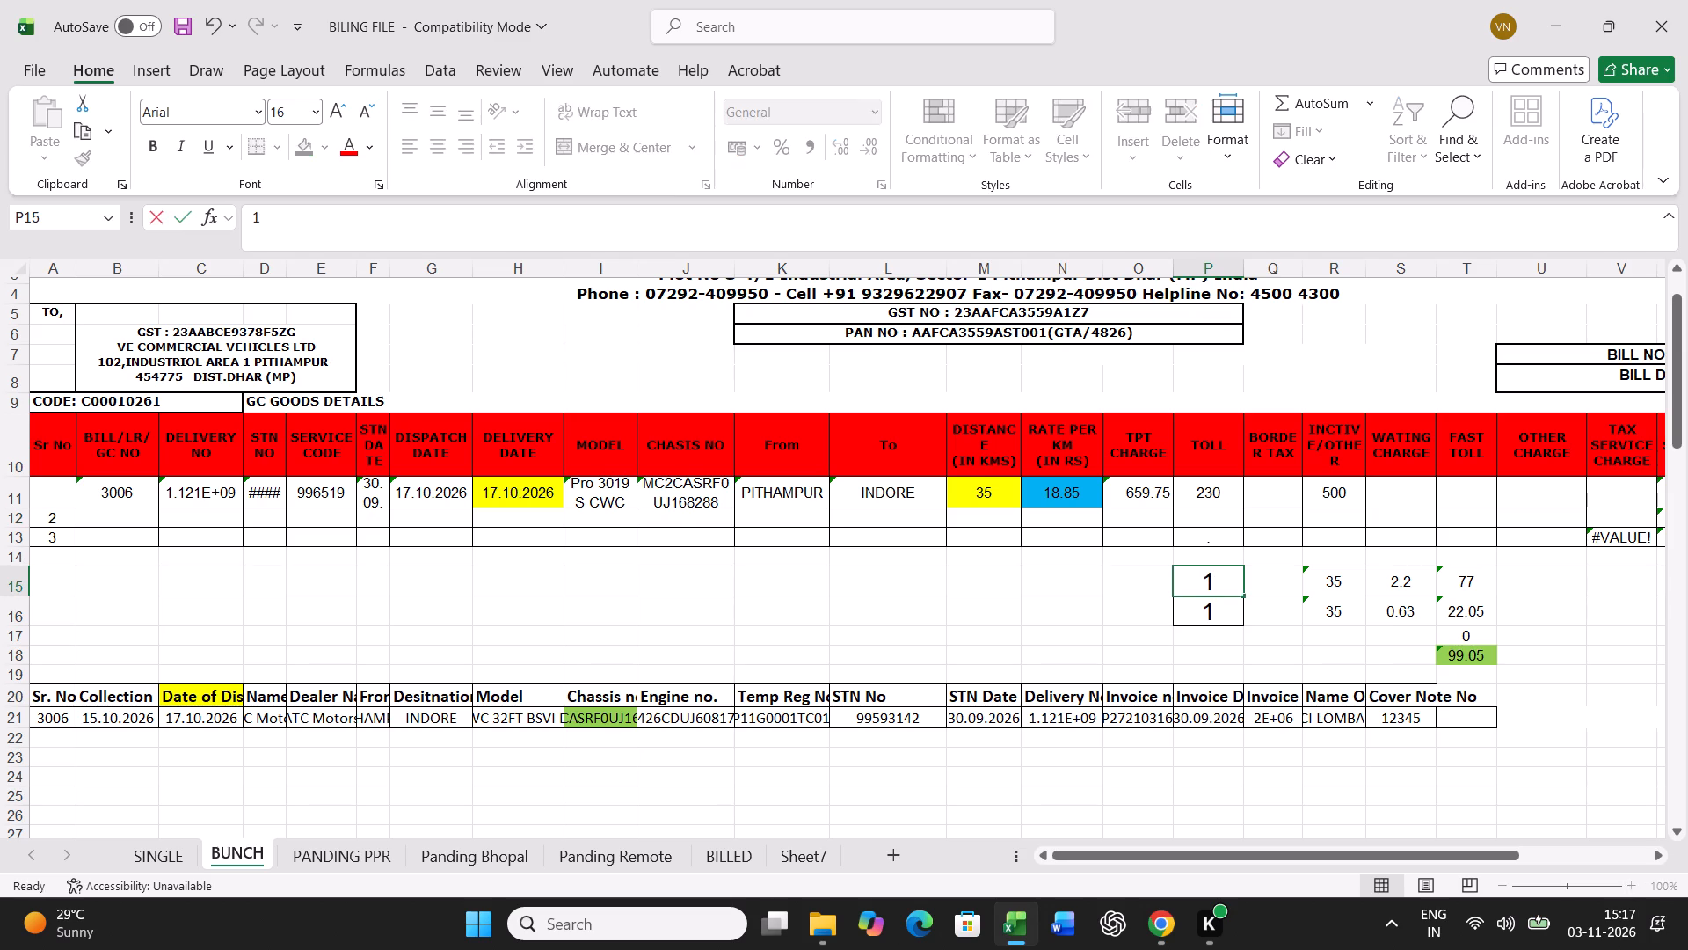
key(1)
key(Return)
Print the freight bill for GC number 3006 from the SINGLE sheet.
click(191, 851)
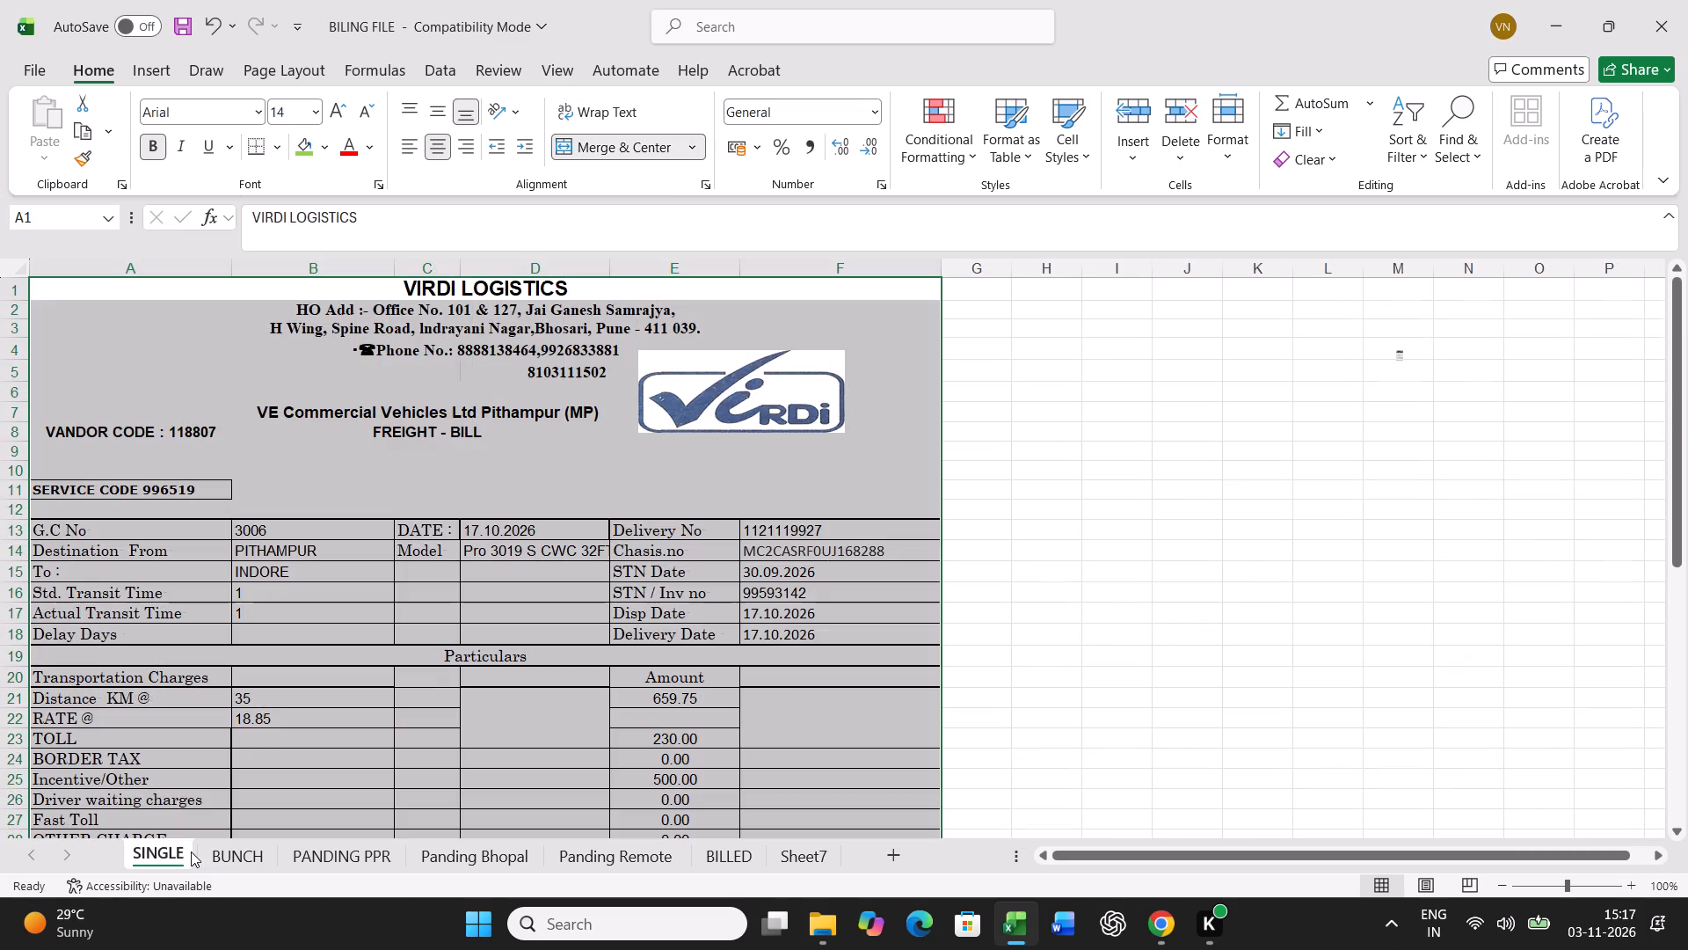
key(ctrl+p)
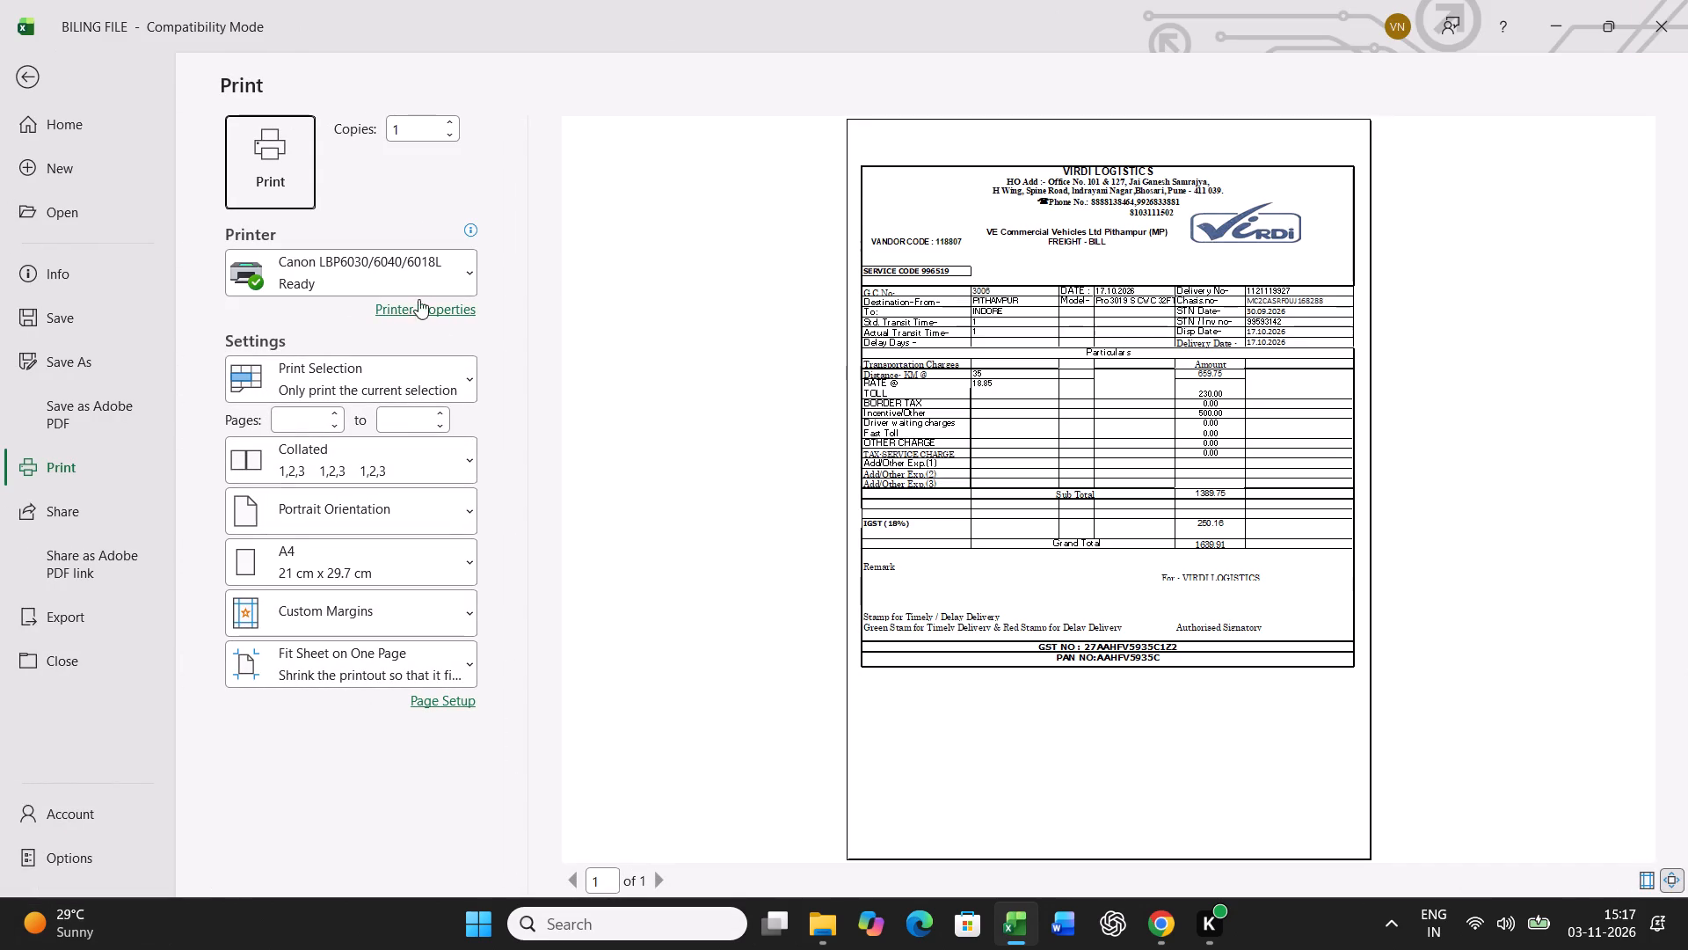
click(289, 179)
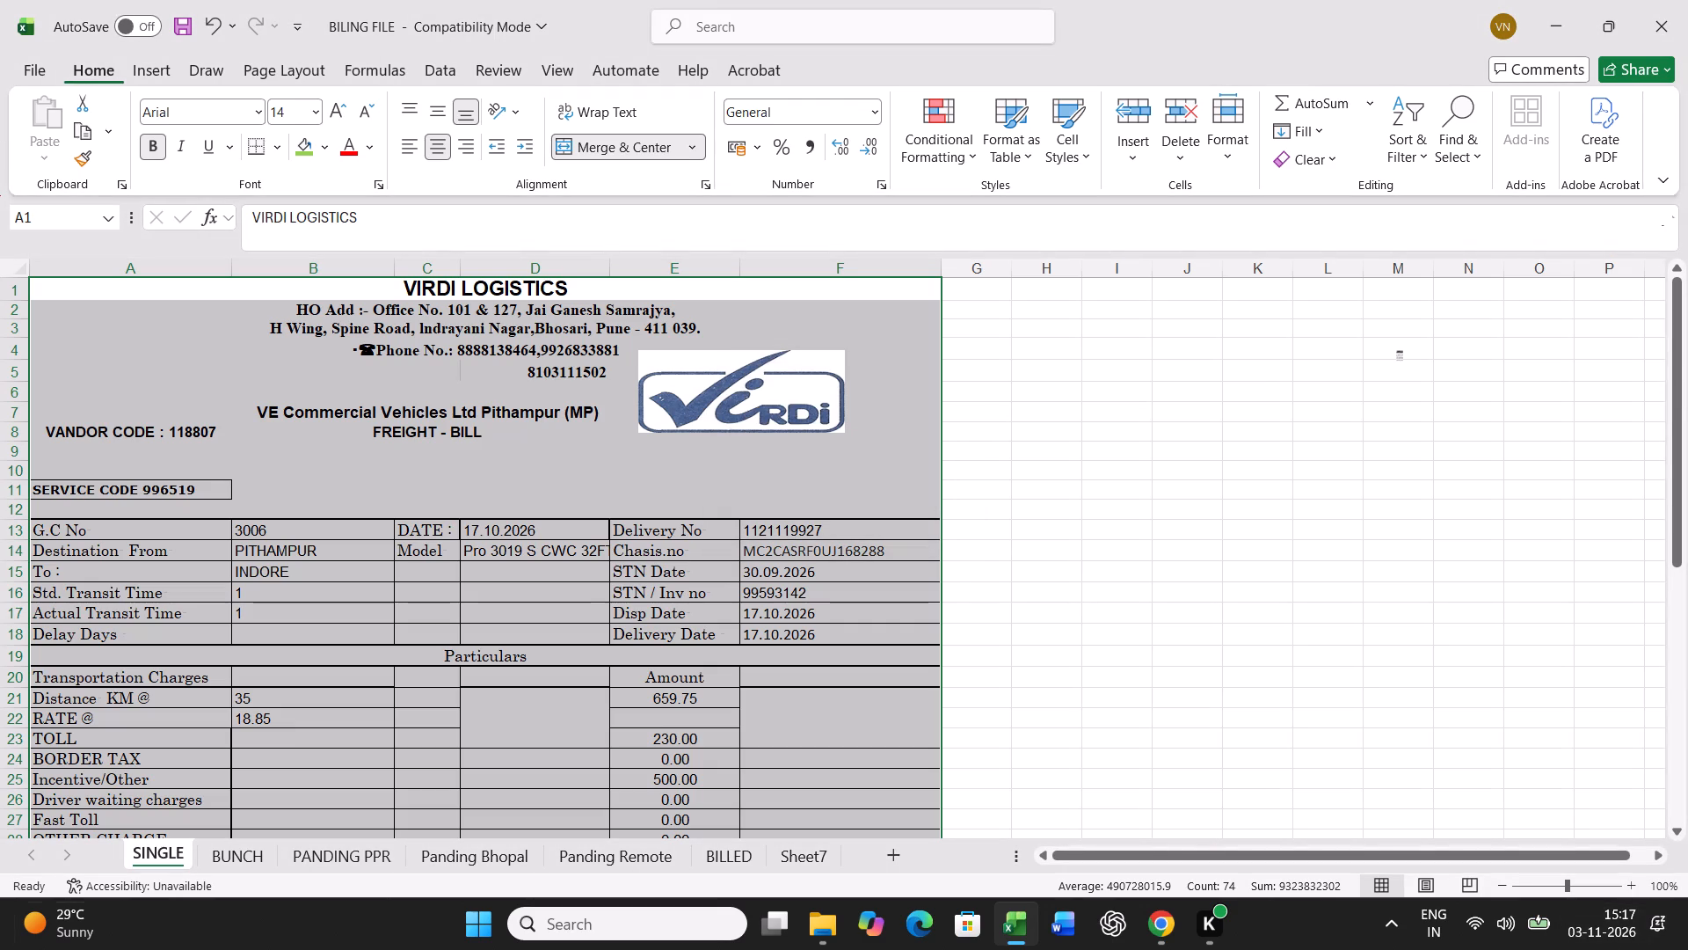
Copy bill row 11 of the BUNCH sheet and paste it as values into row 45 of the lower table.
click(258, 844)
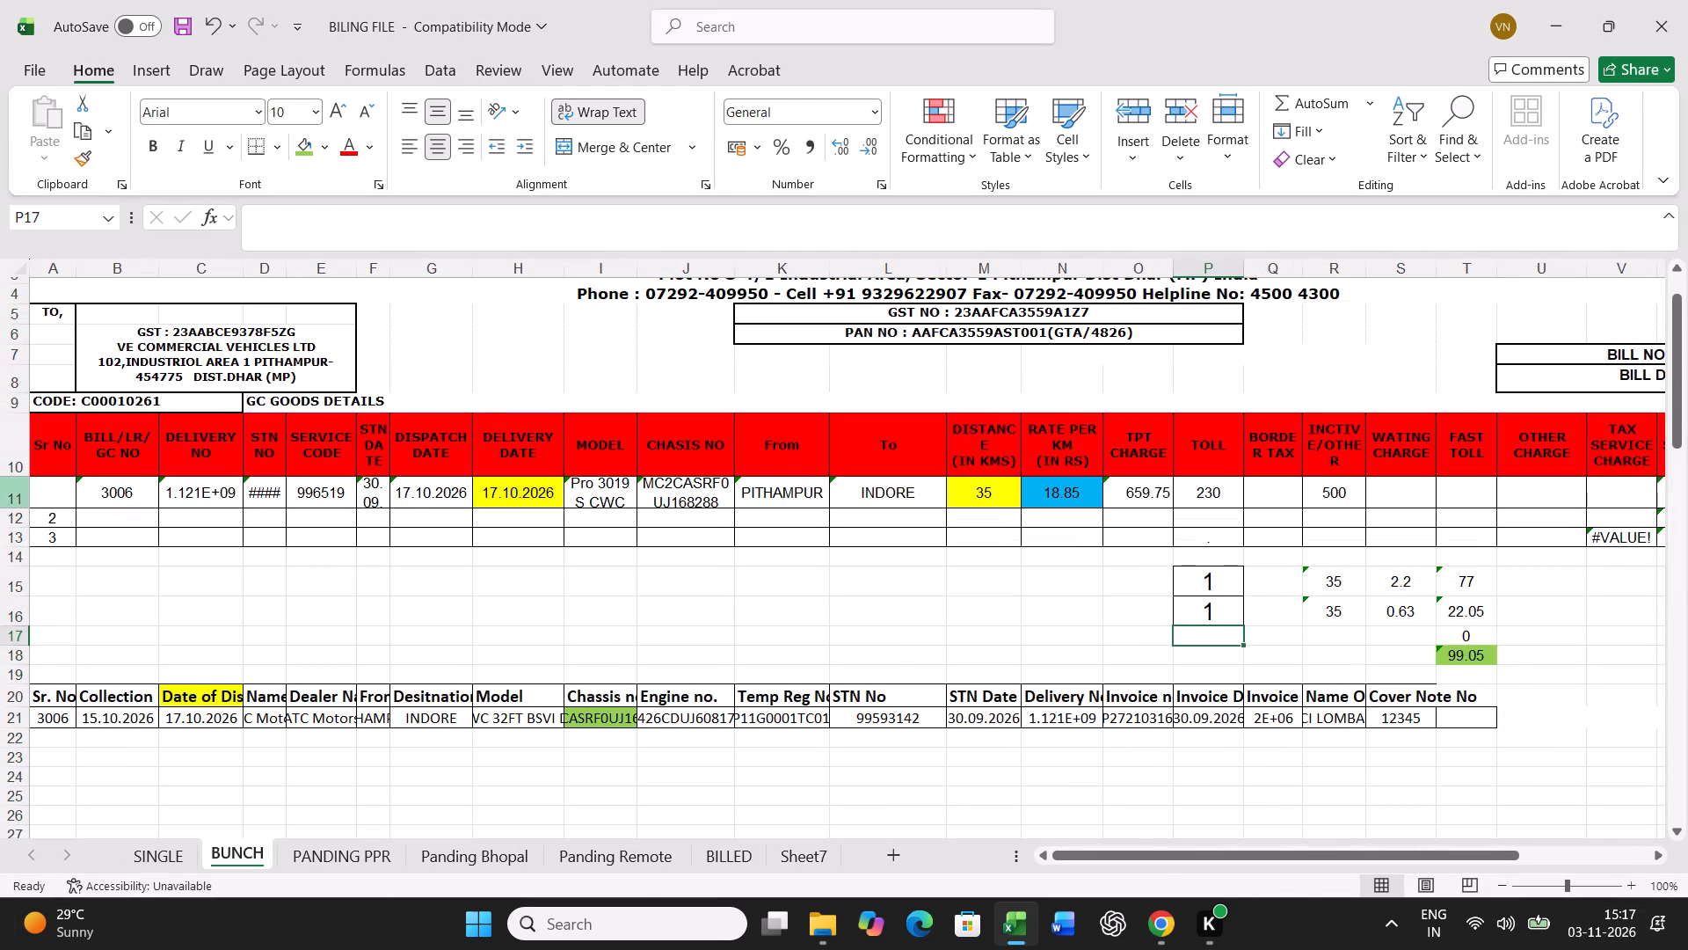
click(0, 493)
key(ctrl+c)
scroll(323, 480, down, 15)
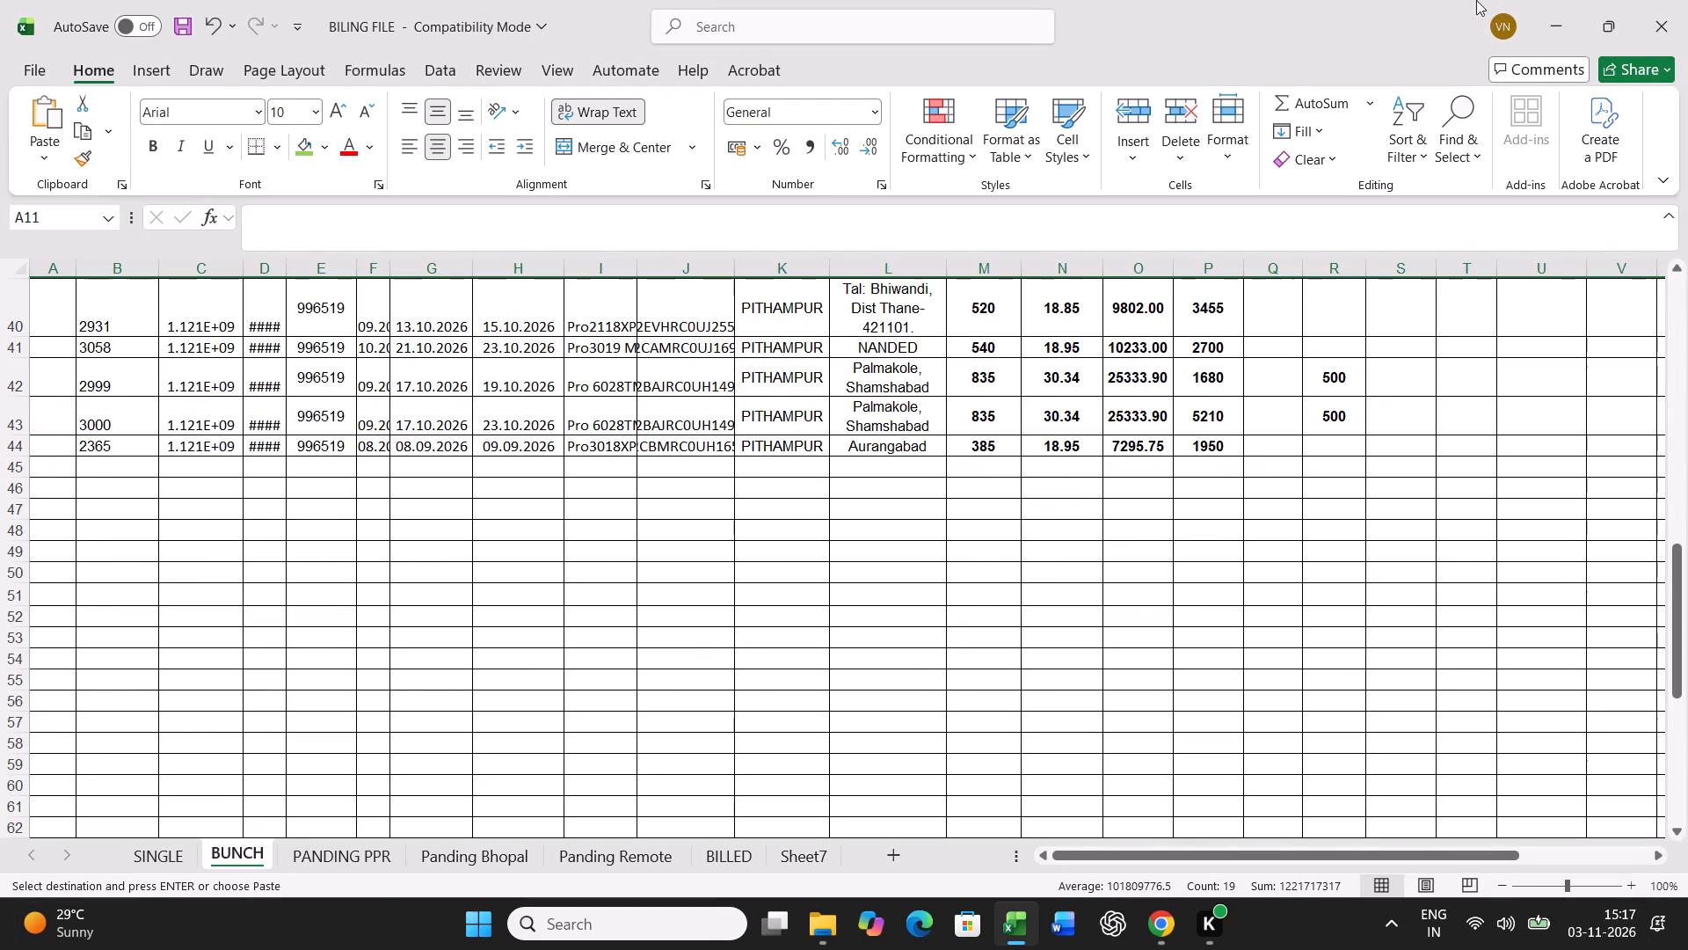
right_click(51, 464)
click(152, 419)
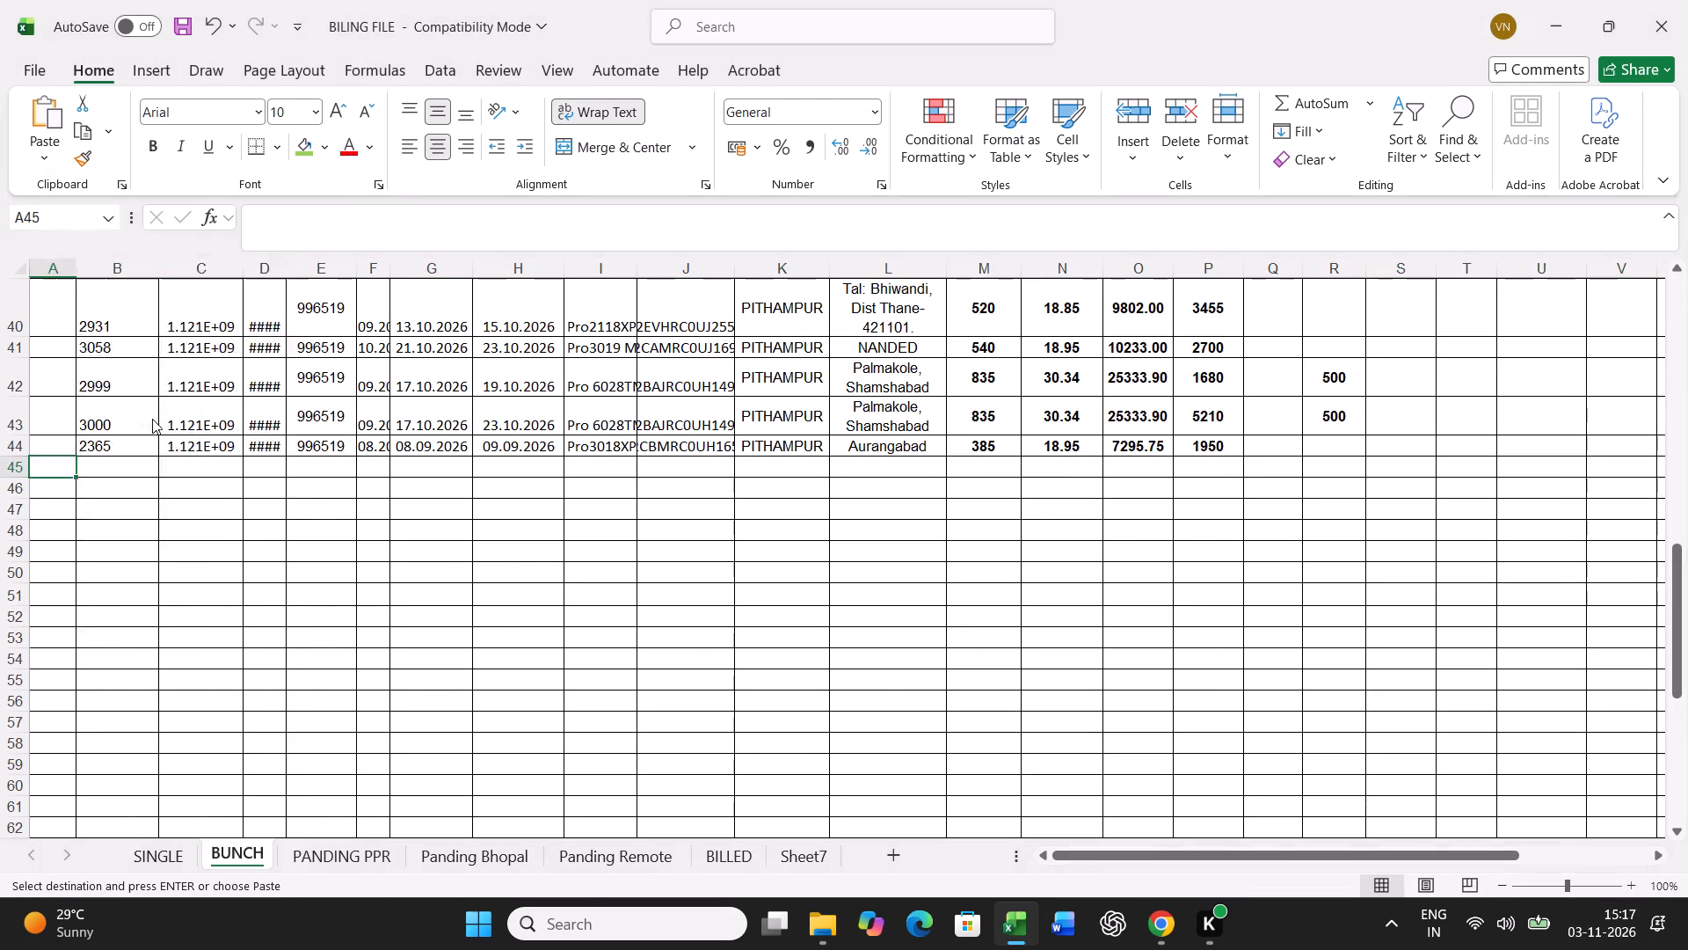
click(75, 367)
click(384, 634)
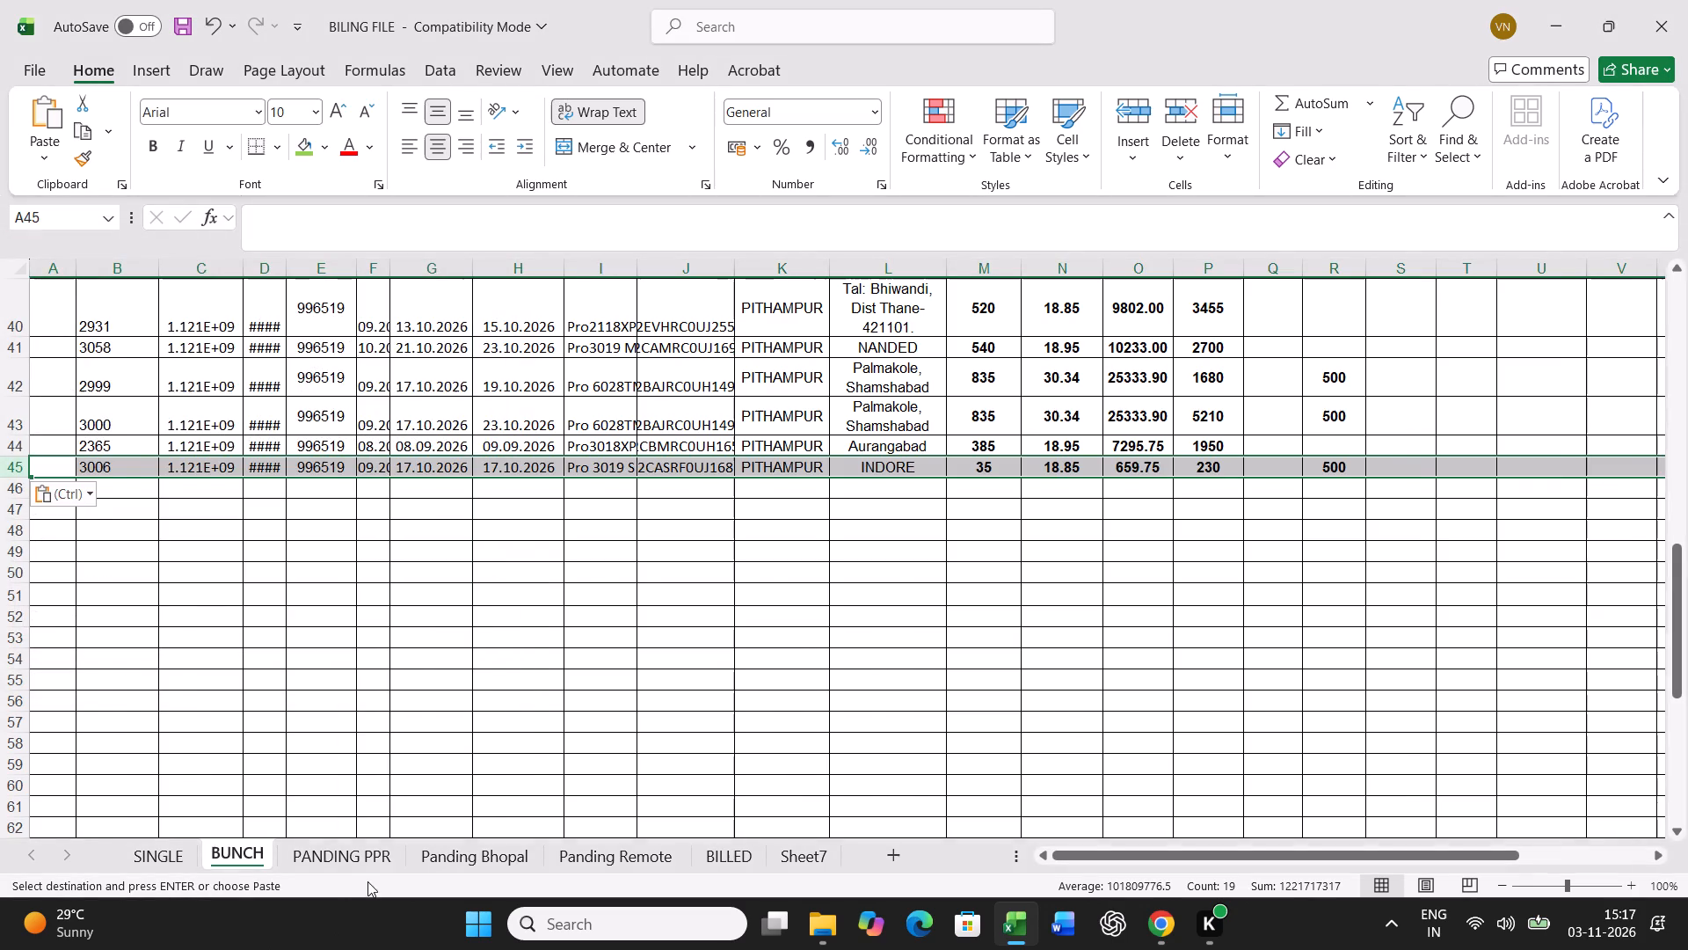
click(345, 853)
click(858, 669)
key(ctrl+f)
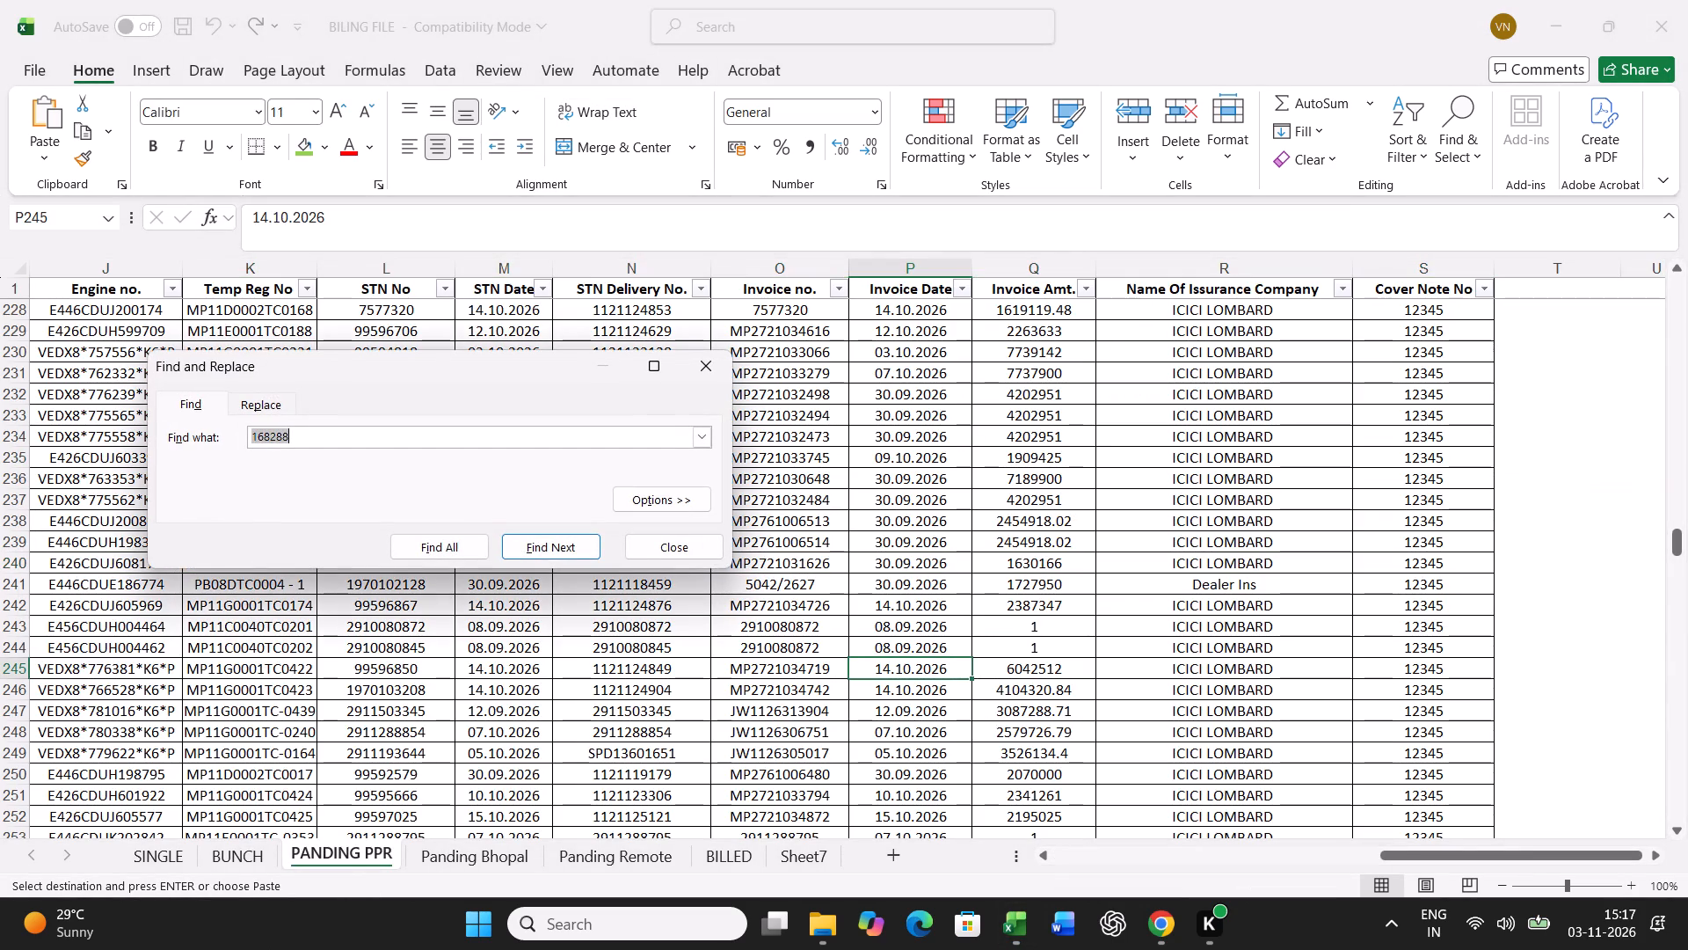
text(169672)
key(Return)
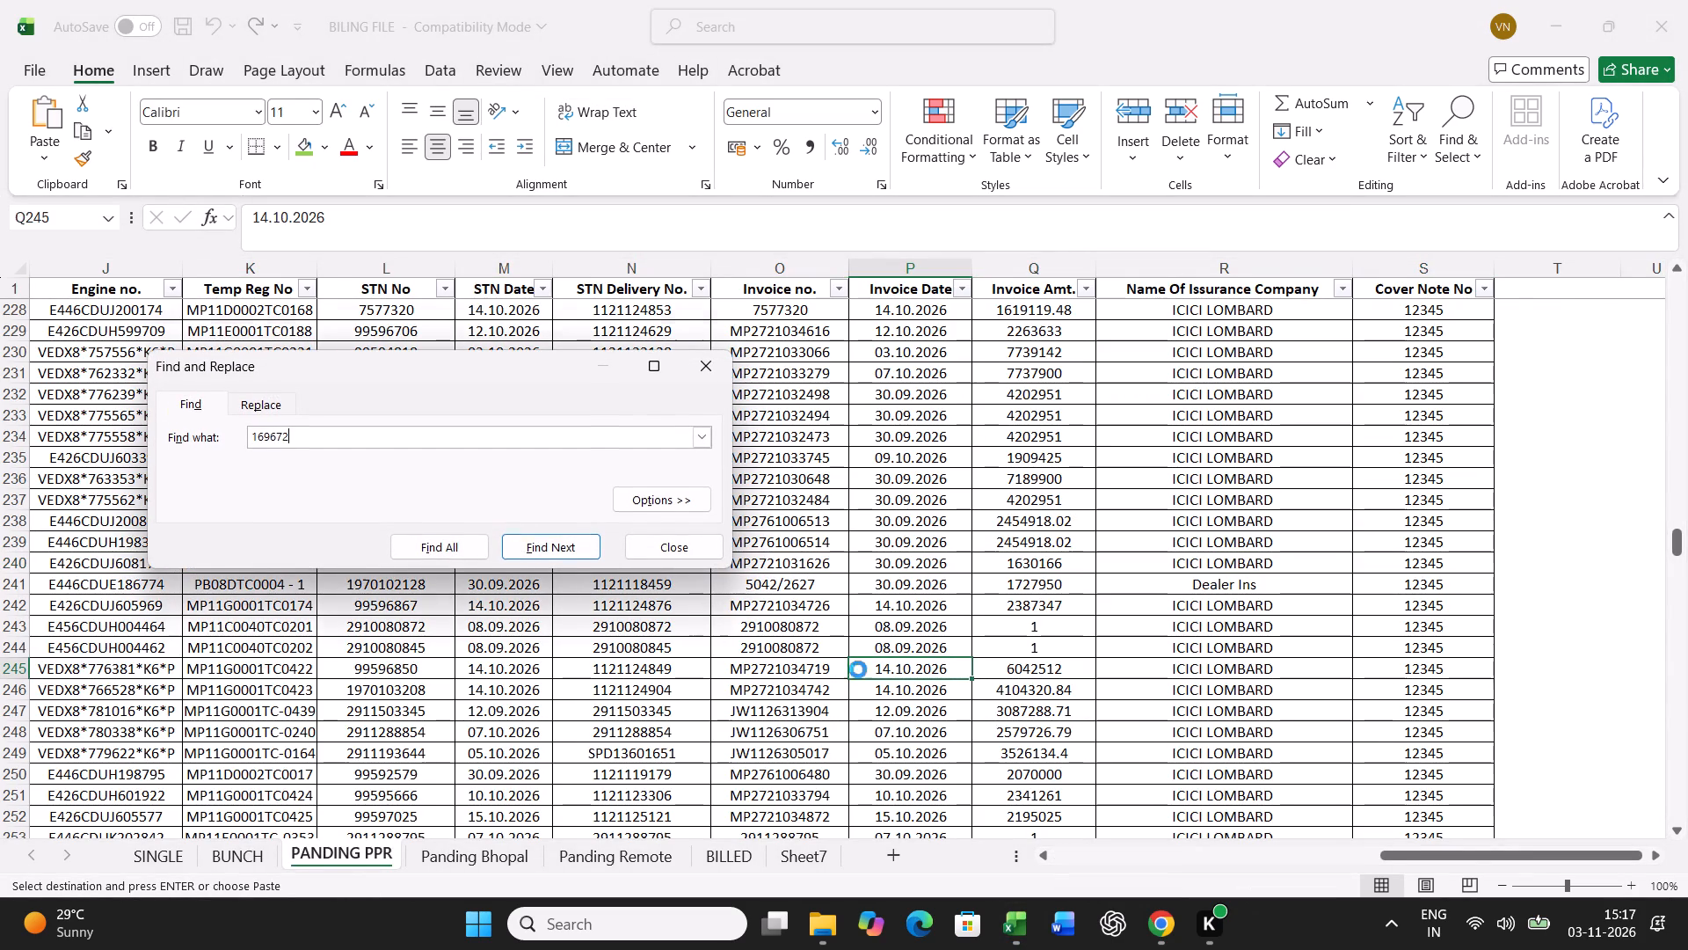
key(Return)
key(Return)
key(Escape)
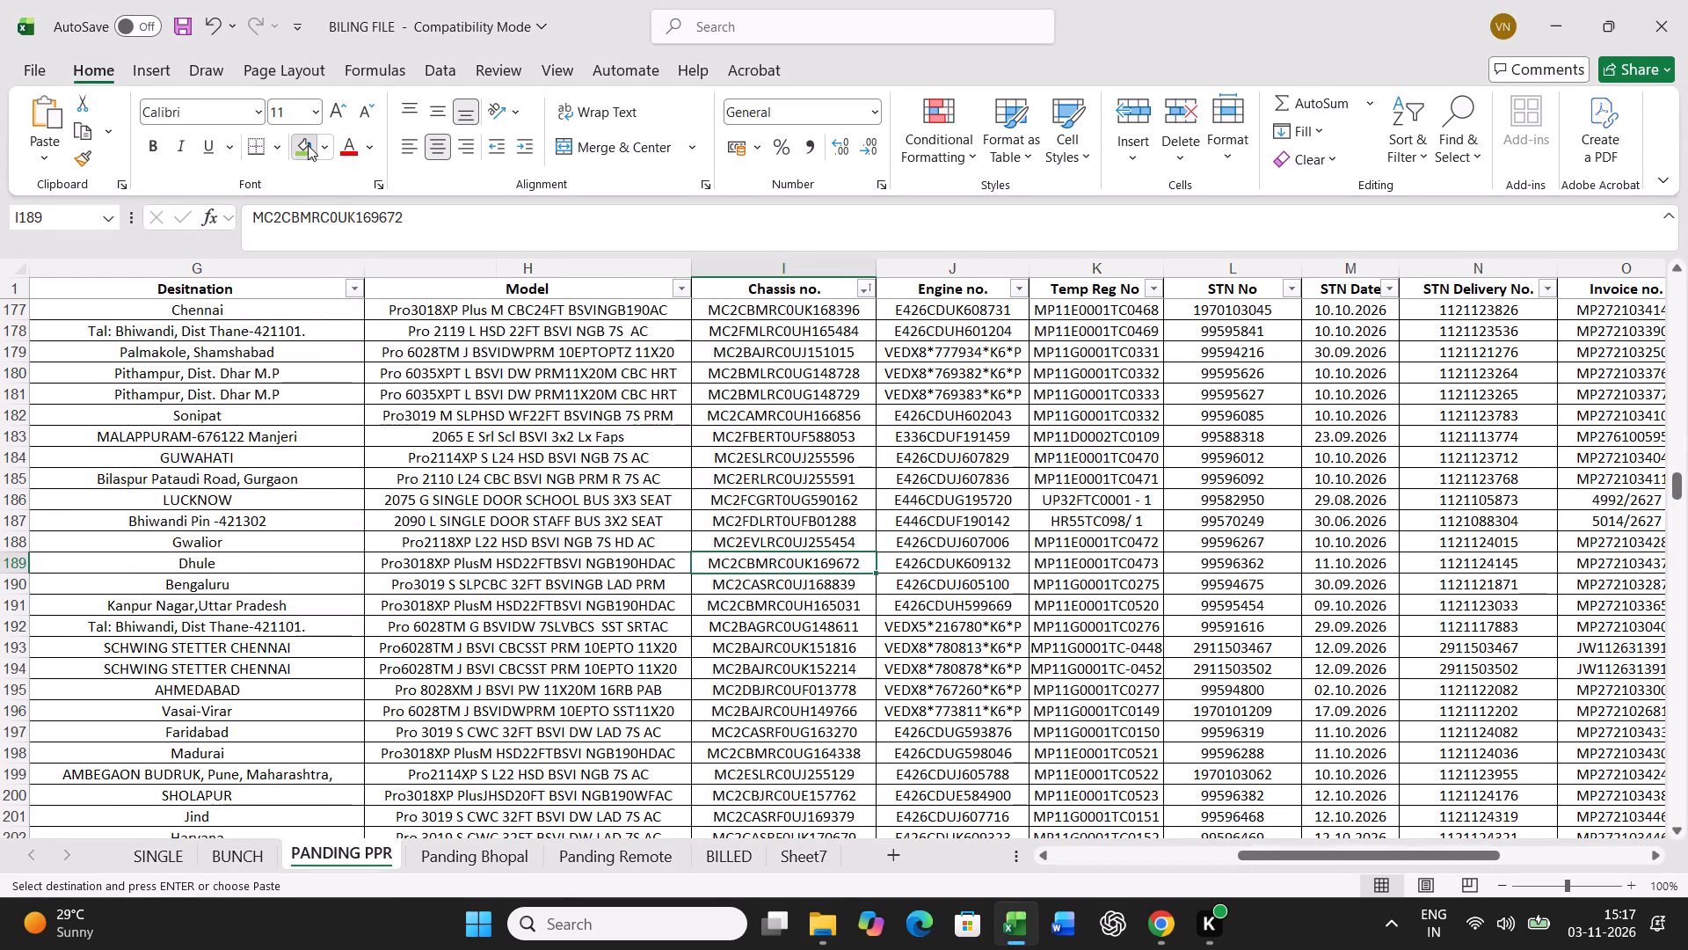
click(308, 145)
Copy the full record in row 189 of PANDING PPR and paste it into row 21 of the BUNCH sheet.
key(Left)
key(Left)
key(Left)
key(Left)
key(Left)
key(Left)
key(Left)
key(Left)
key(Left)
key(Left)
key(Left)
key(Left)
key(Left)
key(Left)
key(Left)
key(Left)
key(Left)
key(Left)
key(Left)
key(Left)
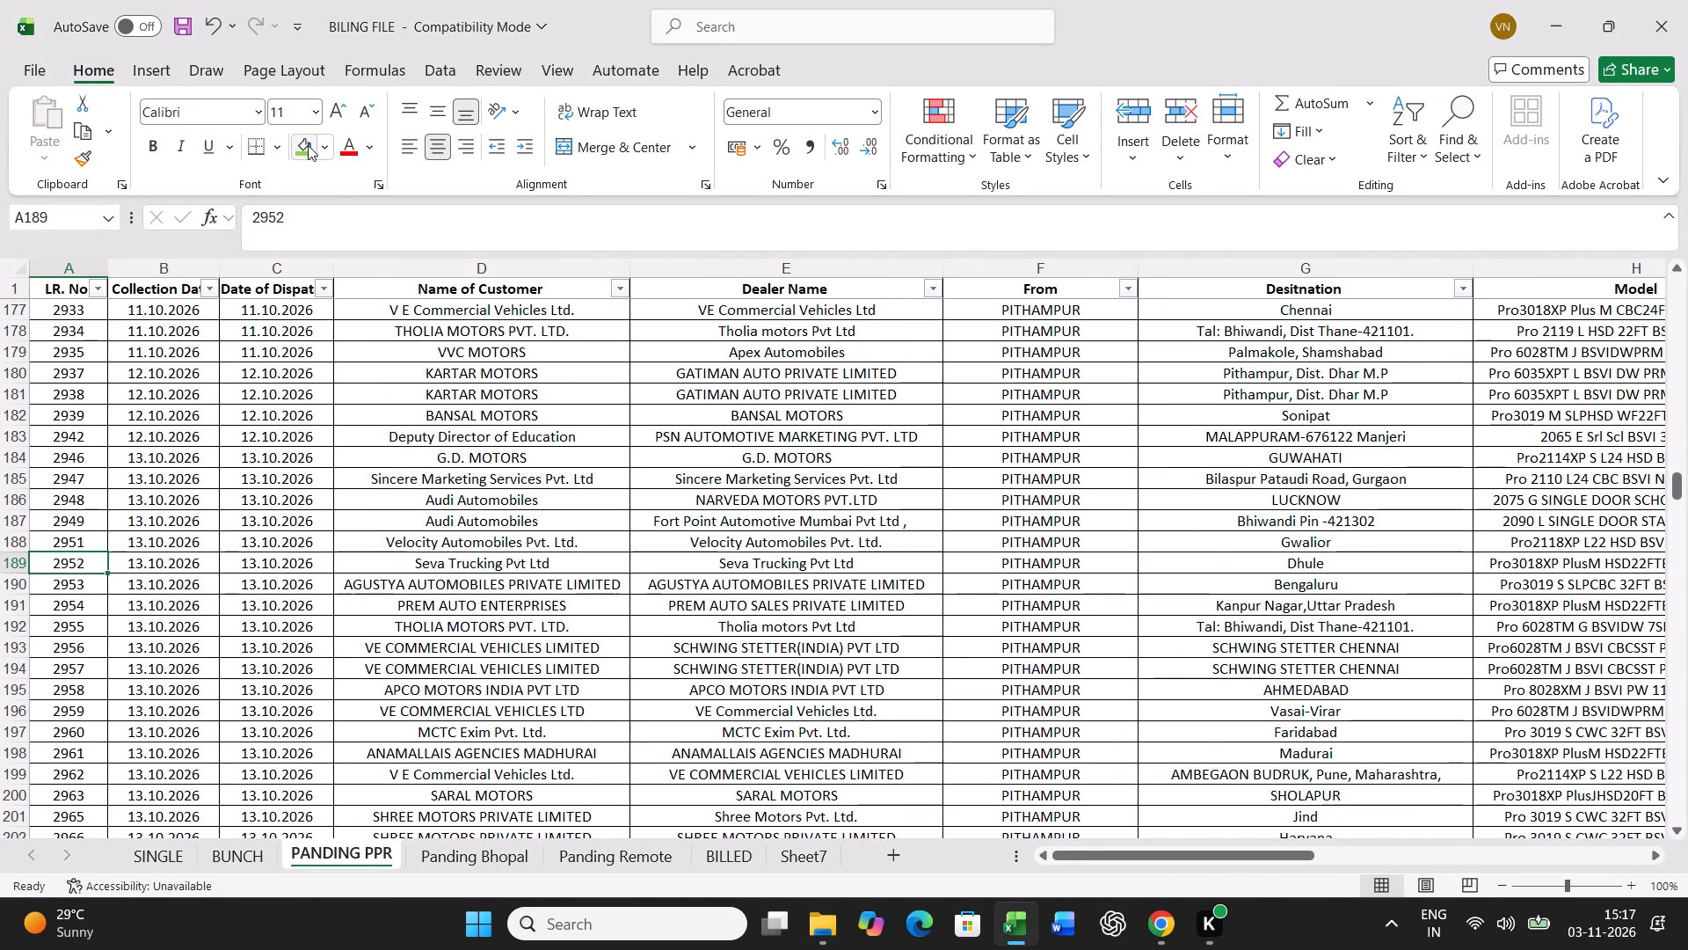
key(ctrl+shift+Right)
key(ctrl+c)
click(246, 861)
scroll(385, 622, up, 6)
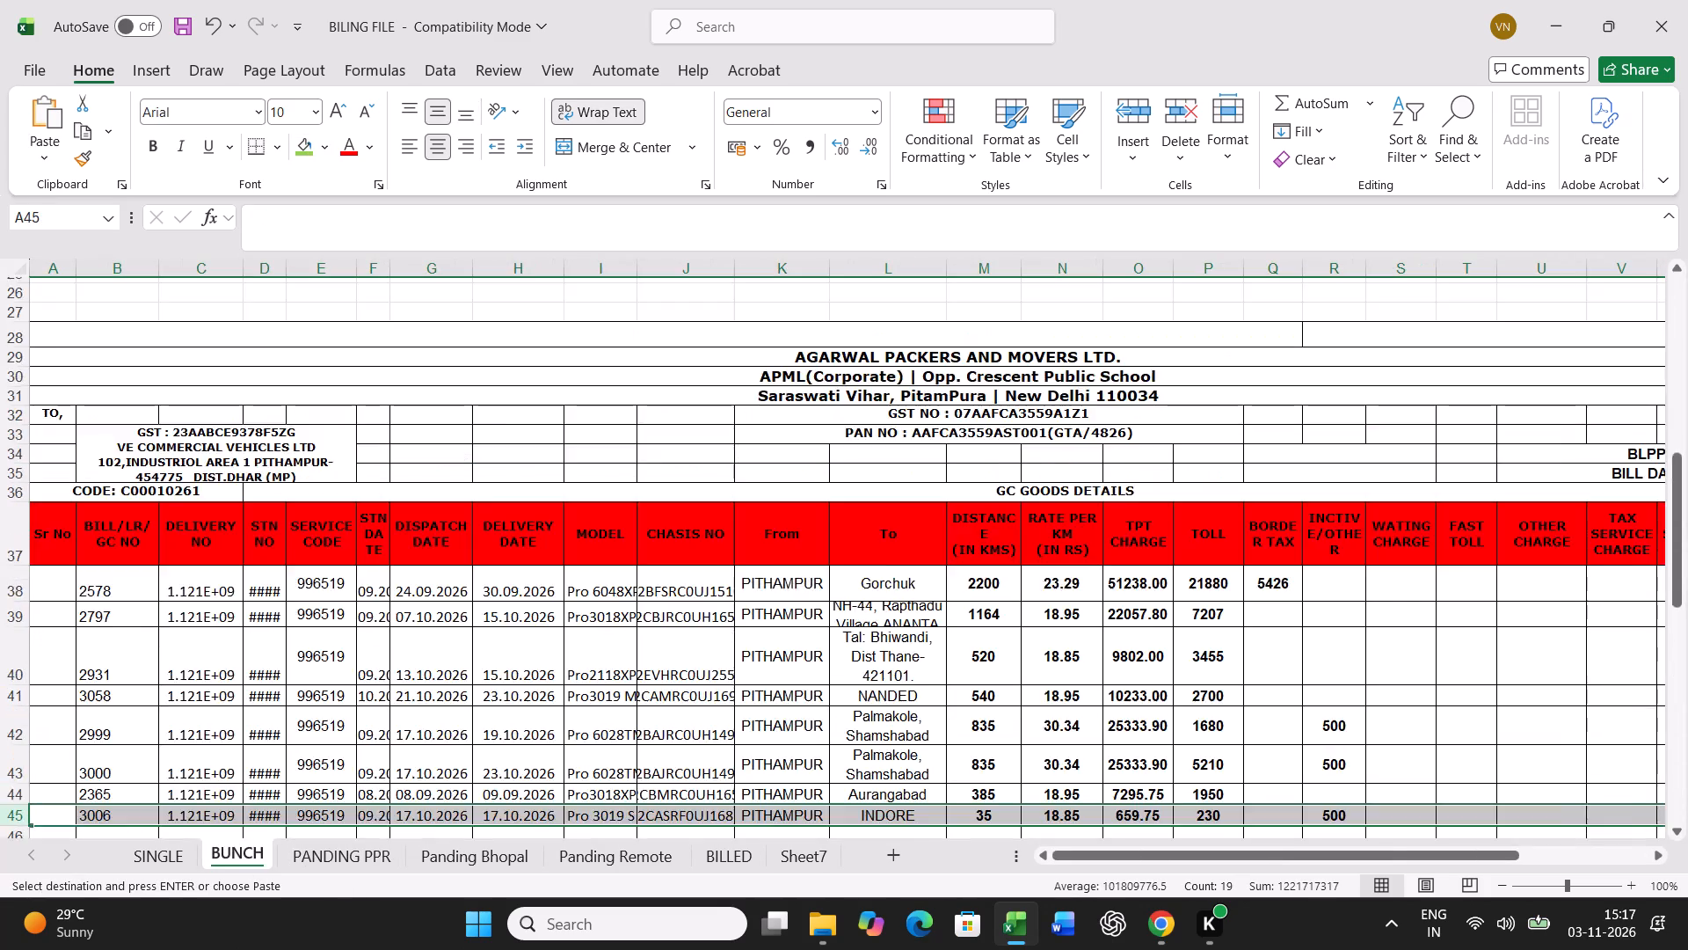
scroll(385, 622, up, 9)
click(63, 716)
key(ctrl+v)
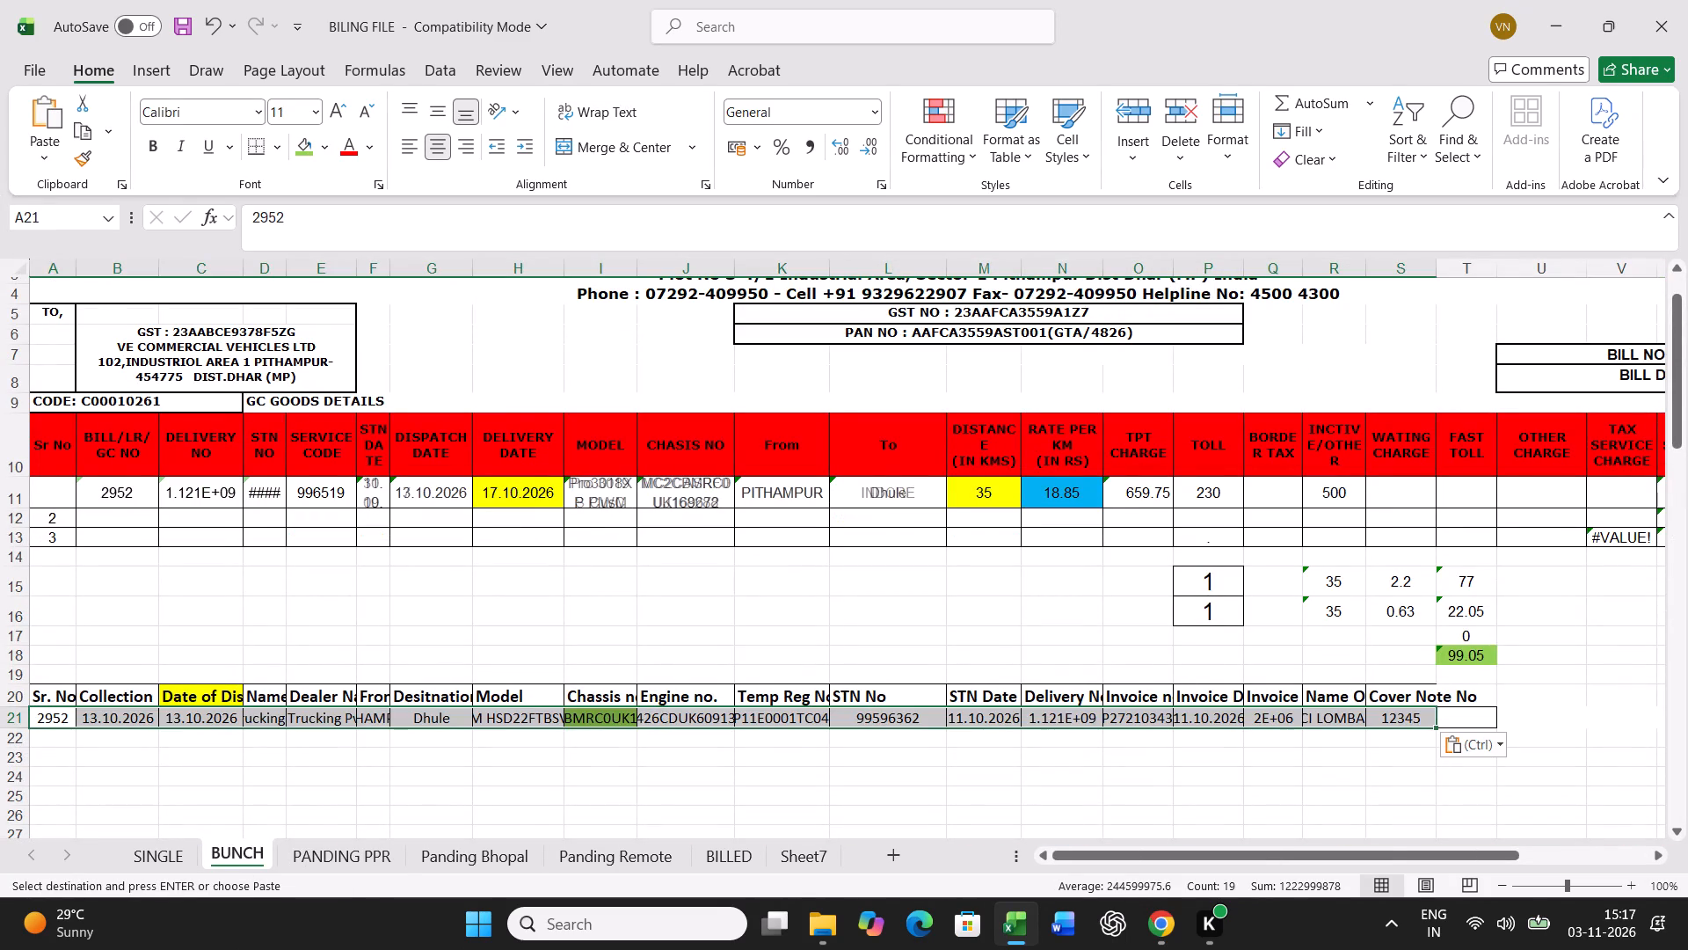
Set the date of dispatch in C21 to 15.10.2026 and the delivery date in H11 to 16.10.2026.
click(212, 720)
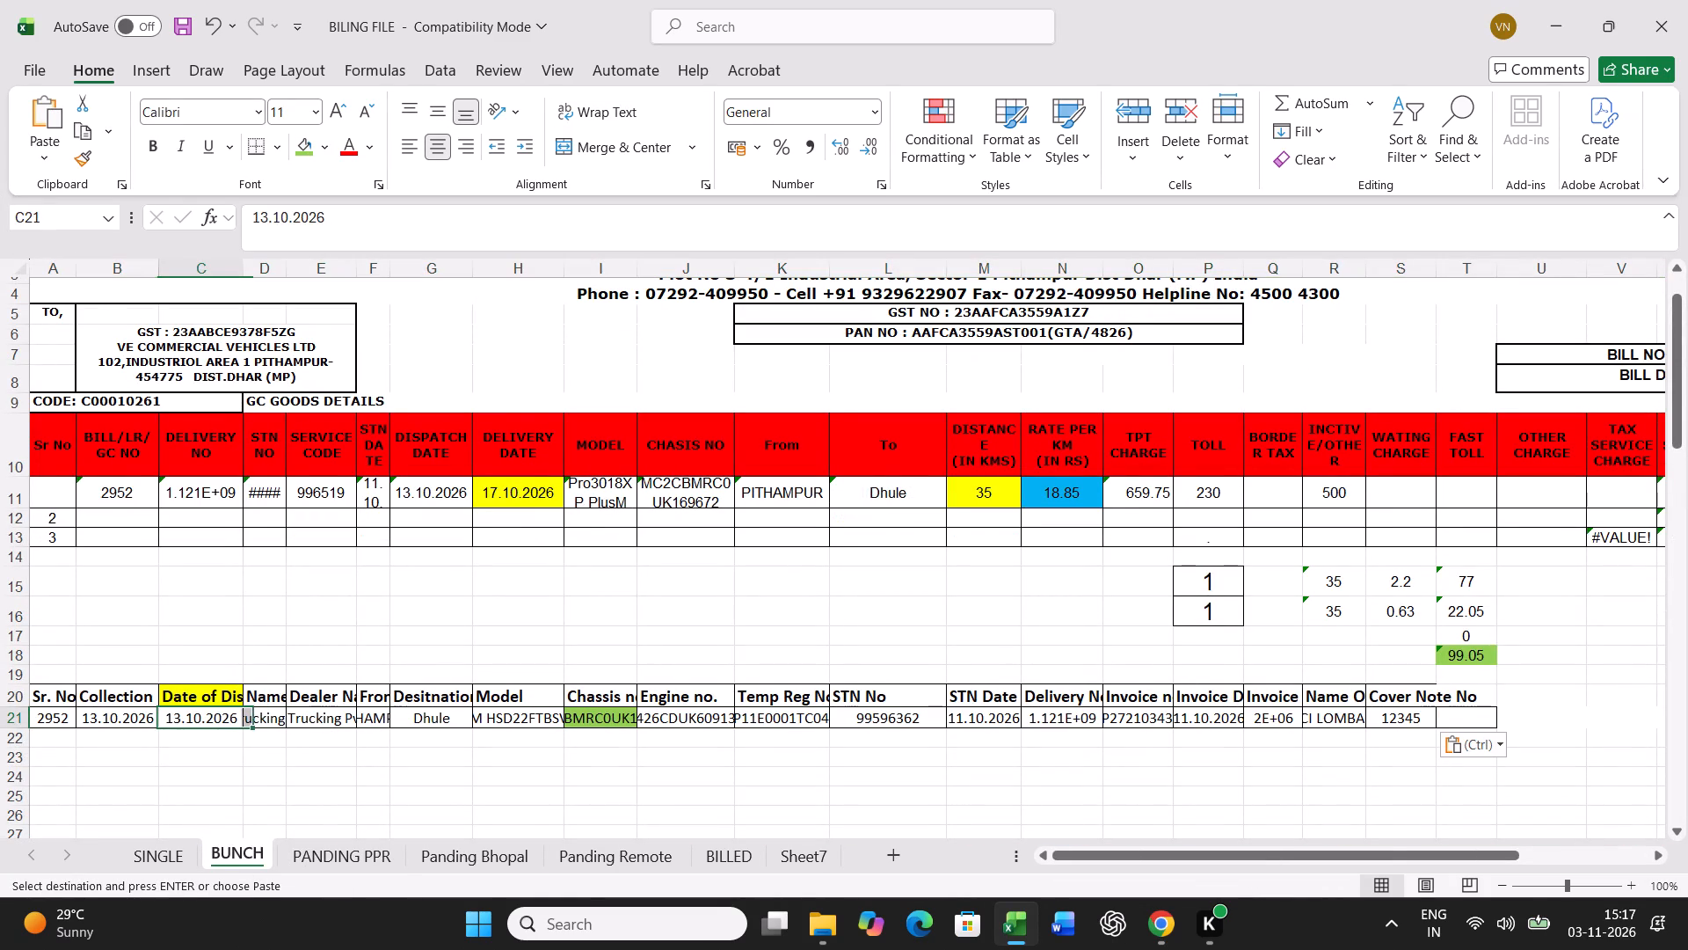
text(15.10.2026)
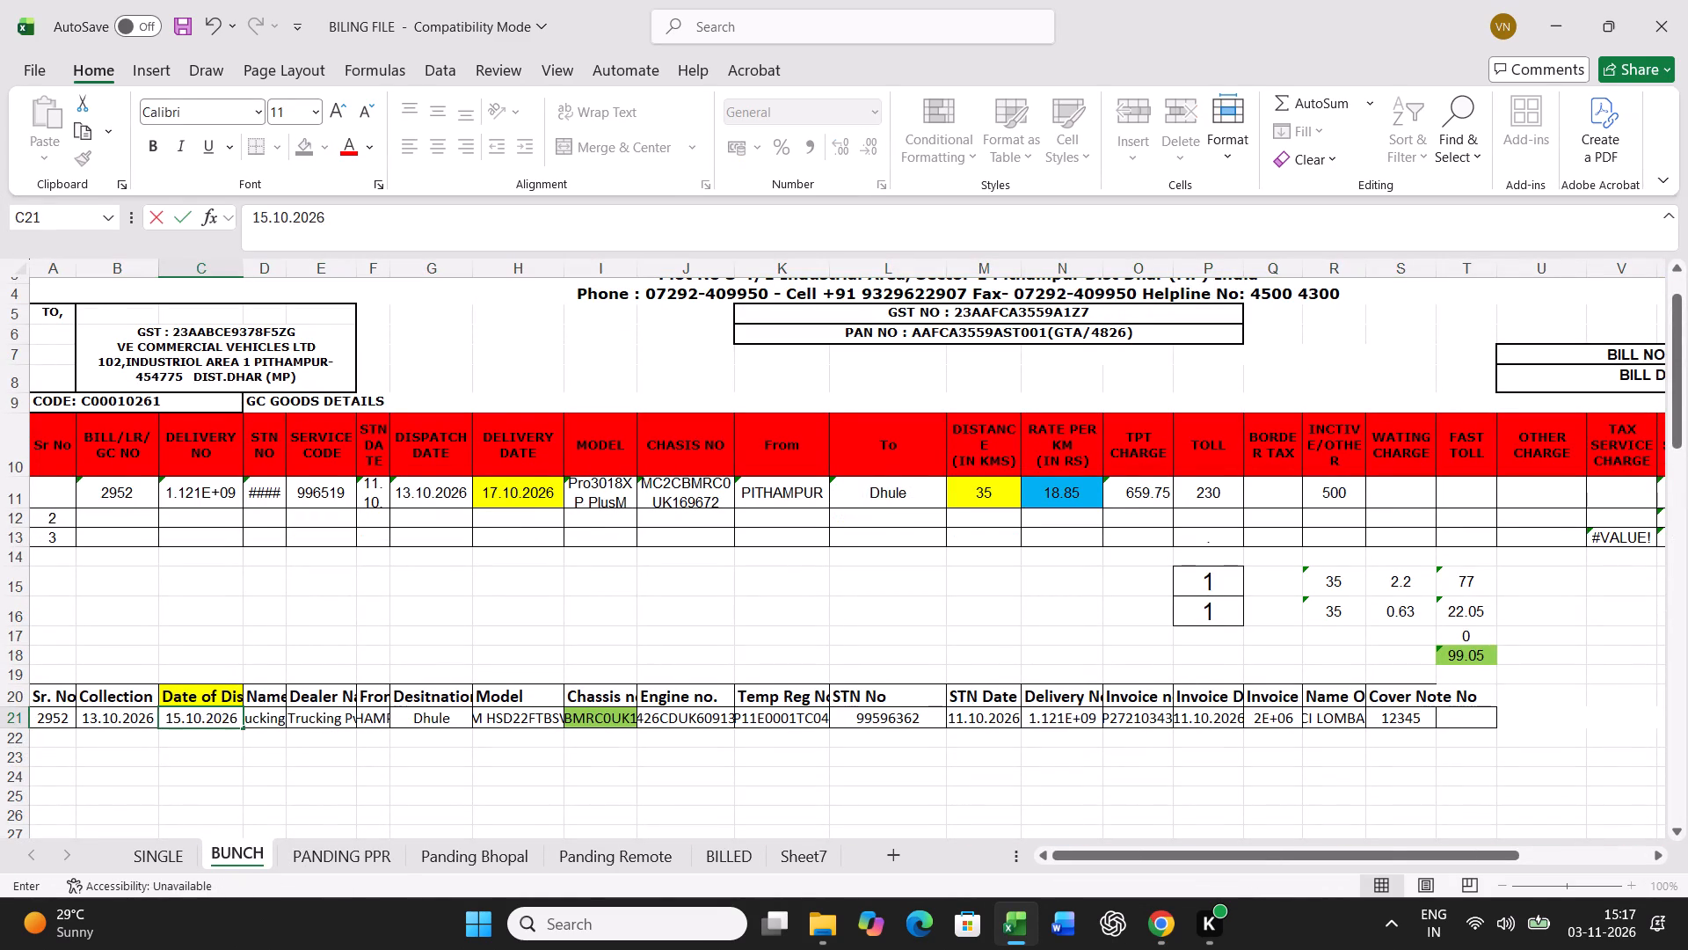
key(Return)
click(521, 488)
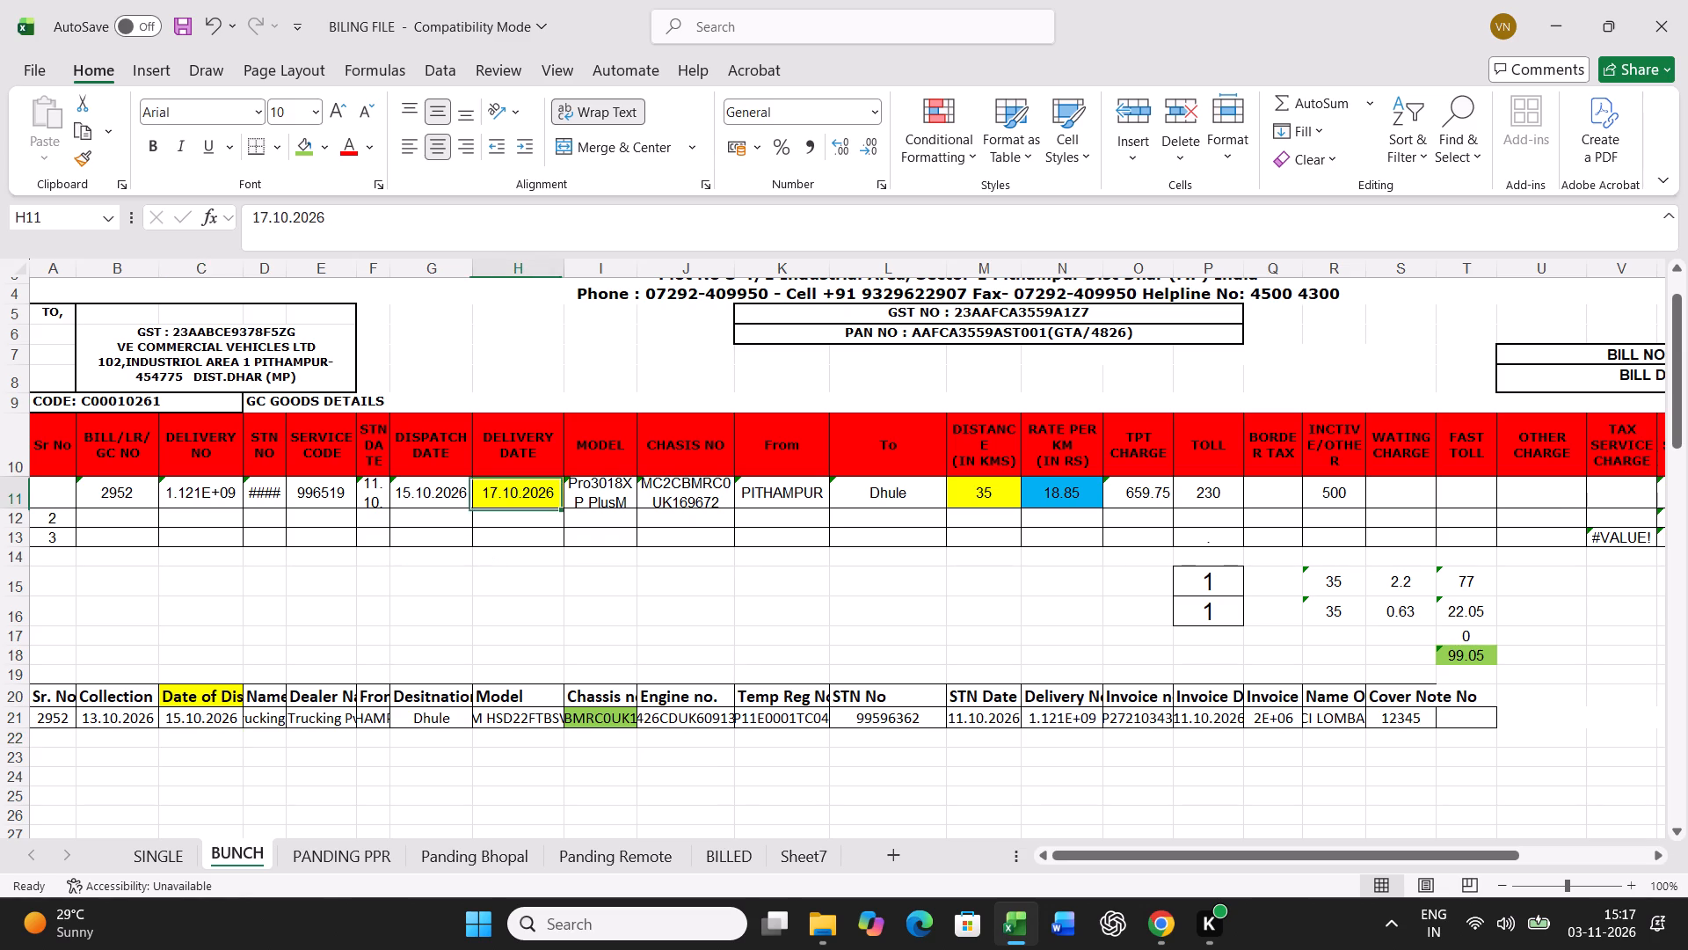
text(16.10.2026)
key(Right)
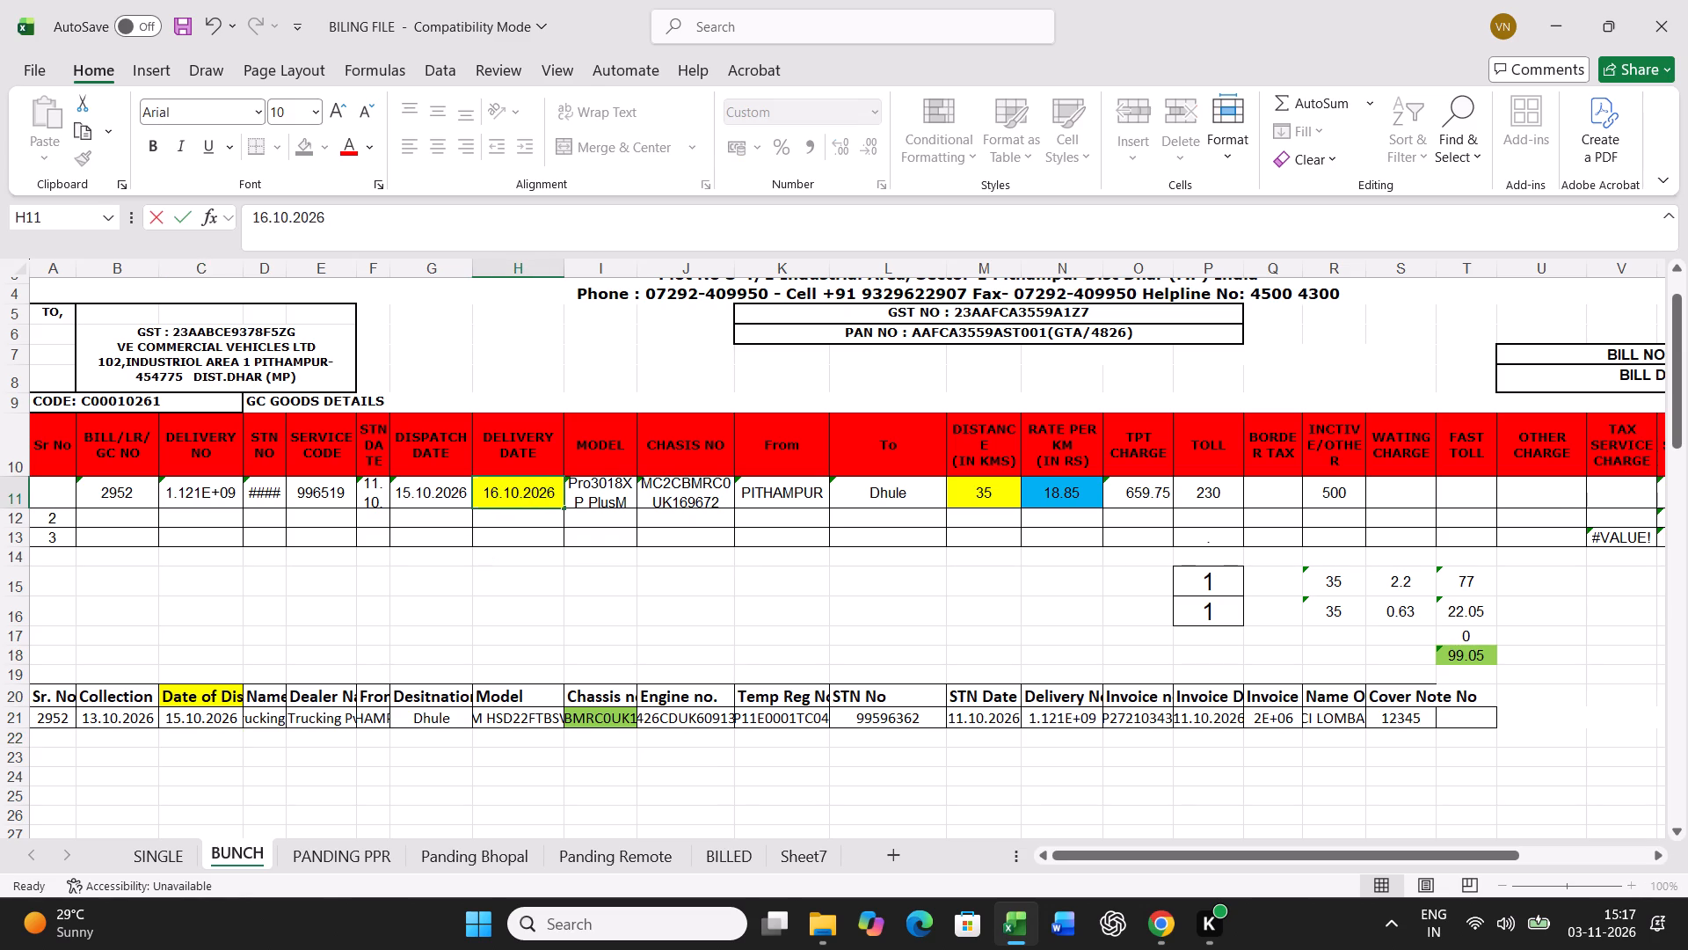
In bill row 11, set the distance to 260, the rate per km to 18.95 and the toll to 1820.
key(Right)
key(Right)
key(Right)
key(Right)
text(260)
key(Right)
text(18.95)
key(Right)
key(Right)
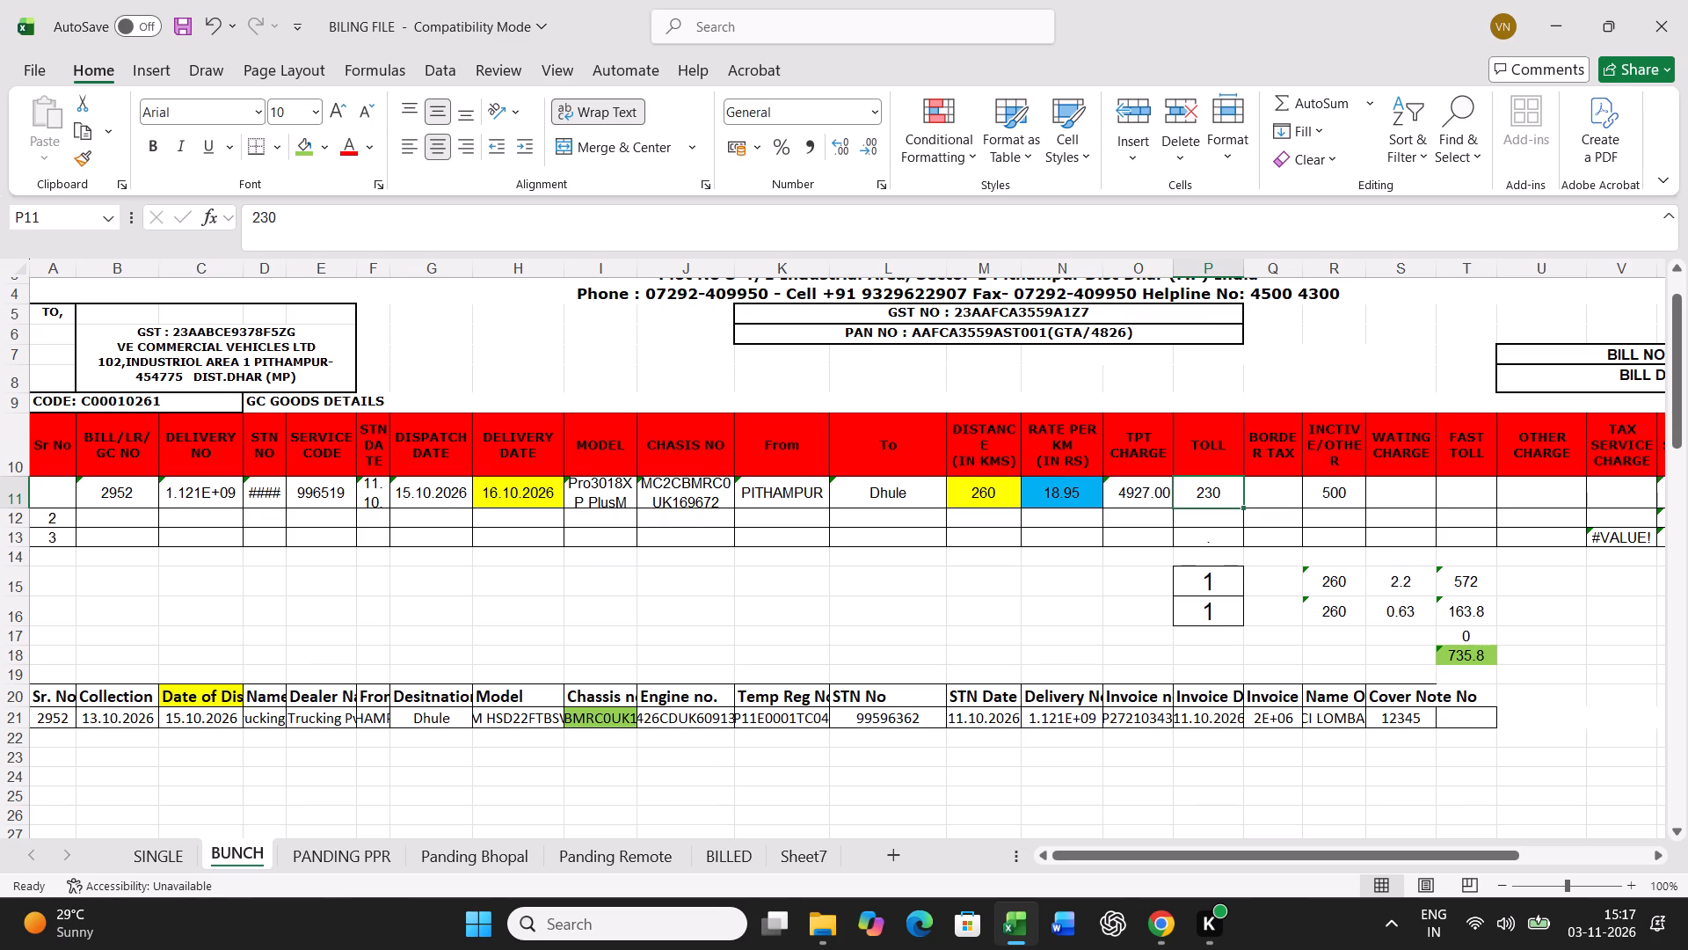
text(1820)
key(Right)
key(Right)
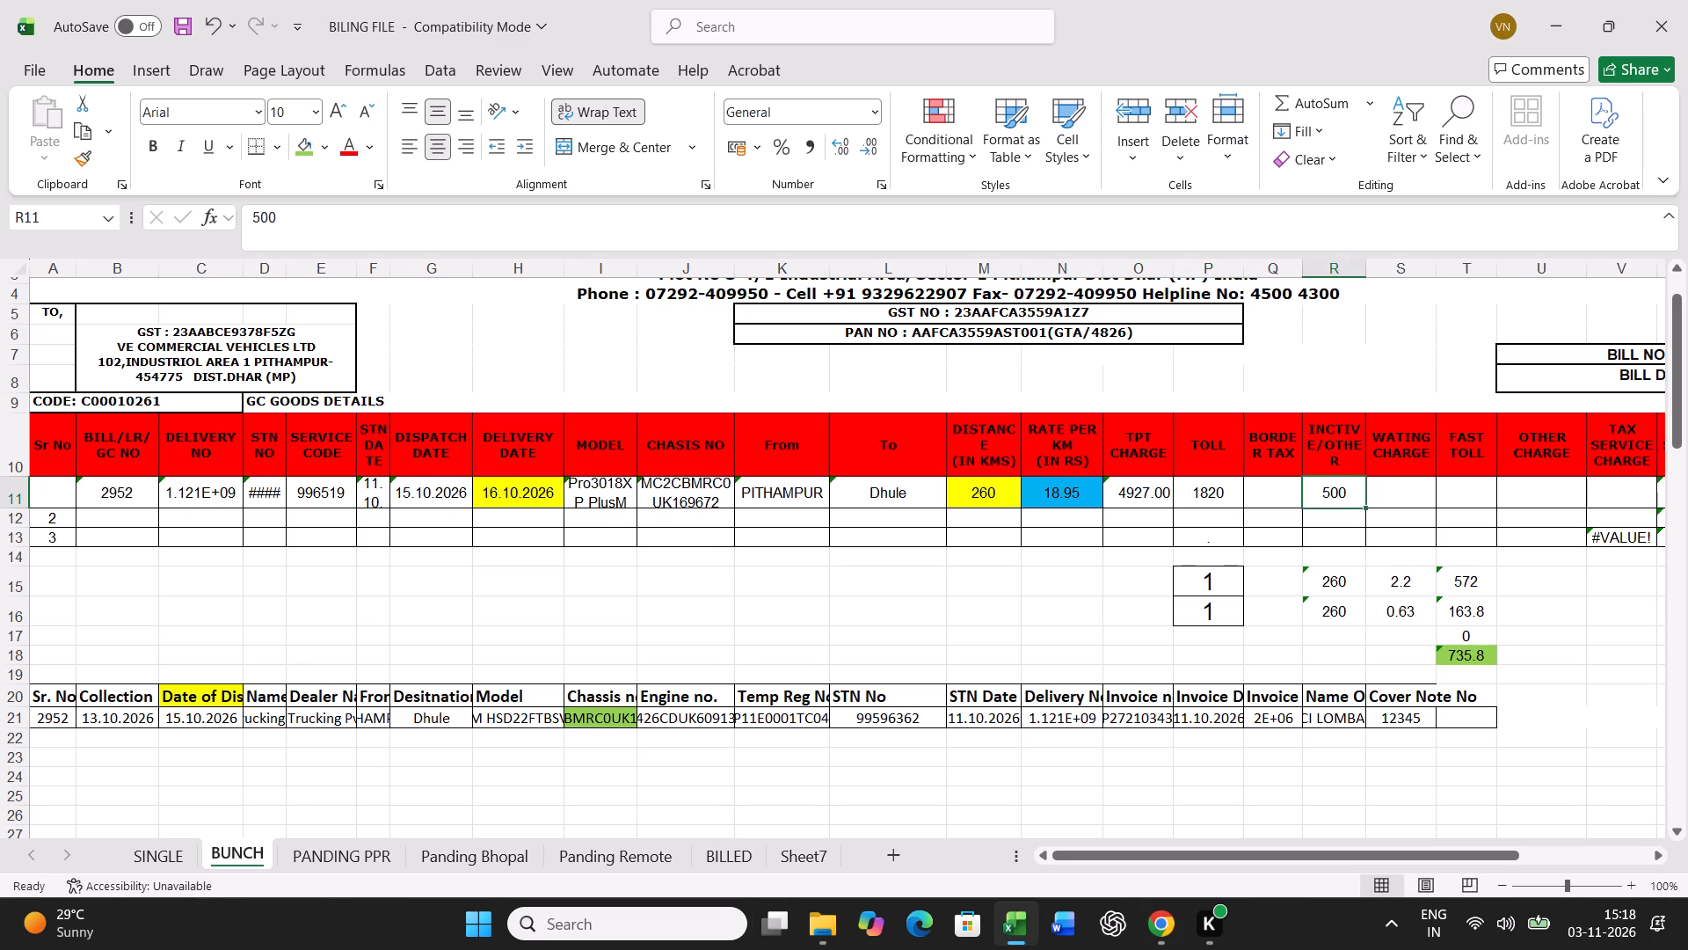
Set the standard transit time in P15 to 2 and the actual transit time in P16 to 1.
click(1230, 587)
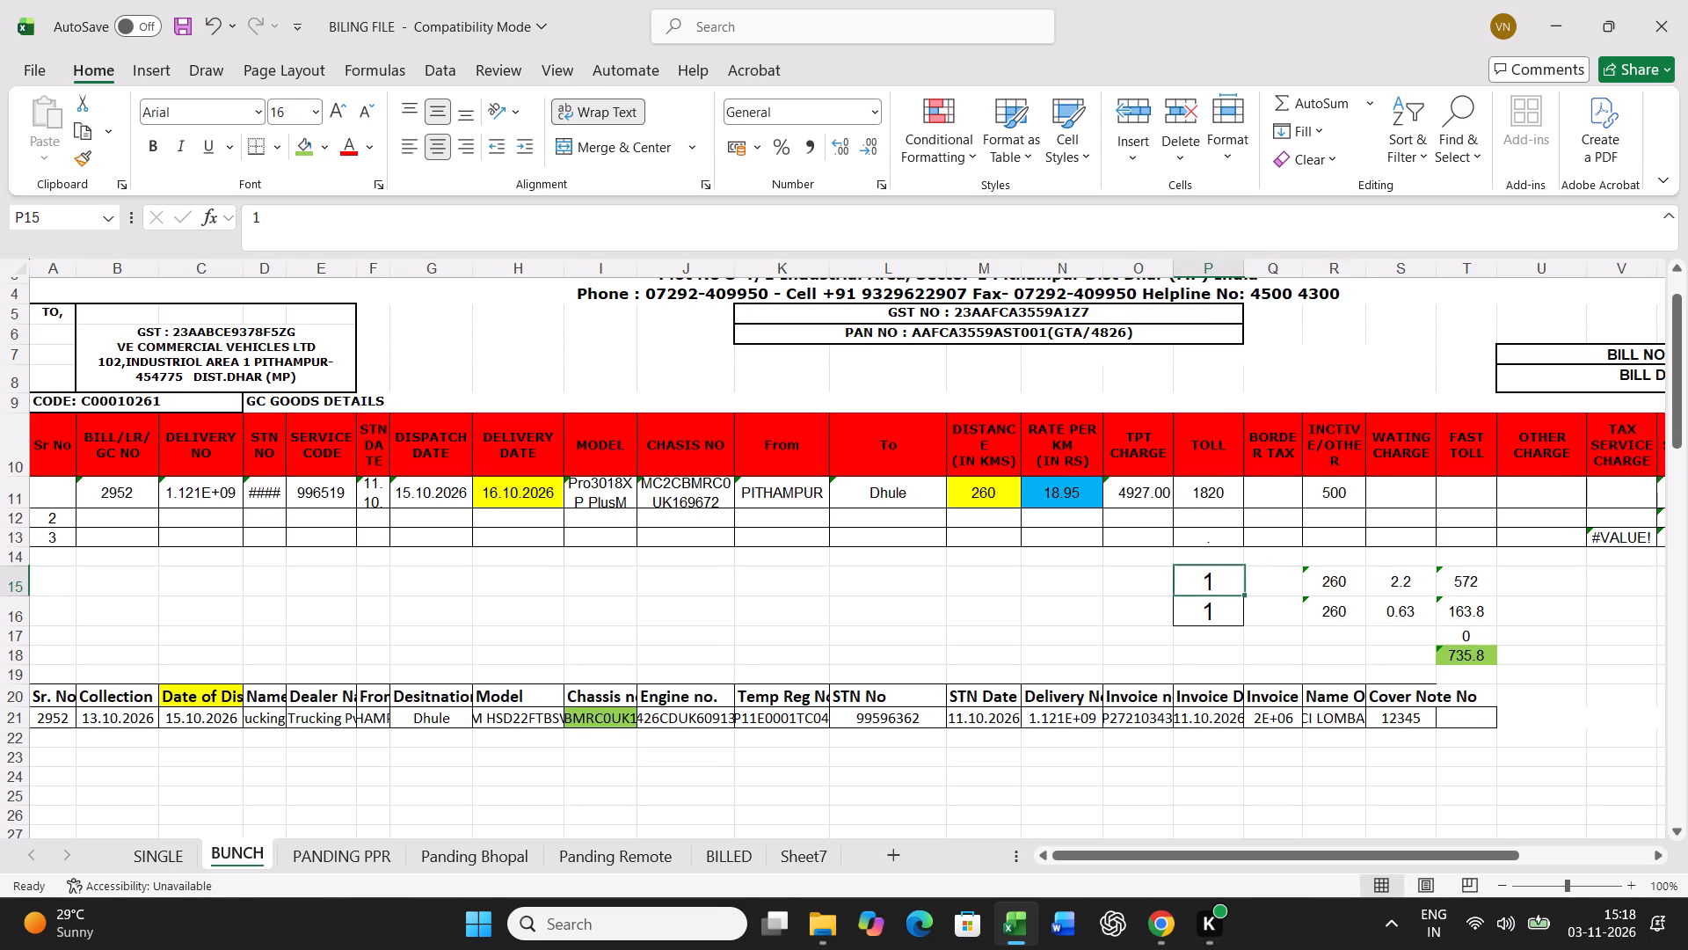
key(2)
key(Return)
key(1)
key(Return)
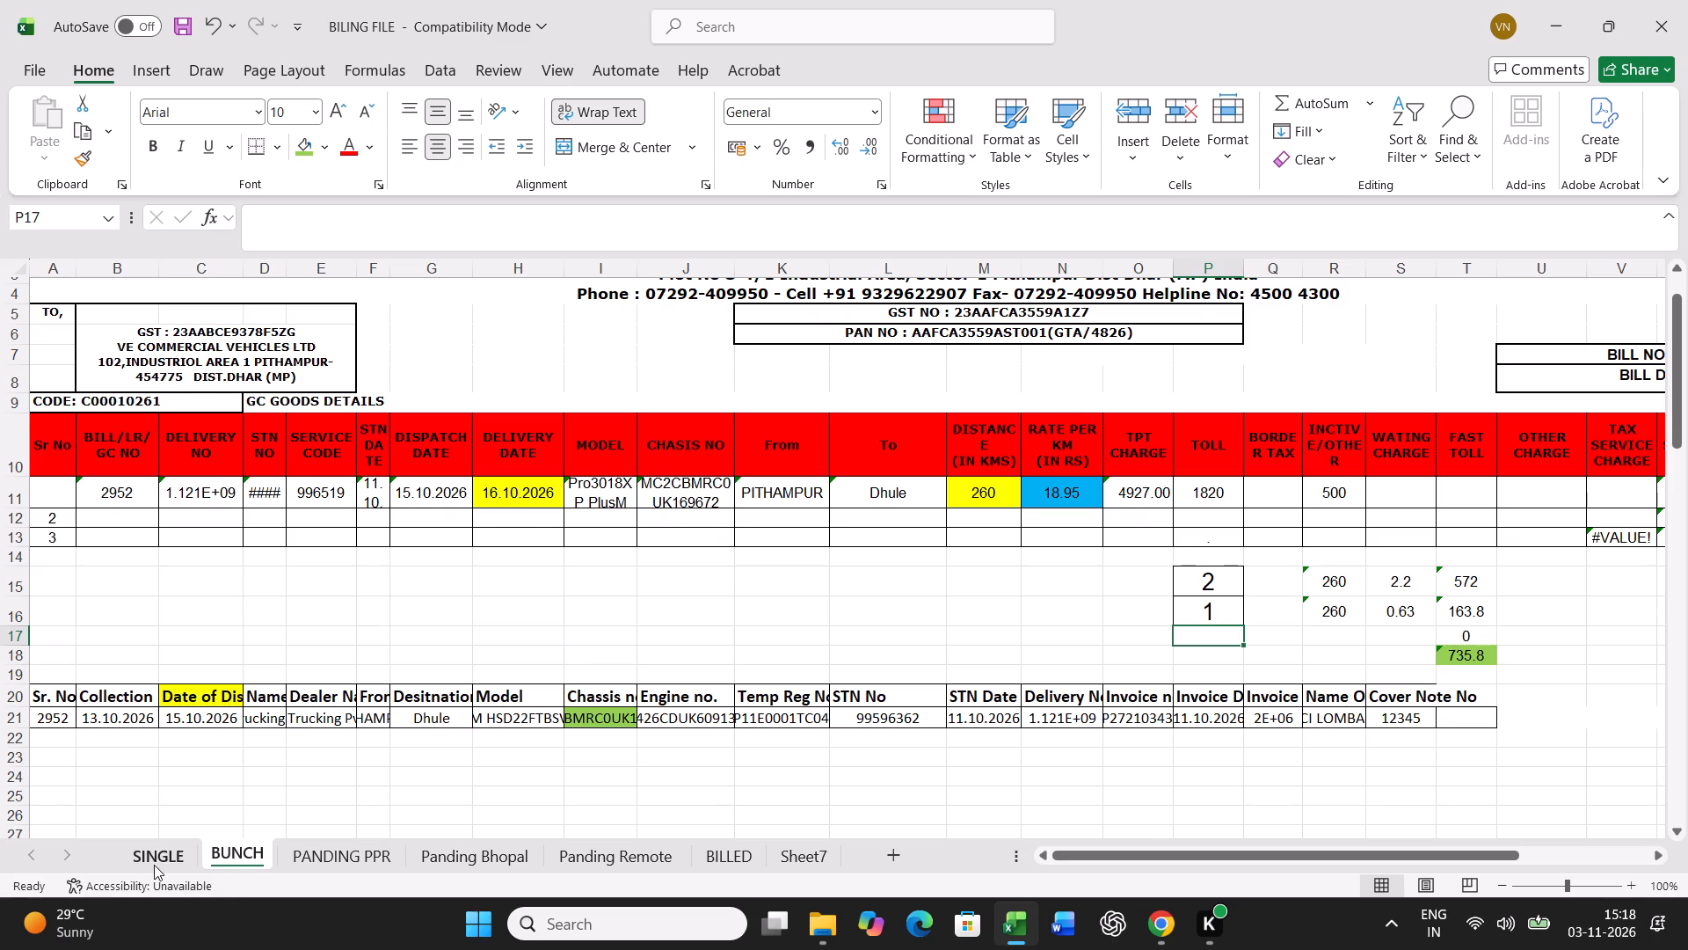
Print the freight bill for GC number 2952 from the SINGLE sheet.
click(154, 865)
key(ctrl+p)
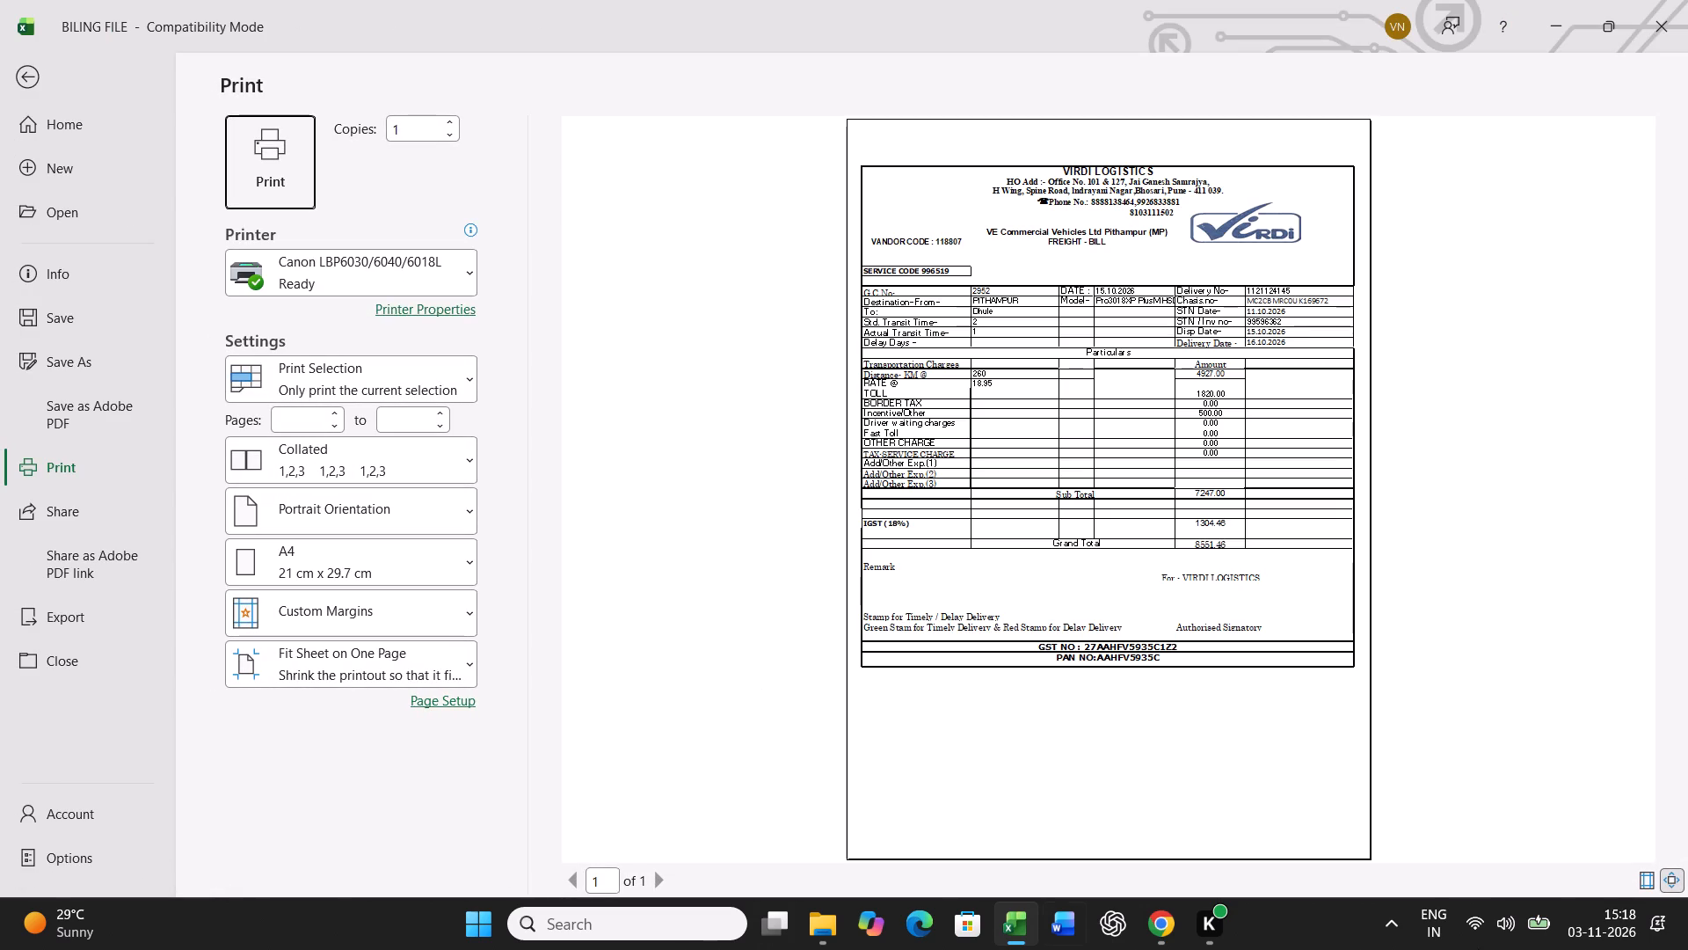
click(252, 143)
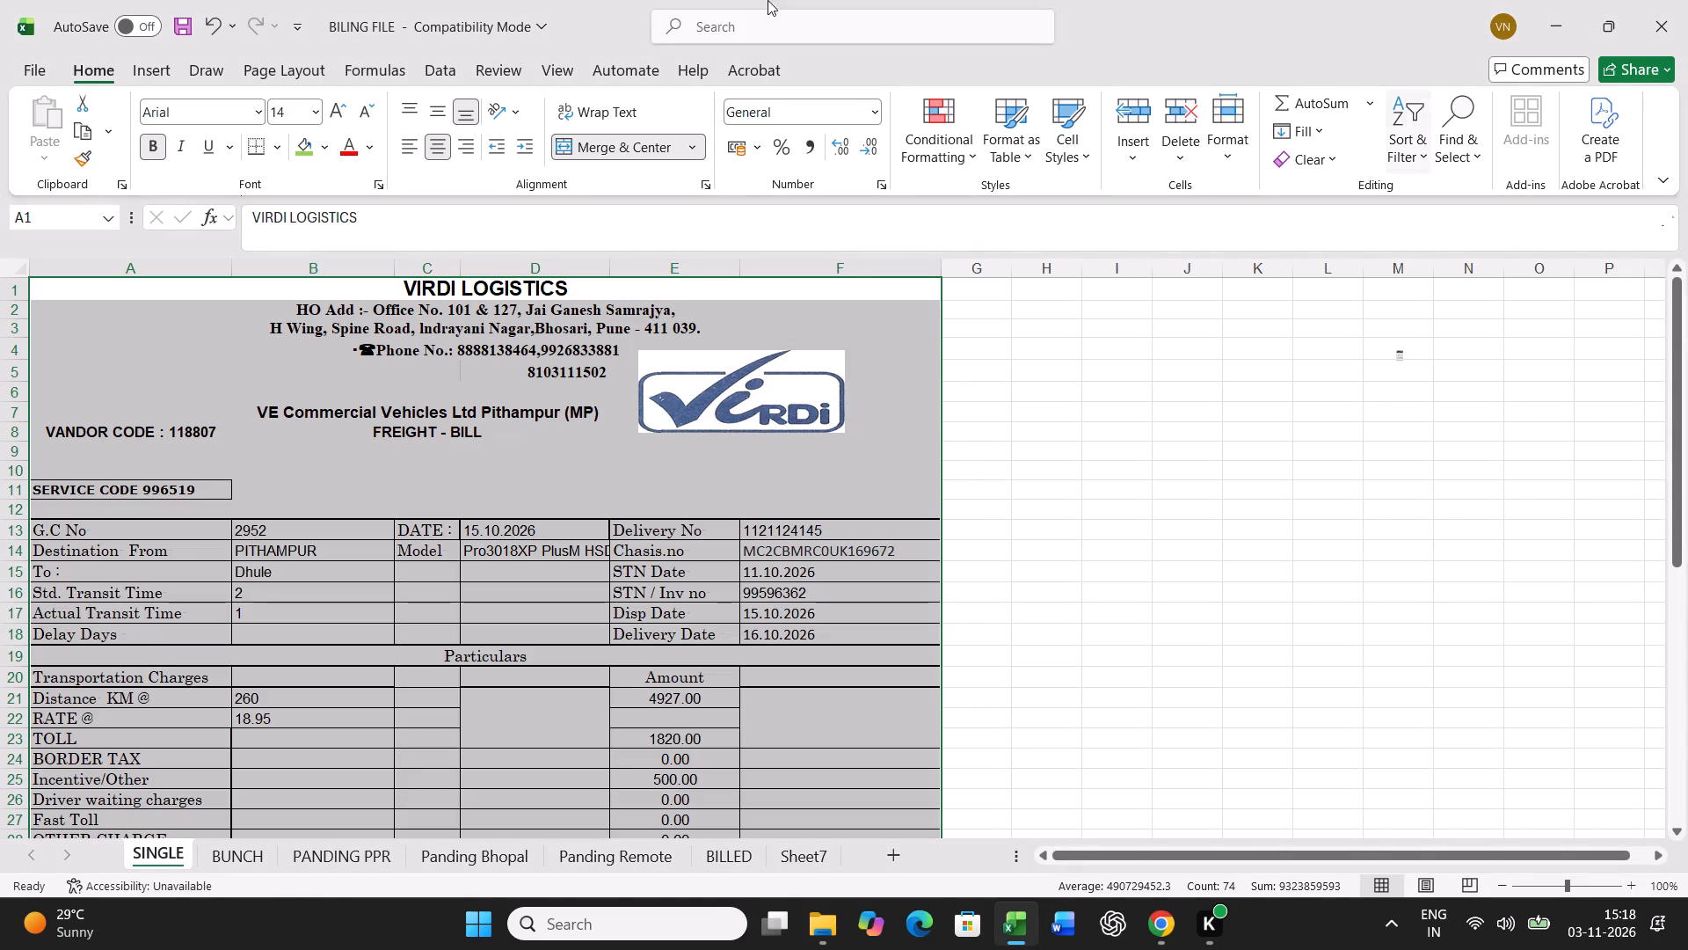
Copy bill row 11 of the BUNCH sheet and paste it as values into row 46 of the lower table.
click(244, 861)
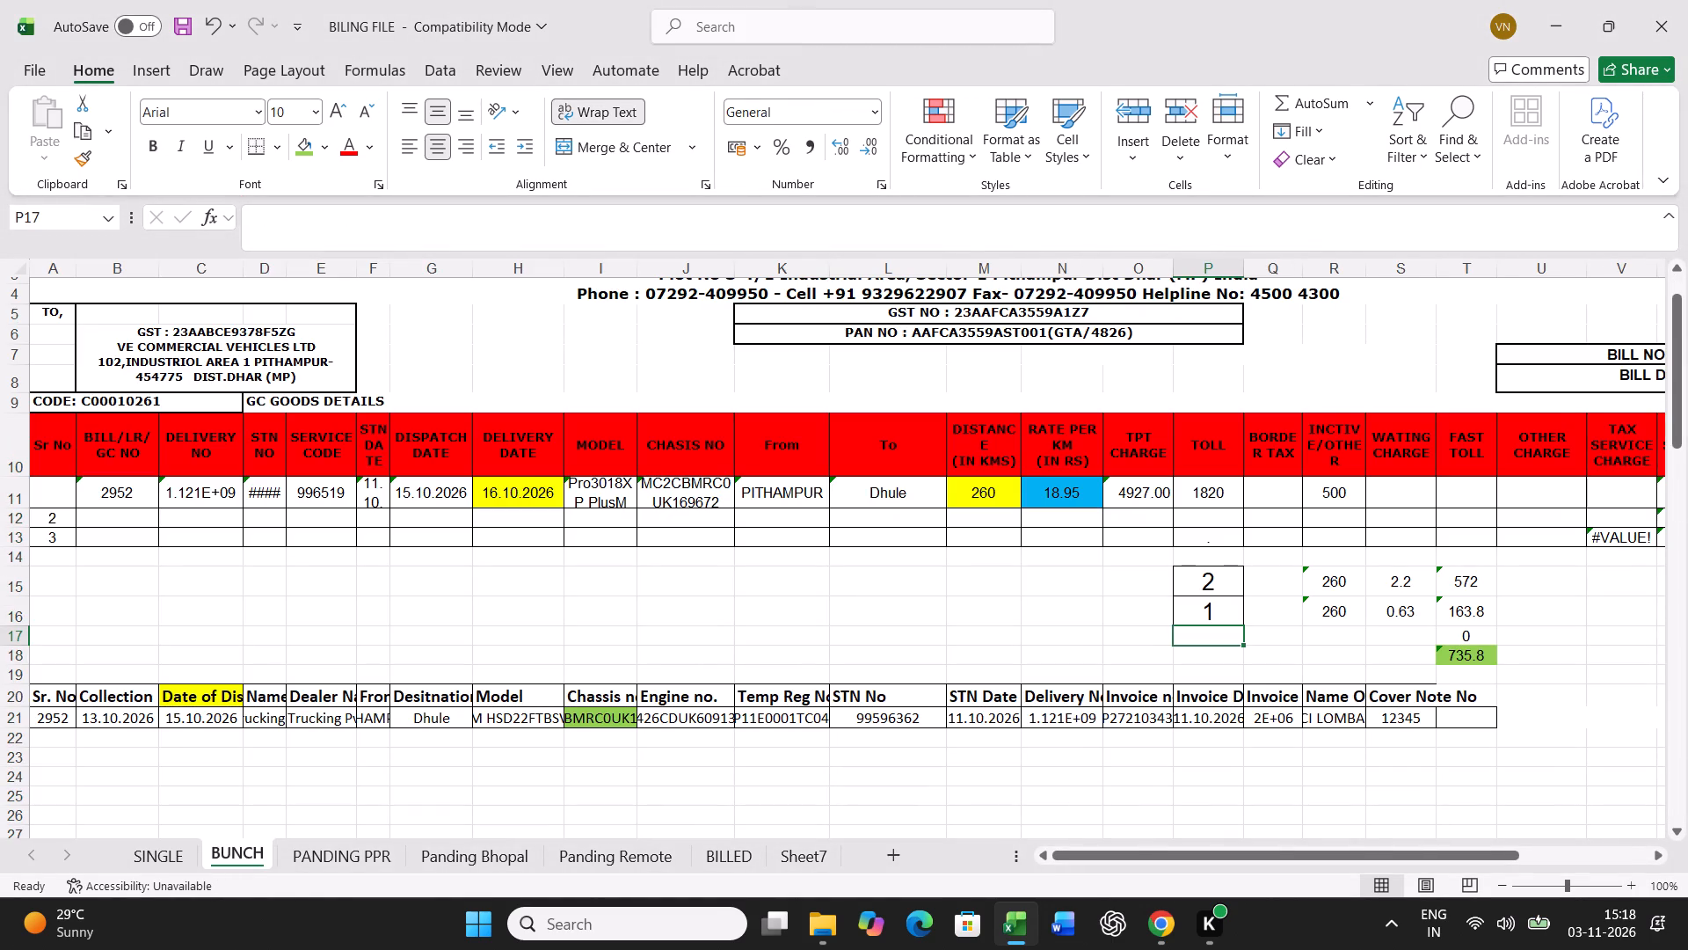
click(1, 492)
key(ctrl+c)
scroll(711, 650, down, 15)
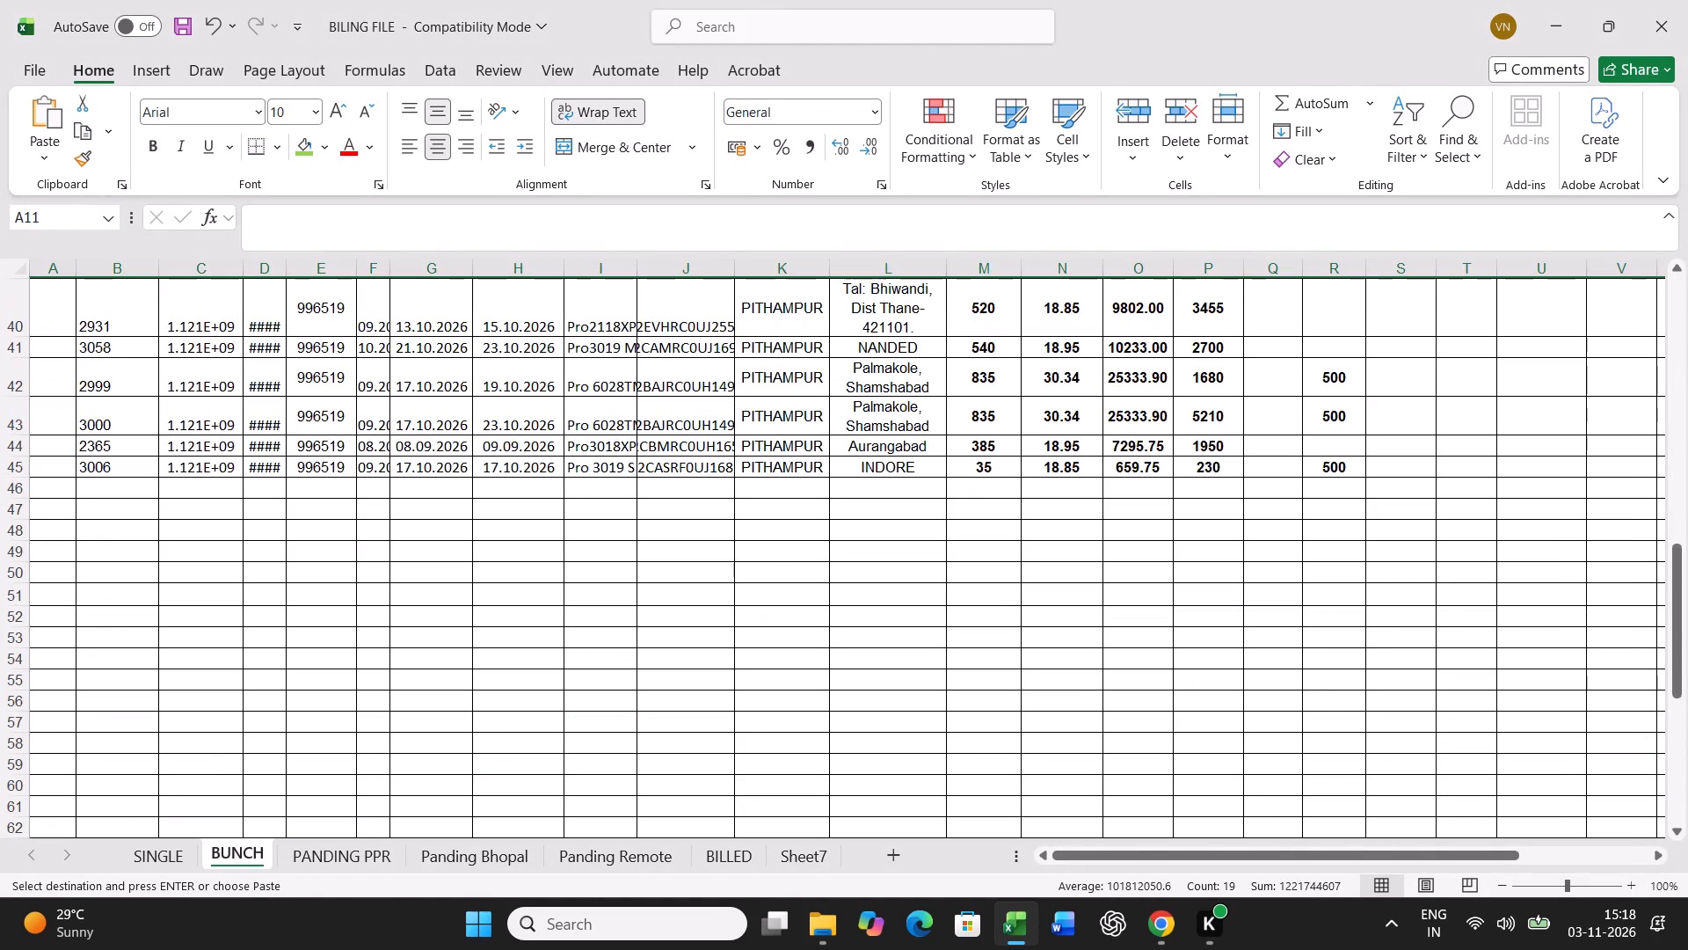
right_click(65, 486)
click(155, 427)
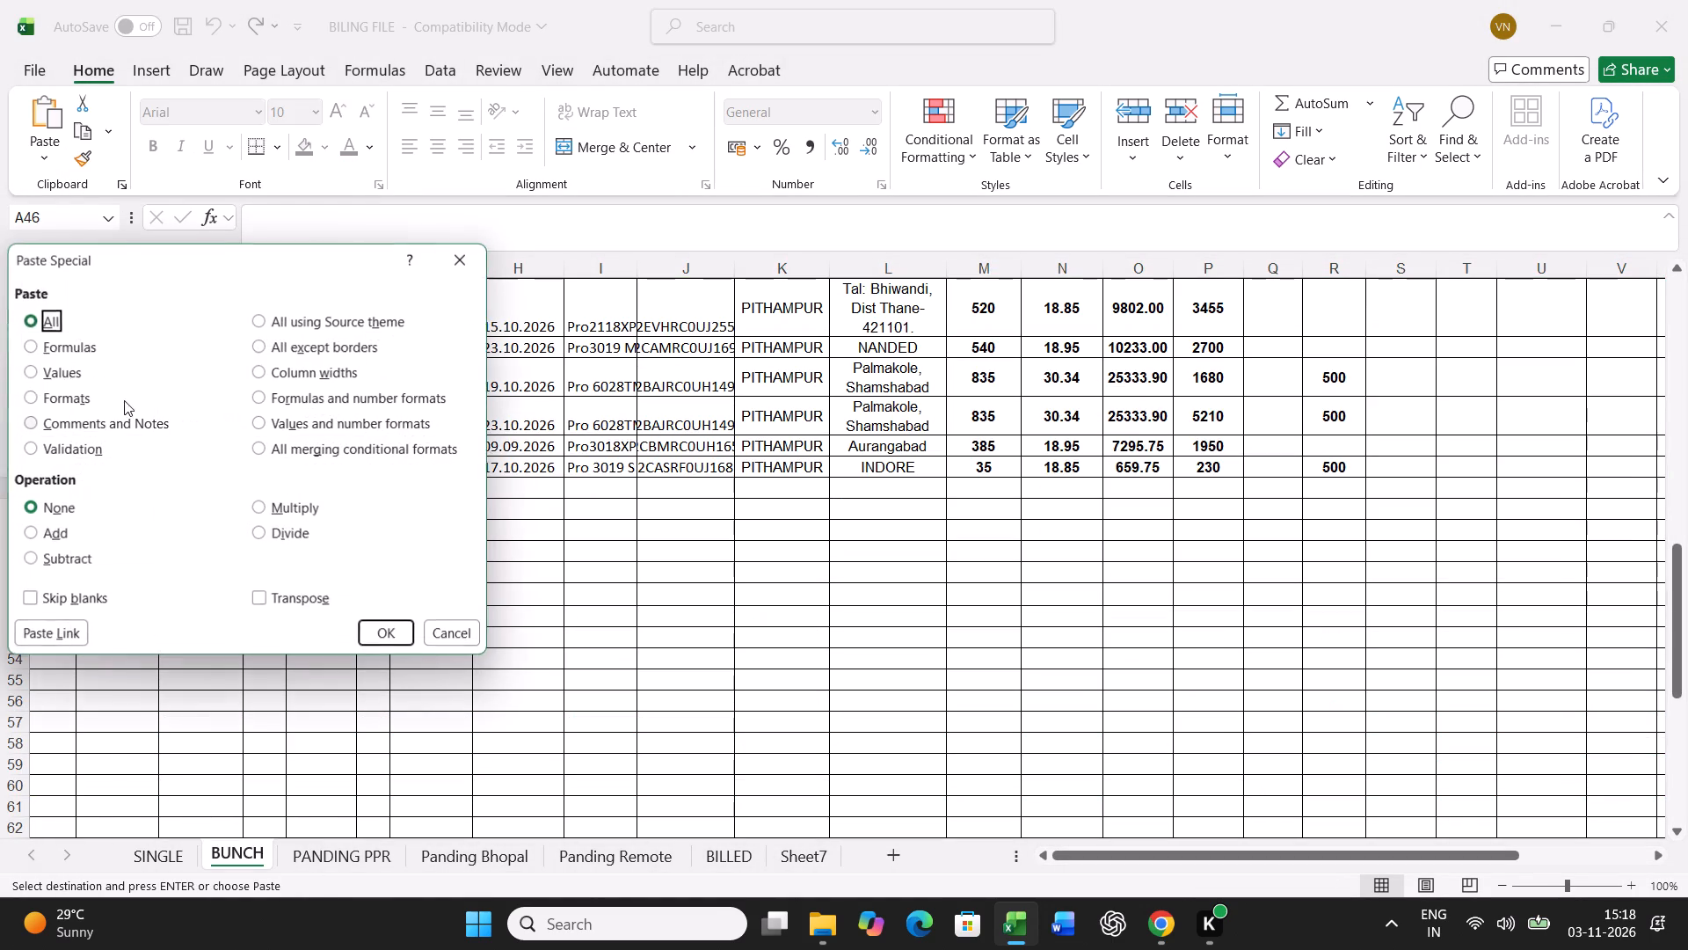
click(69, 377)
click(366, 621)
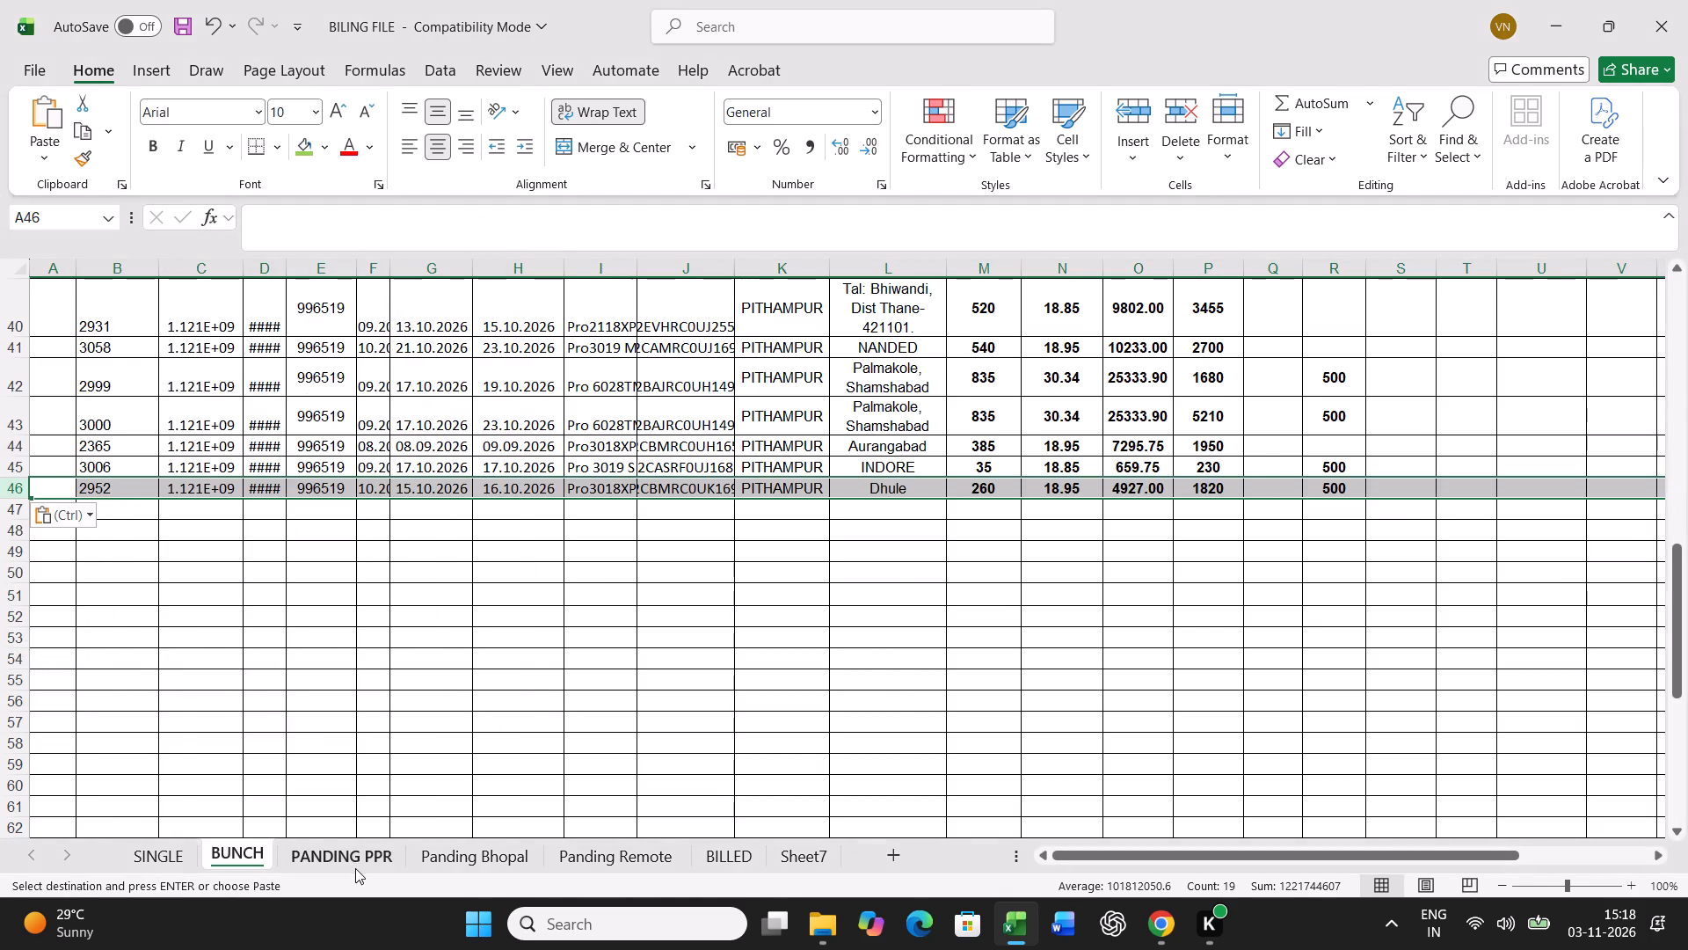
click(357, 857)
click(717, 676)
key(ctrl+f)
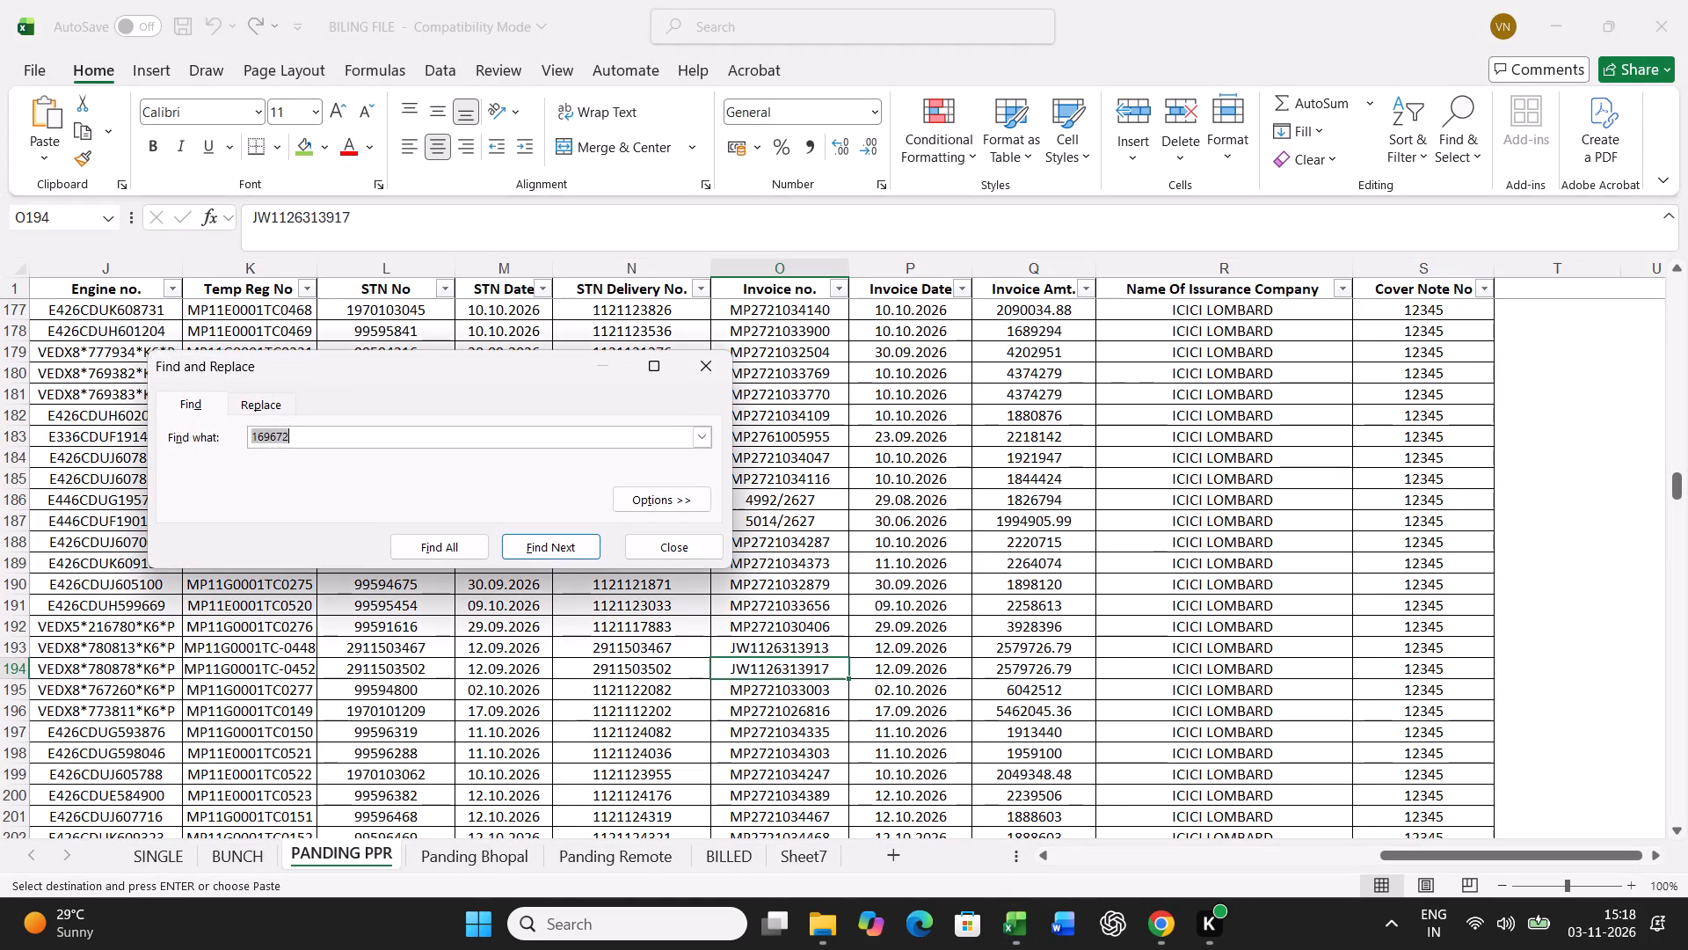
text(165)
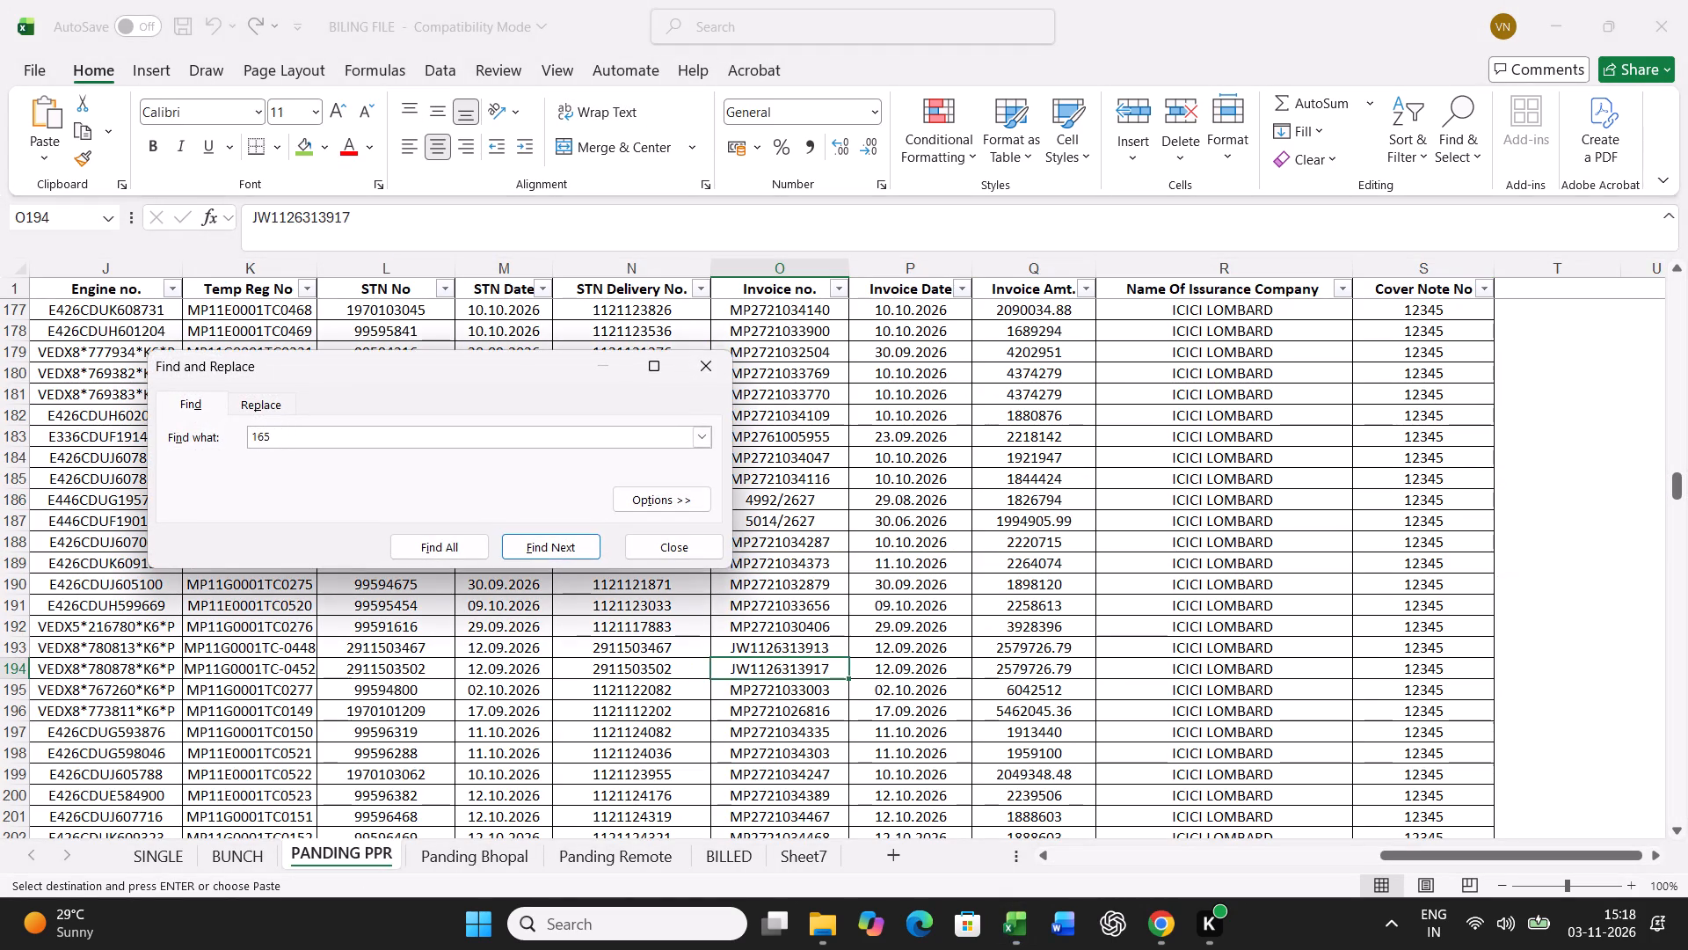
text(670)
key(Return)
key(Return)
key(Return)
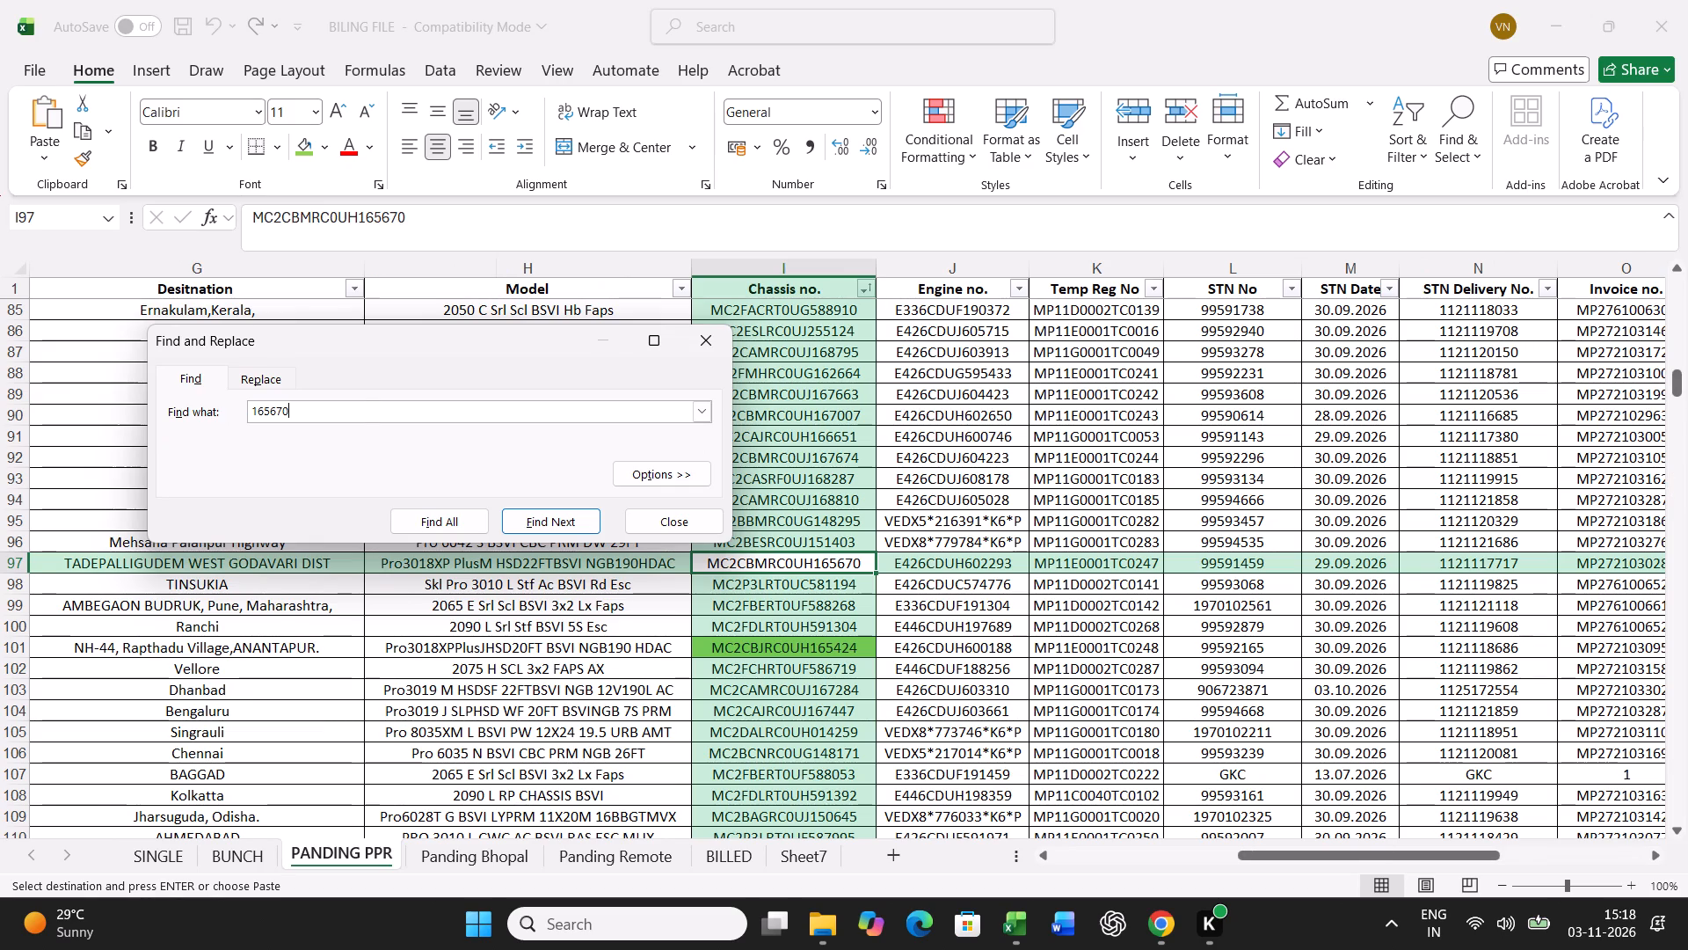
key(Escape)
click(304, 150)
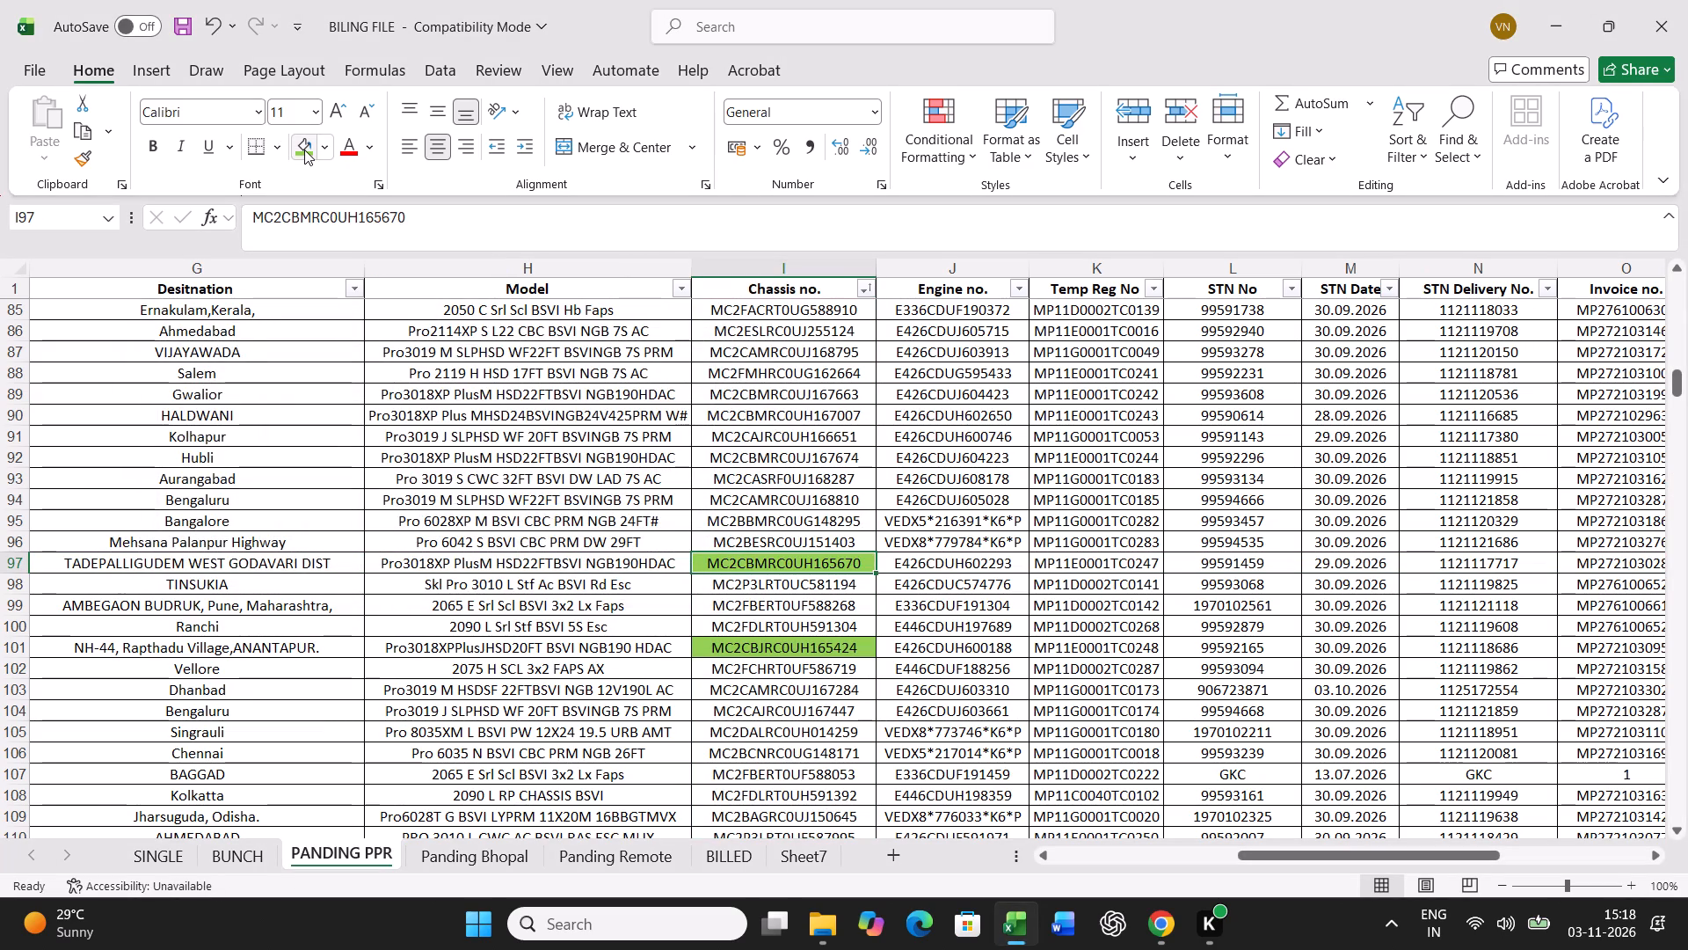
Copy that vehicle's full record from LR number to cover note number and paste it into the BUNCH sheet at A21.
key(Left)
key(Left)
key(Left)
key(Left)
key(Left)
key(Left)
key(Left)
key(Left)
key(Left)
key(Left)
key(Left)
key(Left)
key(Left)
key(Left)
key(Left)
key(Left)
key(Left)
key(Left)
key(Left)
key(Left)
key(ctrl+shift+Right)
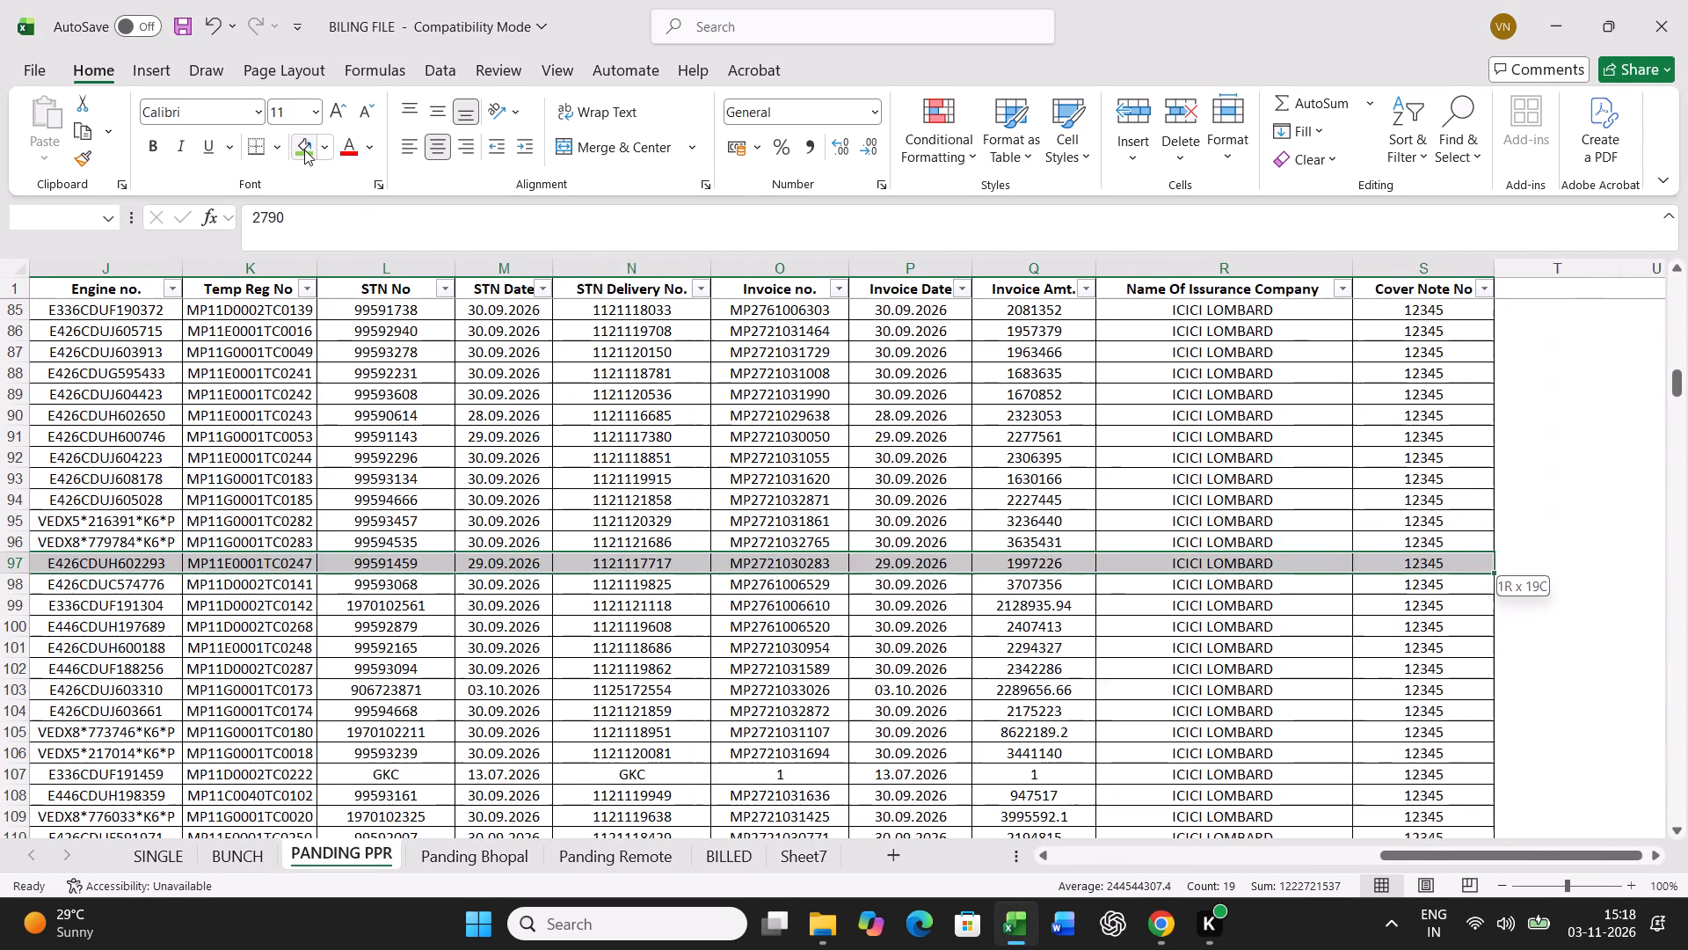
key(ctrl+c)
click(246, 855)
scroll(374, 641, up, 13)
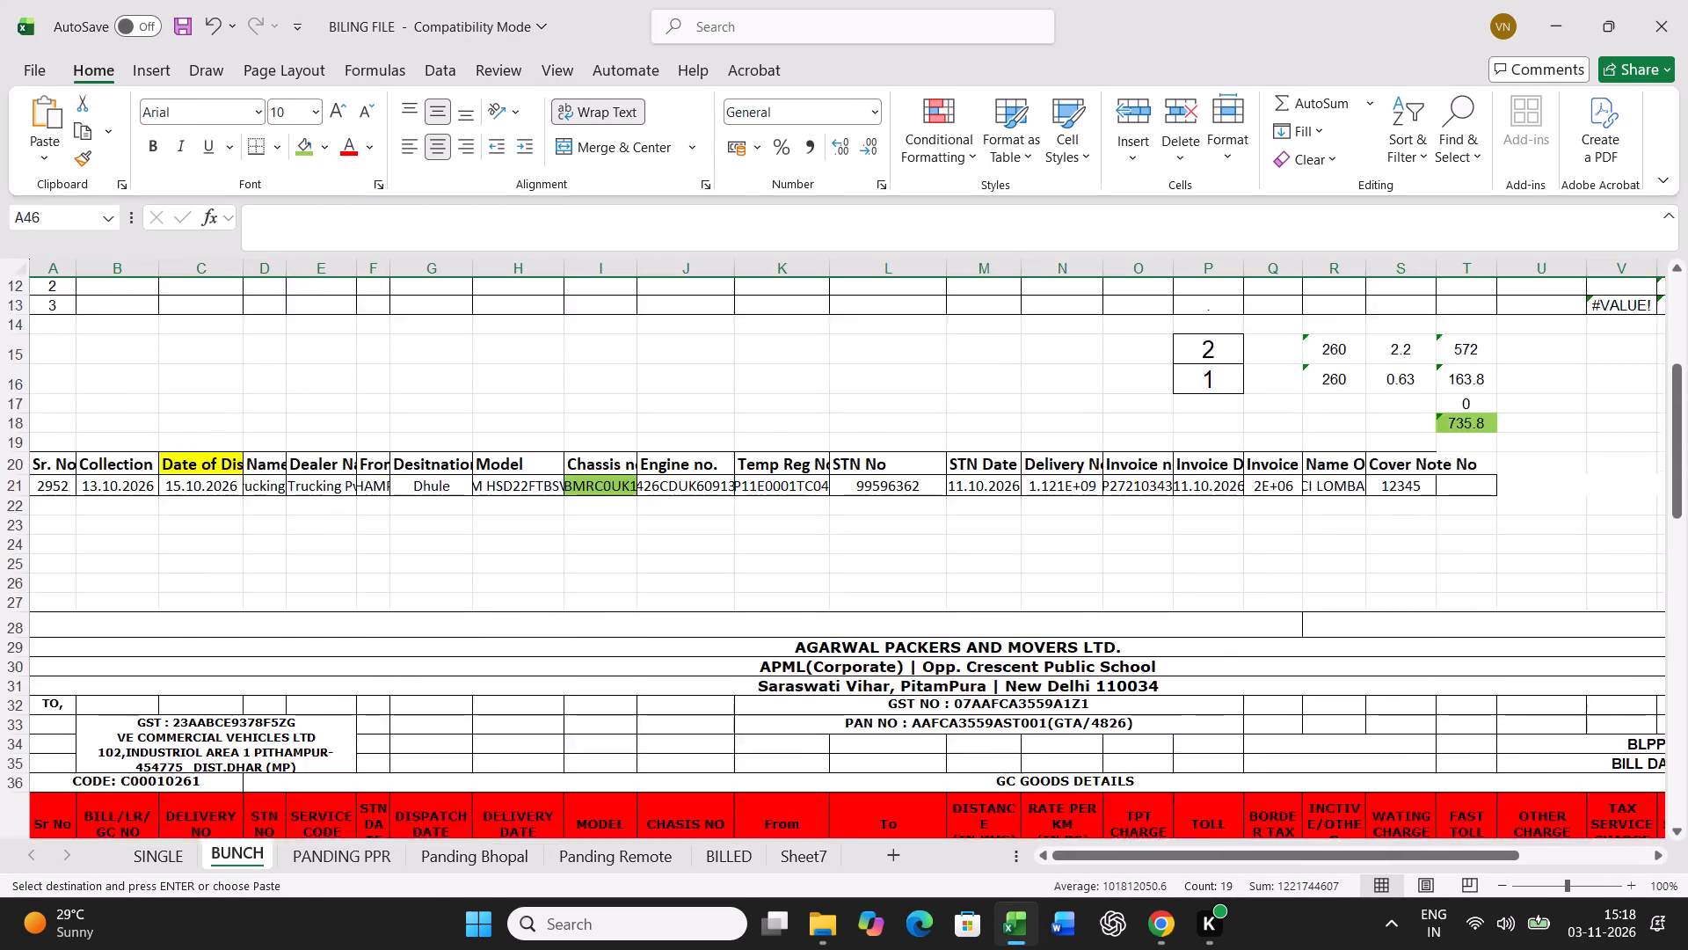
scroll(374, 641, up, 3)
click(50, 785)
key(ctrl+v)
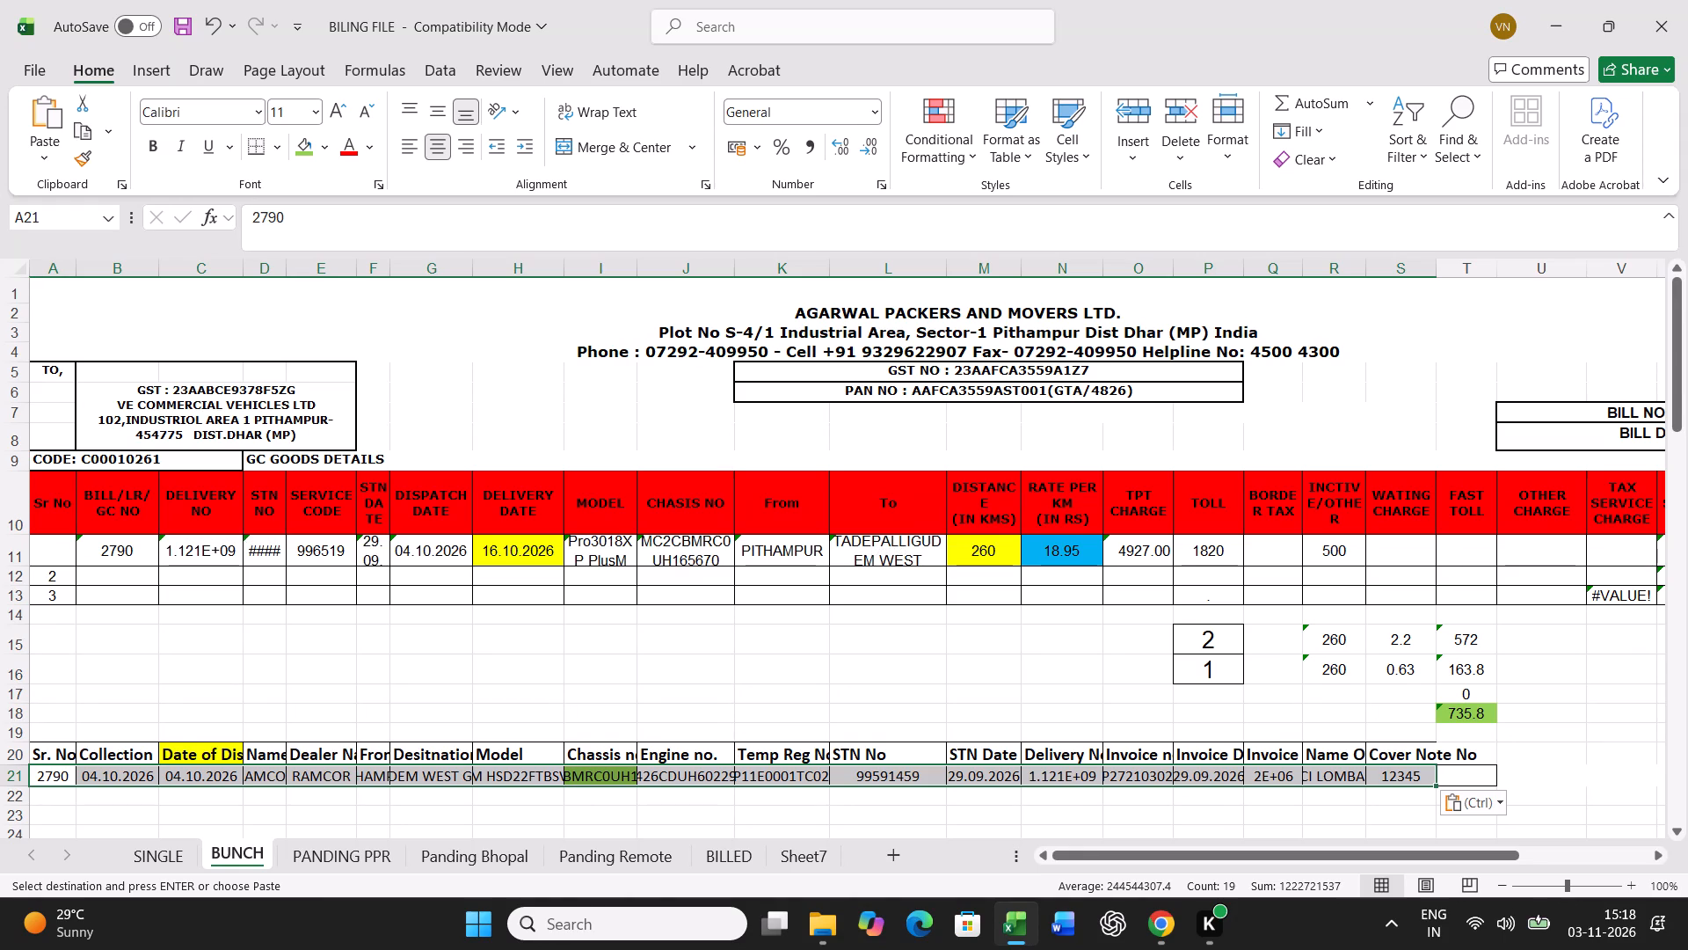
Set the date of dispatch in C21 to 10.10.2026 and the delivery date in H11 to 13.10.2026.
click(194, 775)
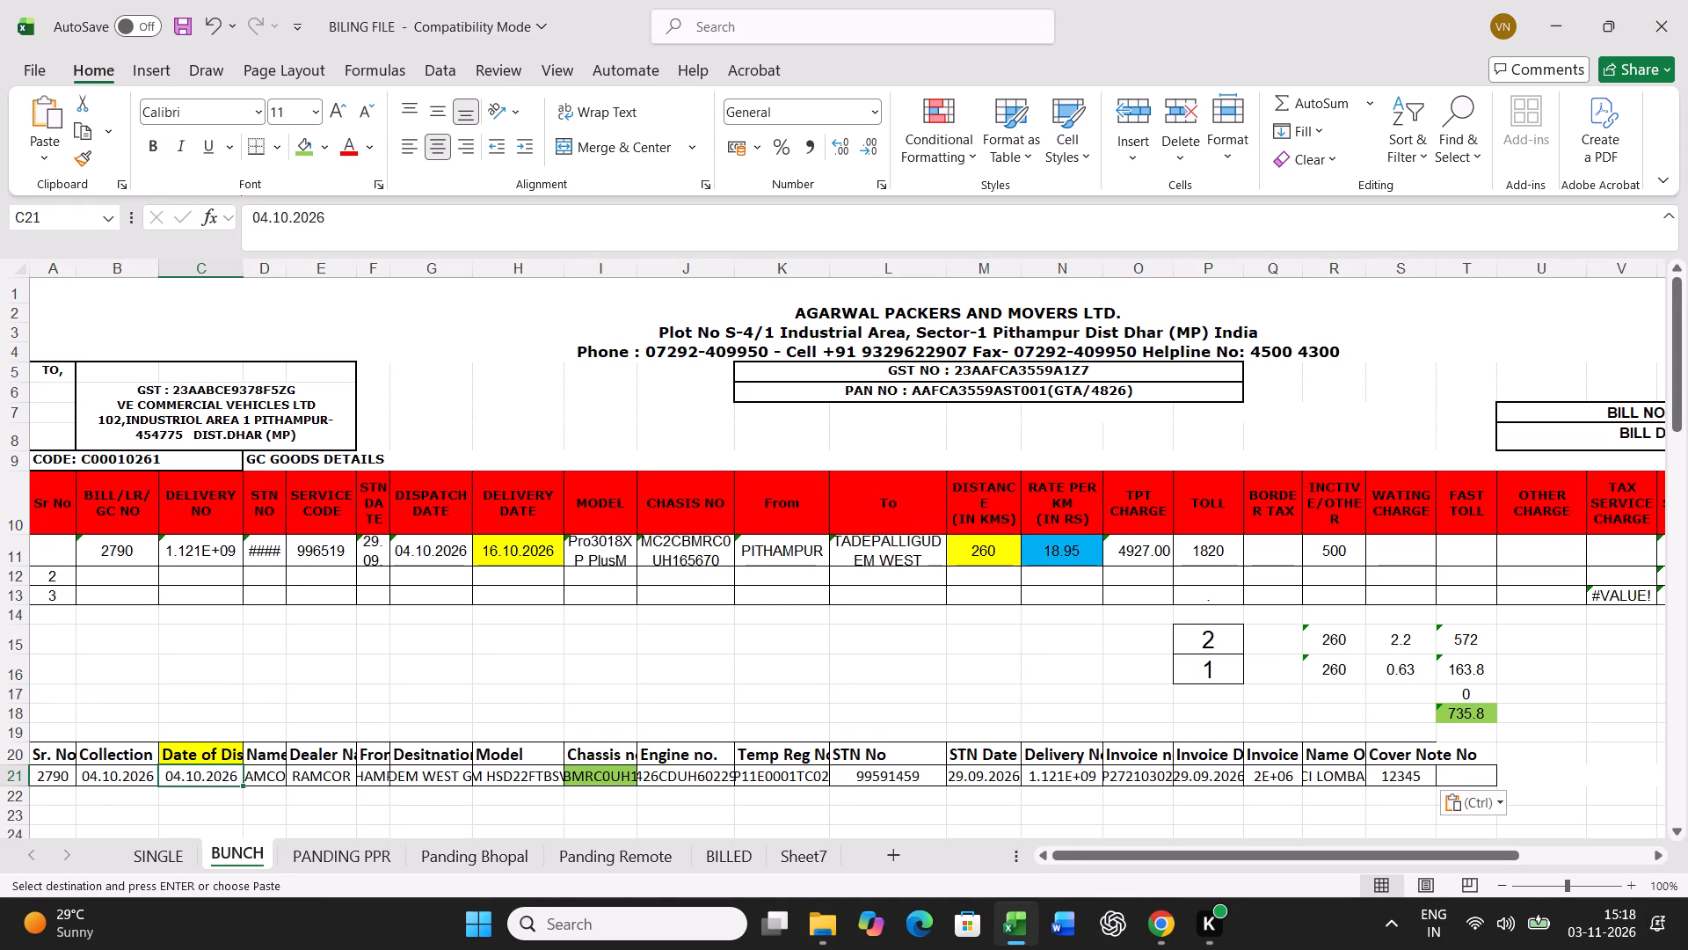
text(10.10.2026)
key(Return)
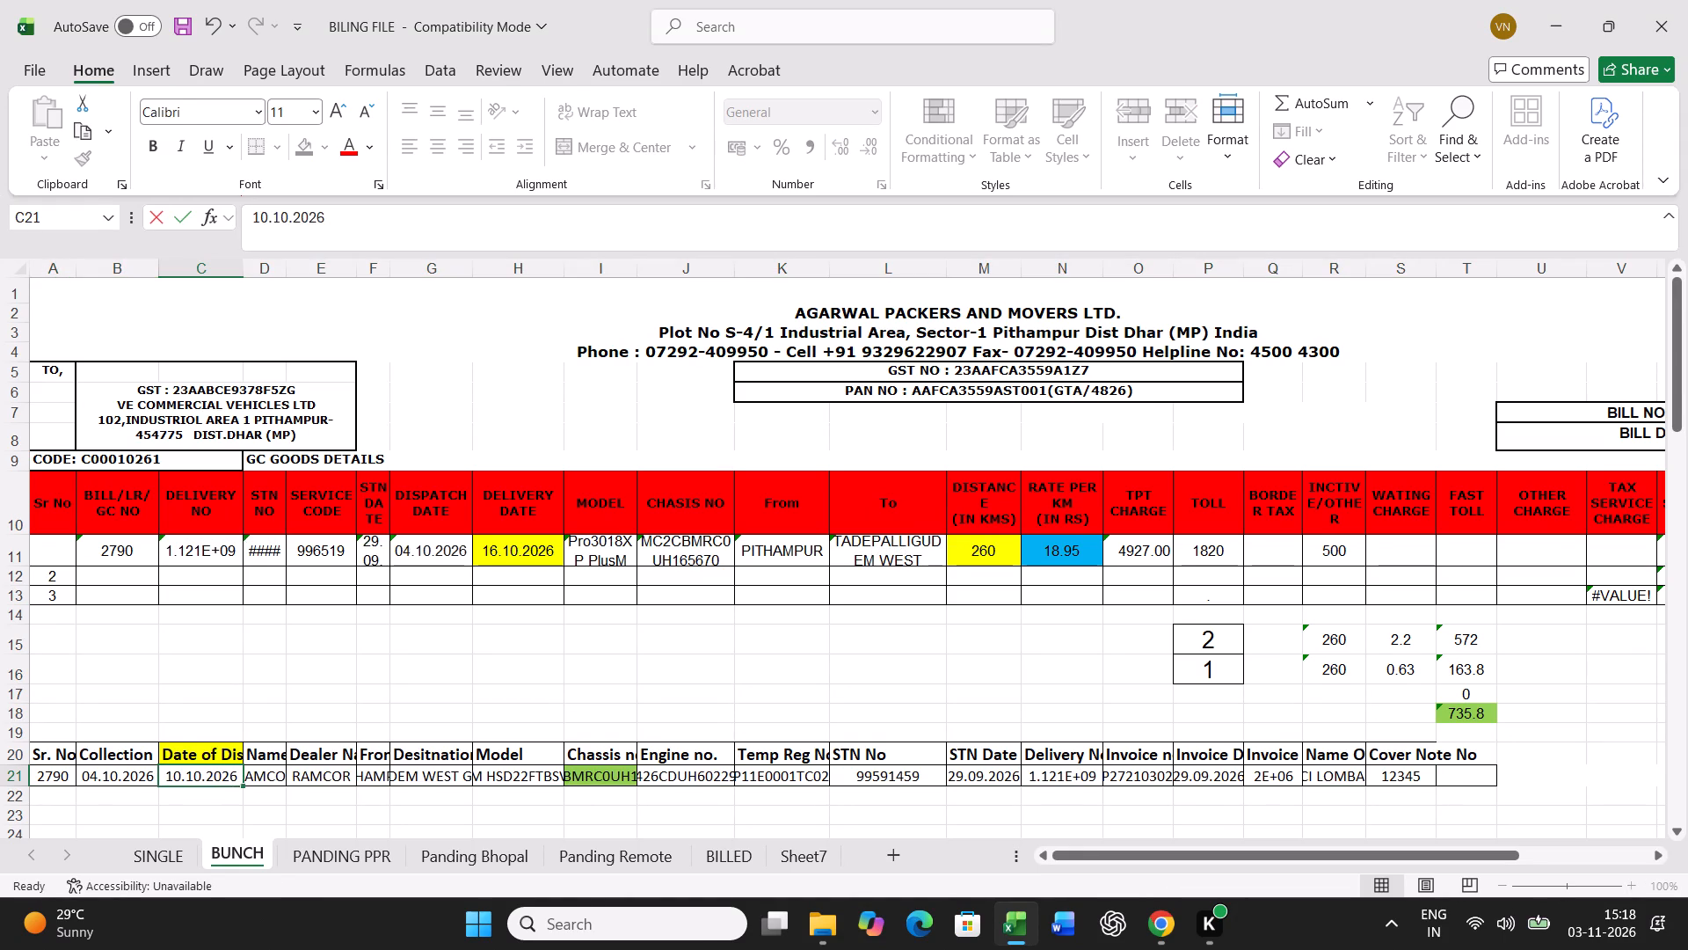
click(532, 553)
text(13.10.2026)
key(Return)
In bill row 11, set the distance to 1195, the rate per km to 18.95 and the toll to 6670, and clear the incentive.
key(Up)
key(Right)
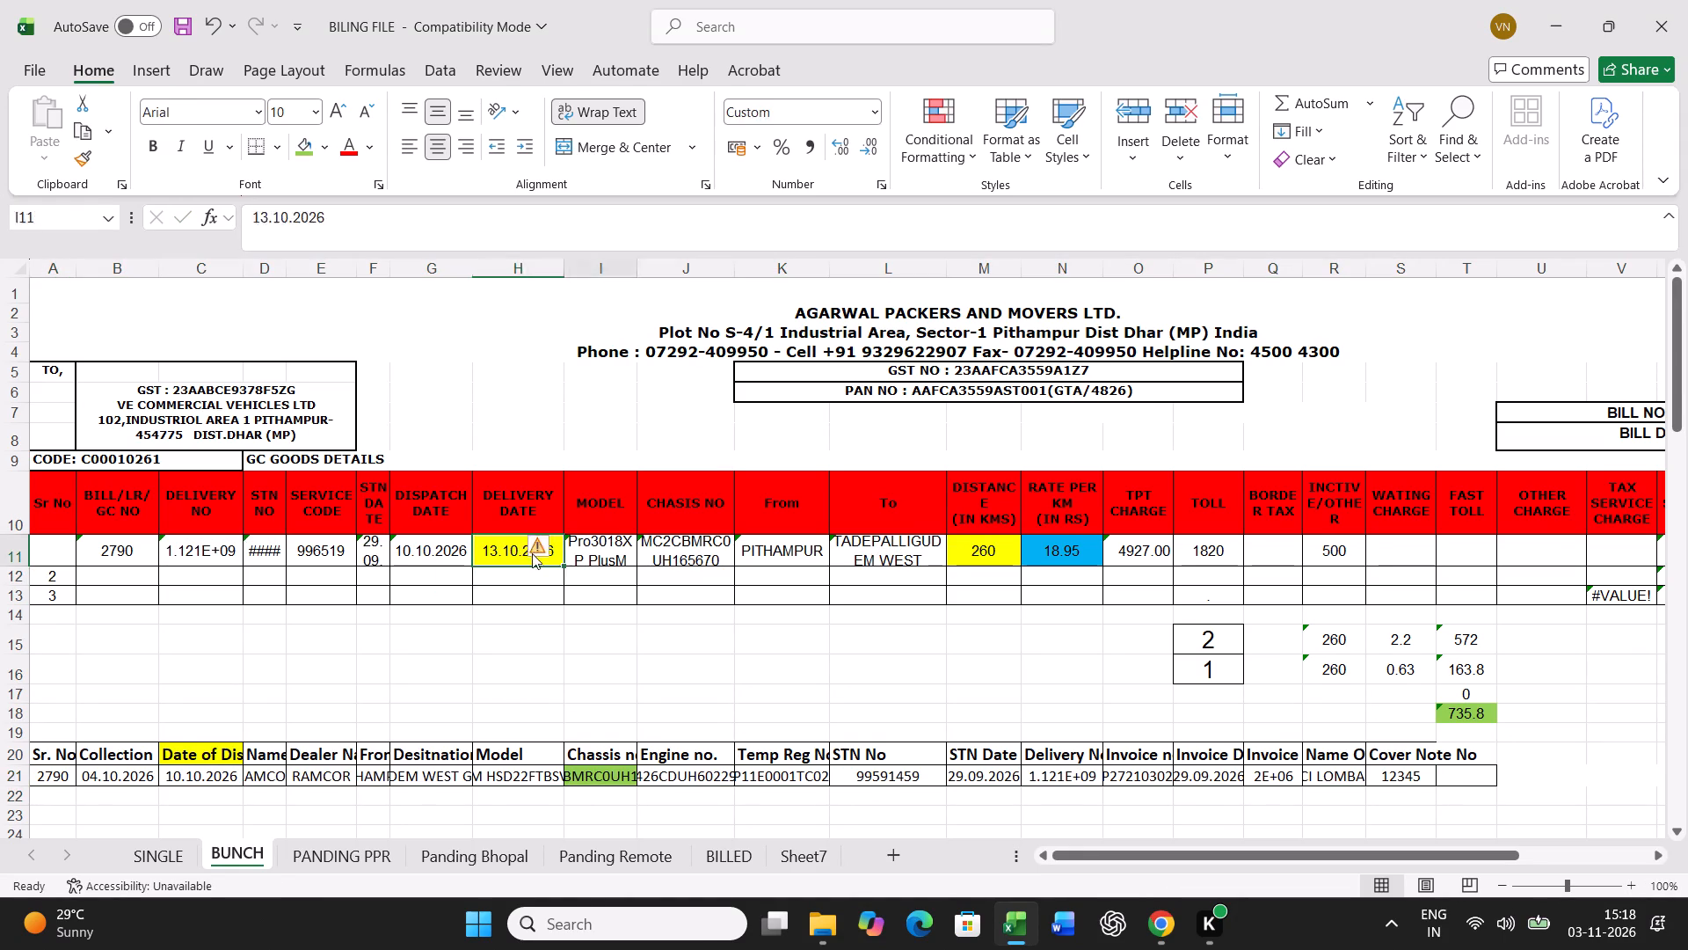
key(Right)
key(Right)
key(Right)
key(Right)
text(1195)
key(Right)
text(18.95)
key(Right)
key(Right)
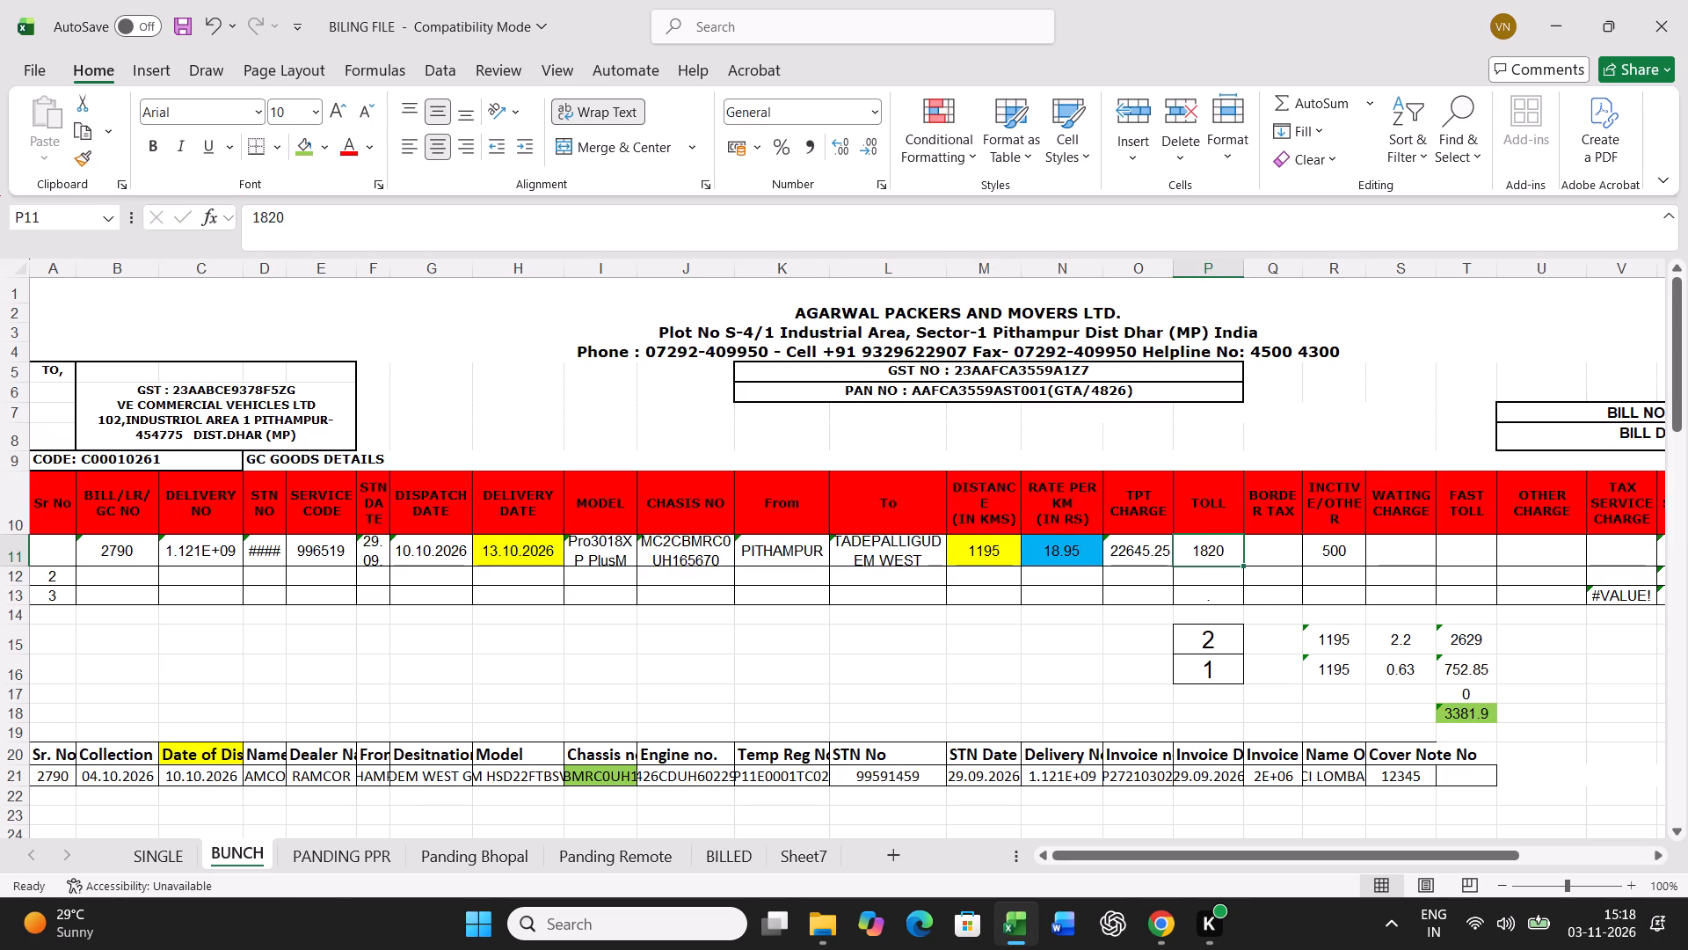
text(6670)
key(Right)
key(Right)
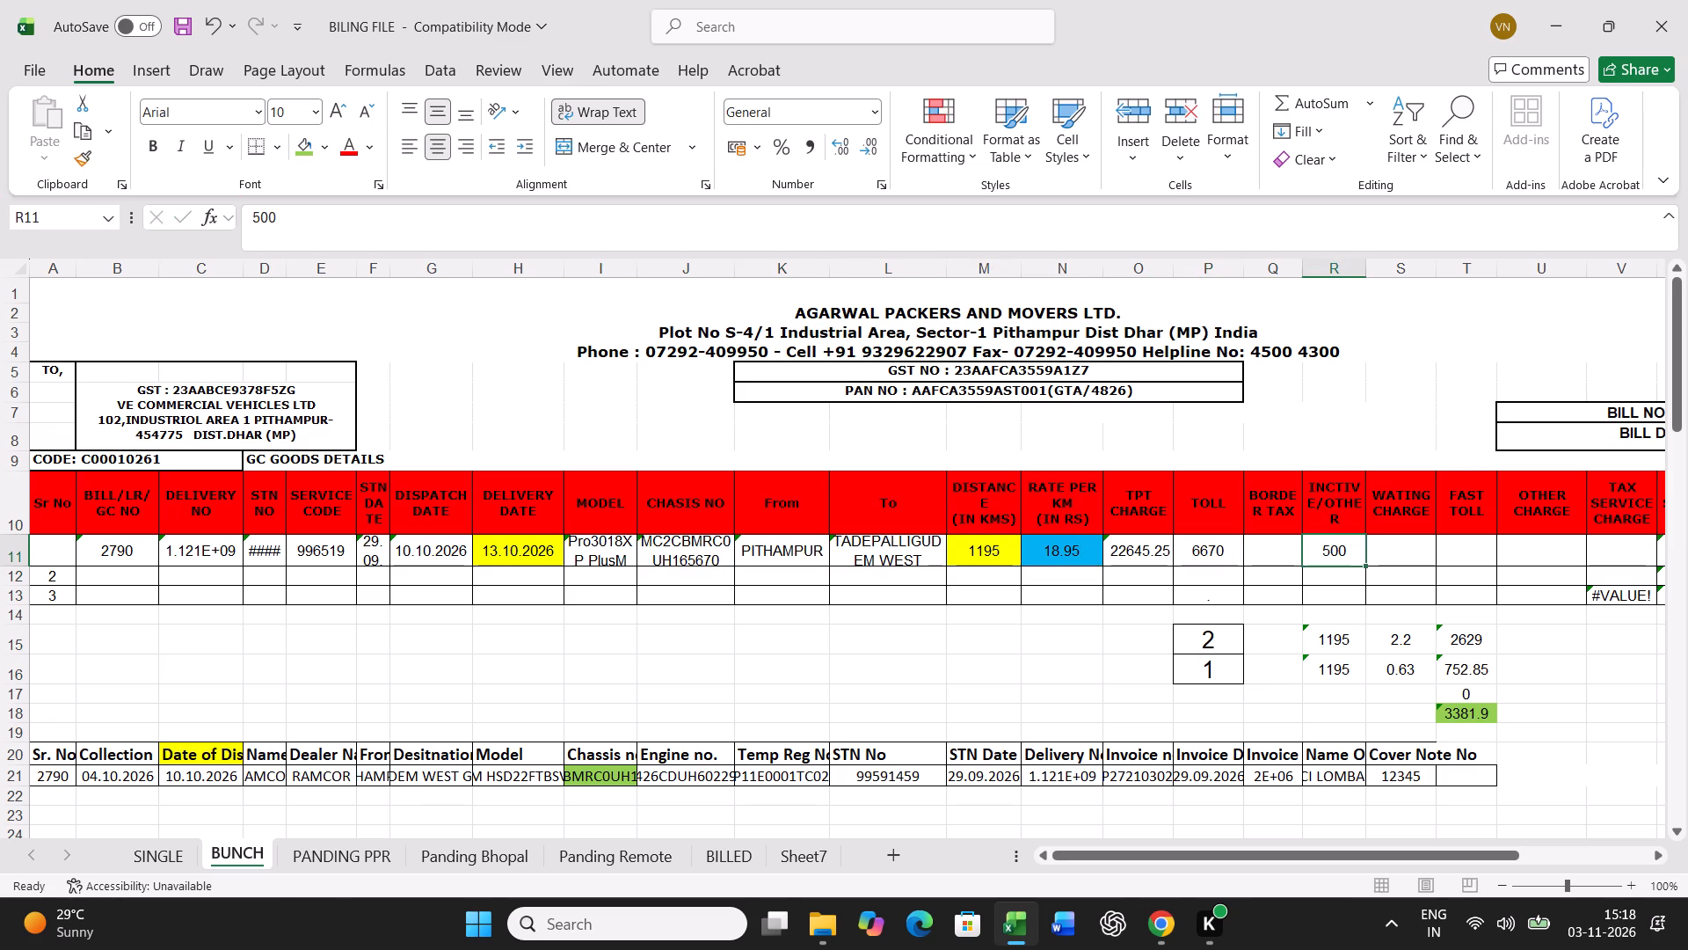
key(Delete)
Set both the standard transit time in P15 and the actual transit time in P16 to 3.
click(1222, 640)
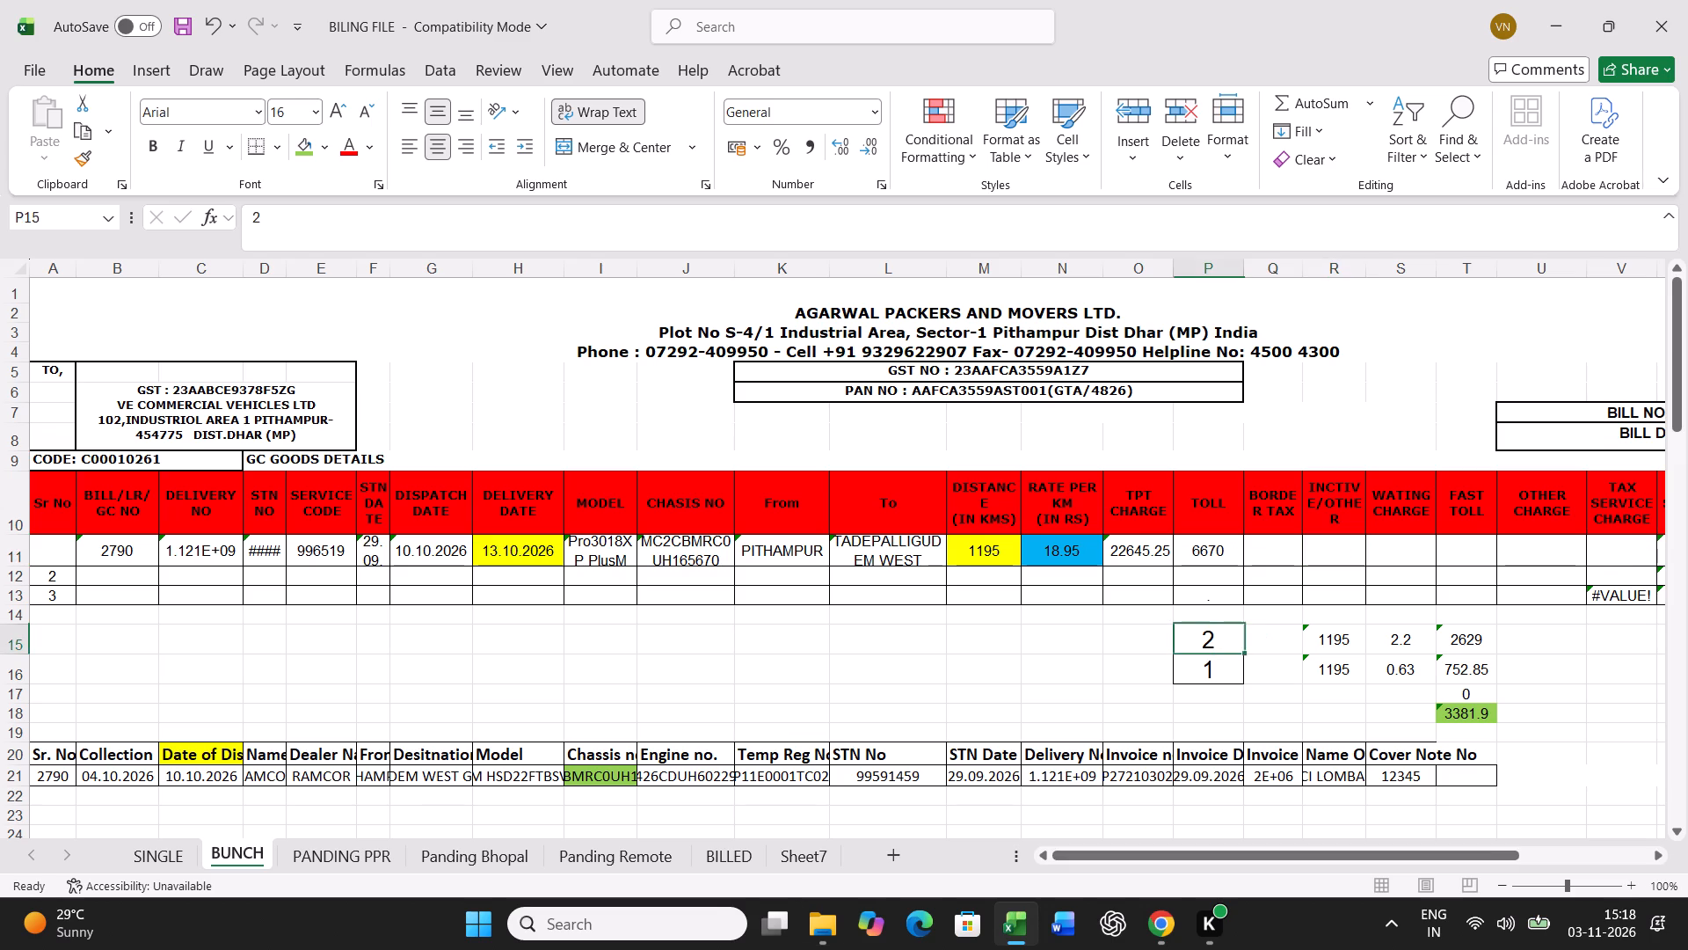
key(3)
key(Return)
key(3)
key(Return)
Print the freight bill for GC number 2790 from the SINGLE sheet.
click(151, 857)
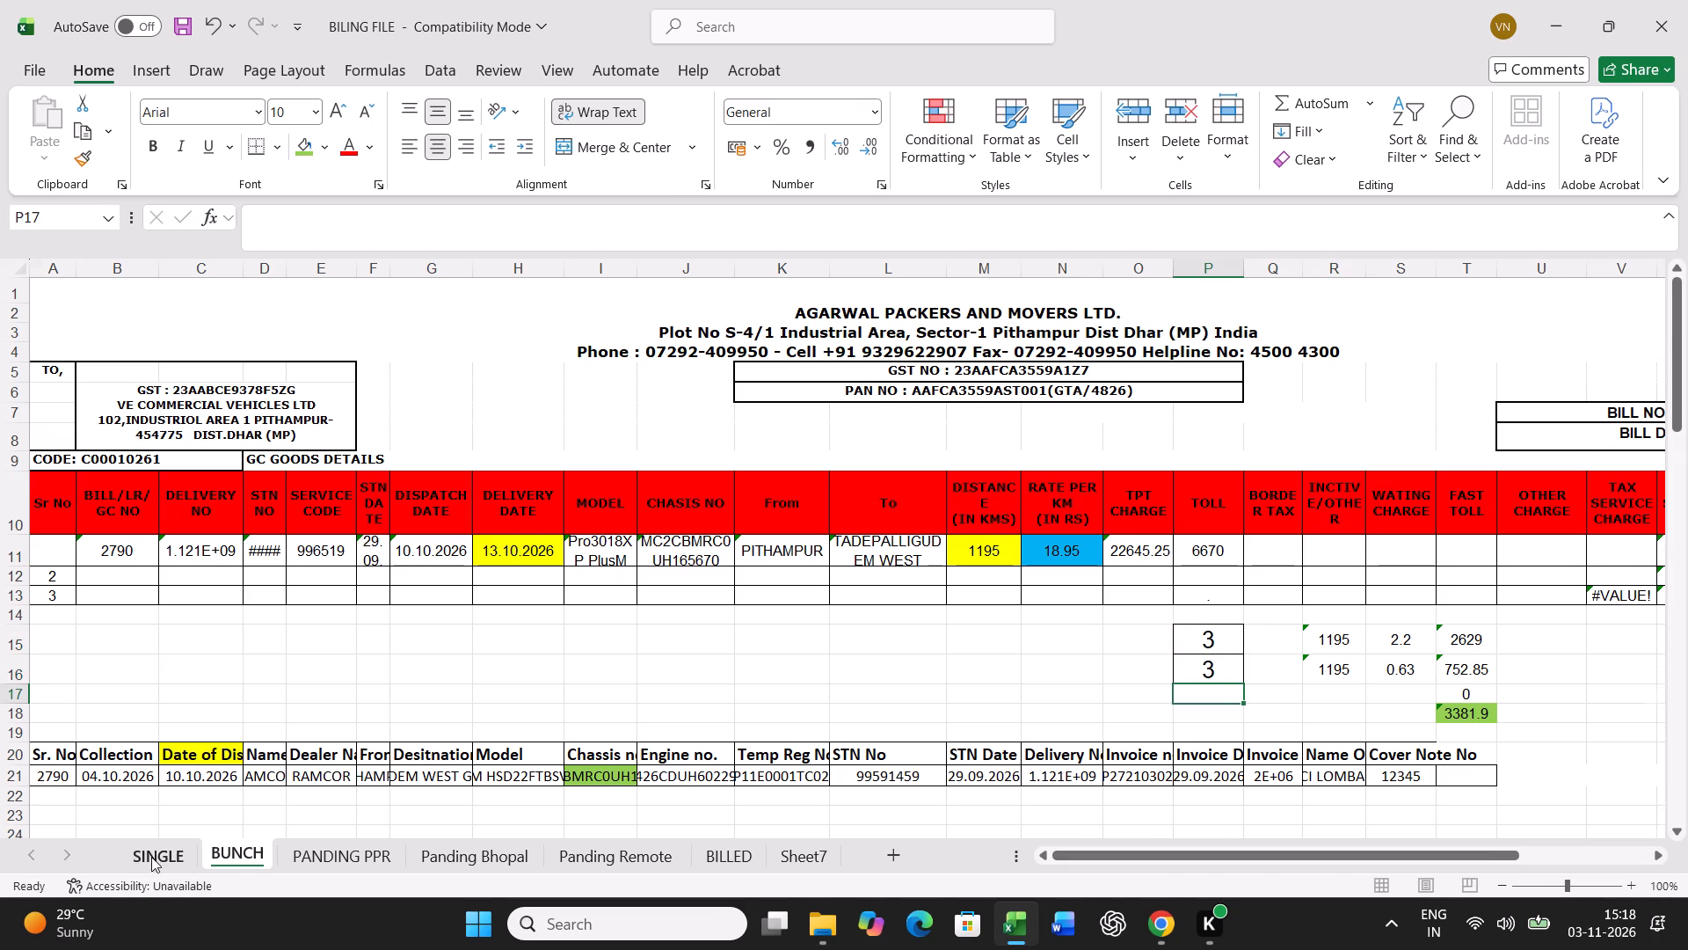
key(ctrl+p)
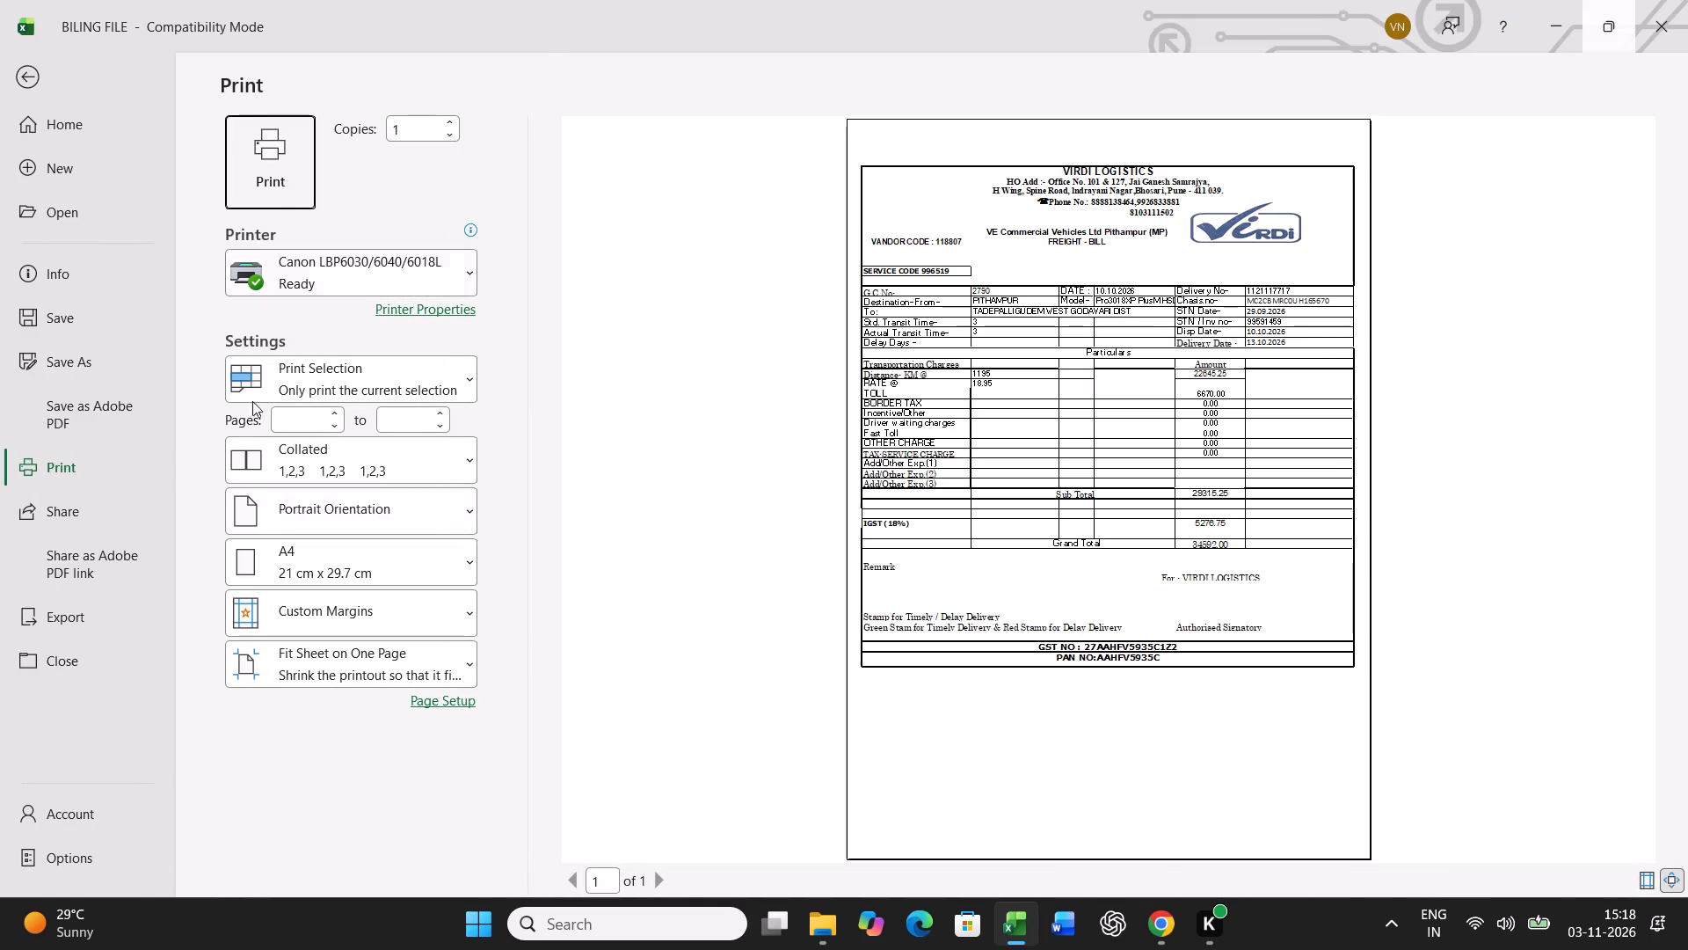
click(274, 183)
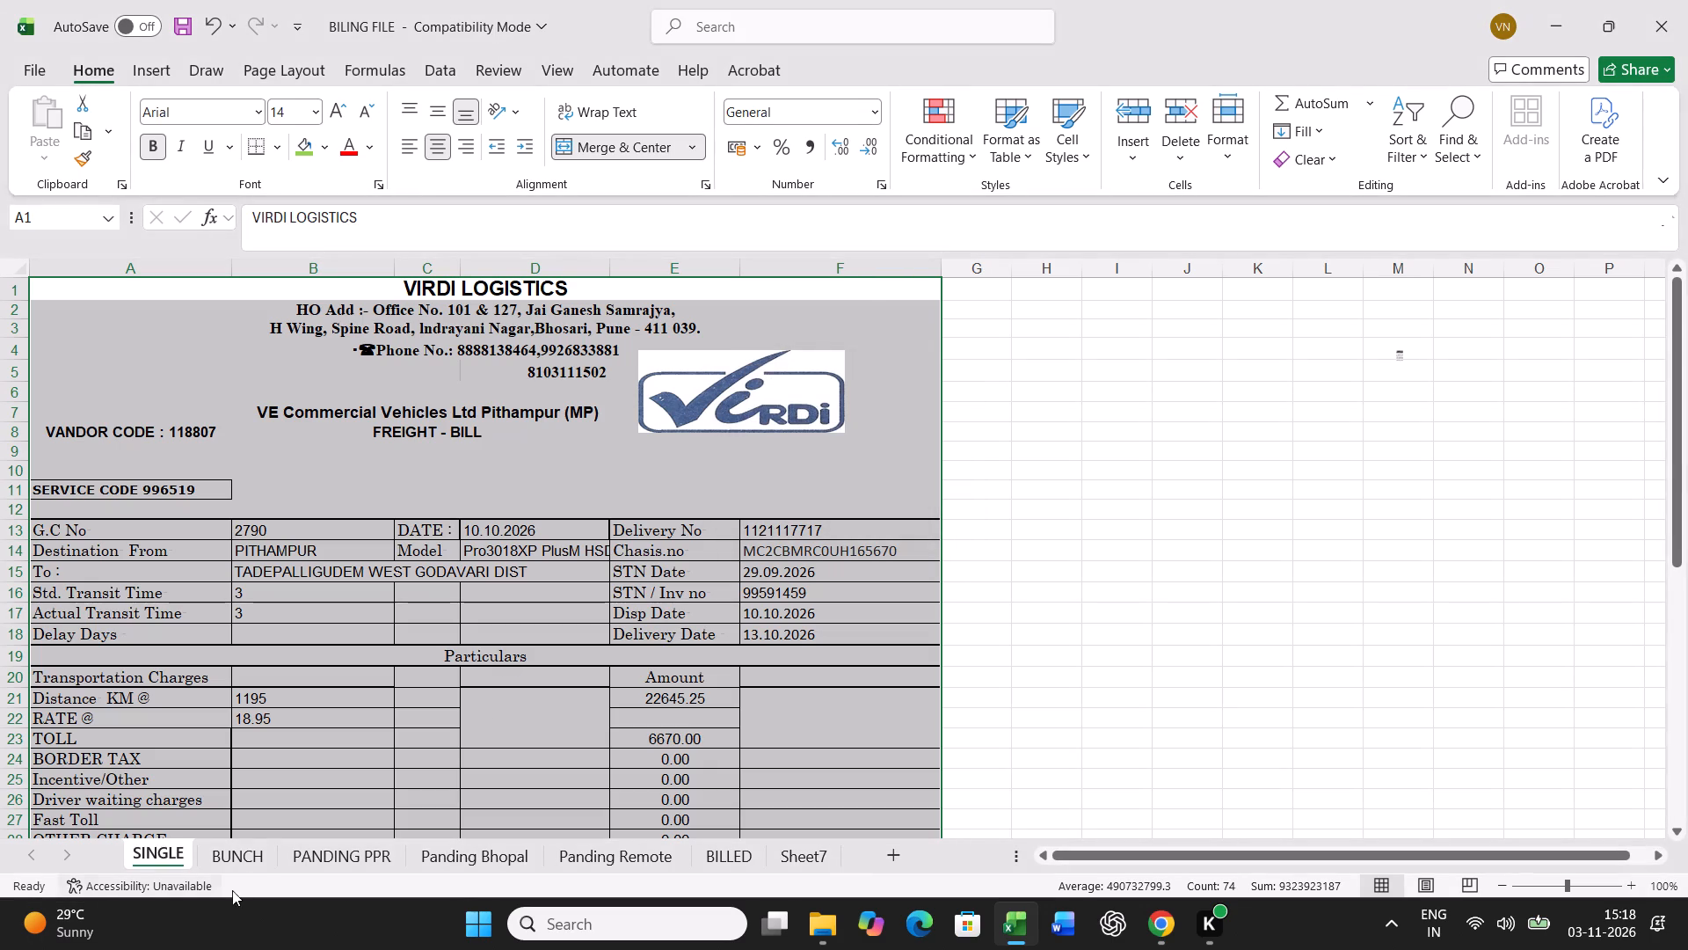
Copy bill row 11 of the BUNCH sheet and paste it as values into row 47 of the lower table.
click(244, 861)
click(12, 551)
key(ctrl+c)
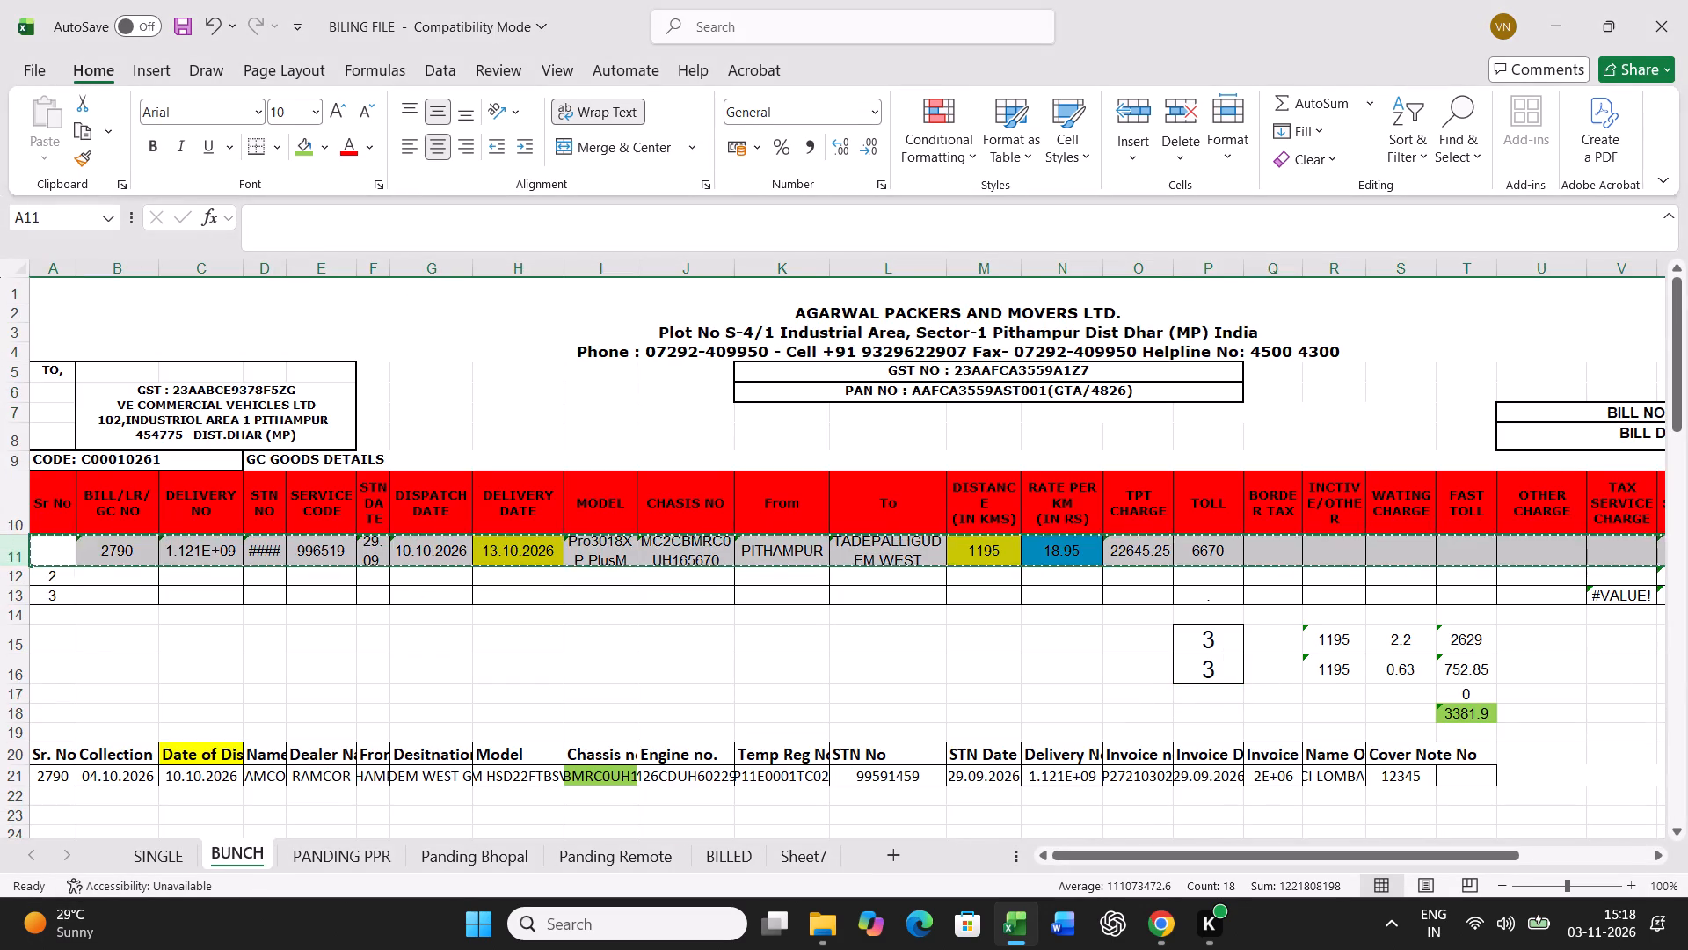
scroll(412, 592, down, 14)
right_click(60, 625)
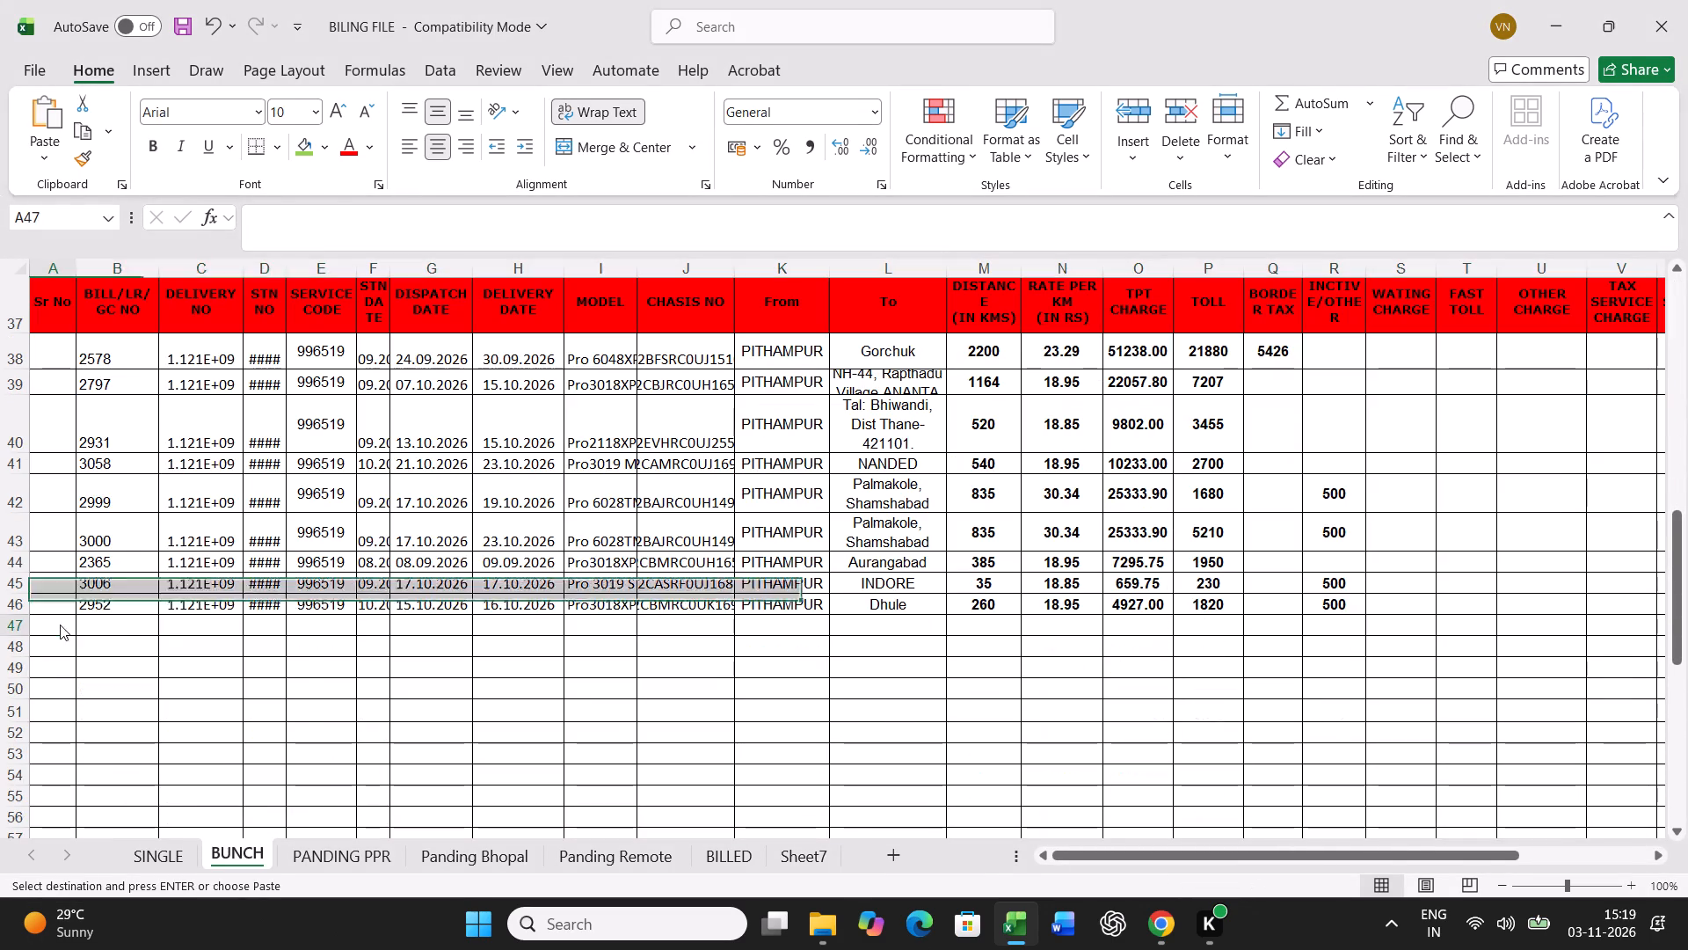
click(164, 424)
click(62, 367)
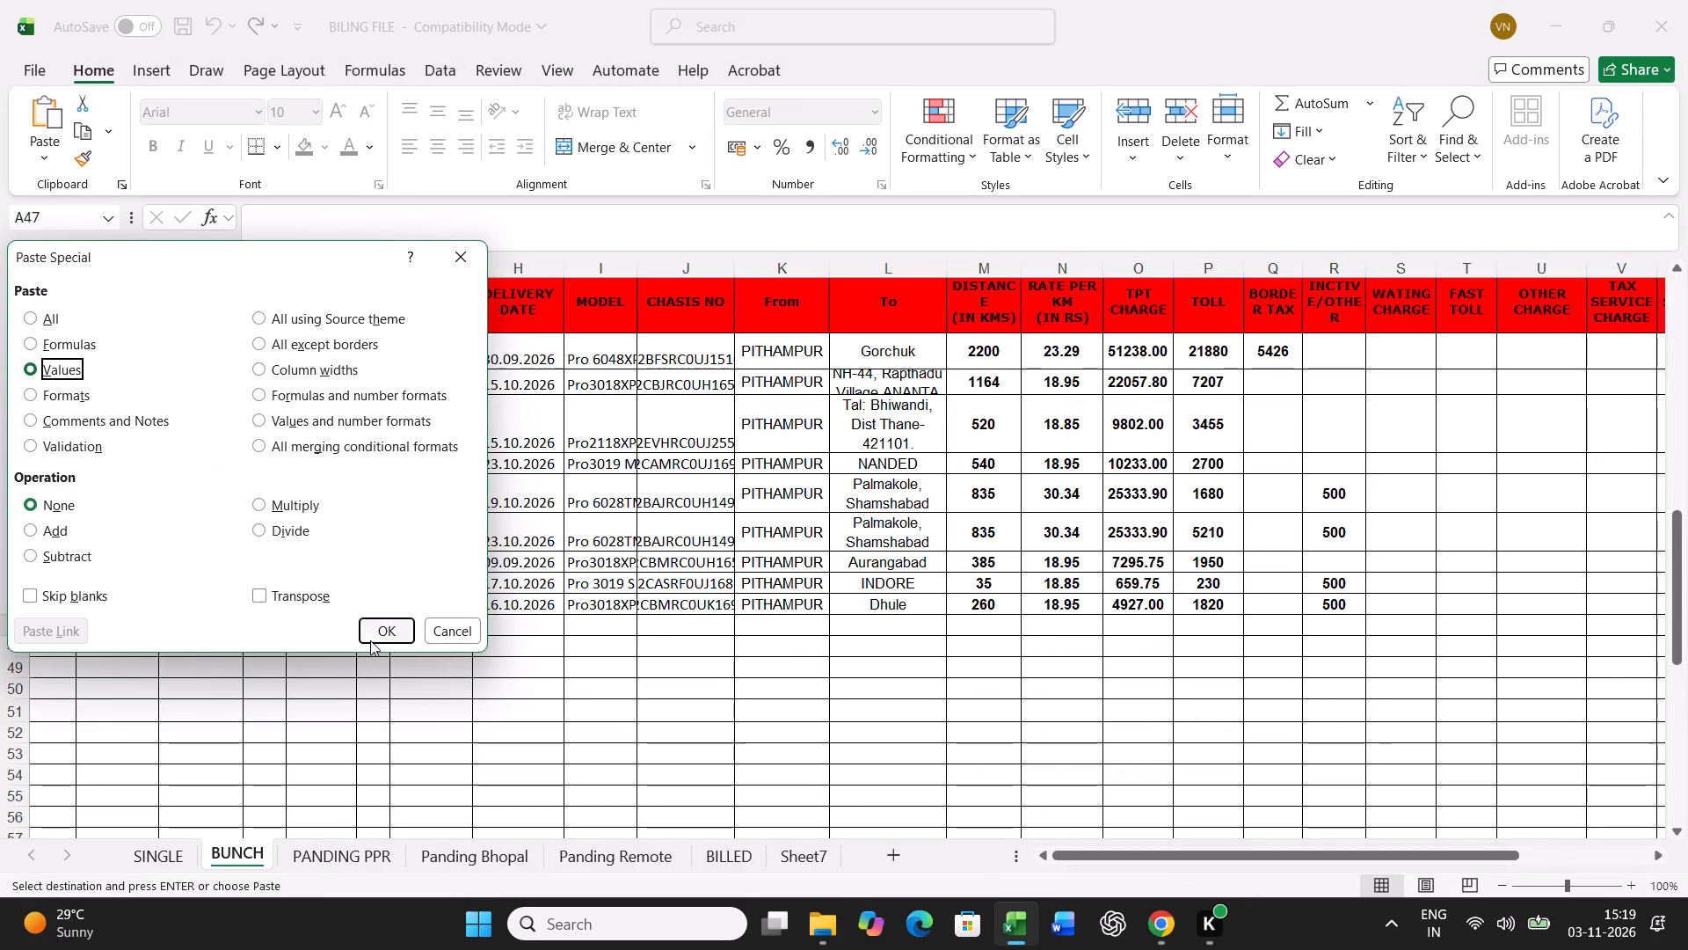
click(375, 639)
Find the chassis number ending 148139 in the PANDING PPR sheet and fill its cell green.
click(379, 856)
click(682, 680)
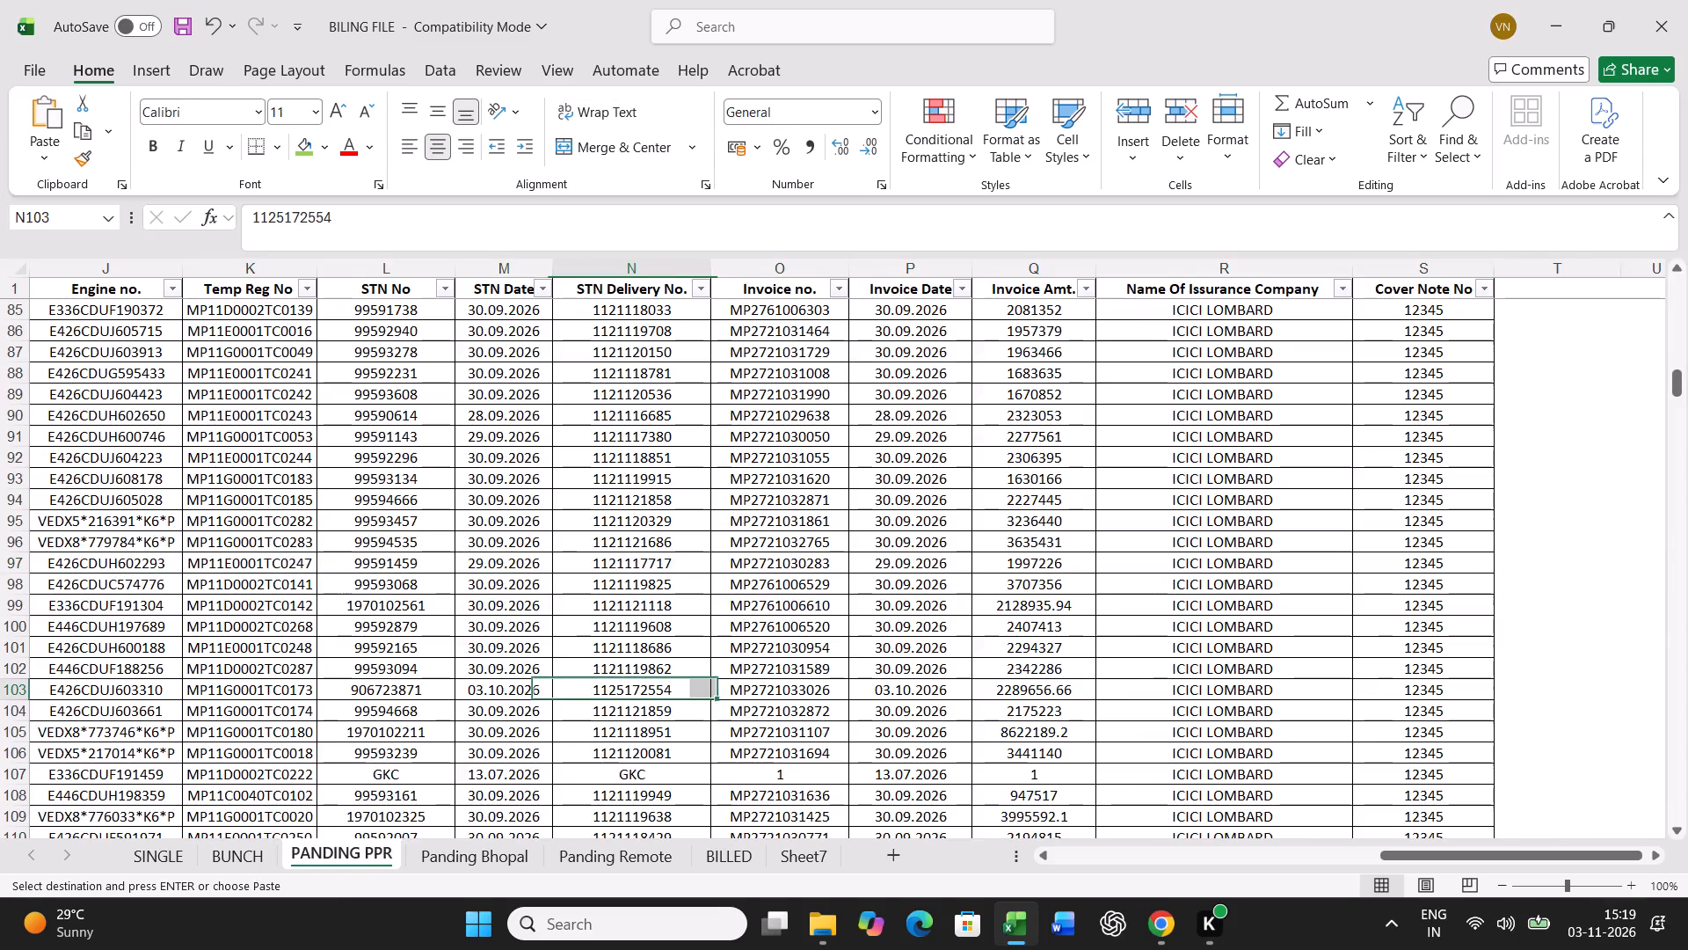
key(ctrl+f)
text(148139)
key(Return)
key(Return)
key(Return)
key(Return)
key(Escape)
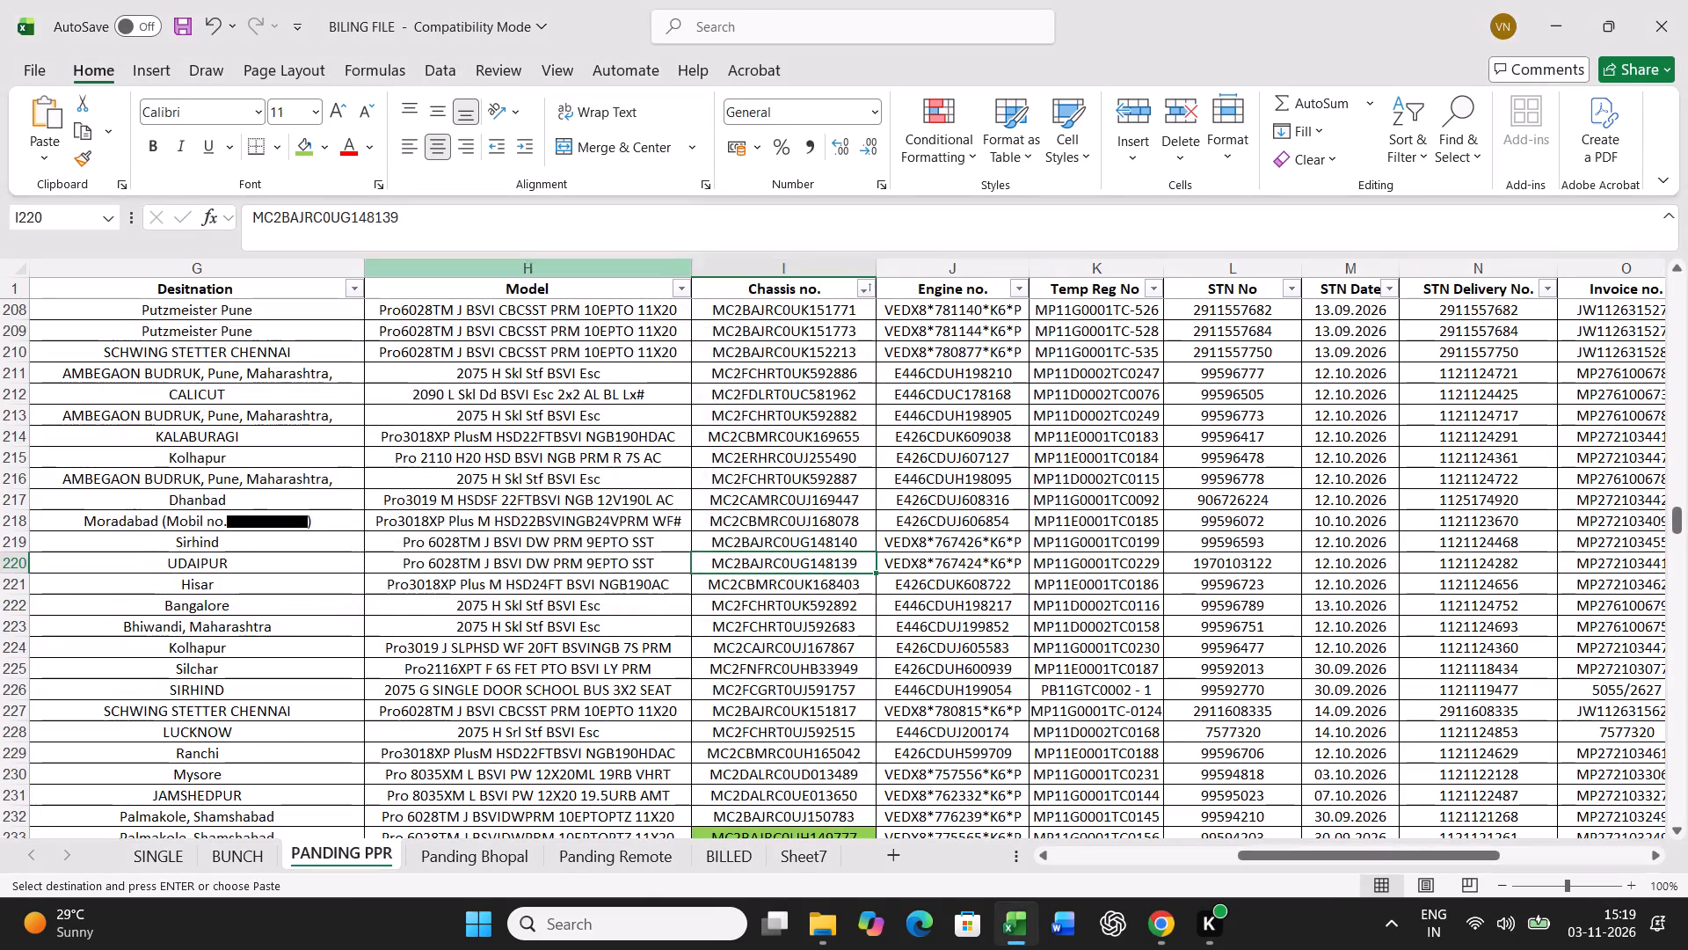
click(300, 157)
Copy the complete record of the vehicle with LR number 2985 and paste it into the BUNCH sheet at A21.
key(Left)
key(Left)
key(Left)
key(Left)
key(Left)
key(Left)
key(Left)
key(Left)
key(Left)
key(Left)
key(Left)
key(Left)
key(Left)
key(Left)
key(Left)
key(Left)
key(Left)
key(Left)
key(Left)
key(Left)
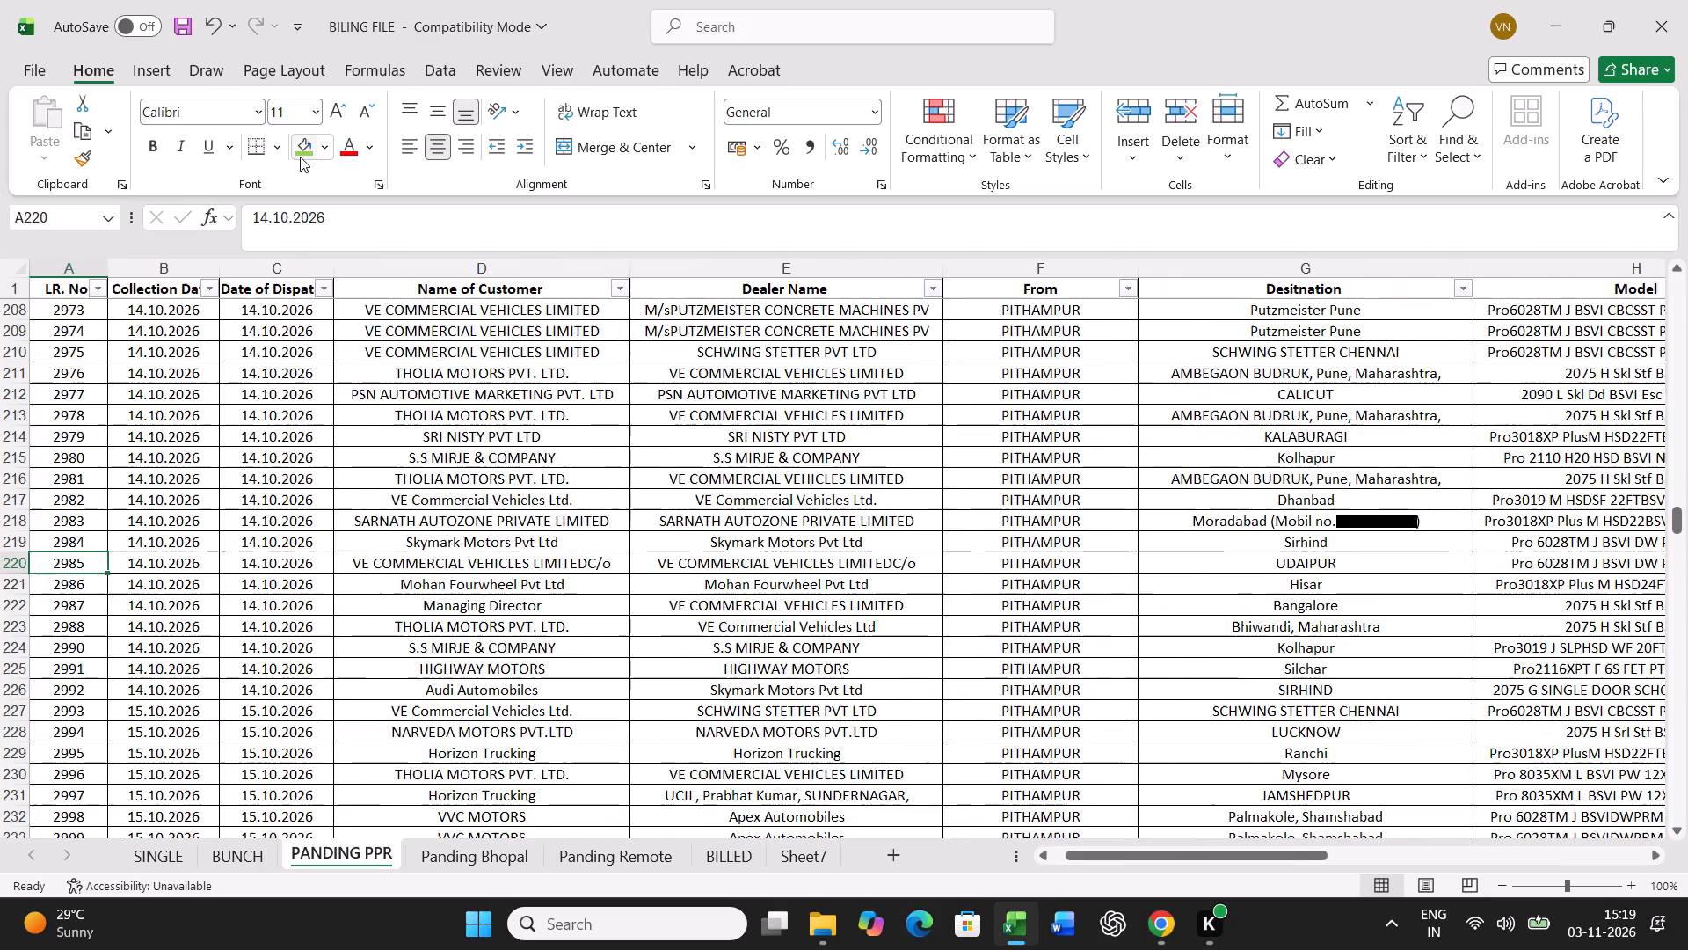
key(ctrl+shift+Right)
key(ctrl+c)
click(246, 855)
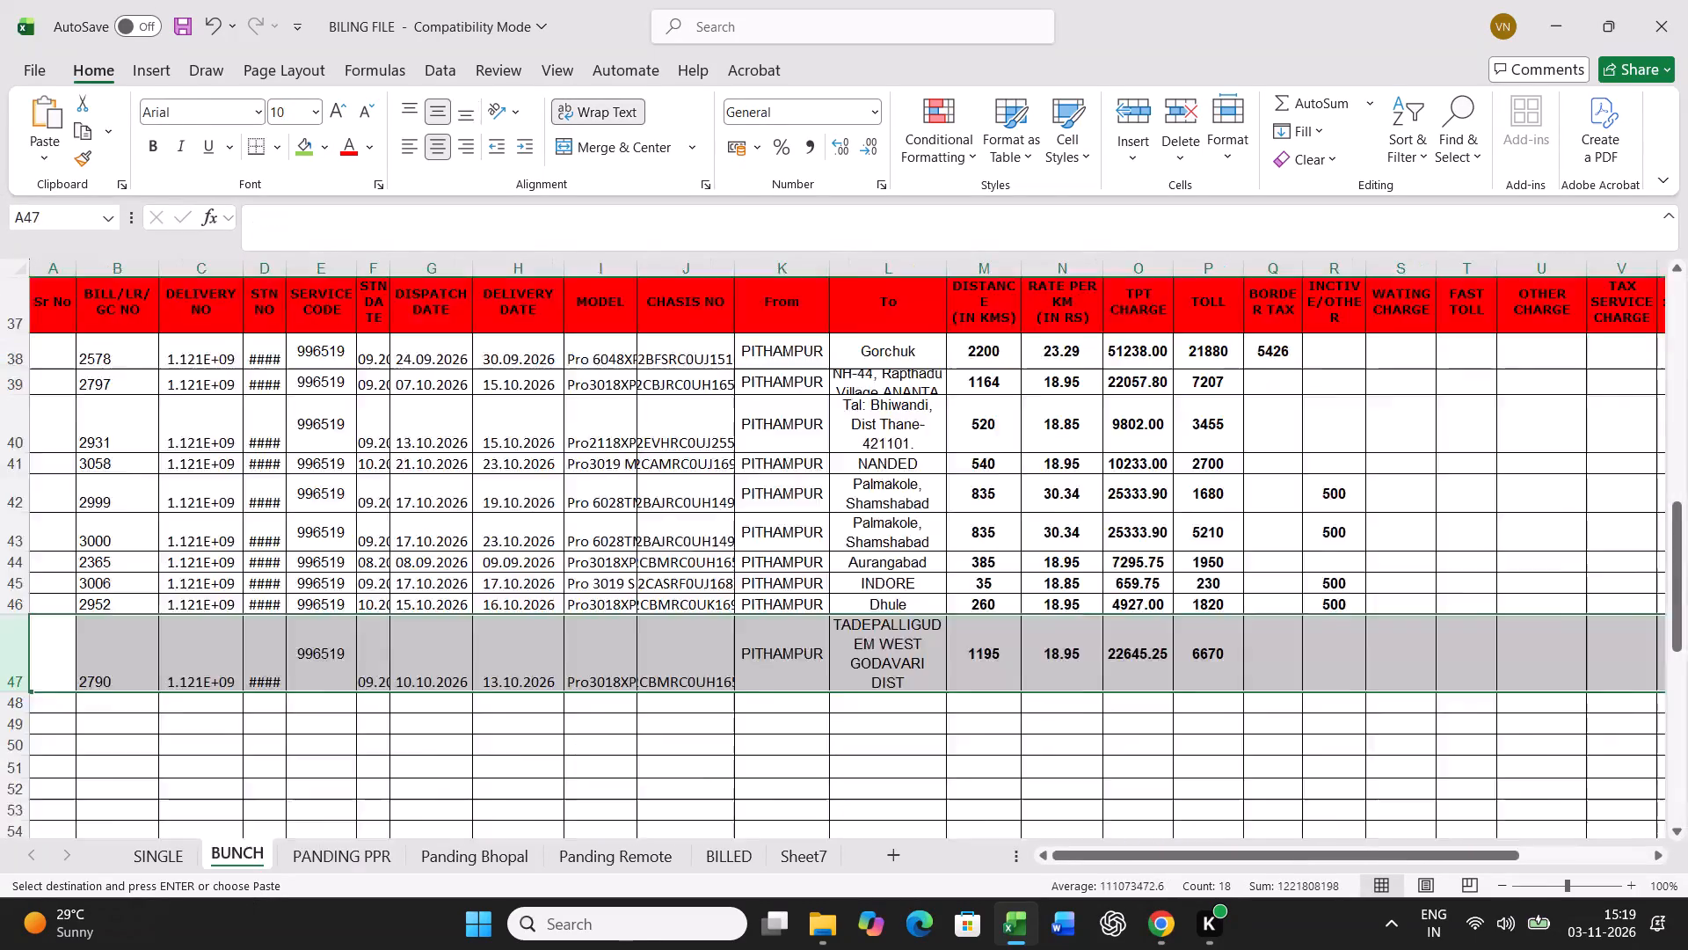
scroll(433, 656, up, 16)
click(64, 772)
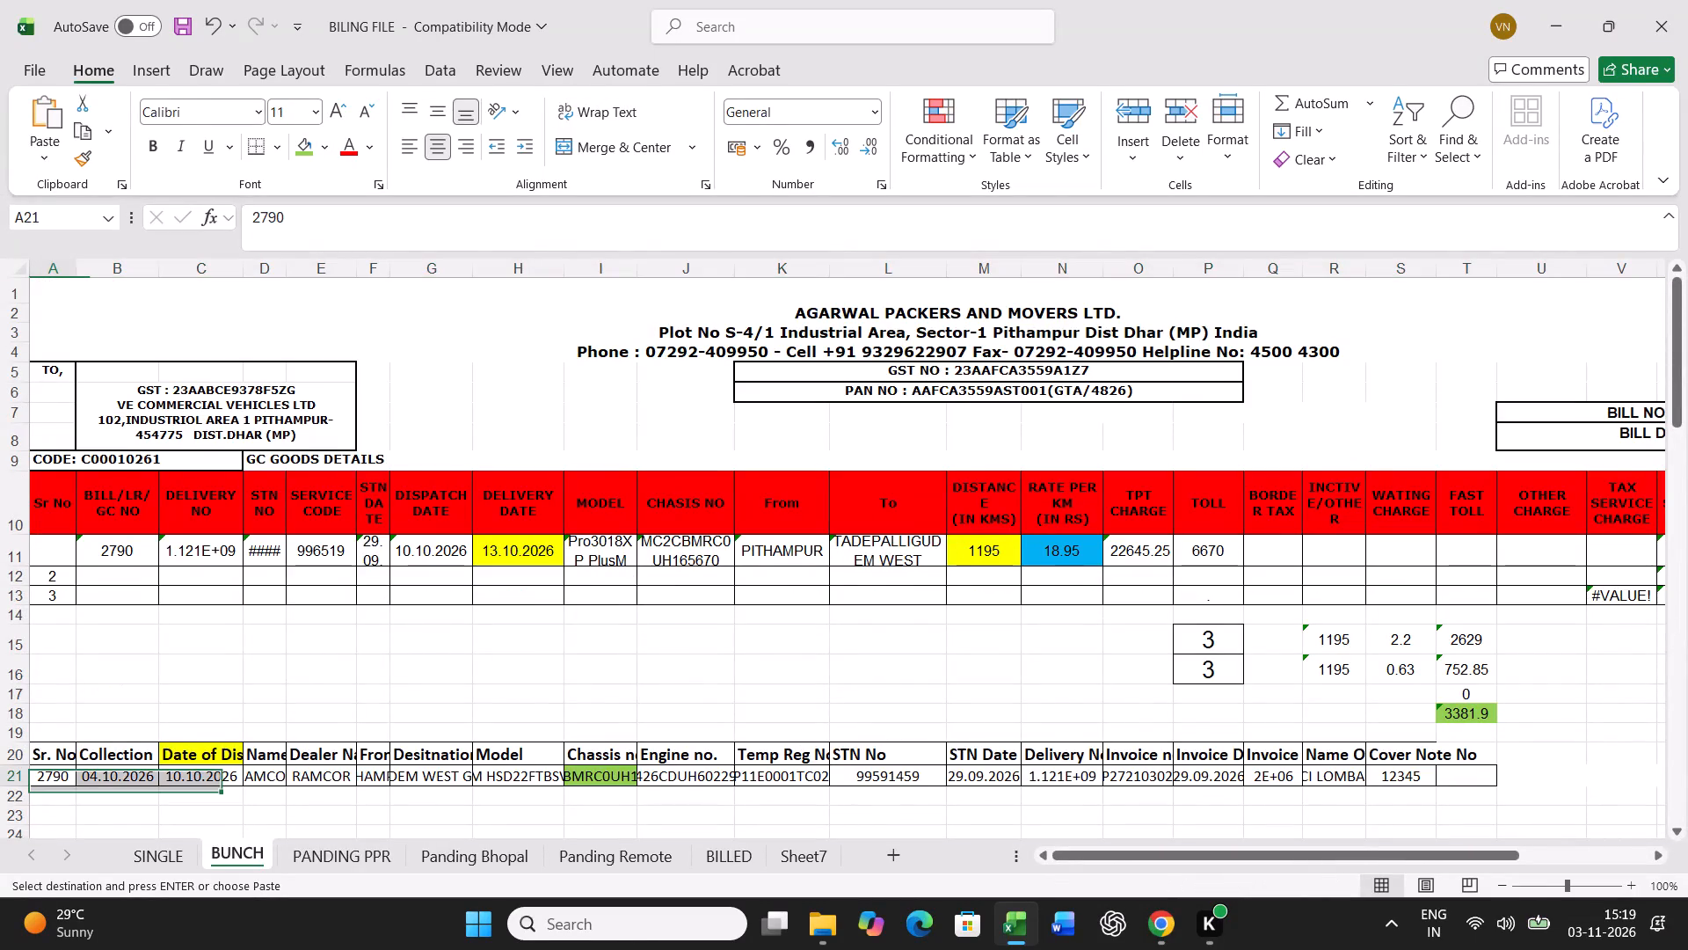
key(ctrl+v)
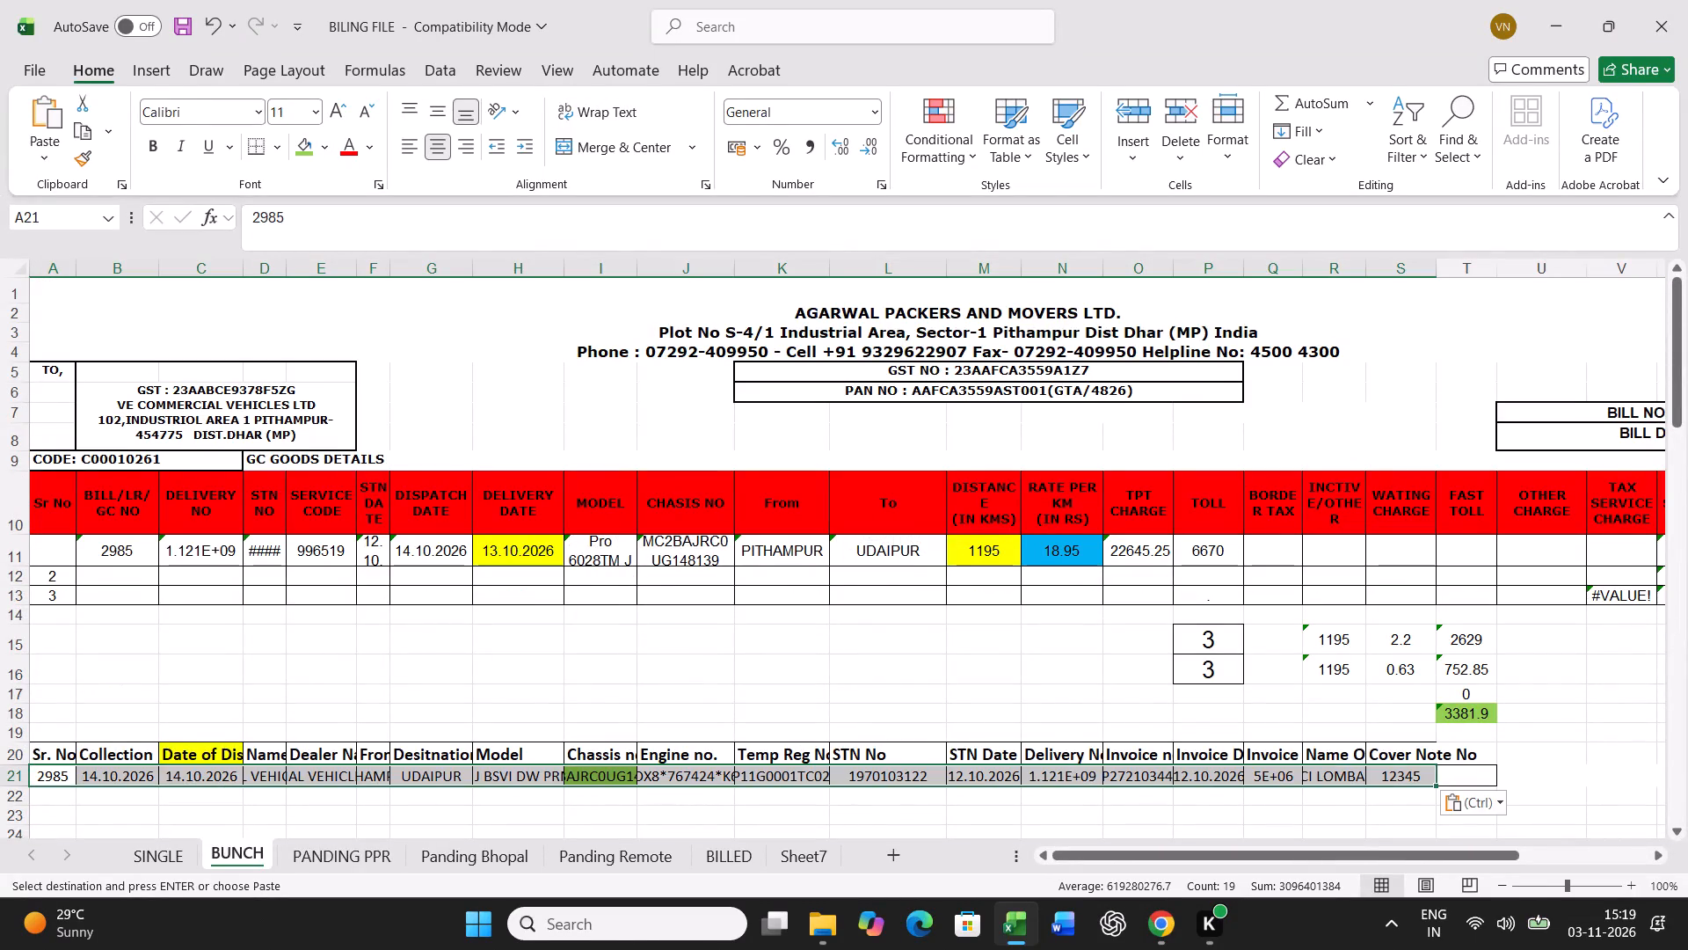
Set the delivery date in H11 to 15.10.2026.
click(522, 552)
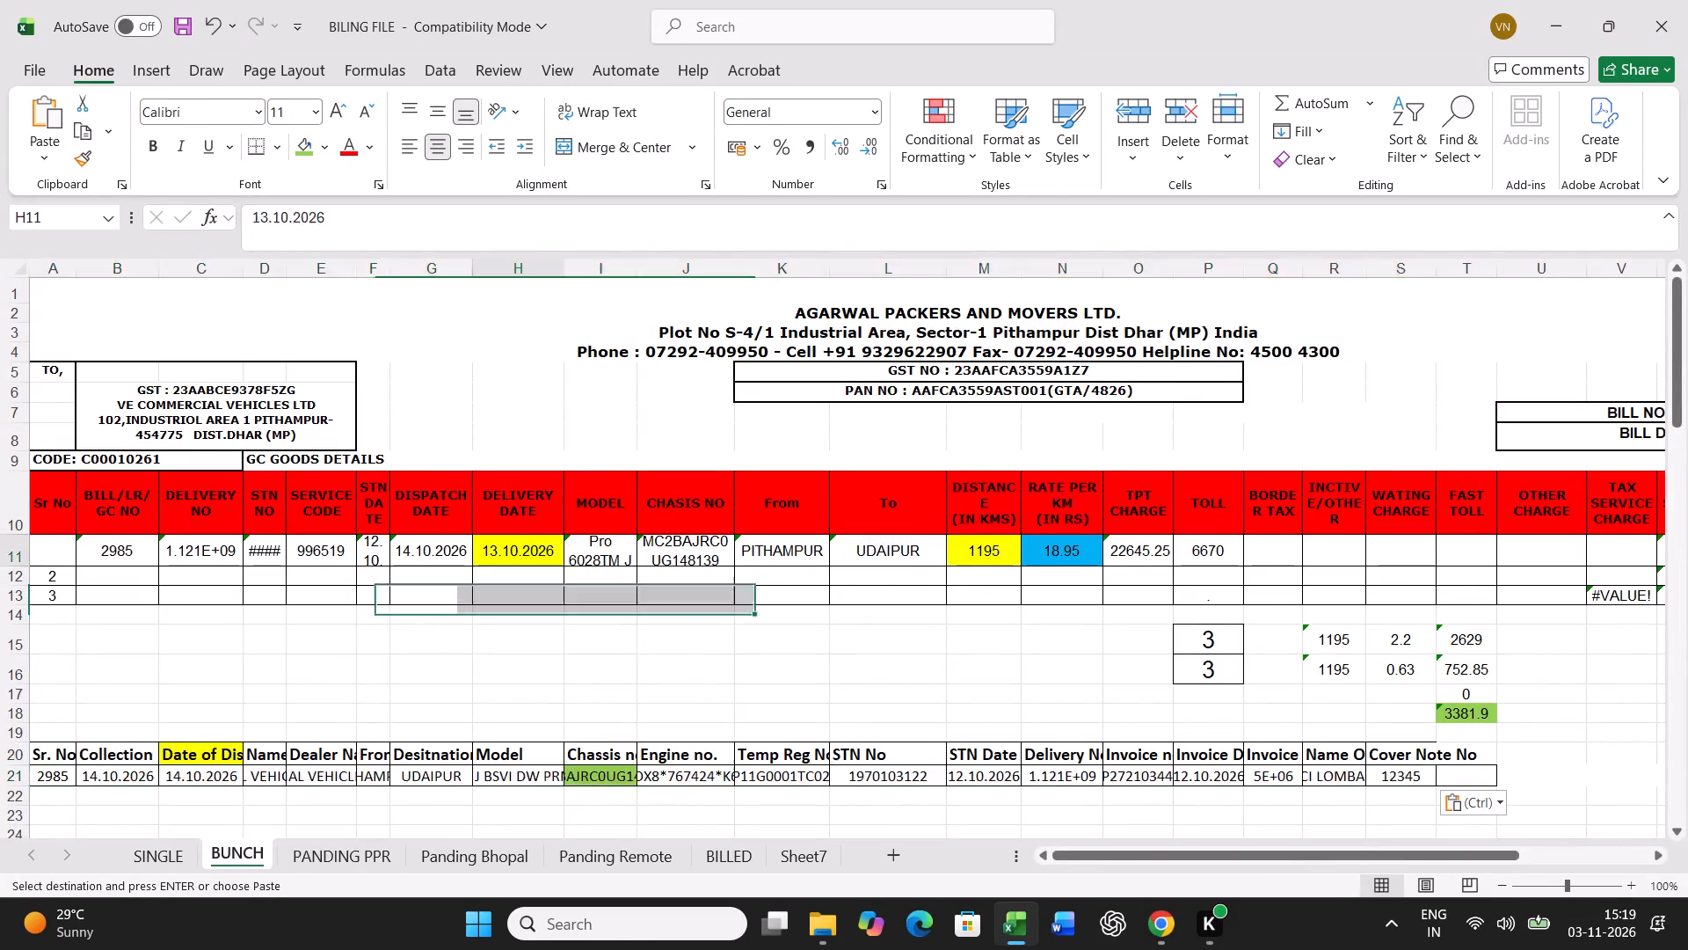
text(15.10.2026)
key(Right)
In bill row 11, set the distance to 408, the rate per km to 27.12 and the toll to 5538.
key(Right)
key(Right)
key(Right)
key(Right)
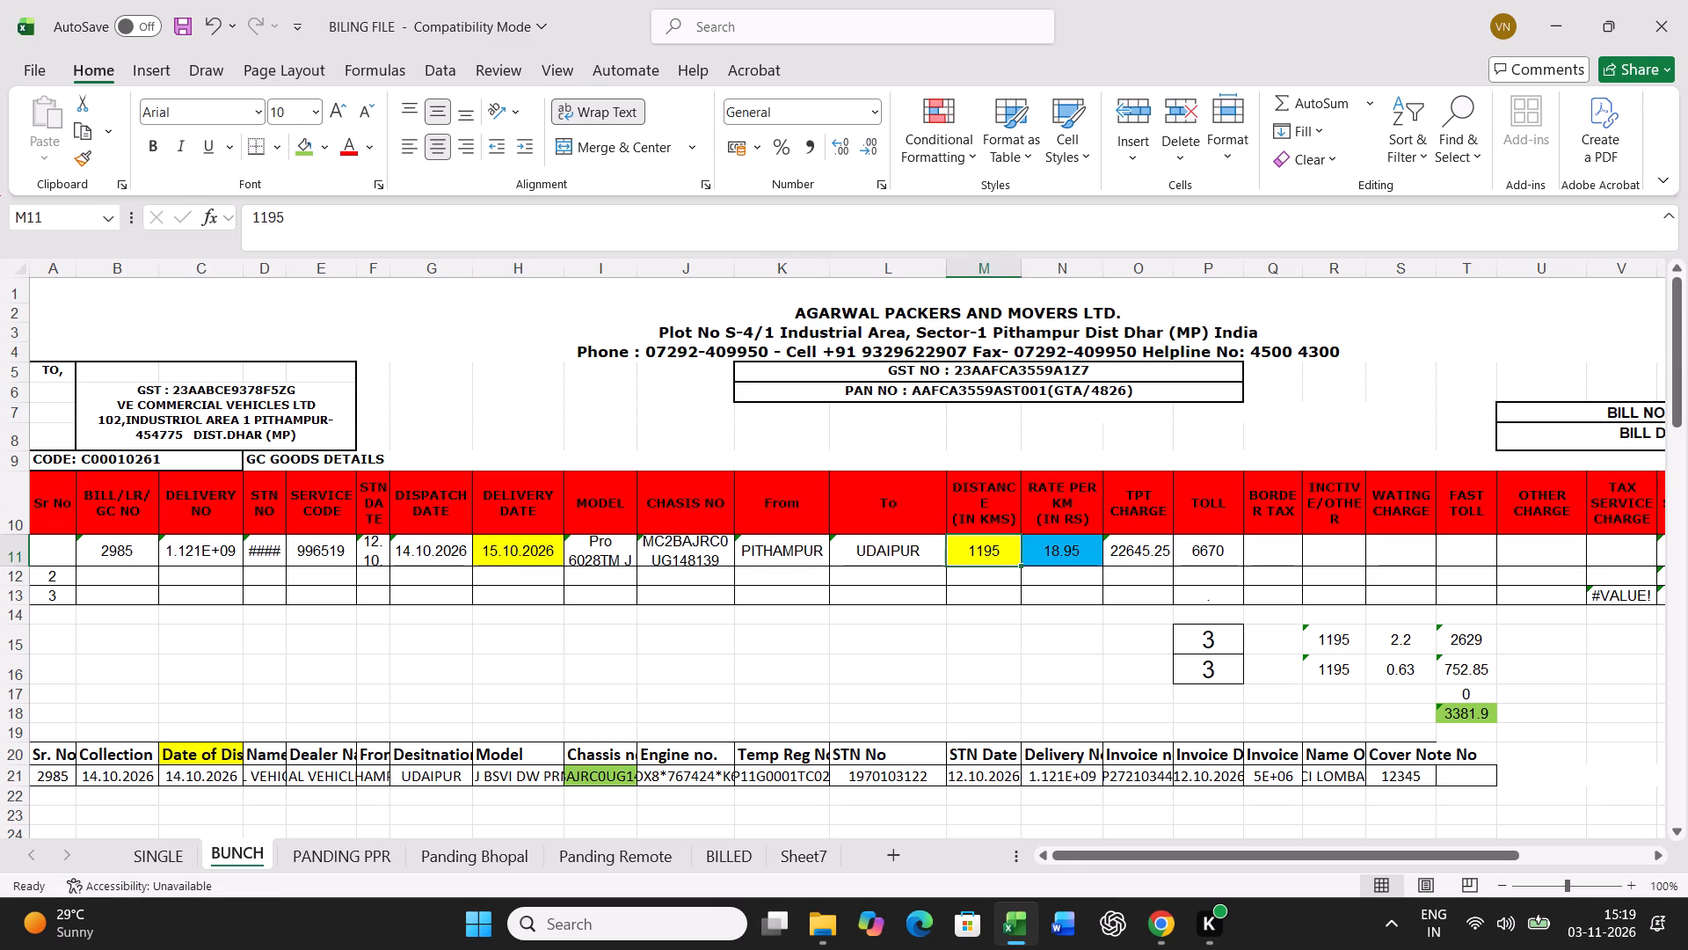
text(408)
key(Right)
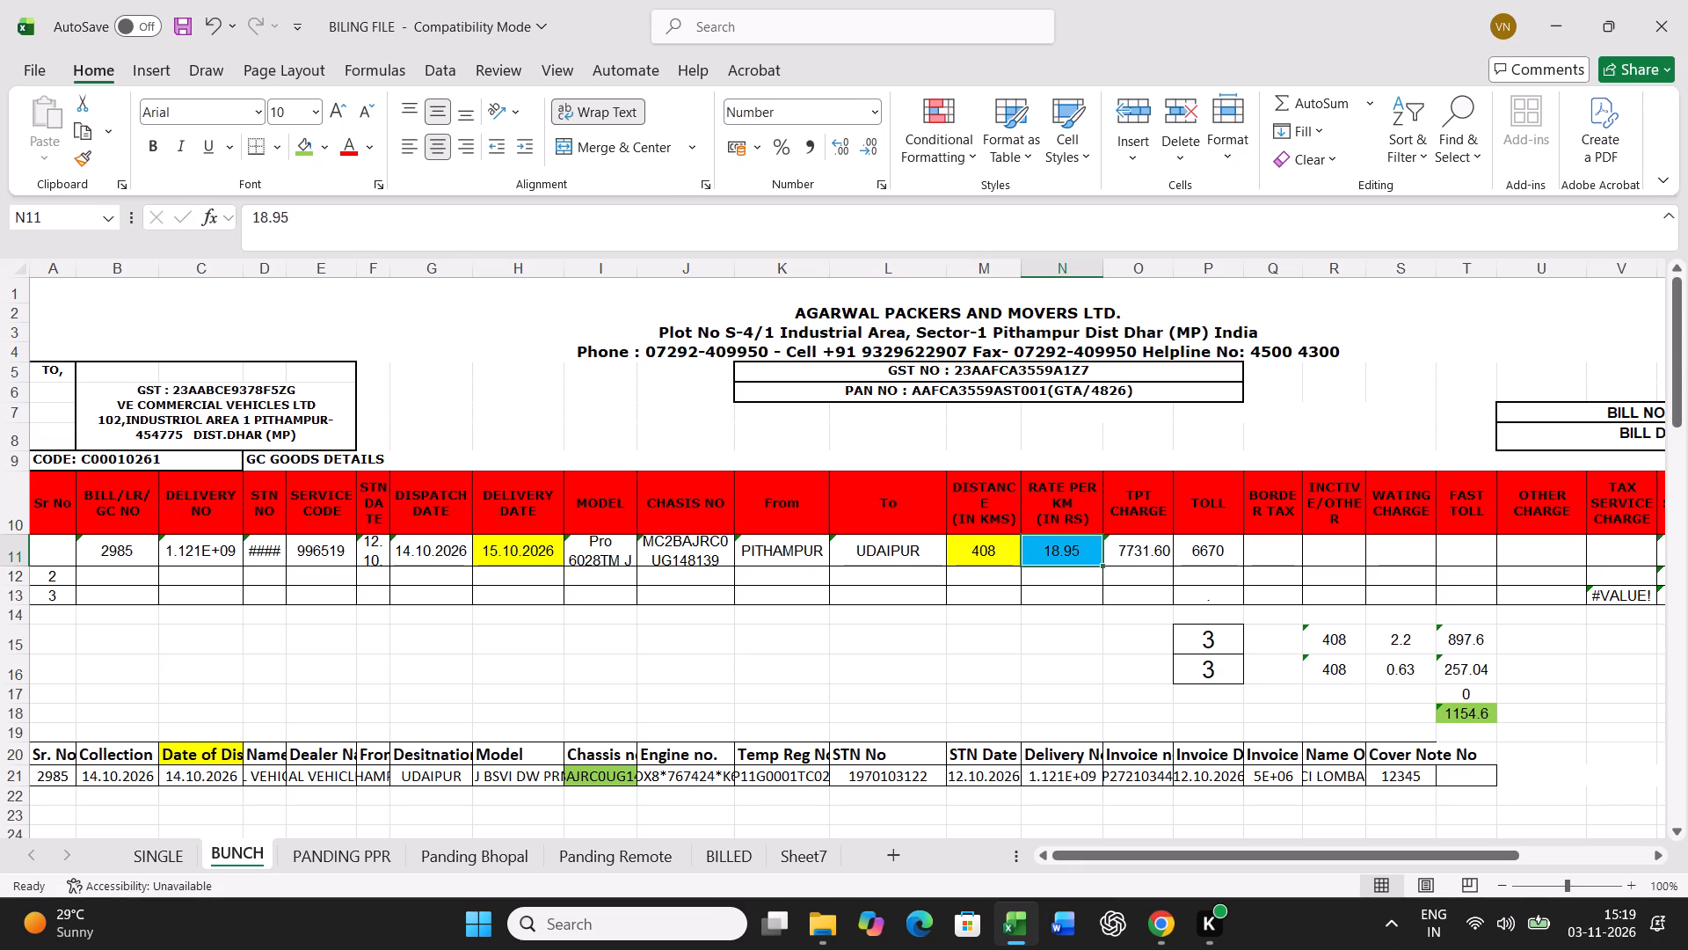
text(27.12)
key(Right)
key(Right)
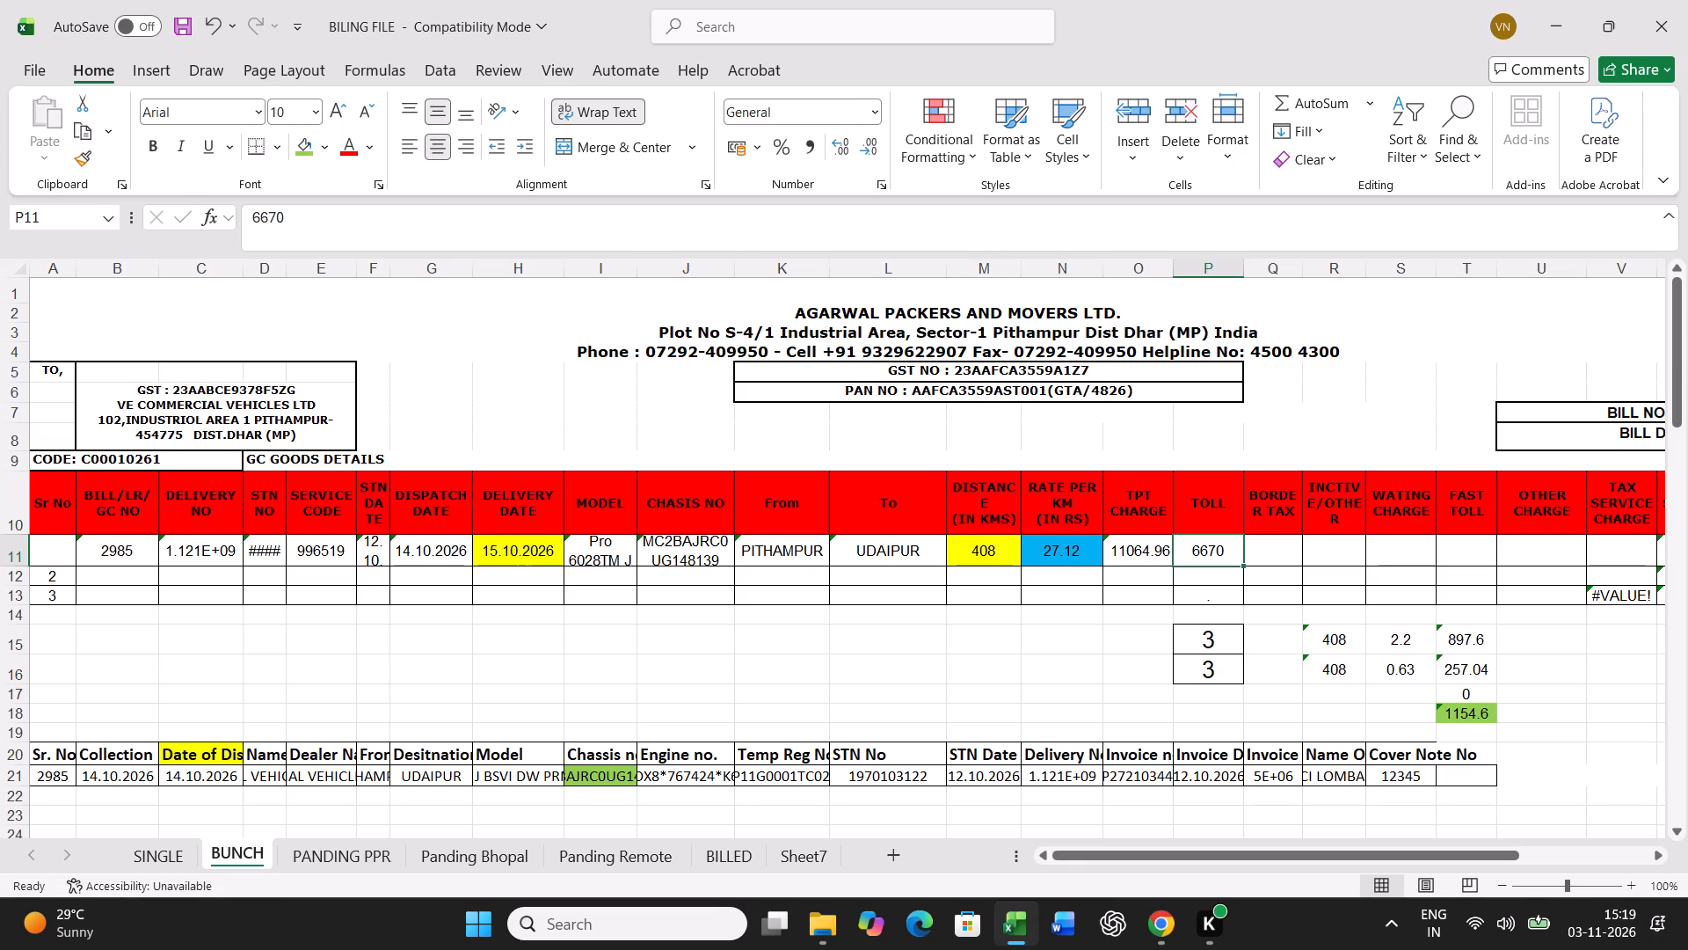
text(5538)
key(Return)
Set the standard transit time in P15 to 2.
key(Return)
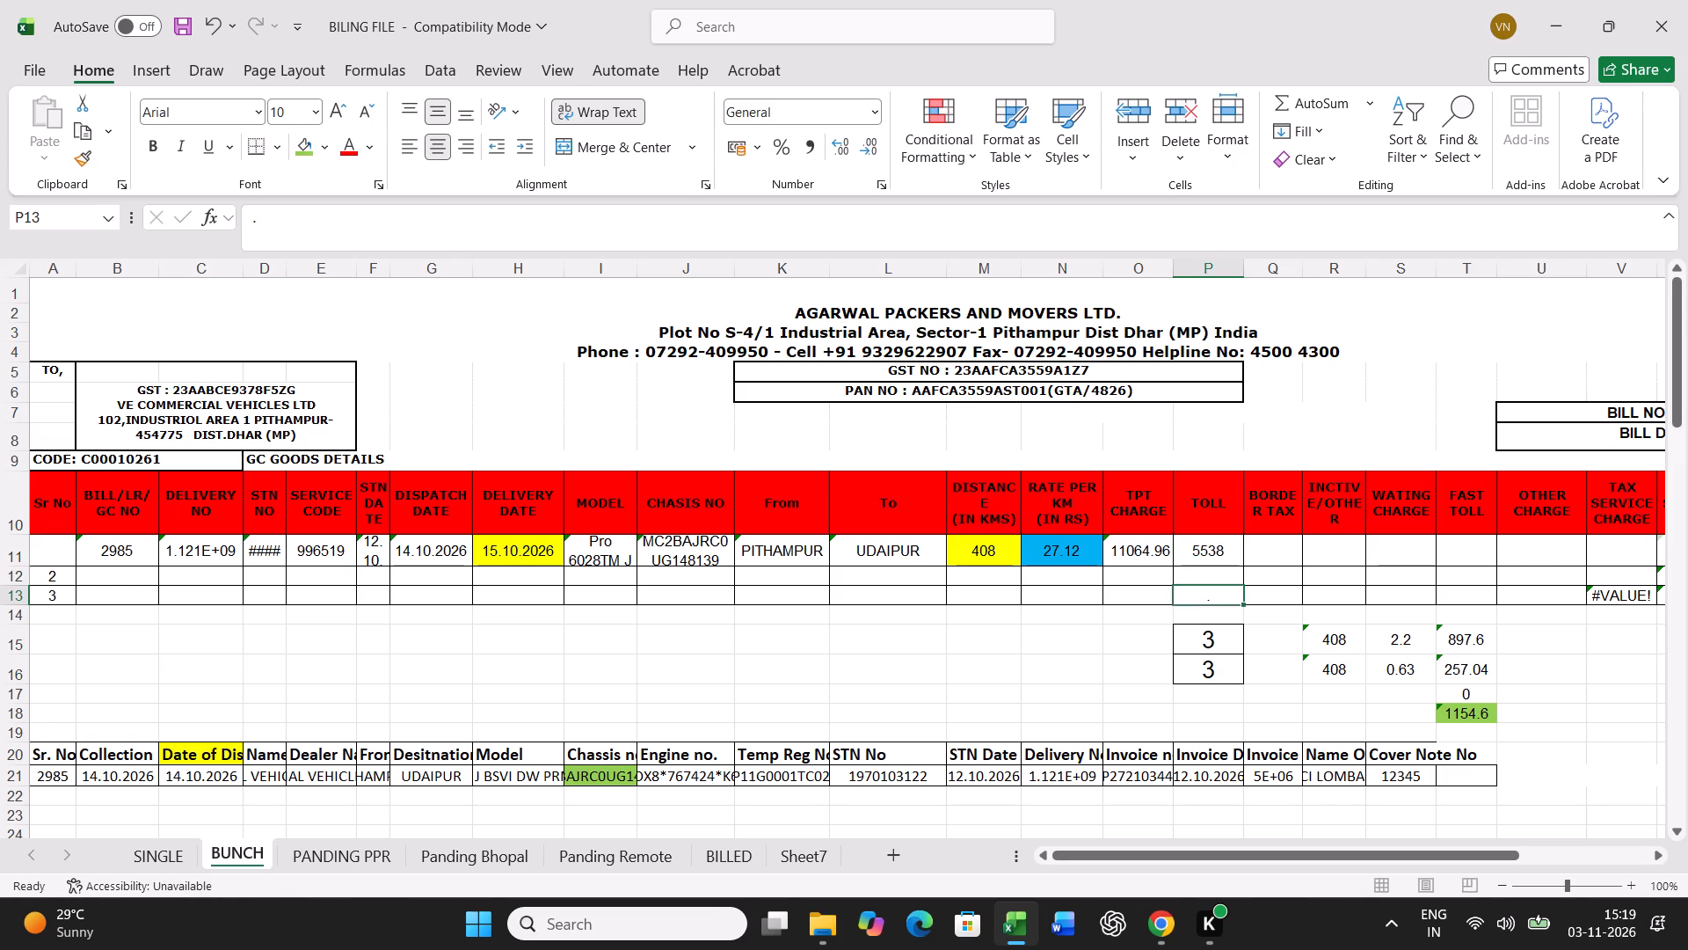
key(Return)
key(Return)
key(Return)
key(Up)
key(2)
key(Return)
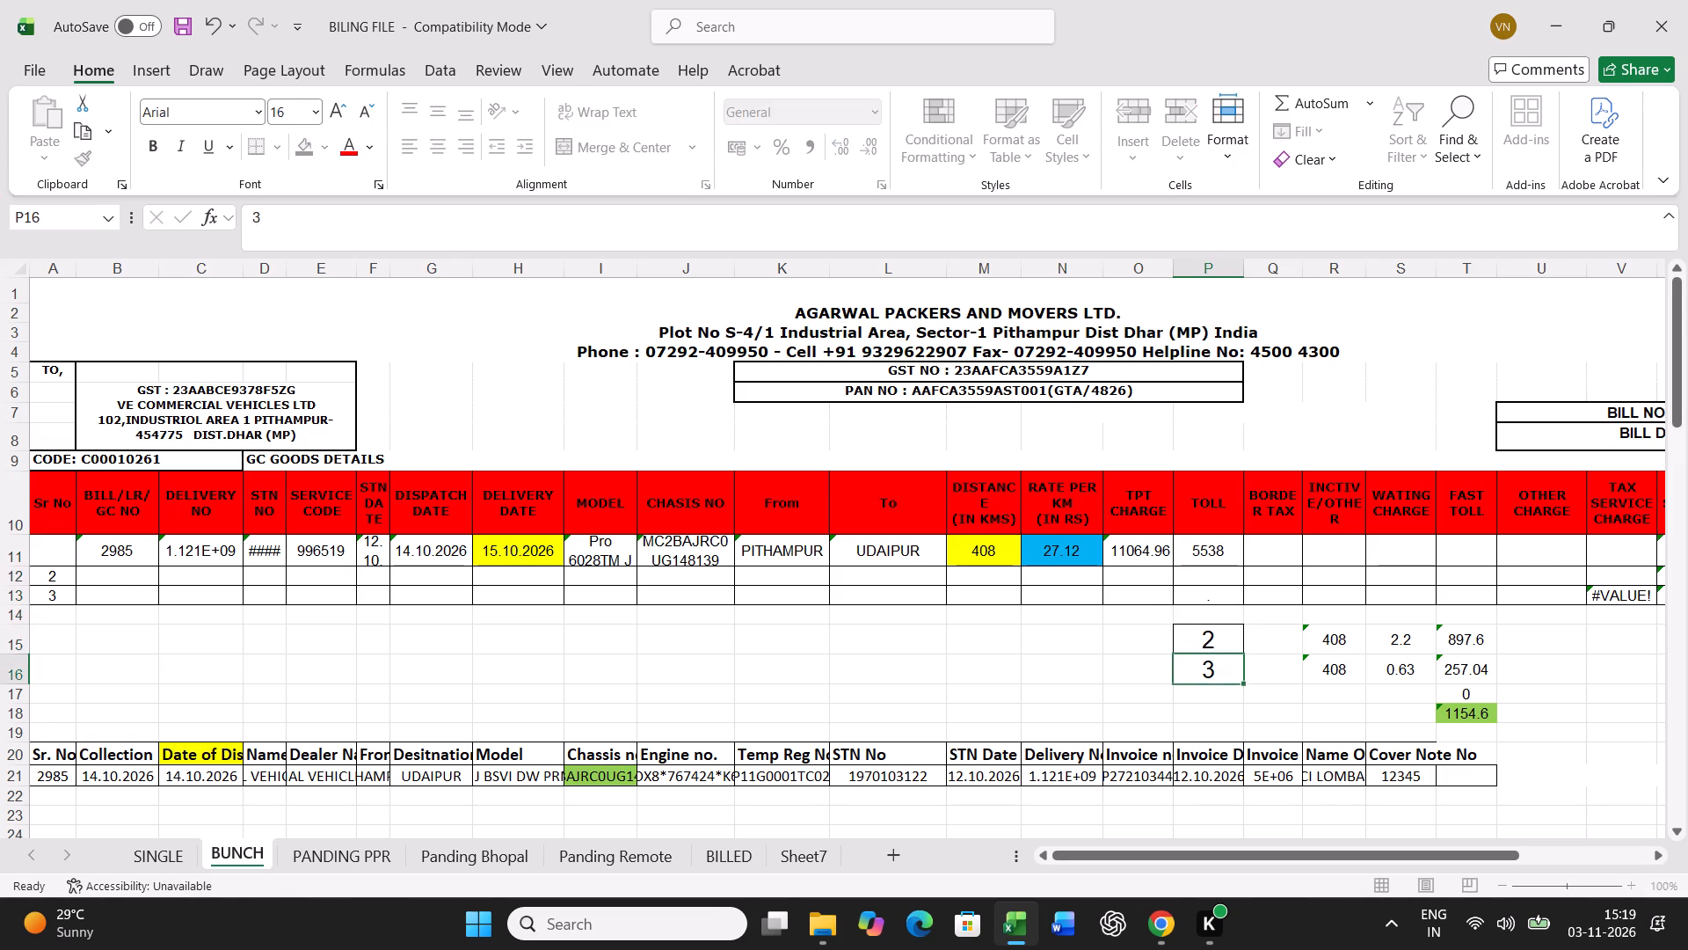
Set the actual transit time in P16 to 1.
key(1)
key(Return)
Print one copy of the freight bill for G.C. number 2985 from the SINGLE sheet.
click(164, 859)
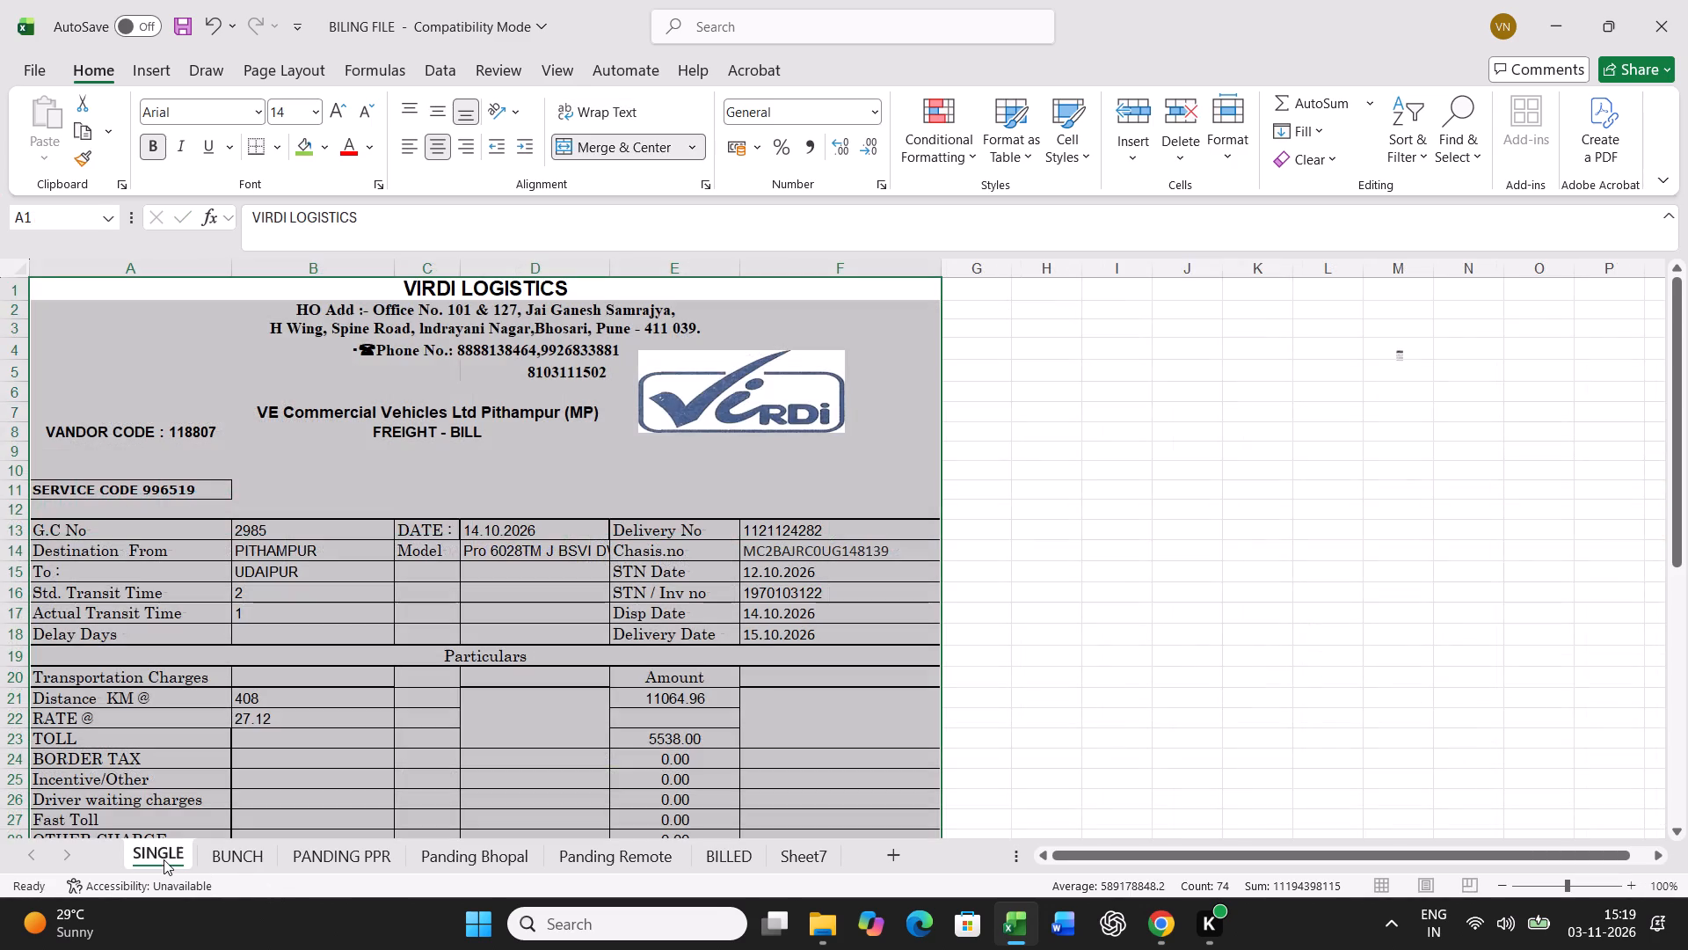
key(ctrl+p)
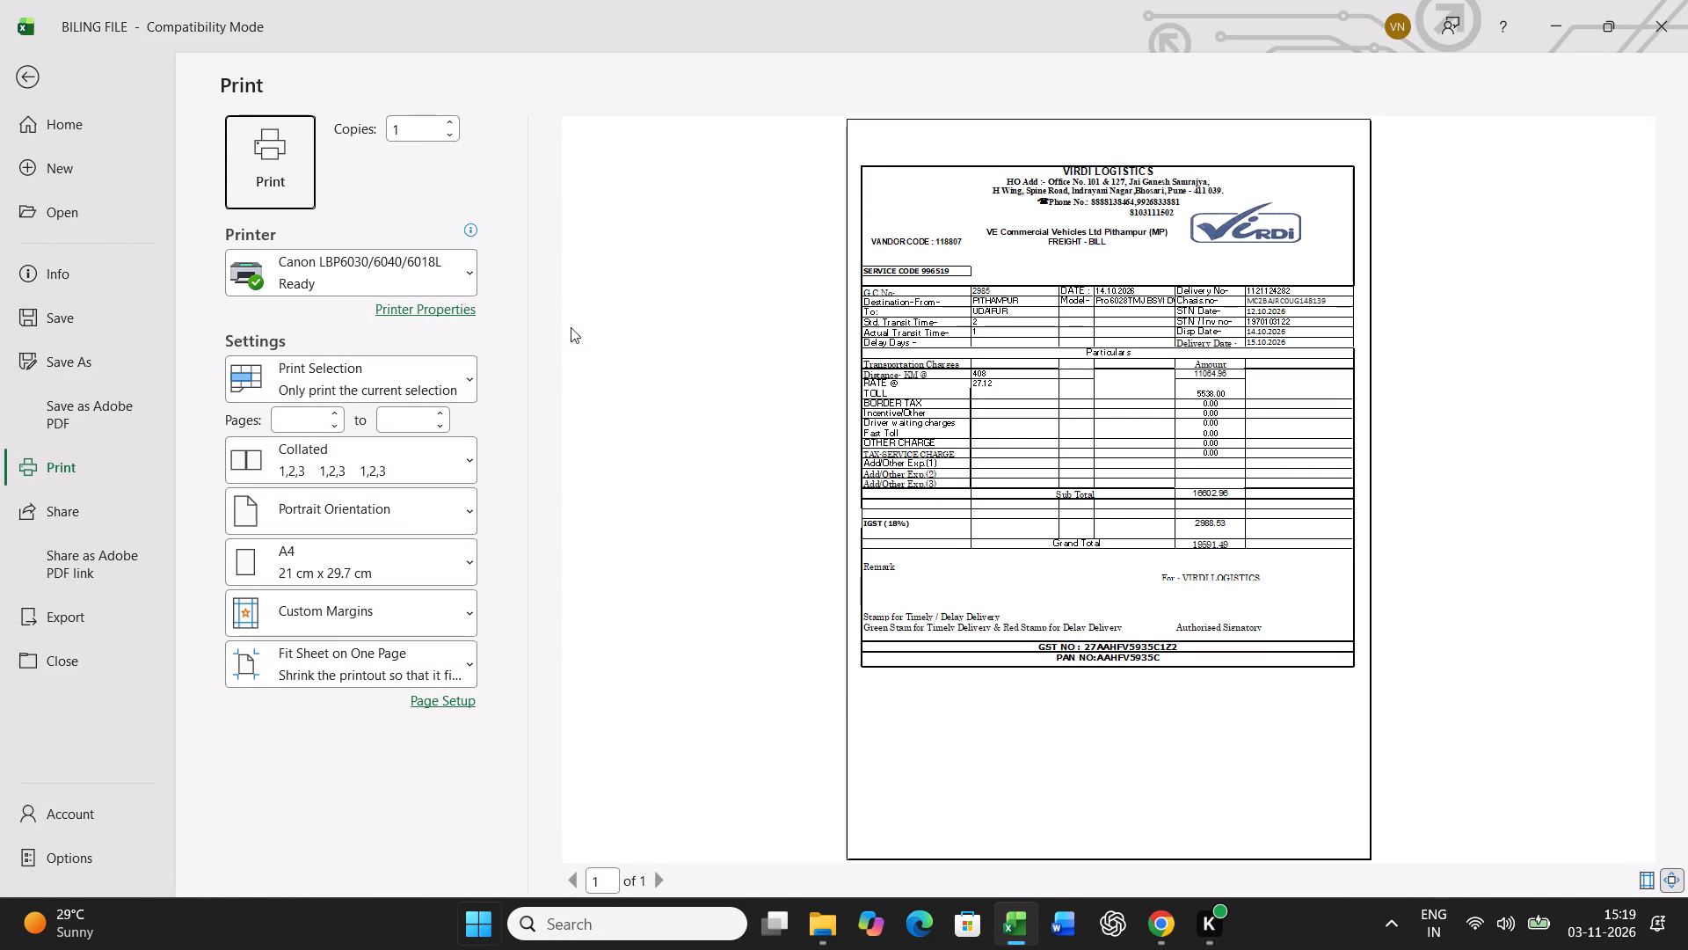
click(286, 169)
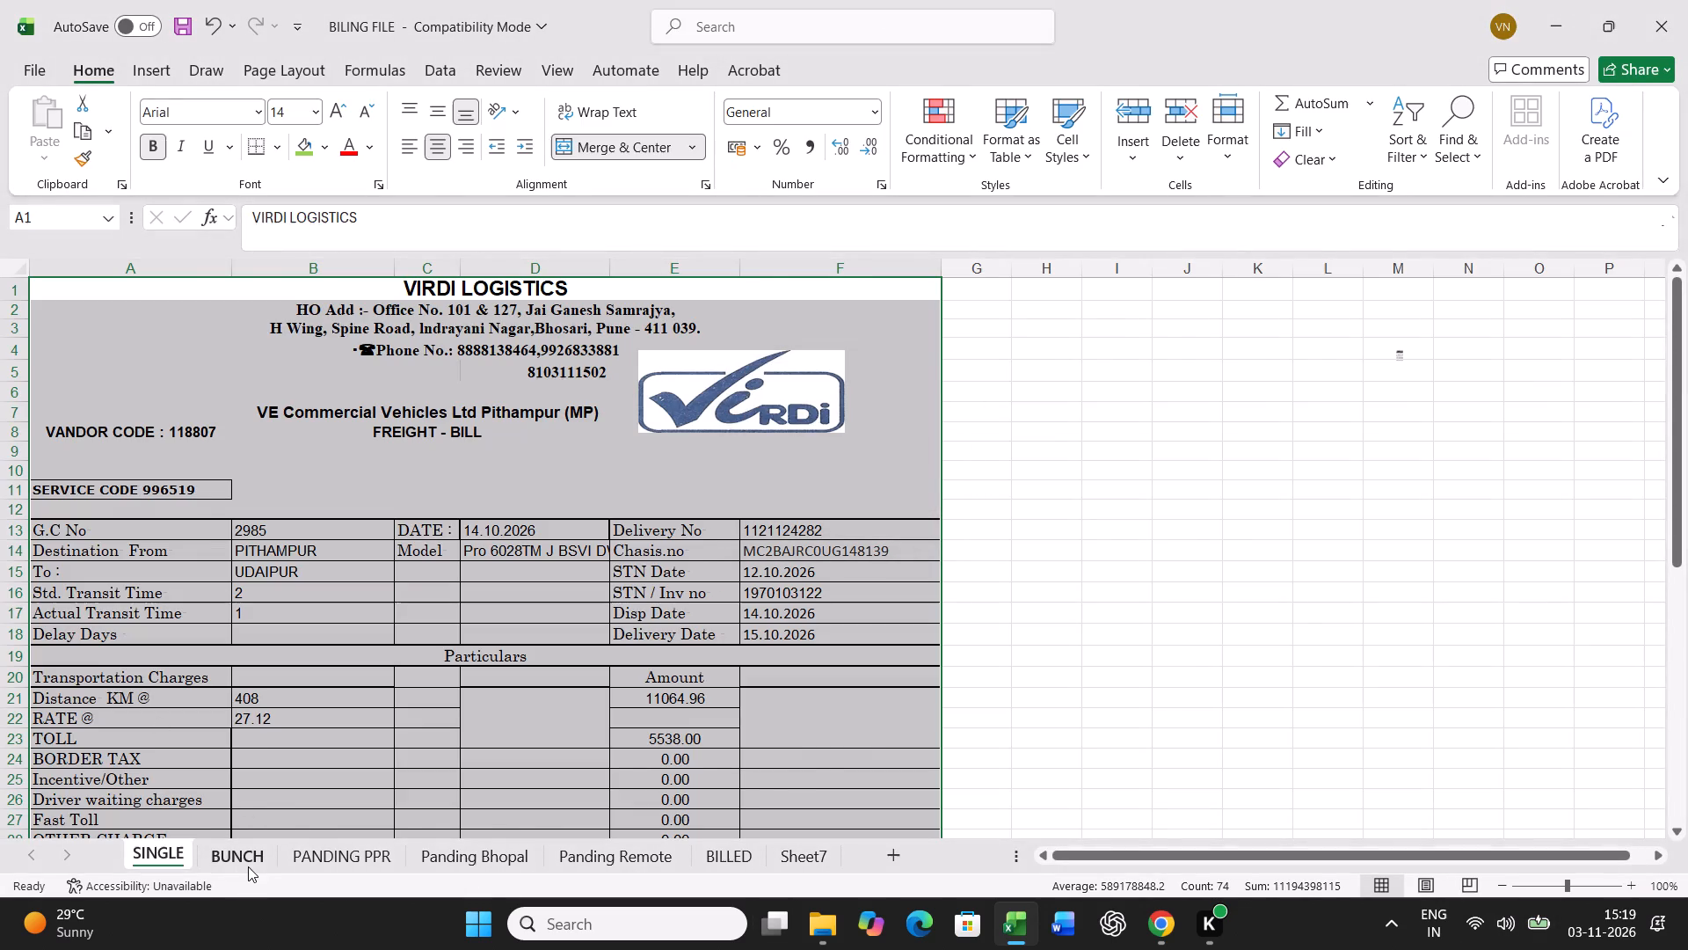
Copy bill row 11 of the BUNCH sheet and paste it as values into row 48 of the lower table.
click(248, 866)
click(20, 548)
key(ctrl+c)
scroll(350, 559, down, 4)
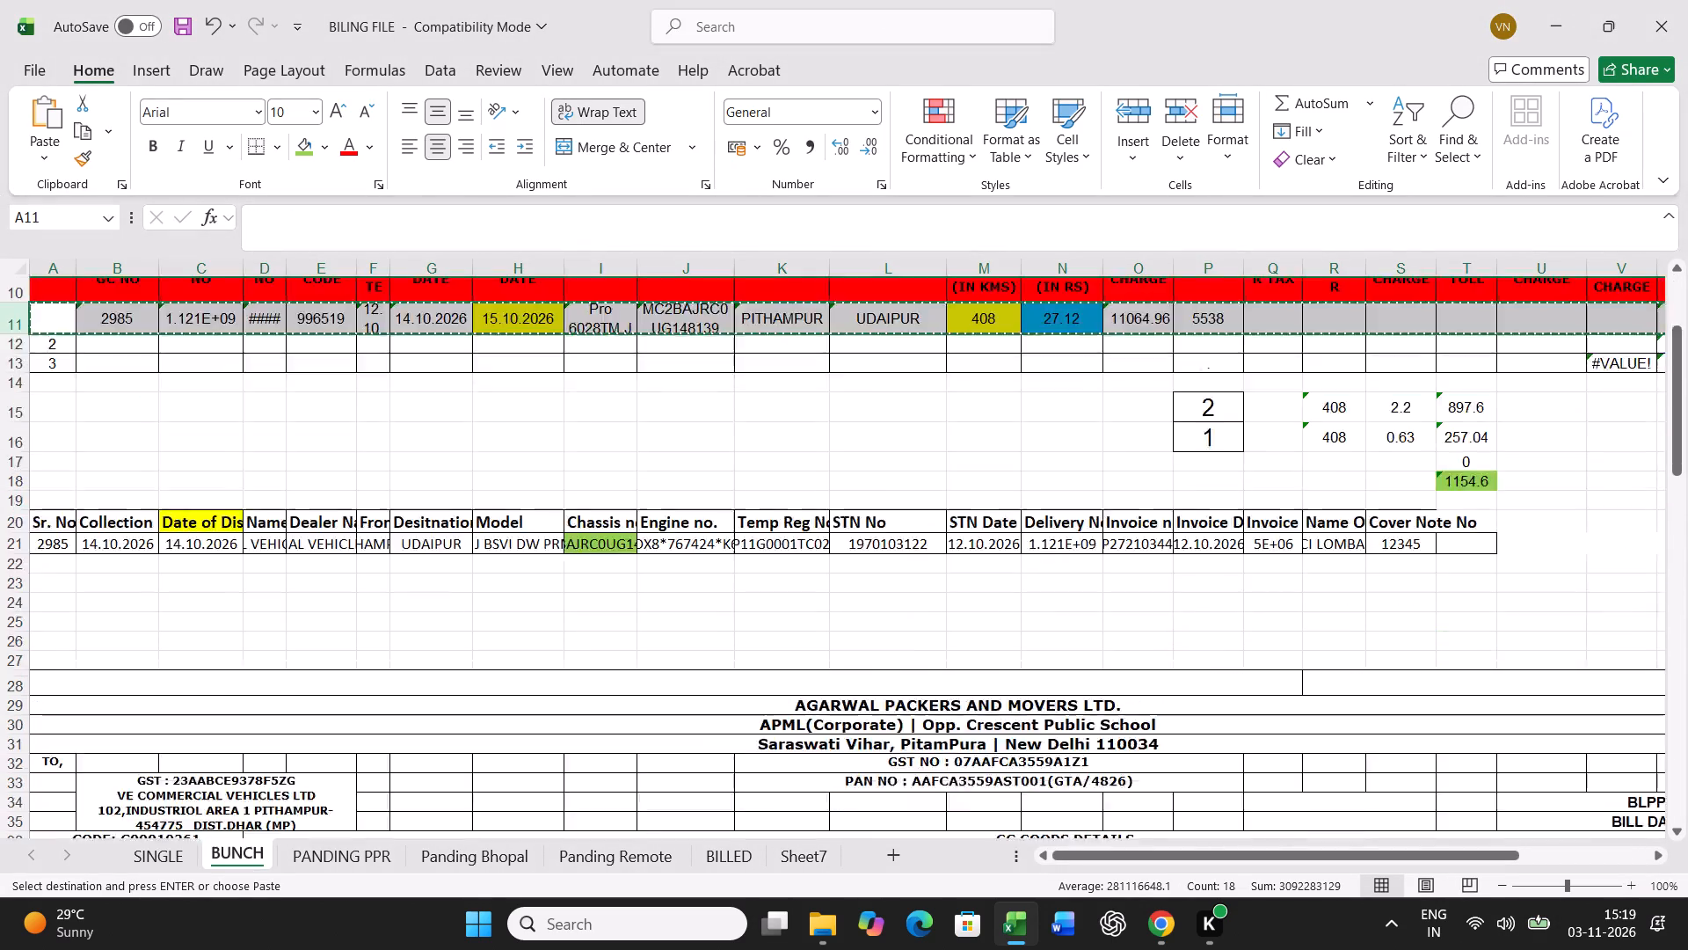
scroll(353, 605, down, 13)
right_click(60, 522)
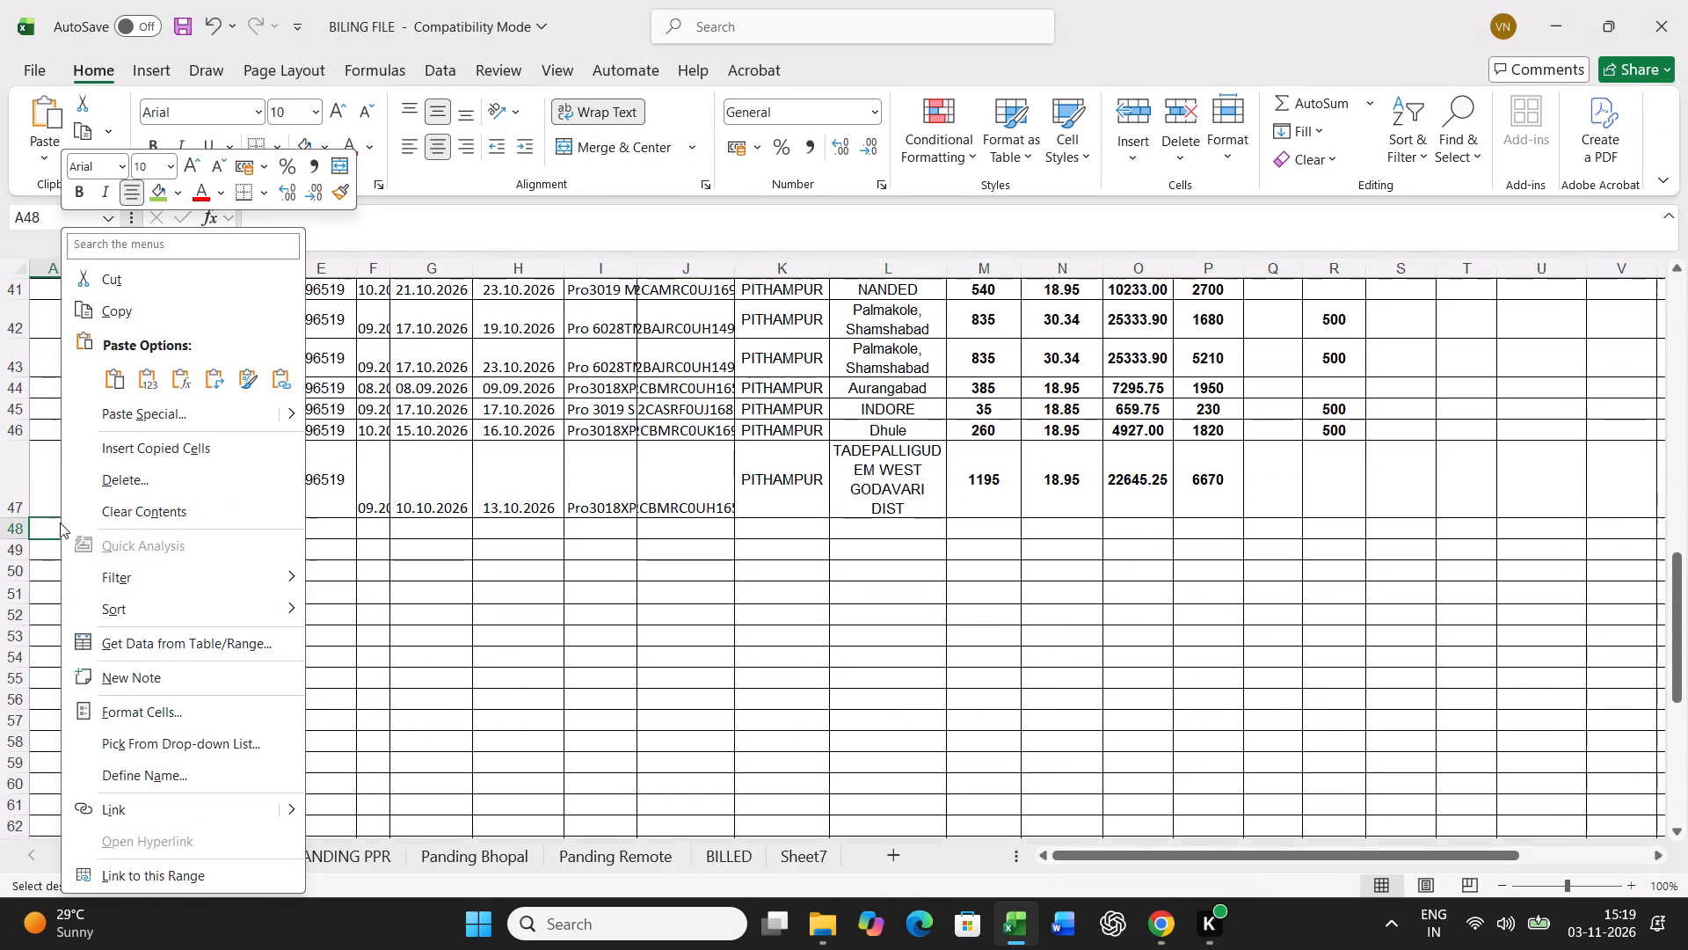
click(139, 413)
click(71, 371)
click(69, 356)
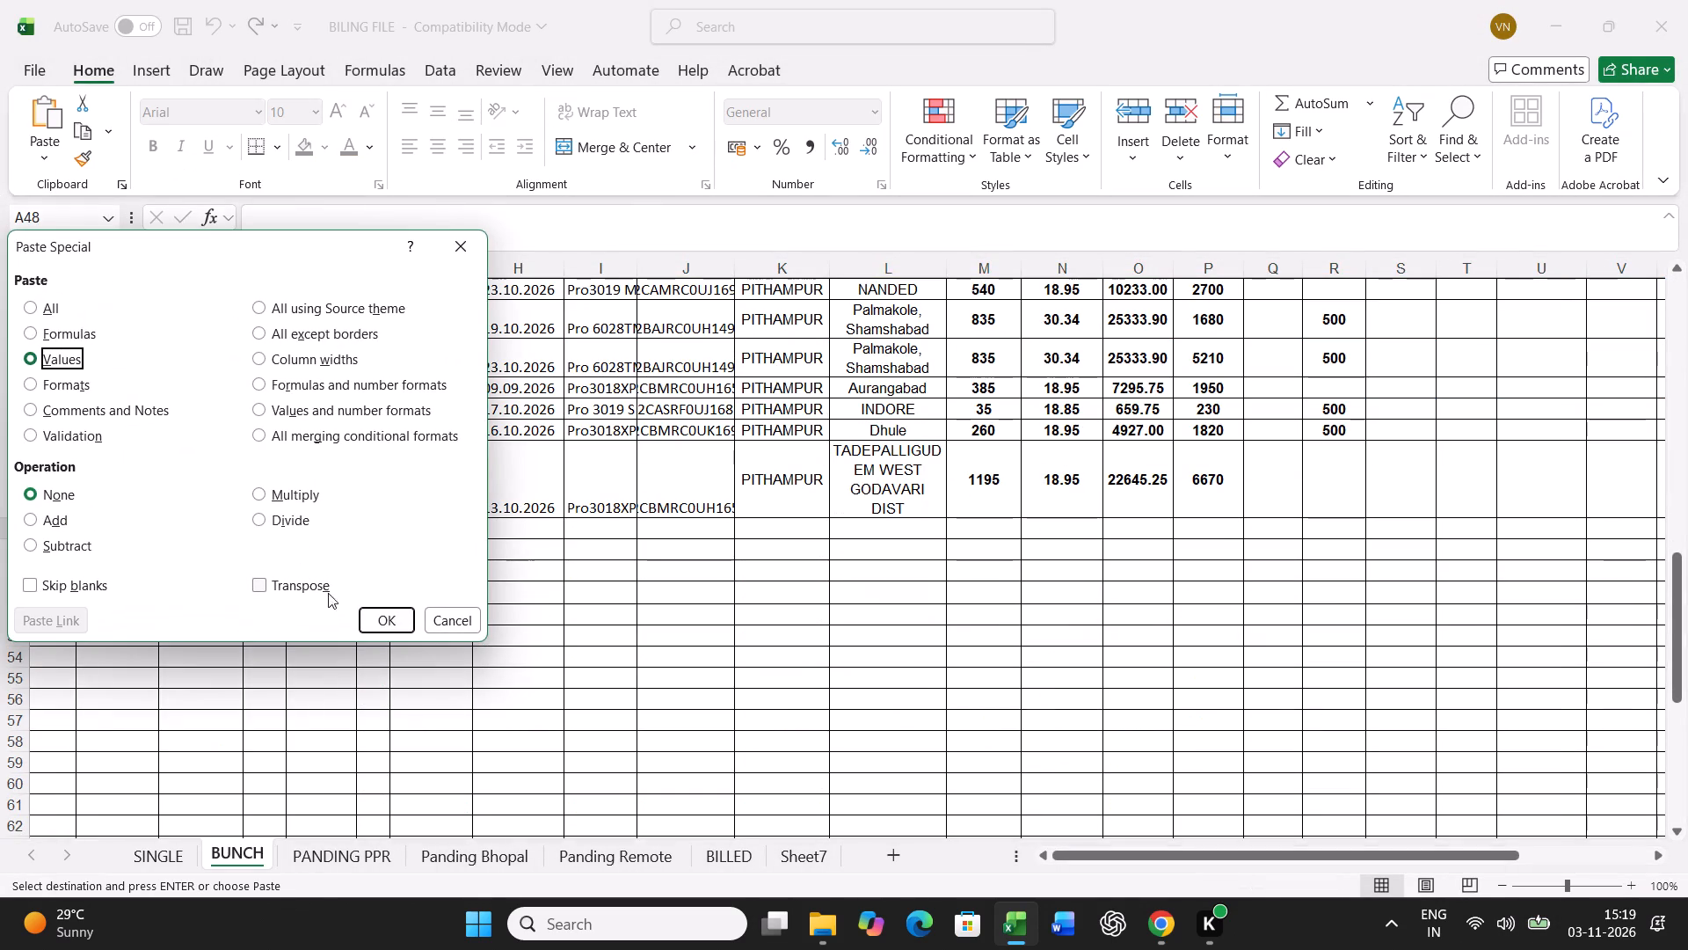
click(379, 618)
Find chassis 148133 in the PANDING PPR sheet and remove the yellow fill from its Coimbatore destination cell.
click(353, 862)
click(679, 683)
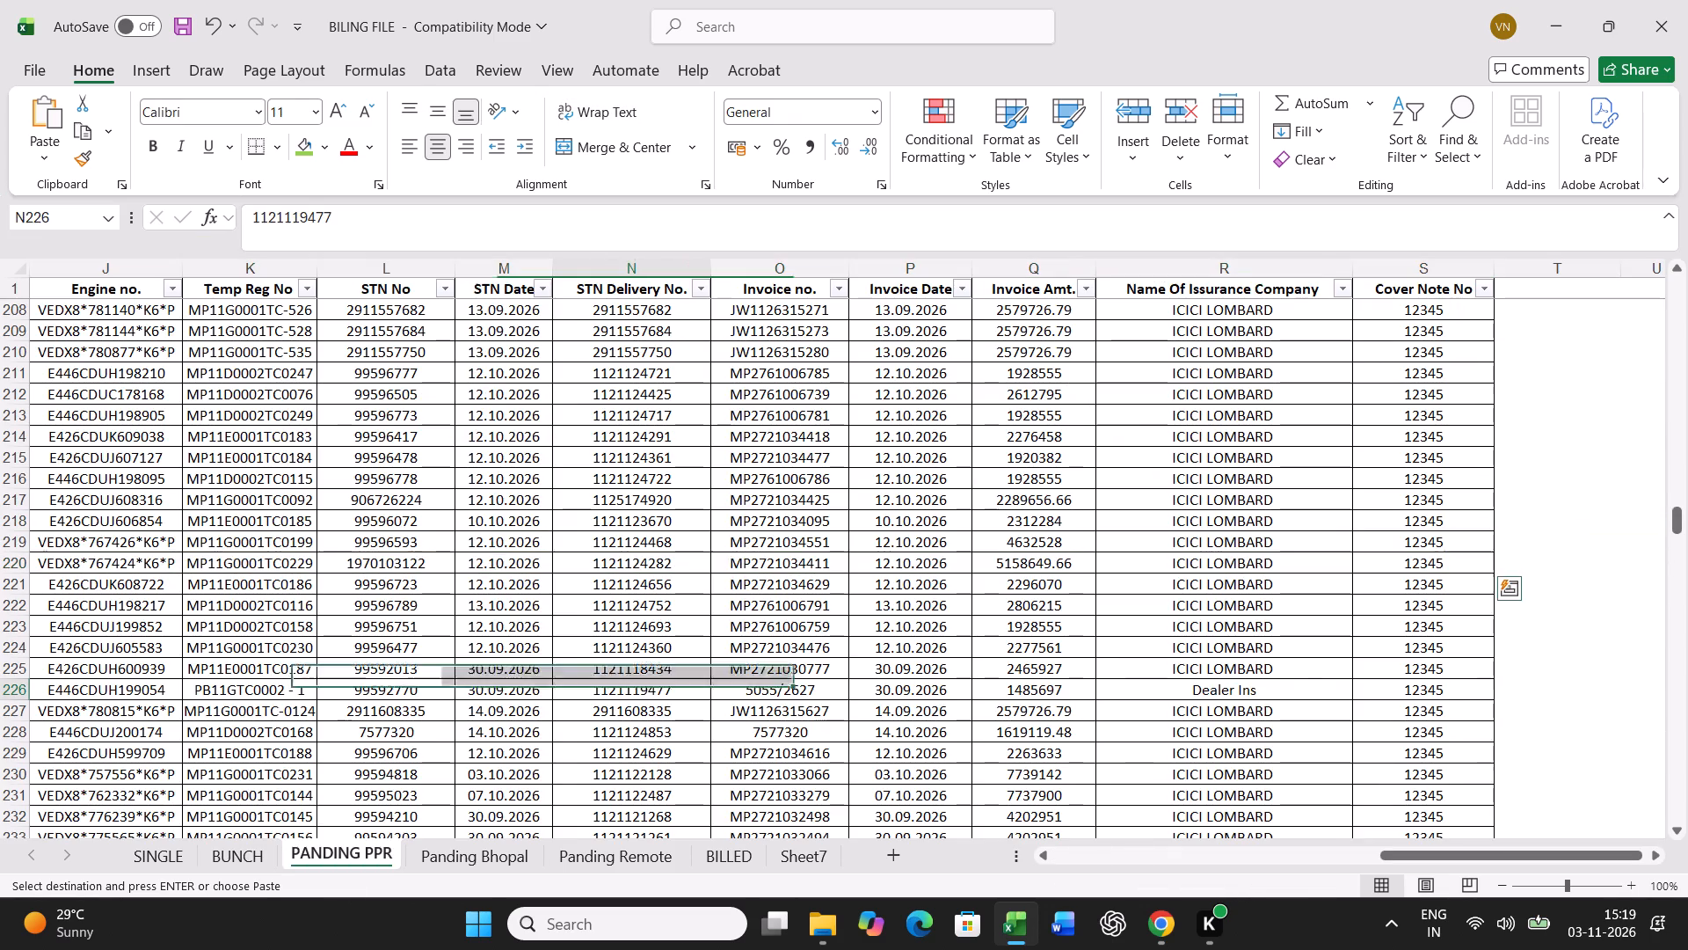
key(ctrl+f)
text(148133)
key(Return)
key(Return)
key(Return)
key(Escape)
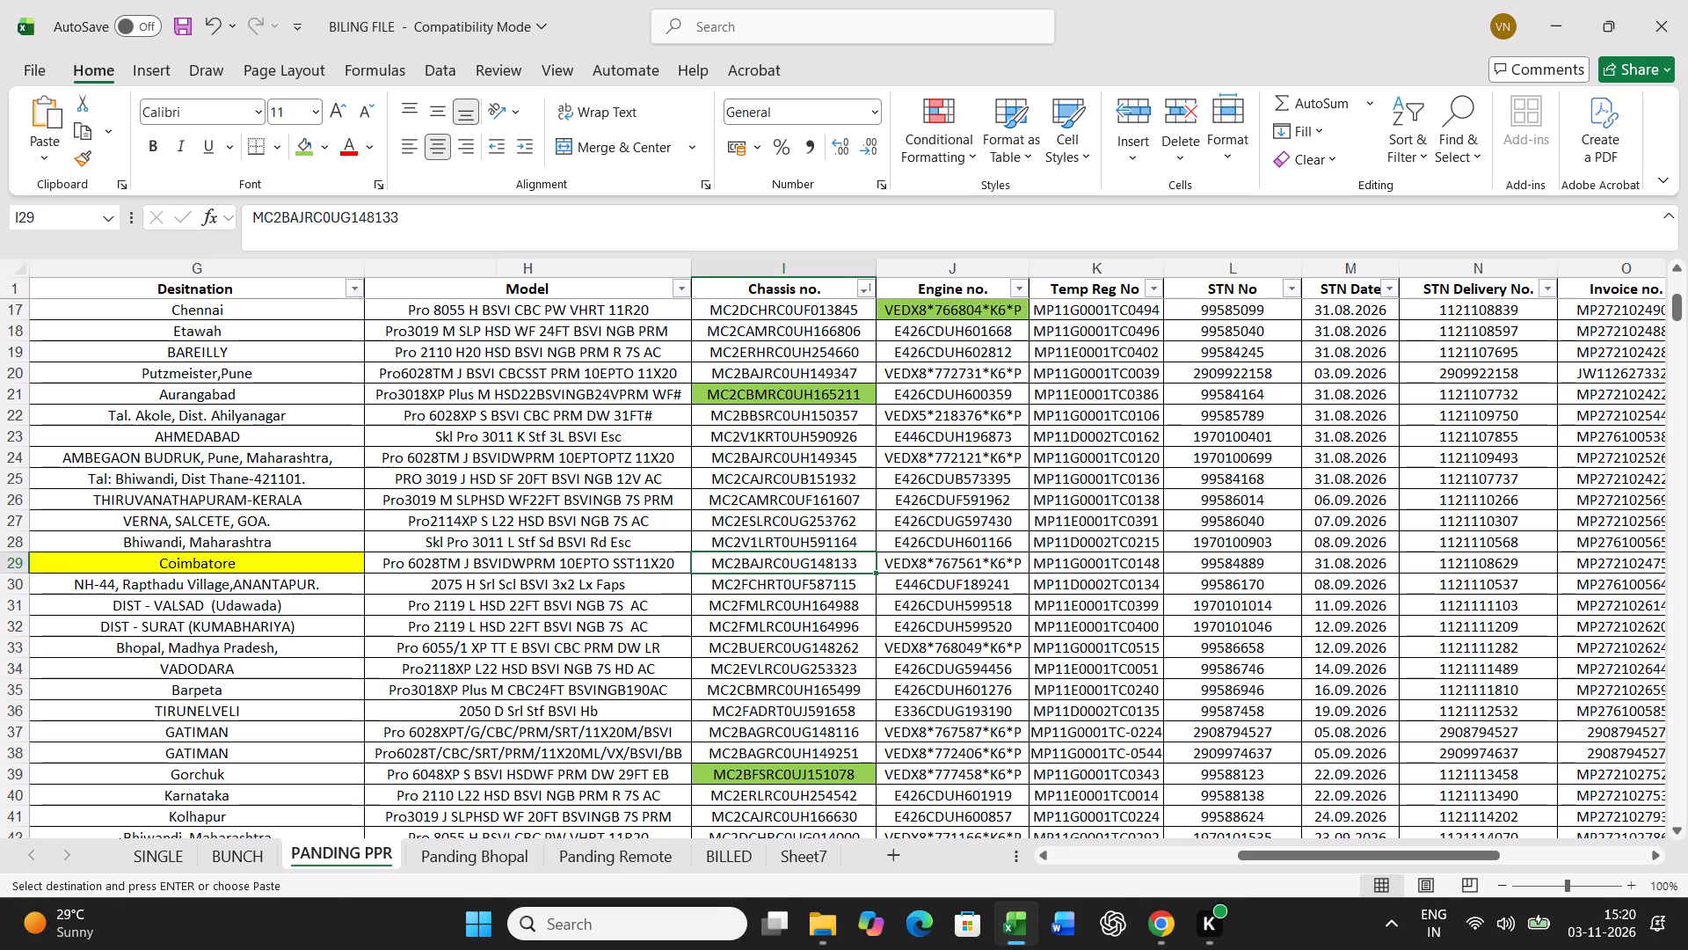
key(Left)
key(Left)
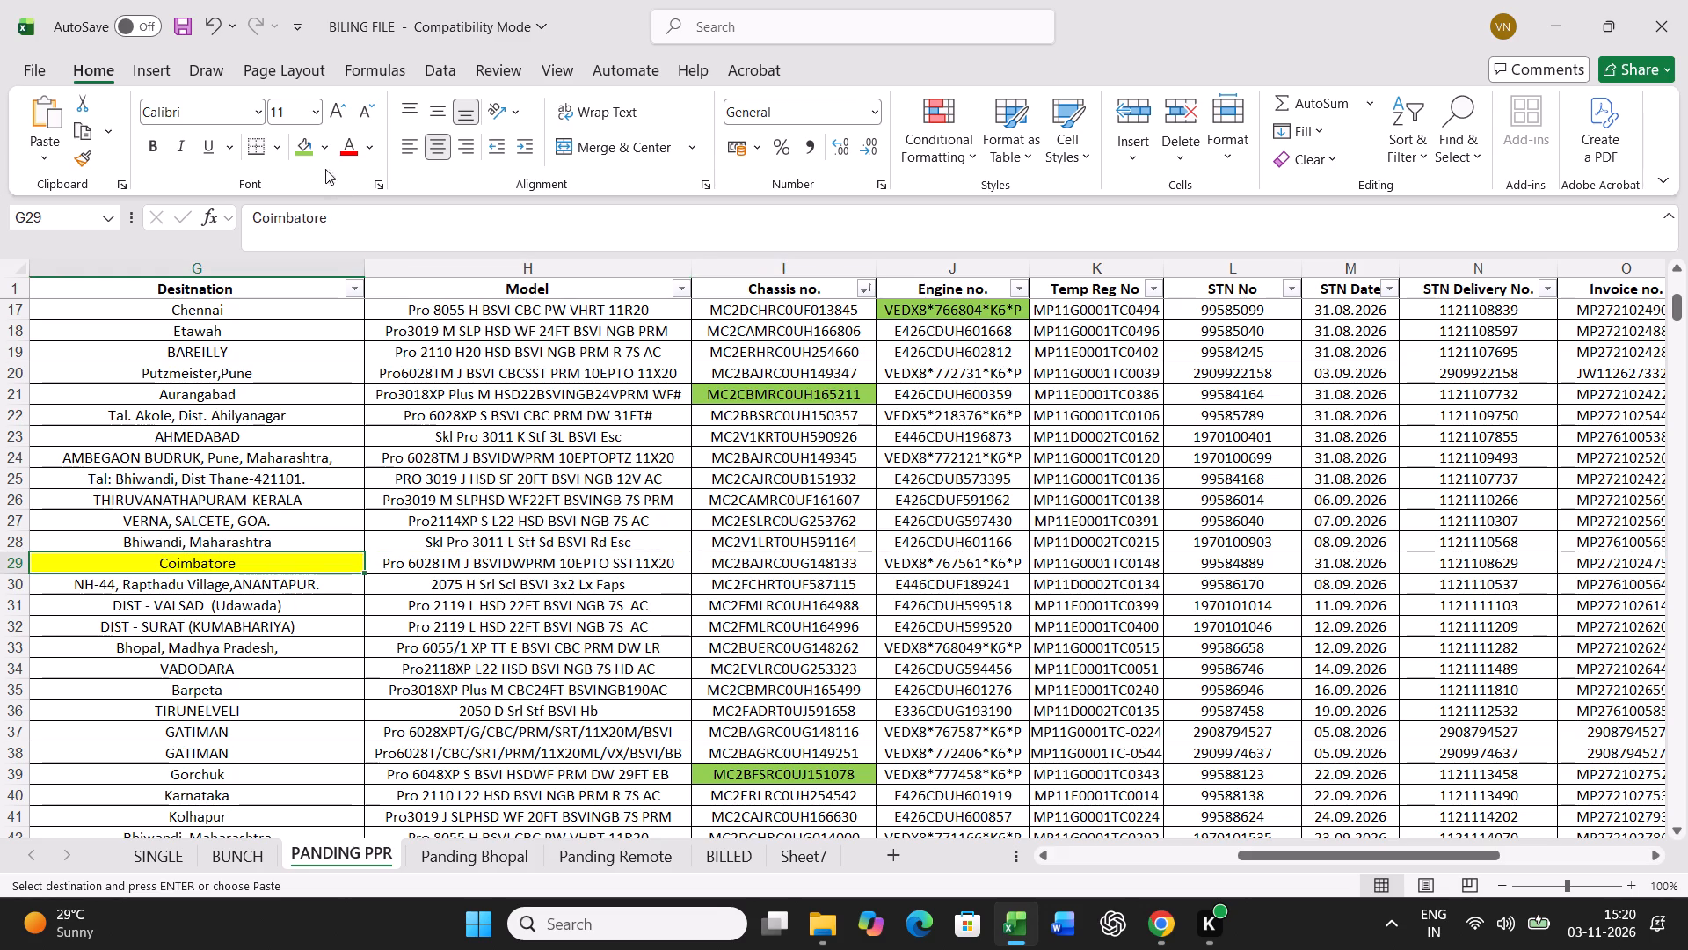
click(325, 155)
click(318, 254)
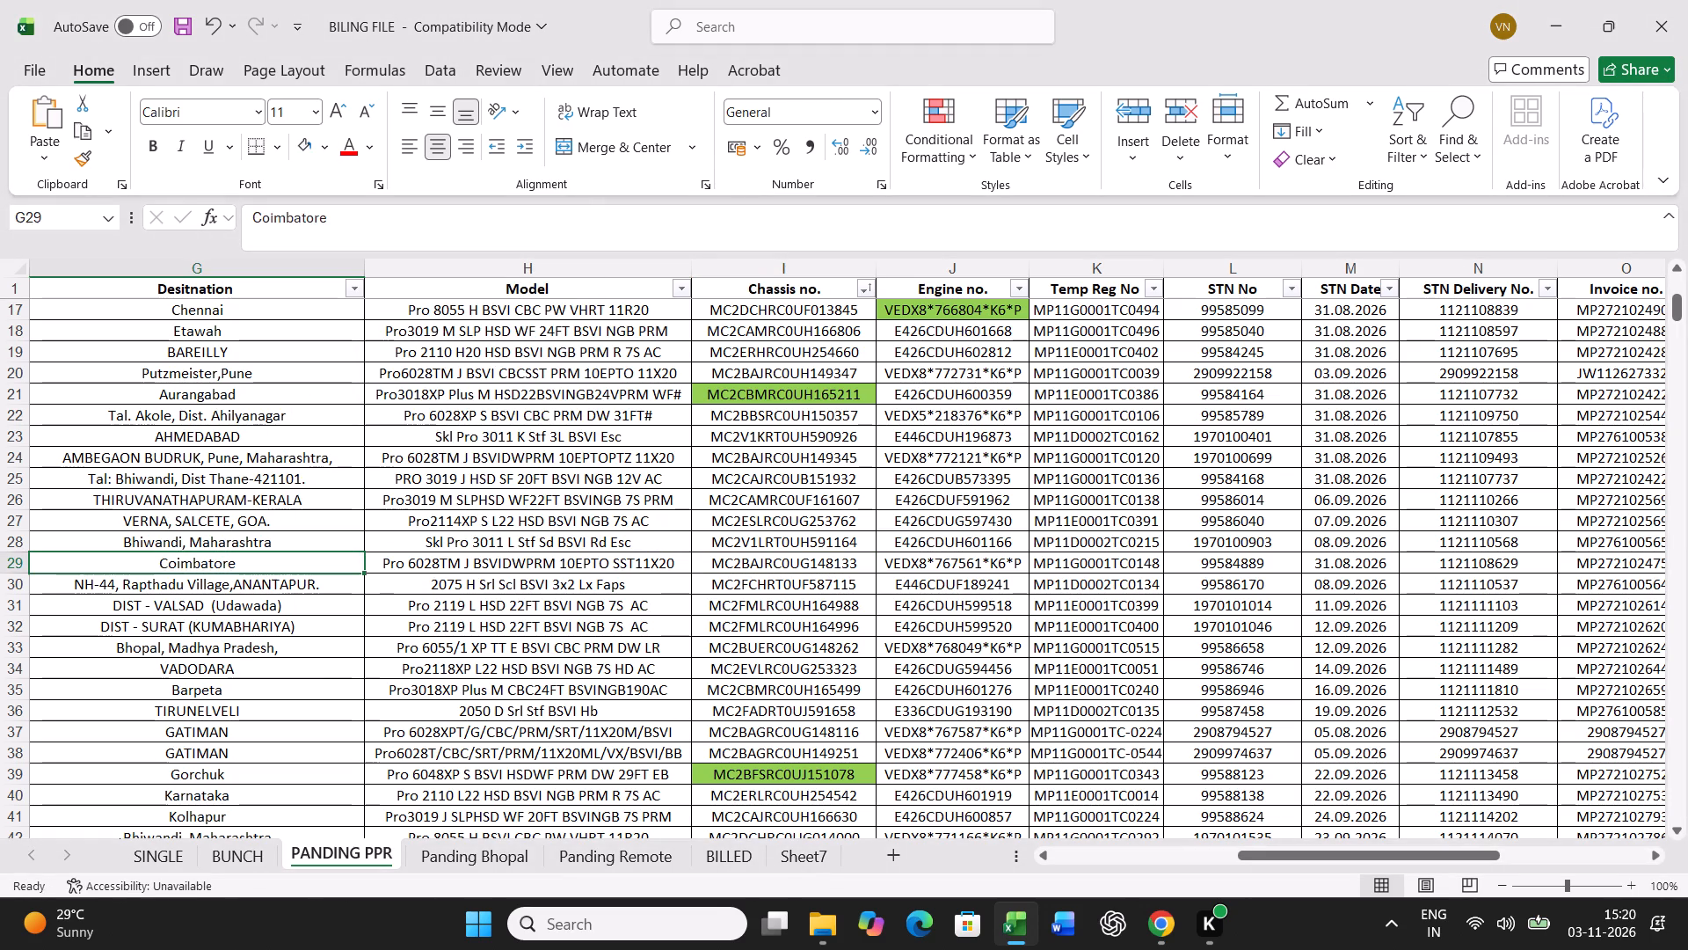
key(Right)
key(Right)
key(Right)
key(Left)
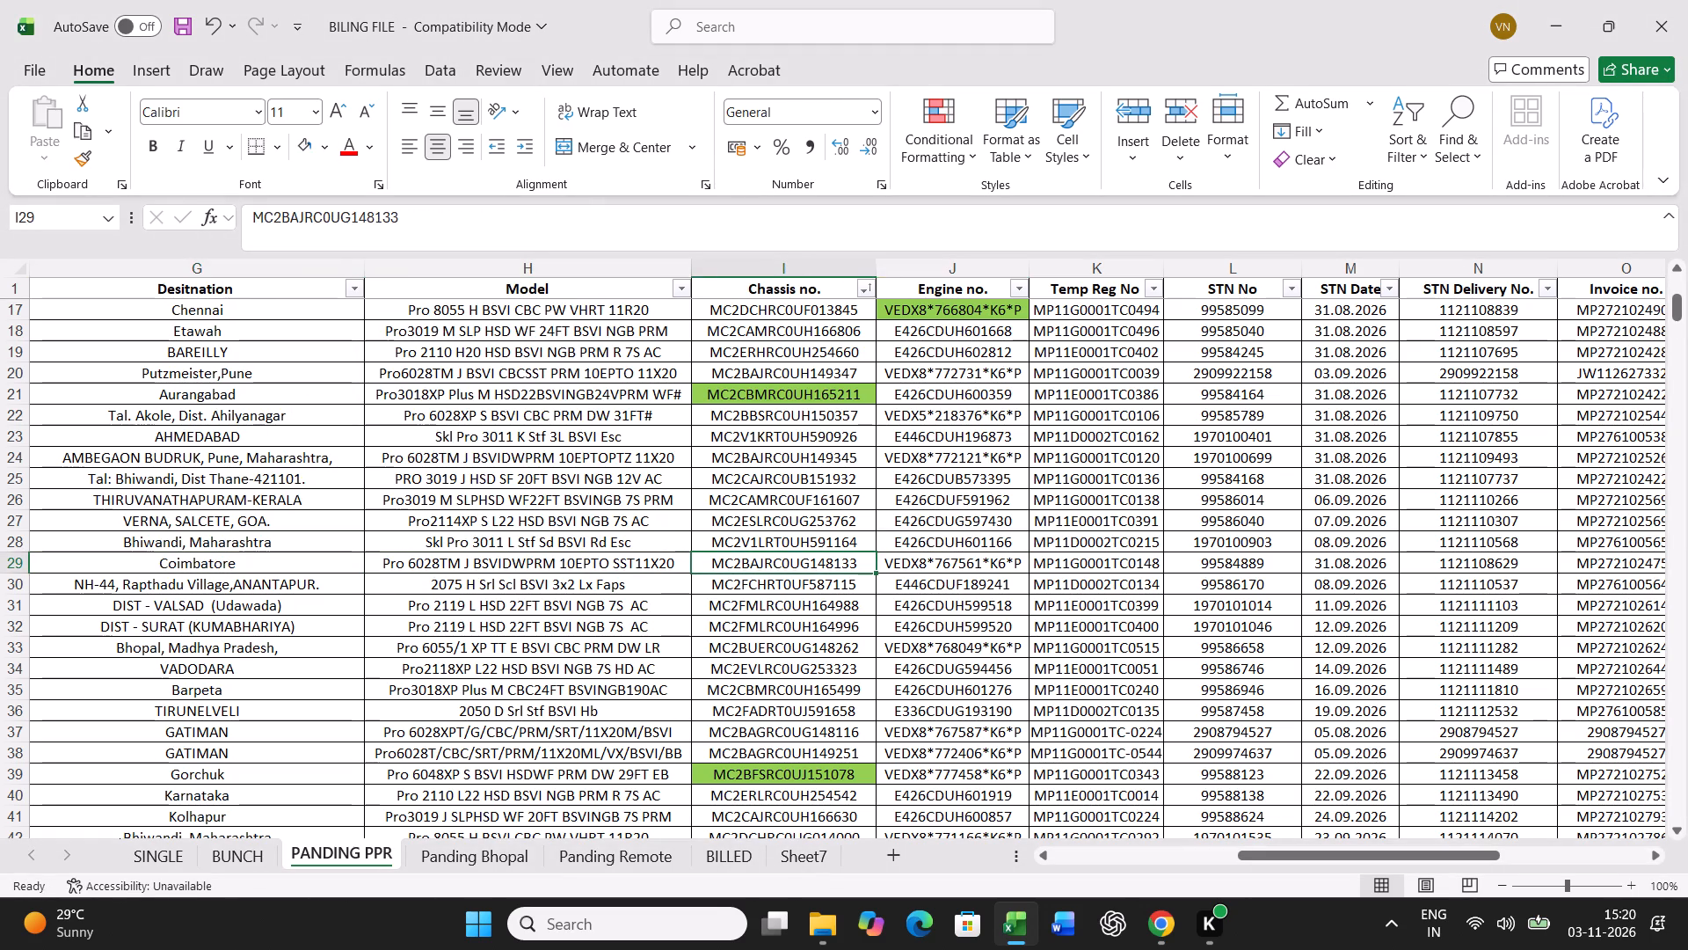
click(326, 139)
click(424, 477)
key(Left)
key(Left)
key(Left)
key(Left)
key(Left)
key(Left)
key(Left)
key(Left)
key(Left)
key(Left)
key(Left)
key(Left)
key(Left)
key(Left)
key(Left)
key(Left)
key(Left)
key(Left)
key(Left)
key(Left)
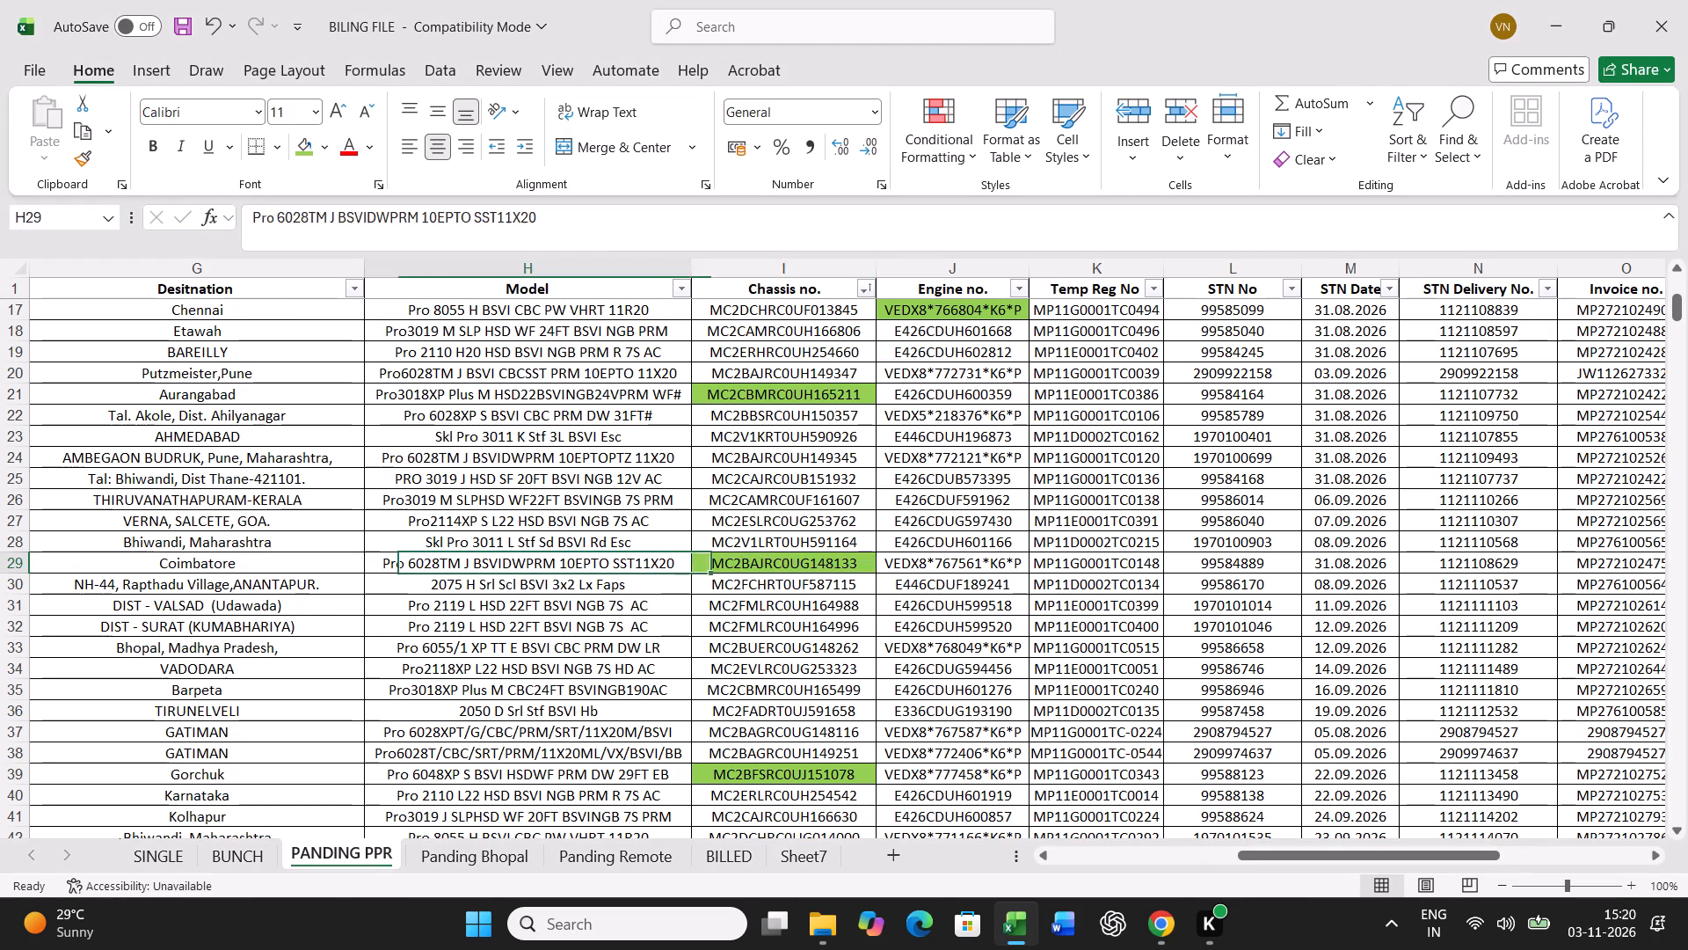
key(ctrl+shift+Right)
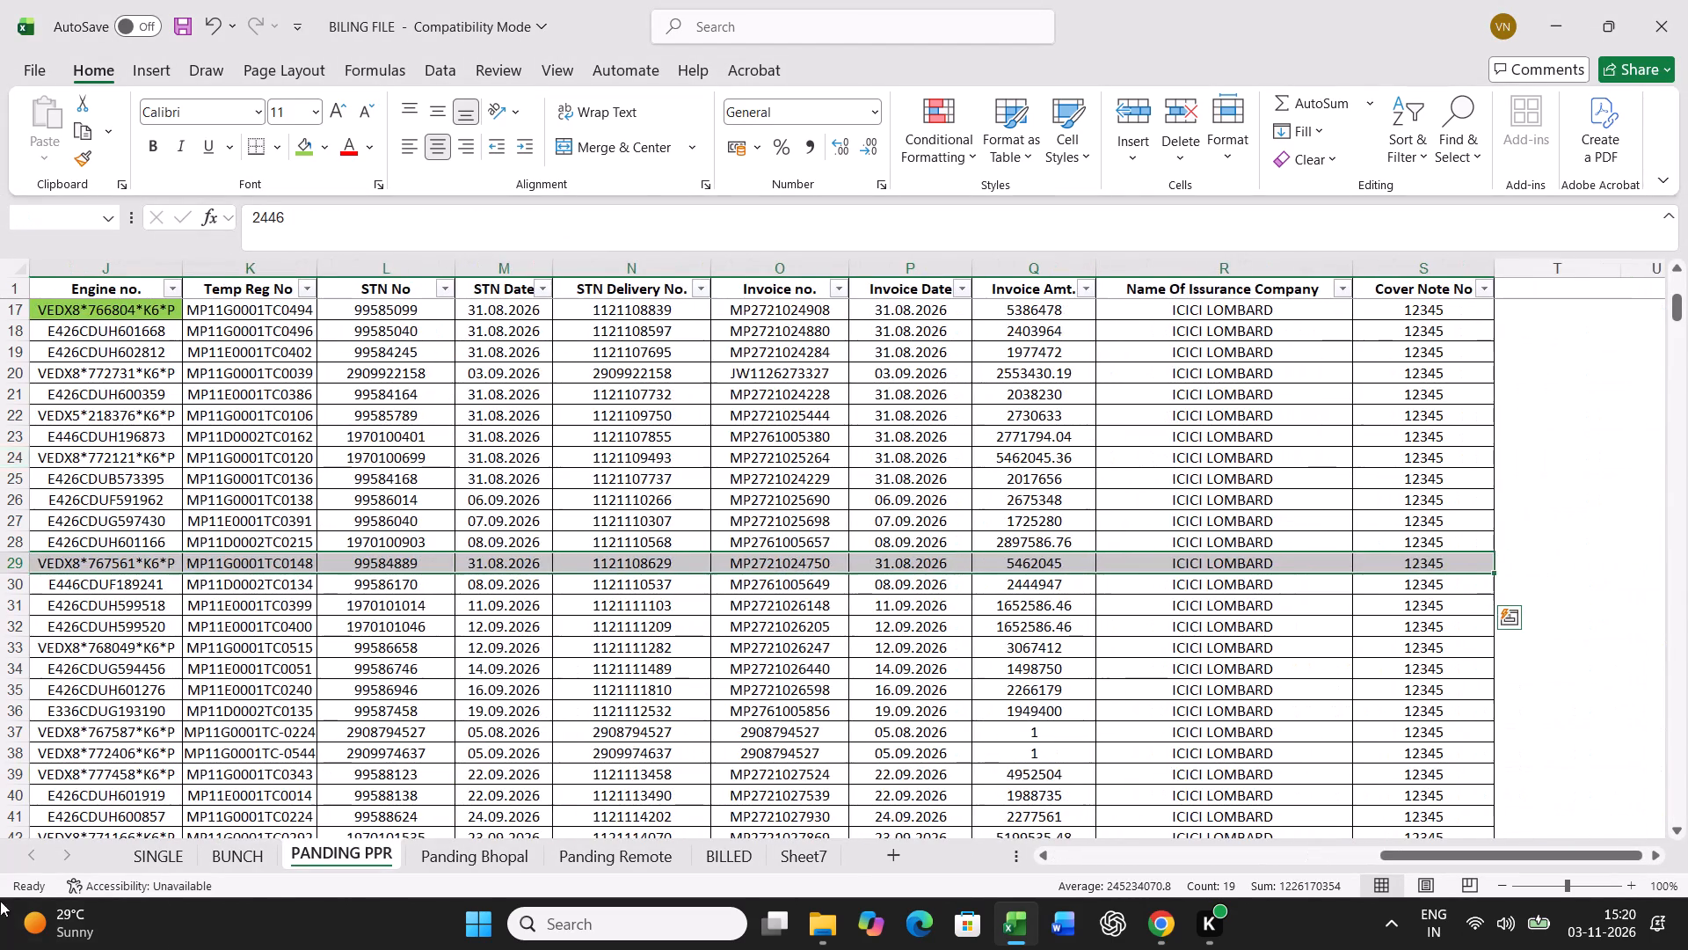
key(ctrl+c)
click(252, 852)
scroll(330, 698, up, 17)
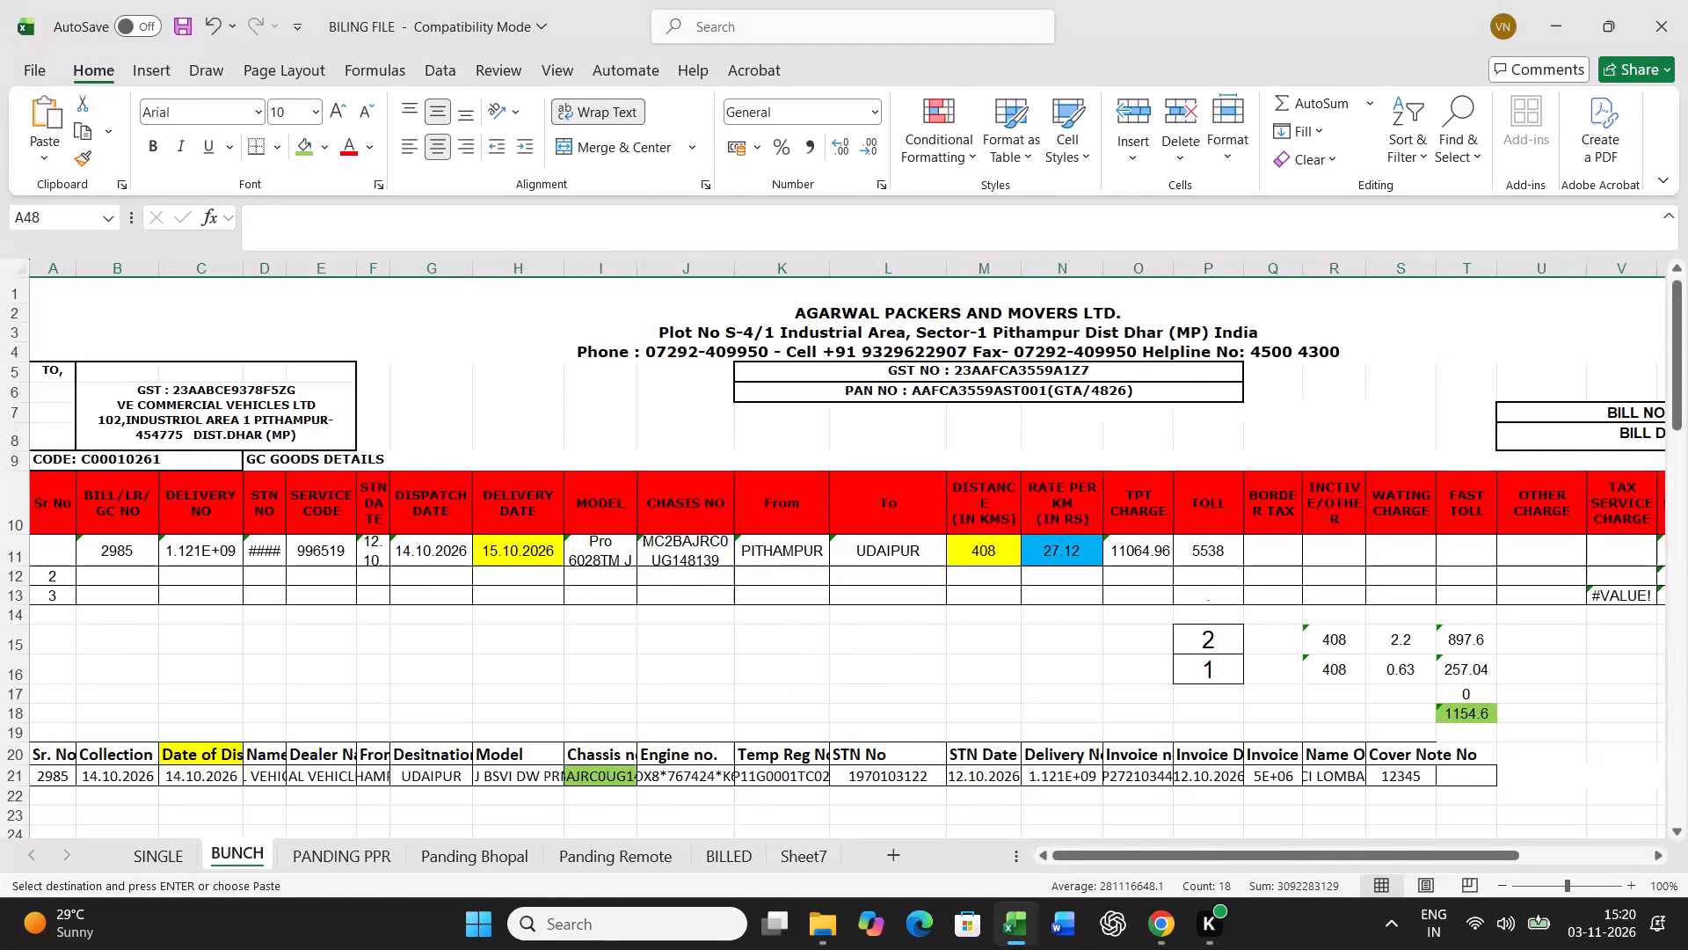
click(49, 784)
key(ctrl+v)
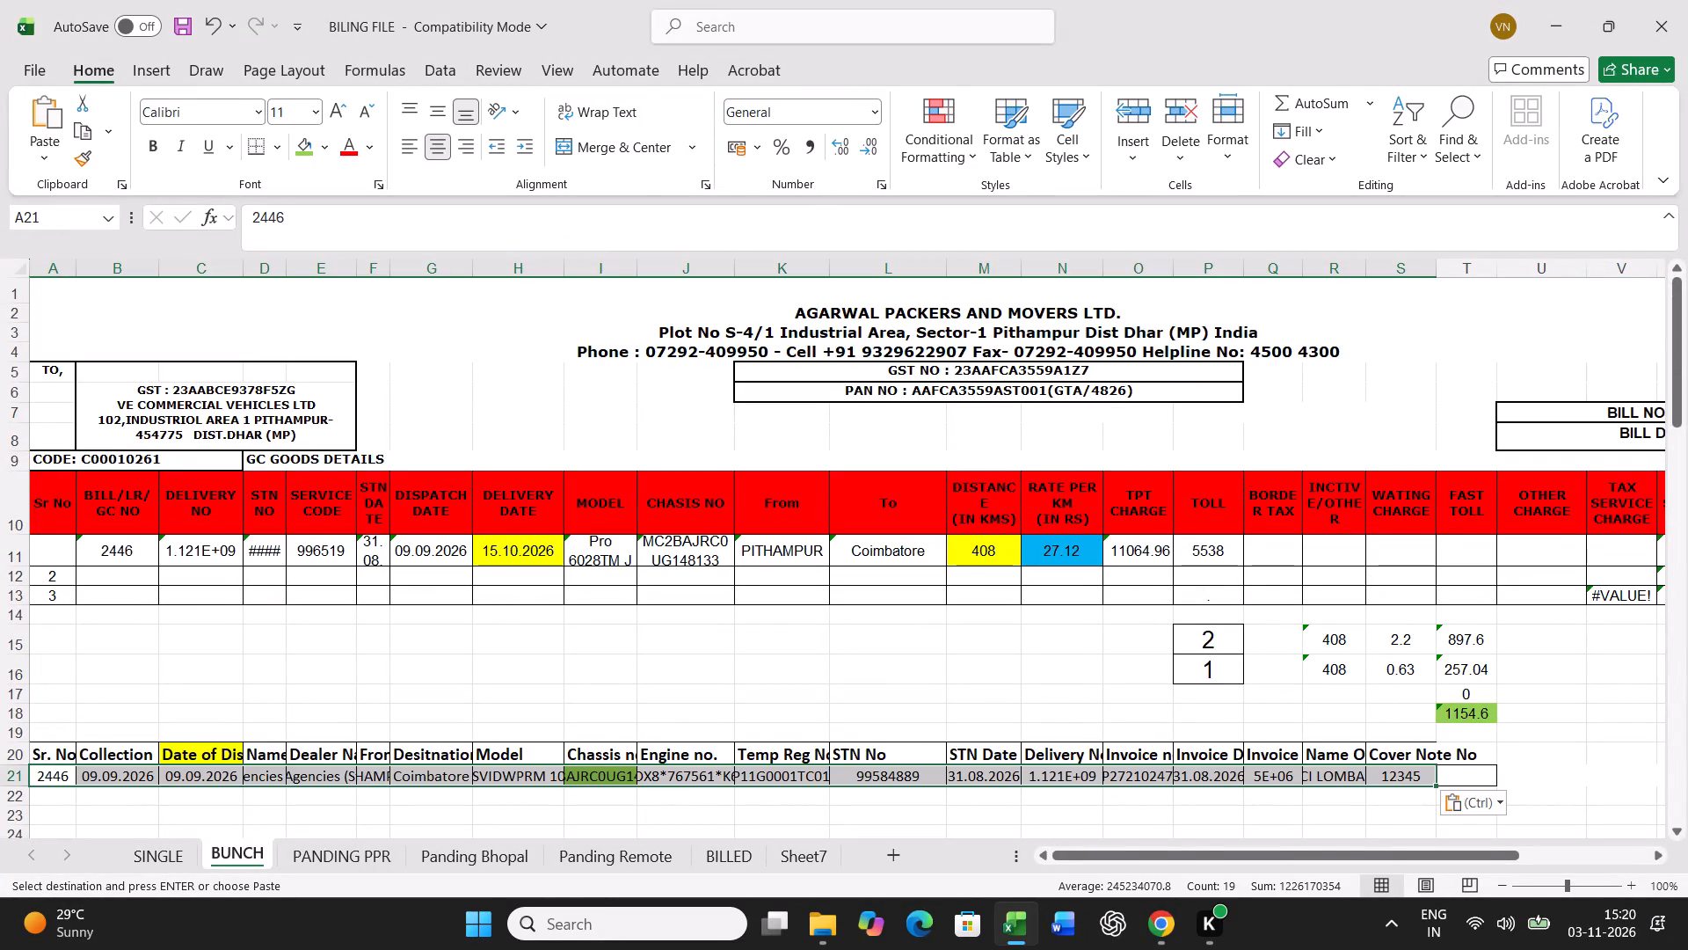
Set the dispatch date in C21 to 10.09.2026.
click(223, 778)
text(10.09.2026)
key(Return)
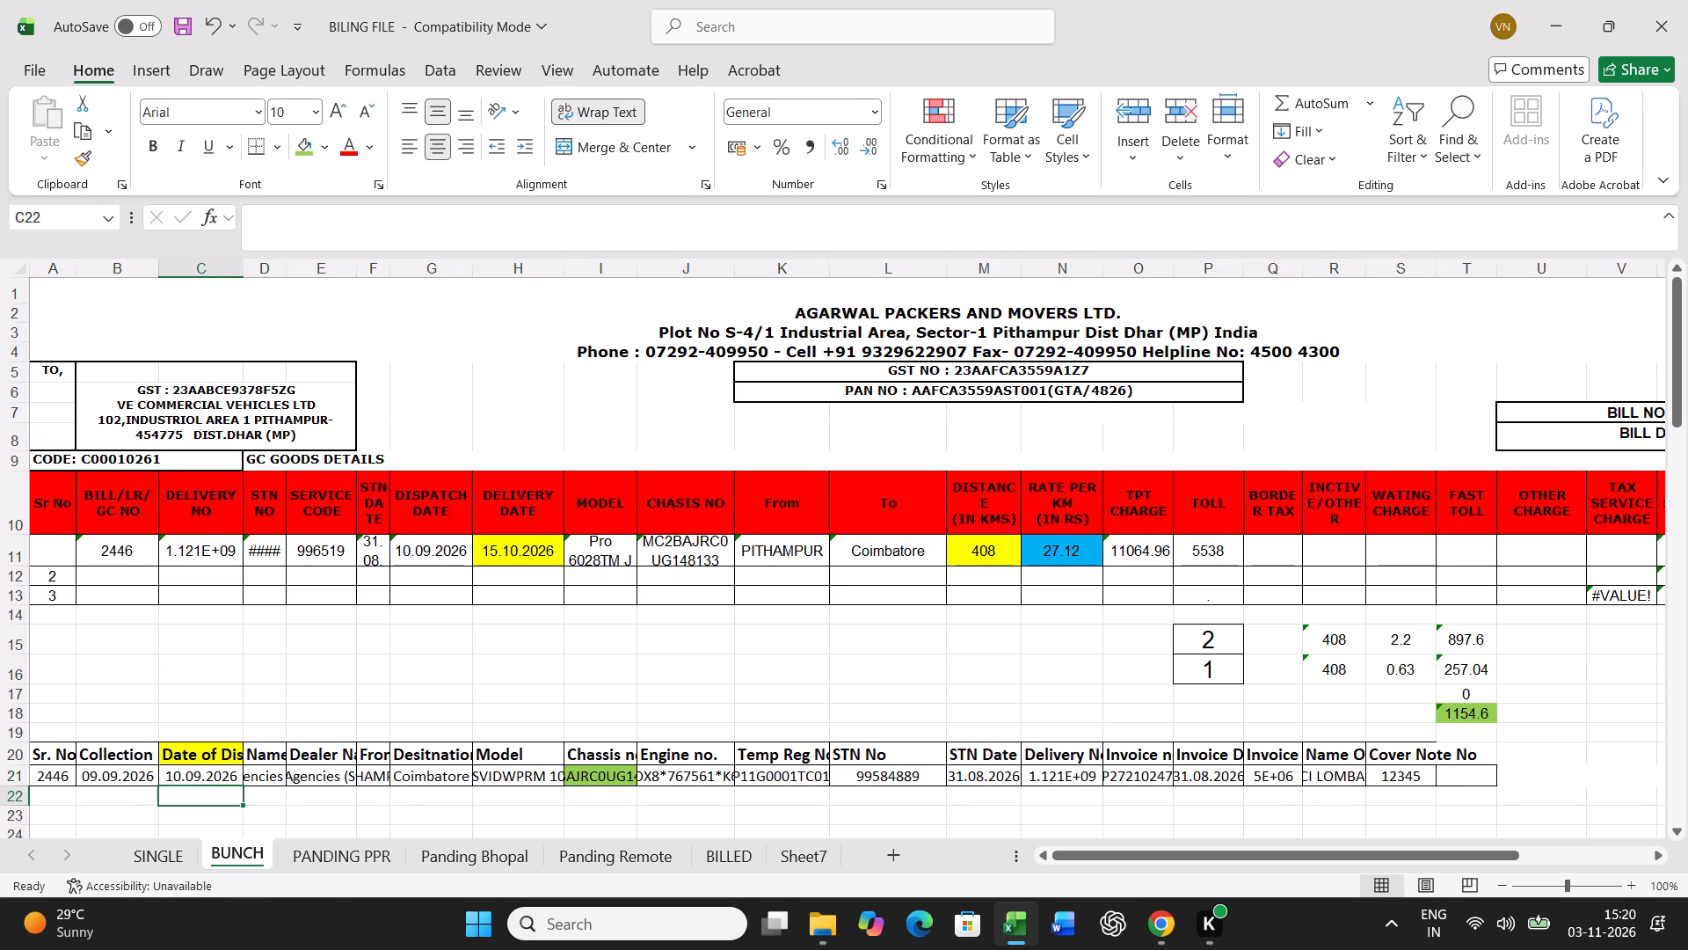
Set the delivery date in H11 to 30.09.2026.
click(513, 553)
text(30.09.2026)
key(Right)
In bill row 11, set the distance to 1746, the rate per km to 30.34, the toll to 13375 and the border tax to 22300.
key(Right)
key(Right)
key(Right)
key(Right)
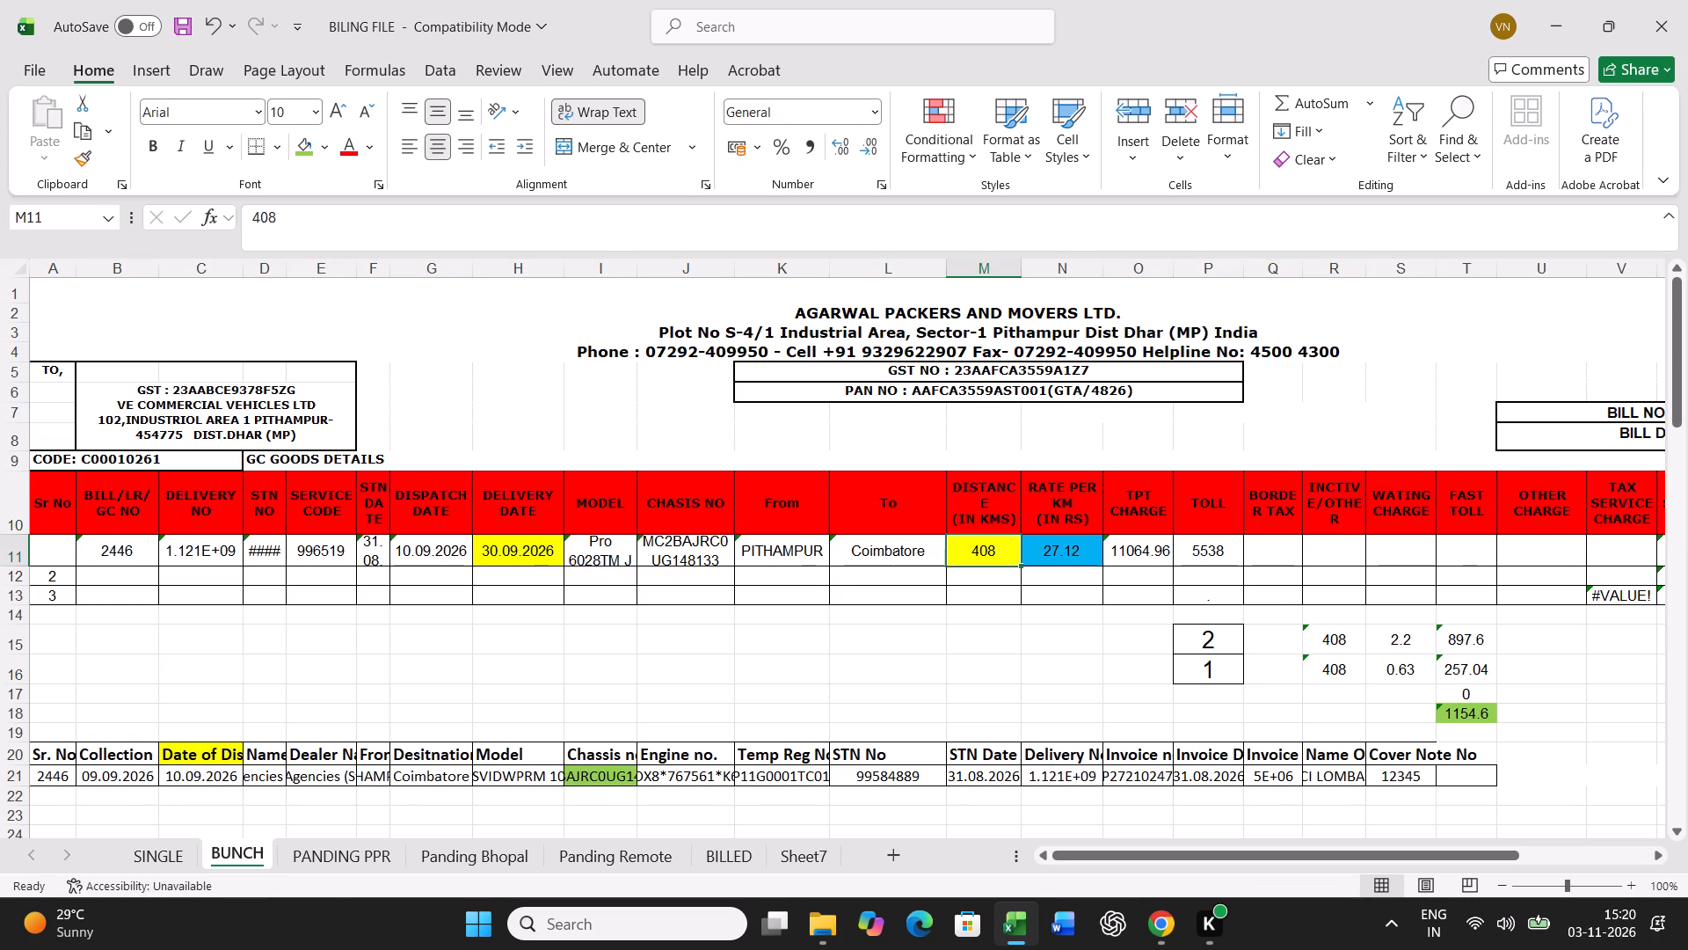
text(17)
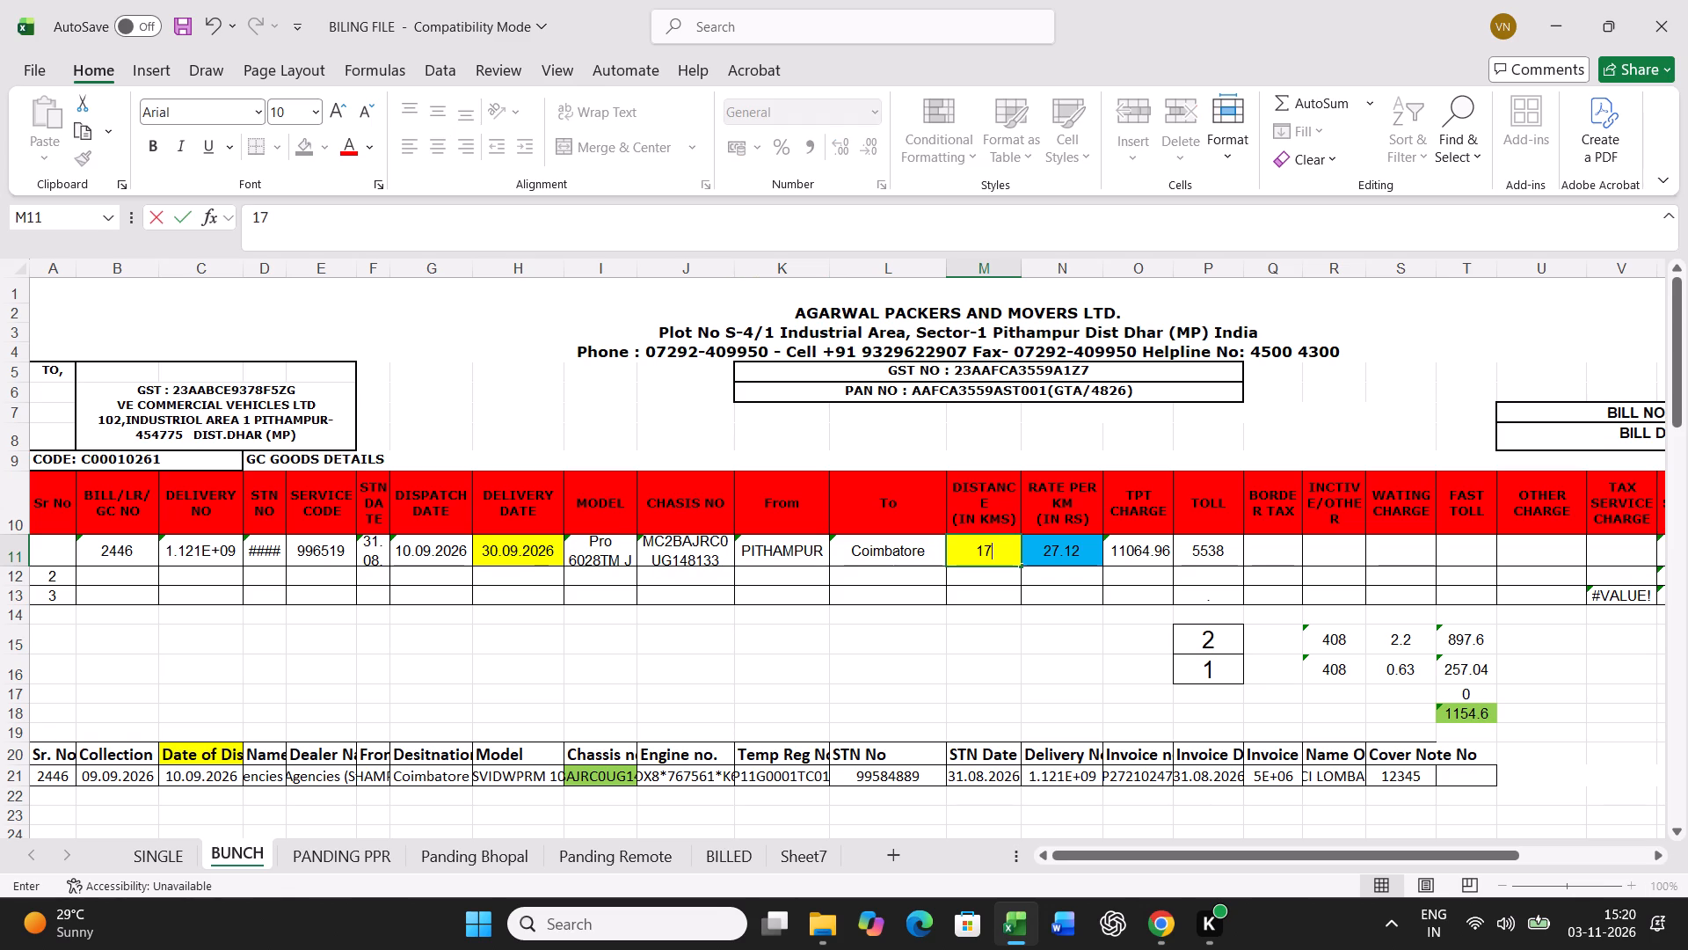
text(46)
key(Right)
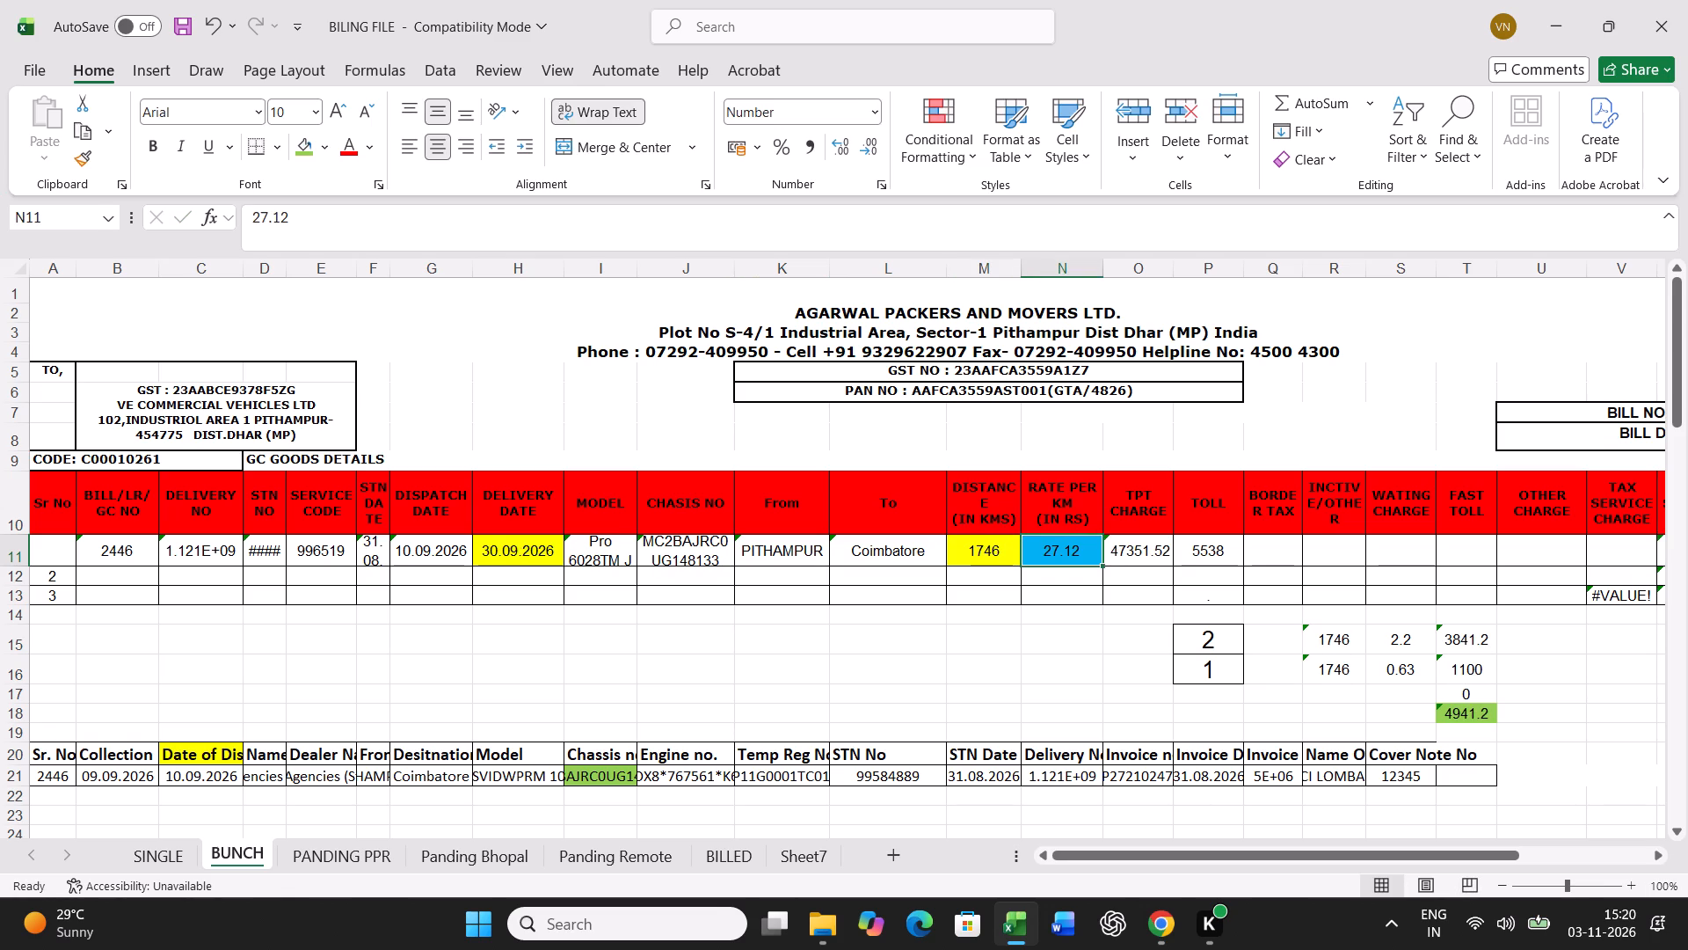
text(30.34)
key(Right)
key(Right)
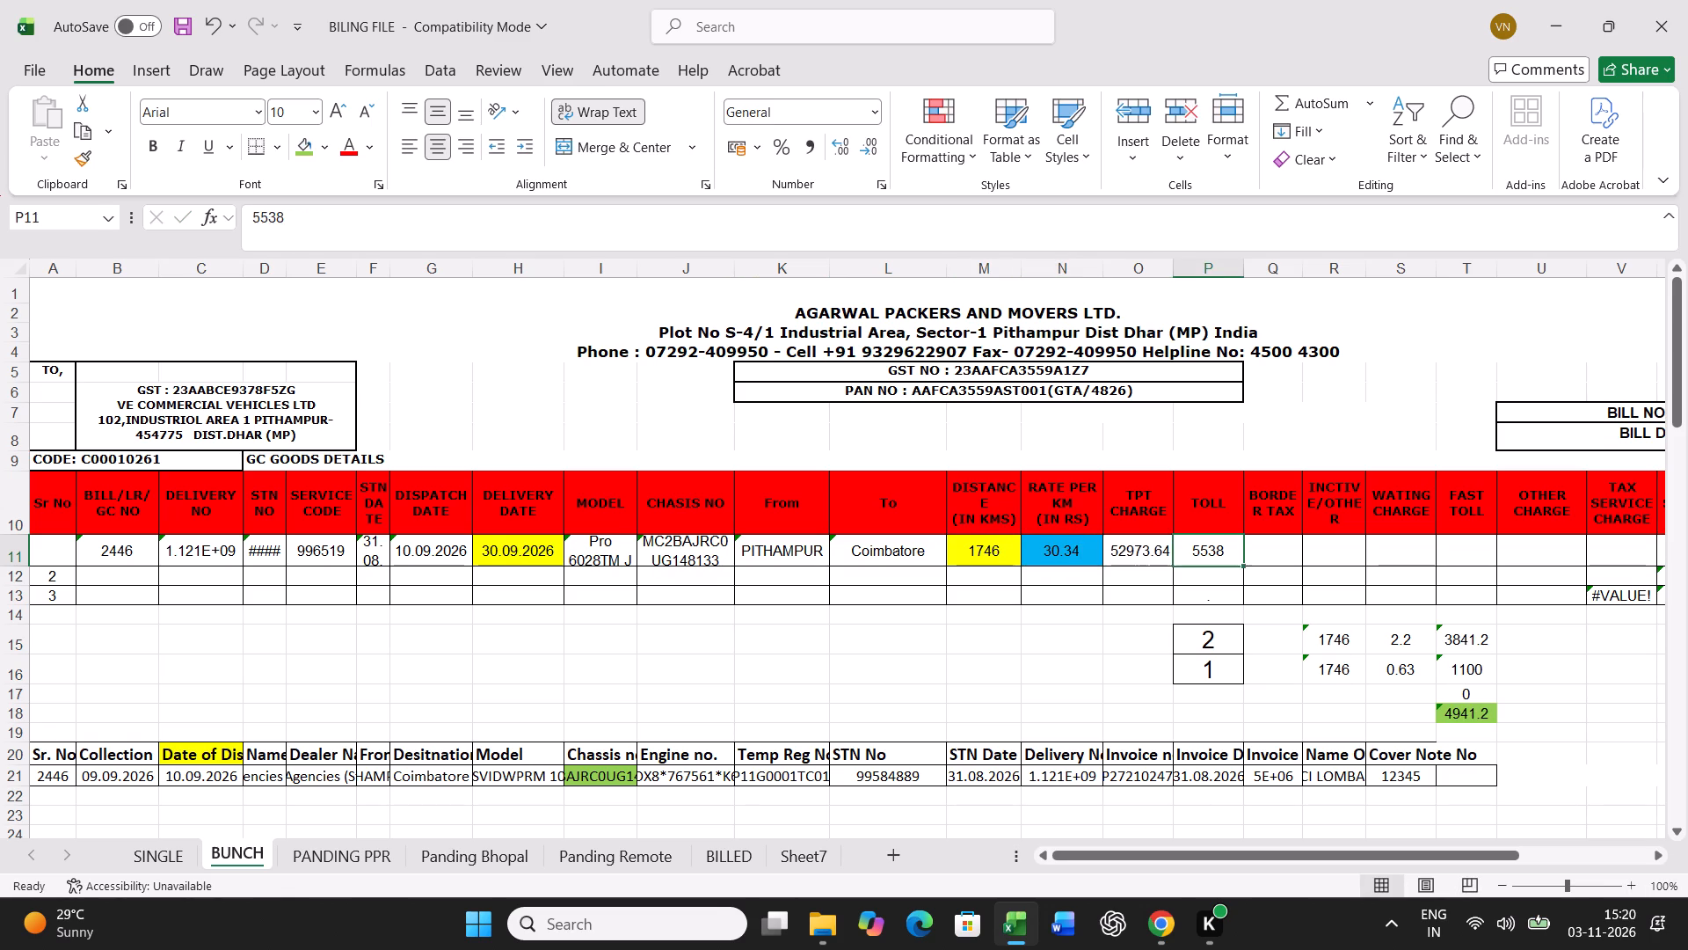
text(13375)
key(Right)
text(22300)
key(Return)
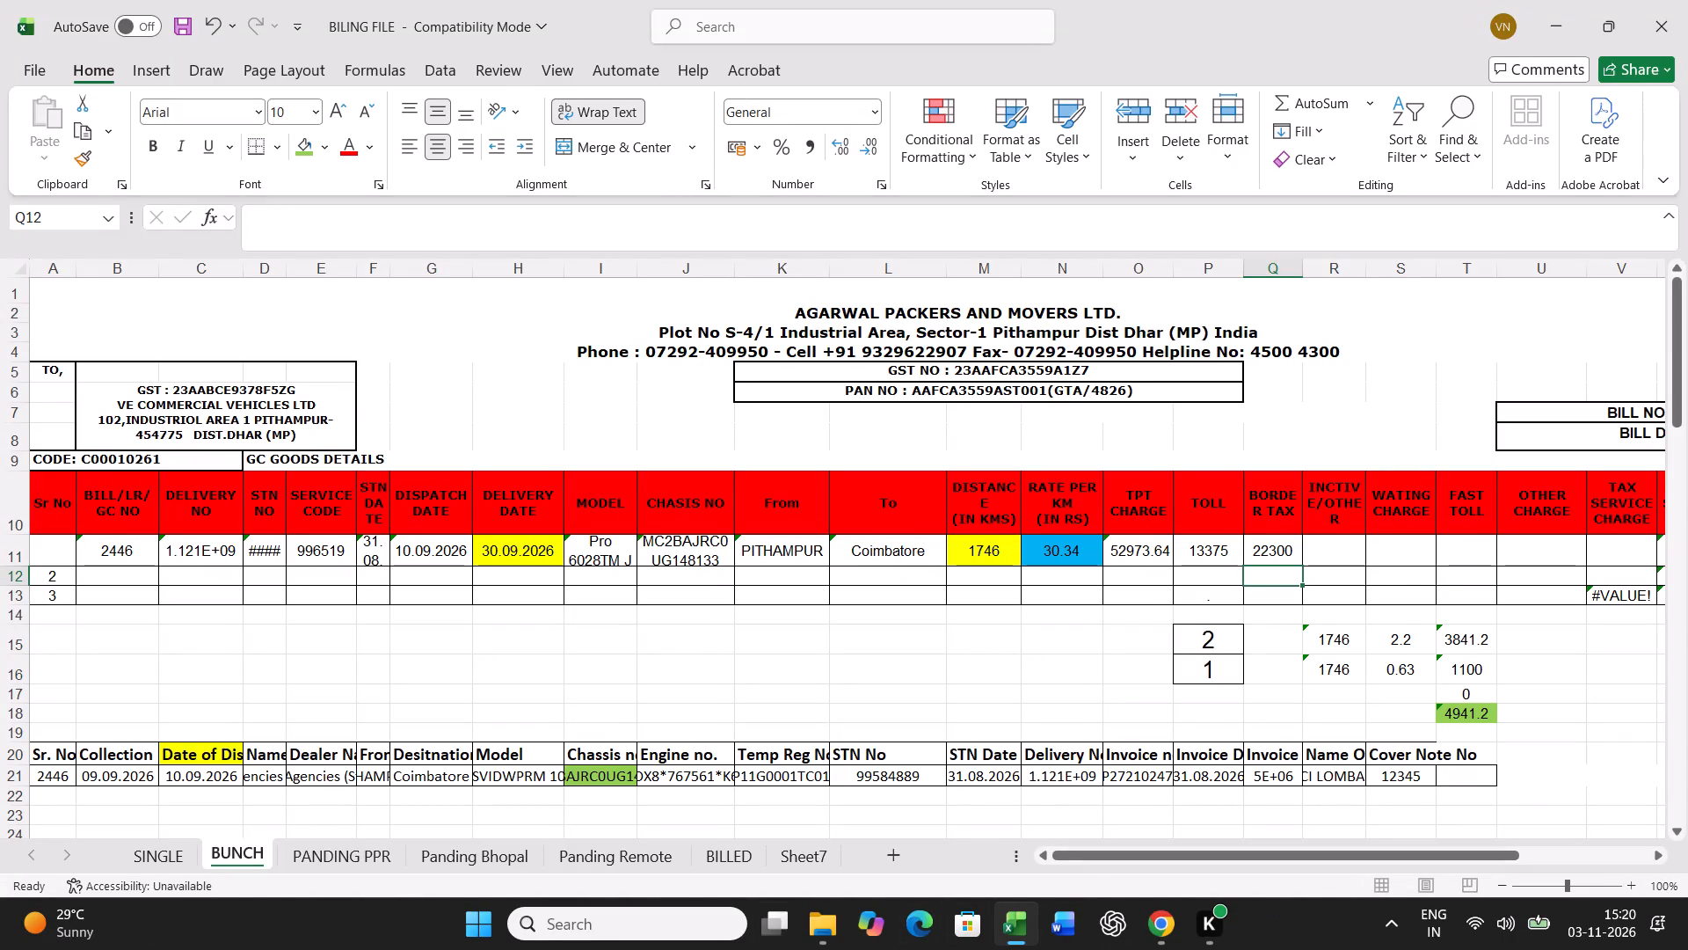
Set both the standard transit time in P15 and the actual transit time in P16 to 5.
click(1203, 638)
key(5)
key(Return)
key(5)
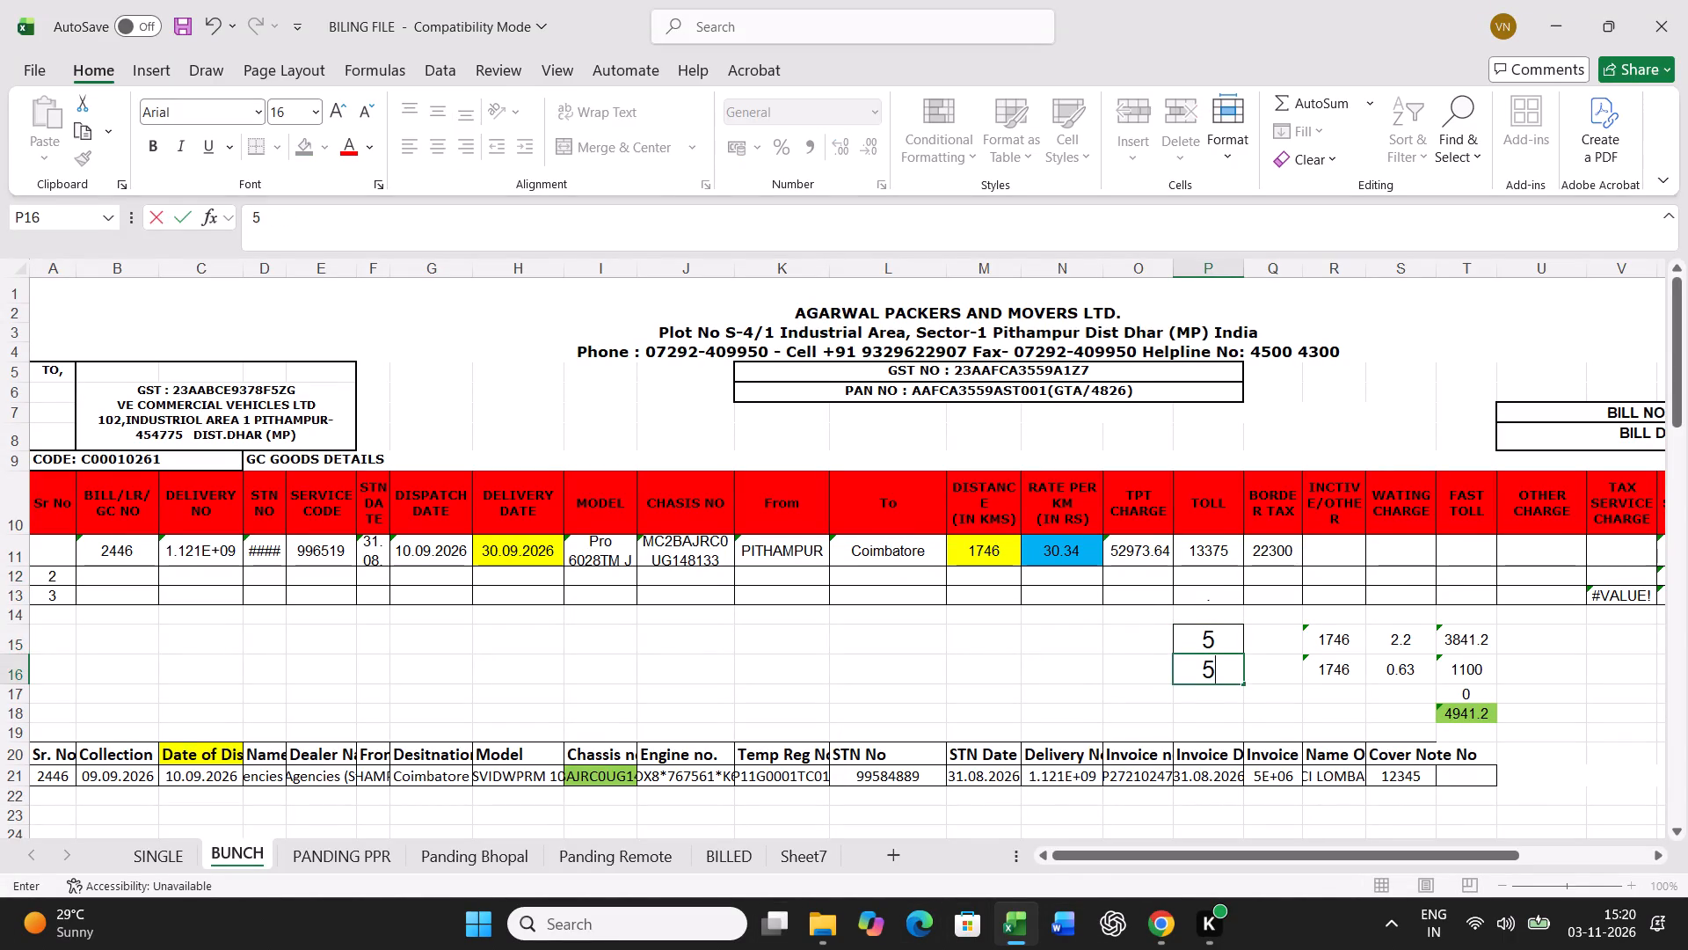
key(Return)
Print one copy of the freight bill for G.C. number 2446 from the SINGLE sheet.
click(160, 848)
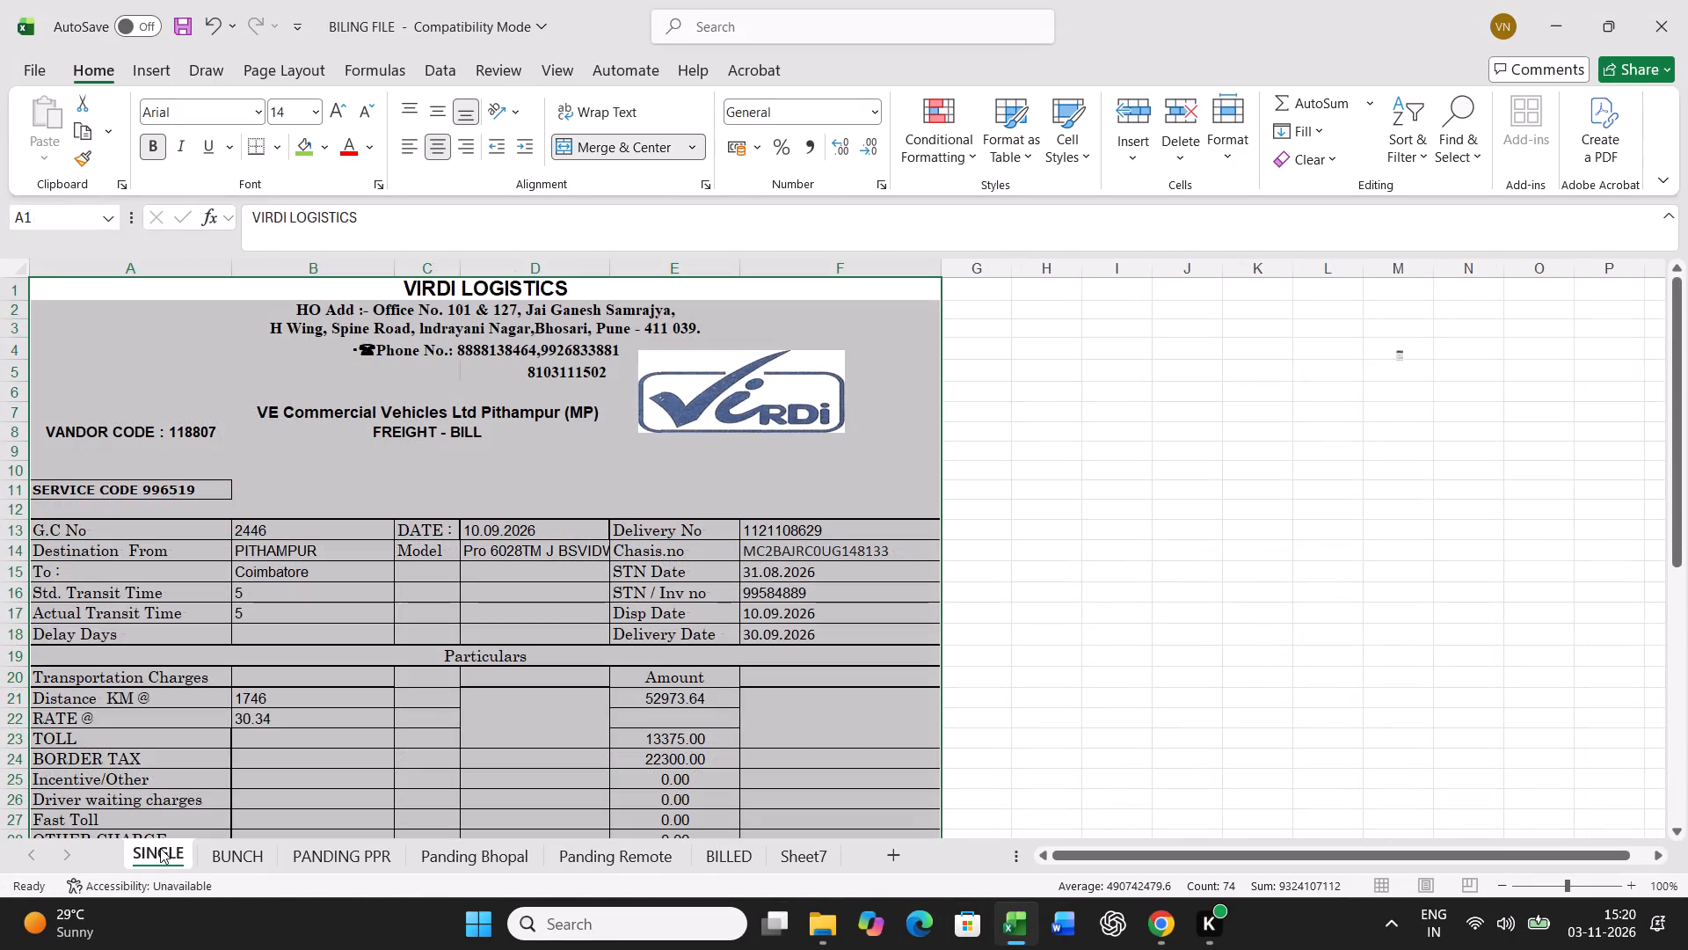
key(ctrl+p)
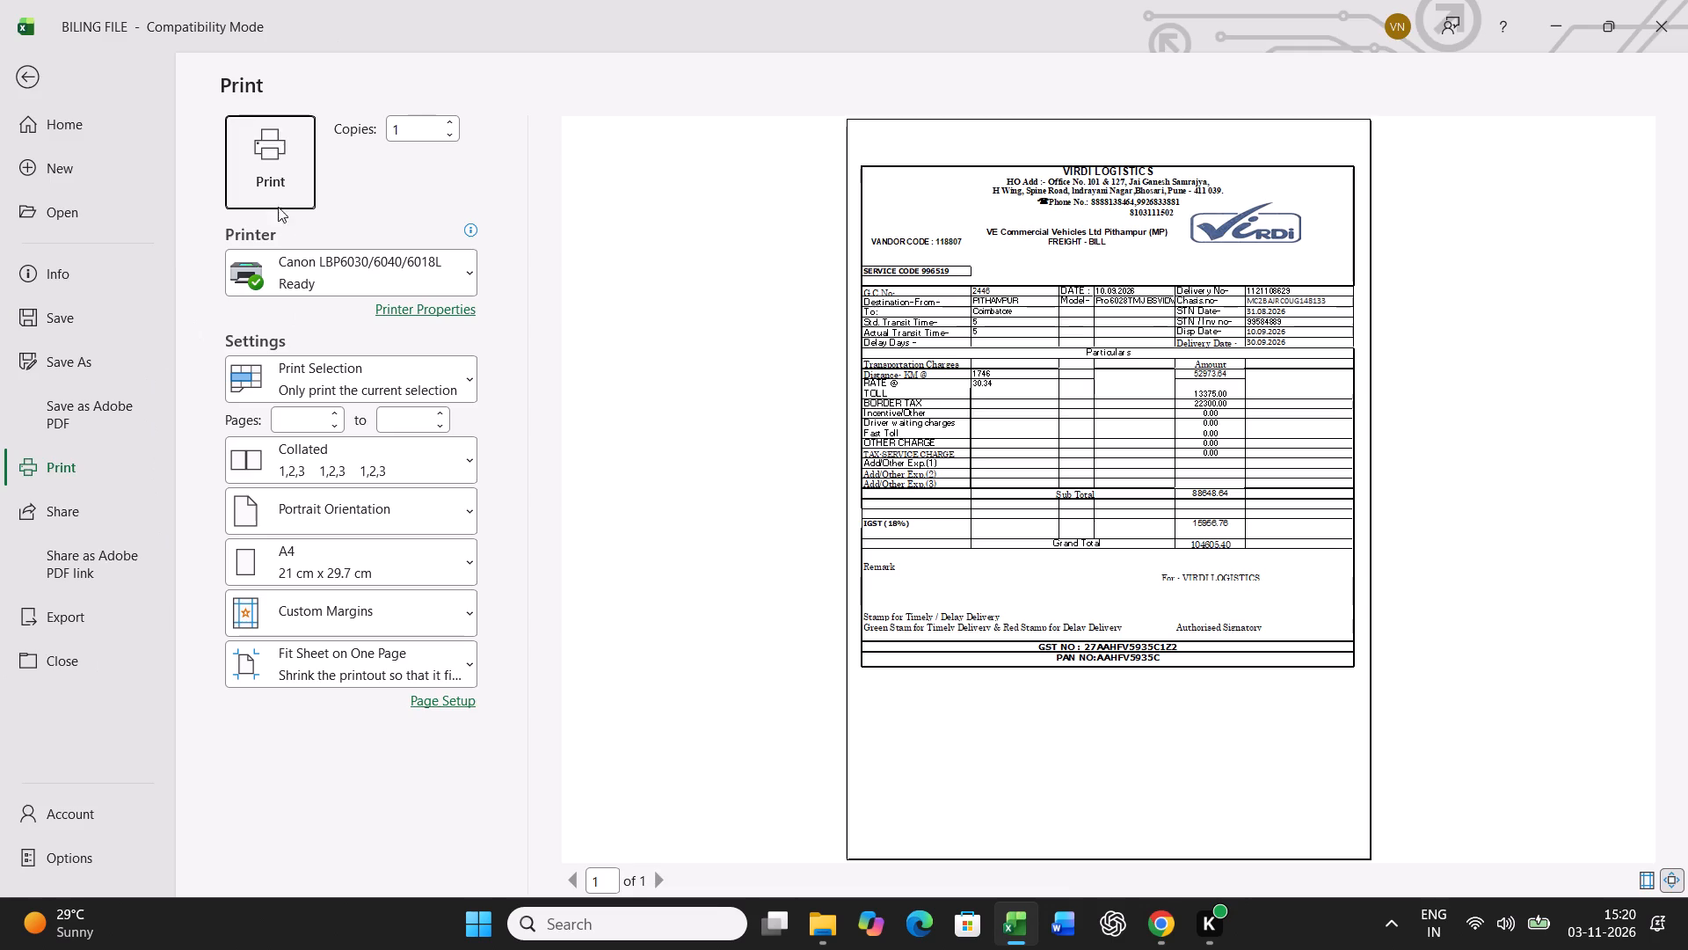
click(277, 189)
Copy bill row 11 of the BUNCH sheet and paste it as values into row 49 of the lower table.
click(242, 847)
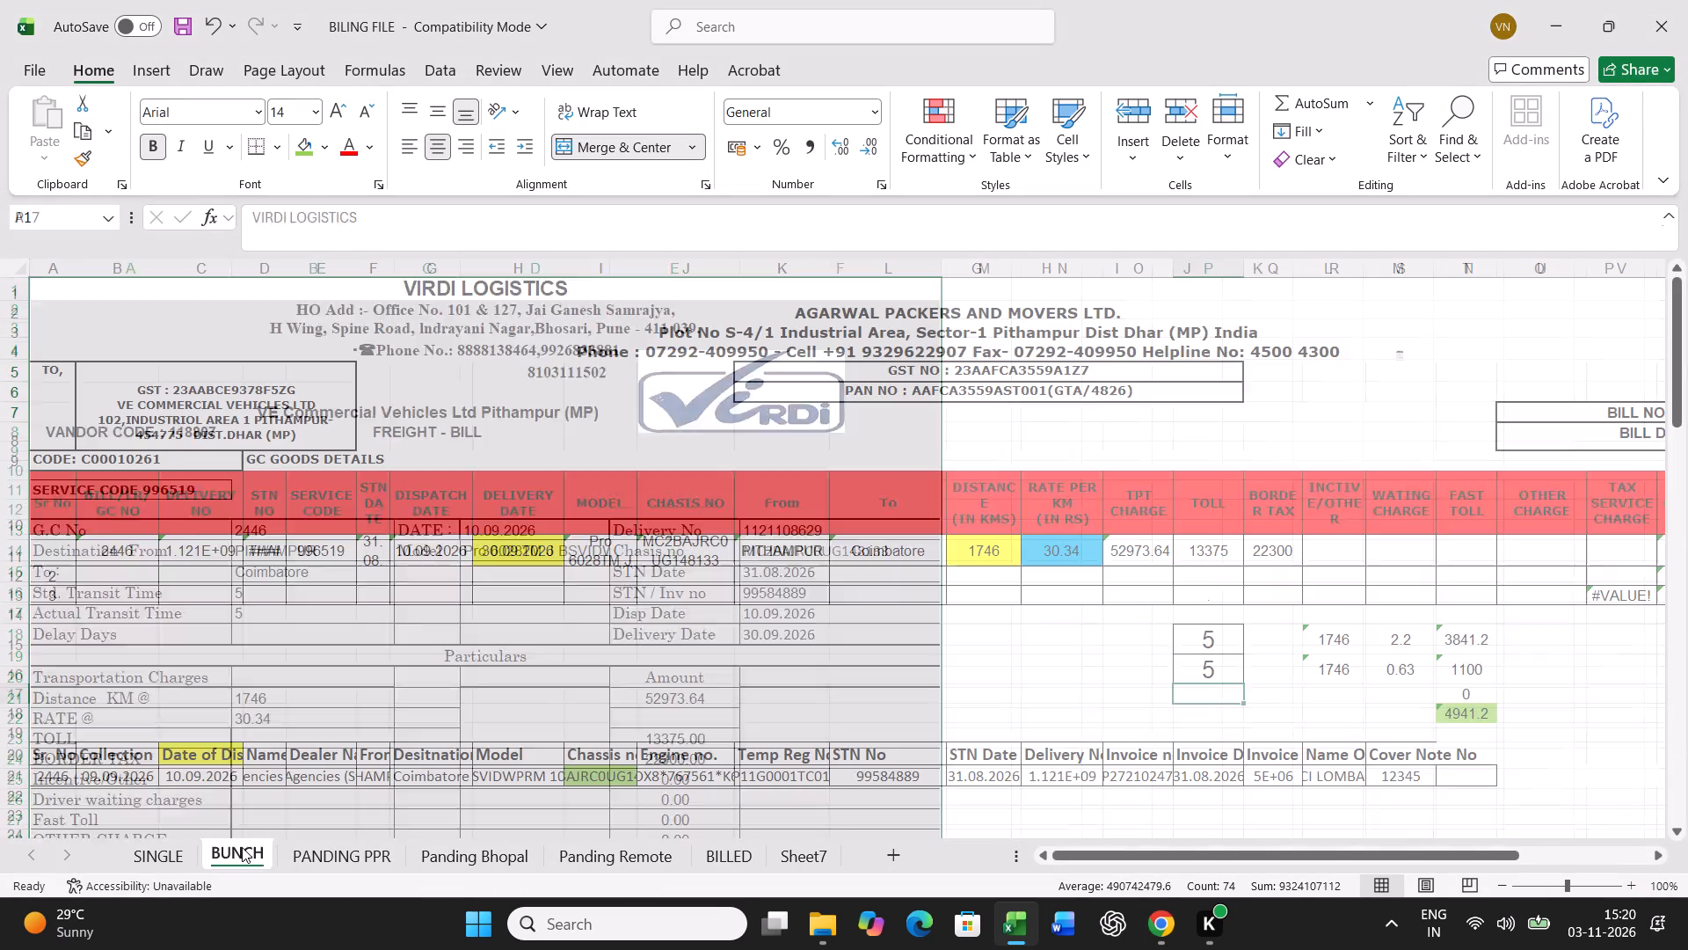
click(11, 545)
key(ctrl+c)
scroll(763, 676, down, 11)
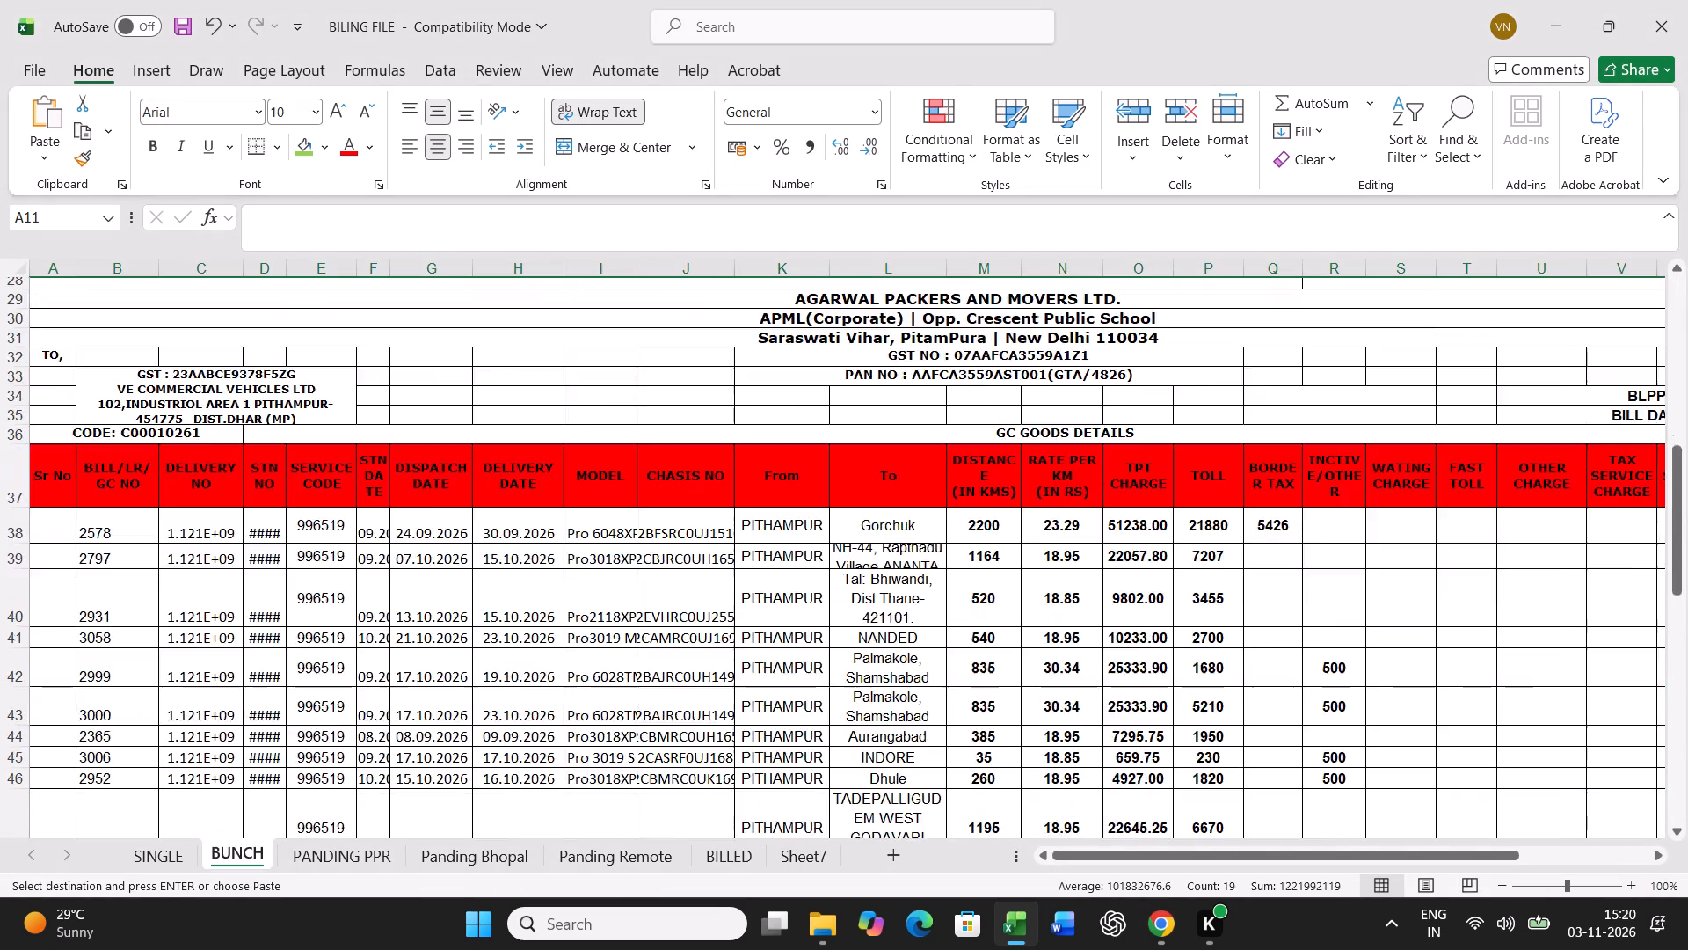
scroll(763, 678, down, 5)
right_click(51, 605)
click(193, 427)
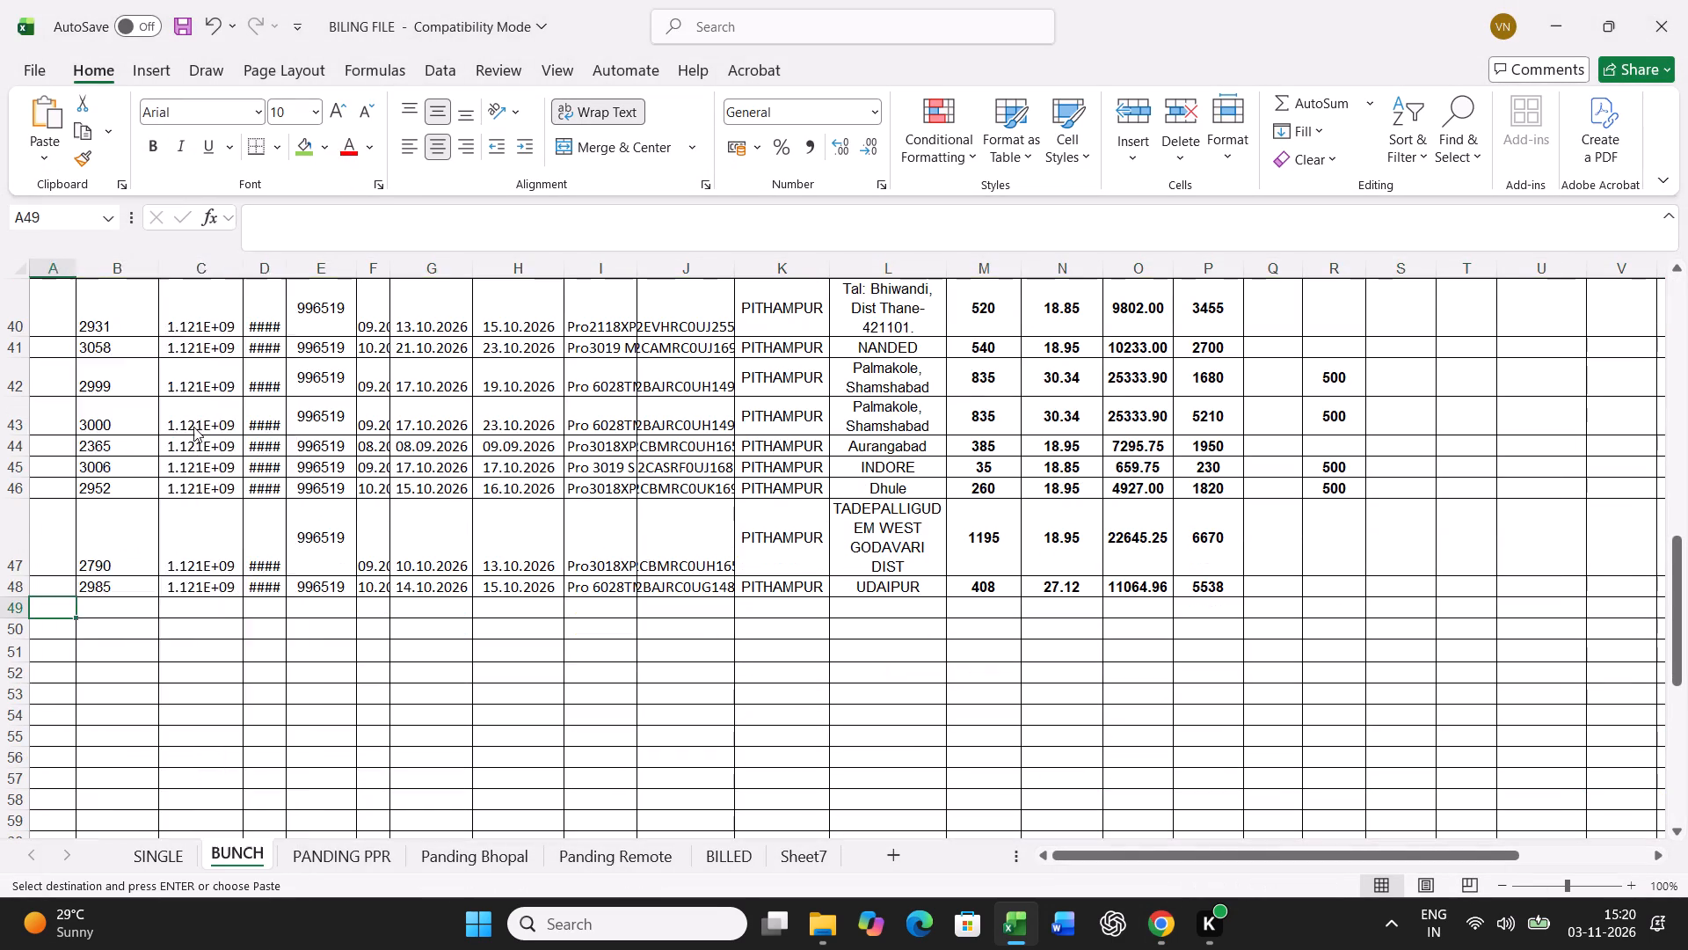
click(49, 374)
click(379, 633)
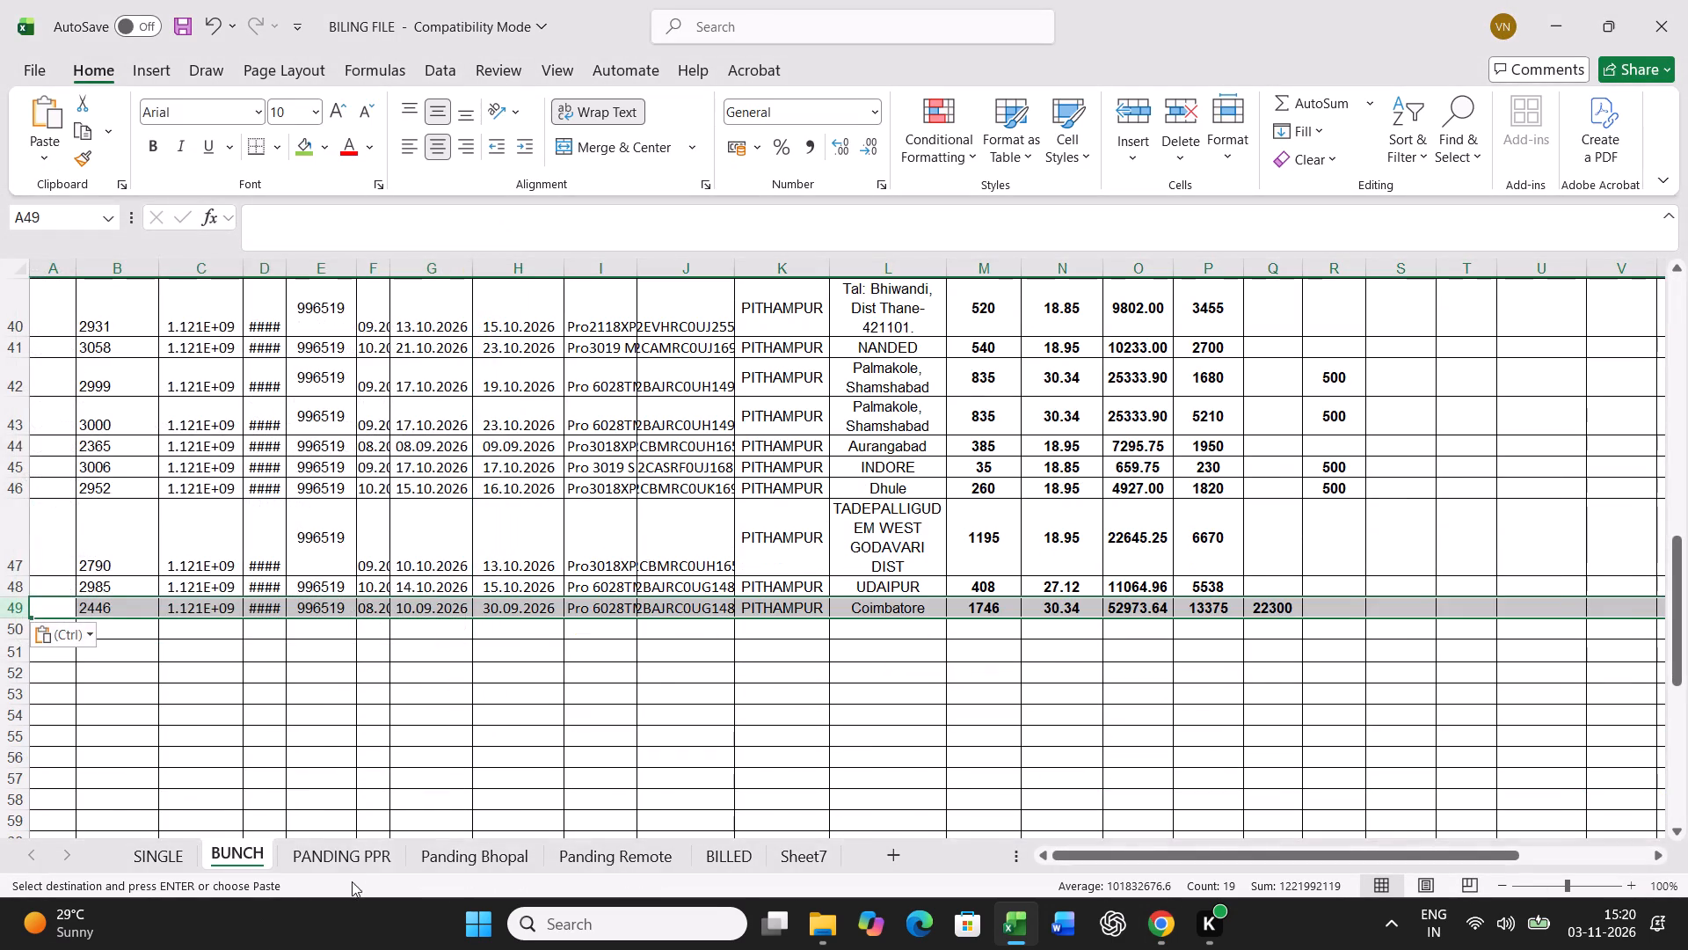
Find chassis 165607 in the PANDING PPR sheet and fill its chassis number cell with green.
click(357, 860)
click(862, 693)
key(ctrl+f)
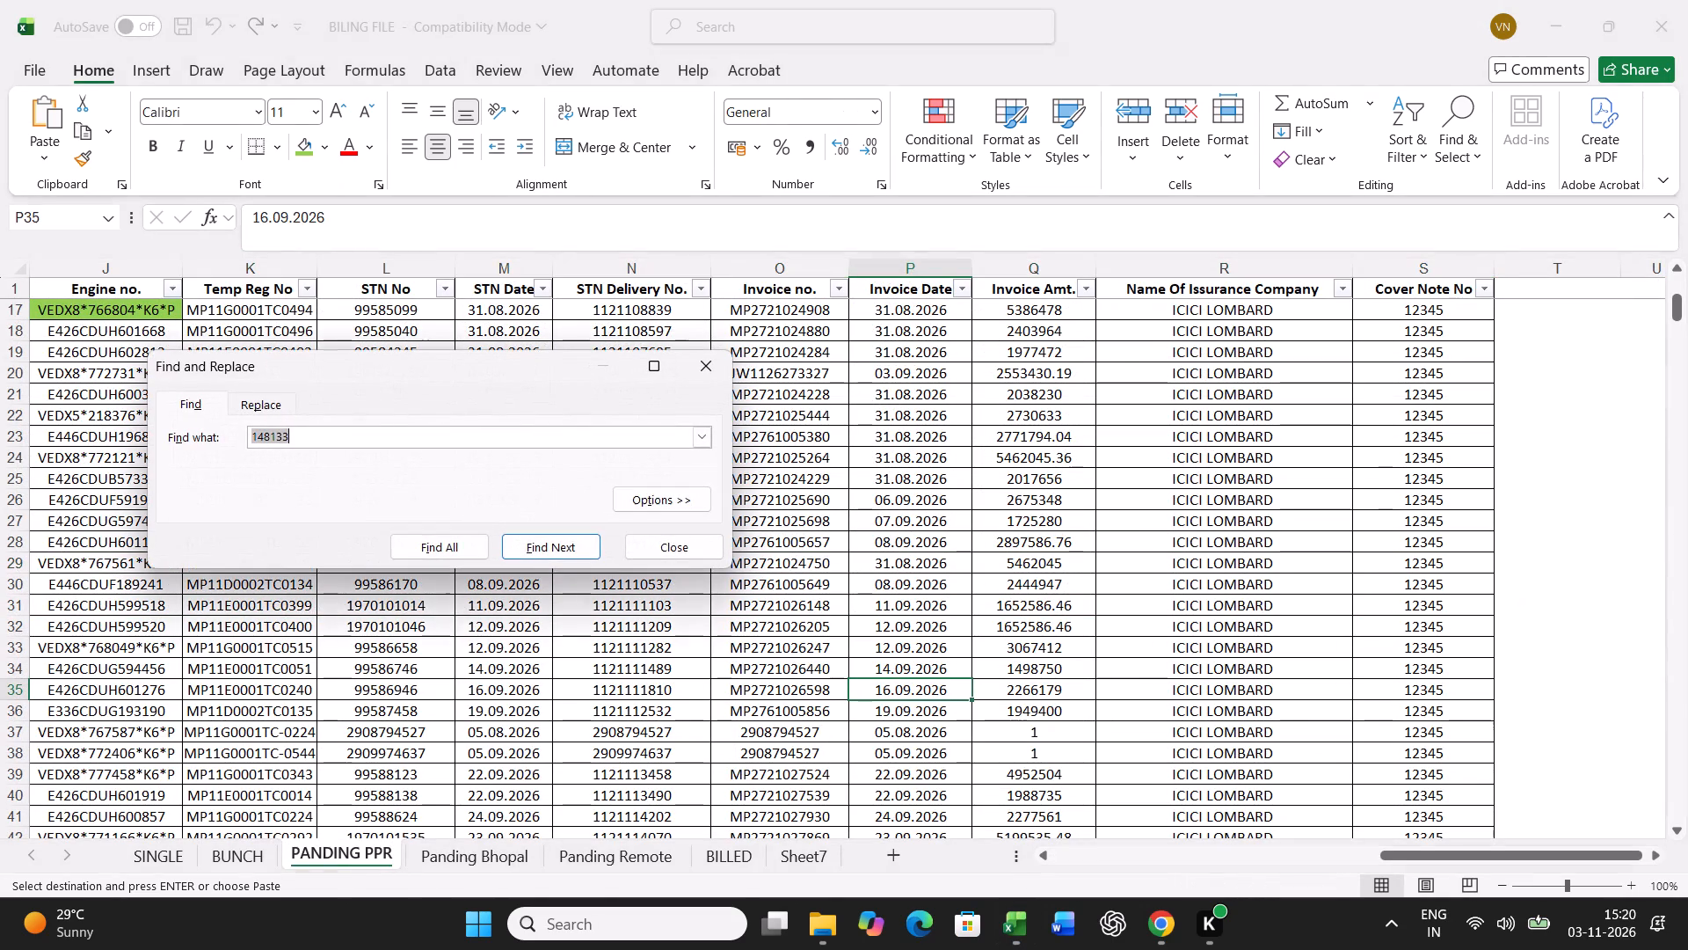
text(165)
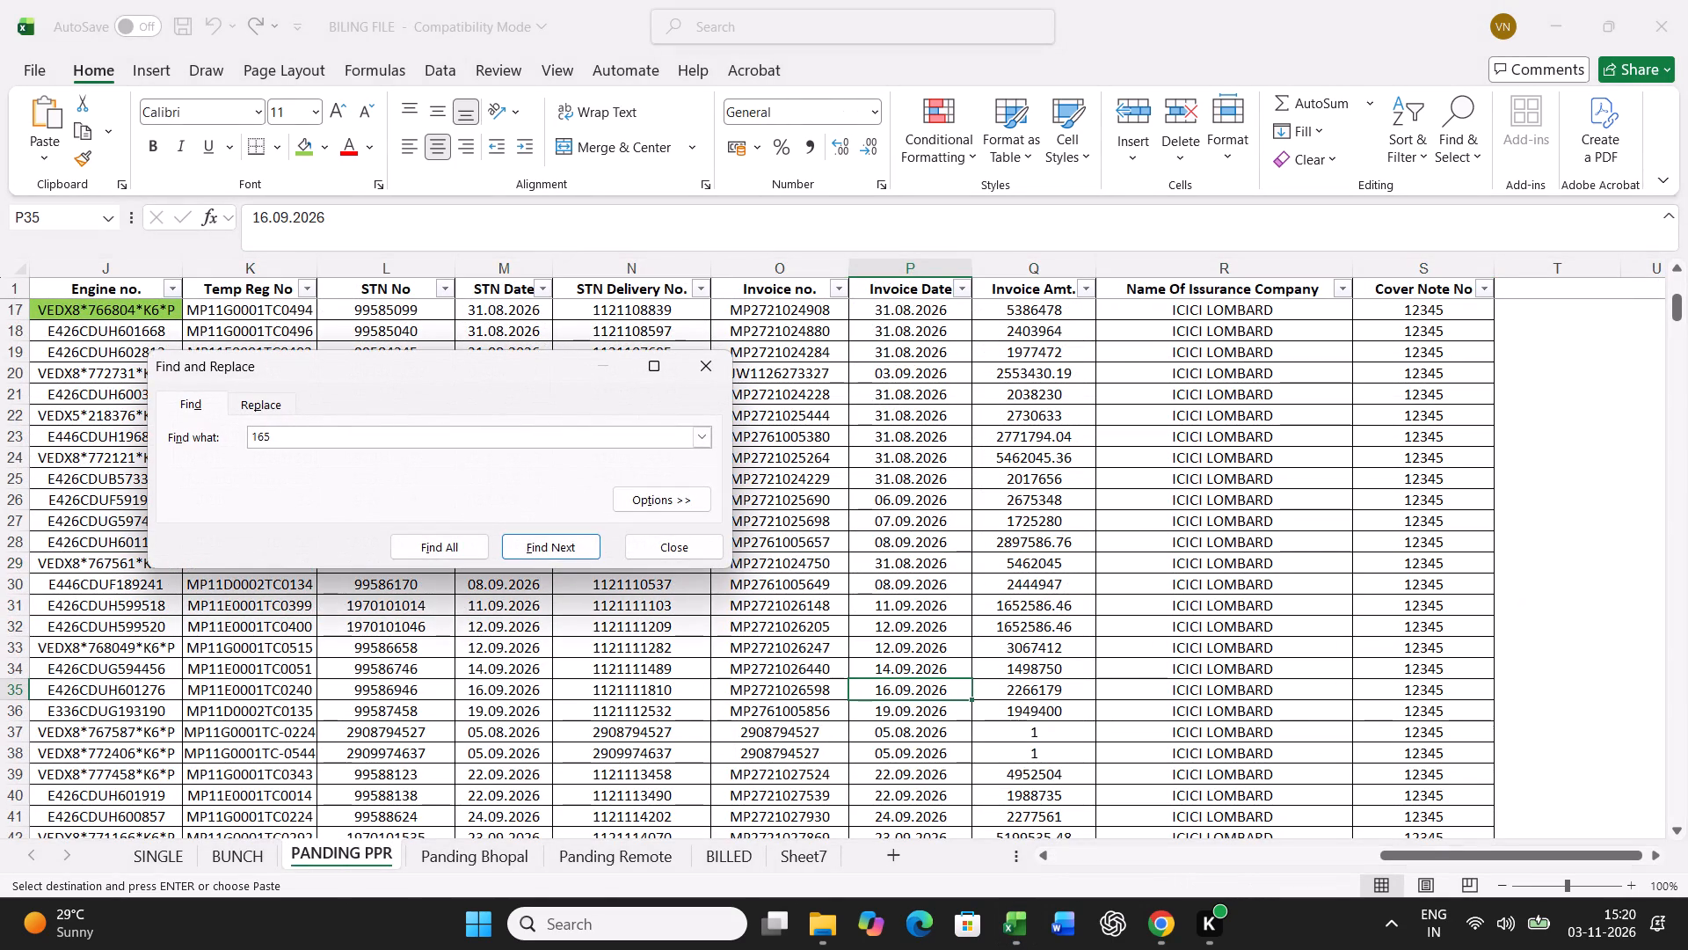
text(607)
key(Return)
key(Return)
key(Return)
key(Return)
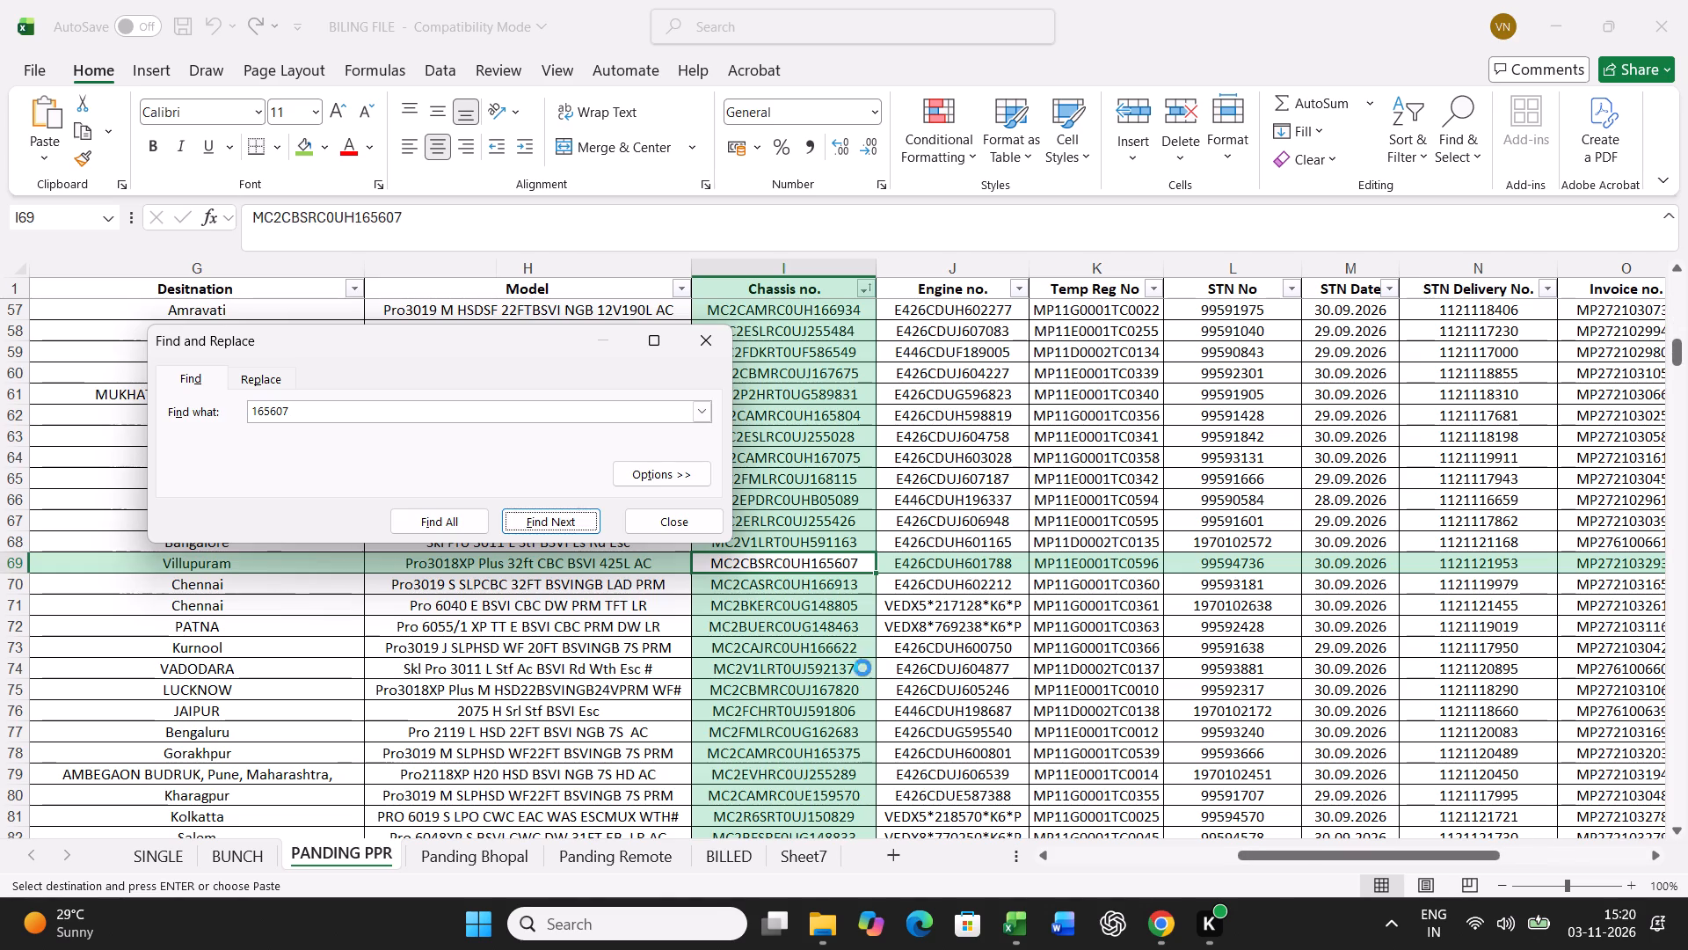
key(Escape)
click(311, 155)
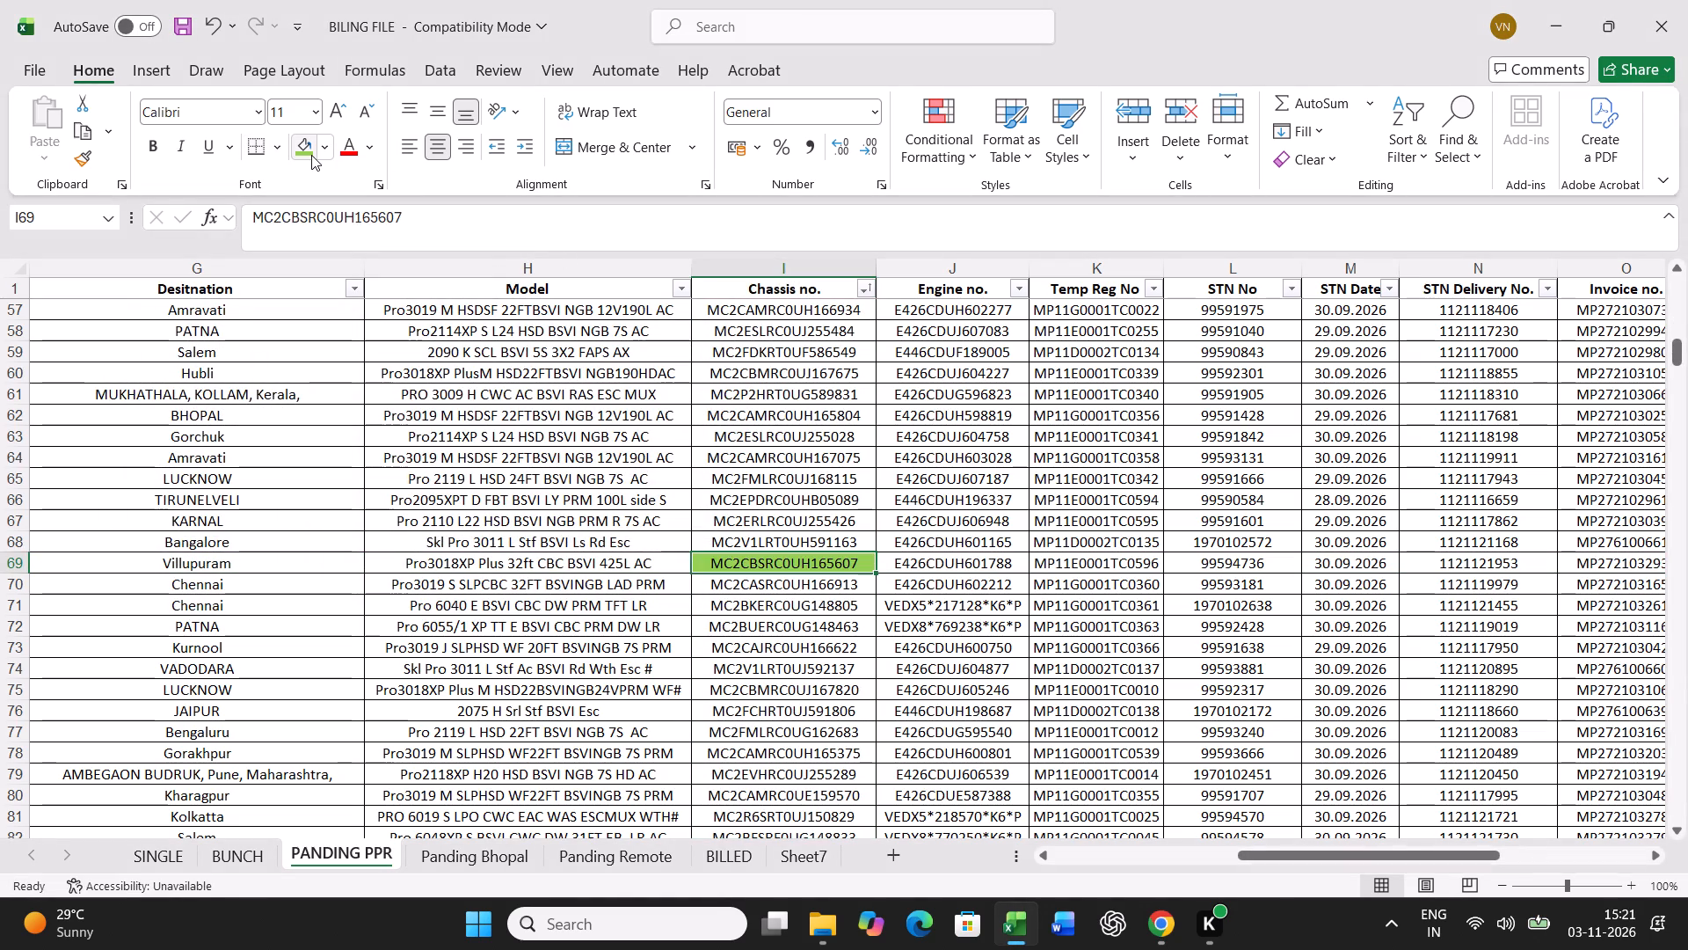
key(Left)
key(Left)
key(Left)
key(Left)
key(Left)
key(Left)
key(Left)
key(Left)
key(Left)
key(Left)
key(Left)
key(Left)
key(Left)
key(Left)
key(Left)
key(Left)
key(Left)
key(Left)
key(Left)
key(Left)
key(ctrl+shift+Right)
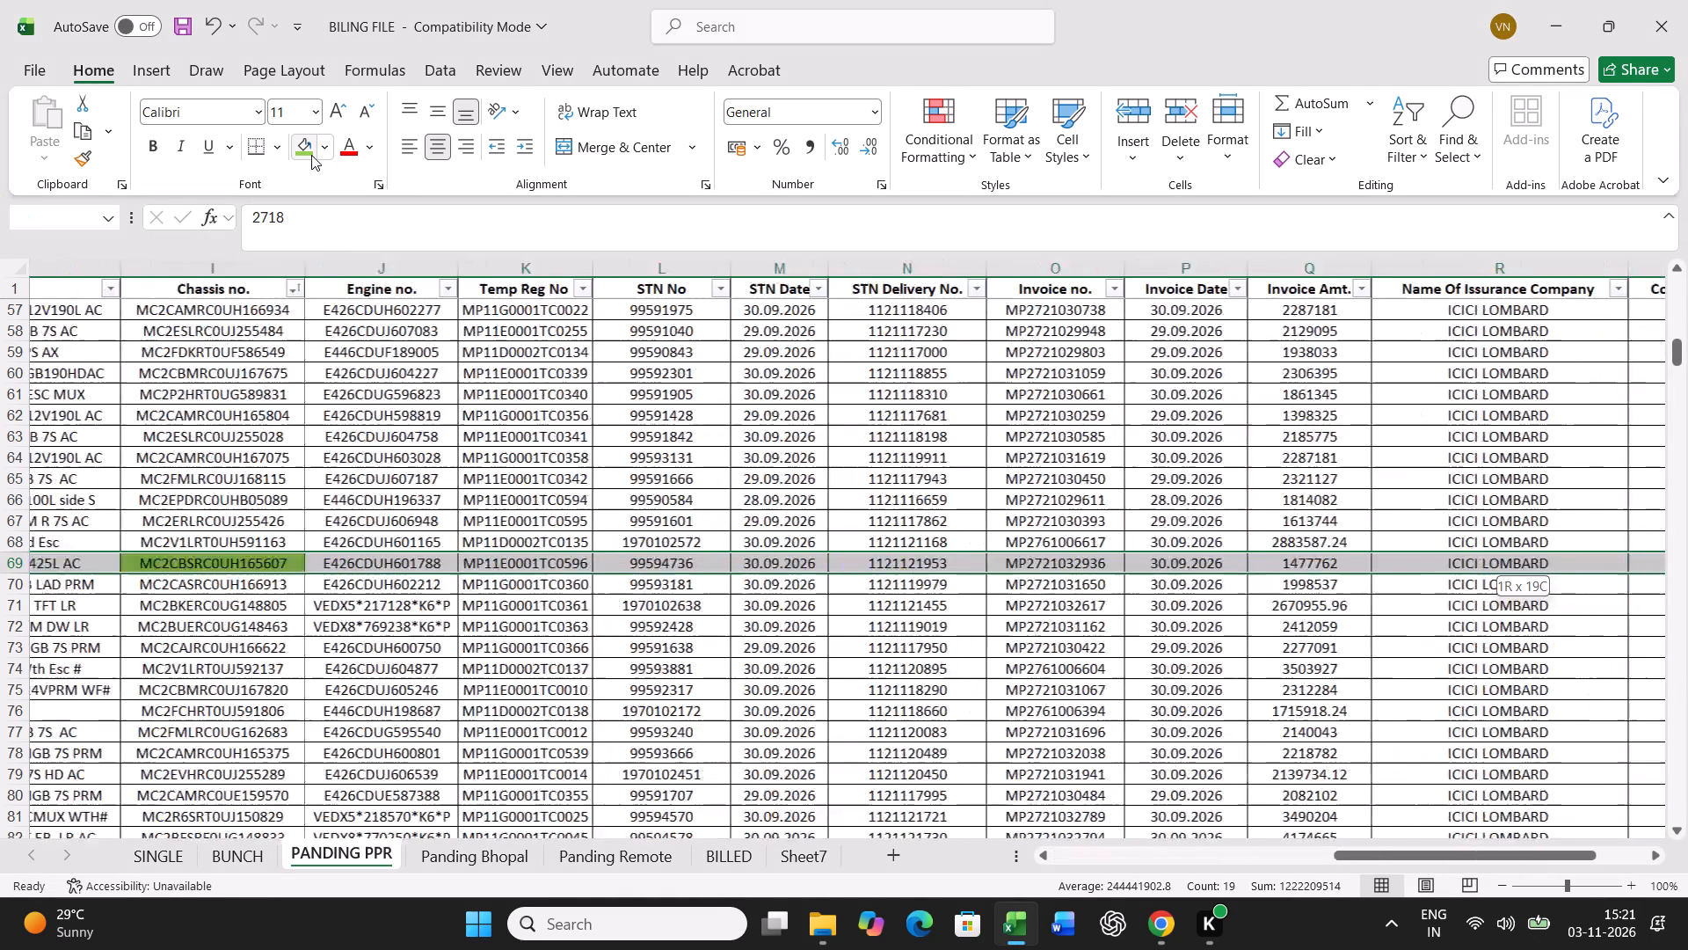
key(ctrl+c)
click(244, 858)
scroll(291, 710, up, 18)
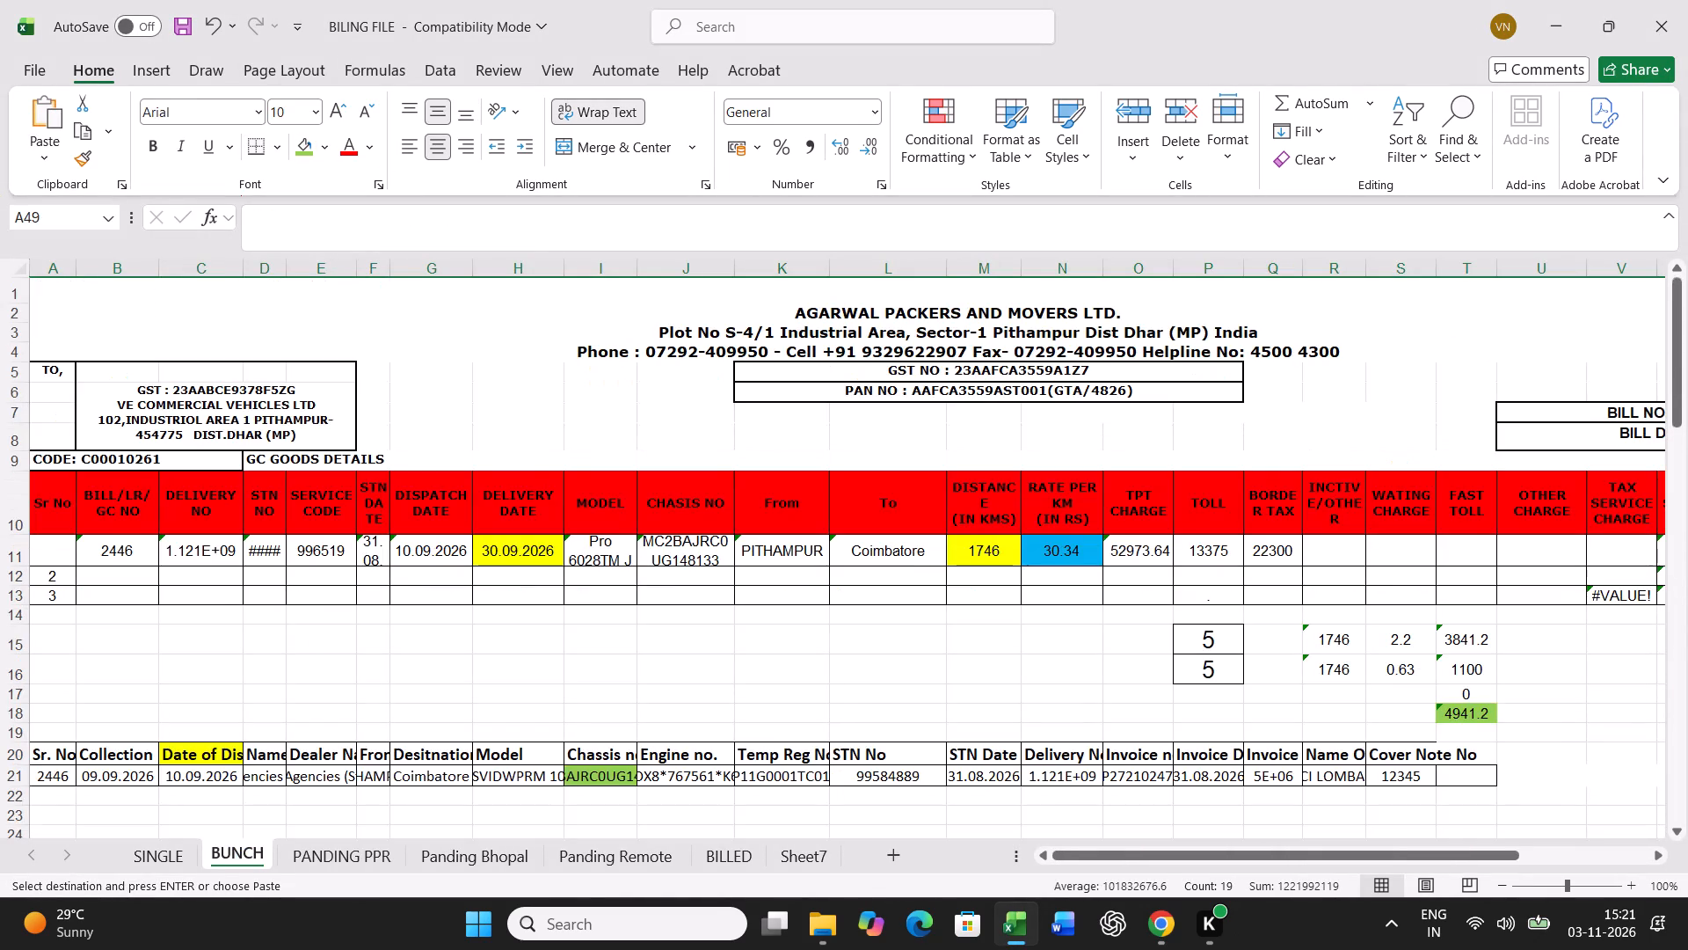
click(48, 769)
key(ctrl+v)
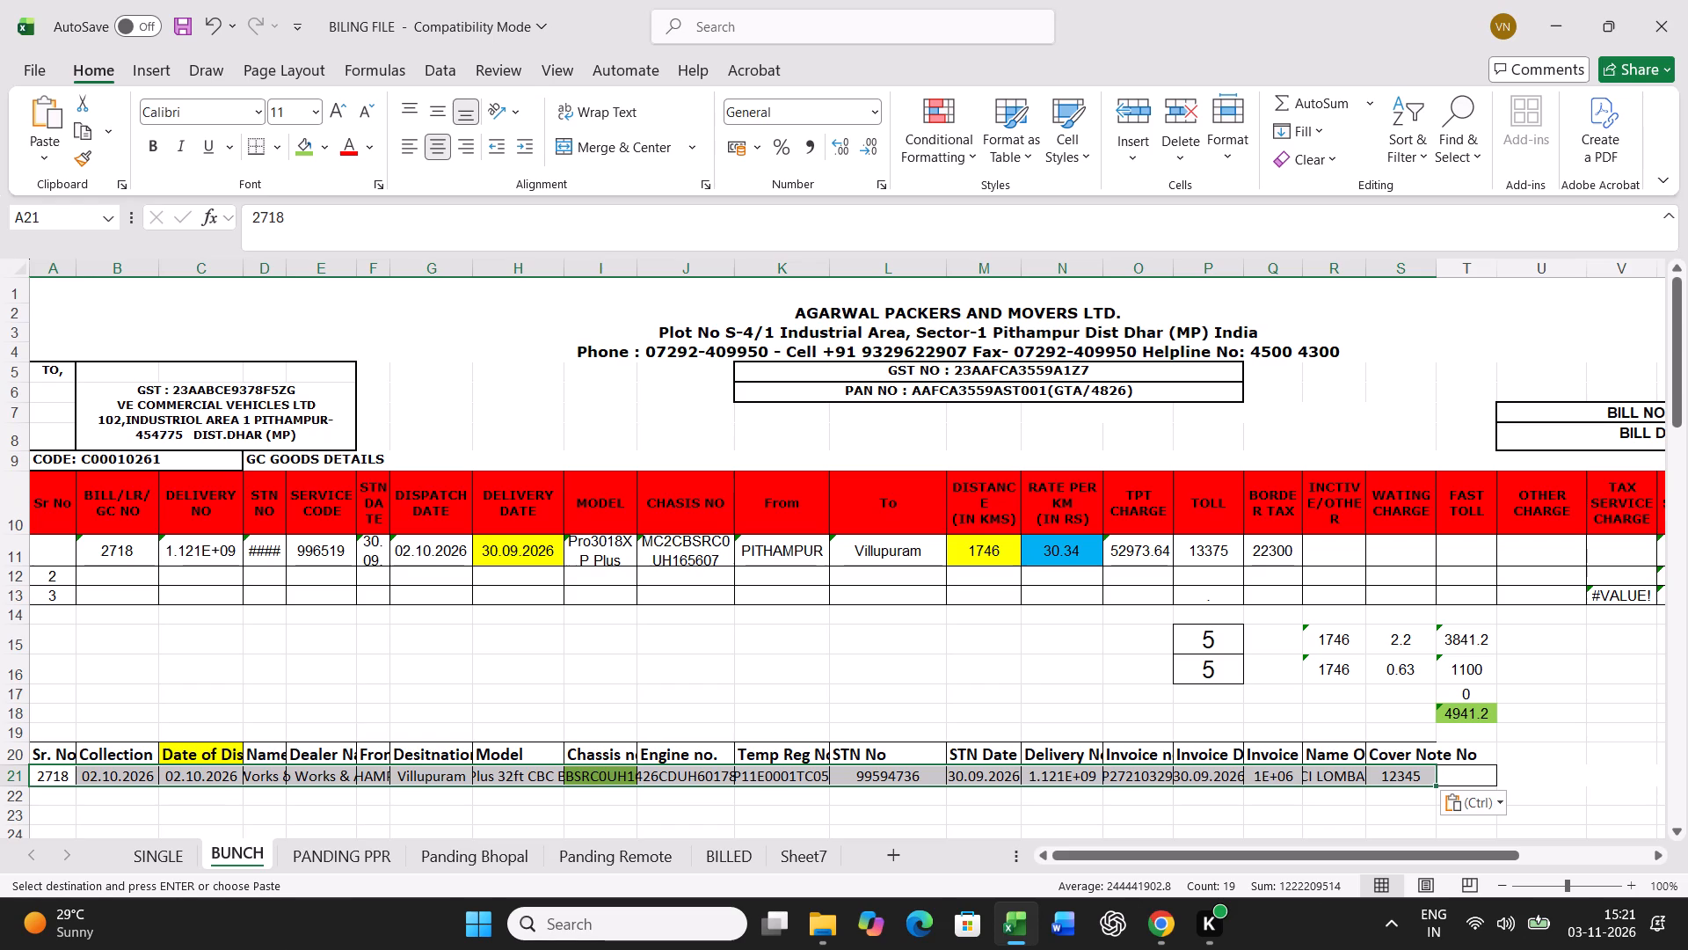
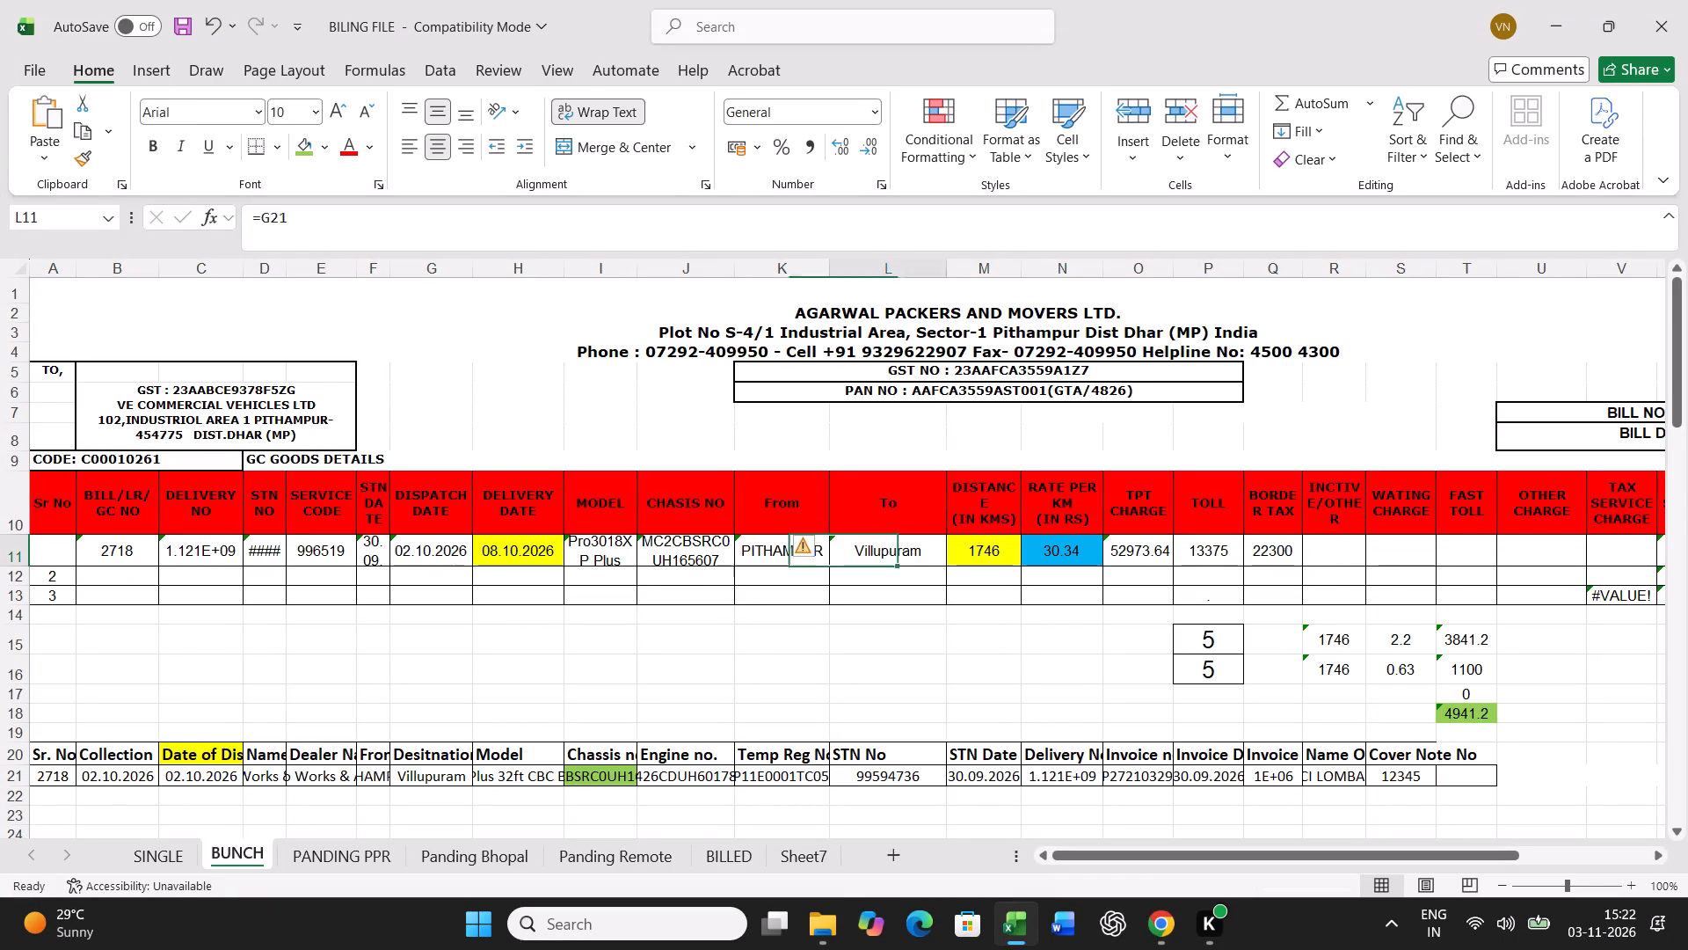
For the Villupuram bill in row 11, set distance 1614, rate 18.85, toll 9045 and border tax 6314, with actual transit time 6 in P16.
key(Right)
text(1614)
key(Right)
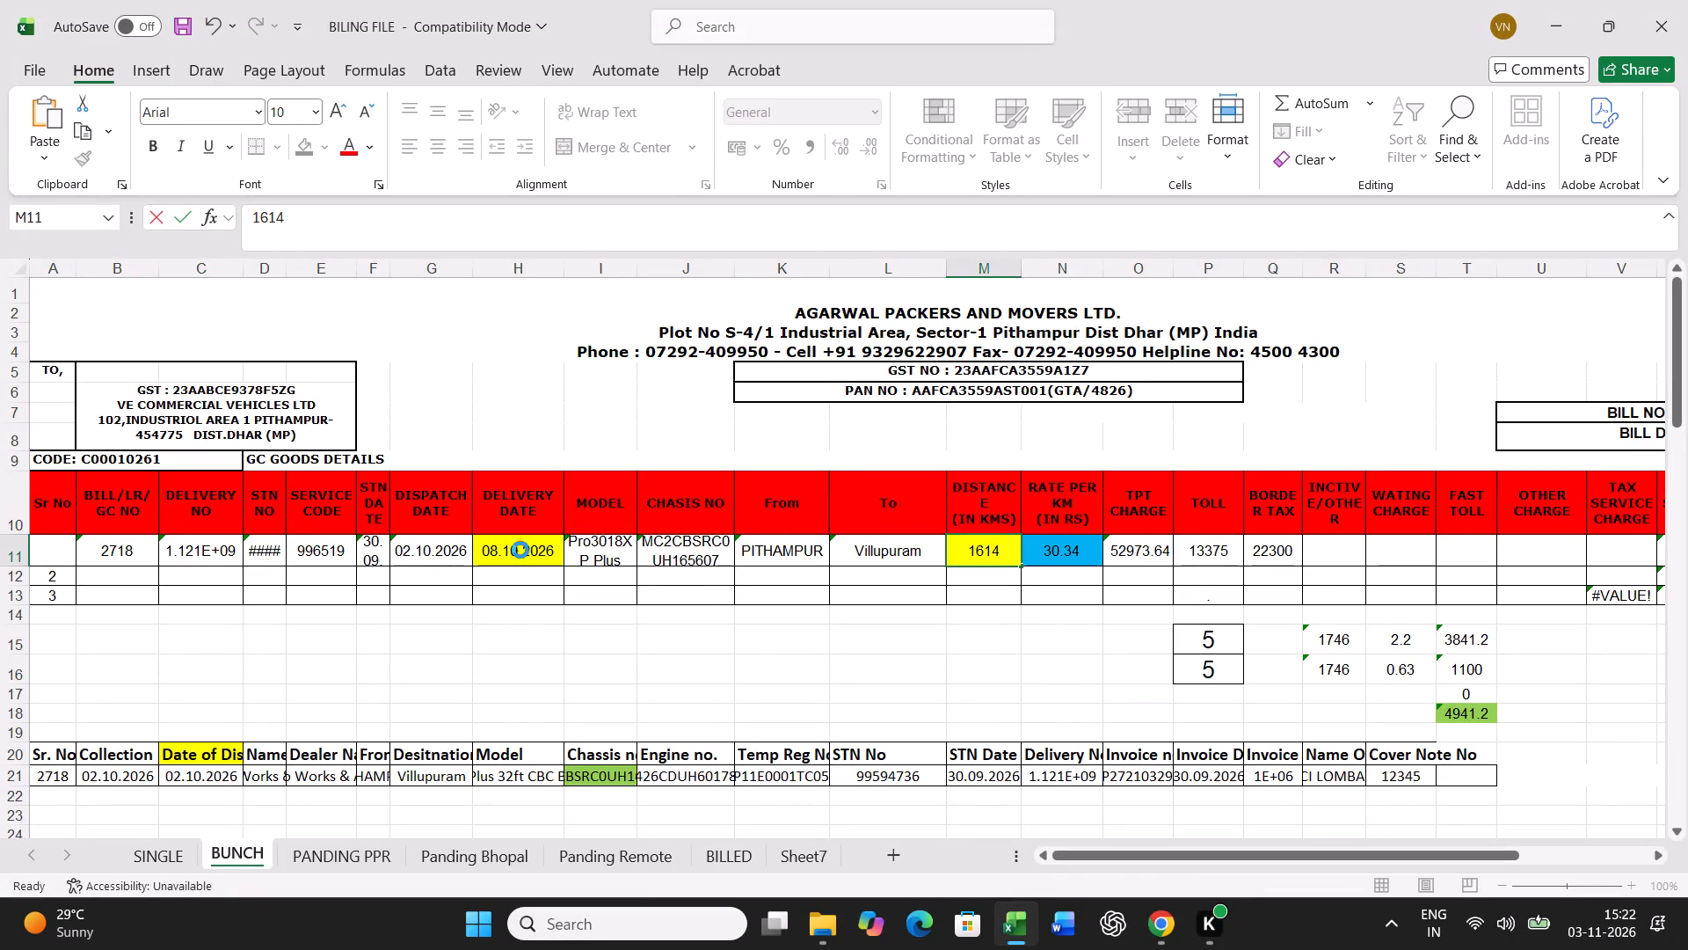
text(18.85)
key(Right)
key(Right)
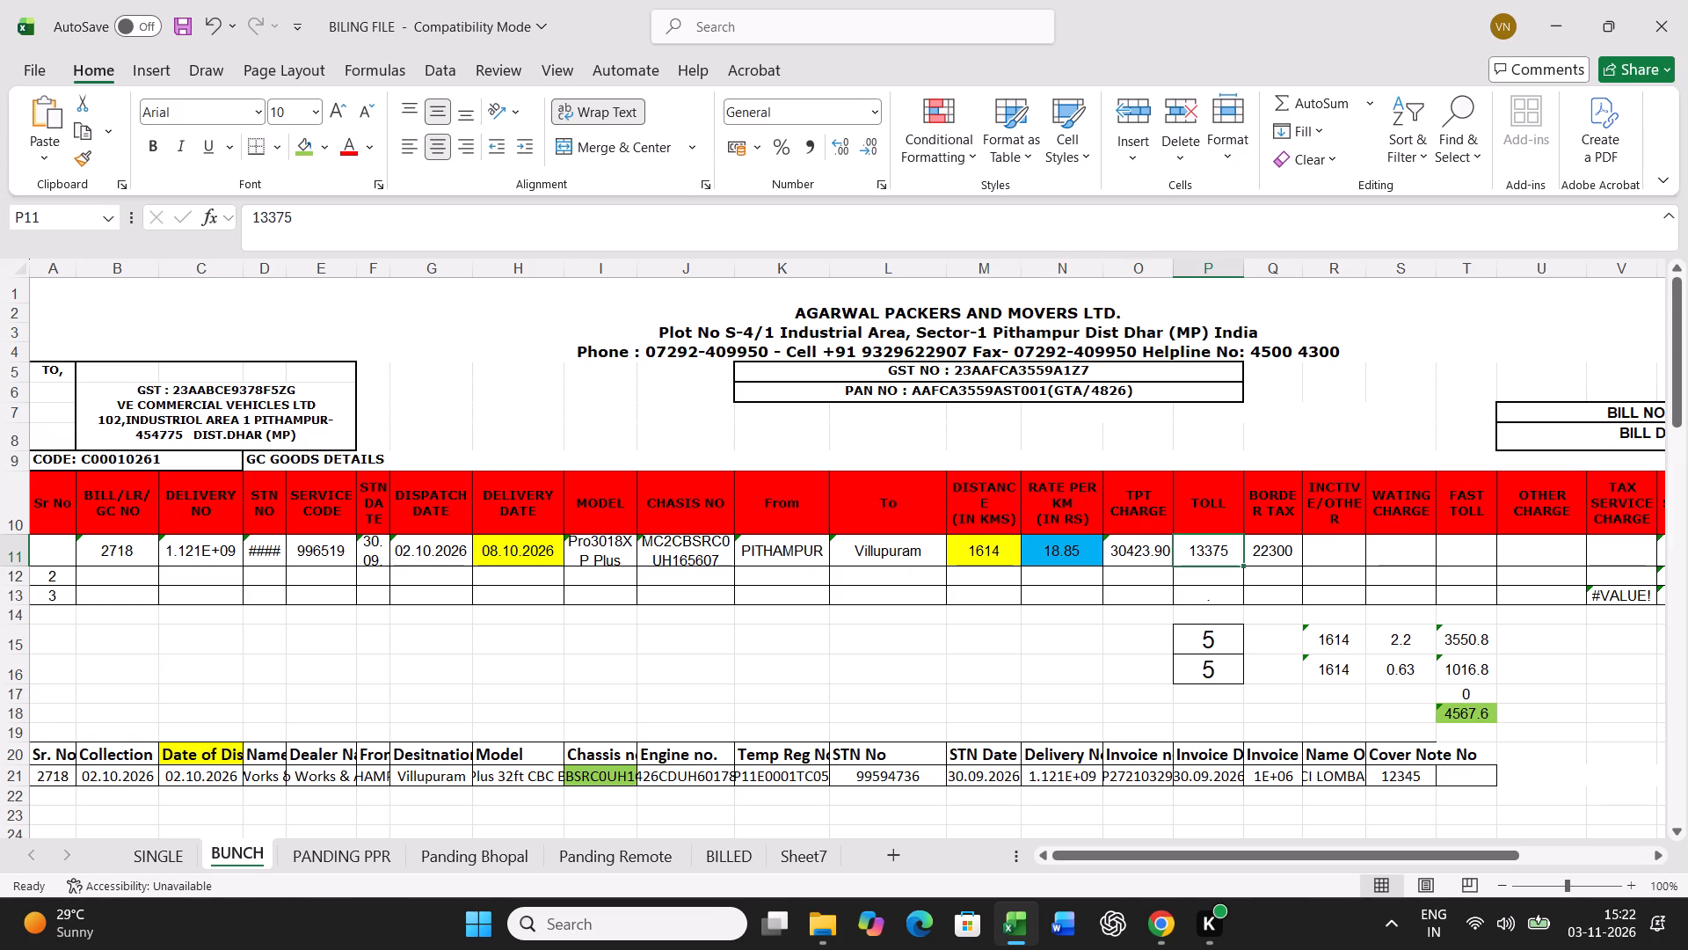
text(9045)
key(Right)
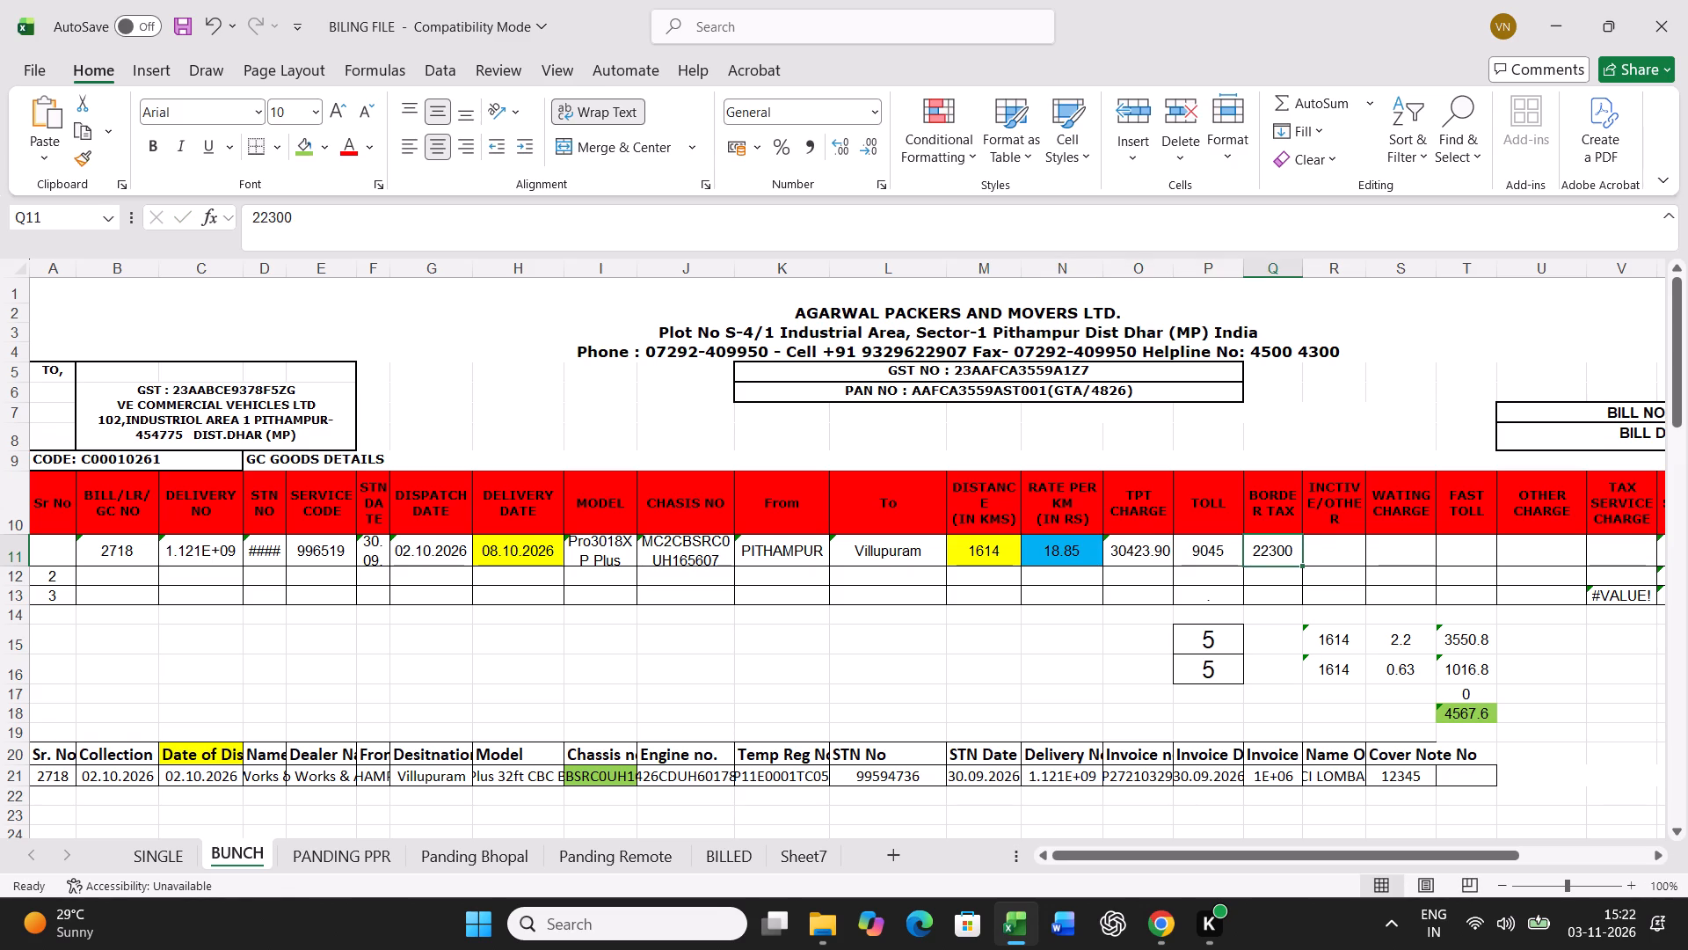
text(6314)
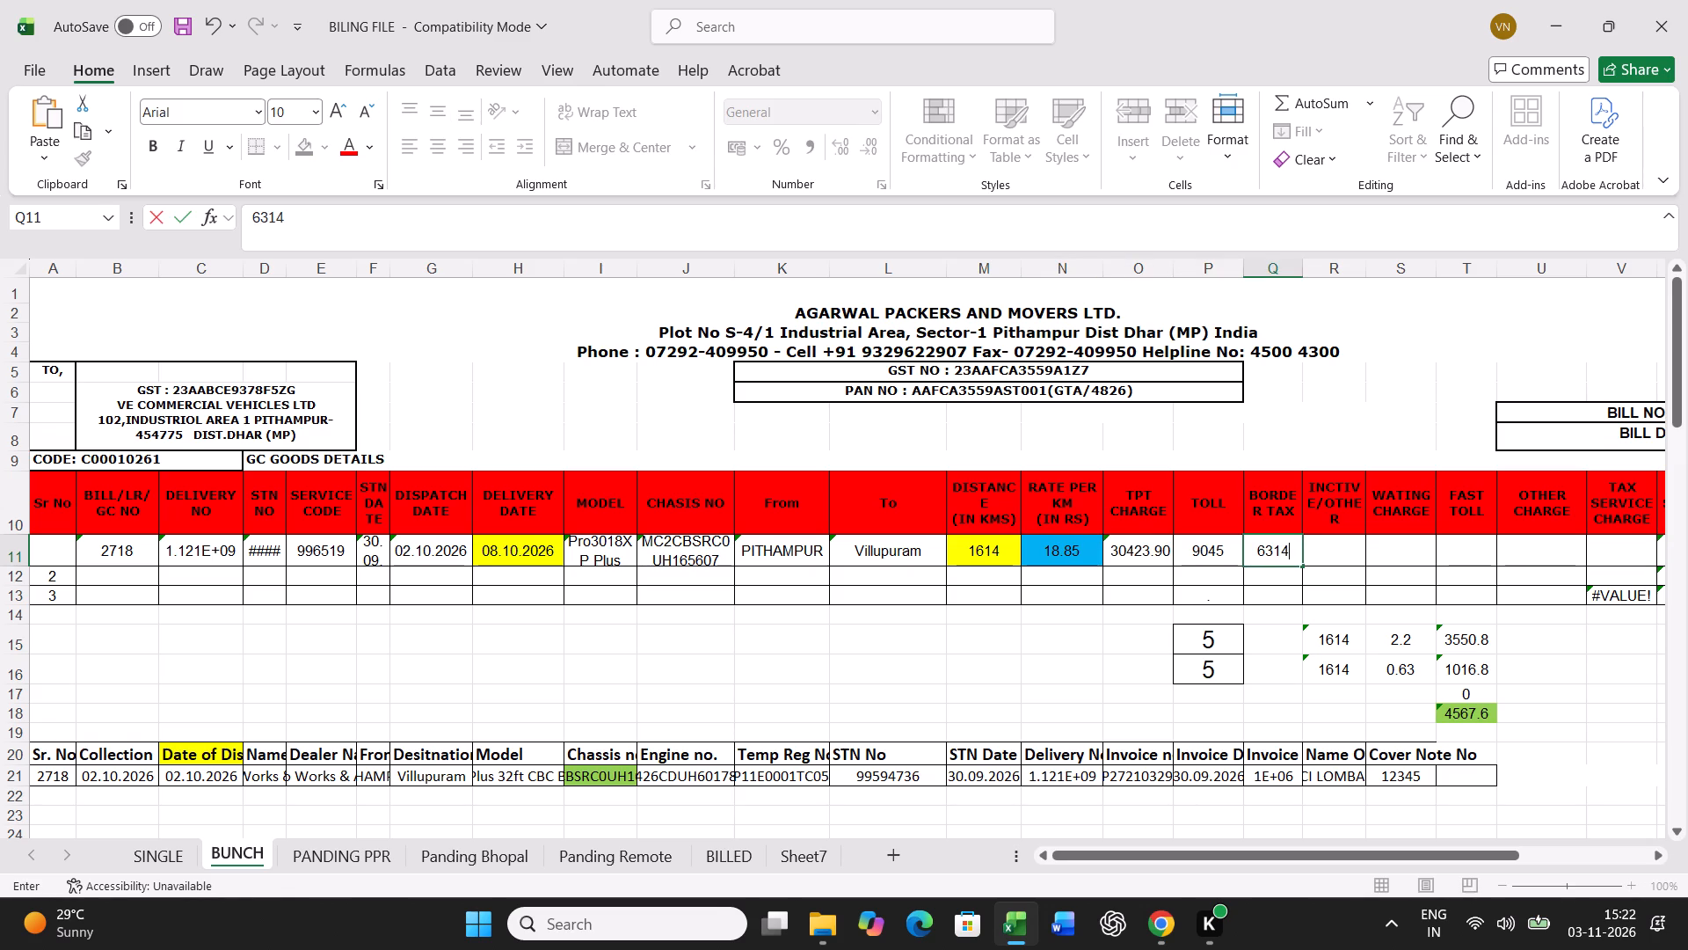
key(Return)
click(1187, 671)
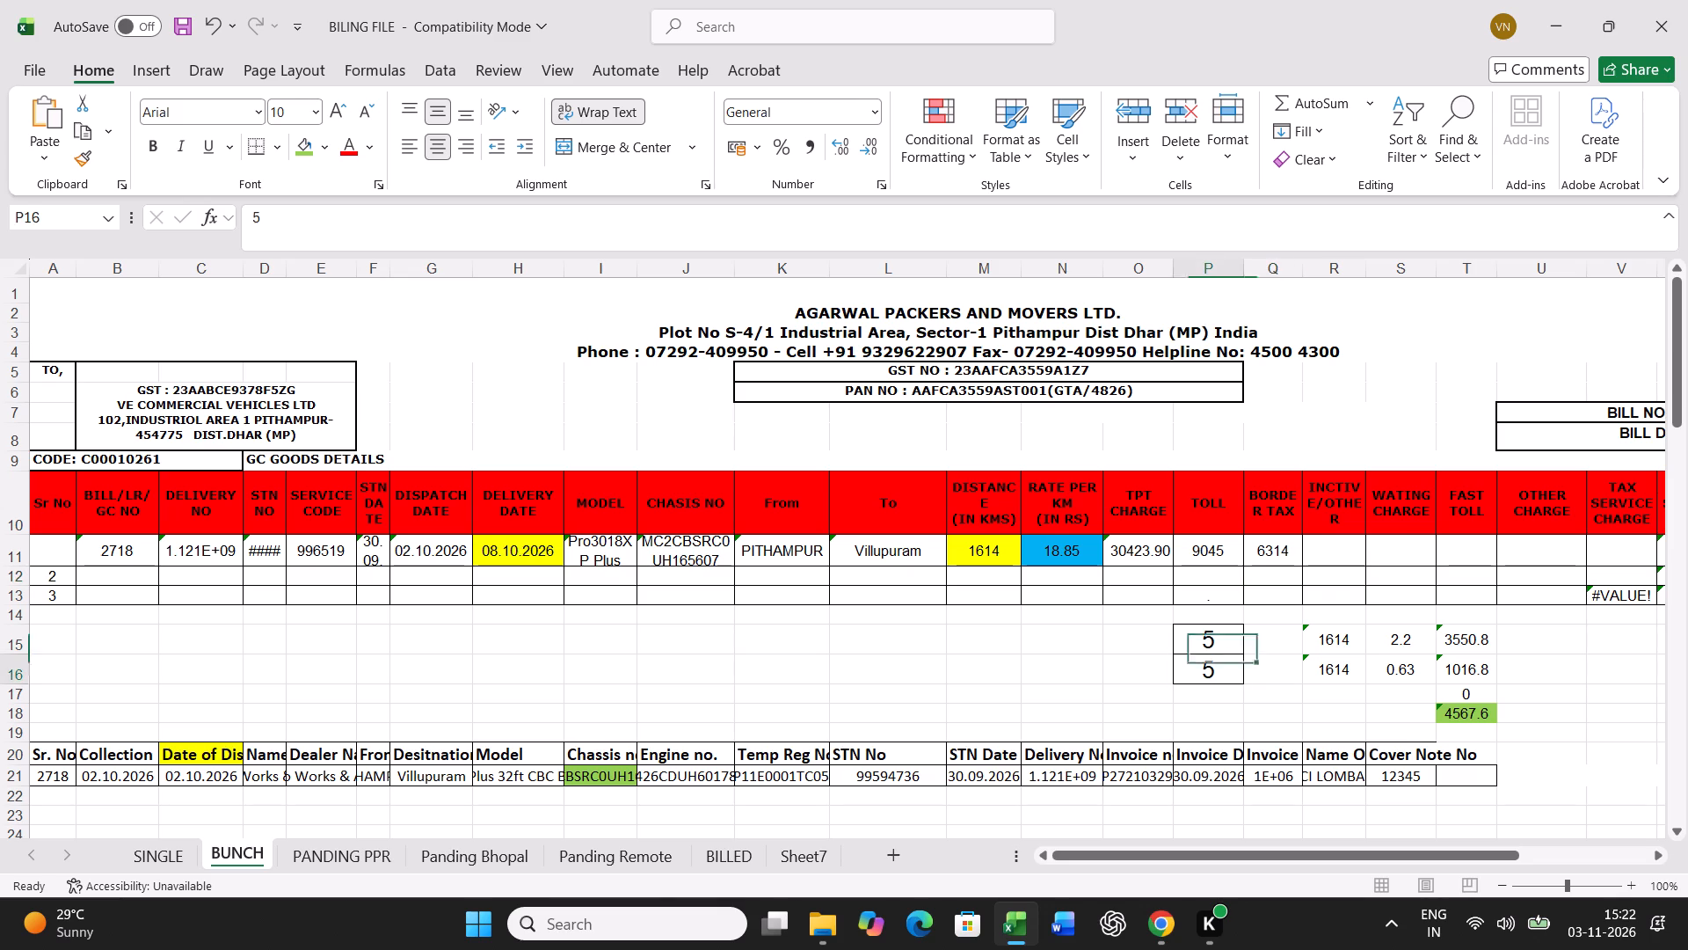
key(6)
key(Return)
Print one copy of the freight bill for G.C. number 2718 from the SINGLE sheet.
click(153, 859)
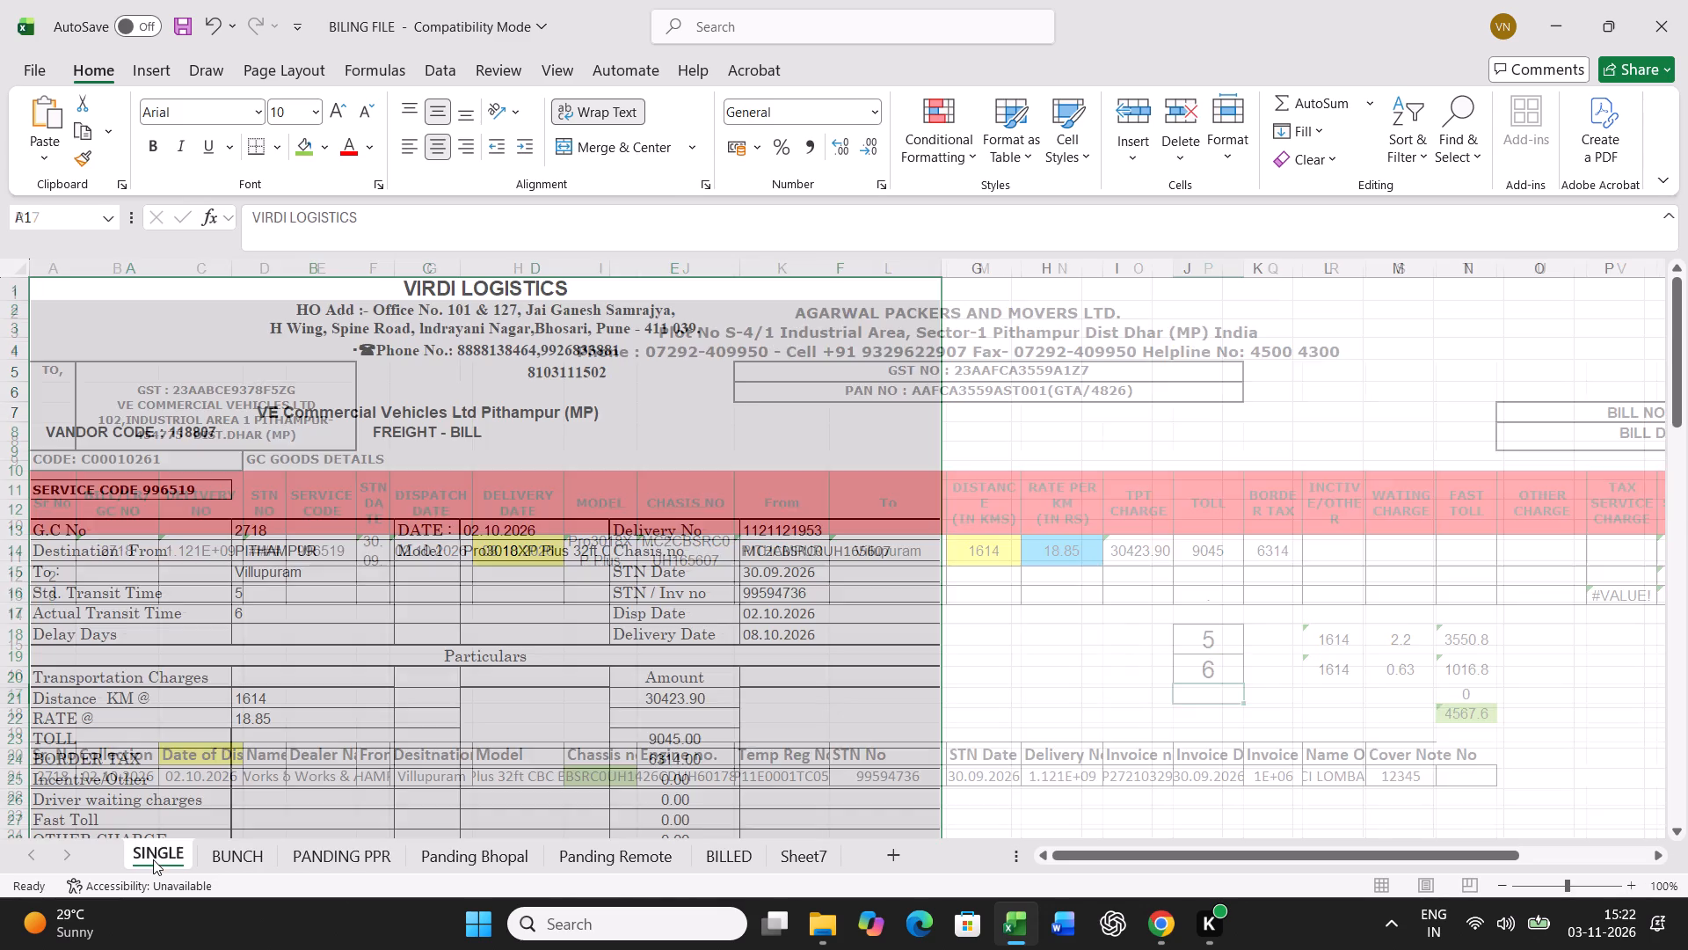
key(ctrl+p)
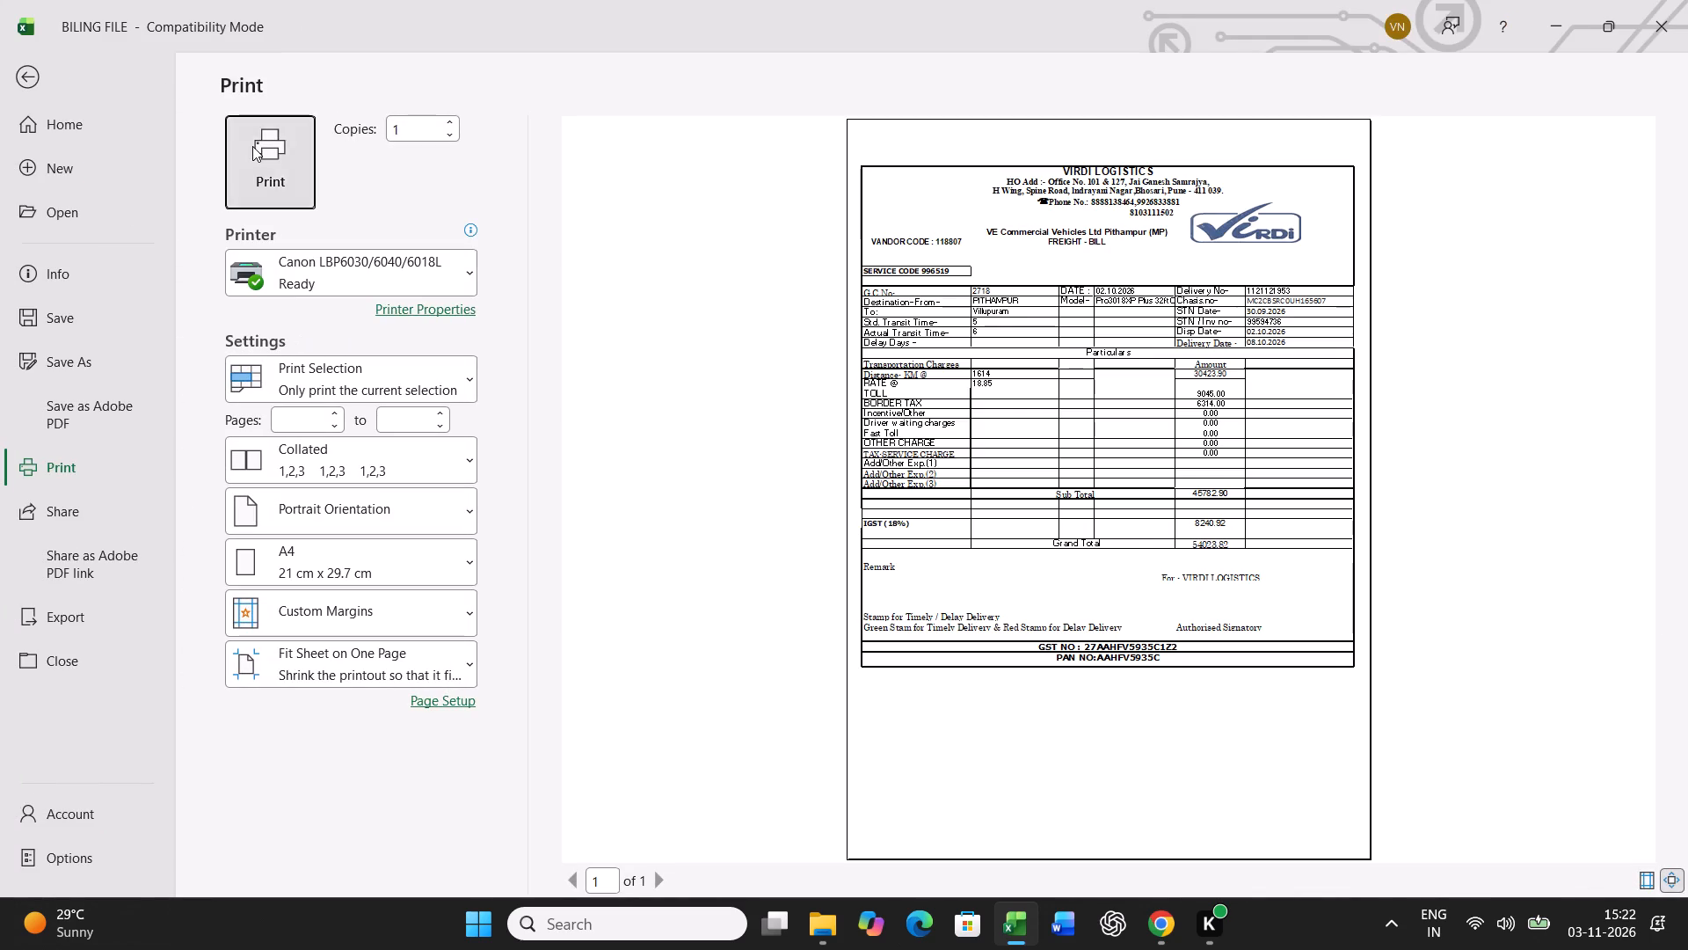
click(252, 146)
Copy bill row 11 of the BUNCH sheet and paste it as values into row 50 of the lower table.
click(252, 865)
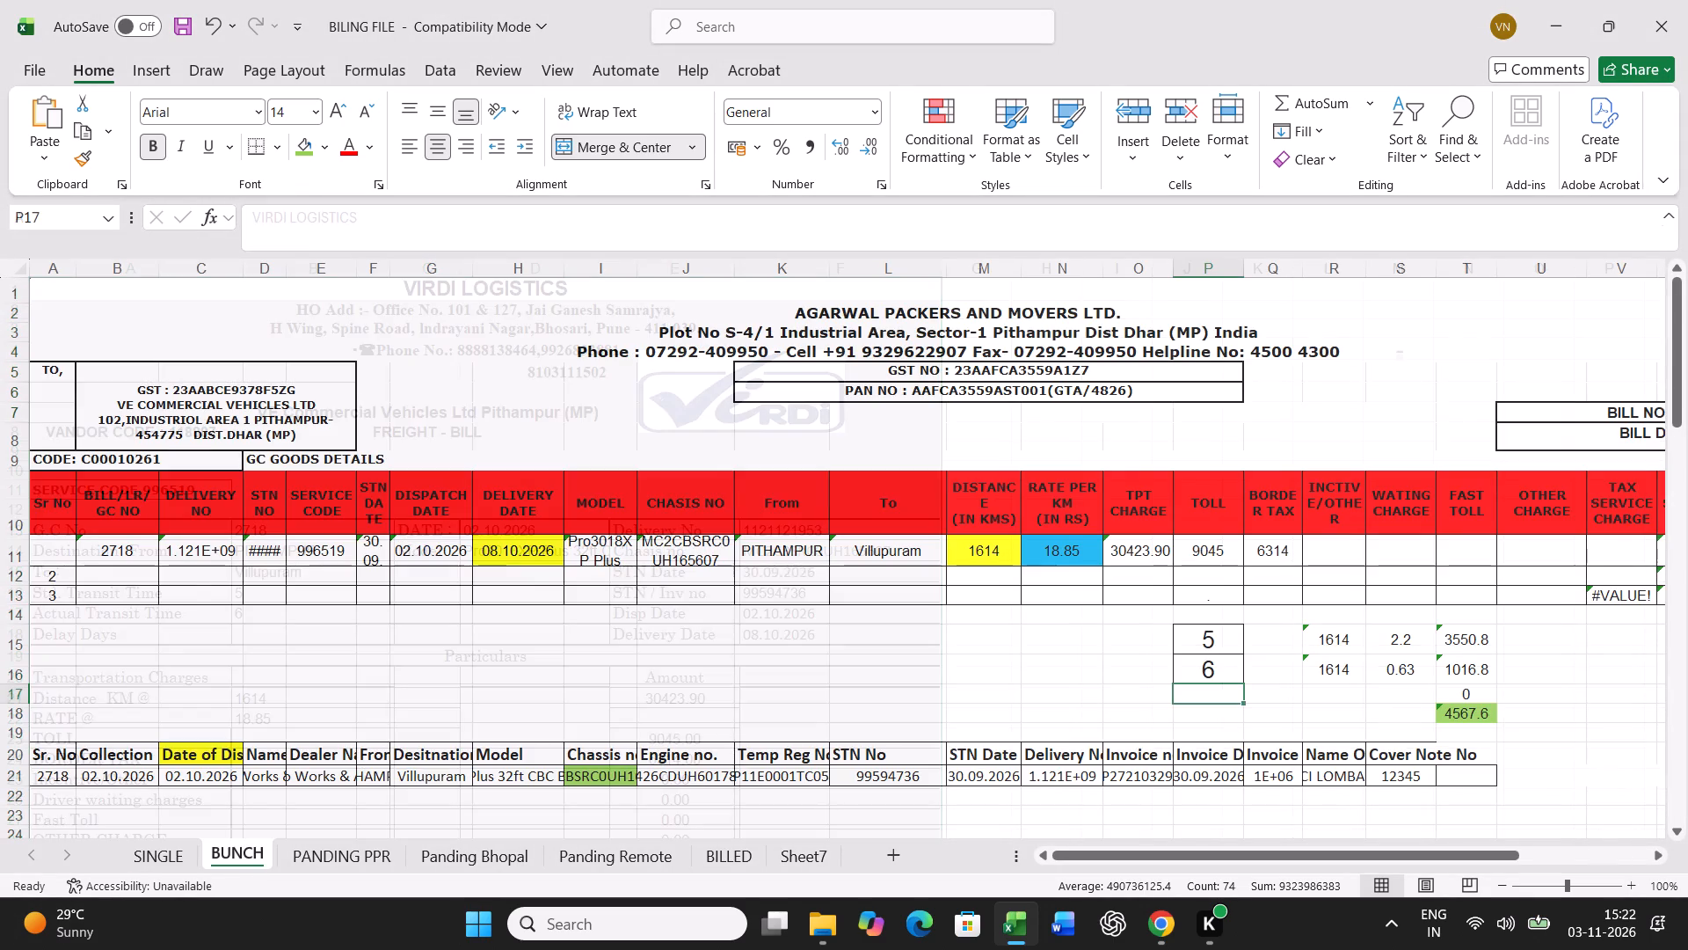
click(18, 546)
key(ctrl+c)
scroll(535, 603, down, 15)
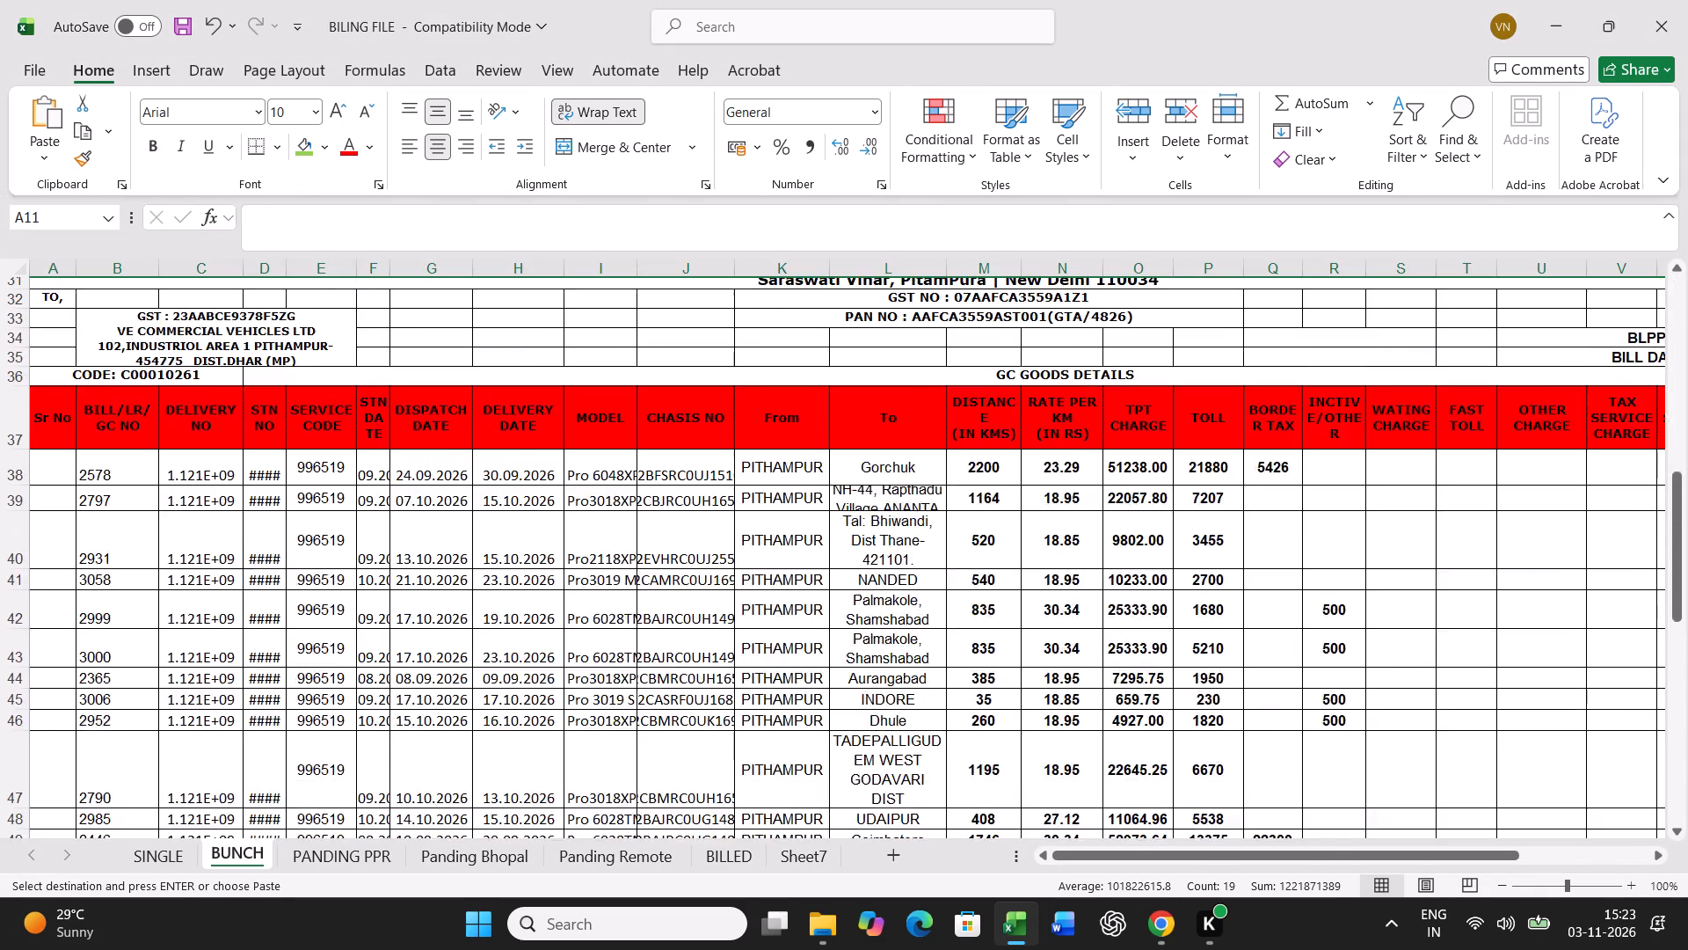
scroll(506, 607, down, 1)
right_click(47, 621)
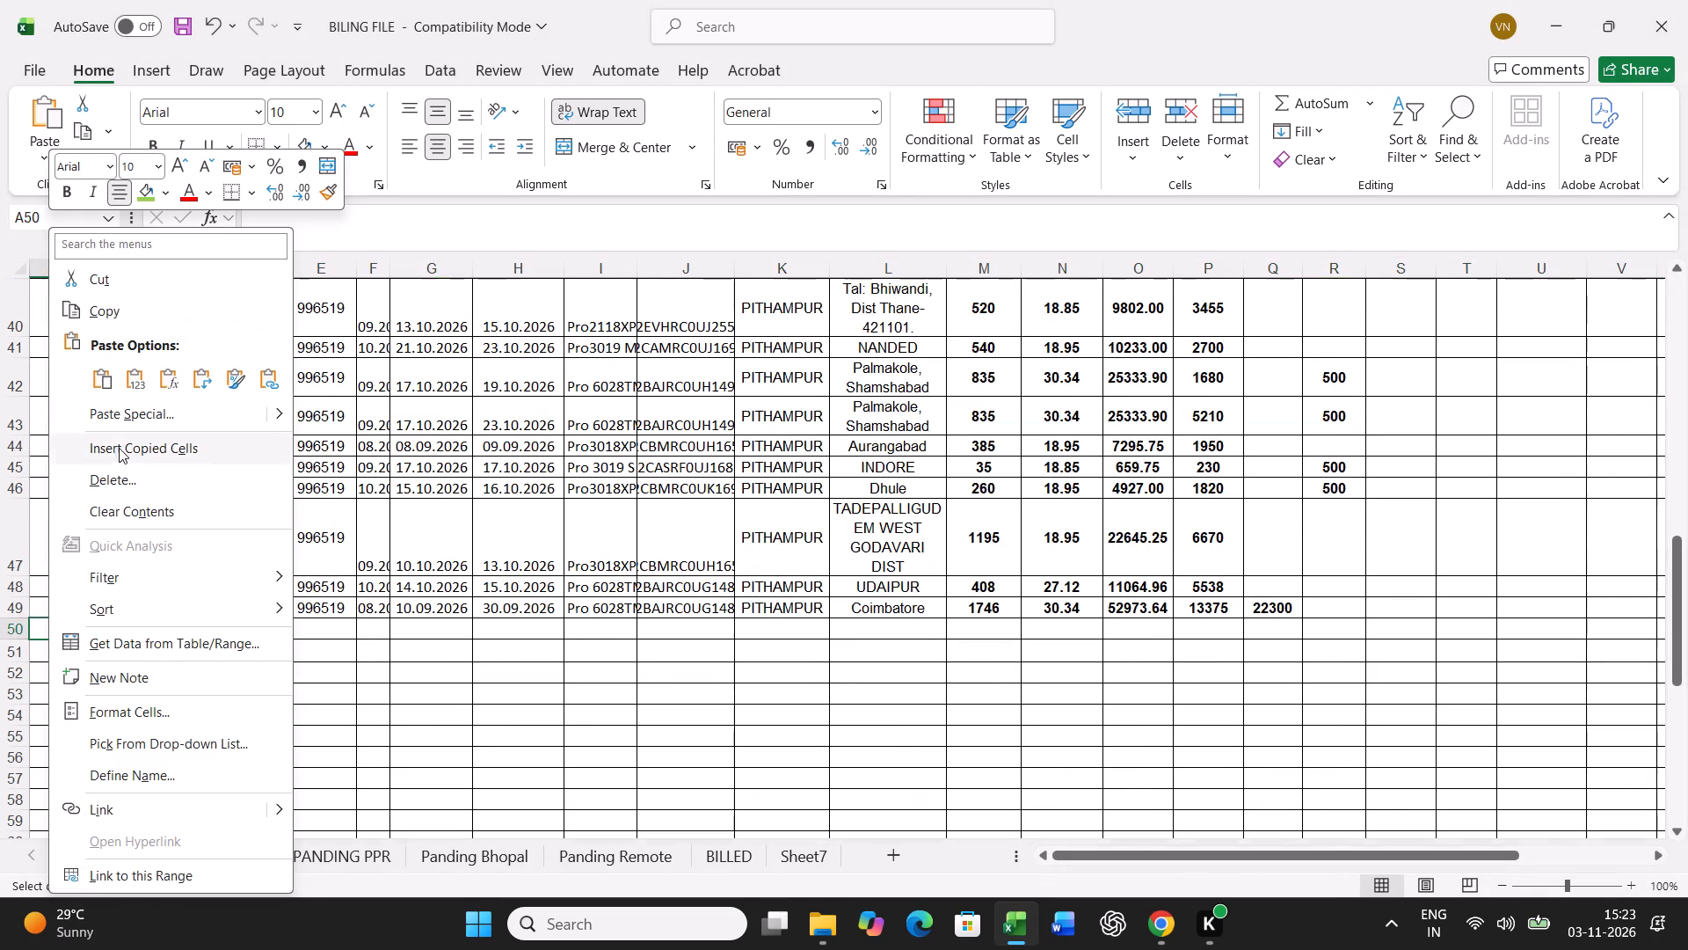
click(131, 424)
click(59, 364)
click(389, 631)
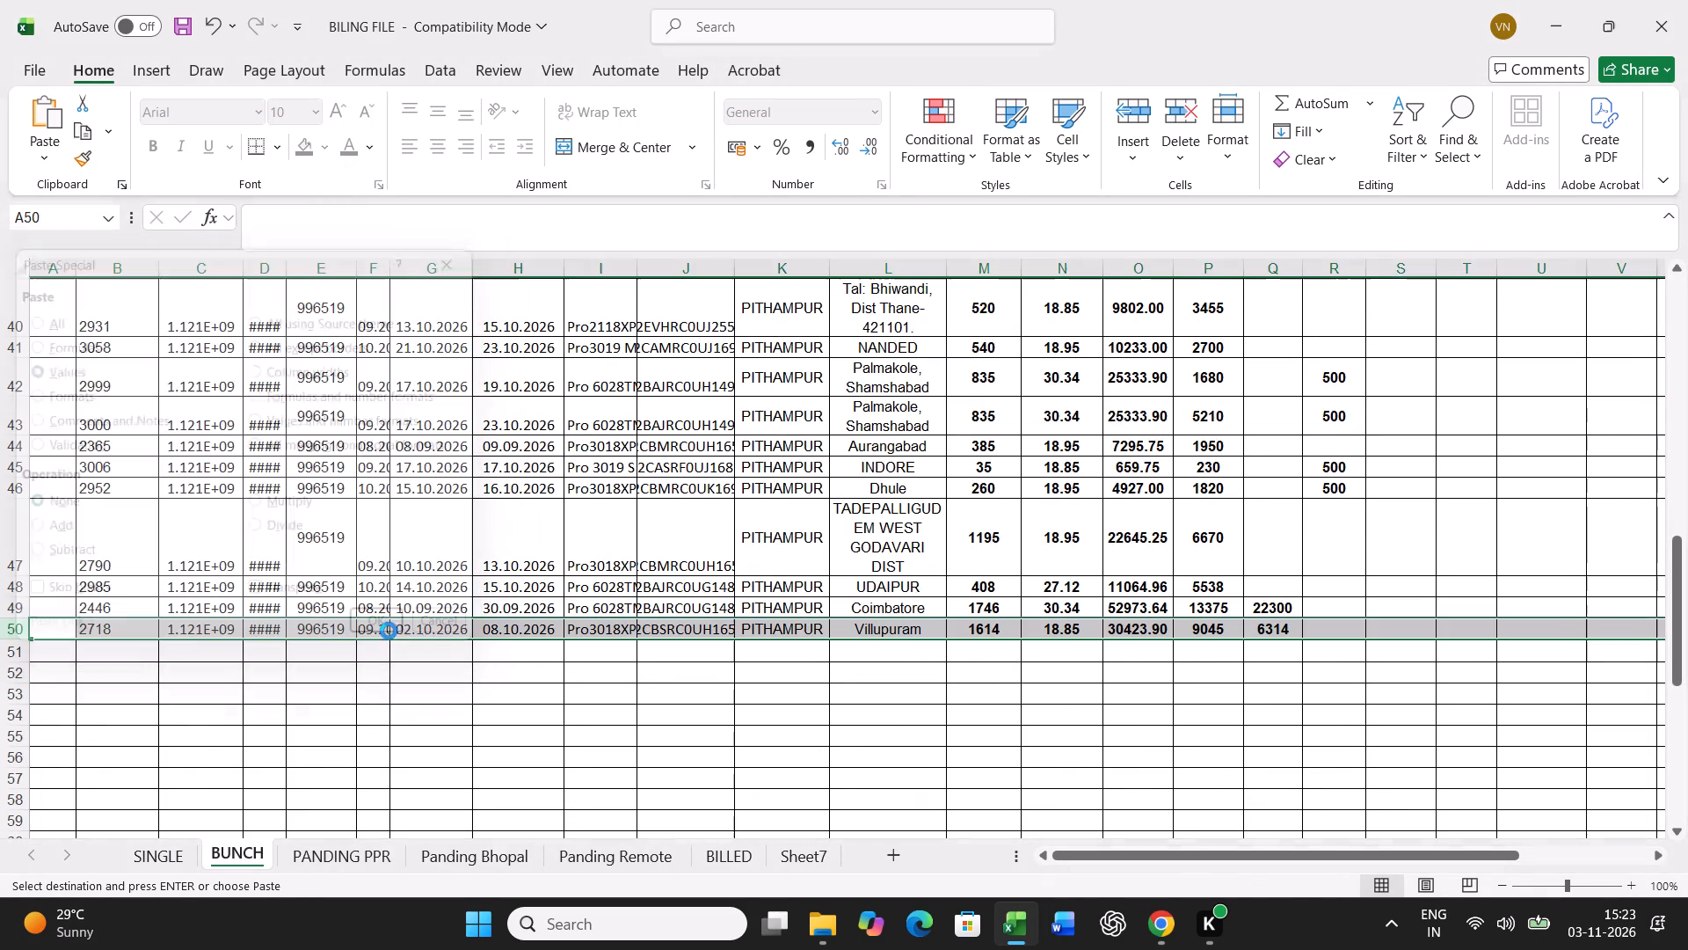
Find chassis B05089 in the PANDING PPR sheet and fill its chassis number cell with green.
click(389, 854)
click(676, 655)
key(ctrl+f)
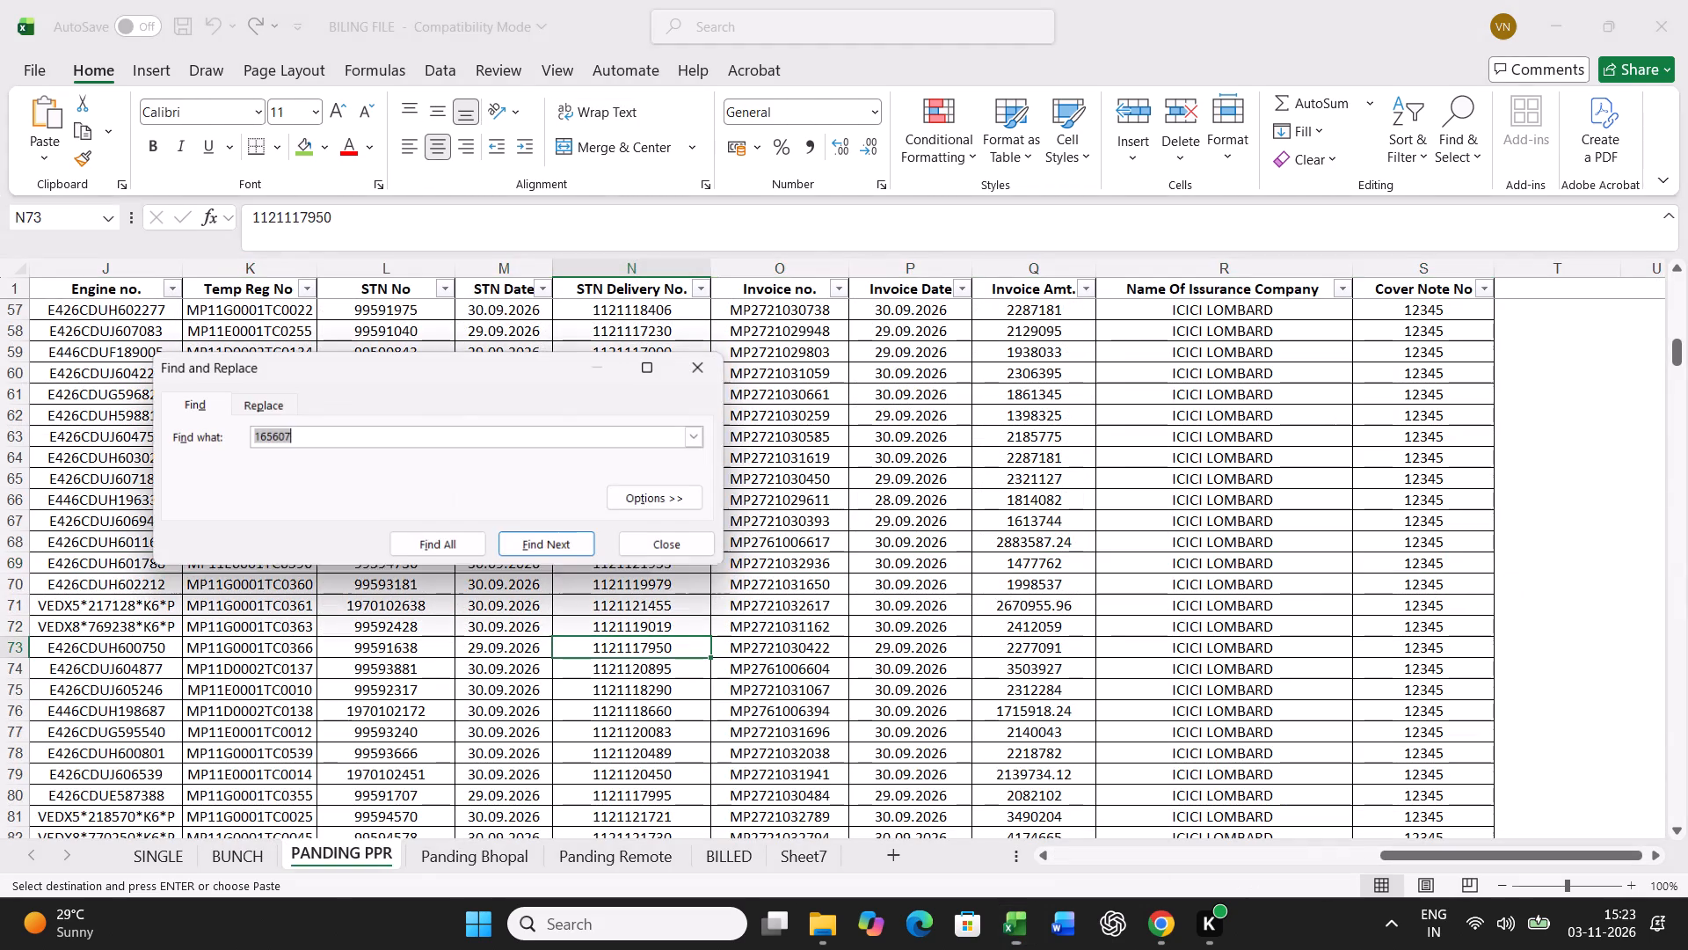
text(B0)
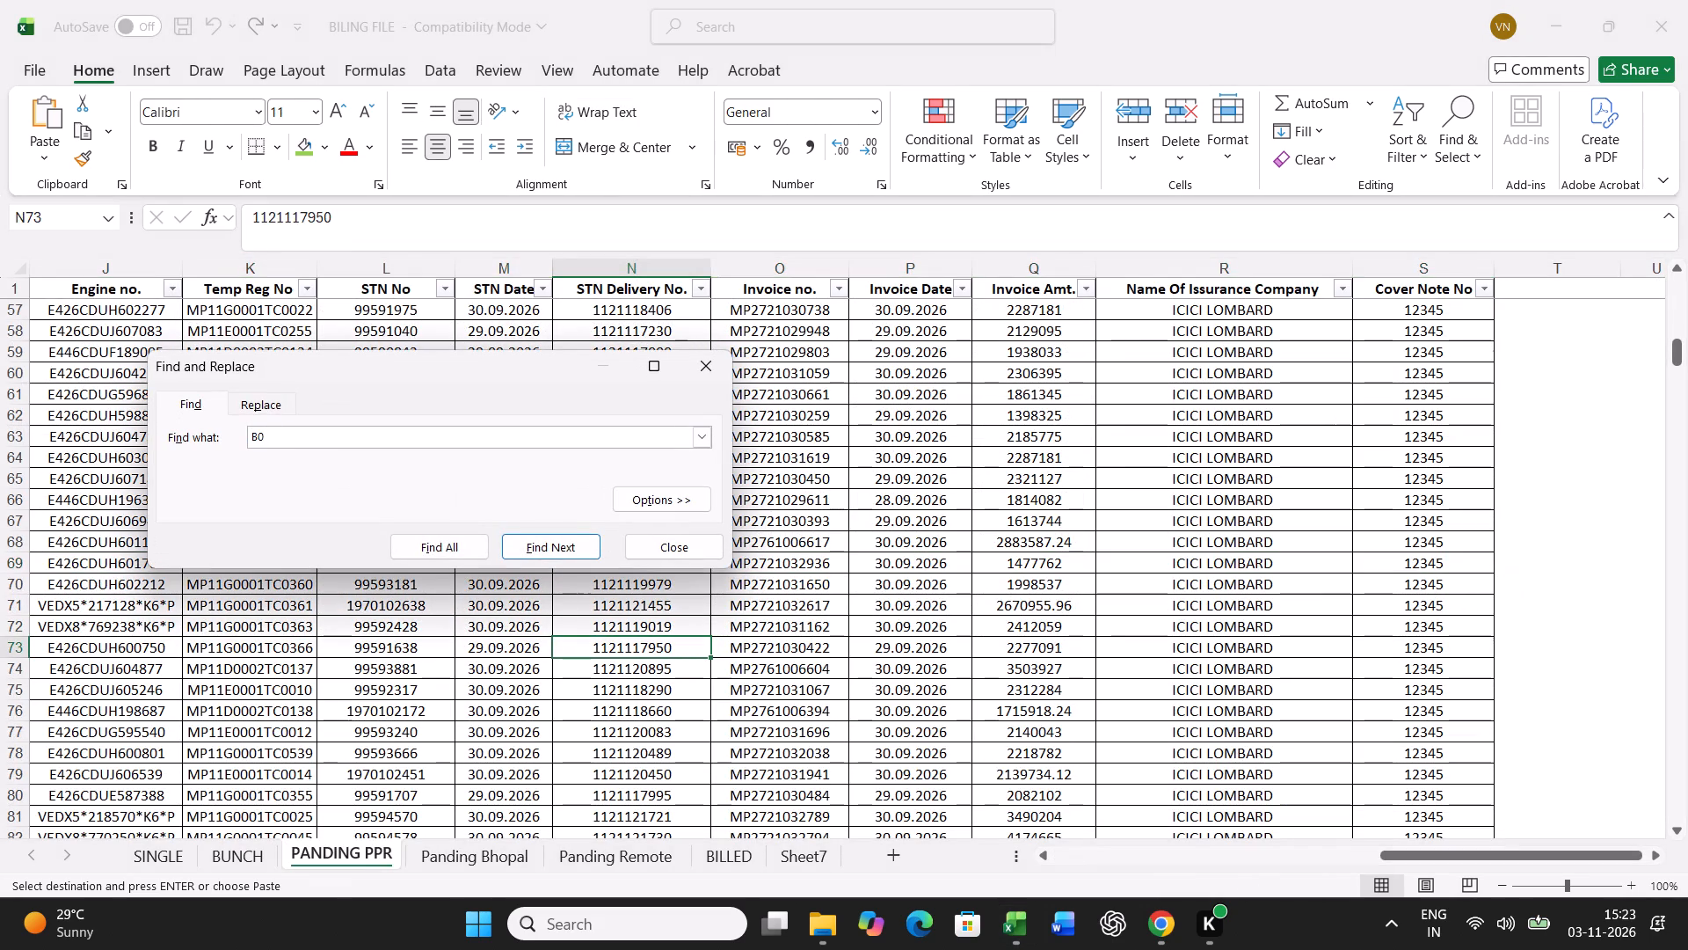
text(5089)
key(Return)
key(Return)
key(Return)
key(Escape)
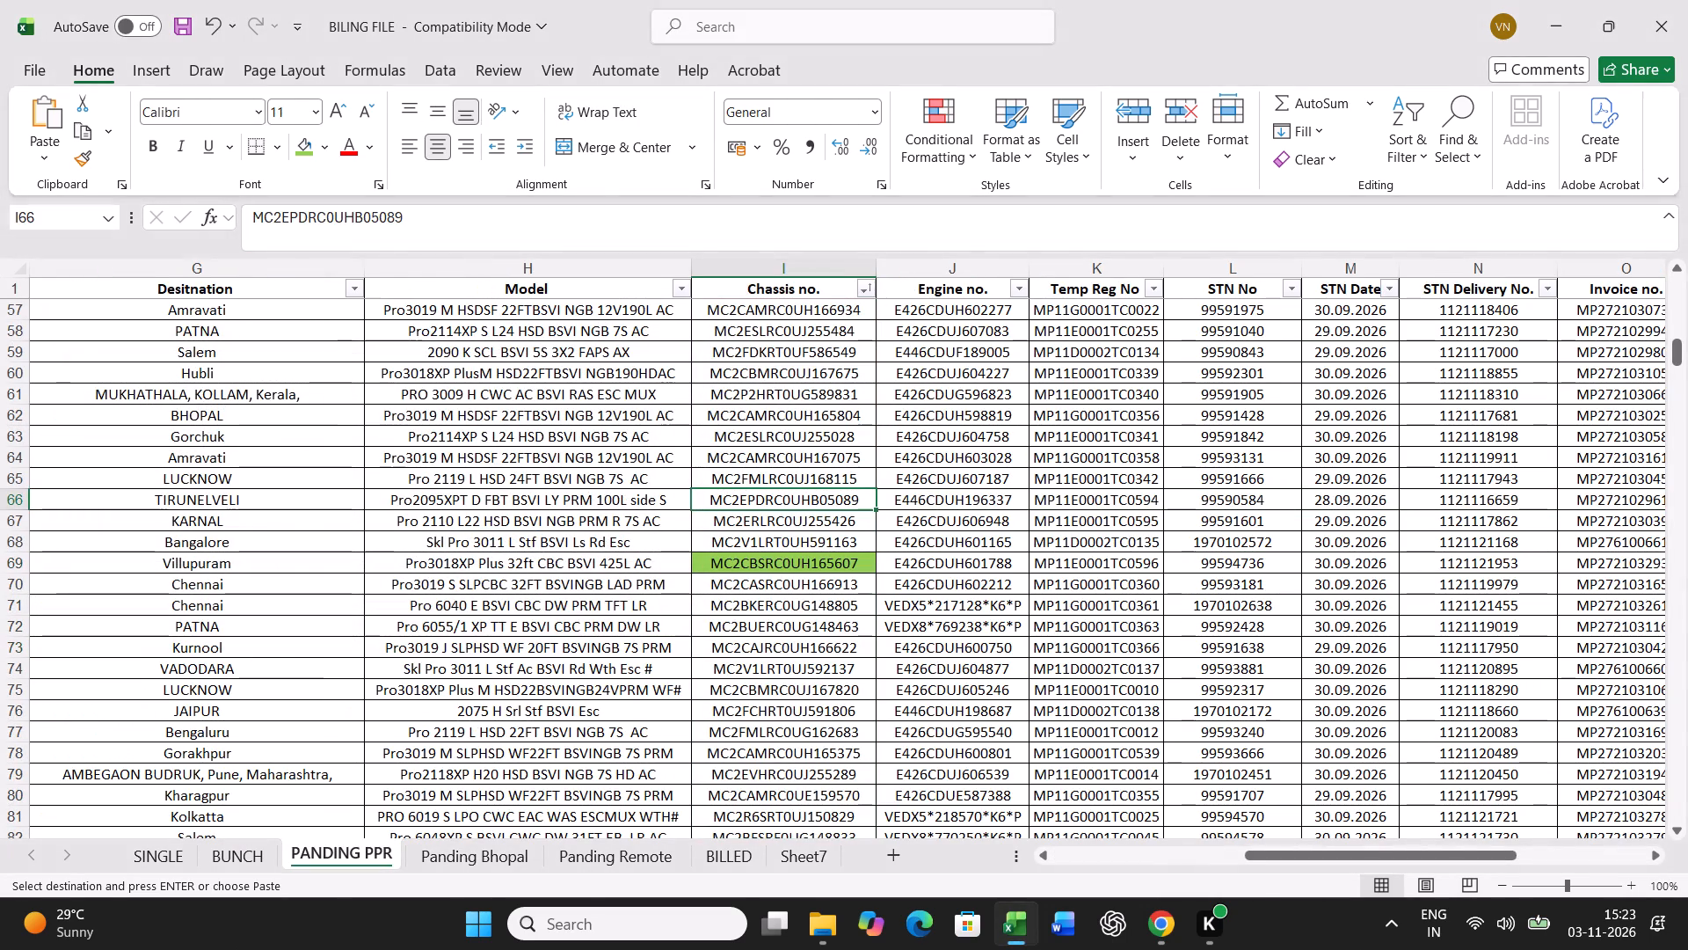
click(302, 155)
Copy the complete record of the vehicle with chassis ending B05089 and paste it into the BUNCH sheet at A21.
key(Left)
key(Left)
key(Left)
key(Left)
key(Left)
key(Left)
key(Left)
key(Left)
key(Left)
key(Left)
key(Left)
key(Left)
key(Left)
key(Left)
key(Left)
key(Left)
key(Left)
key(Left)
key(Left)
key(Left)
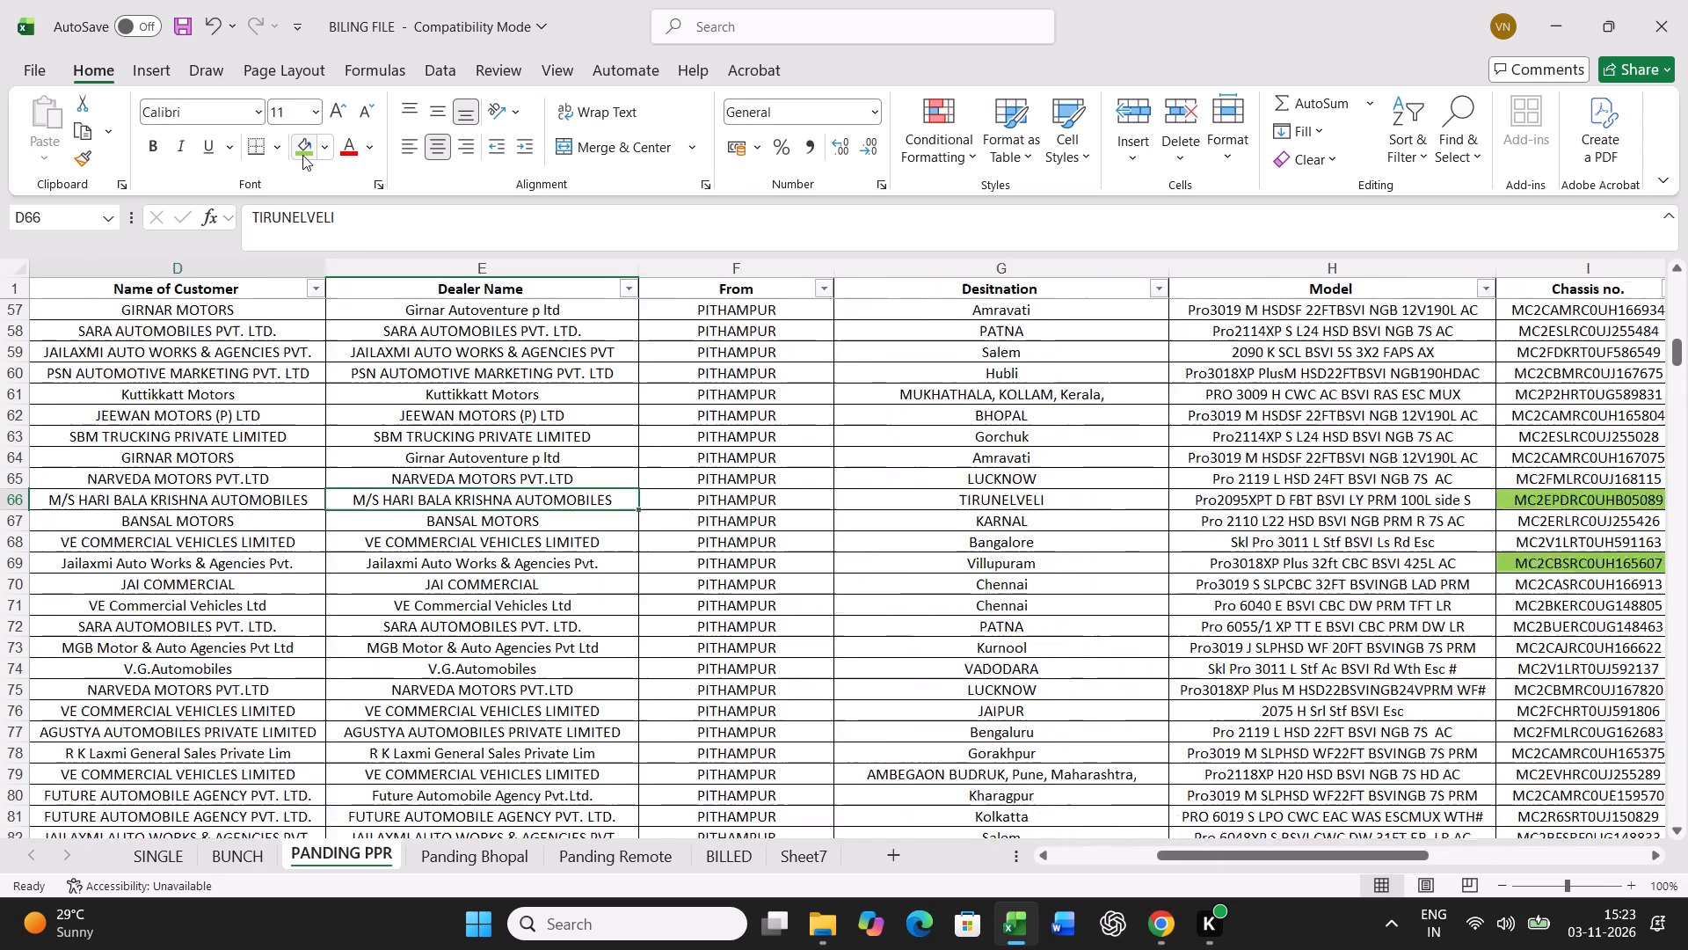
key(ctrl+shift+Right)
key(ctrl+c)
click(249, 855)
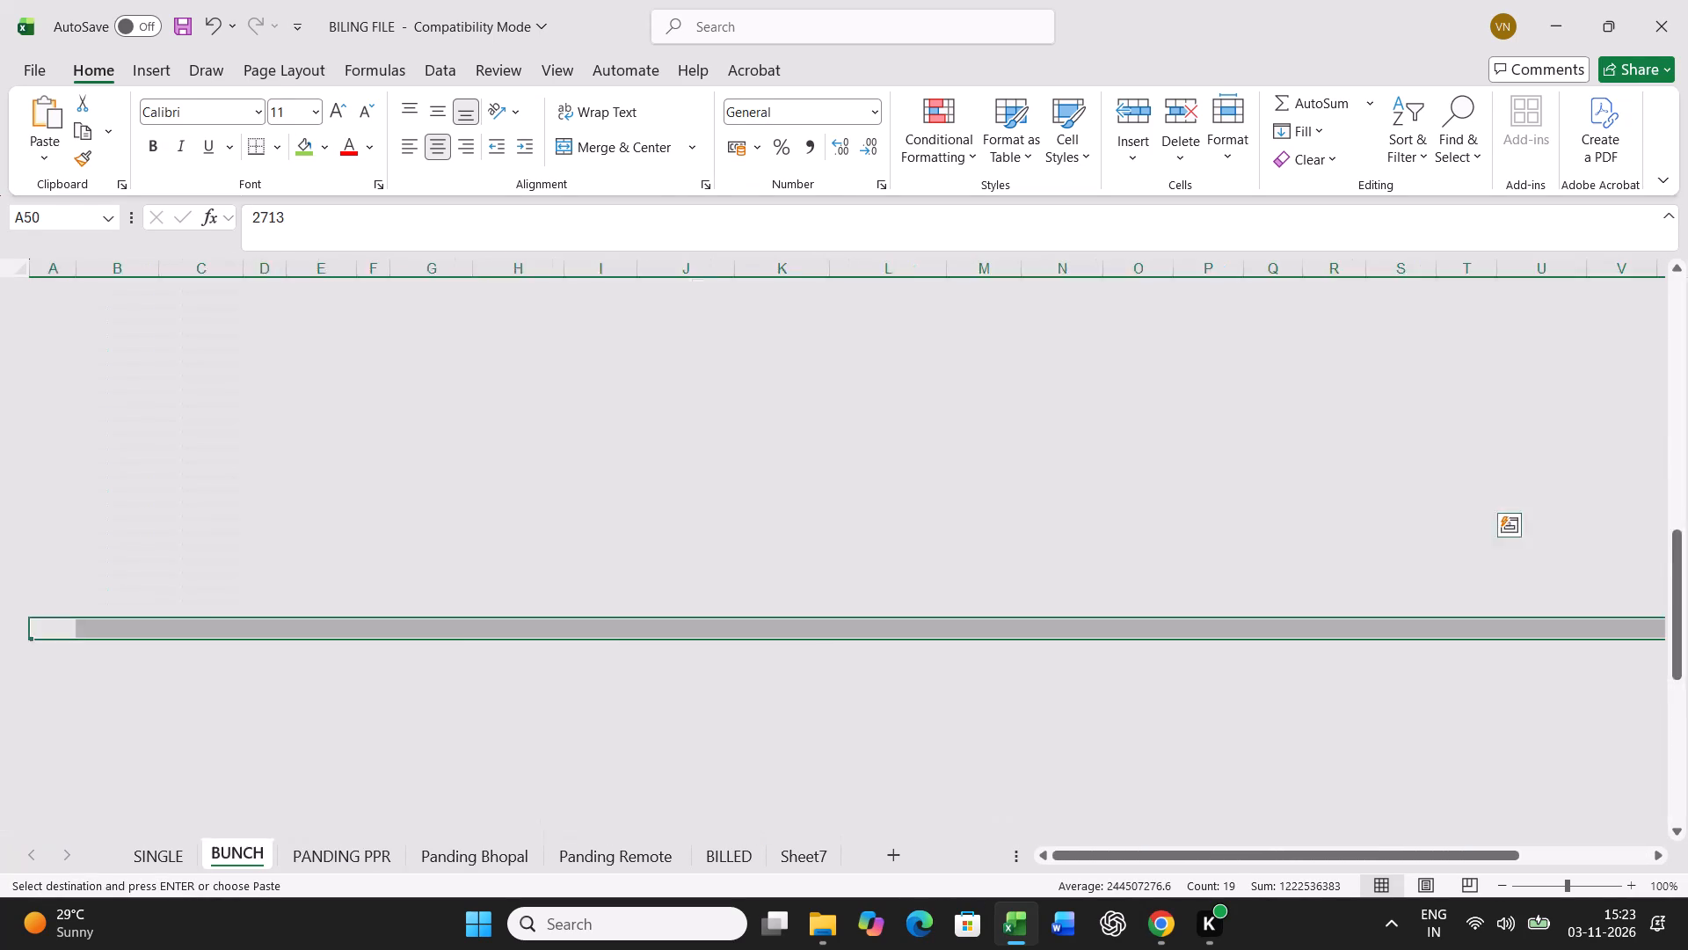
scroll(258, 742, up, 17)
click(64, 781)
key(ctrl+v)
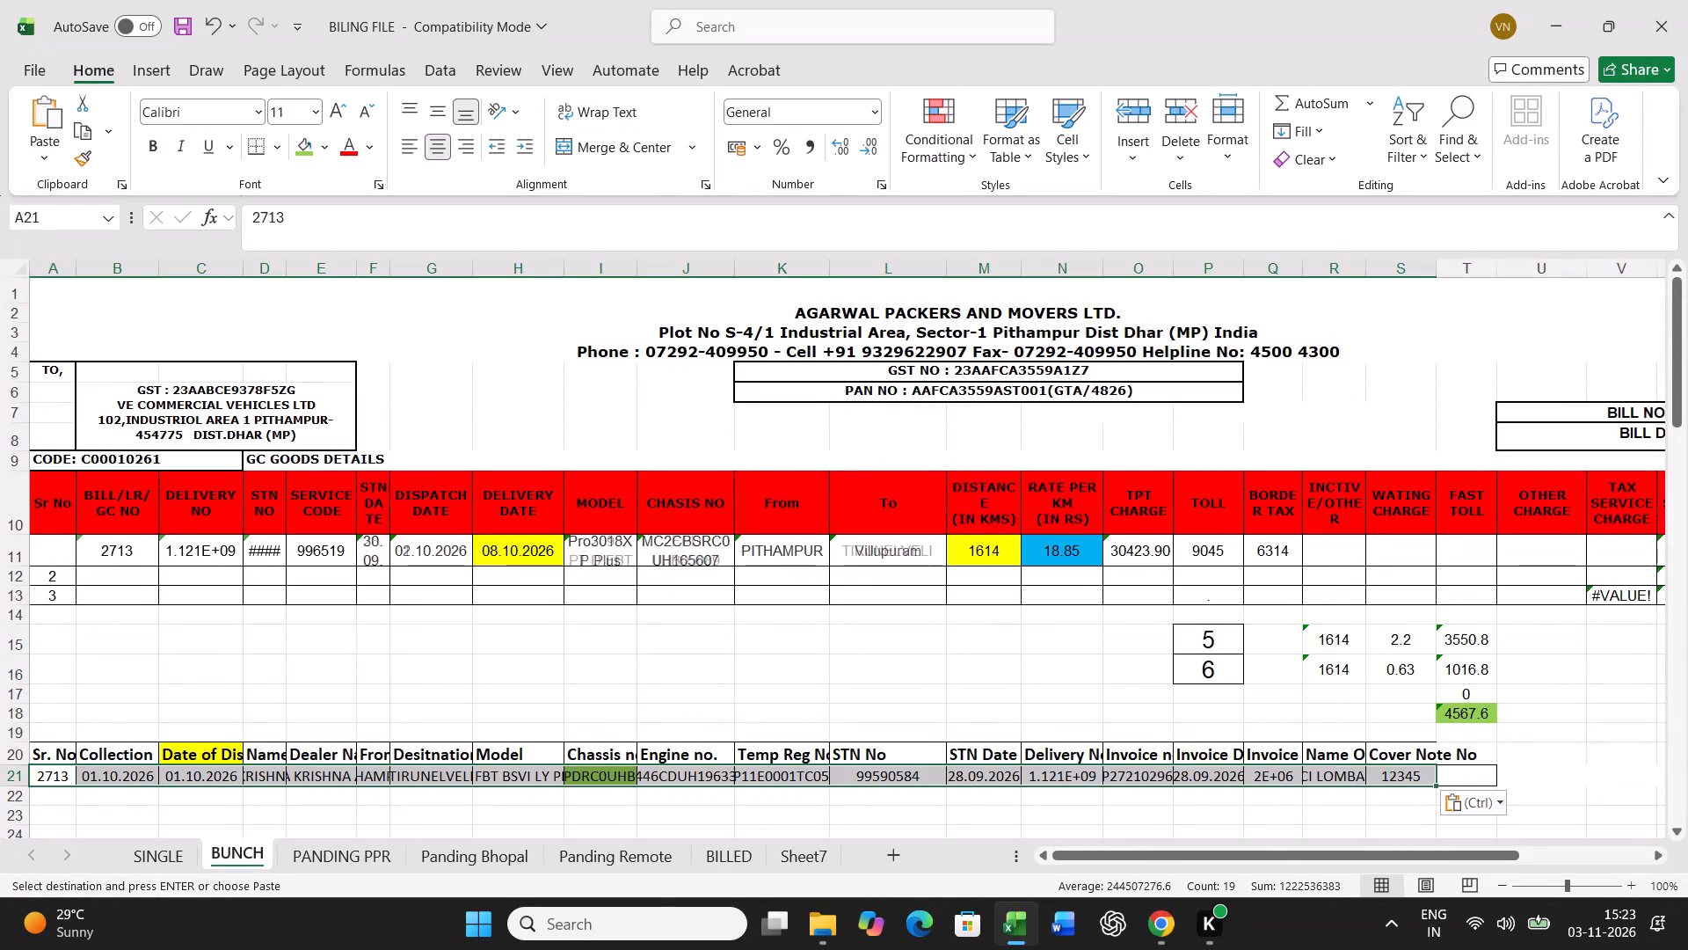
Set the dispatch date in C21 to 02.10.2026 and the delivery date in bill row 11 to 09.10.2026.
click(212, 777)
text(02.10.2026)
key(Return)
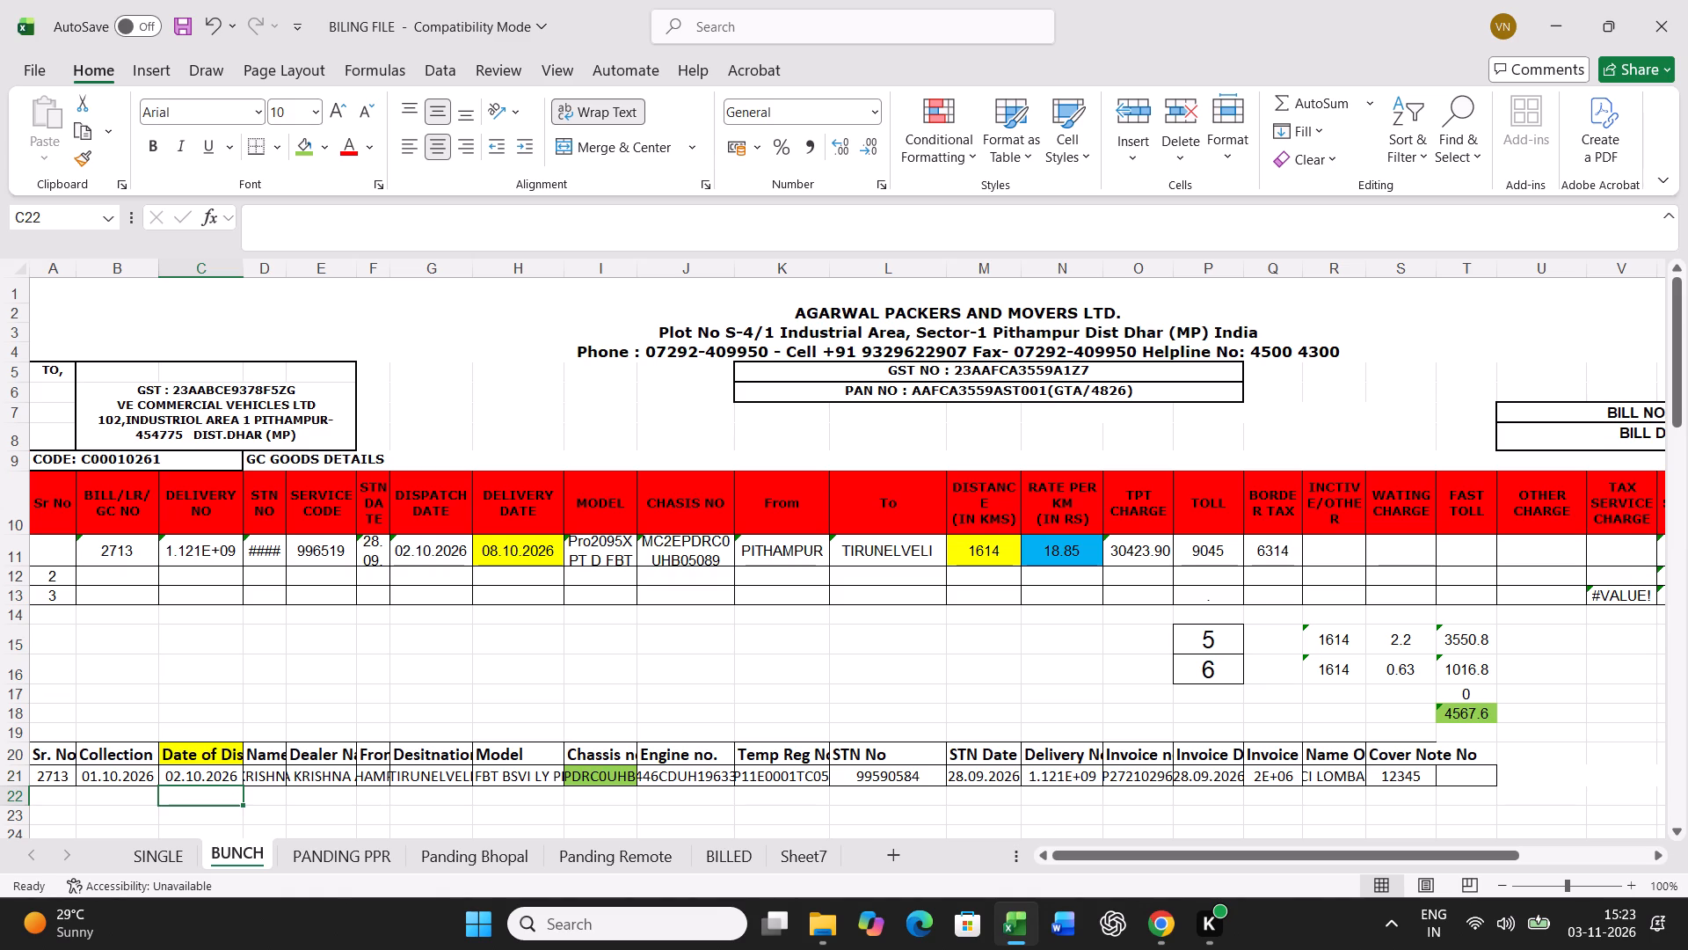
click(522, 555)
text(09.10.2026)
key(Right)
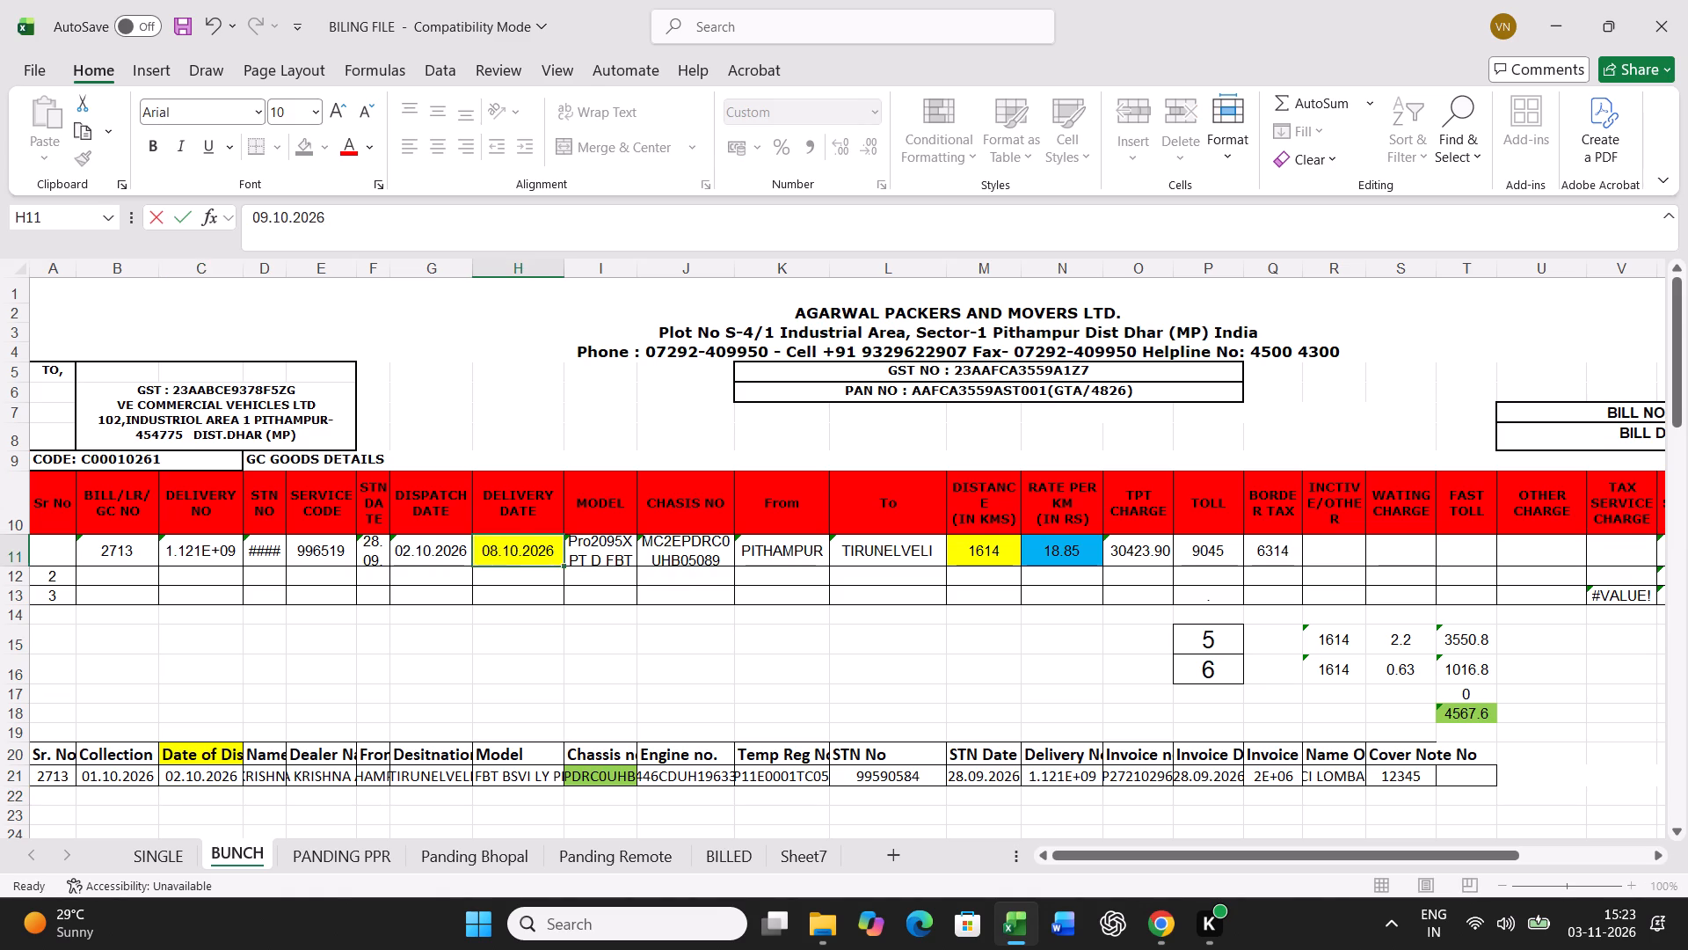
For the Tirunelveli bill in row 11, set distance 1920, rate 16.60, toll 5906 and border tax 500, with actual transit time 7 in P16.
key(Right)
key(Right)
key(Right)
key(Right)
text(1920)
key(Right)
text(16.60)
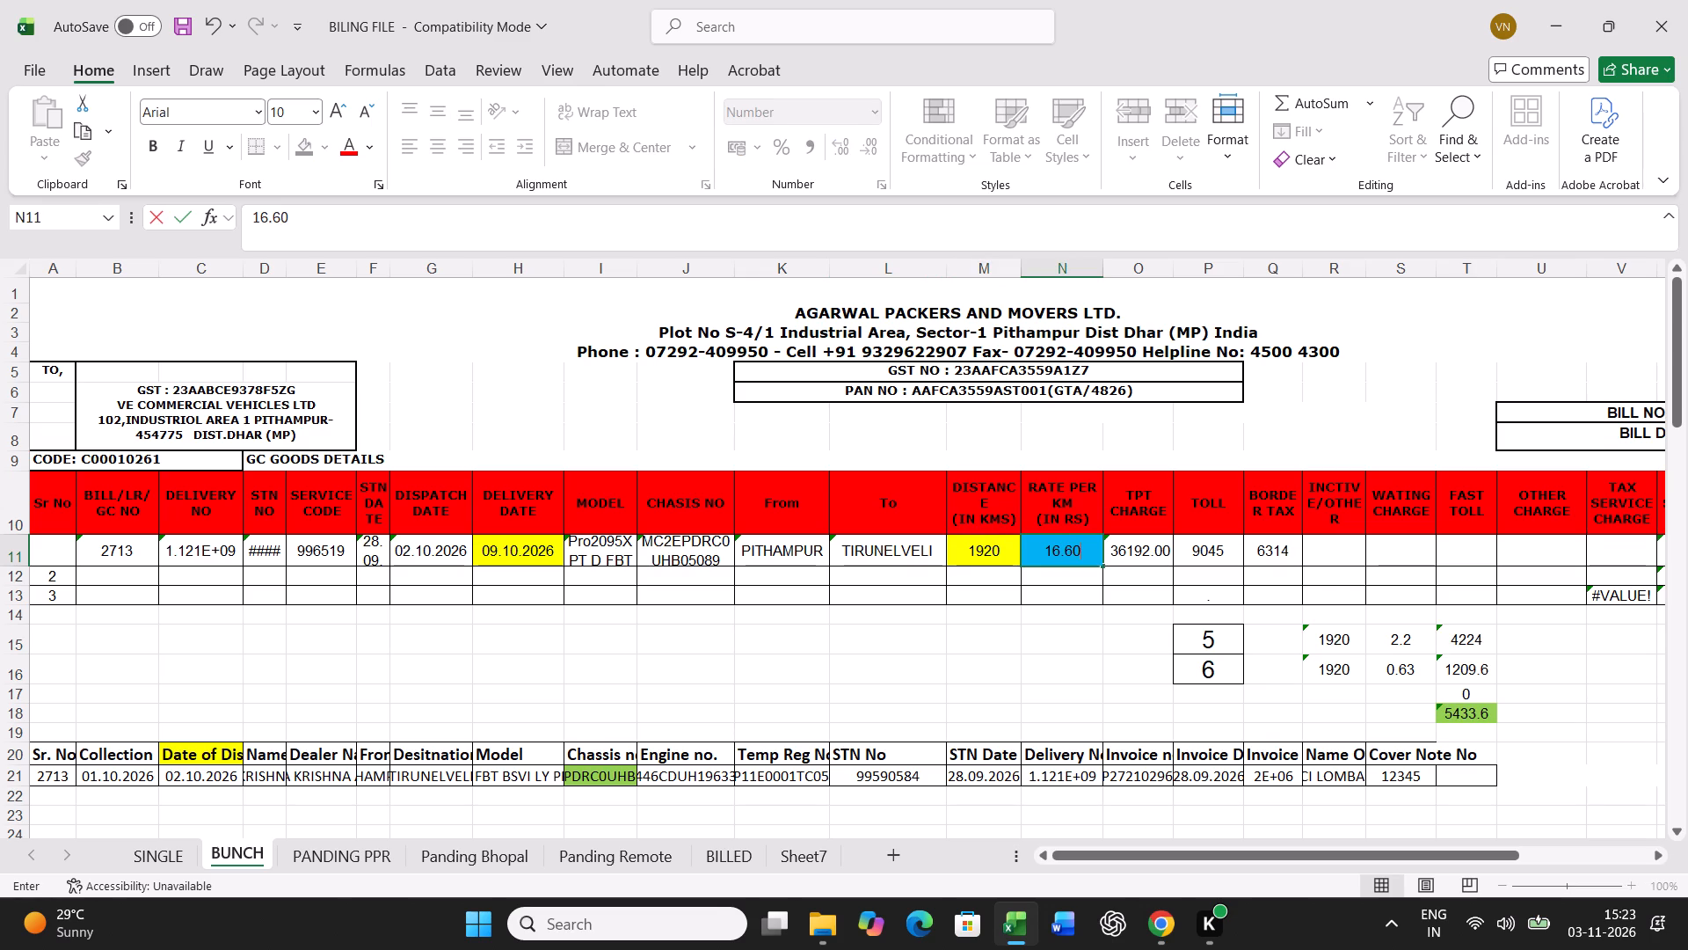
key(Right)
key(Right)
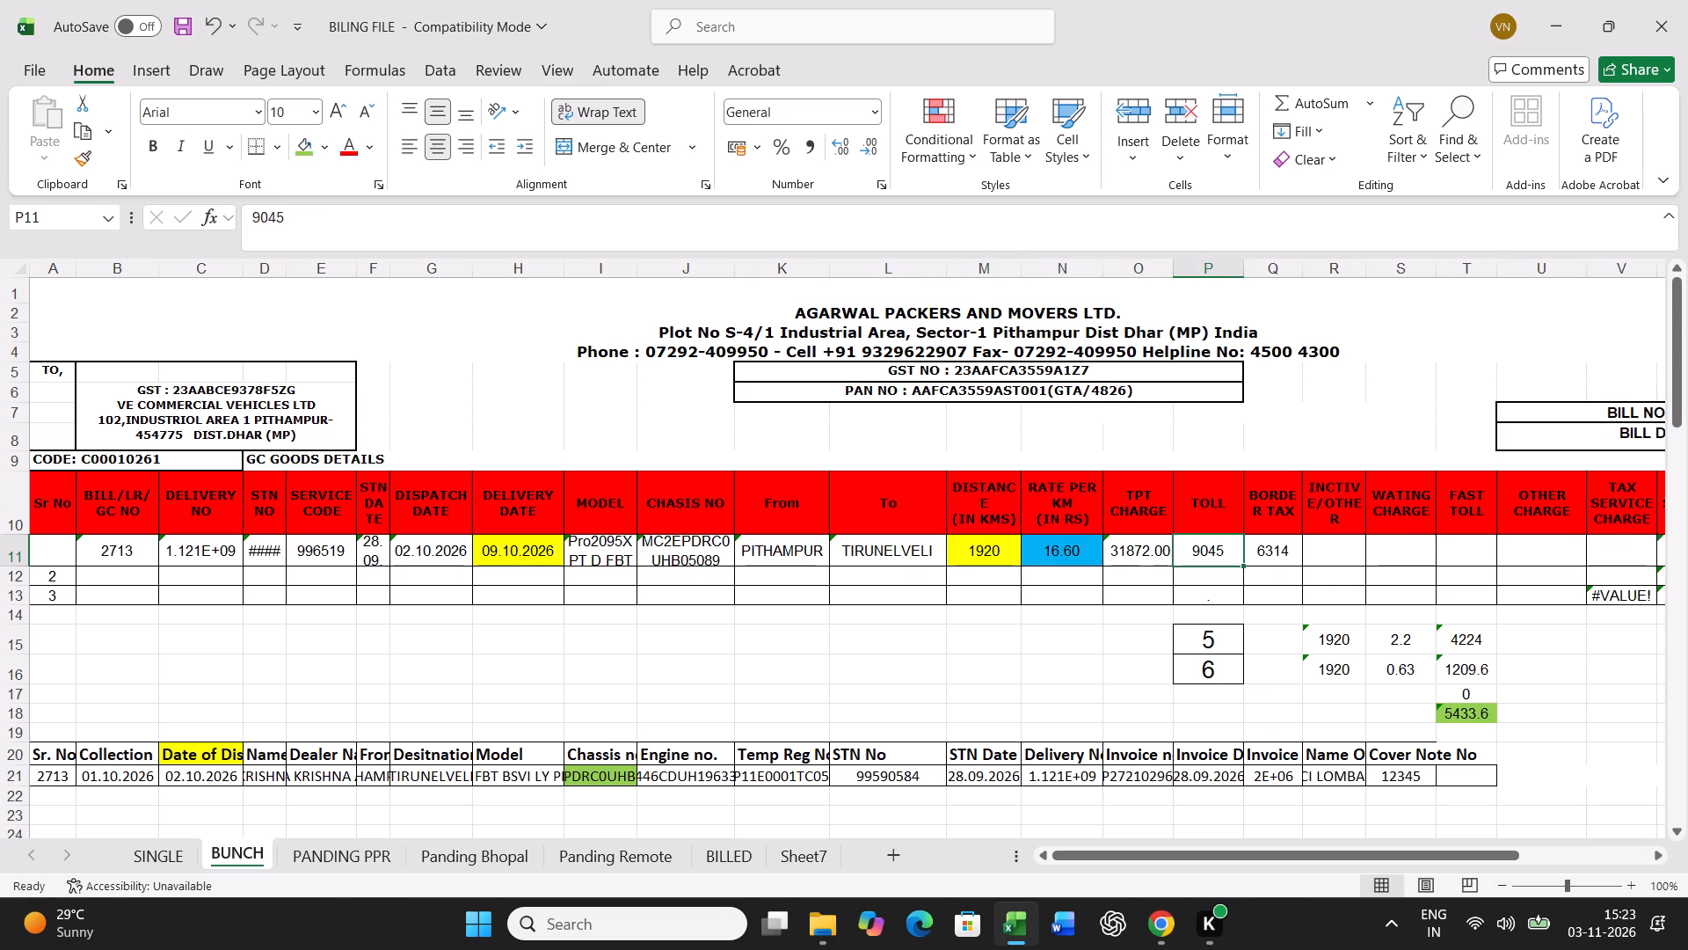
text(5906)
key(Right)
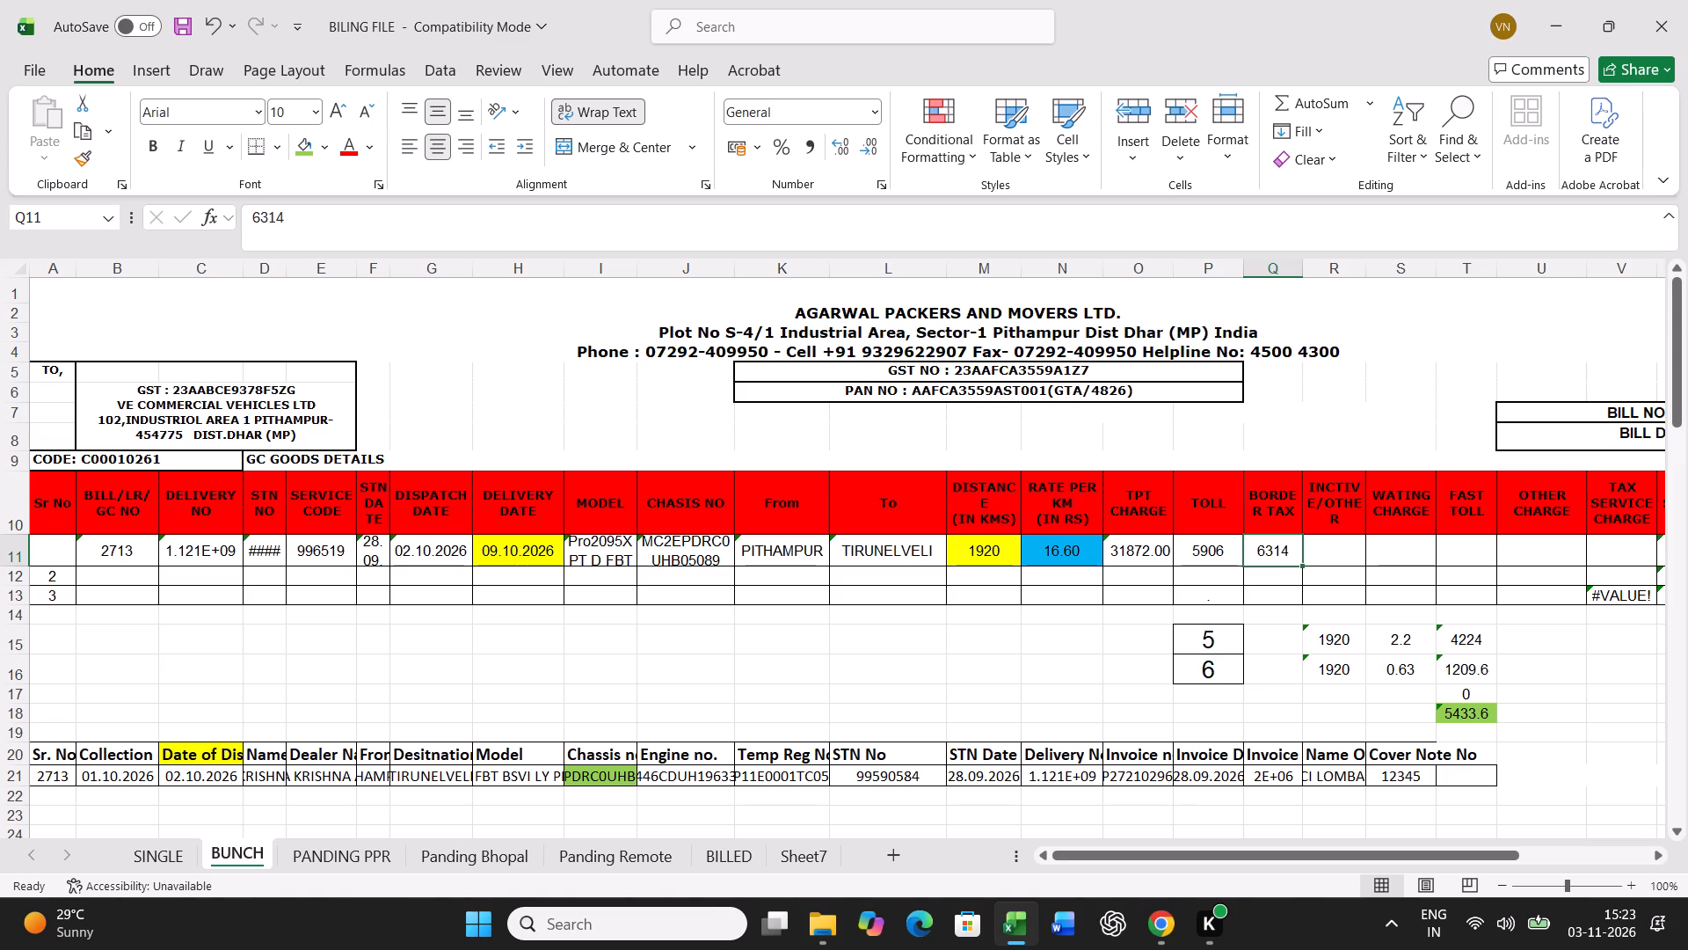
text(500)
key(Return)
click(1200, 676)
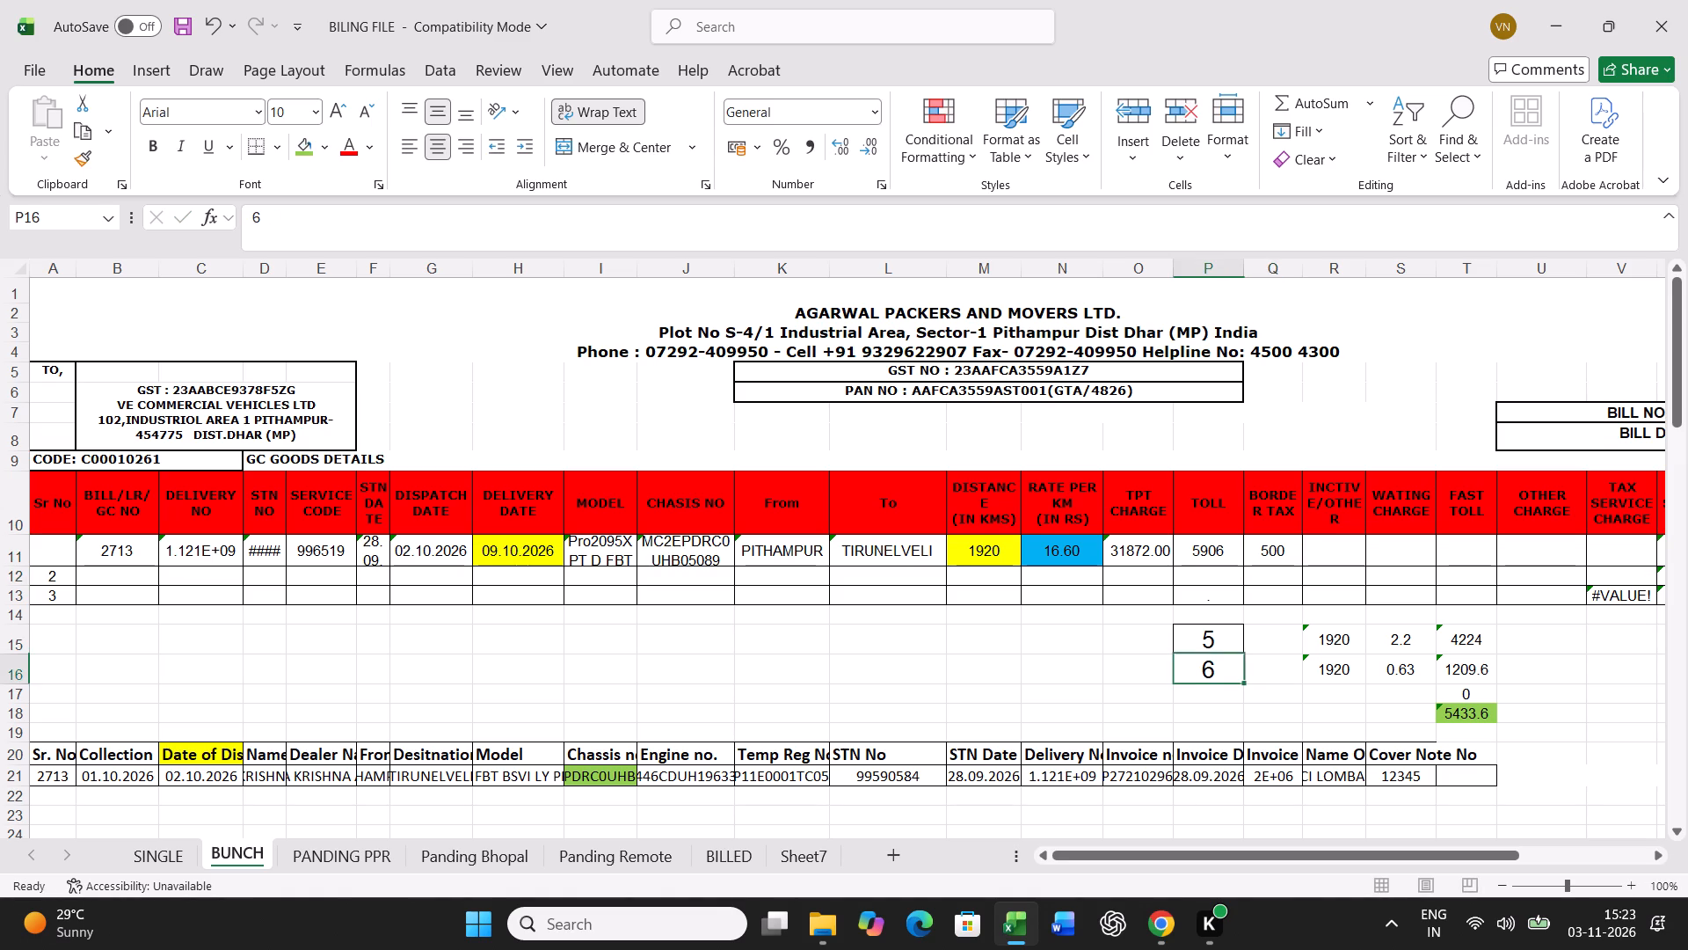
key(7)
key(Return)
Print one copy of the freight bill for G.C. number 2713 from the SINGLE sheet.
click(134, 857)
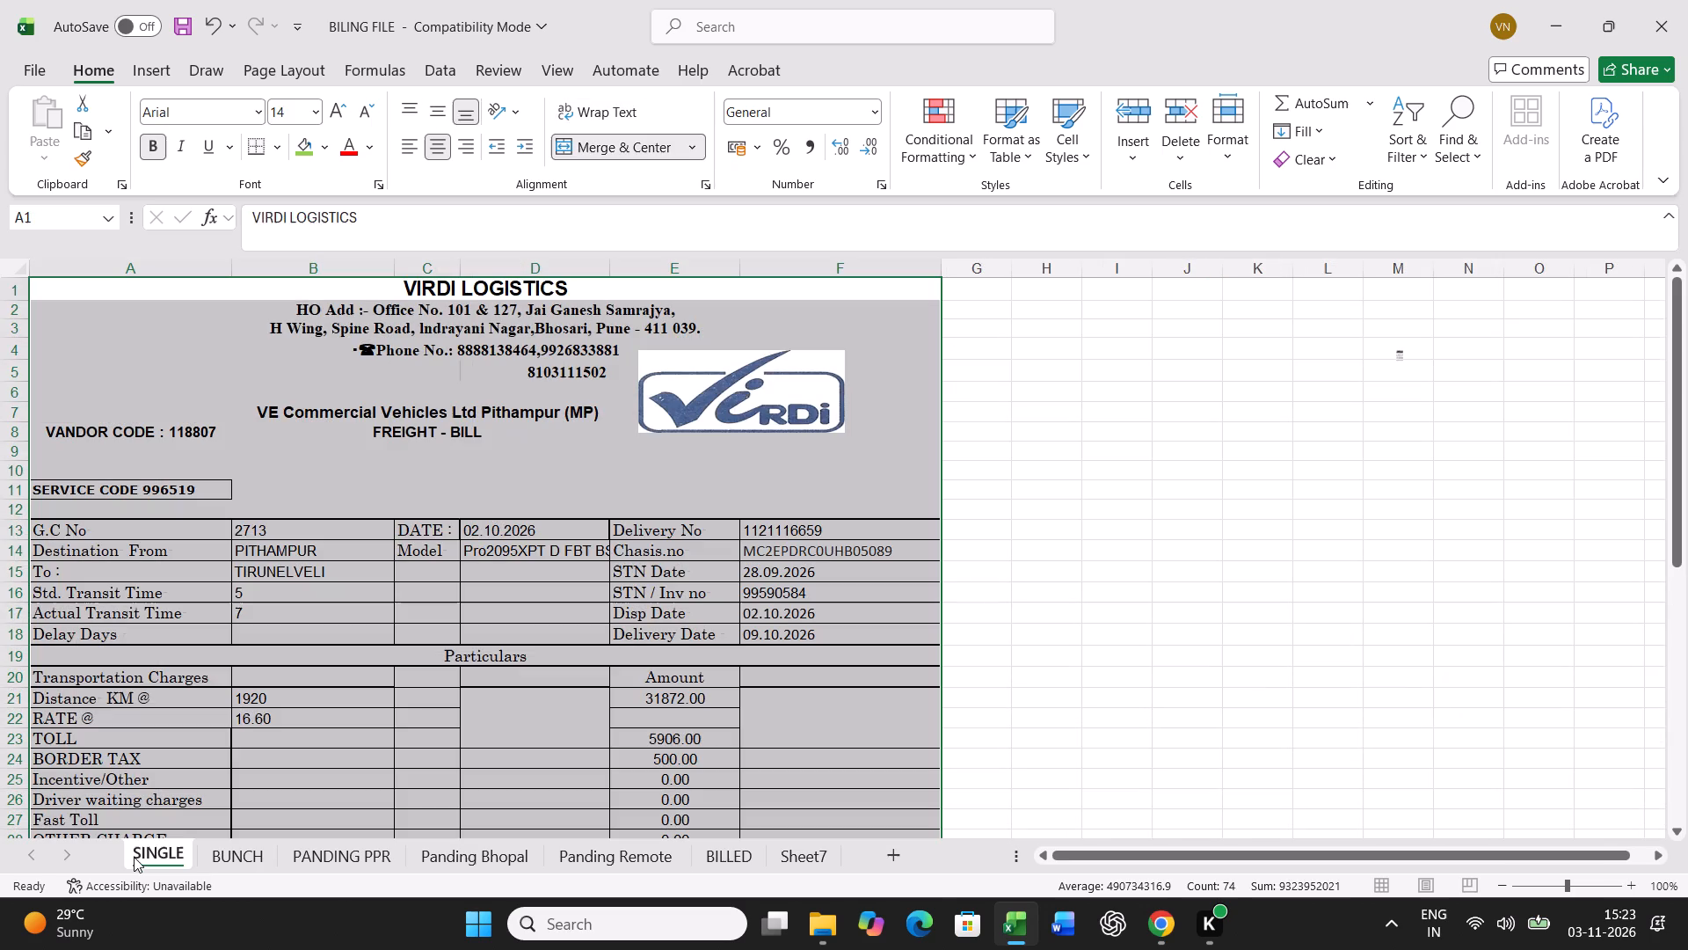
key(ctrl+p)
click(268, 163)
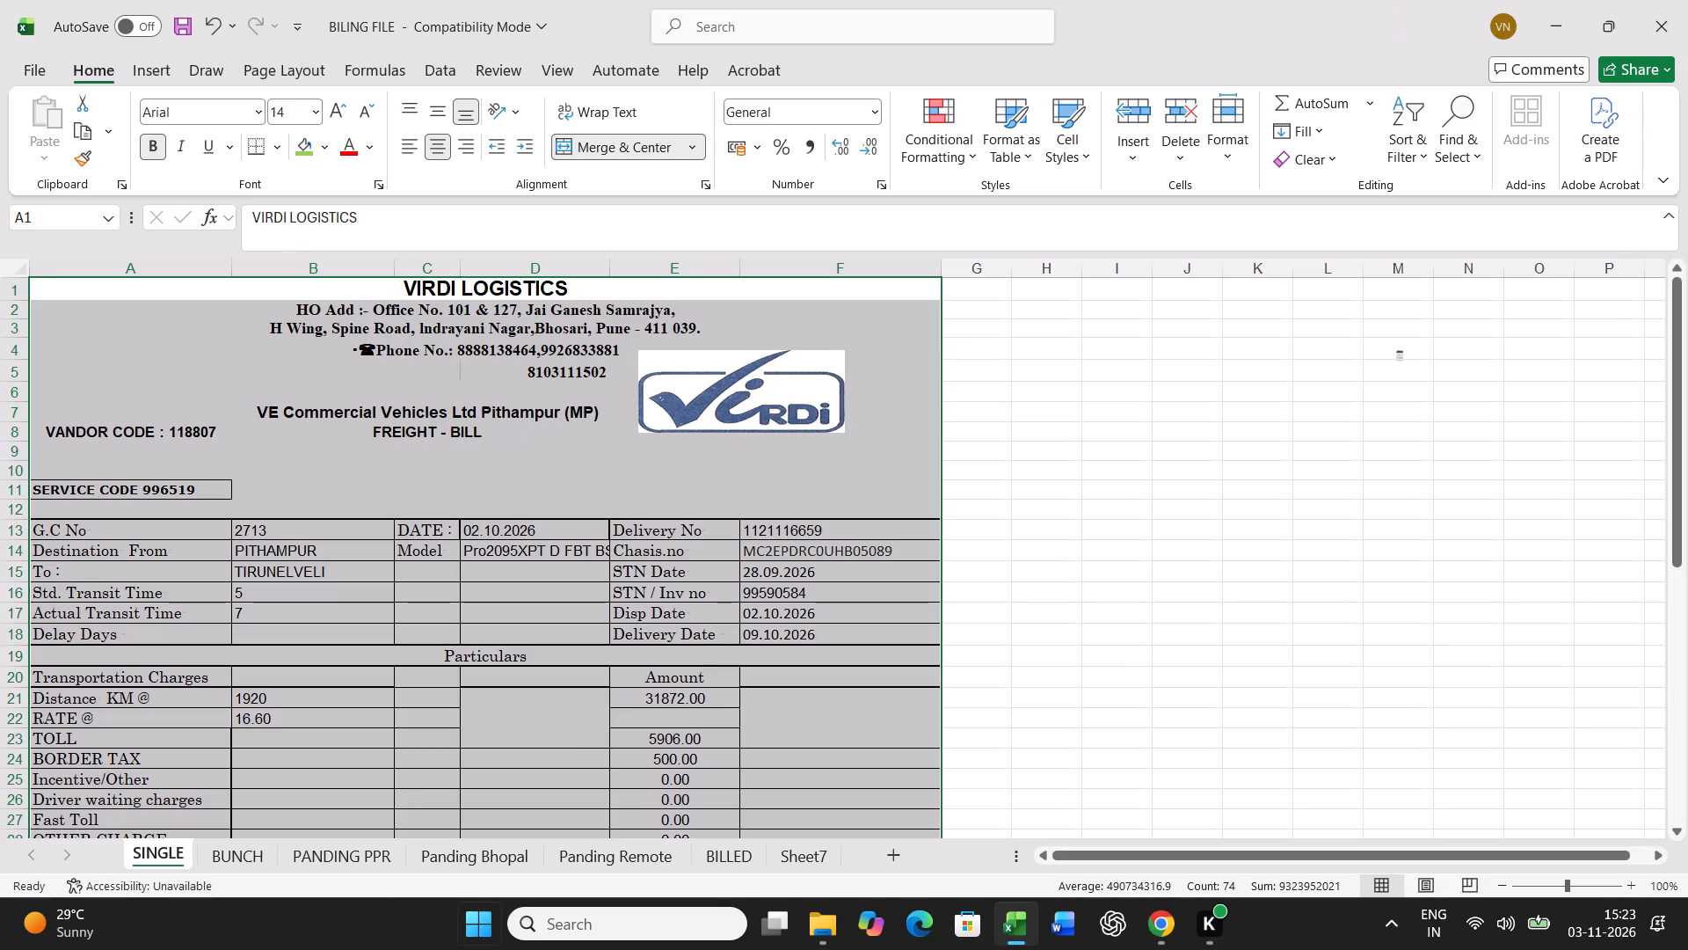
Copy bill row 11 of the BUNCH sheet and paste it as values into row 51 of the lower table.
click(245, 852)
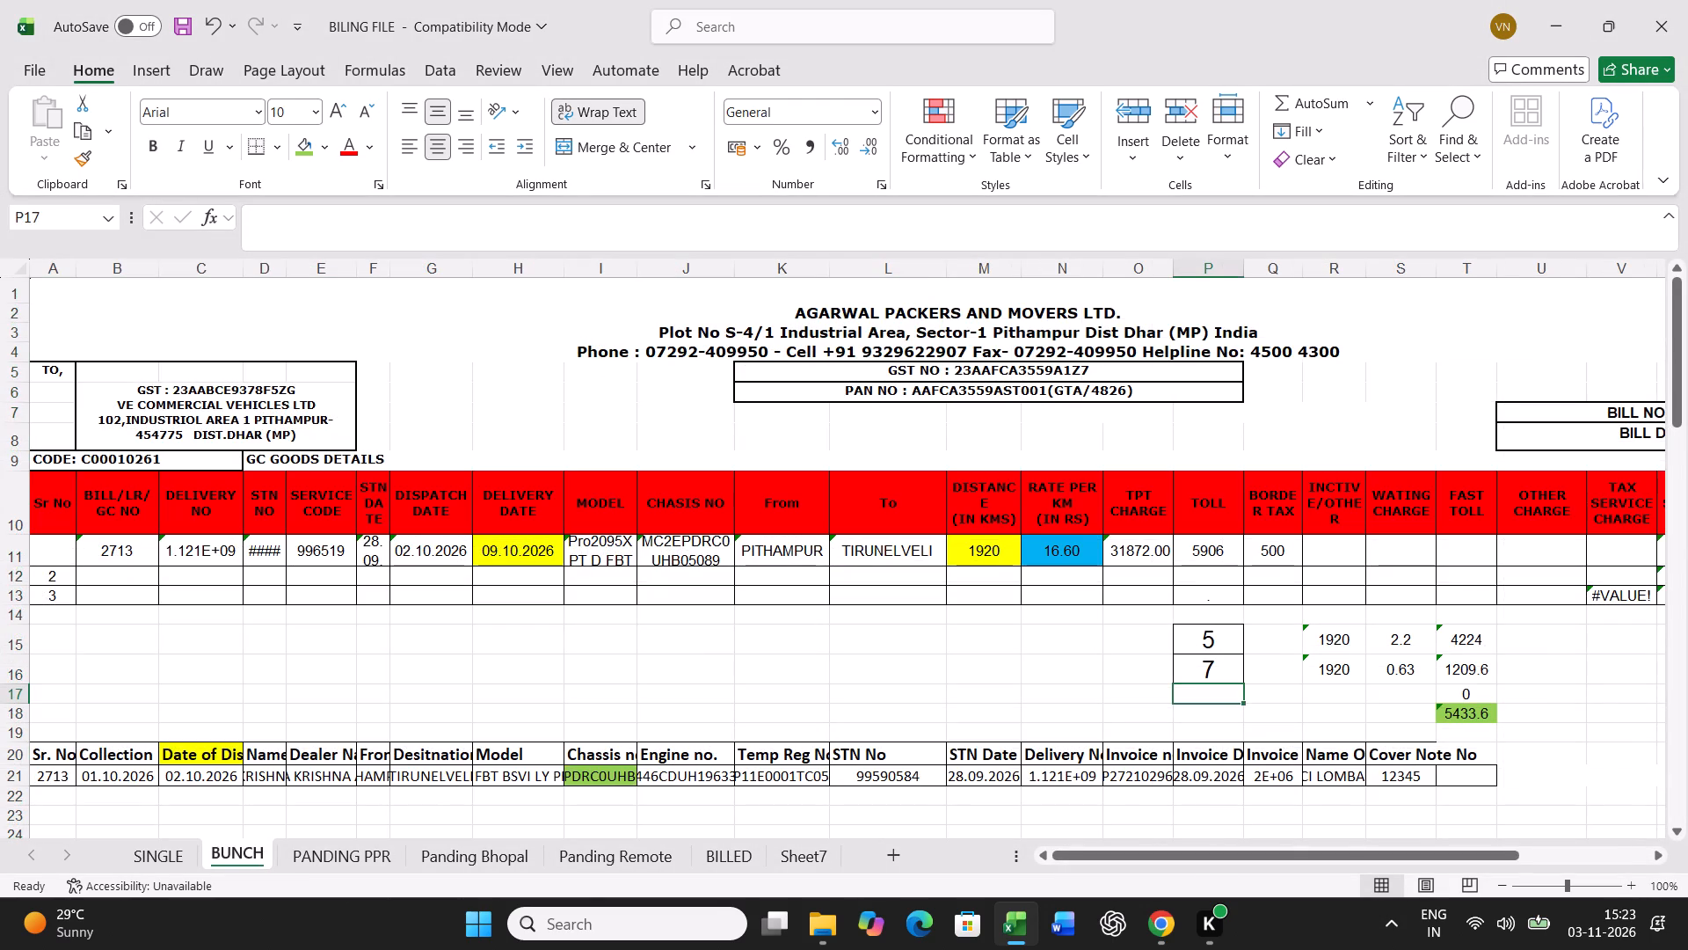
click(15, 548)
key(ctrl+c)
scroll(574, 646, down, 16)
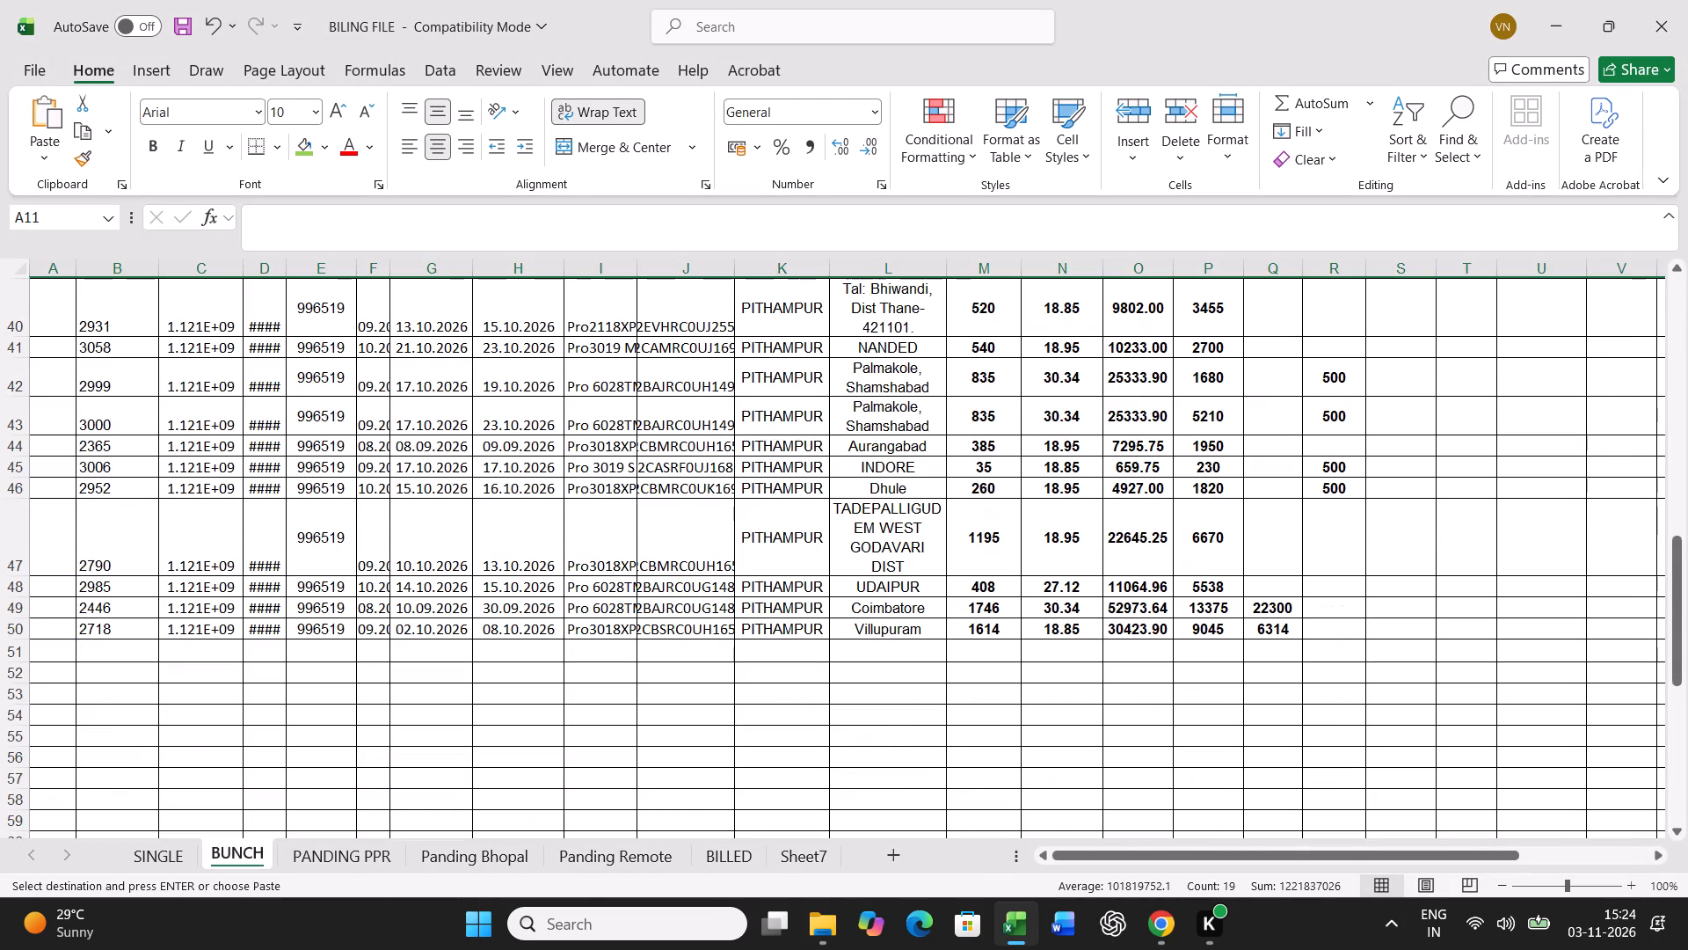
right_click(56, 654)
click(175, 414)
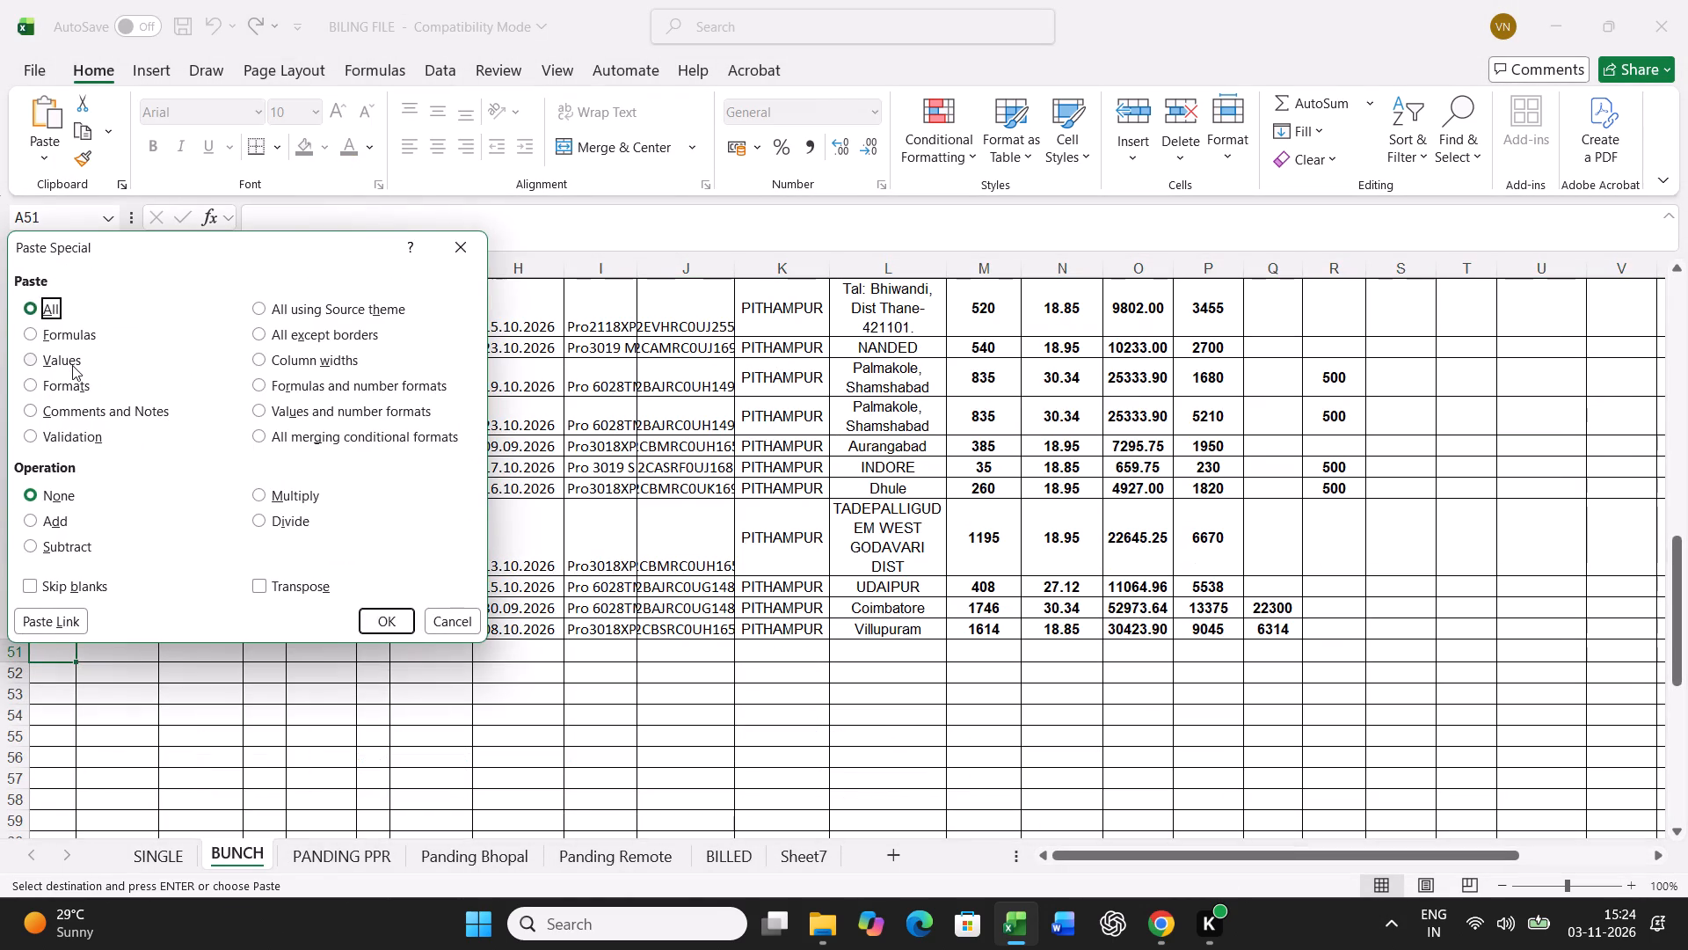
click(71, 365)
click(392, 628)
Find chassis 169785 in the PANDING PPR sheet and fill its chassis number cell with green.
click(370, 862)
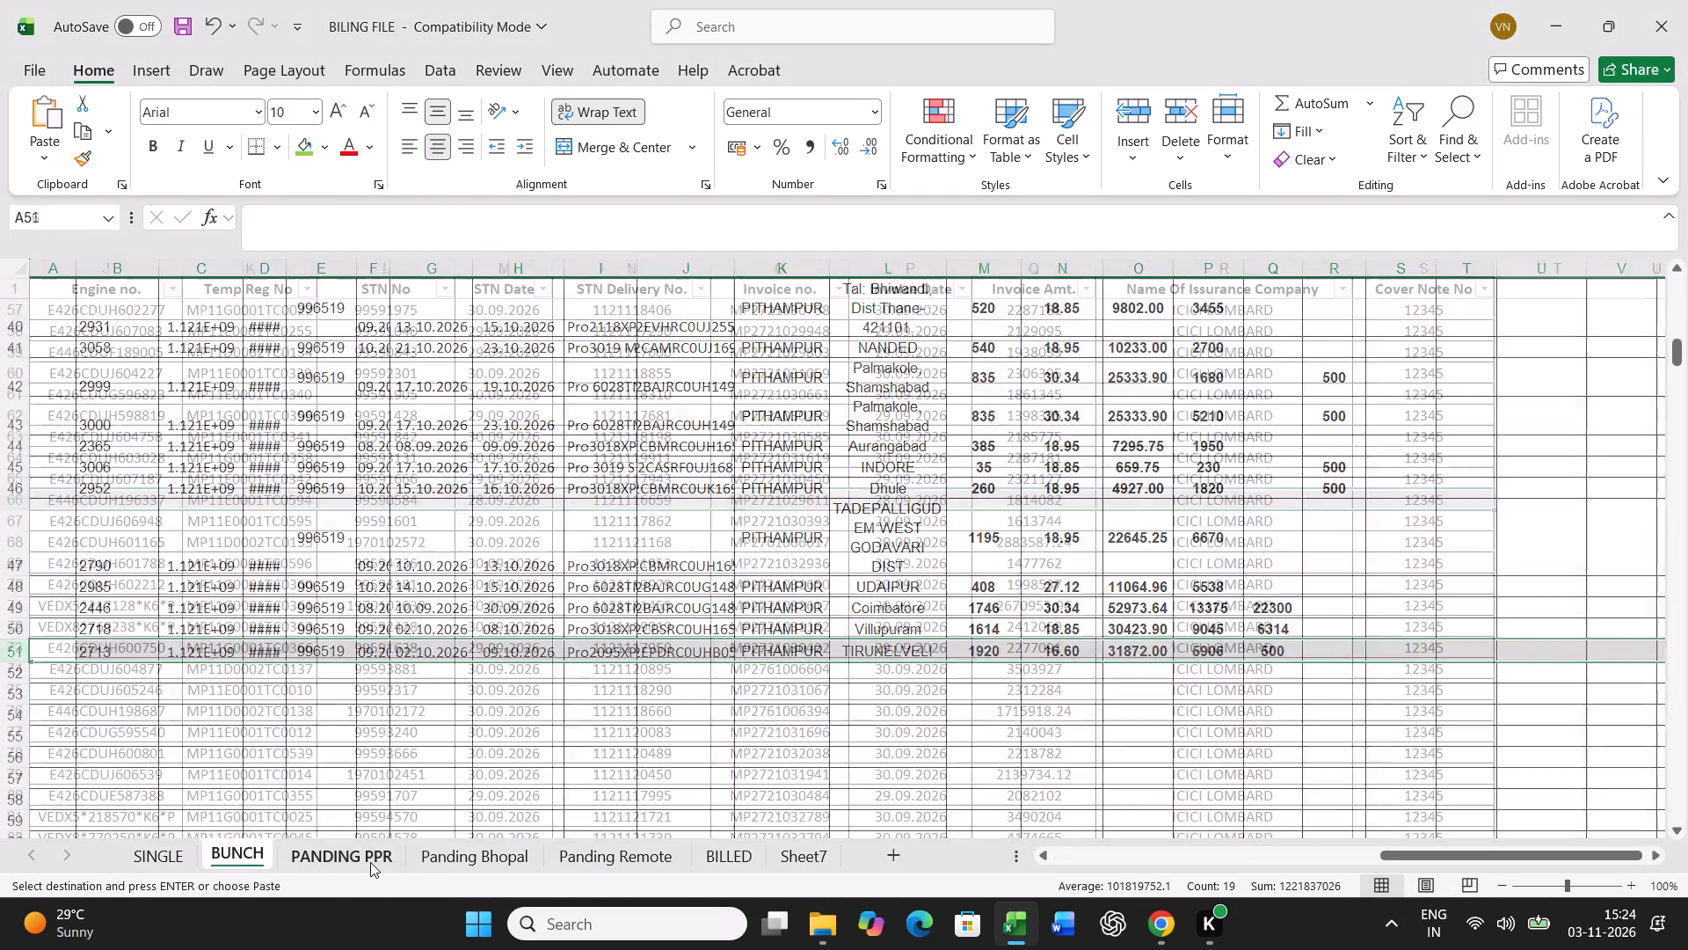
click(789, 697)
key(ctrl+f)
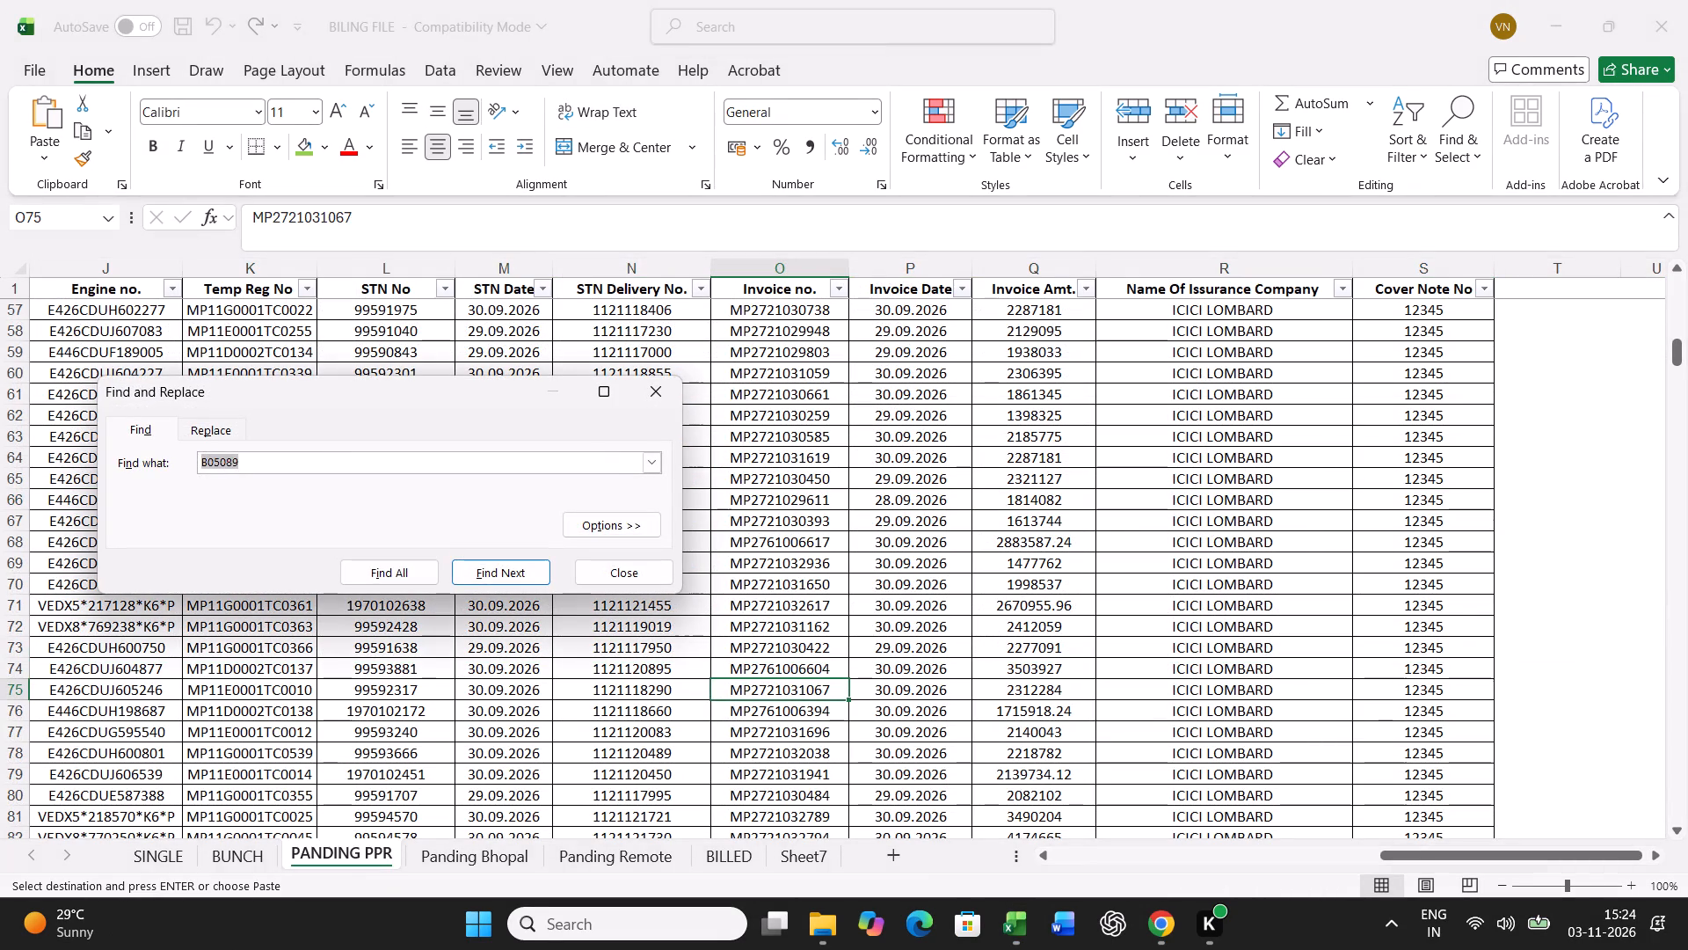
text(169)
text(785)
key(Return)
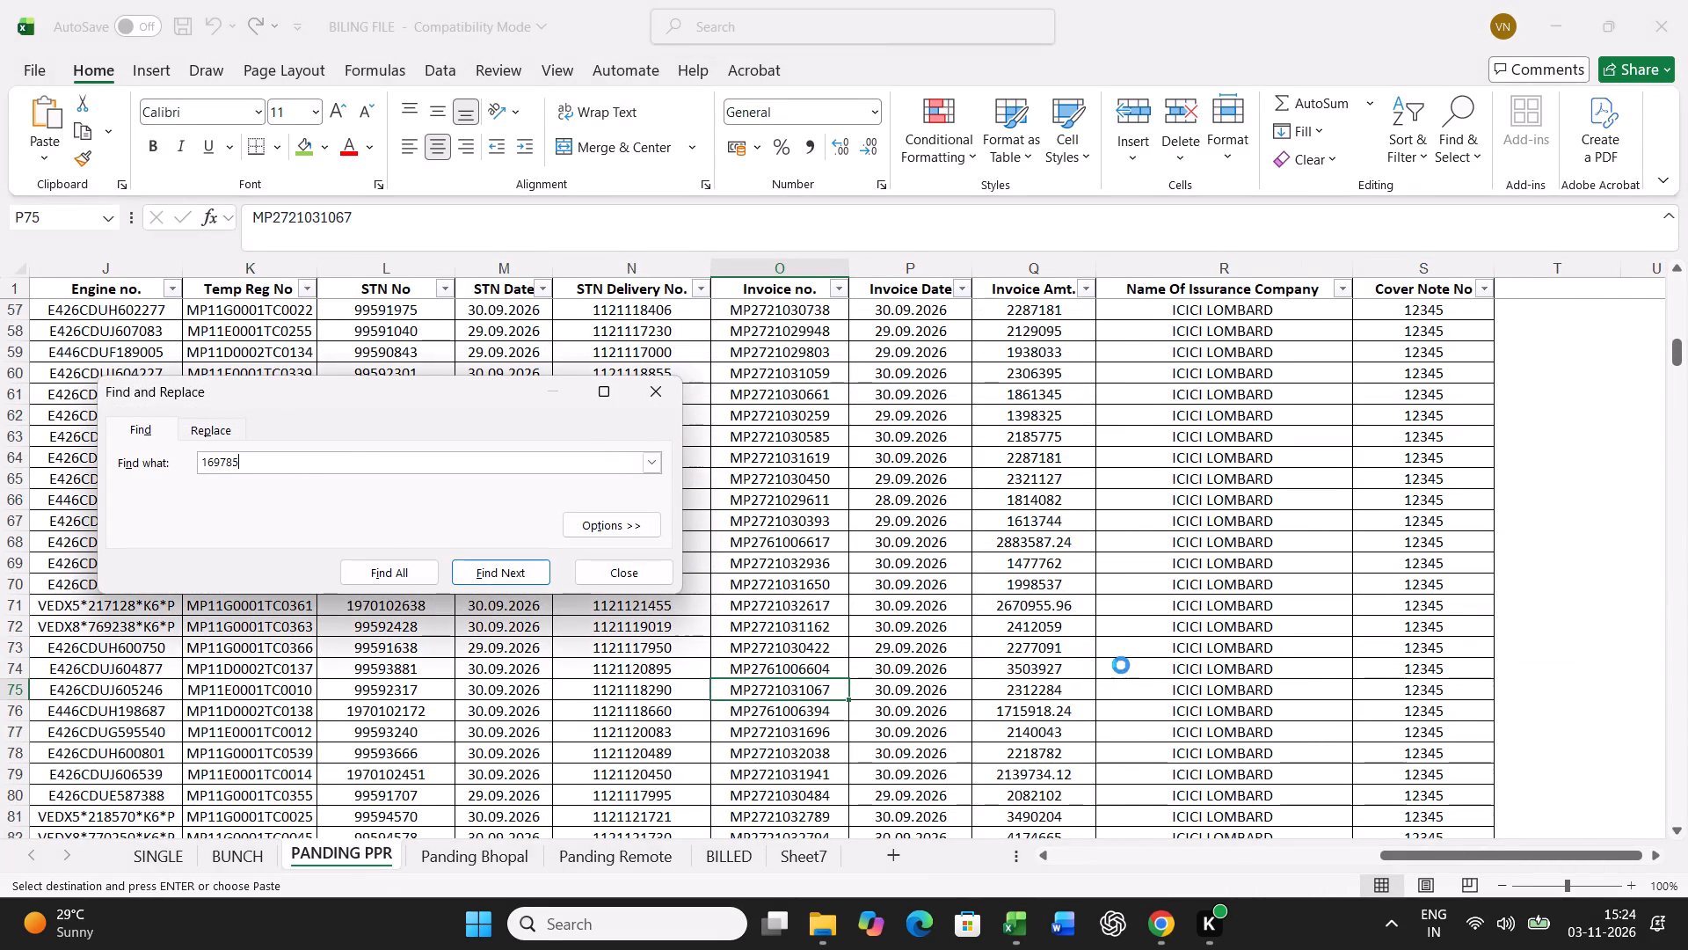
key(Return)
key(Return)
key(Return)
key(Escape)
click(305, 150)
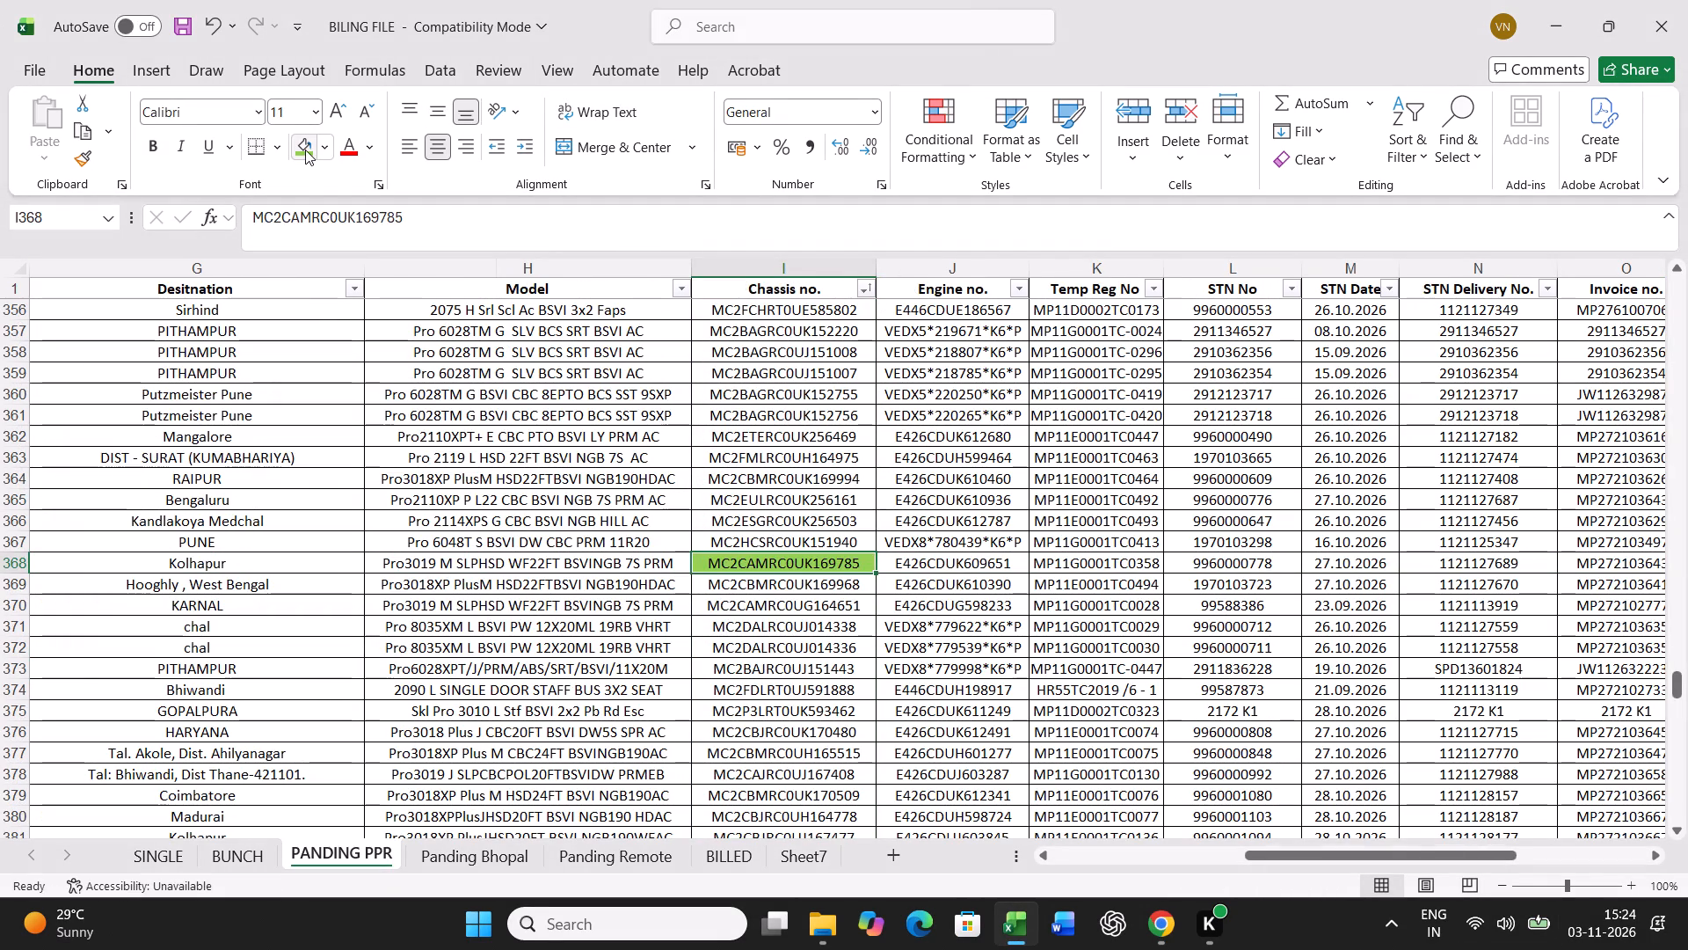
key(Left)
key(Left)
key(Left)
key(Left)
key(Left)
key(Left)
key(Left)
key(Left)
key(Left)
key(Left)
key(Left)
key(Left)
key(Left)
key(Left)
key(Left)
key(Left)
key(Left)
key(Left)
key(Left)
key(ctrl+shift+Right)
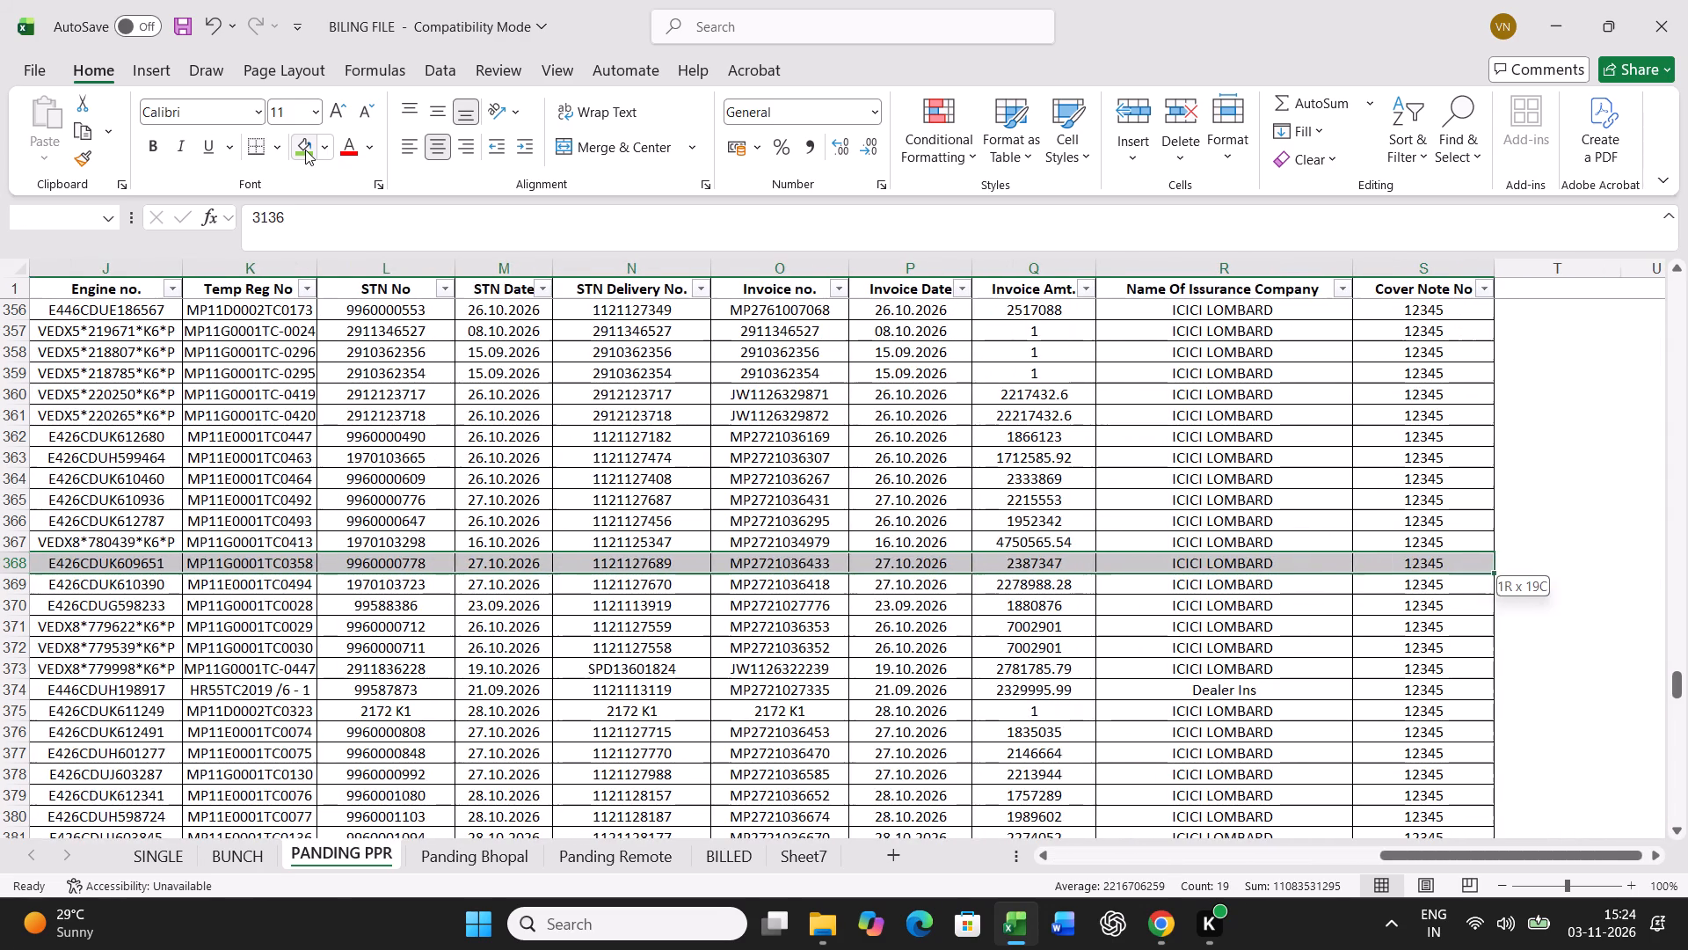
key(ctrl+c)
click(236, 866)
scroll(280, 686, up, 17)
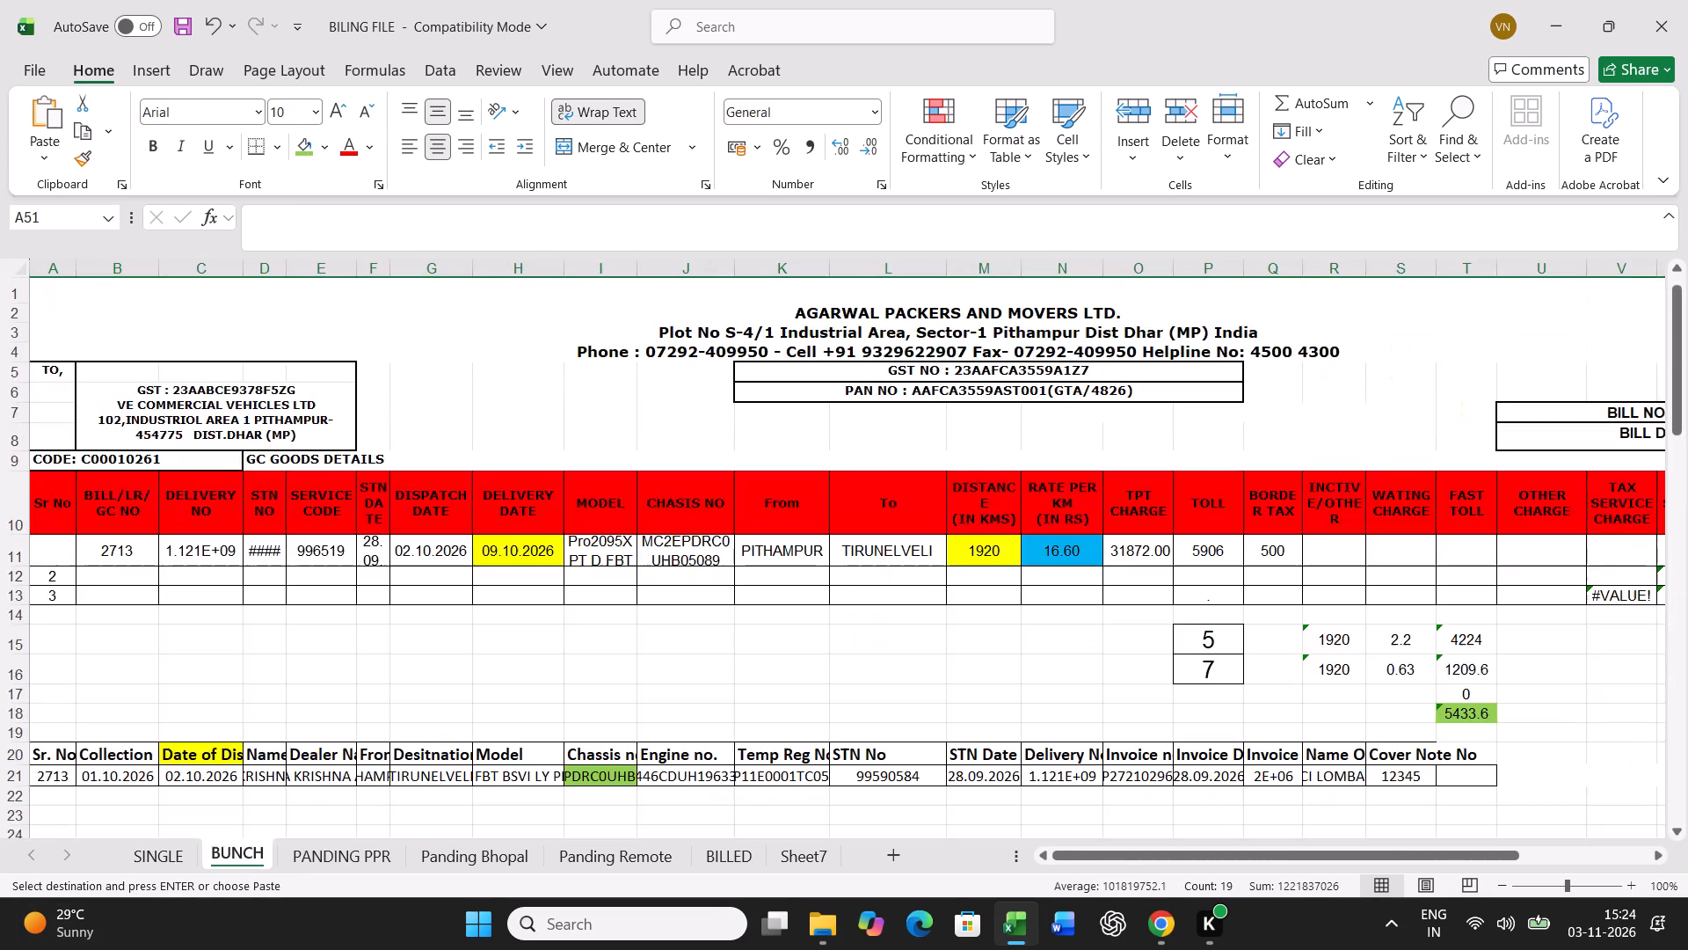
click(52, 778)
key(ctrl+v)
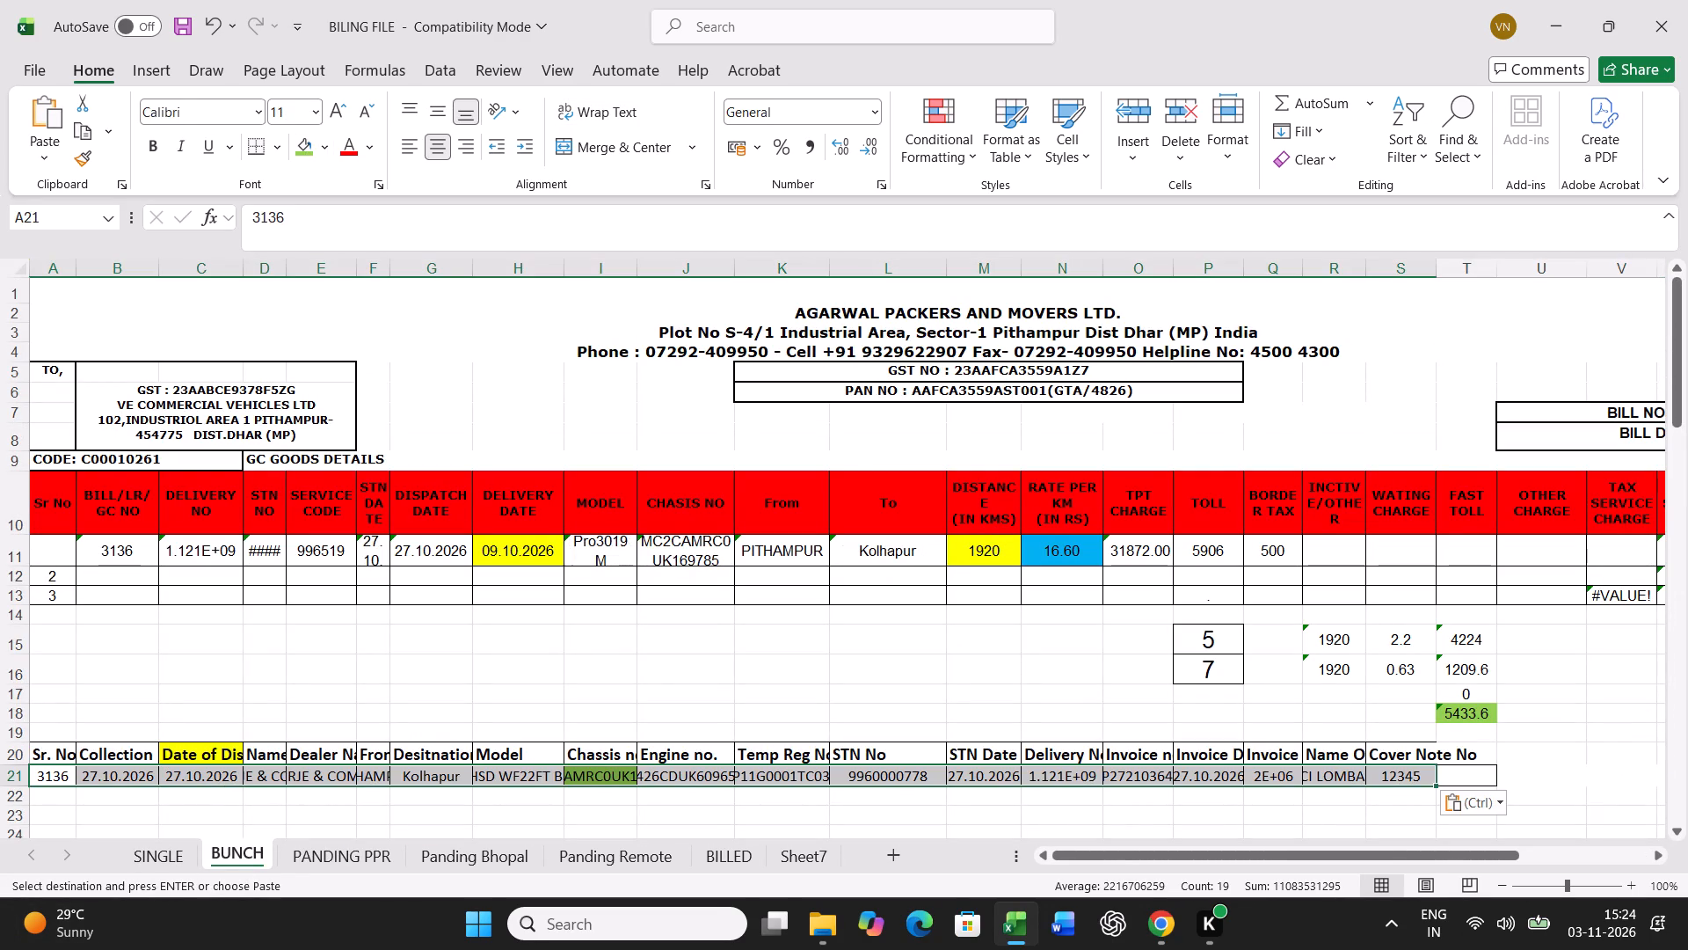
Set the dispatch date in C21 to 28.10.2026 and the delivery date in bill row 11 to 31.10.2026.
click(202, 775)
text(28.10.2026)
key(Return)
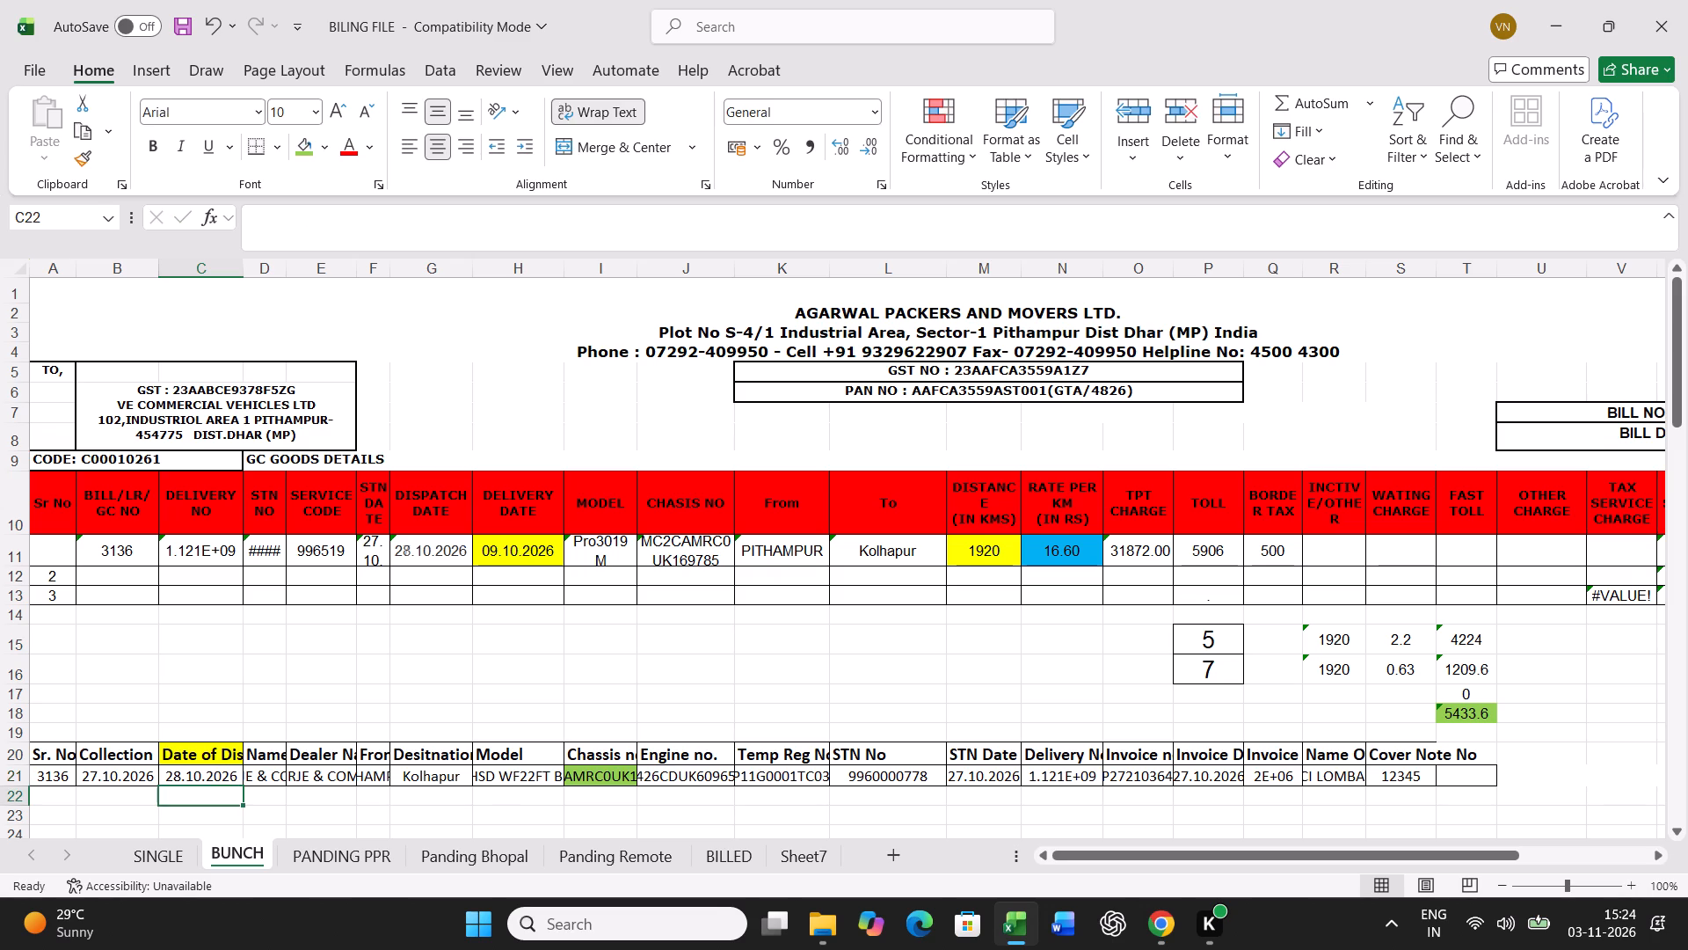
click(498, 552)
text(31.10.2026)
key(Right)
In bill row 11, set the distance to 810 km, rate to 18.95 and toll to 3180, and clear the border tax.
key(Right)
key(Right)
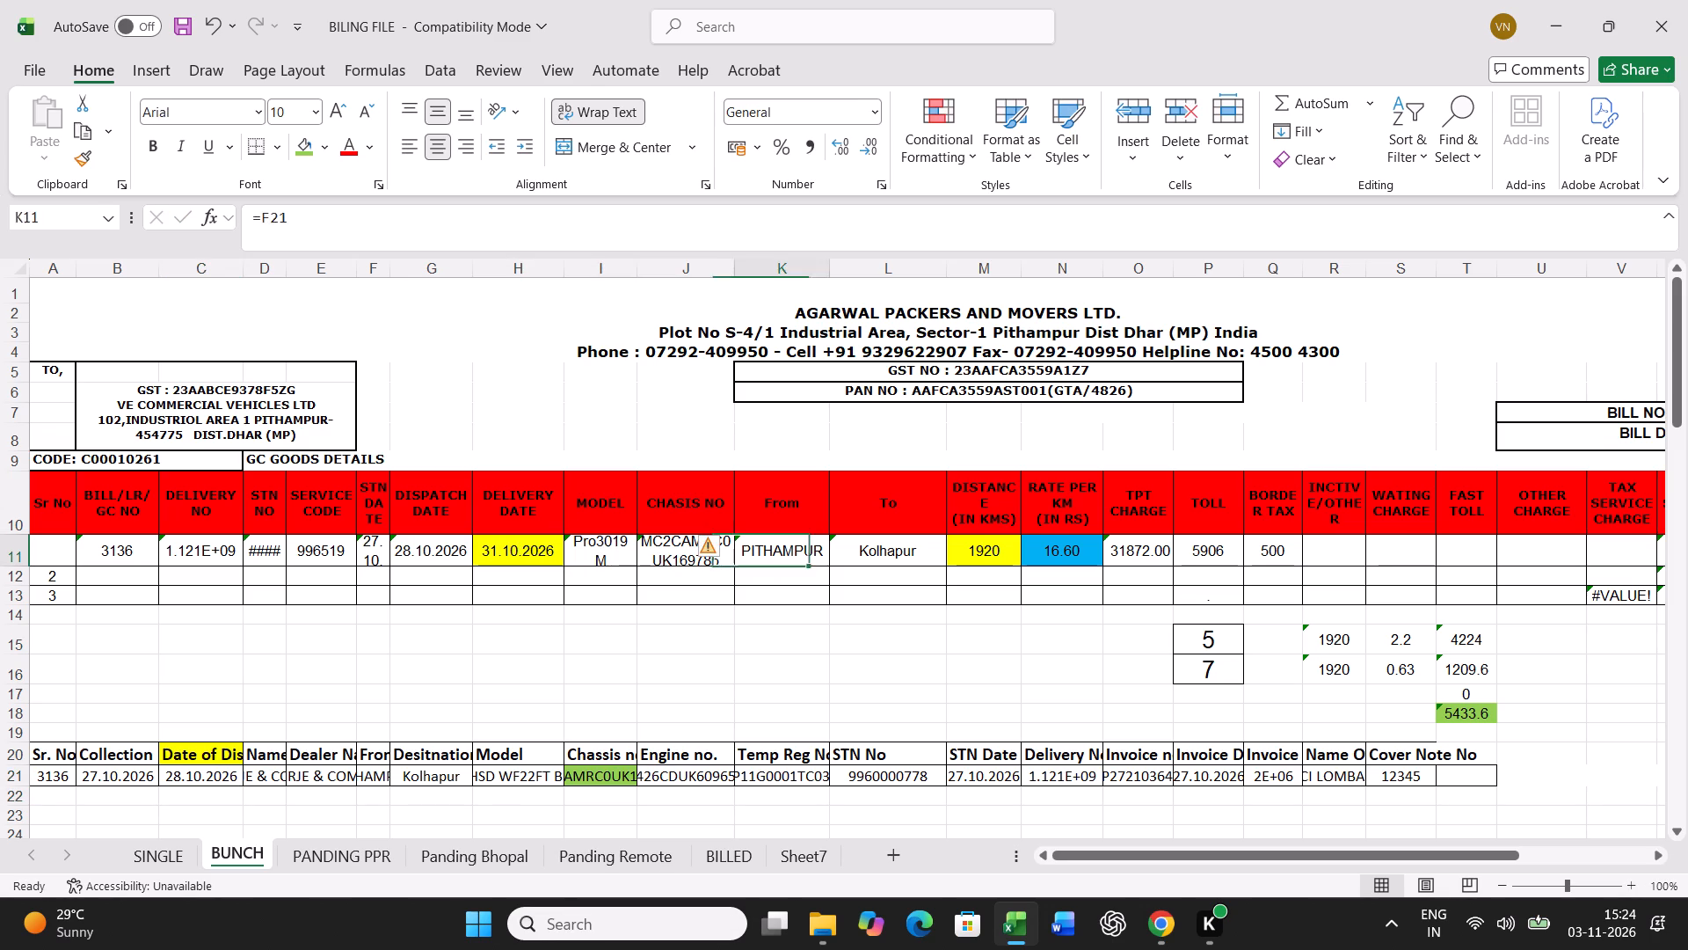
key(Right)
key(Right)
text(810)
key(Right)
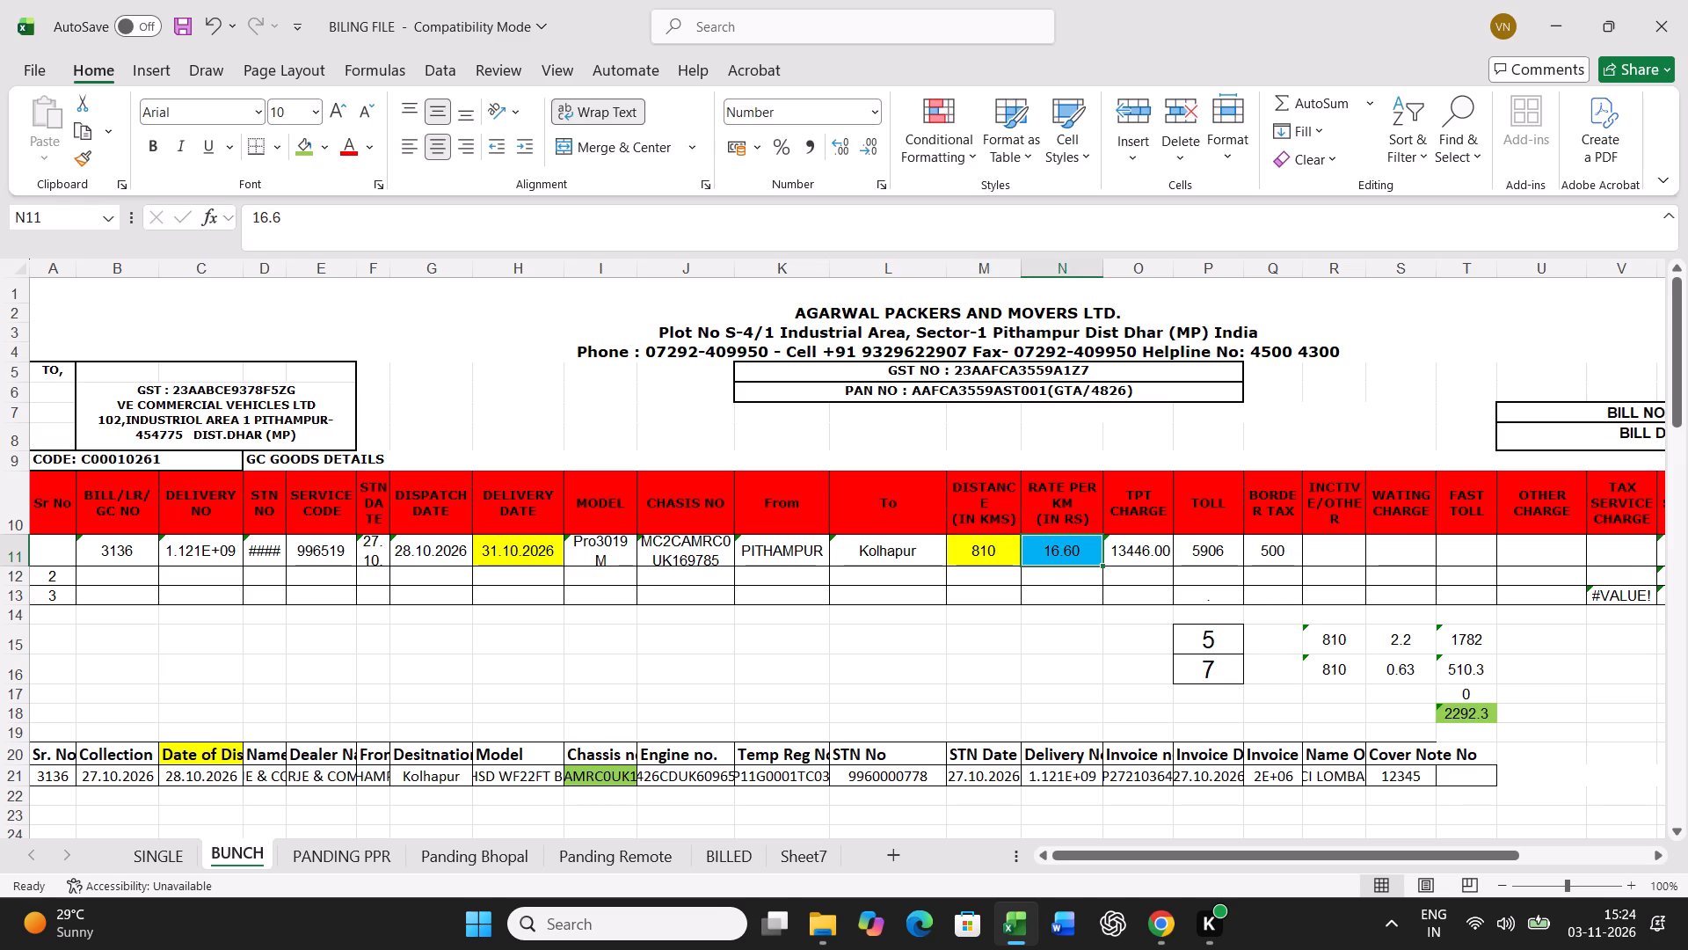
text(18.95)
key(Right)
key(Right)
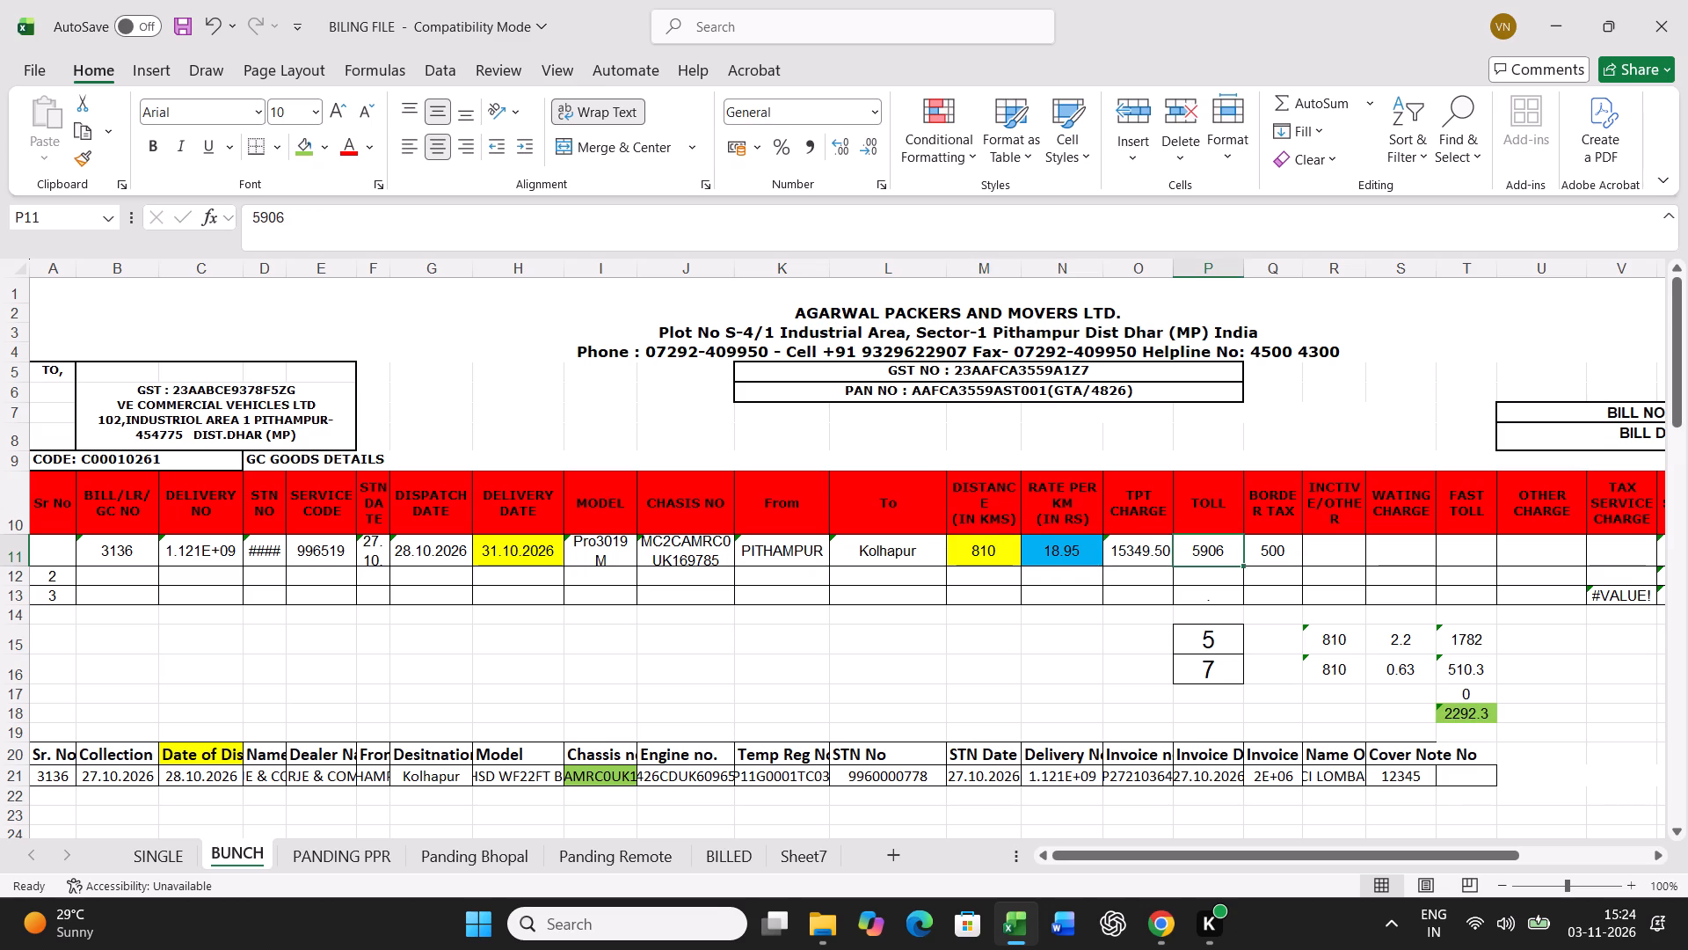
text(3180)
key(Right)
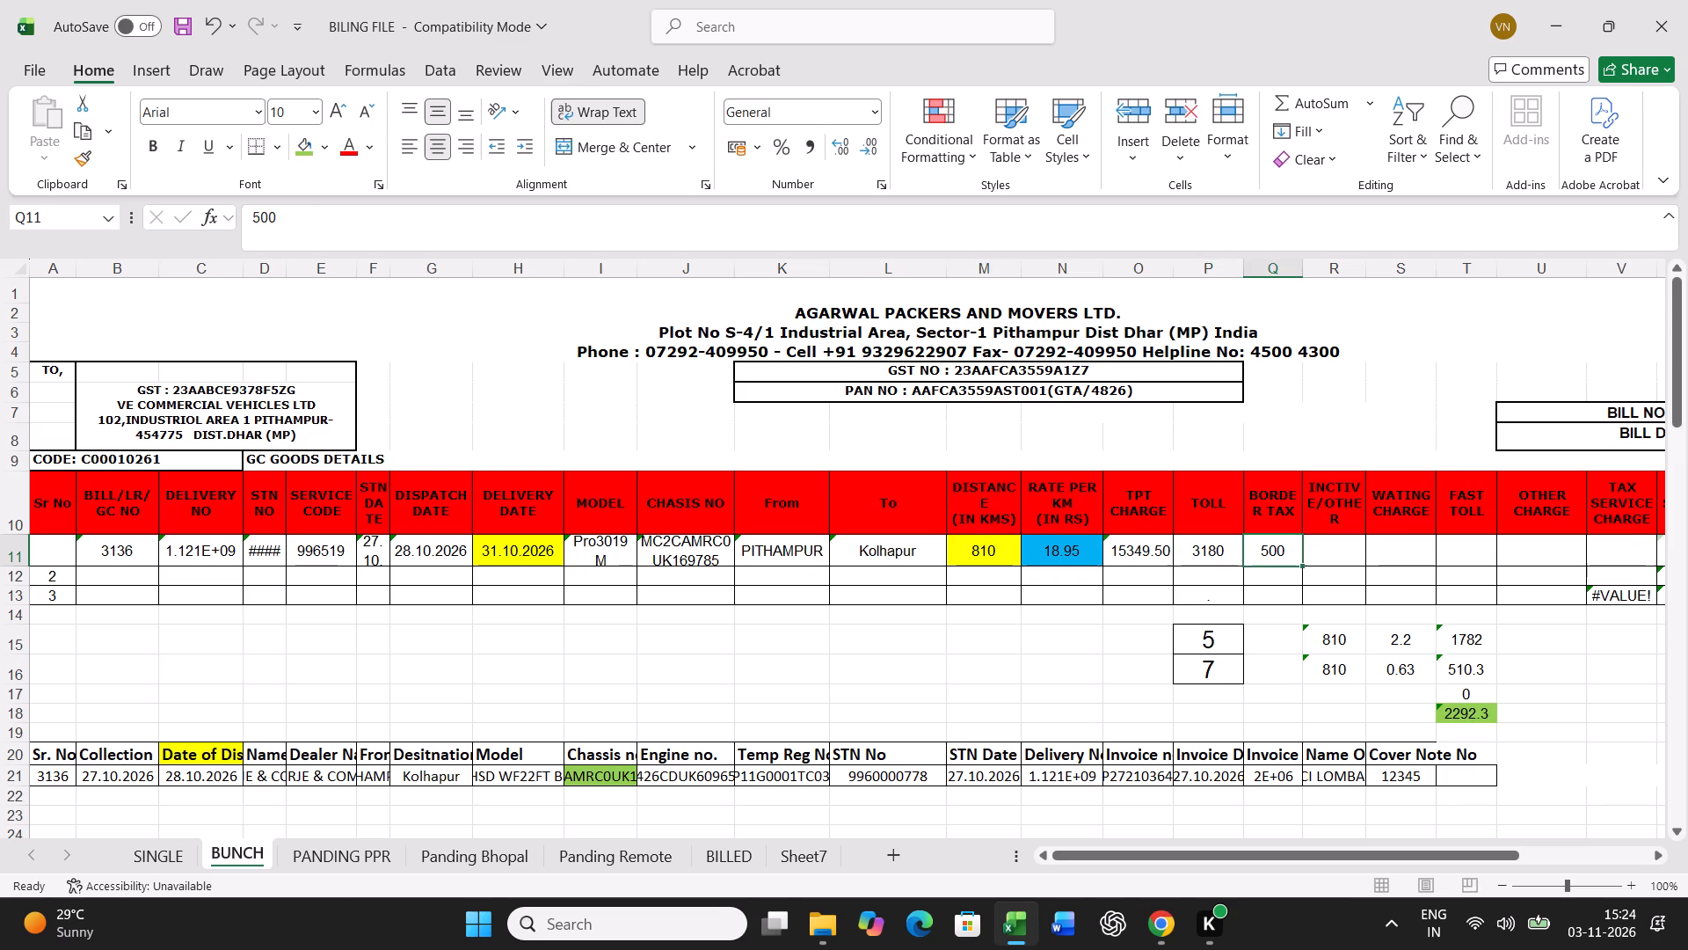
key(Delete)
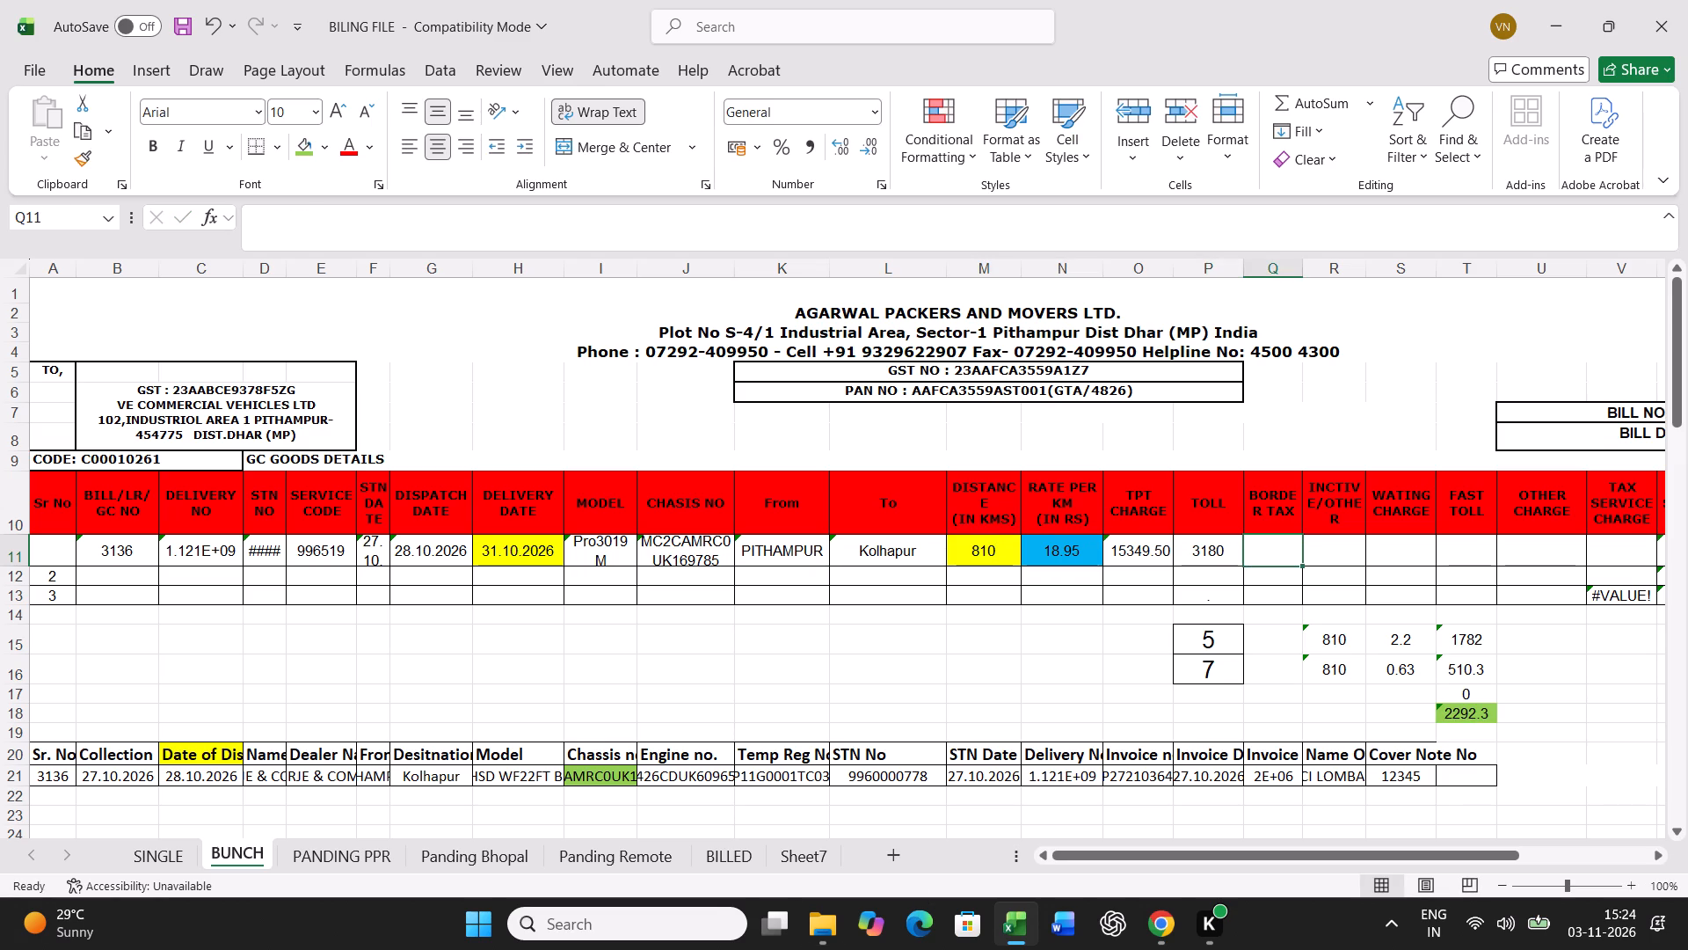
Set the standard and actual transit times in P15 and P16 to 3 each.
click(1209, 632)
key(3)
key(Return)
key(3)
key(Return)
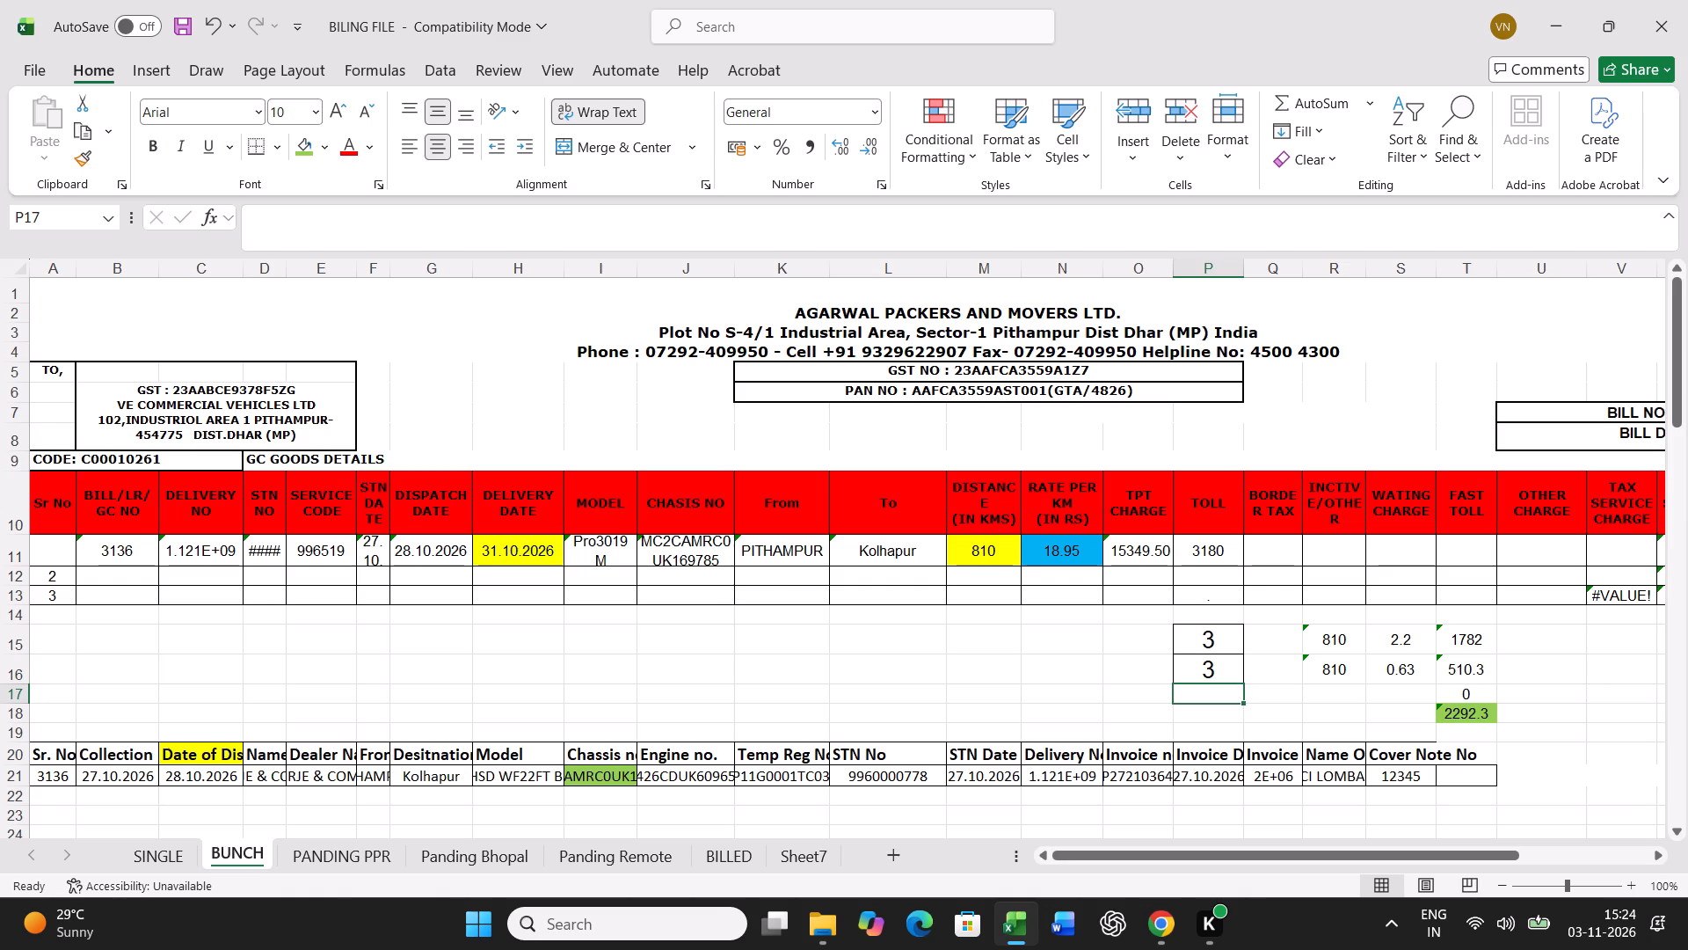
Print the freight bill for G.C. number 3136 from the SINGLE sheet.
click(178, 857)
key(ctrl+p)
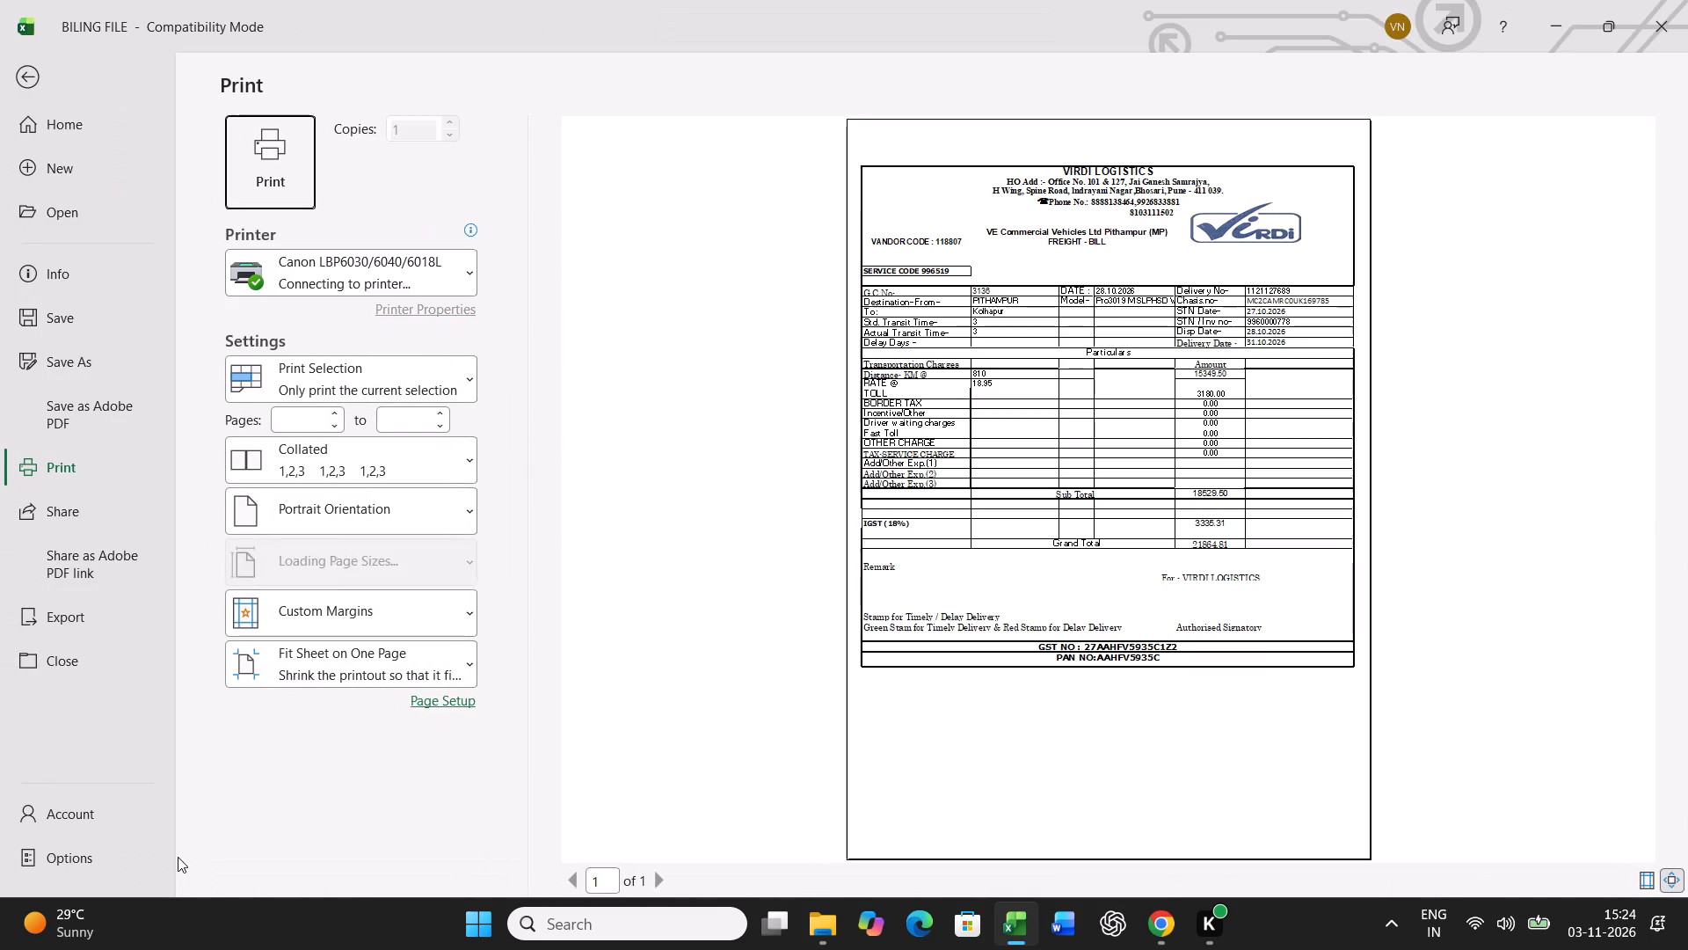
click(297, 170)
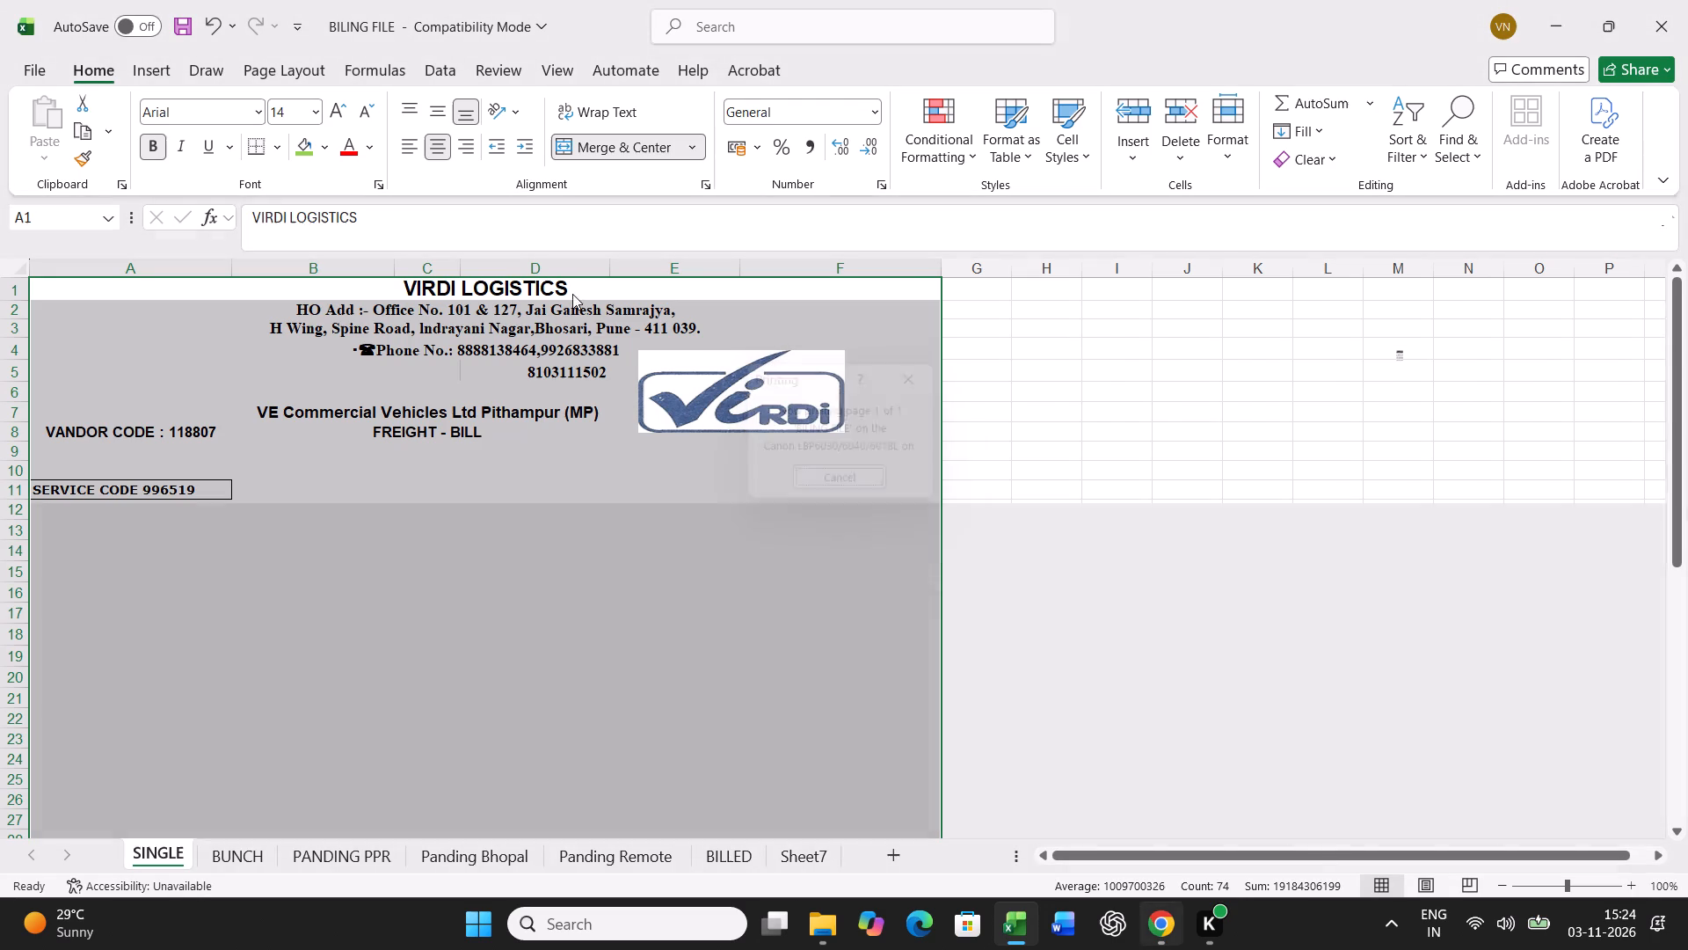
Copy bill row 11 of the BUNCH sheet and paste it as values into row 52 of the lower table.
click(233, 855)
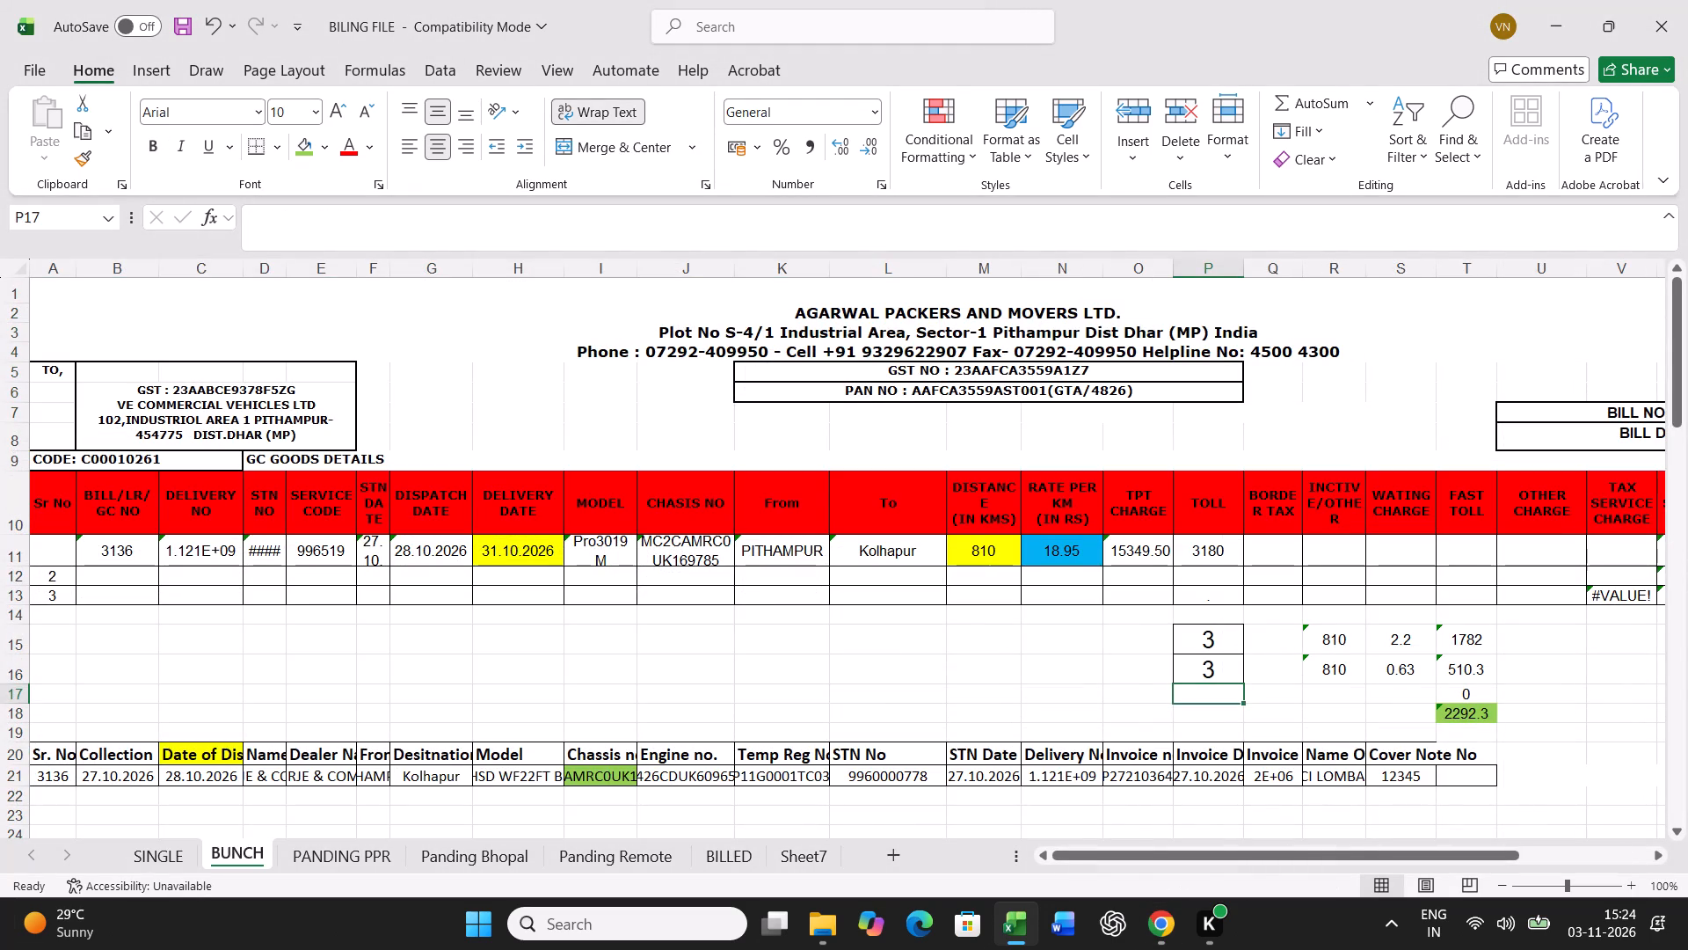
click(9, 544)
key(ctrl+c)
scroll(907, 675, down, 15)
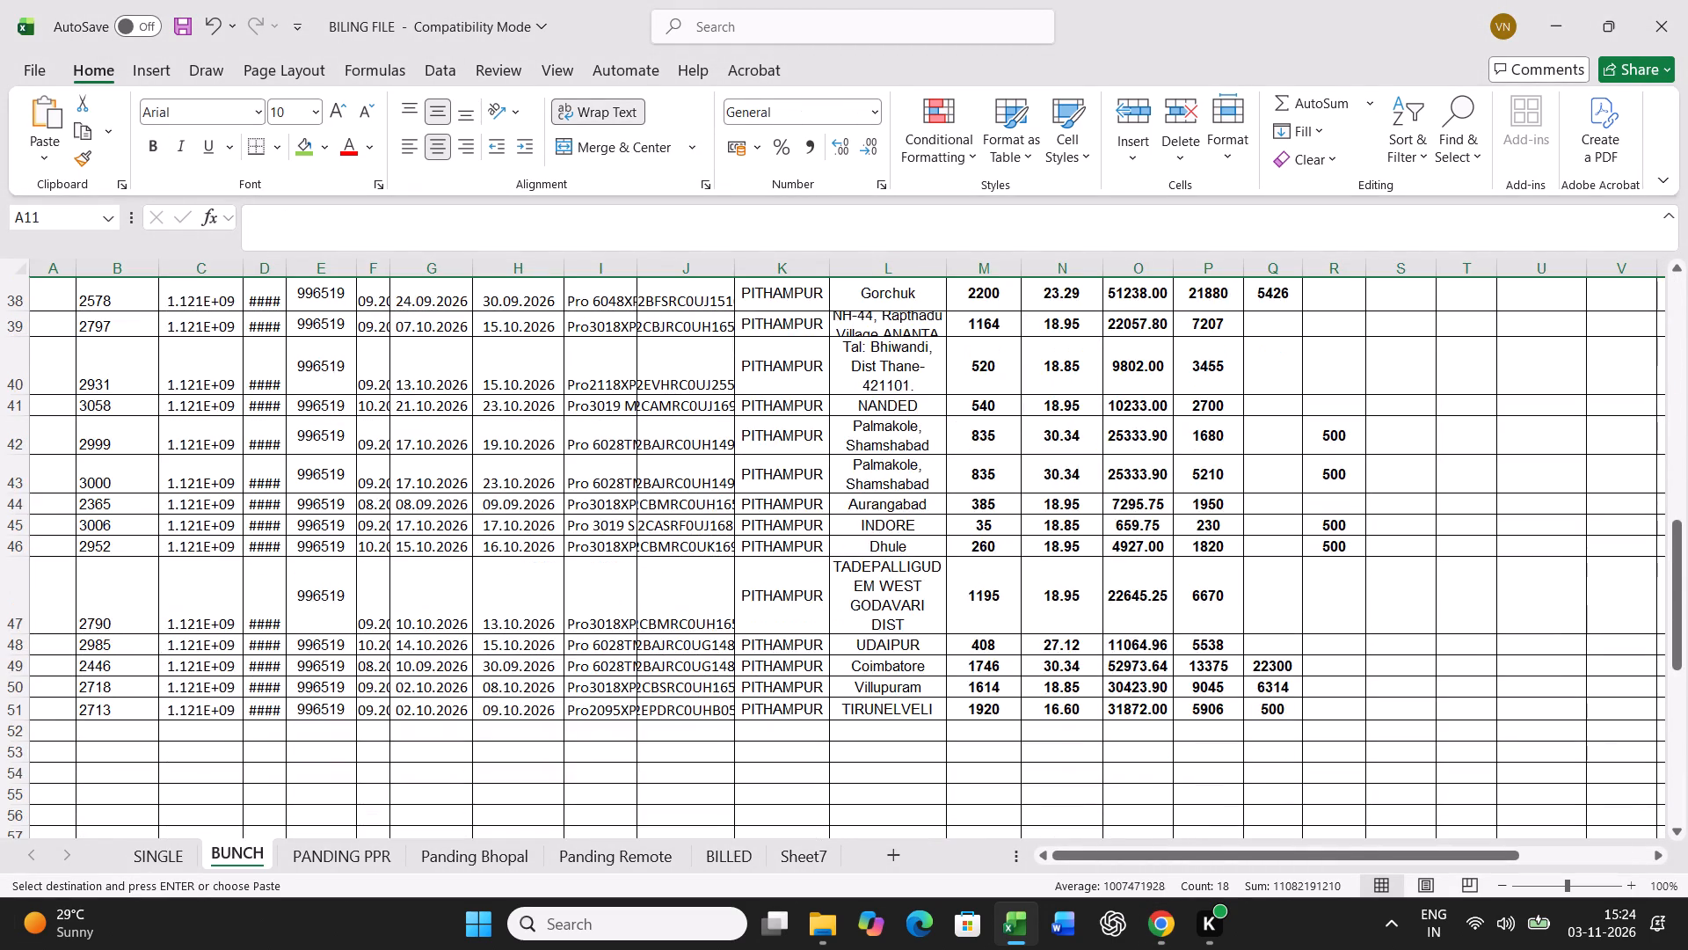
scroll(343, 617, down, 3)
right_click(56, 558)
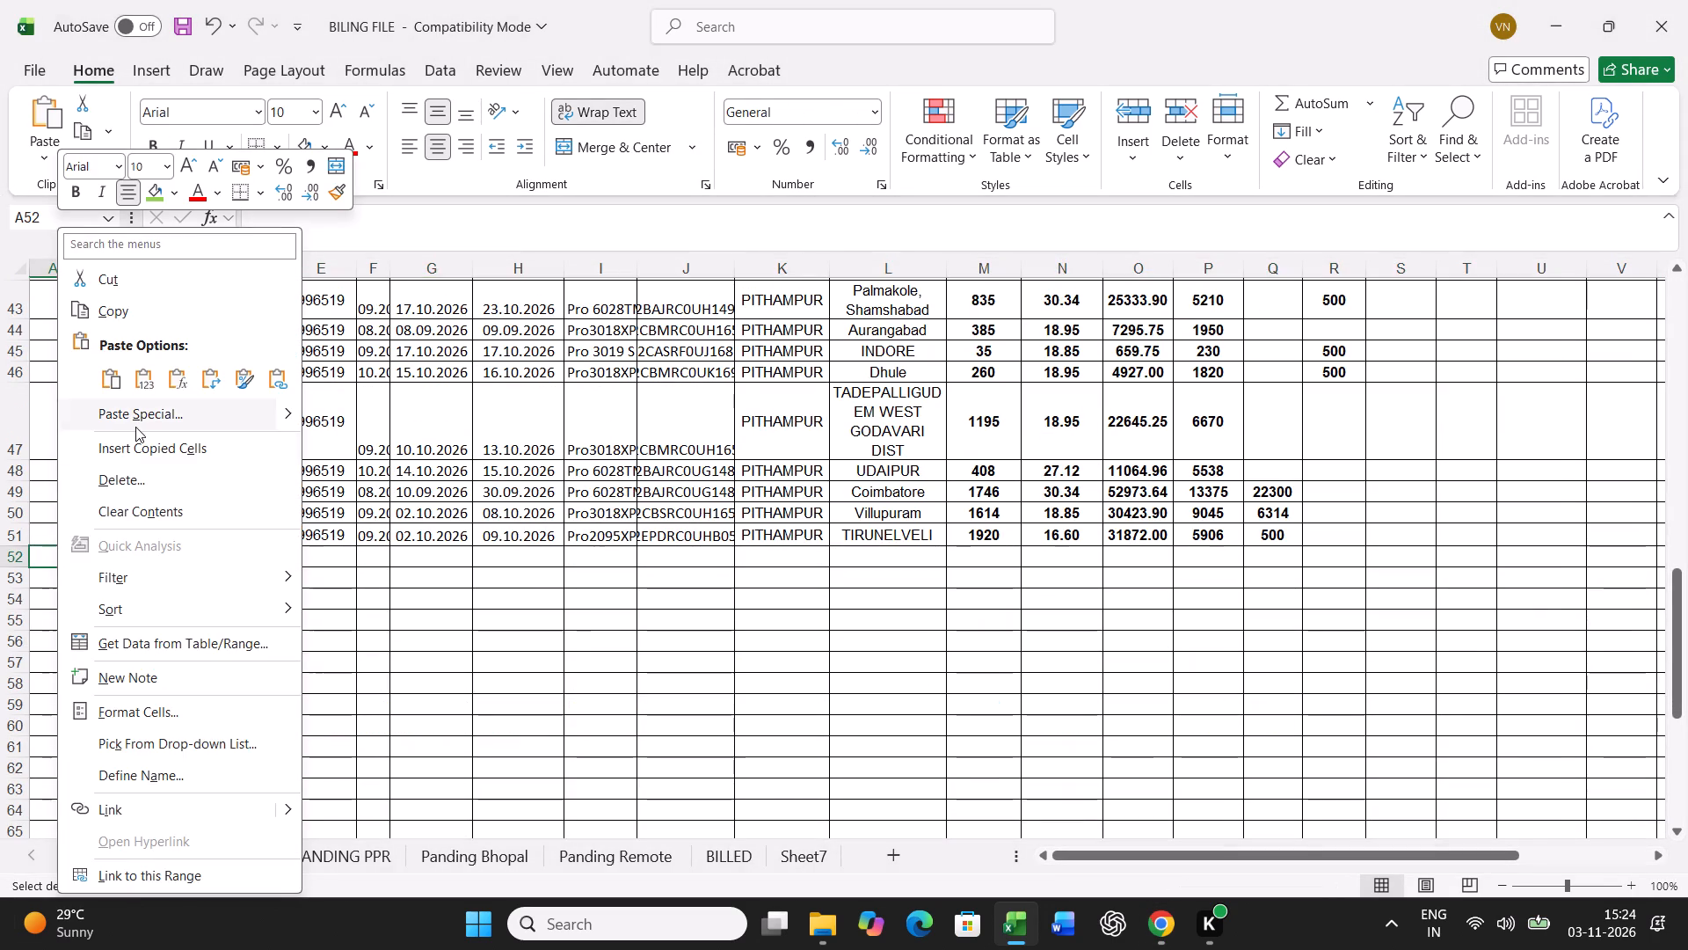
click(138, 423)
click(53, 376)
click(367, 627)
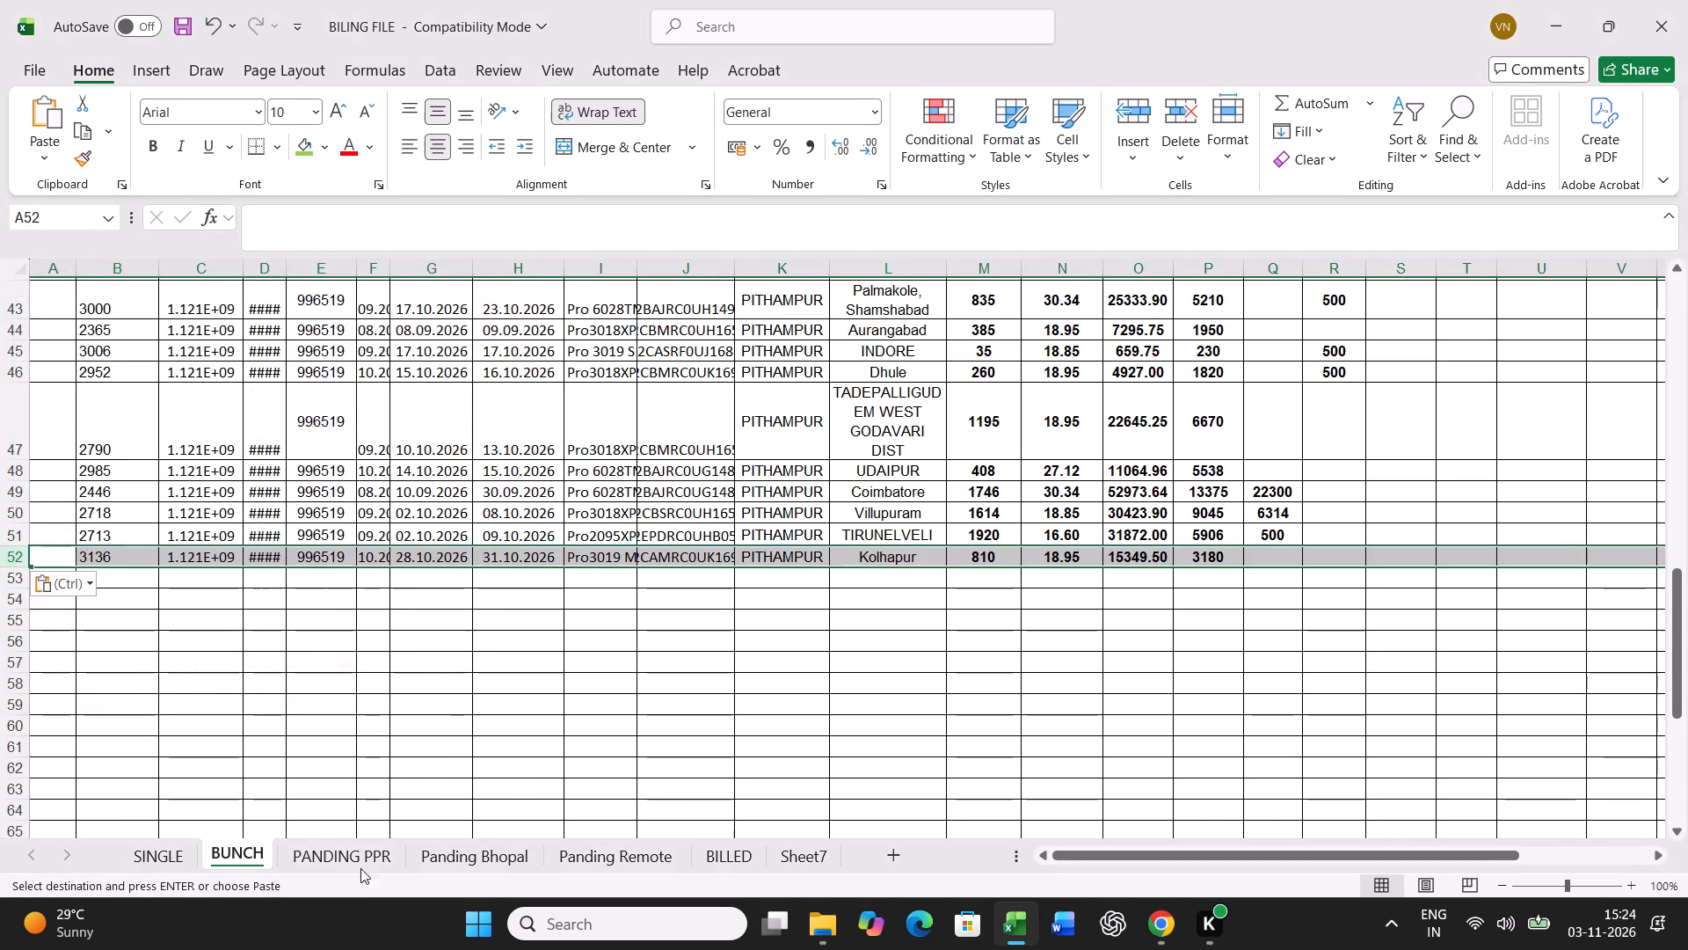
Find chassis 256066 in the PANDING PPR sheet and fill its chassis number cell with green.
click(355, 875)
click(360, 865)
click(993, 712)
key(ctrl+f)
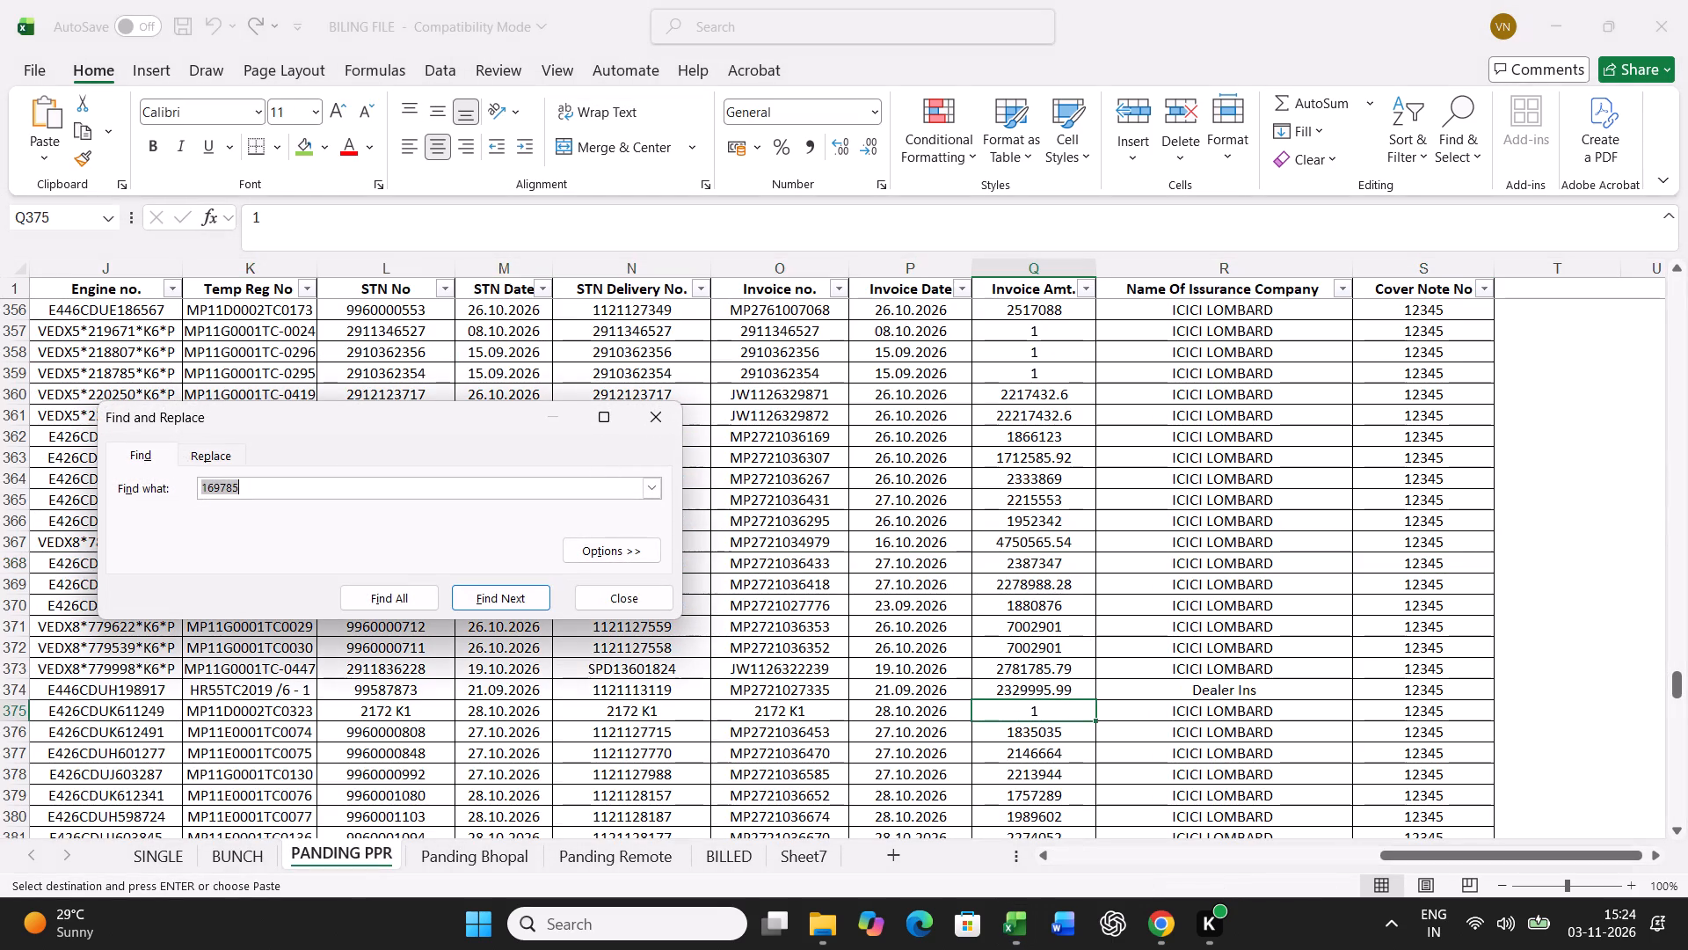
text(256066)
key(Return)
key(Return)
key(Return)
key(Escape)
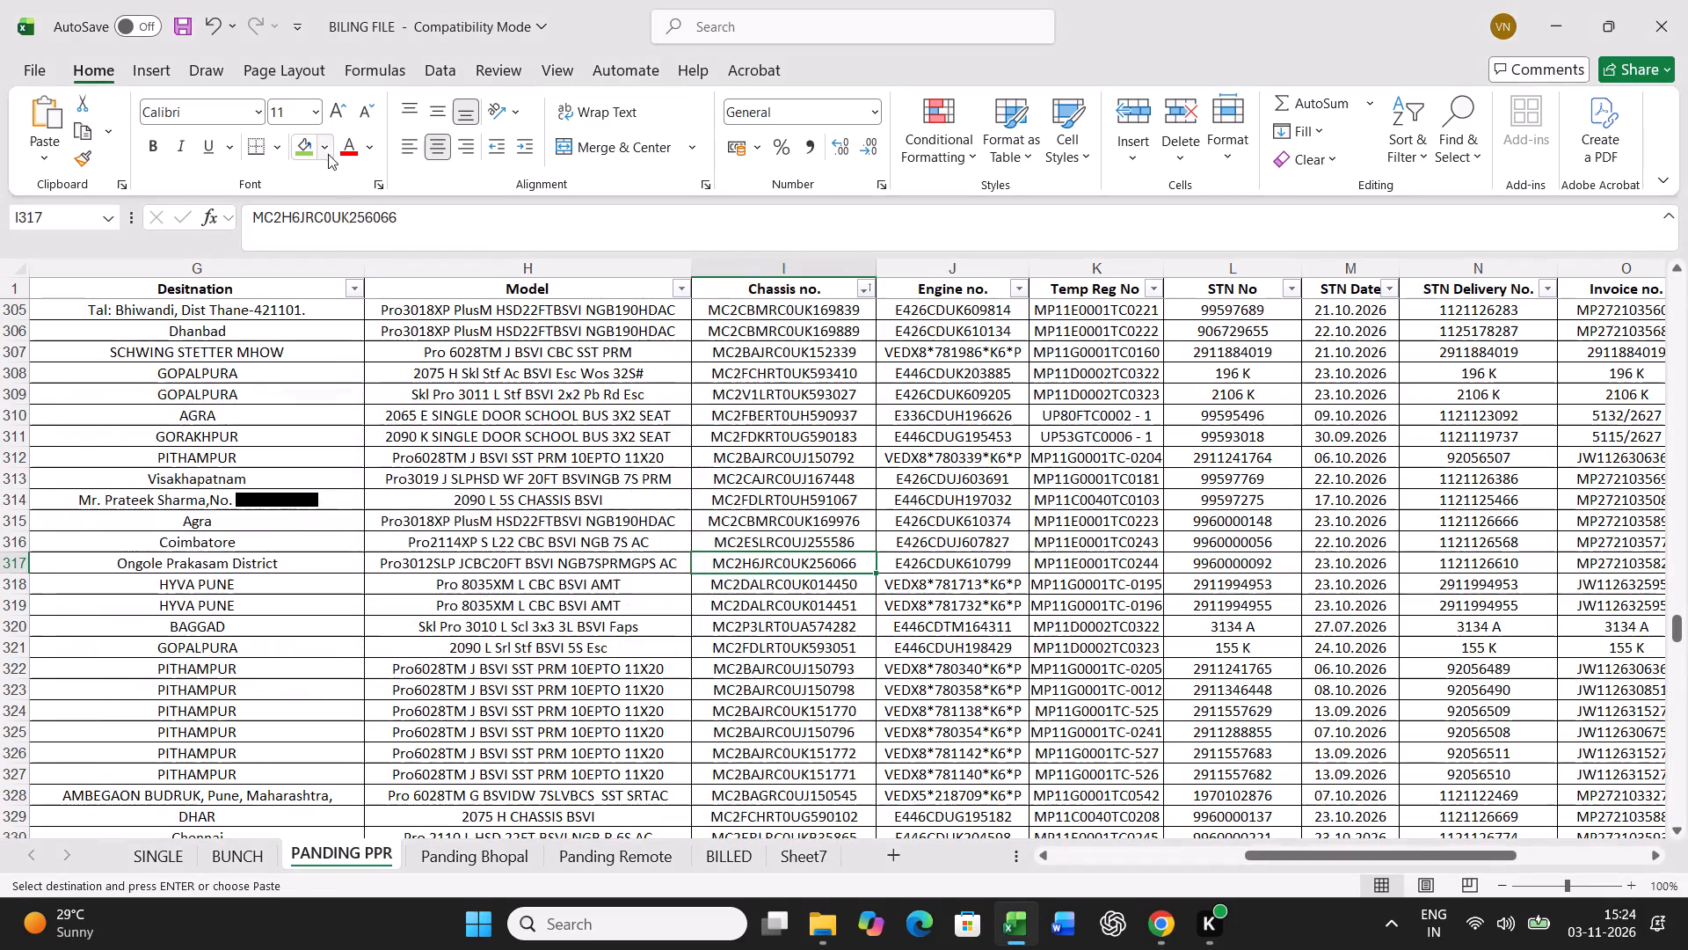
click(312, 142)
key(Left)
key(Left)
key(Left)
key(Left)
key(Left)
key(Left)
key(Left)
key(Left)
key(Left)
key(Left)
key(Left)
key(Left)
key(Left)
key(Left)
key(Left)
key(Left)
key(Left)
key(Left)
key(Left)
key(Left)
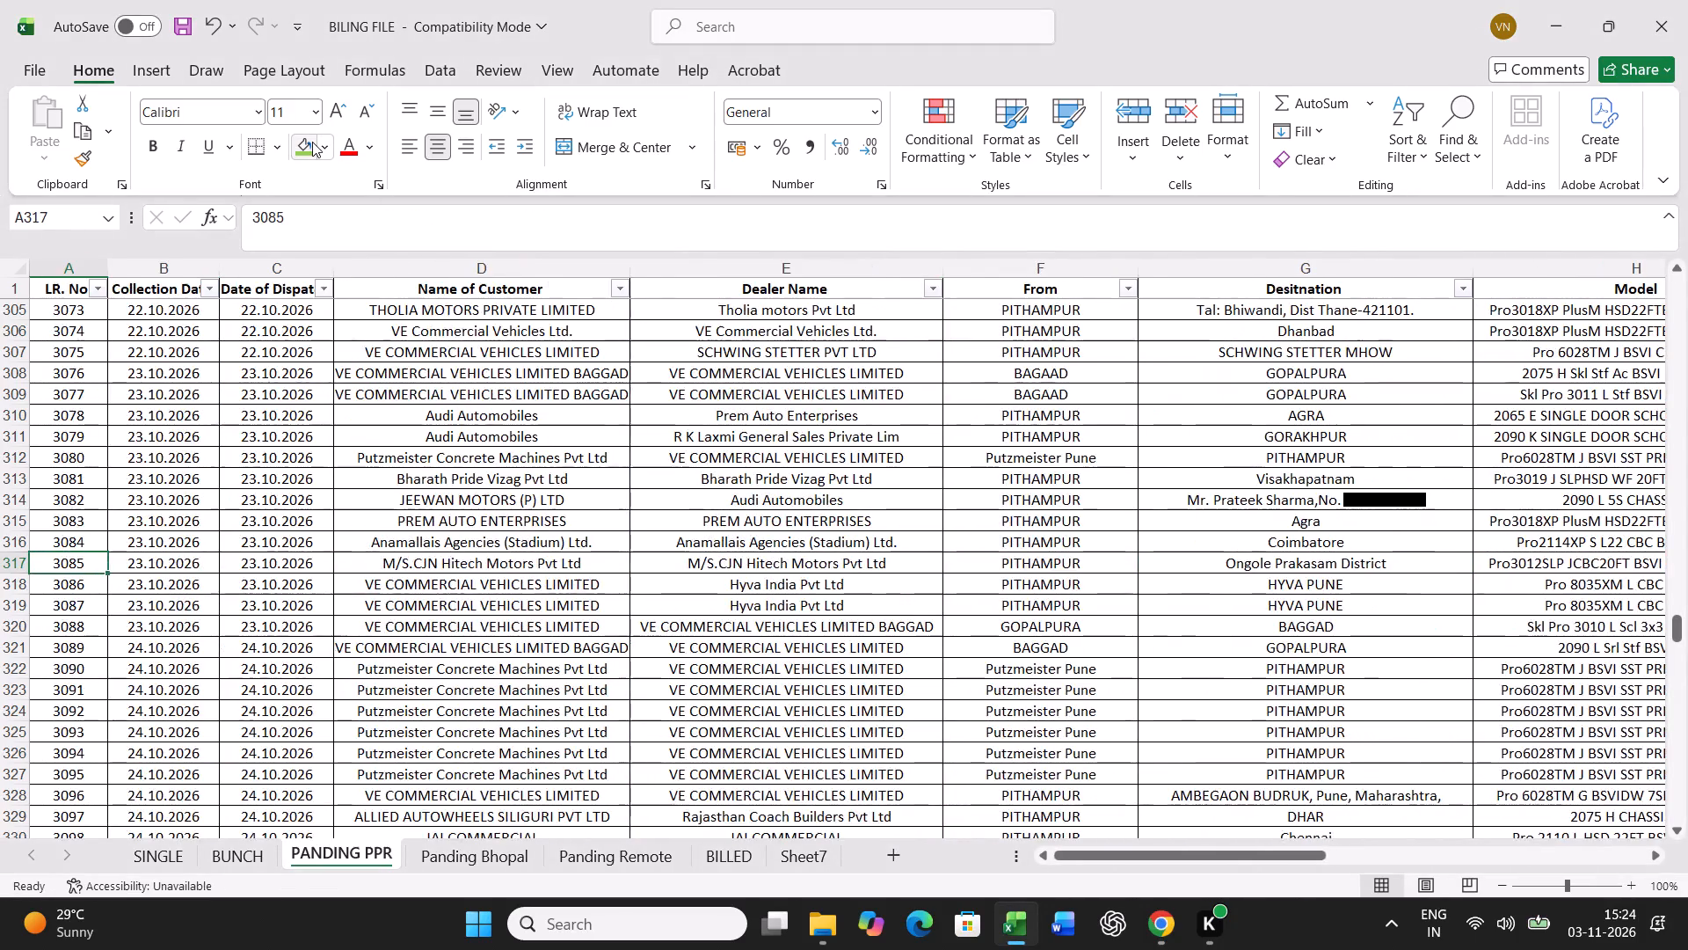
key(ctrl+shift+Right)
key(ctrl+c)
click(225, 851)
scroll(312, 626, up, 4)
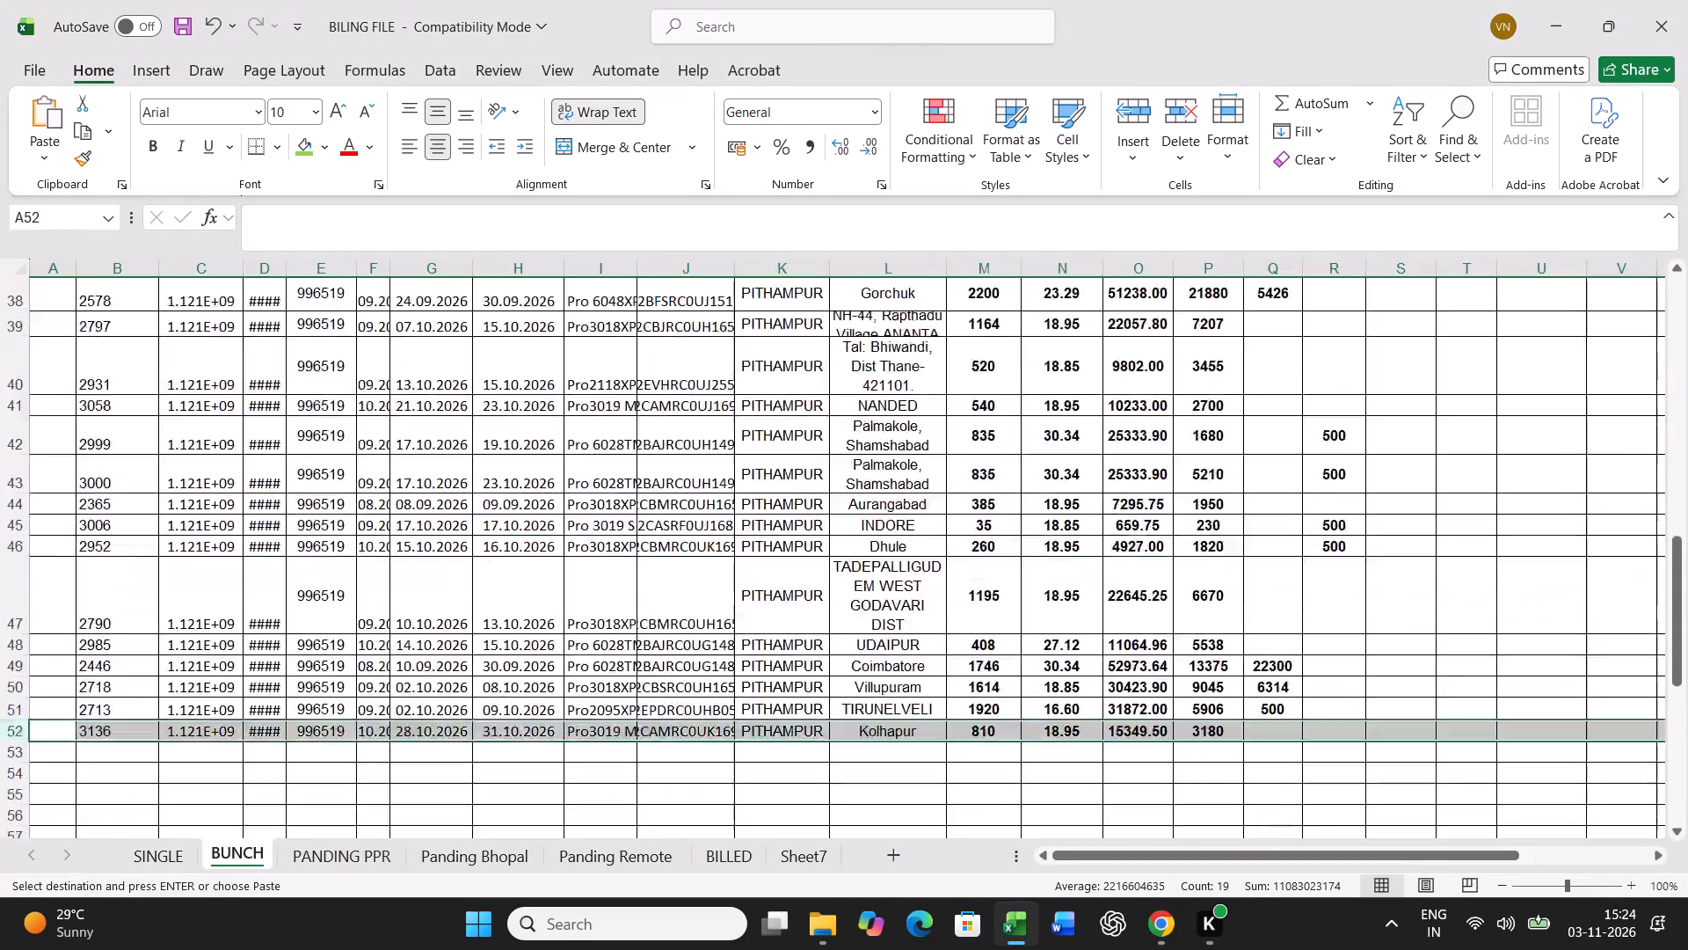
scroll(312, 626, up, 12)
click(67, 657)
key(ctrl+v)
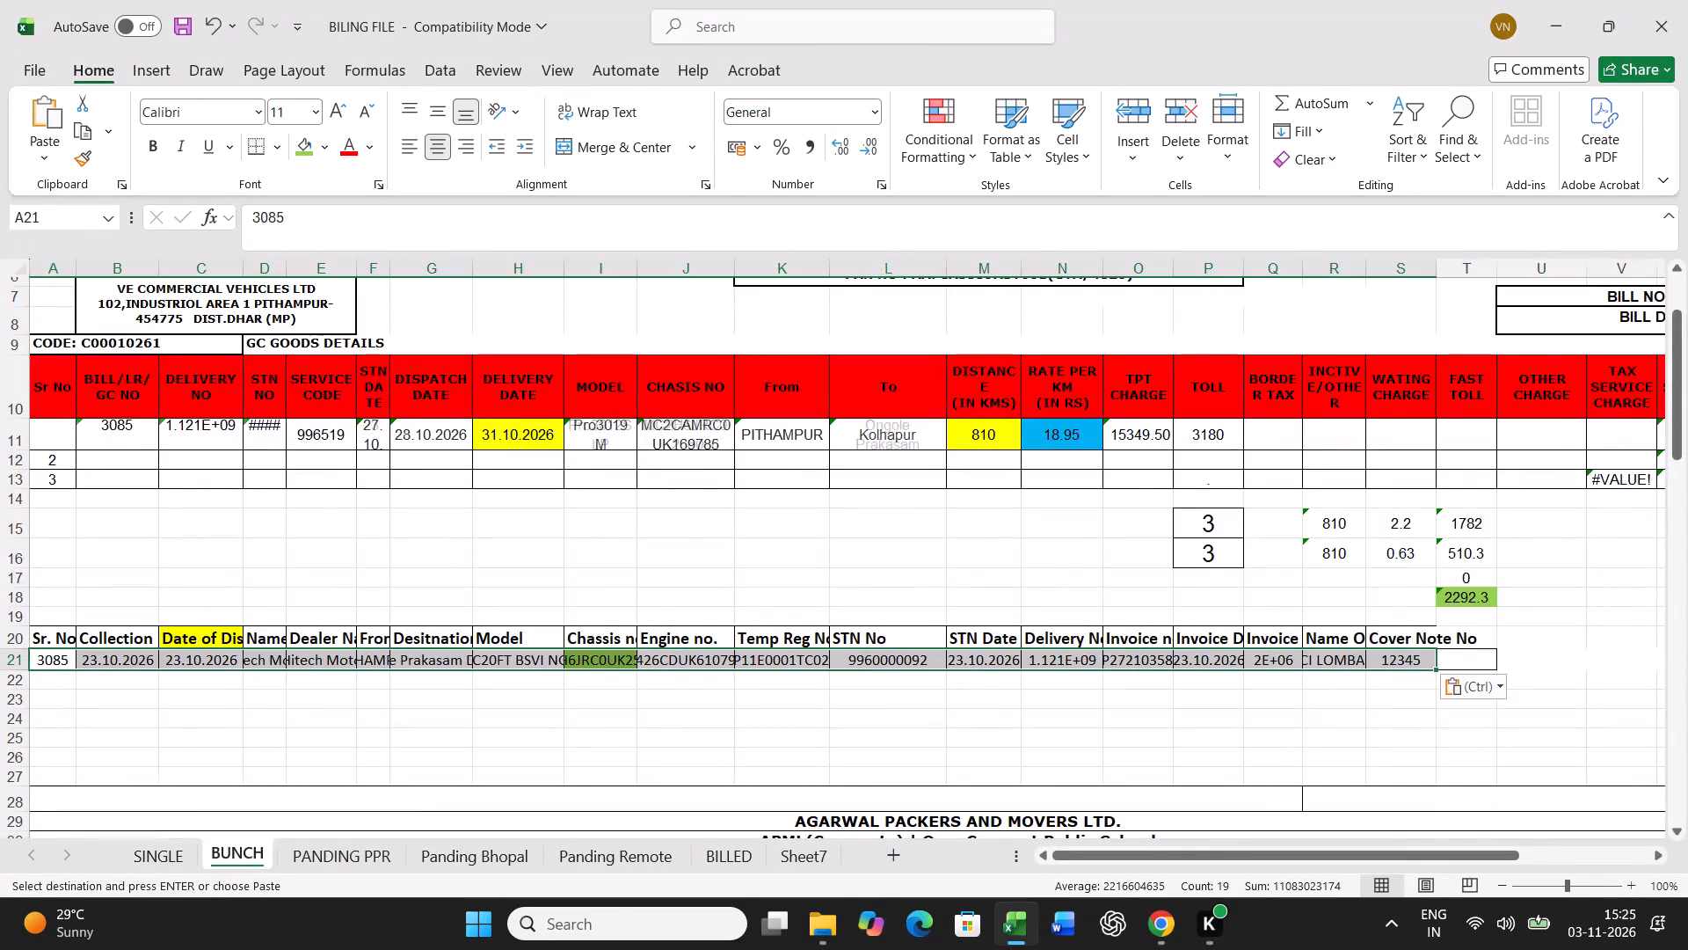
In bill row 11, set the delivery date to 26.10.2026, distance to 1166 km, rate to 16.60 and toll to 5905.
click(535, 432)
scroll(592, 716, up, 3)
text(26.10.2026)
key(Right)
key(Right)
key(Right)
key(Right)
key(Right)
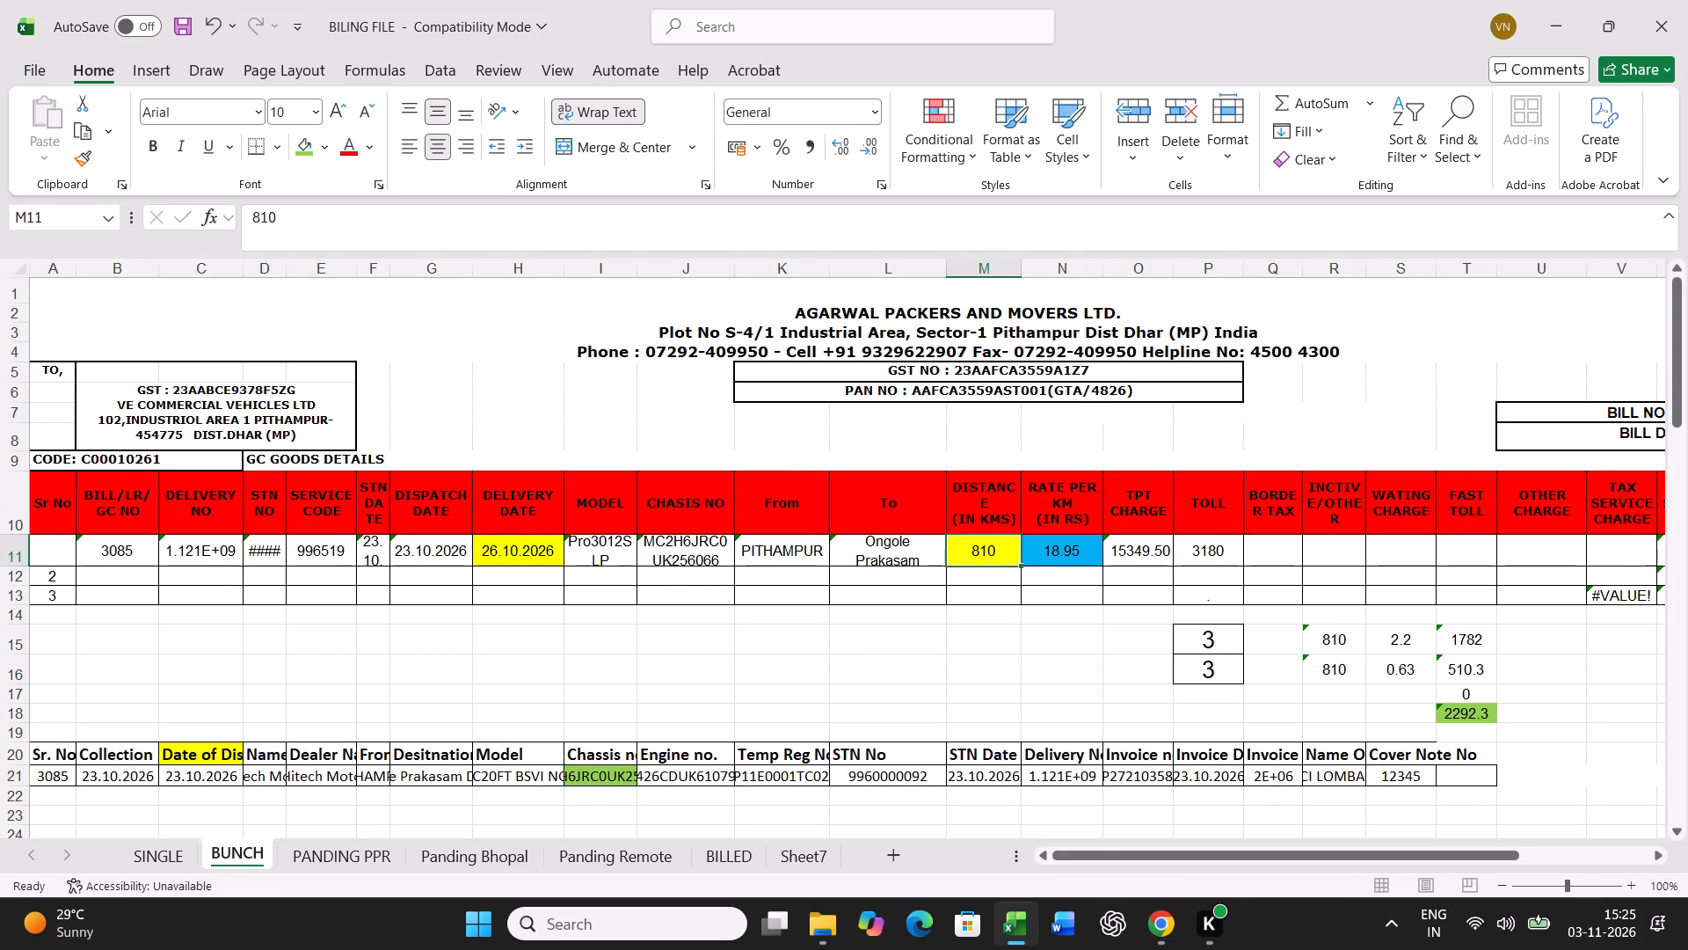
text(1166)
key(Right)
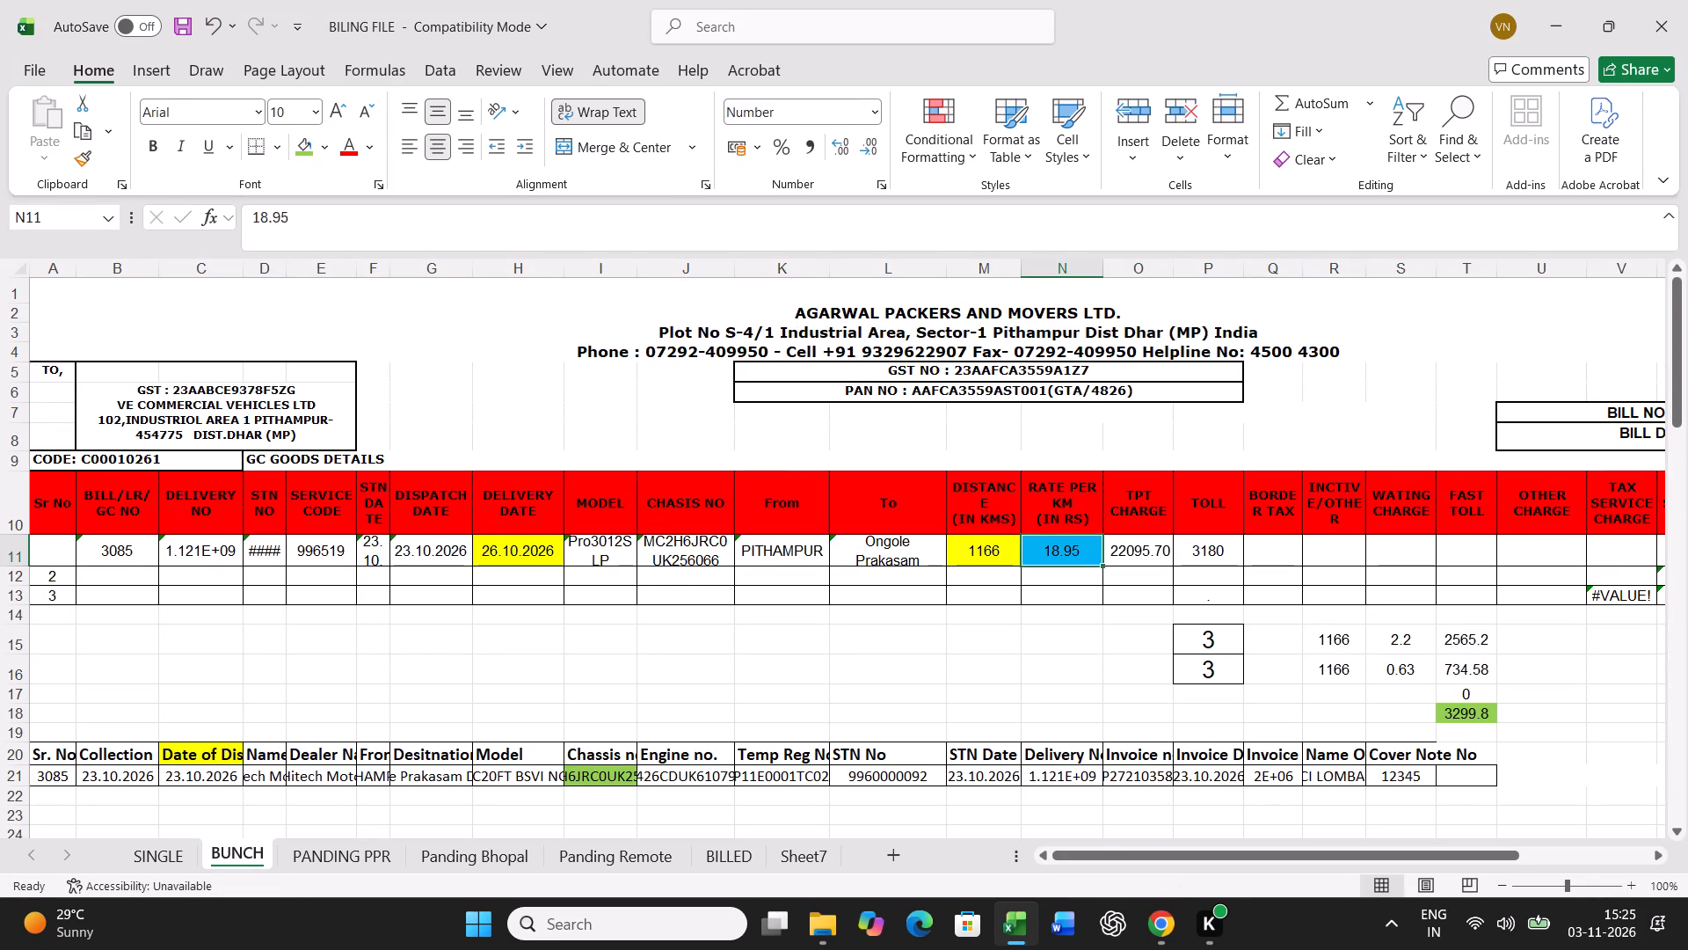
text(16.60)
key(Right)
key(Right)
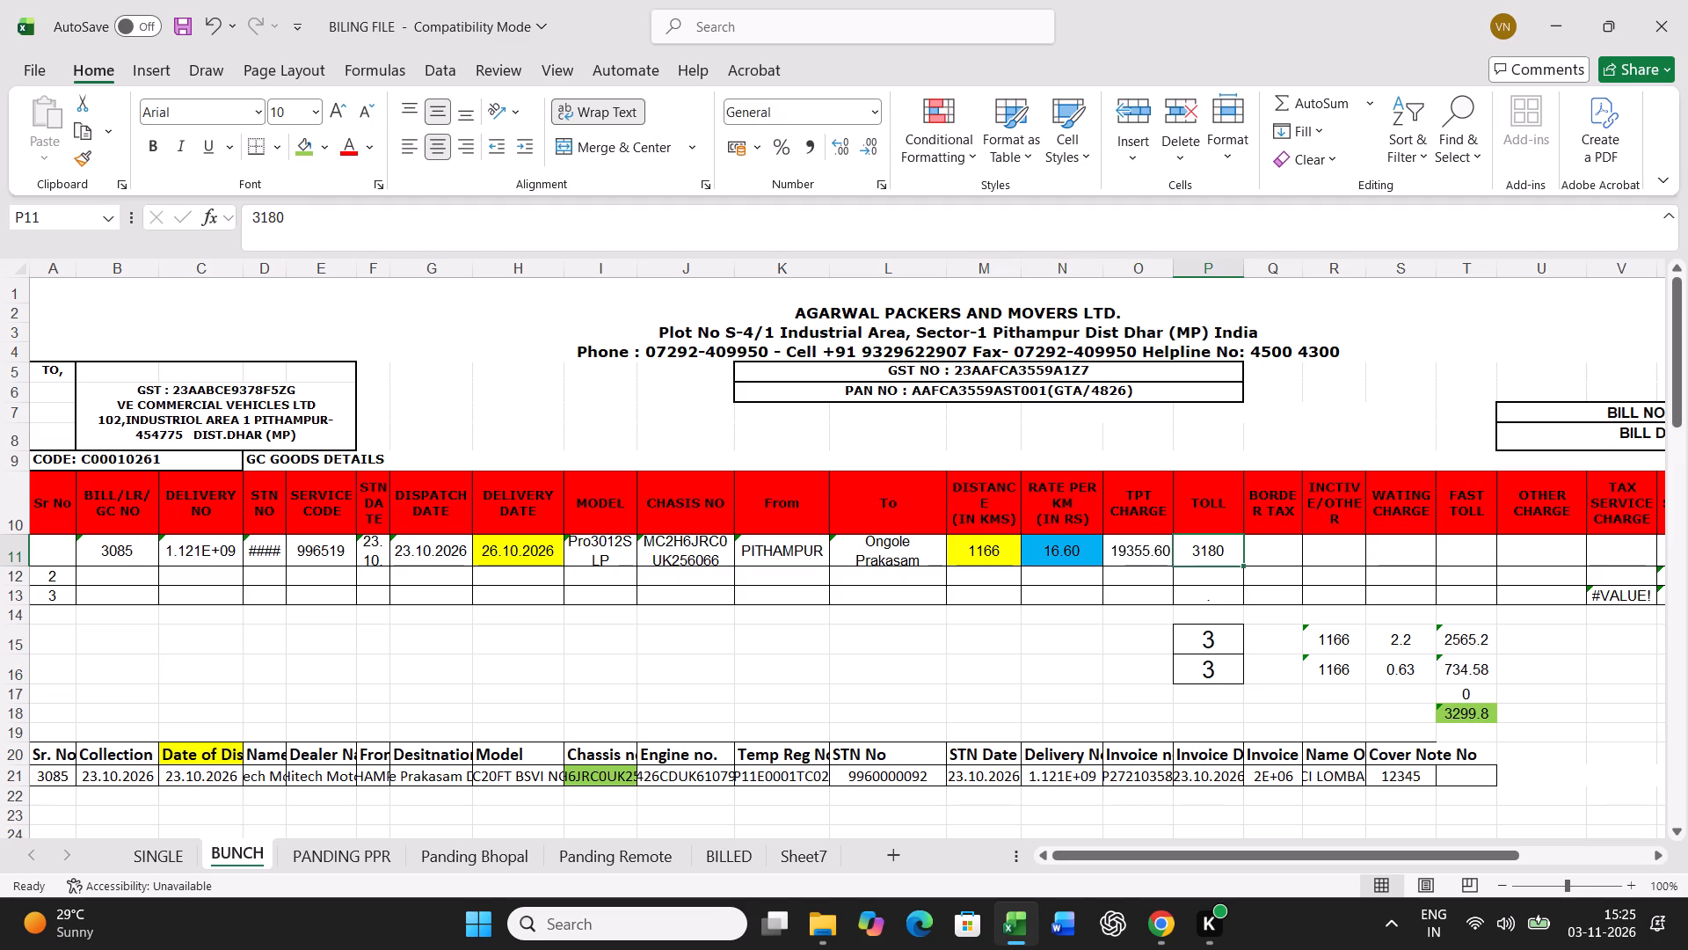
text(5905)
key(Right)
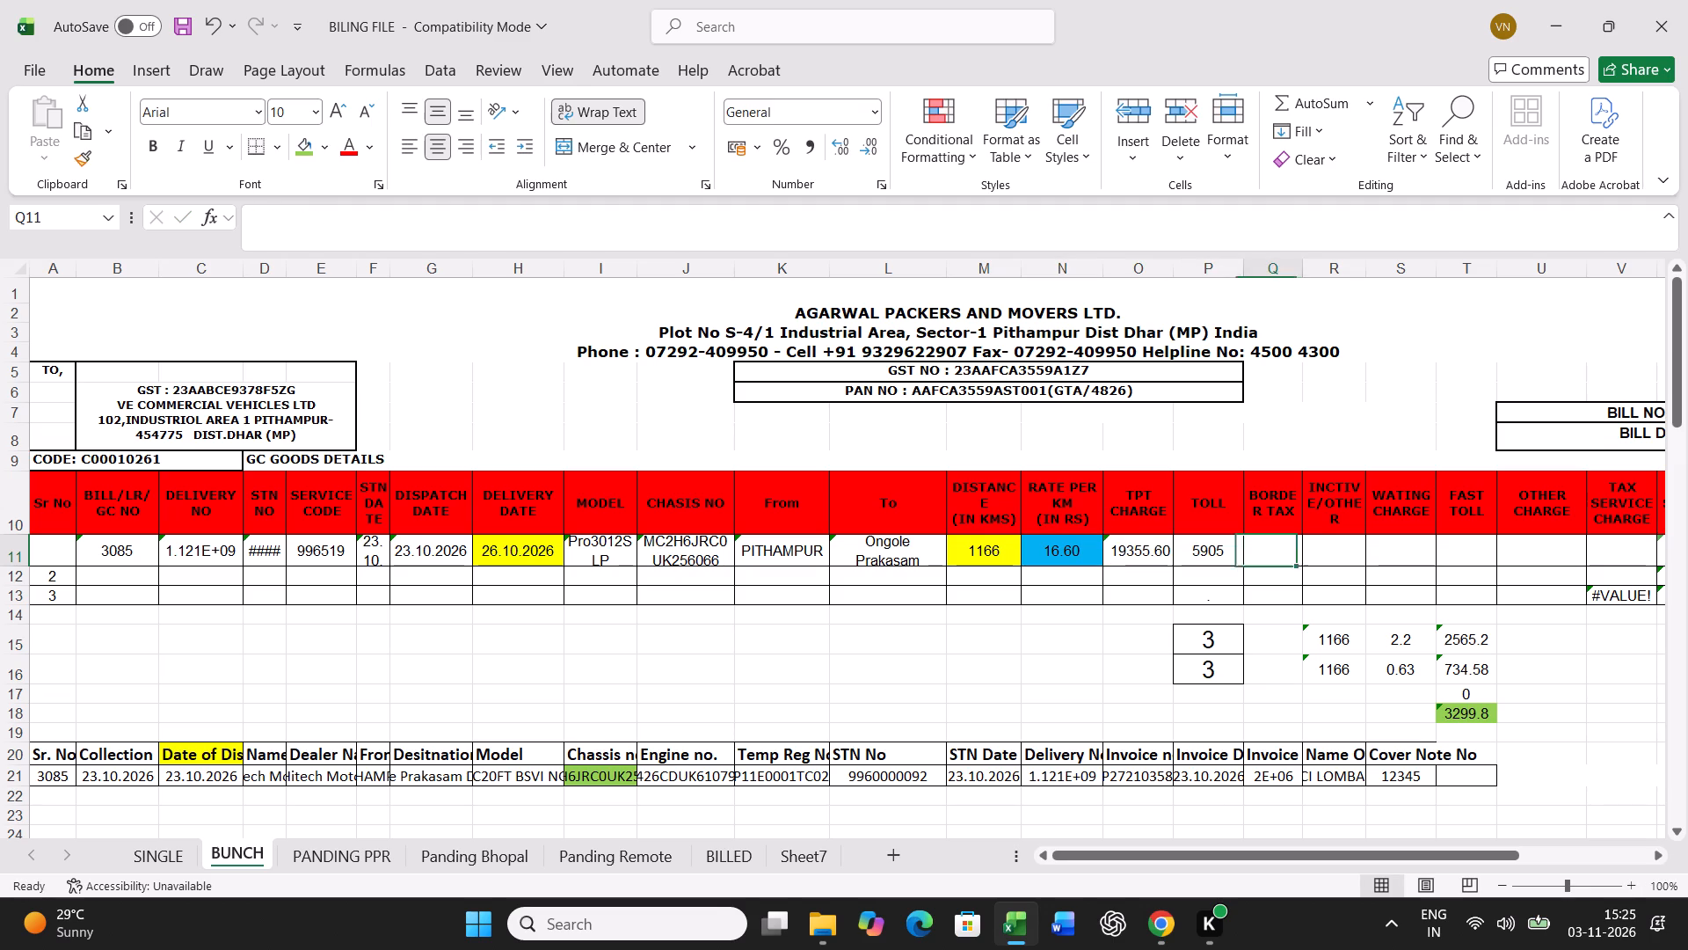
Print one copy of the freight bill for G.C. number 3085 from the SINGLE sheet.
click(190, 857)
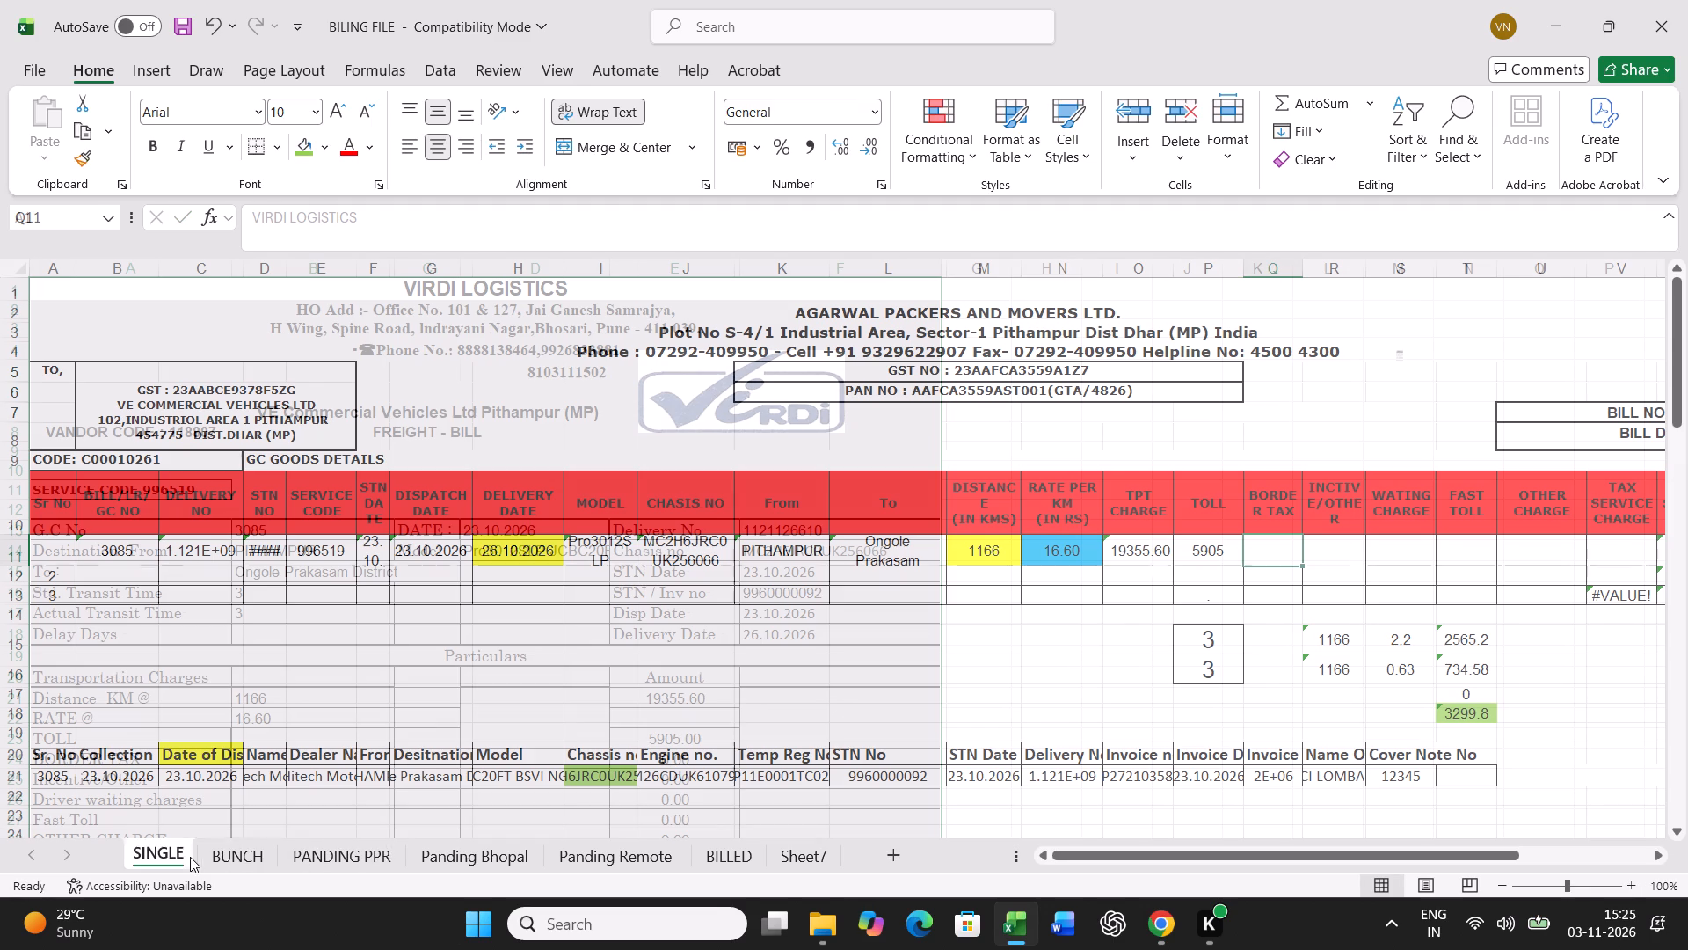
key(ctrl+p)
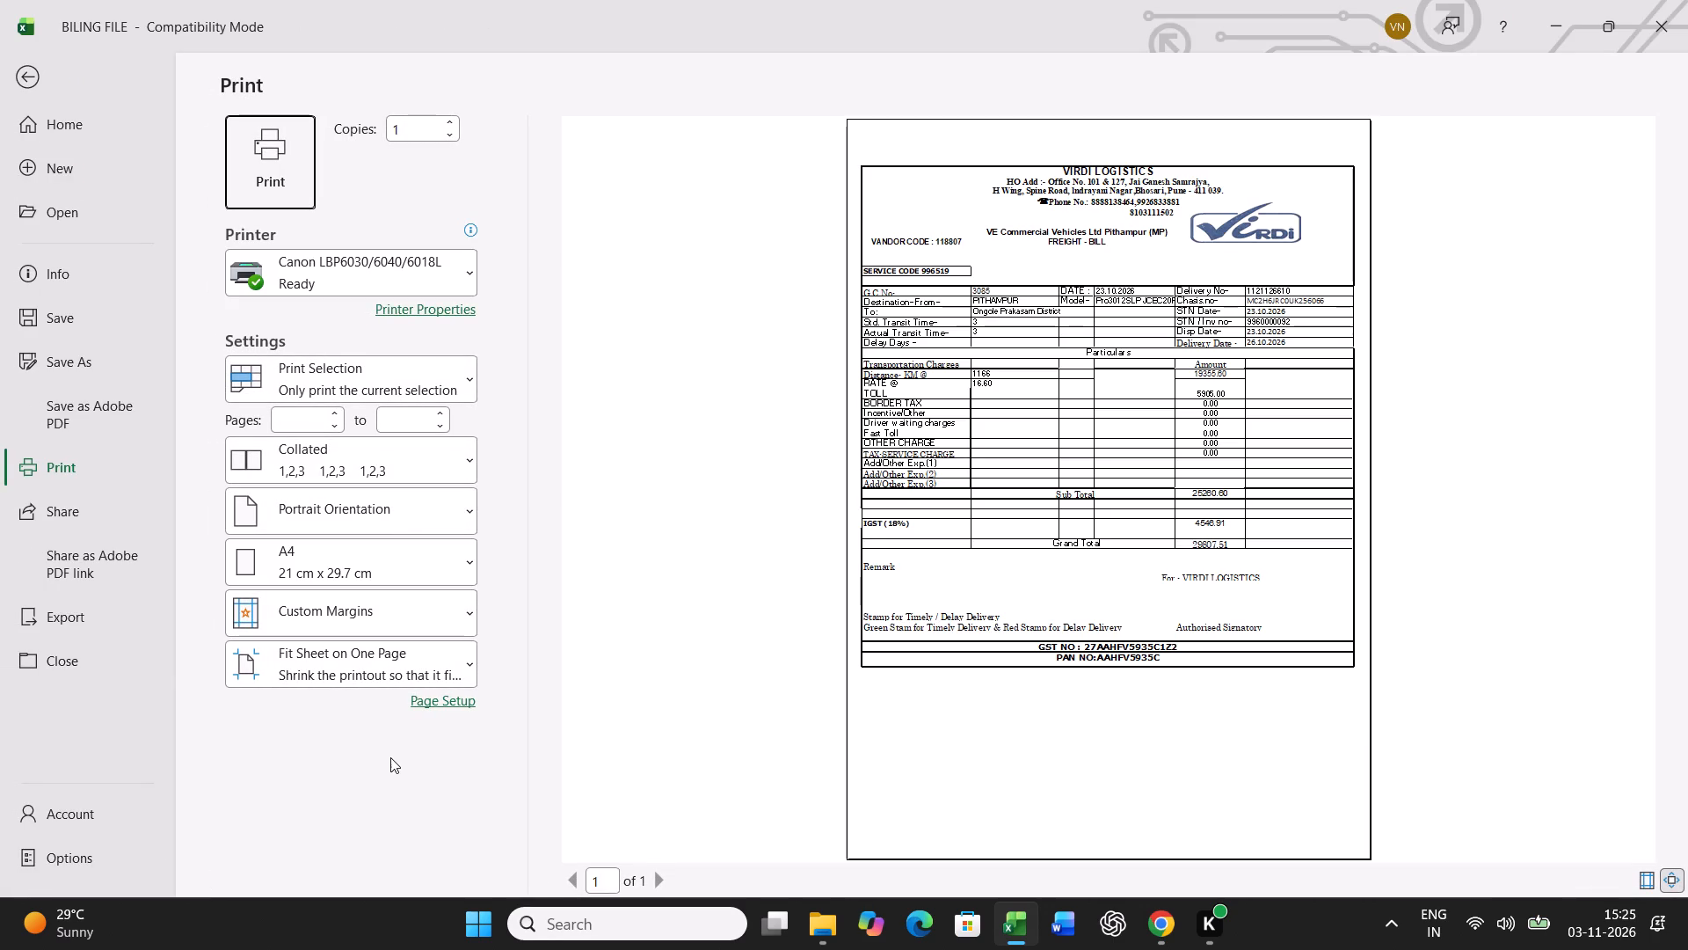
click(268, 157)
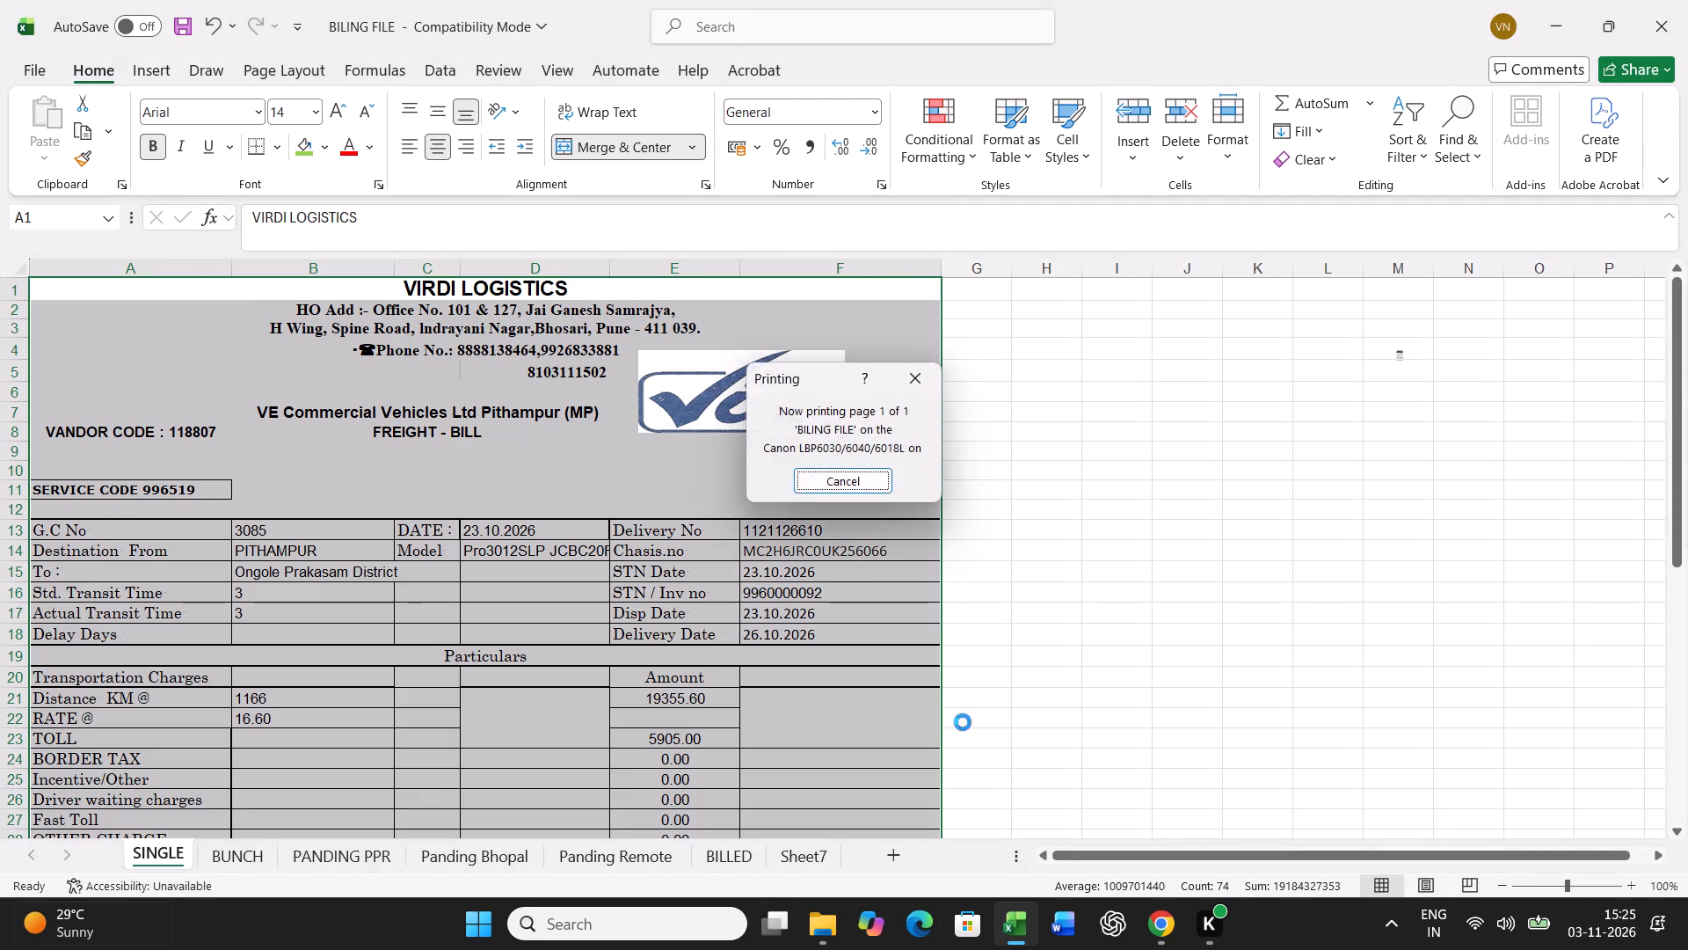
Copy bill row 11 of the BUNCH sheet and paste it as values into row 53 of the lower table.
click(263, 854)
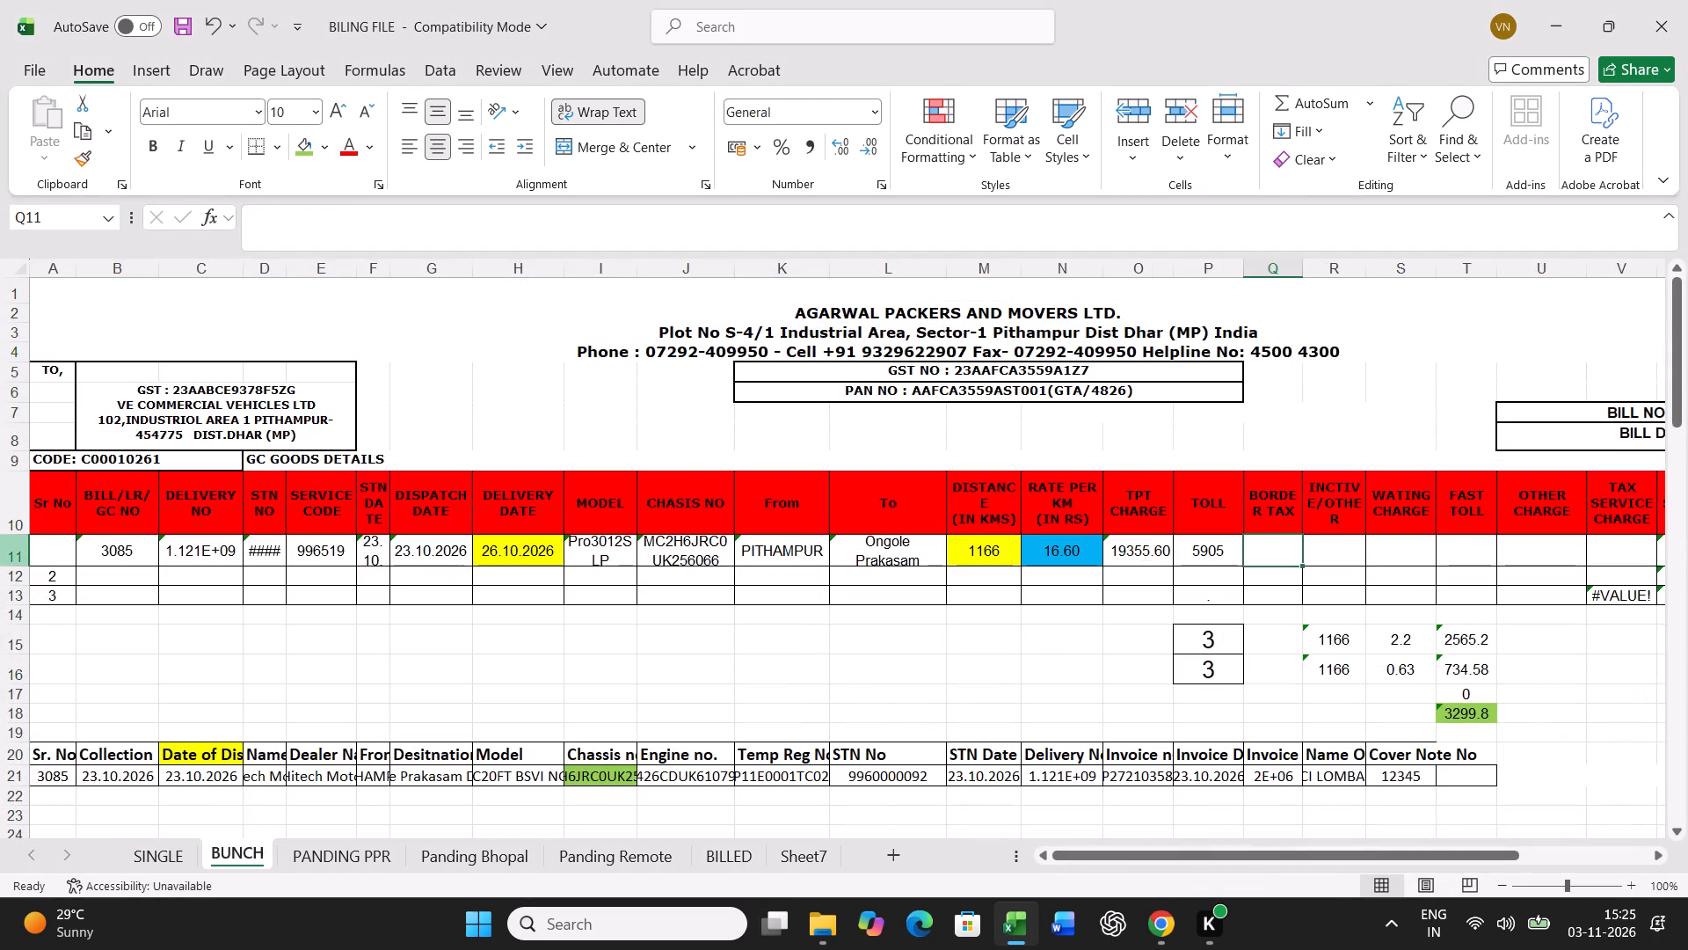
click(7, 545)
key(ctrl+c)
scroll(422, 625, down, 18)
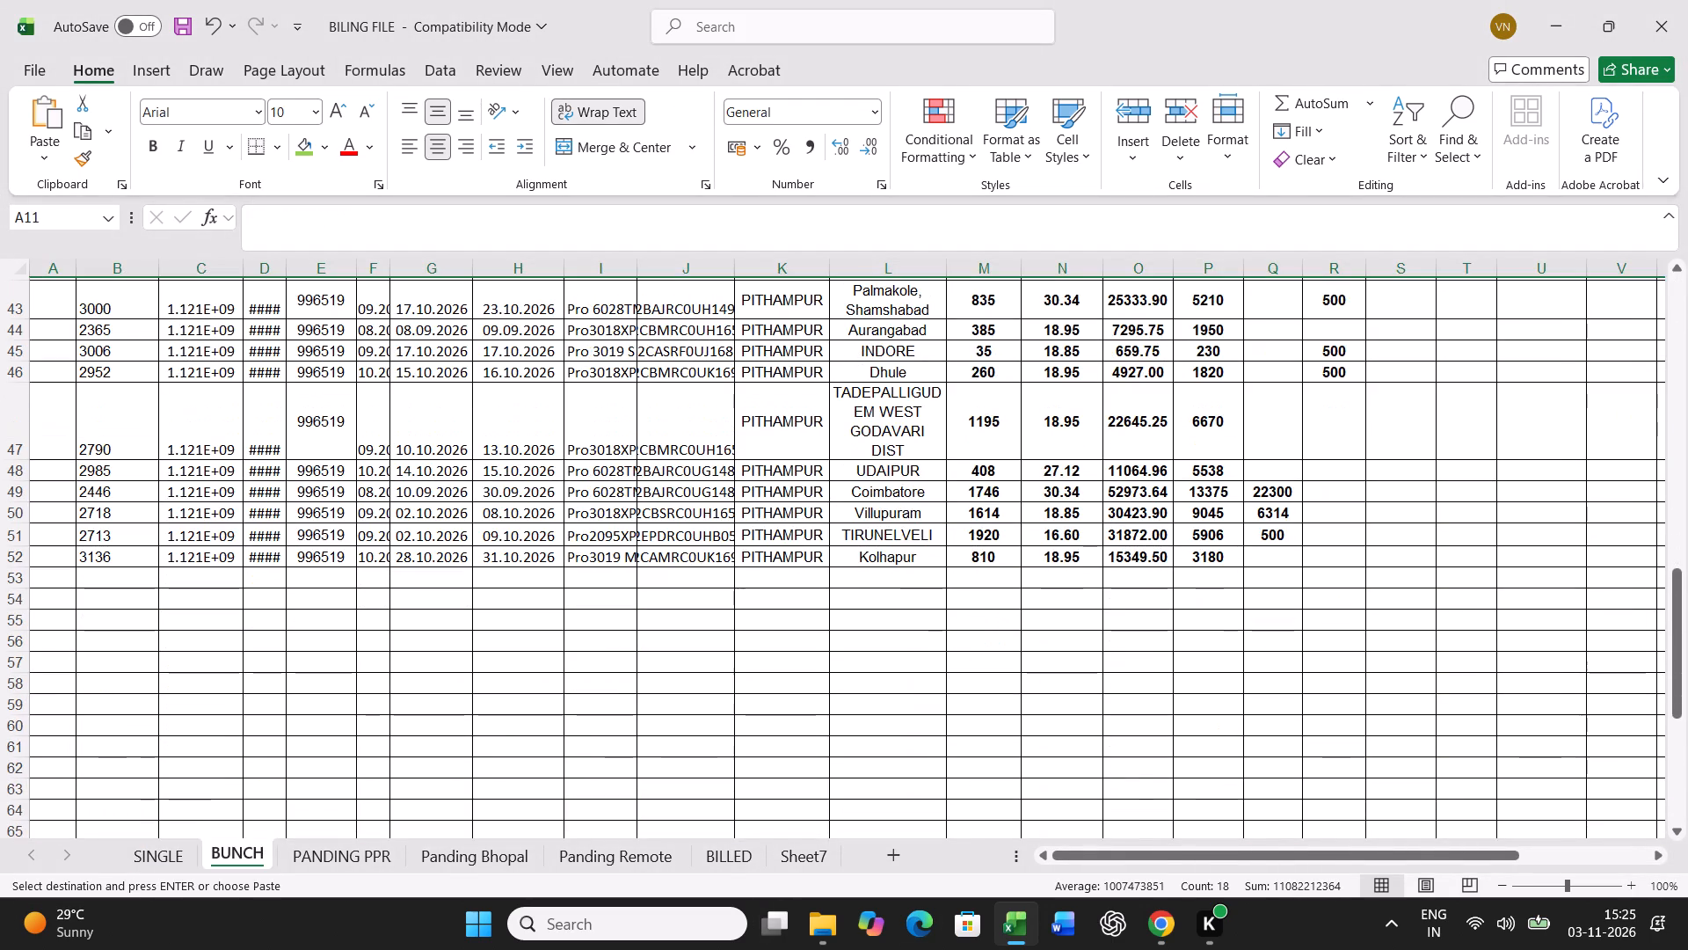
right_click(45, 579)
click(145, 409)
click(30, 354)
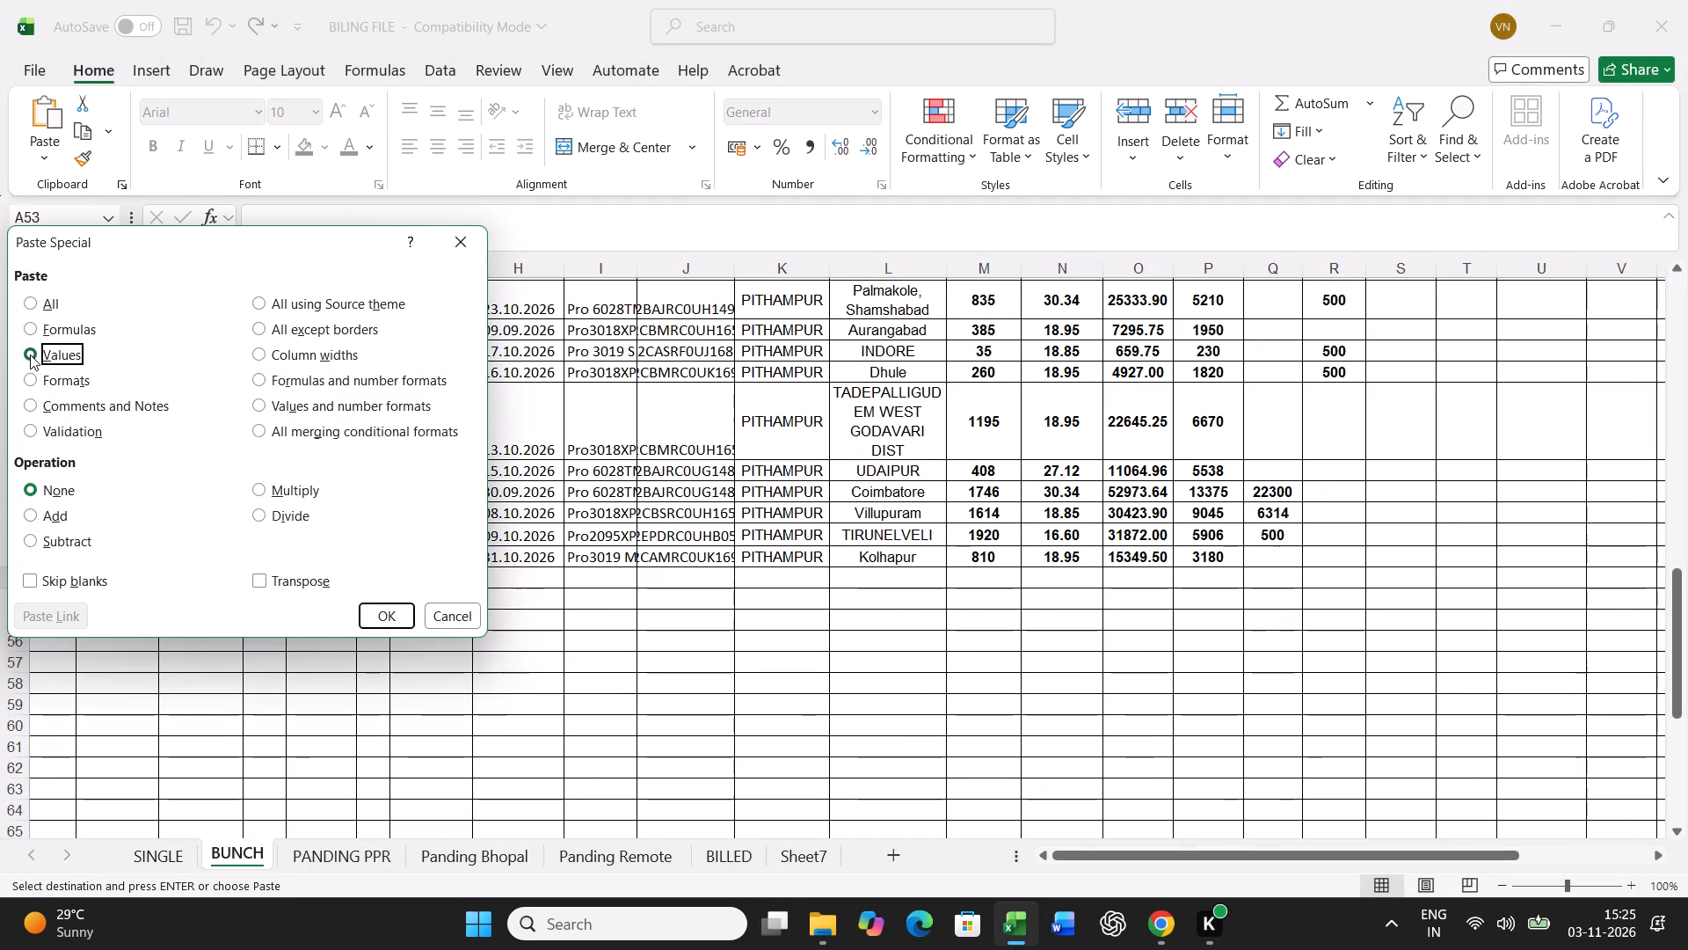
click(368, 617)
Find chassis 167448 in the PANDING PPR sheet and fill its chassis number cell with green.
click(364, 863)
click(704, 683)
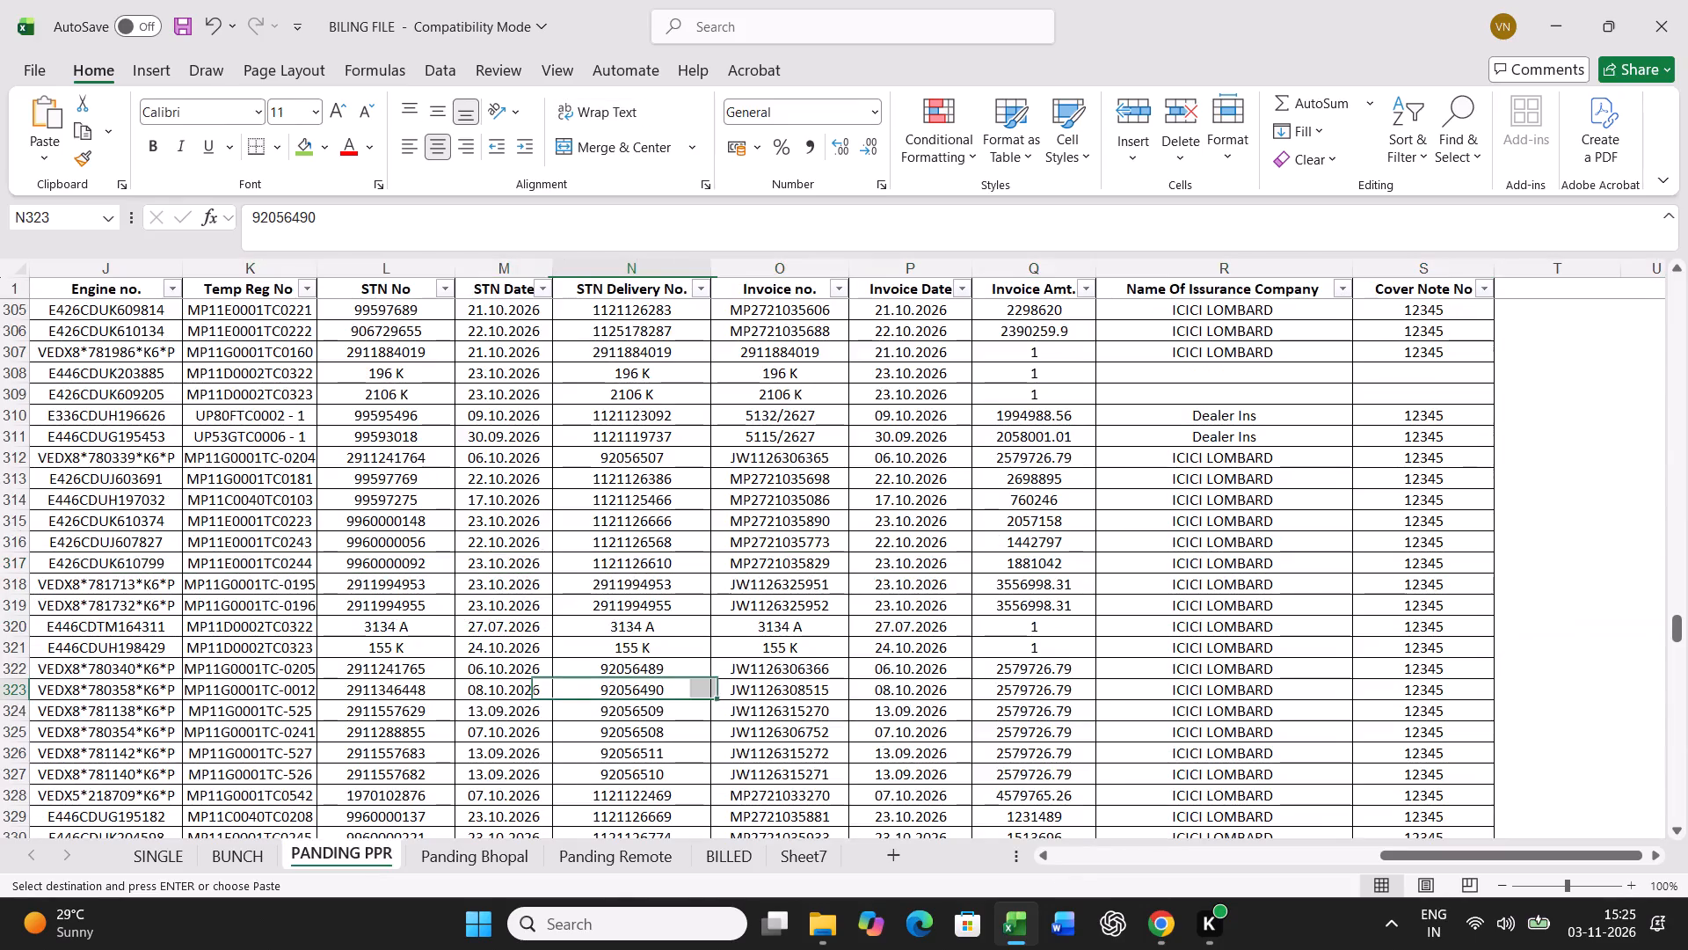
key(ctrl+f)
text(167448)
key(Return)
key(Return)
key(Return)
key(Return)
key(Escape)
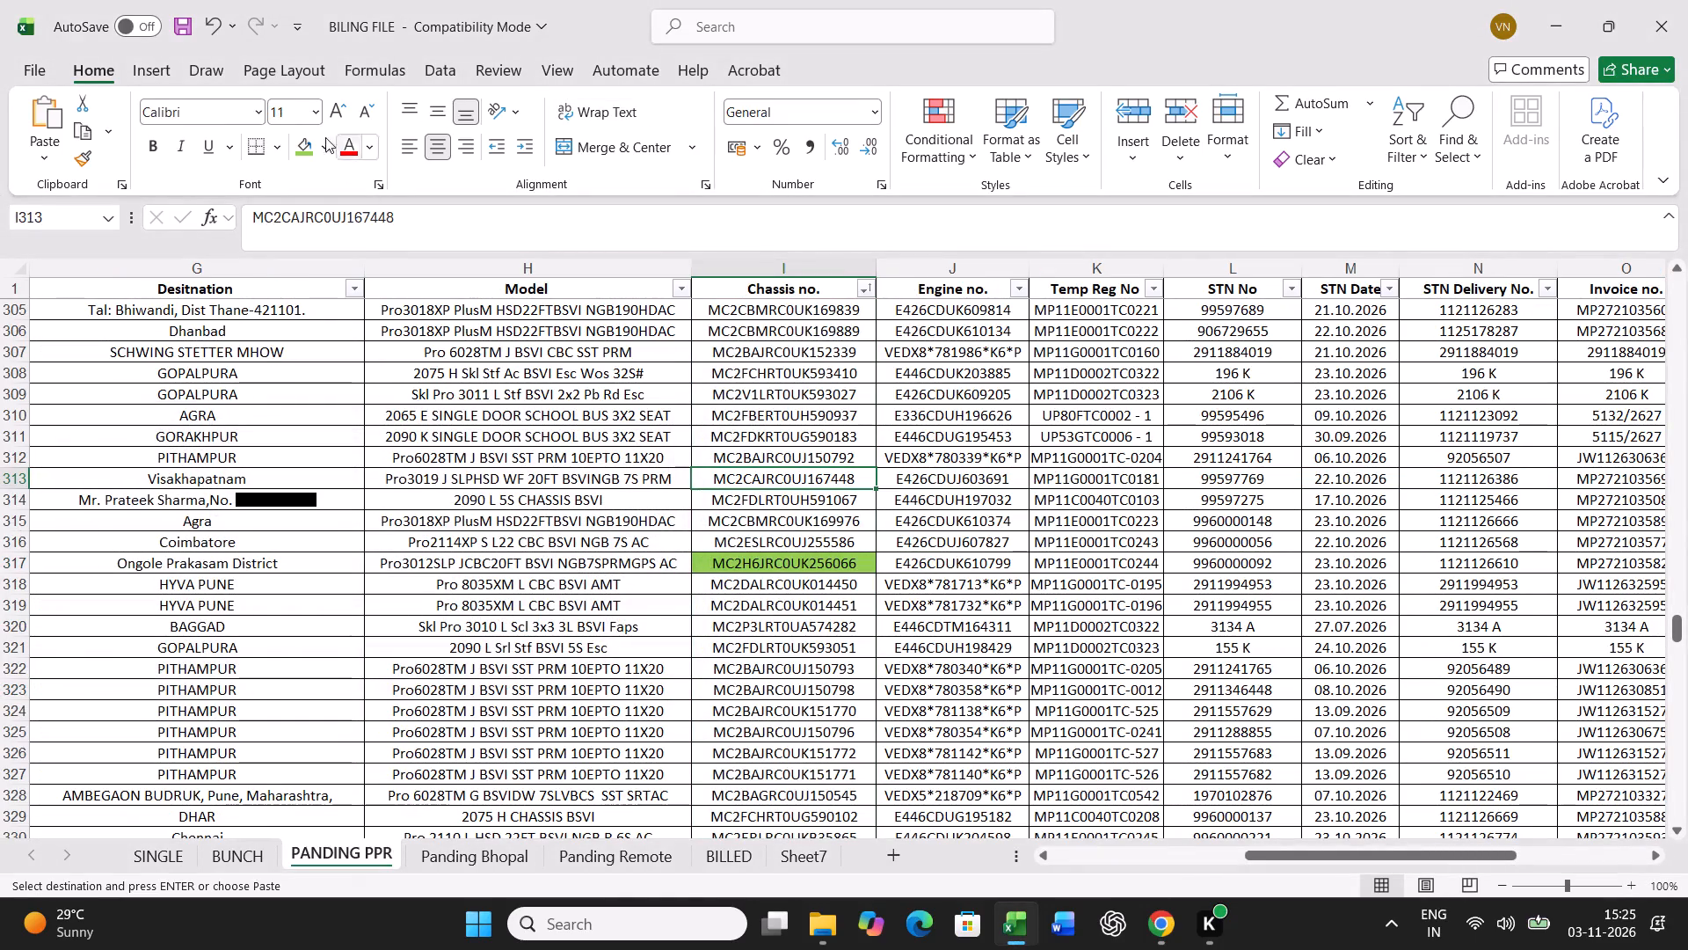
click(302, 152)
Copy the complete record of the vehicle with chassis ending 167448 and paste it into the BUNCH sheet at A21.
key(Left)
key(Left)
key(Left)
key(Left)
key(Left)
key(Left)
key(Left)
key(Left)
key(Left)
key(Left)
key(Left)
key(Left)
key(Left)
key(Left)
key(Left)
key(Left)
key(Left)
key(Left)
key(Left)
key(Left)
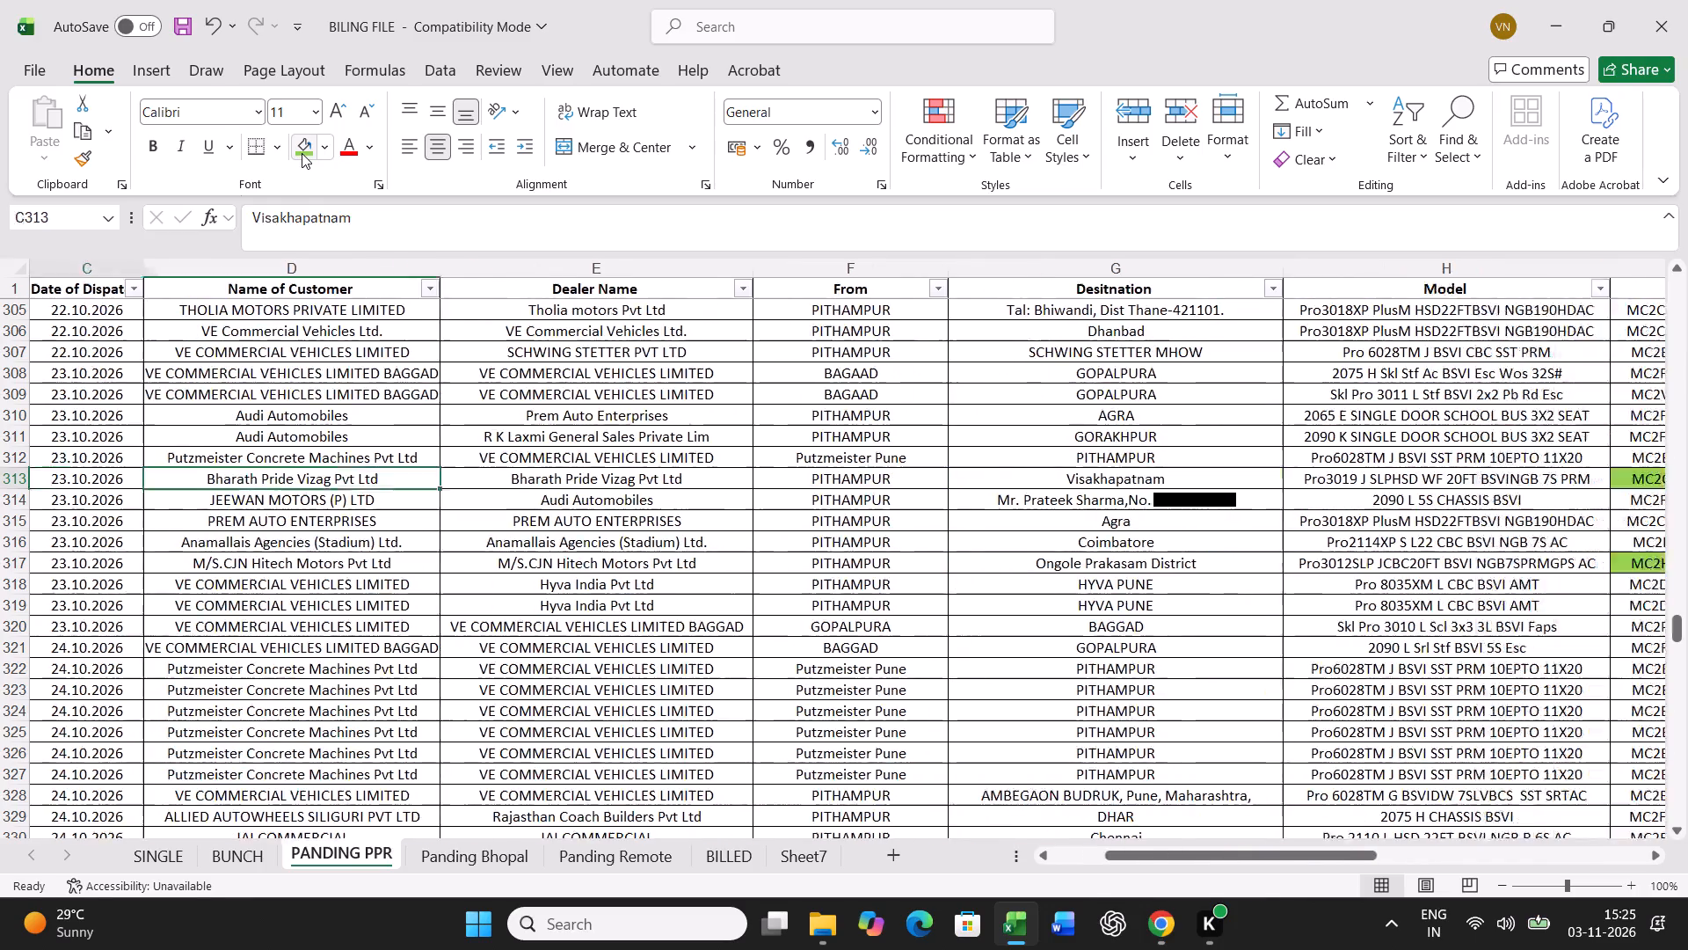
key(ctrl+shift+Right)
key(ctrl+c)
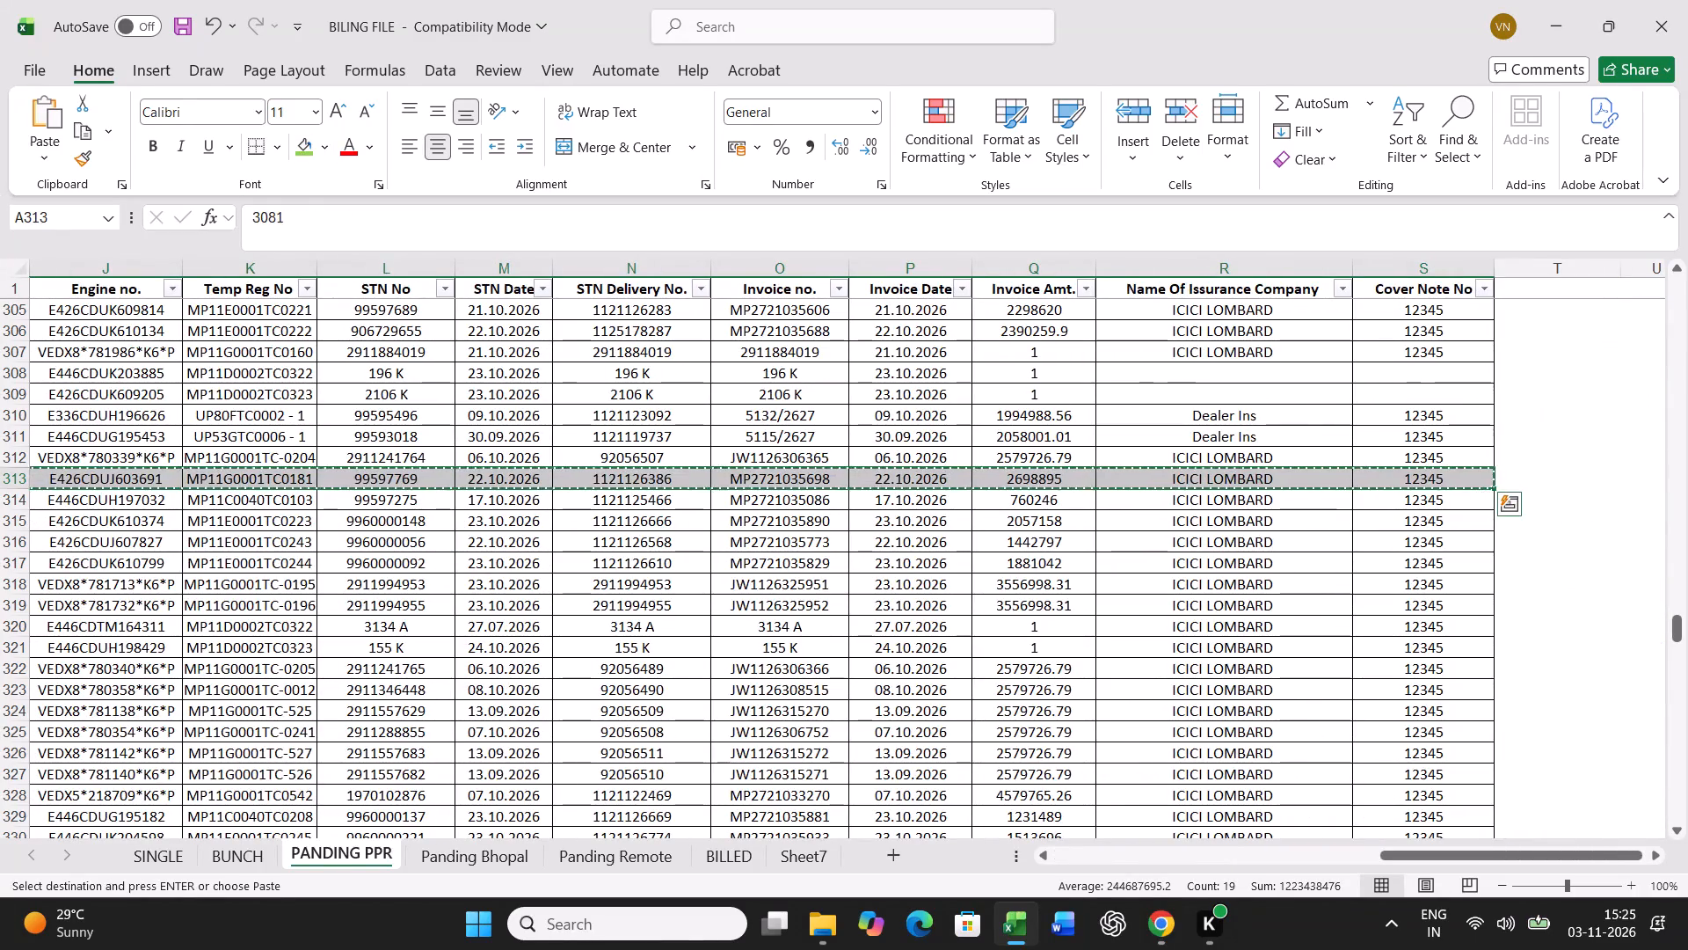
click(236, 852)
scroll(399, 601, up, 18)
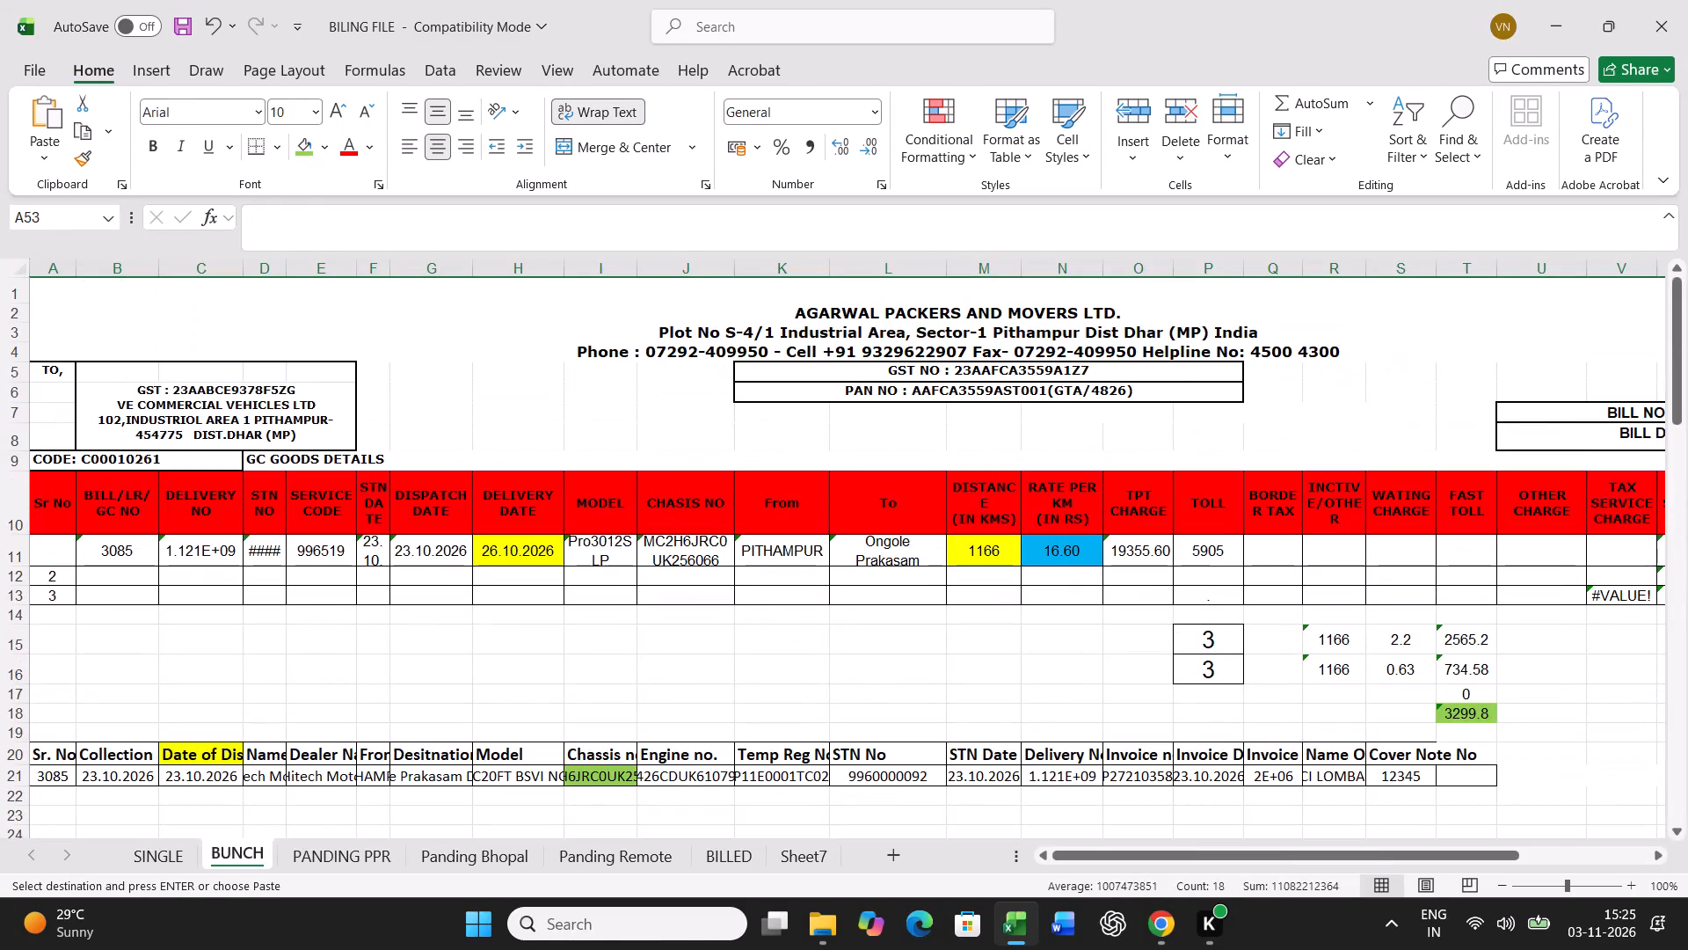
click(54, 771)
key(ctrl+v)
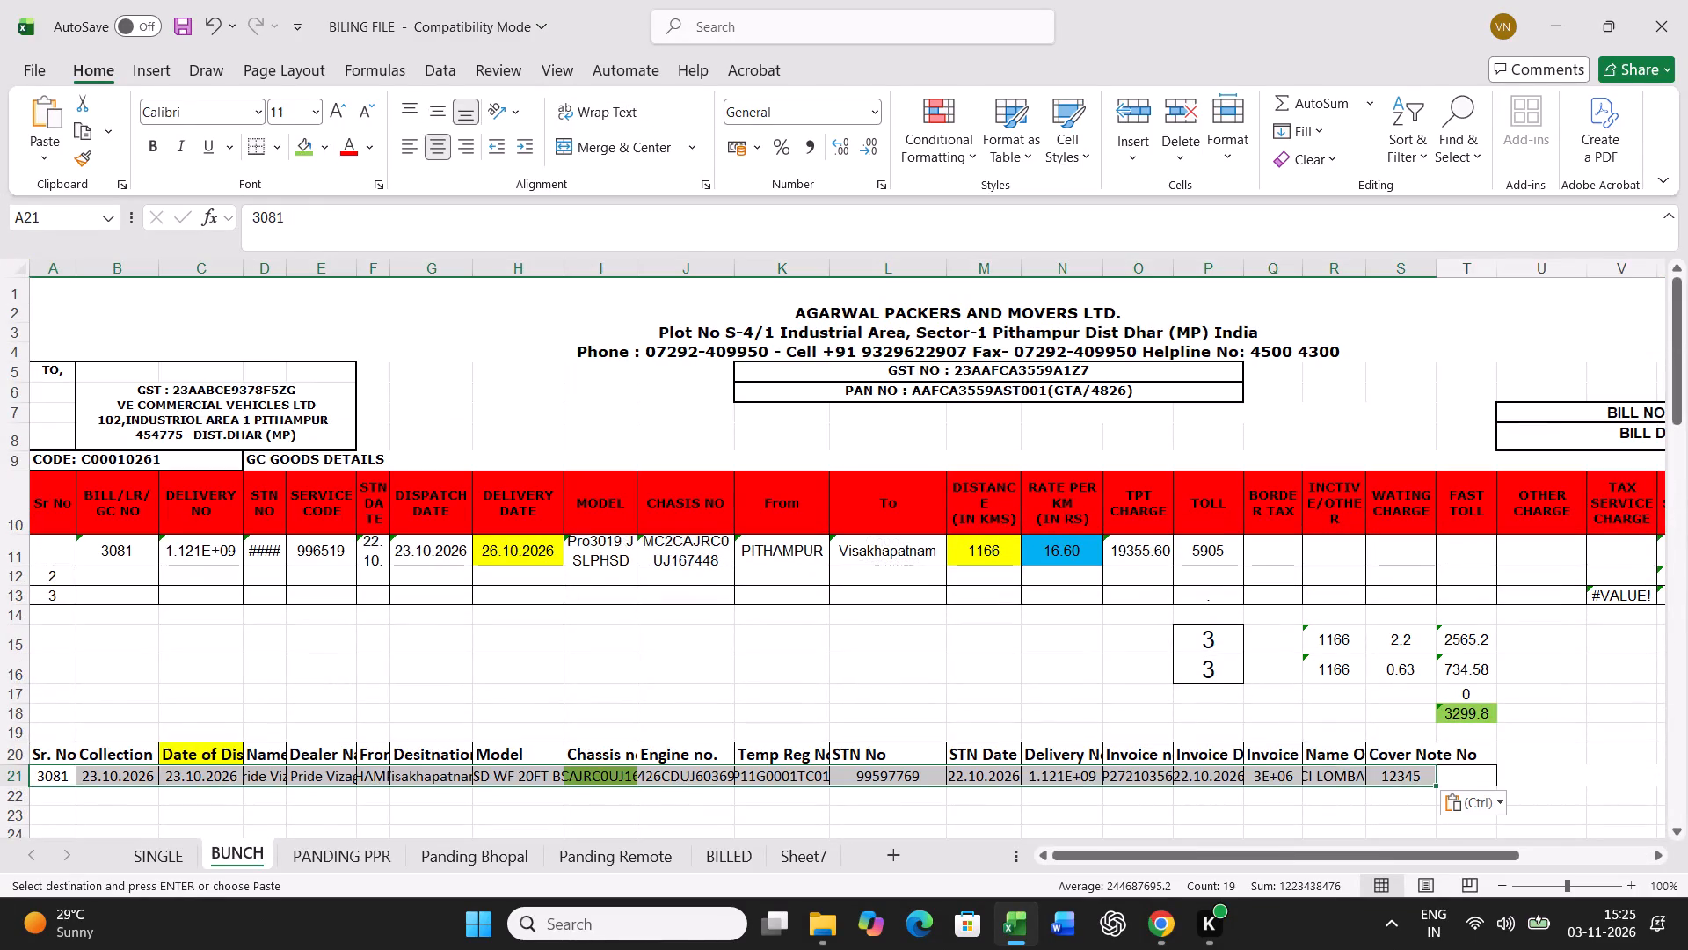
In bill row 11 of the BUNCH sheet, set the distance to 1452, the rate per km to 18.95 and the toll to 7086.
click(523, 553)
key(Right)
key(Right)
key(Right)
key(Right)
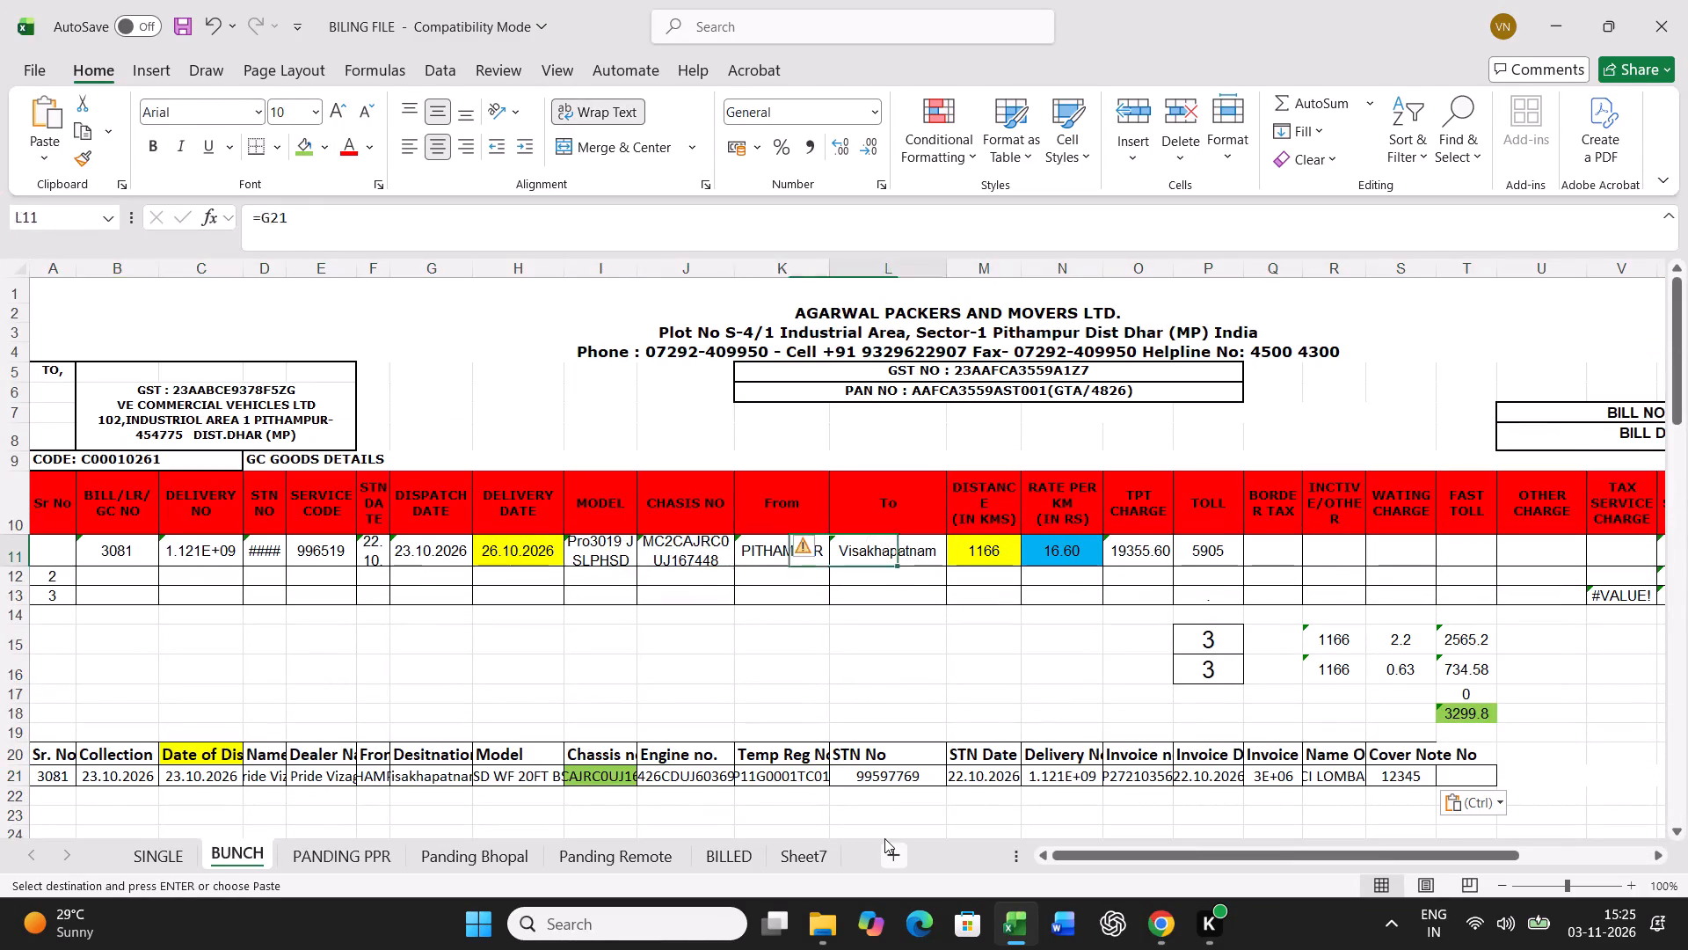
key(Right)
text(1452)
key(Right)
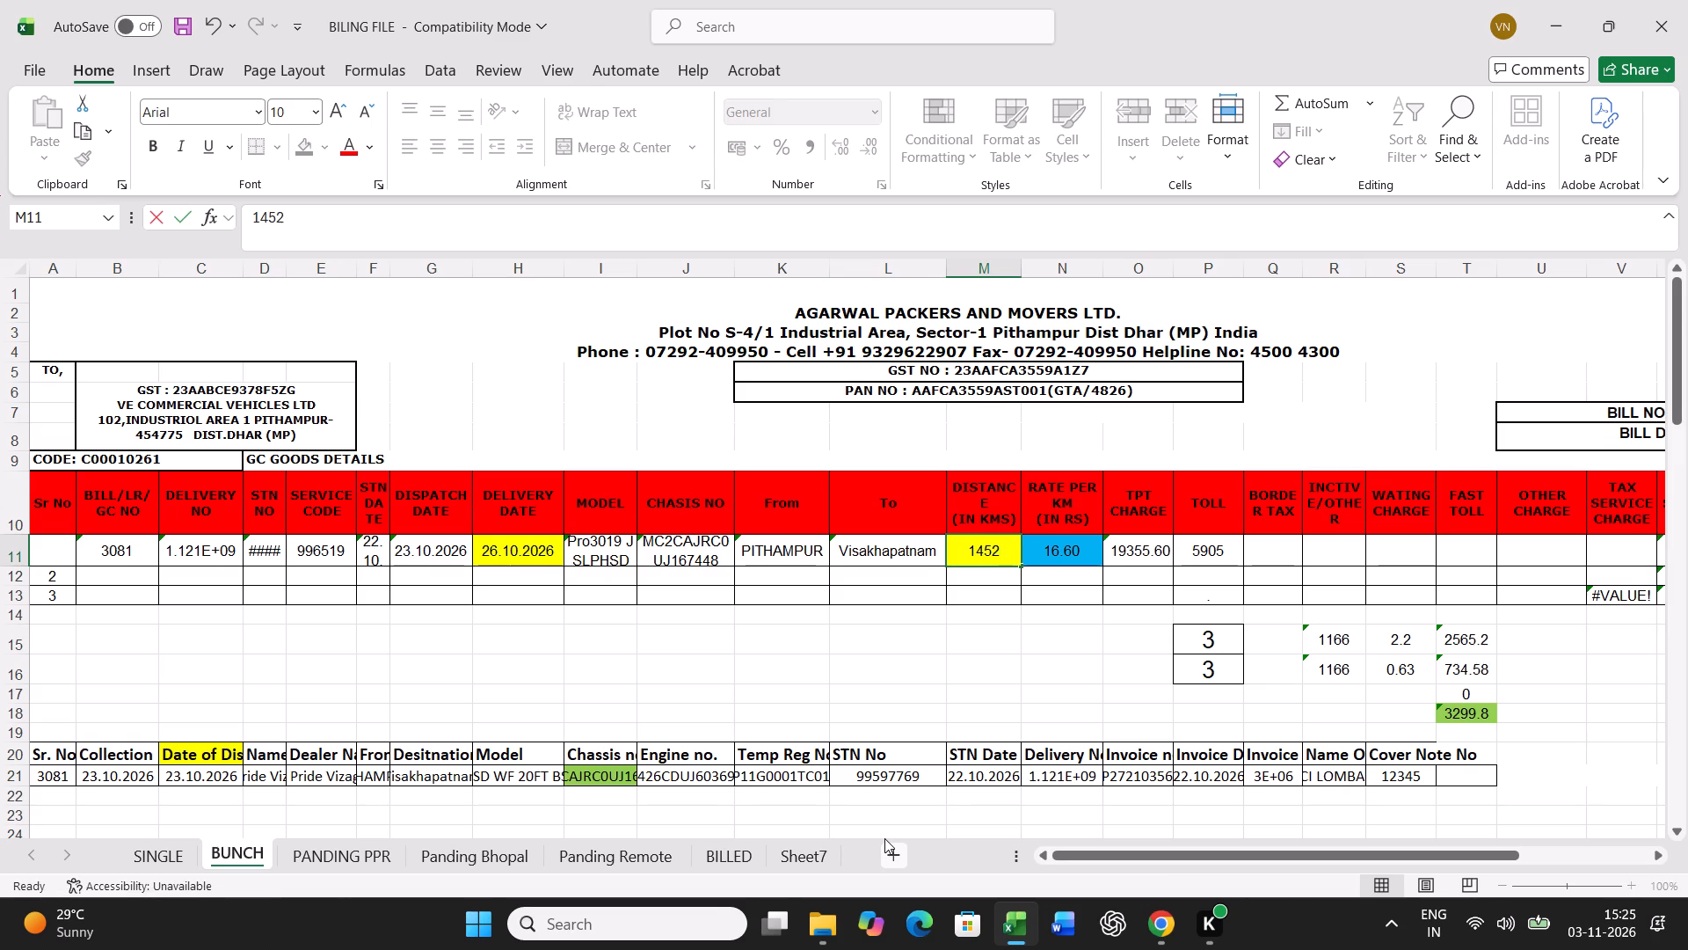
text(18.95)
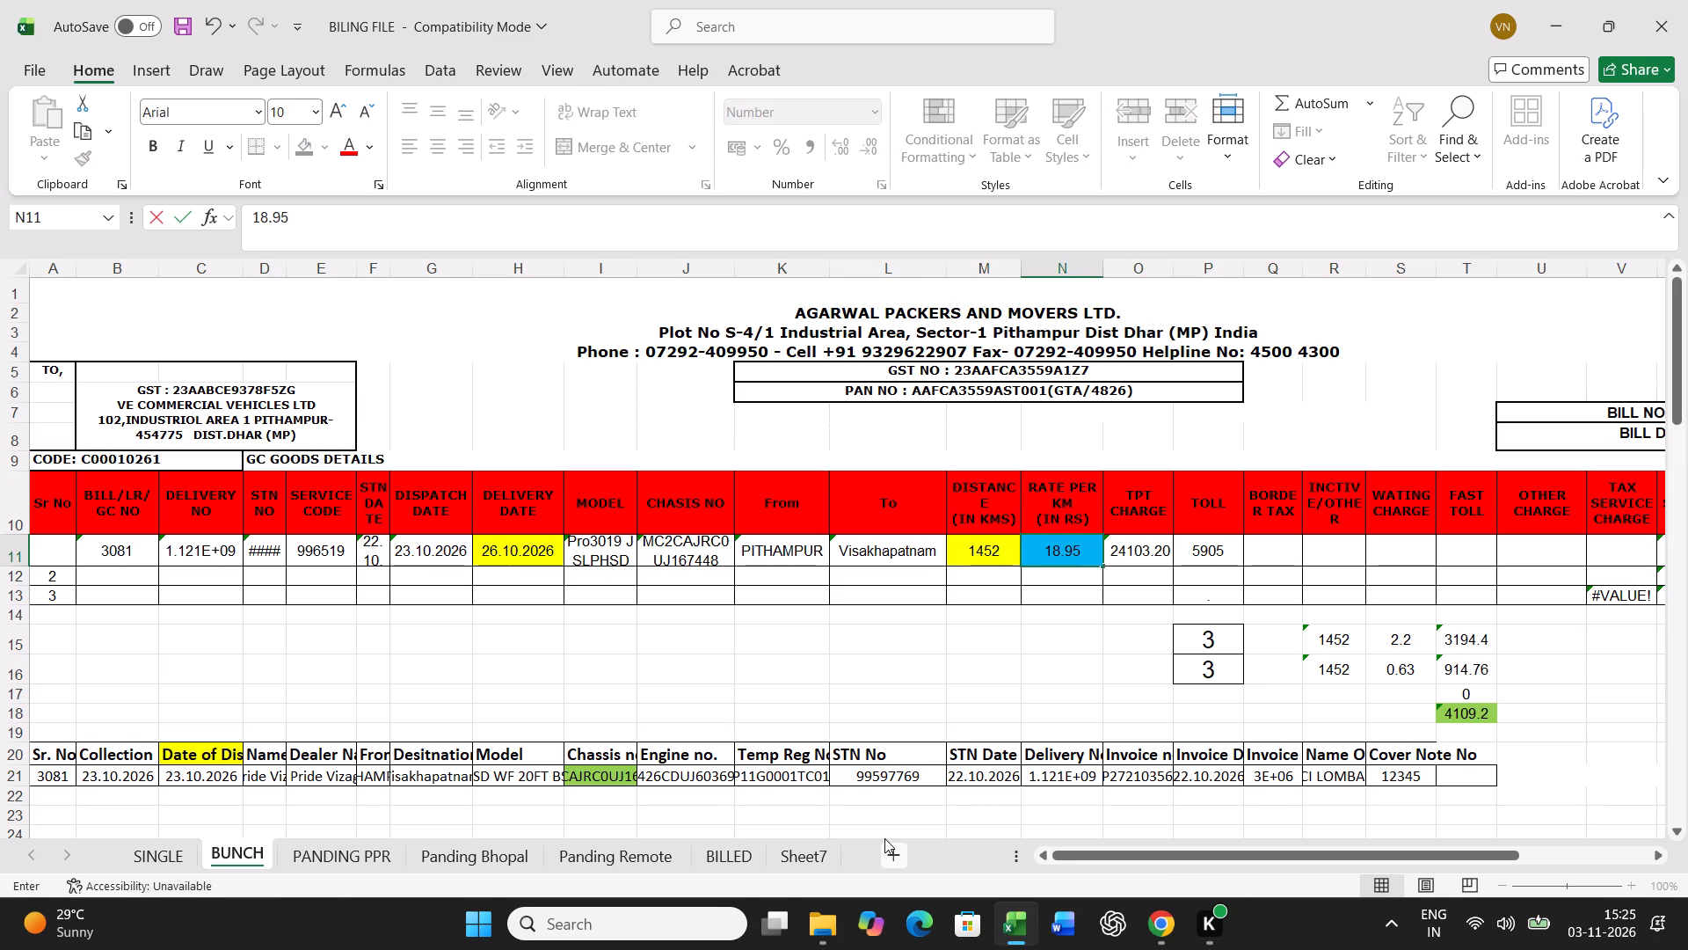
key(Right)
key(Right)
text(7086)
key(Return)
Set the standard transit time in cell P15 of the BUNCH sheet to 4.
key(Return)
key(Return)
key(Return)
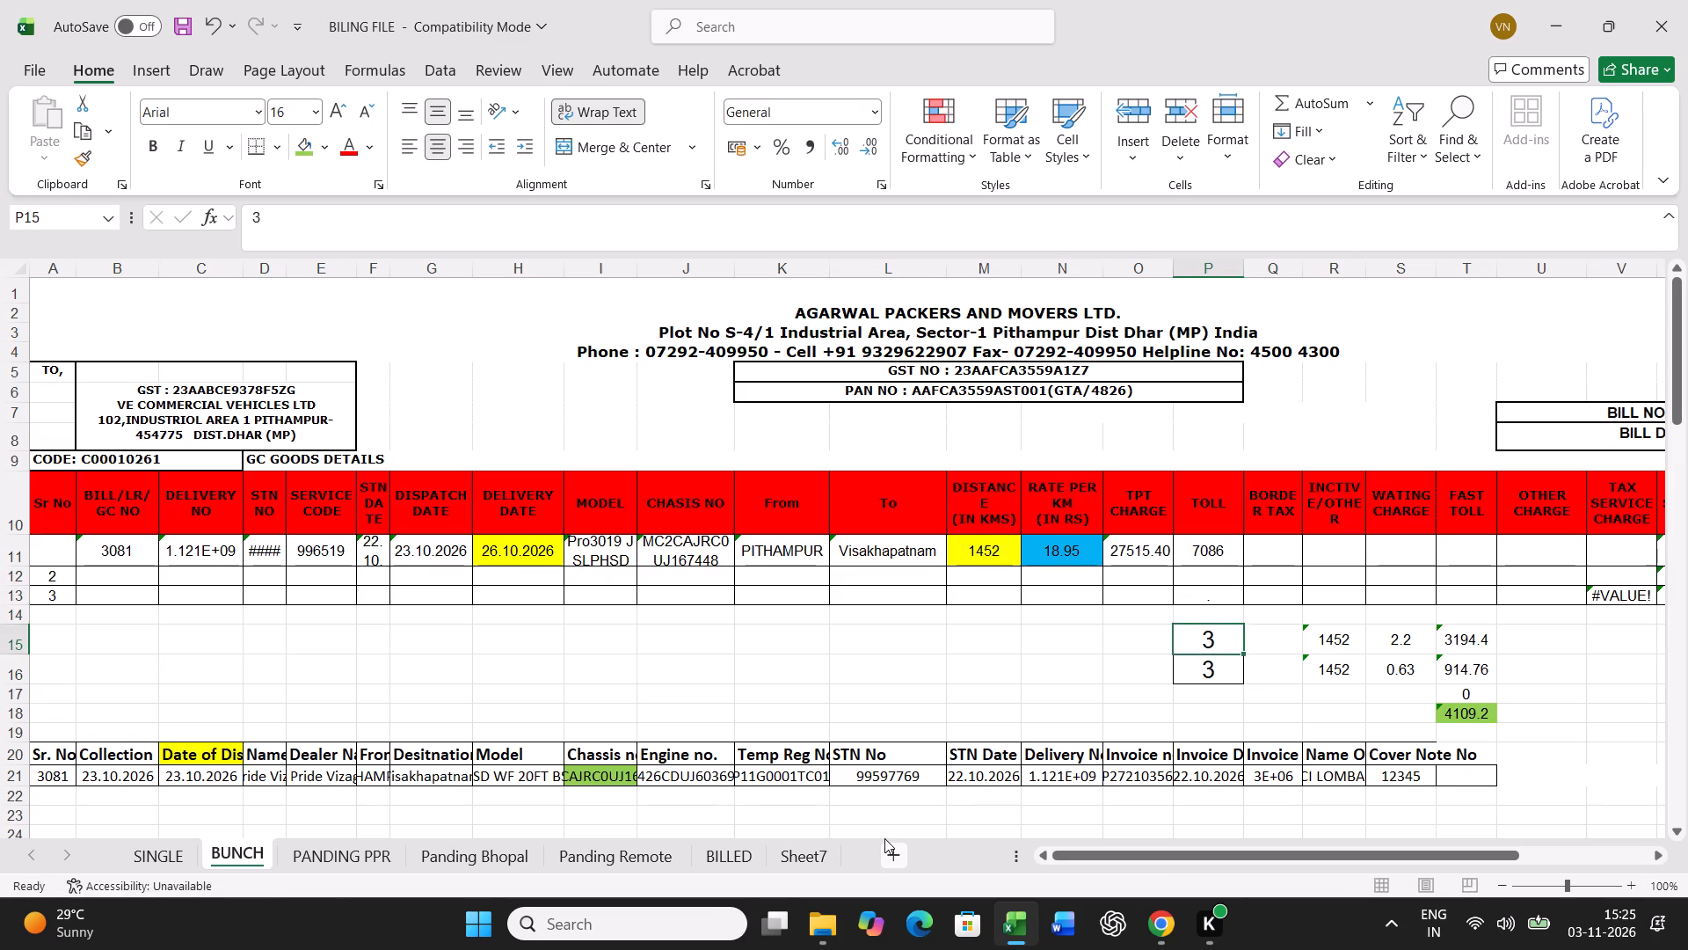
key(4)
key(Return)
Print one copy of the freight bill for G.C. number 3081 from the SINGLE sheet.
click(159, 852)
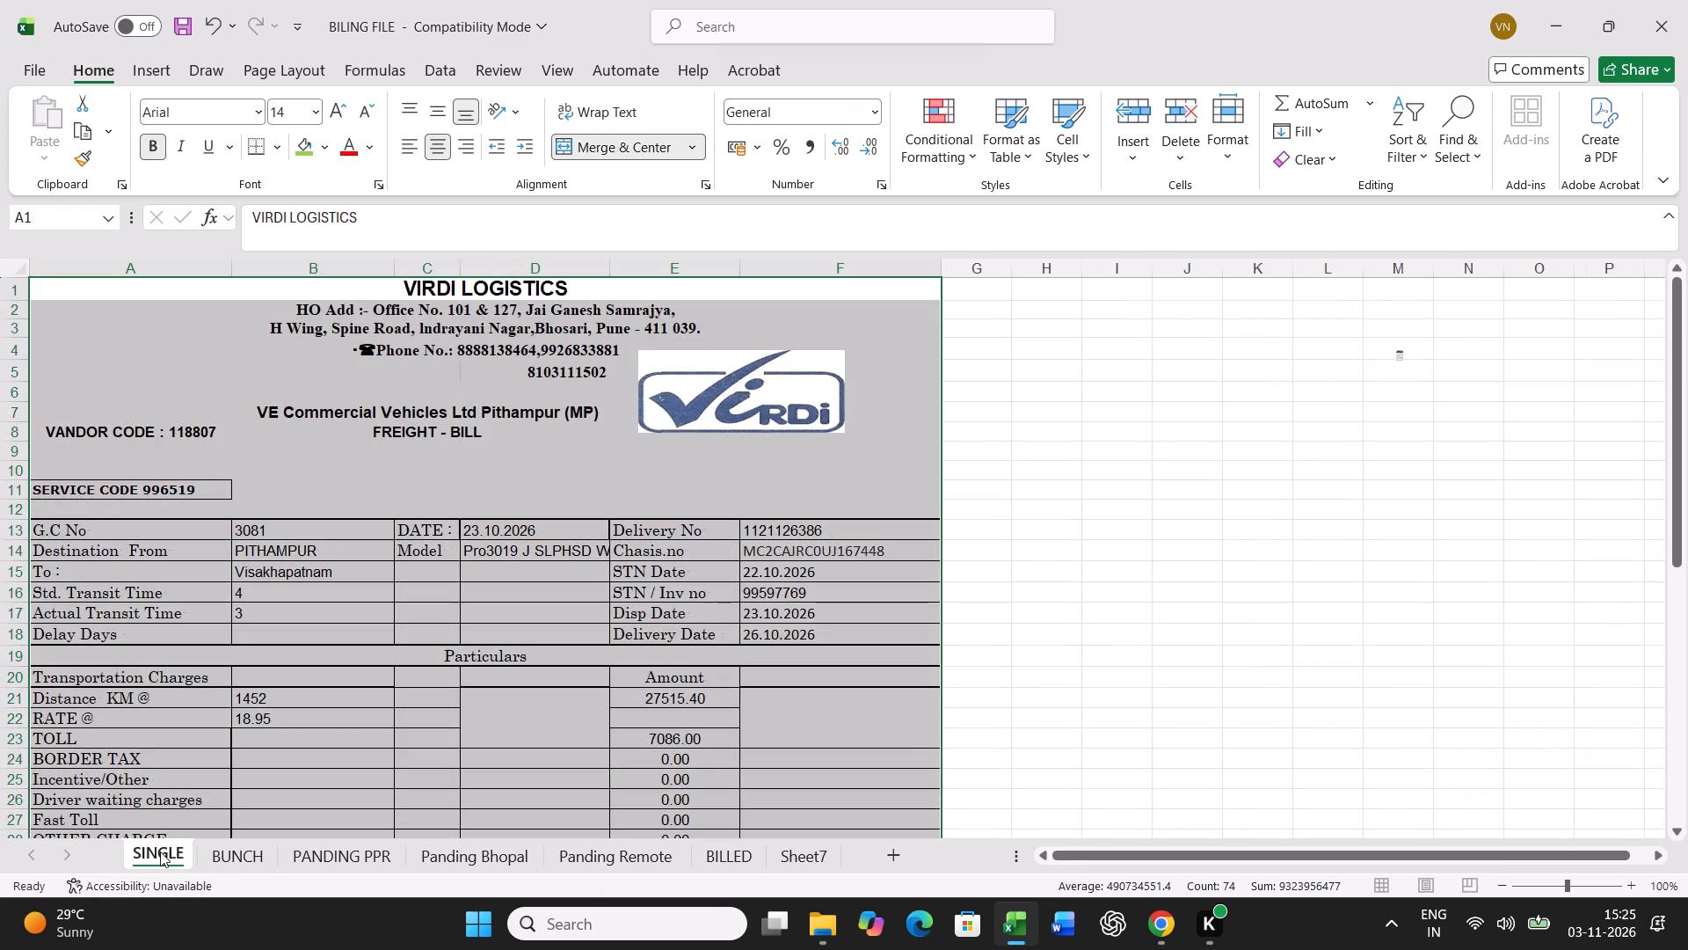
key(ctrl+p)
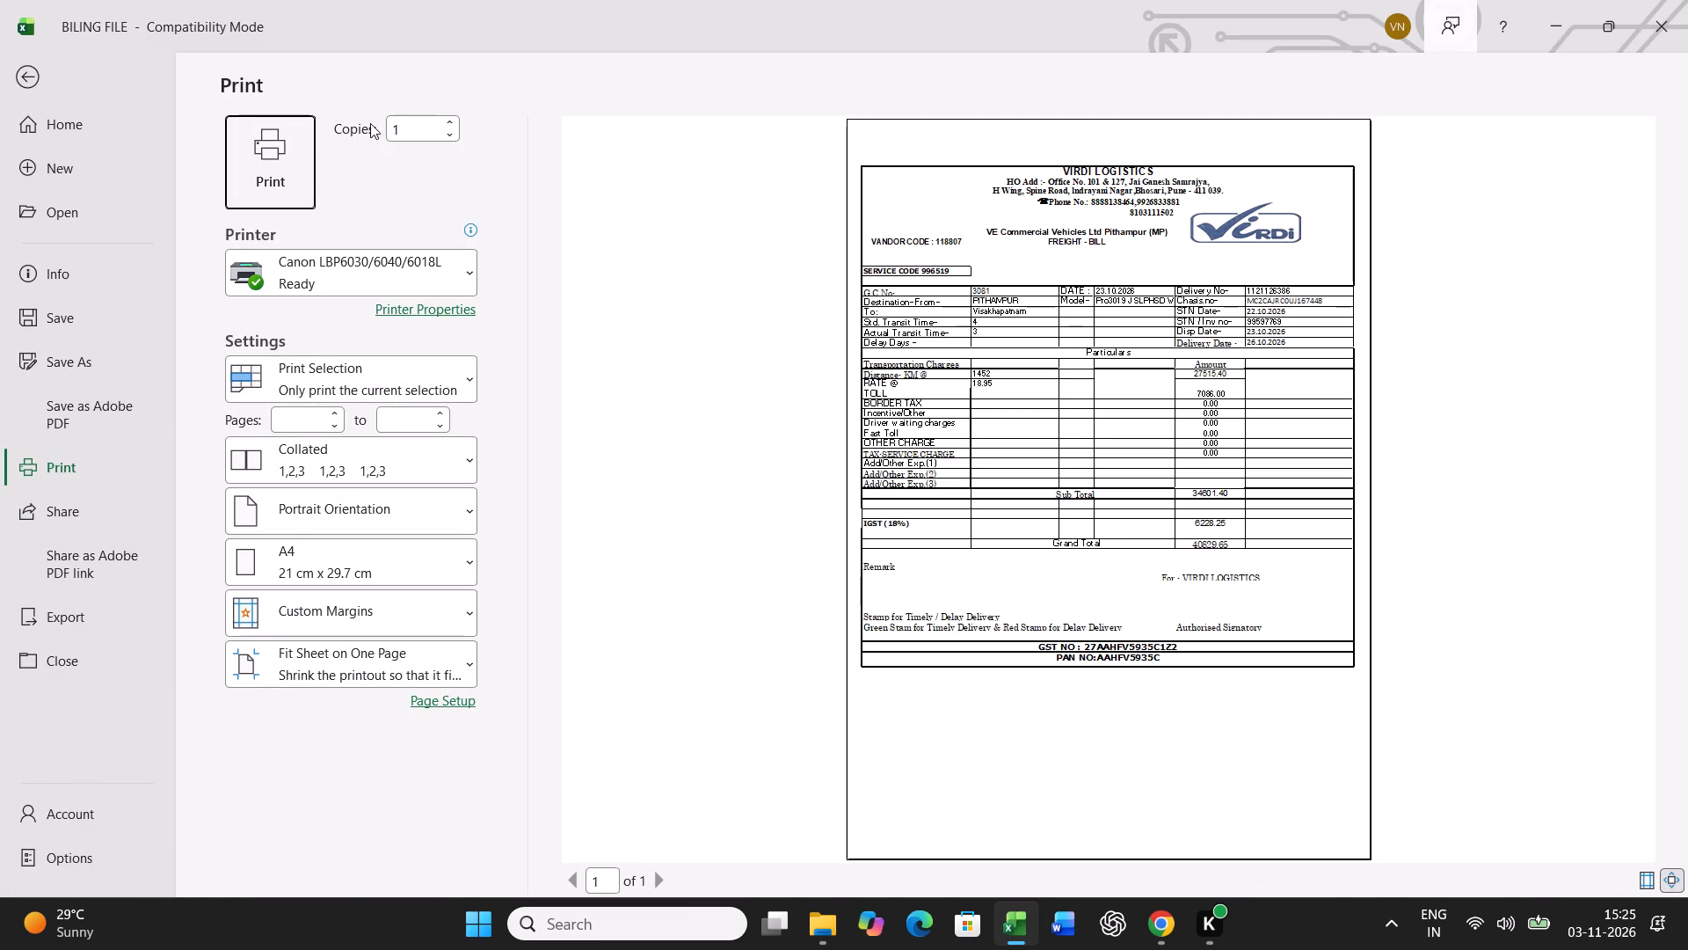
click(271, 160)
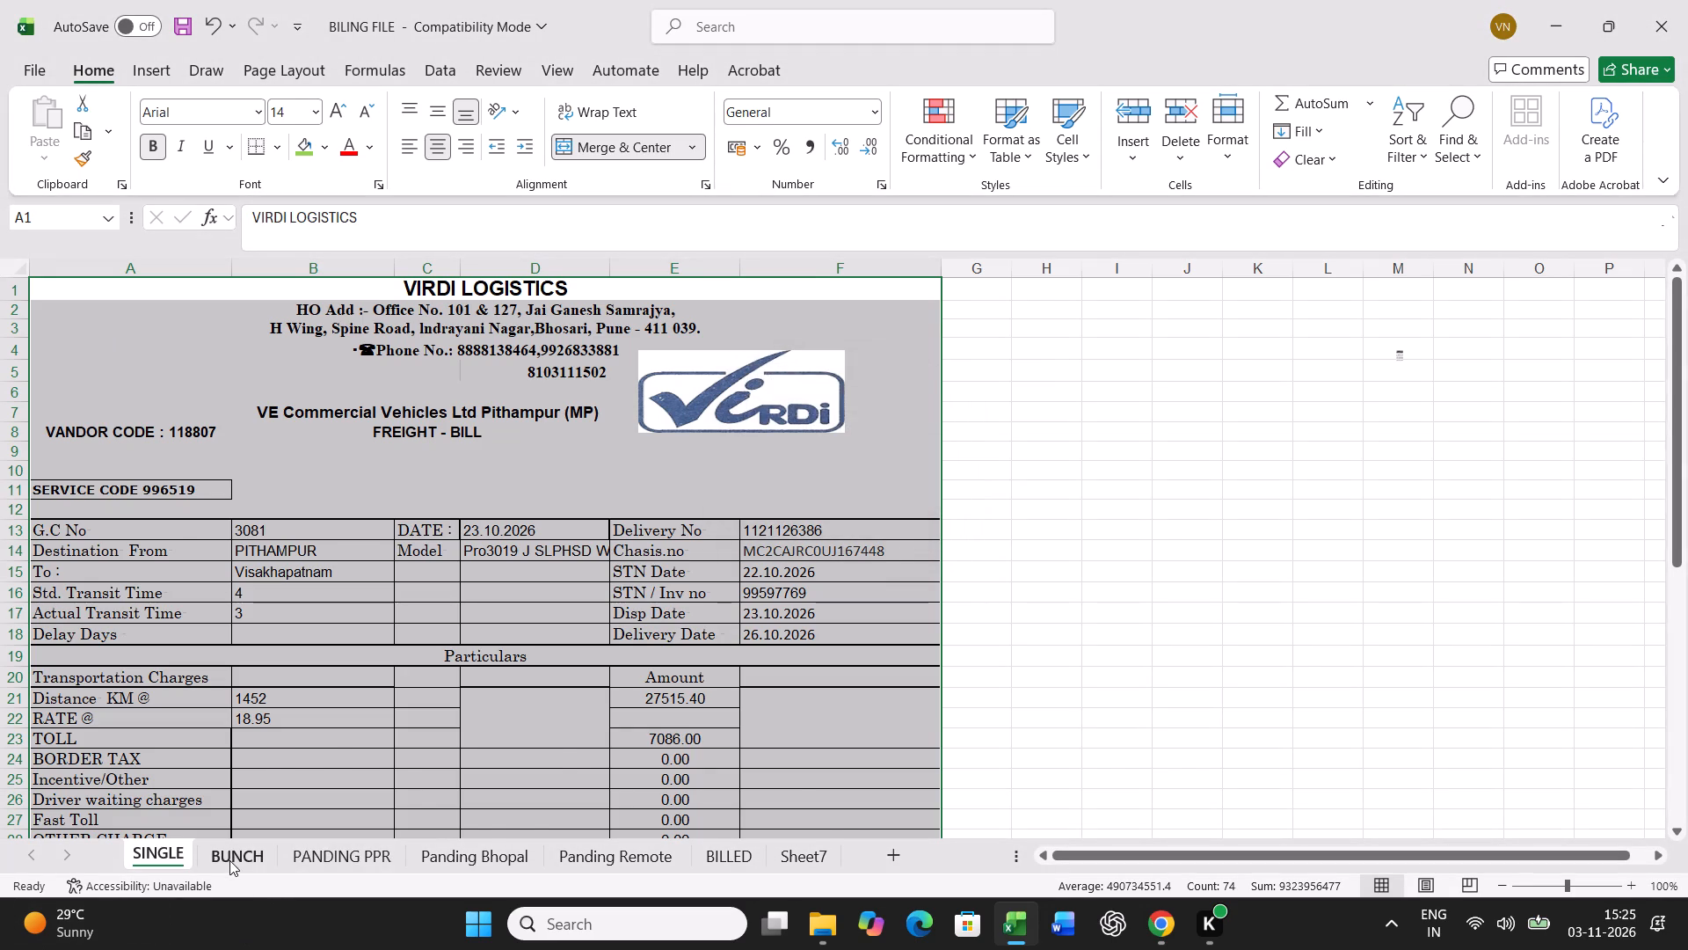
Copy bill row 11 of the BUNCH sheet and paste it as values into row 54 of the lower table.
click(229, 860)
click(3, 559)
key(ctrl+c)
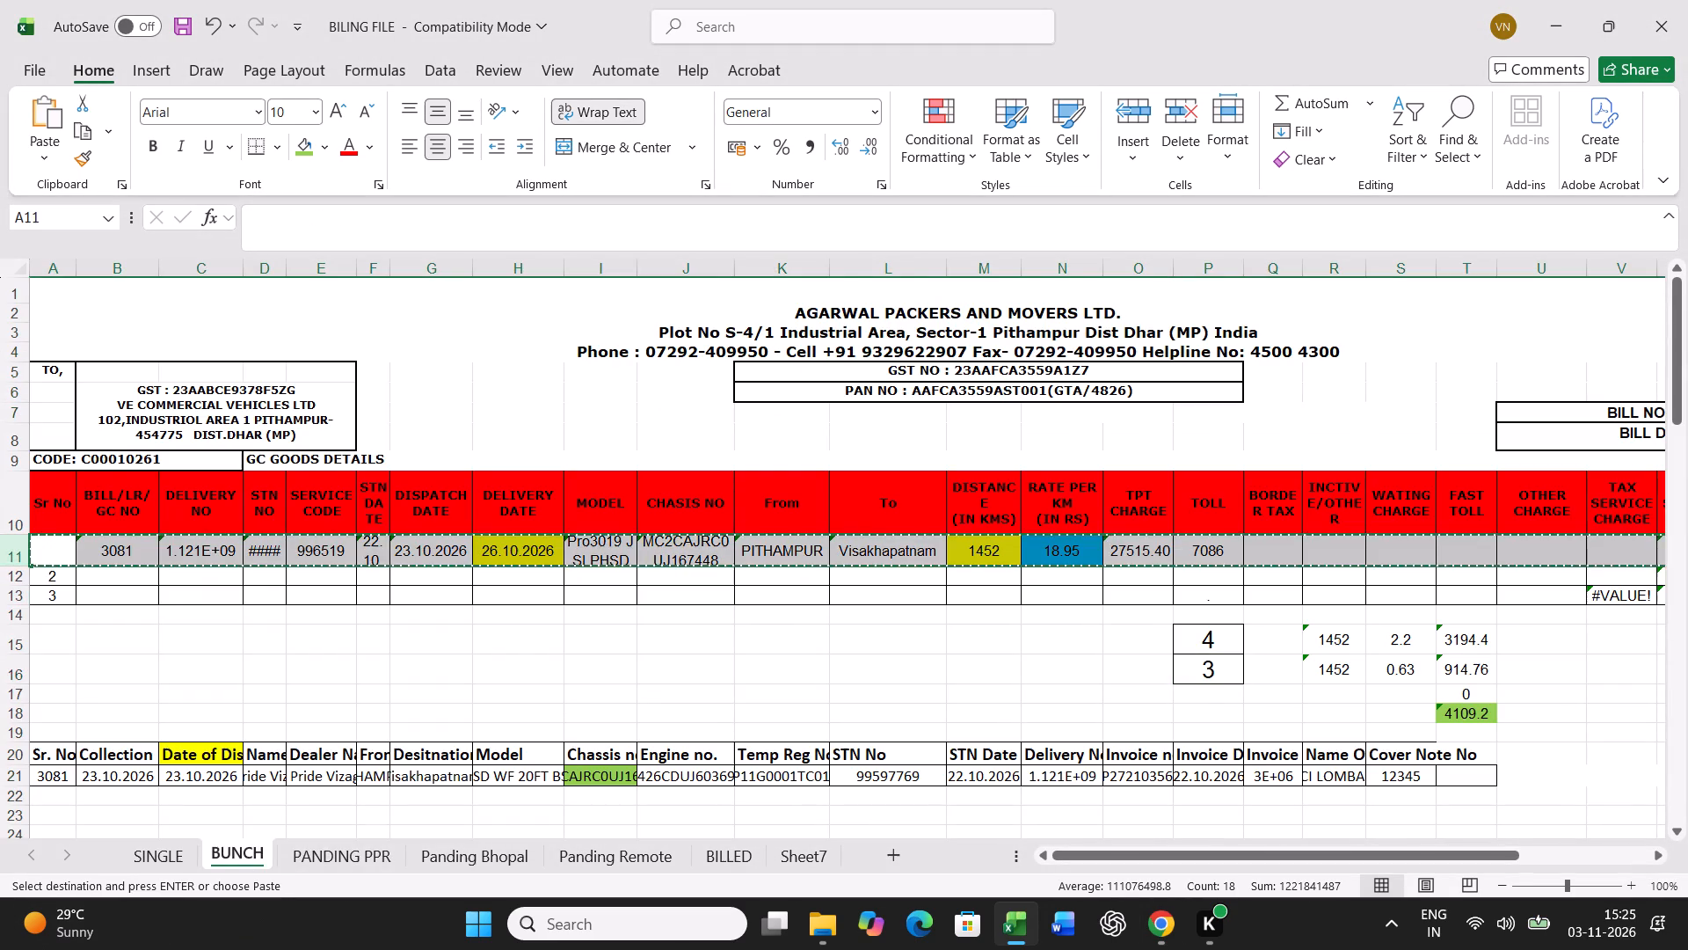
scroll(528, 669, down, 20)
scroll(528, 669, down, 2)
right_click(64, 409)
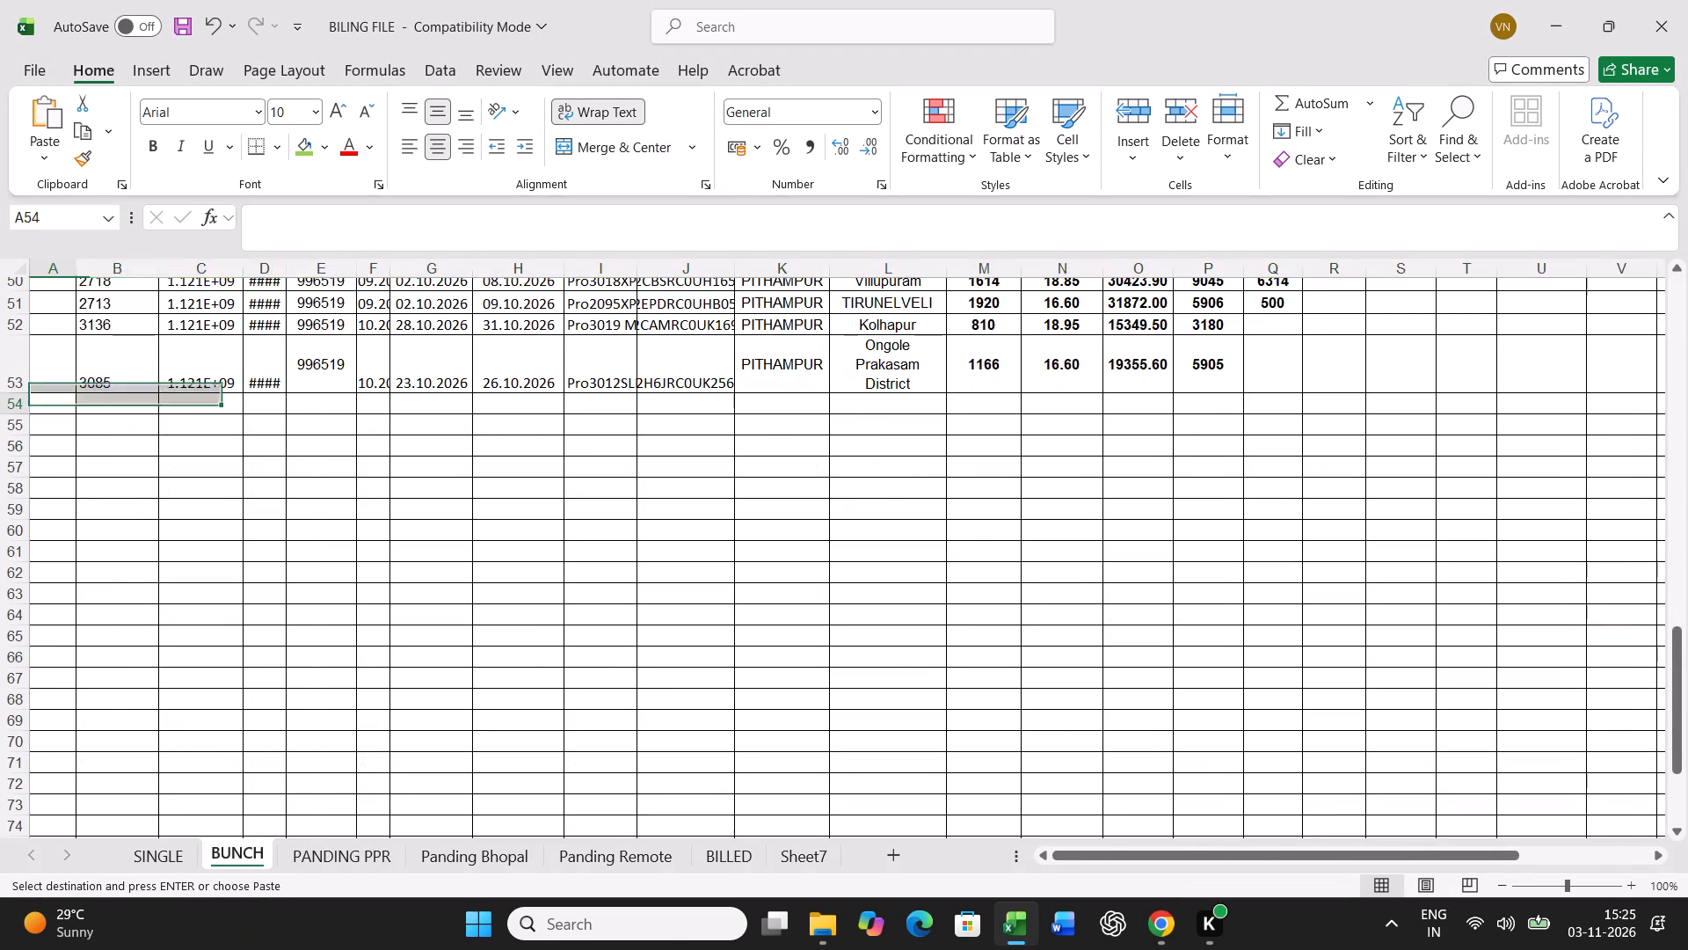
click(156, 406)
click(47, 344)
click(389, 610)
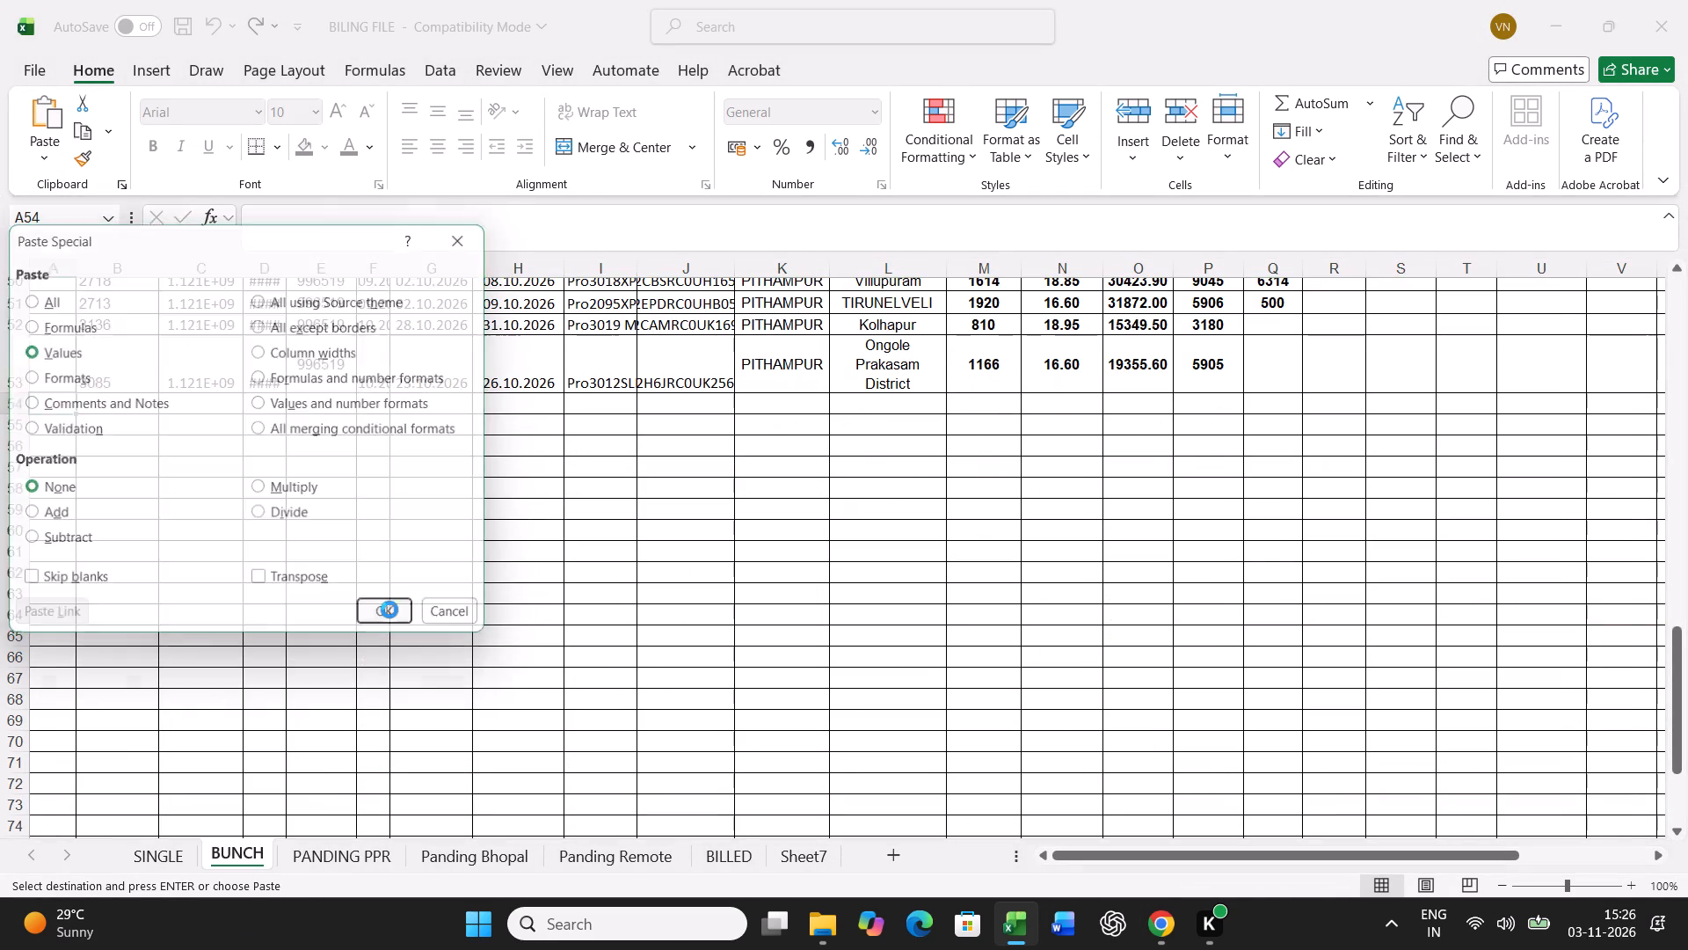
Find chassis 014000 in the PANDING PPR sheet and fill its chassis number cell with green.
click(332, 844)
click(658, 659)
key(ctrl+f)
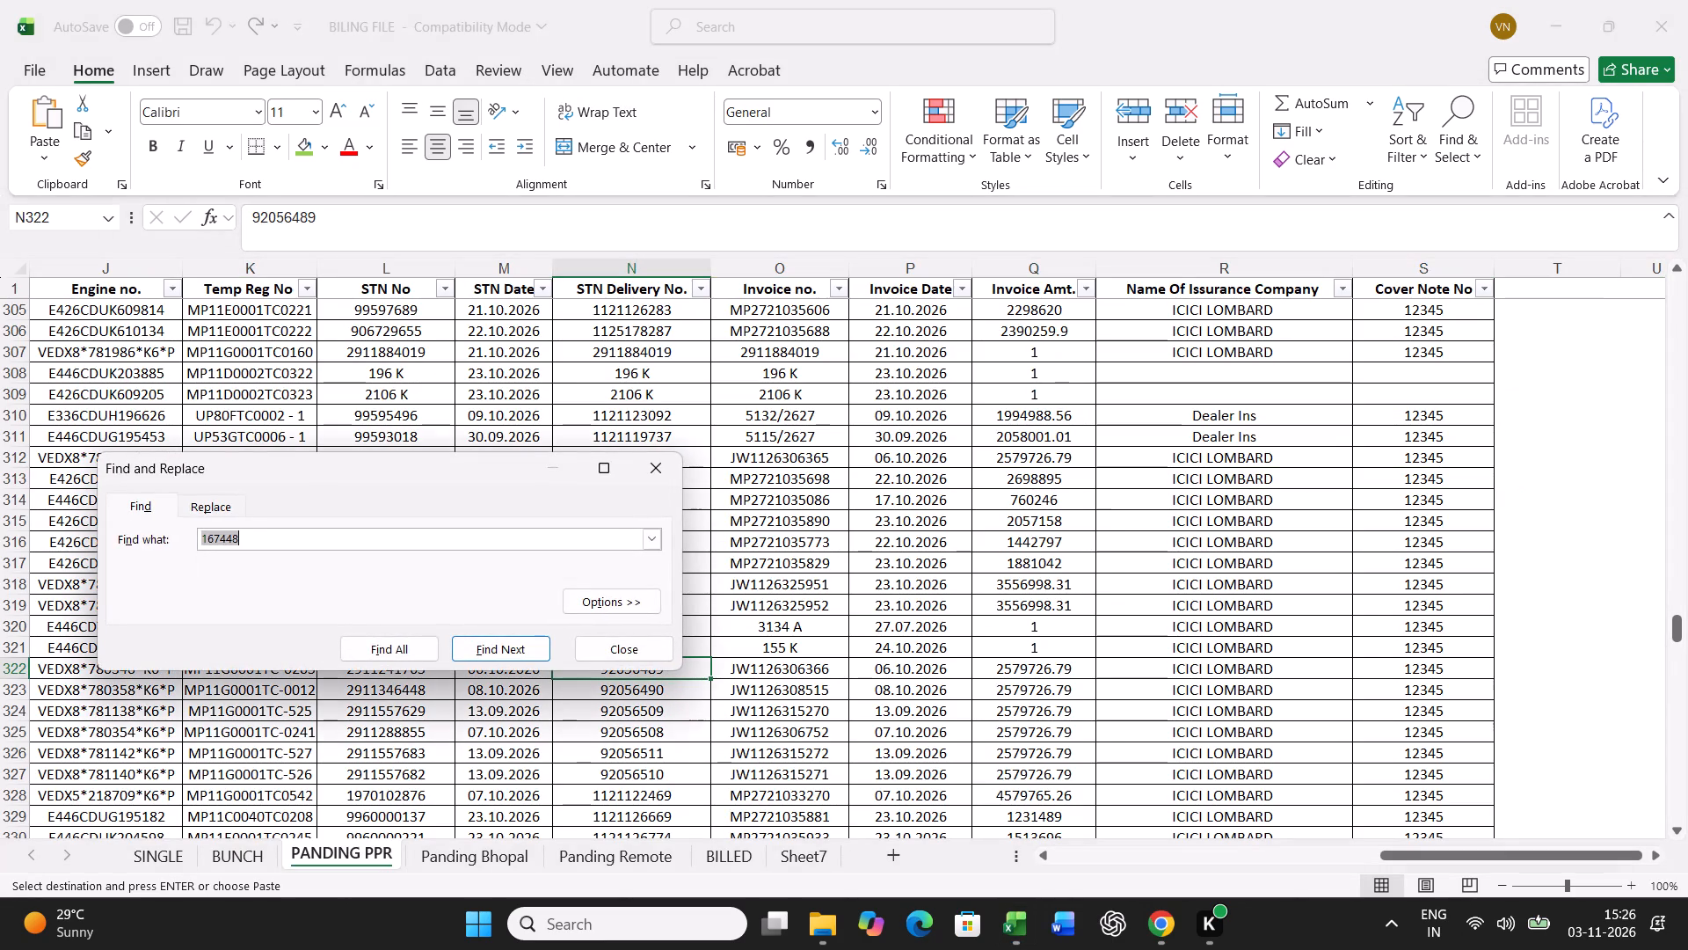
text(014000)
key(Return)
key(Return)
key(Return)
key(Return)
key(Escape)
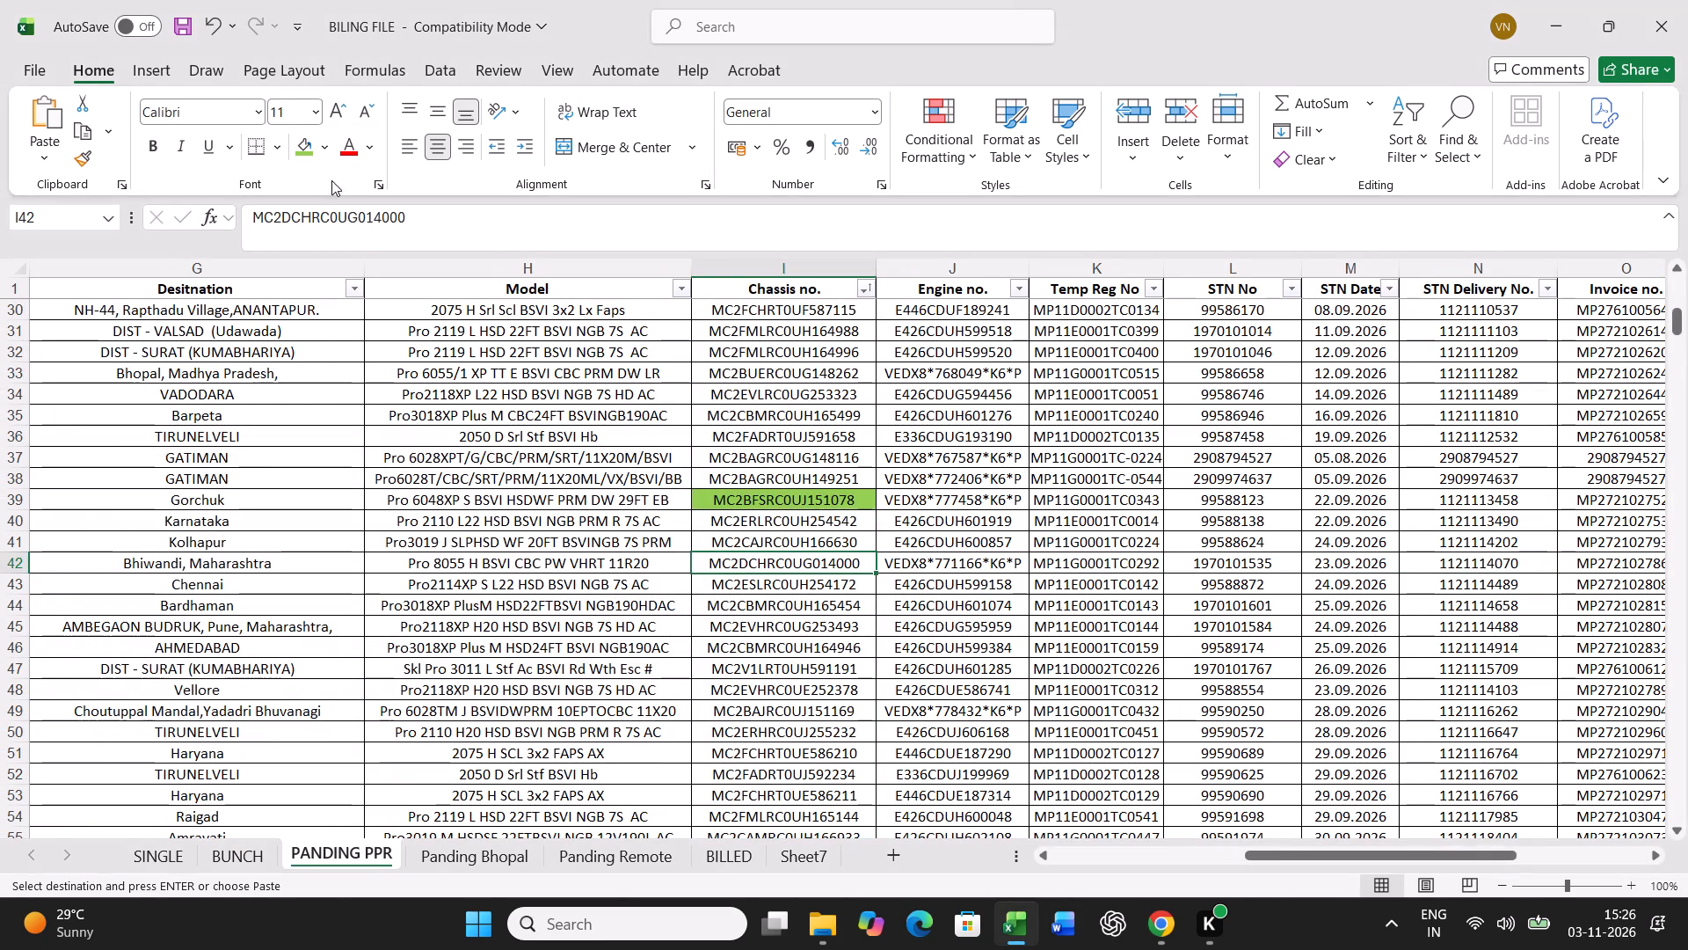
click(314, 150)
Copy the complete record of the vehicle with chassis ending 014000 and paste it into the BUNCH sheet at A21.
key(Left)
key(Left)
key(Left)
key(Left)
key(Left)
key(Left)
key(Left)
key(Left)
key(Left)
key(Left)
key(Left)
key(Left)
key(Left)
key(Left)
key(Left)
key(Left)
key(Left)
key(Left)
key(Left)
key(Left)
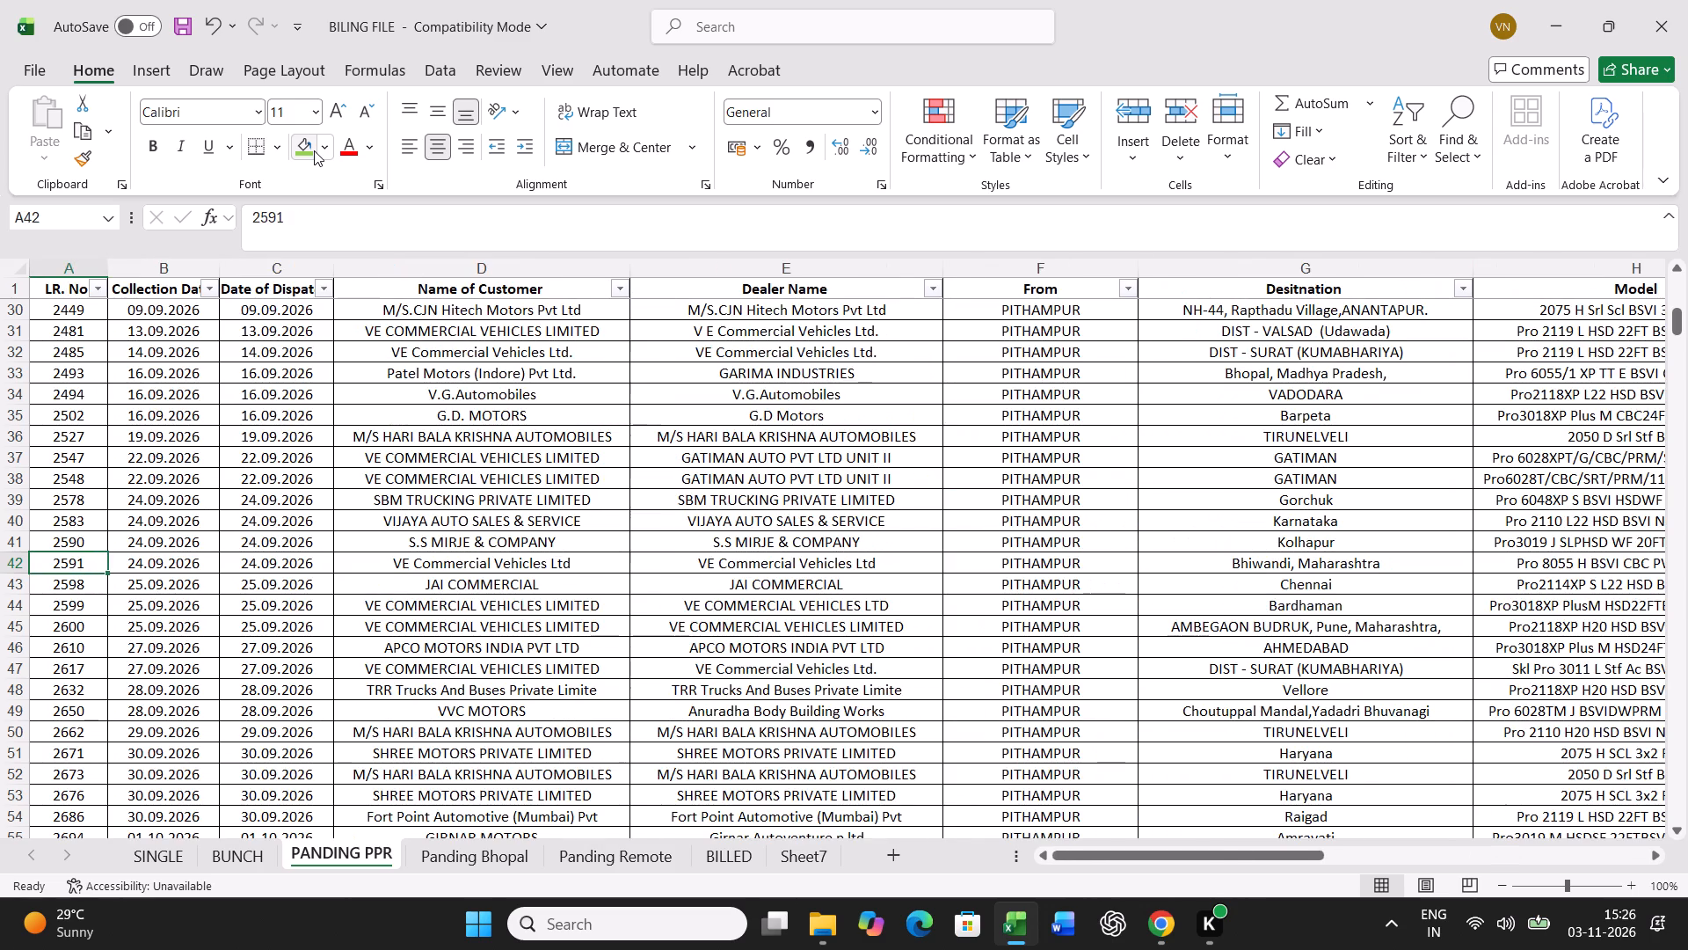
key(ctrl+shift+Right)
key(ctrl+c)
click(251, 860)
scroll(326, 709, up, 5)
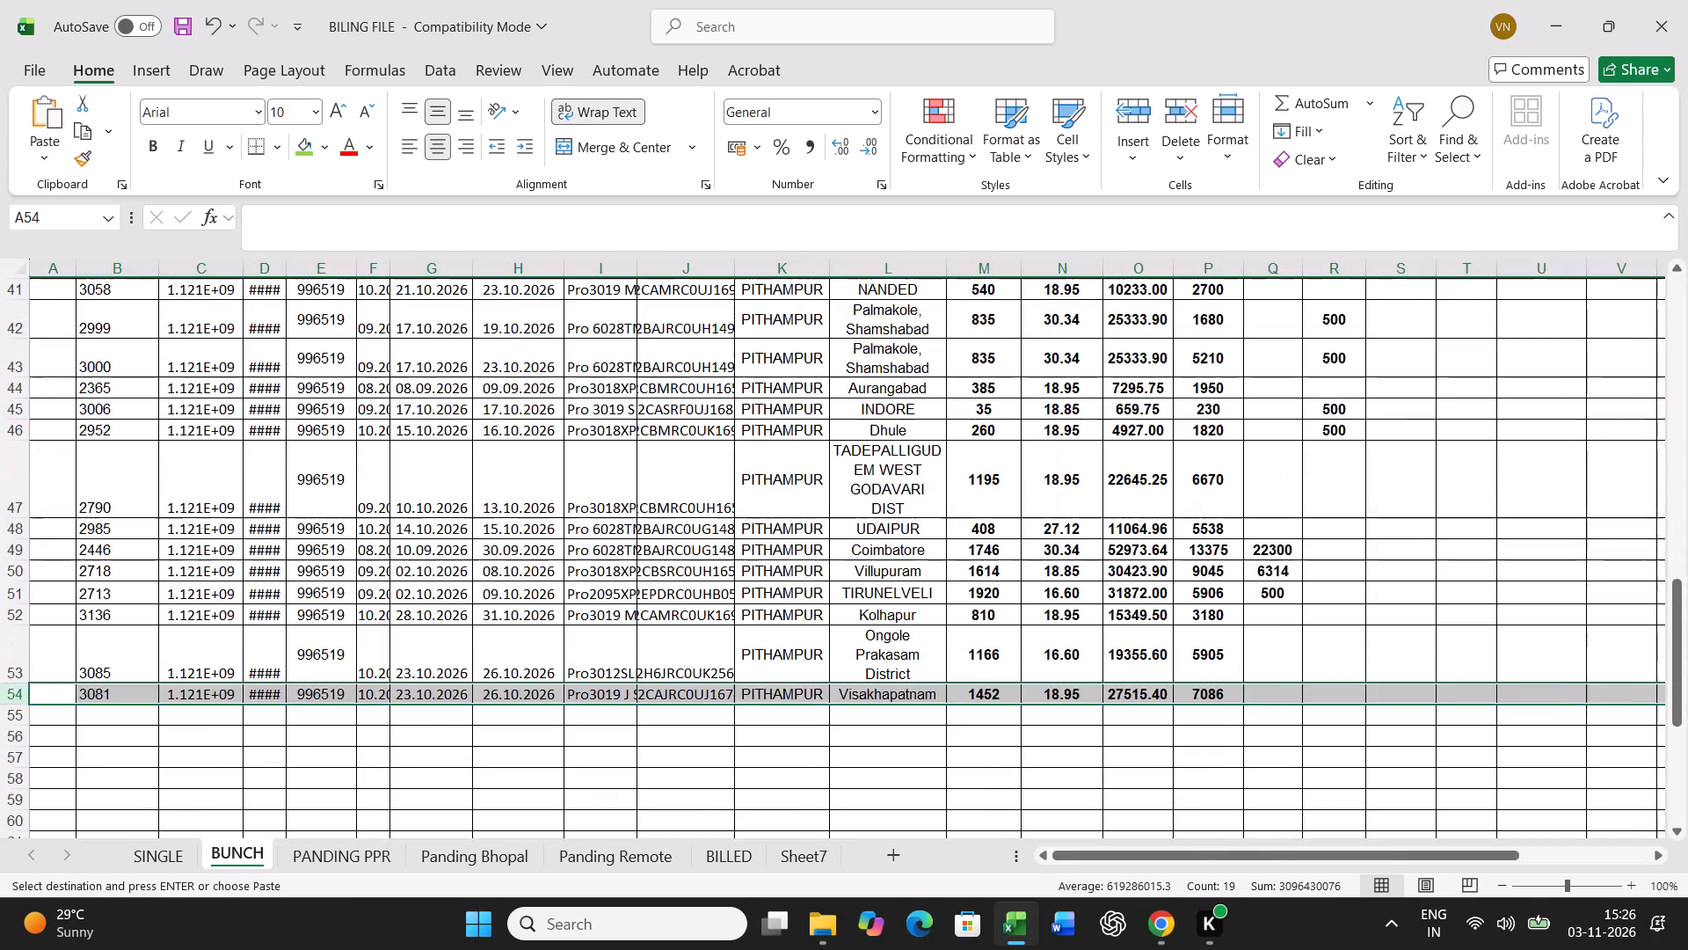
scroll(326, 709, up, 18)
click(60, 771)
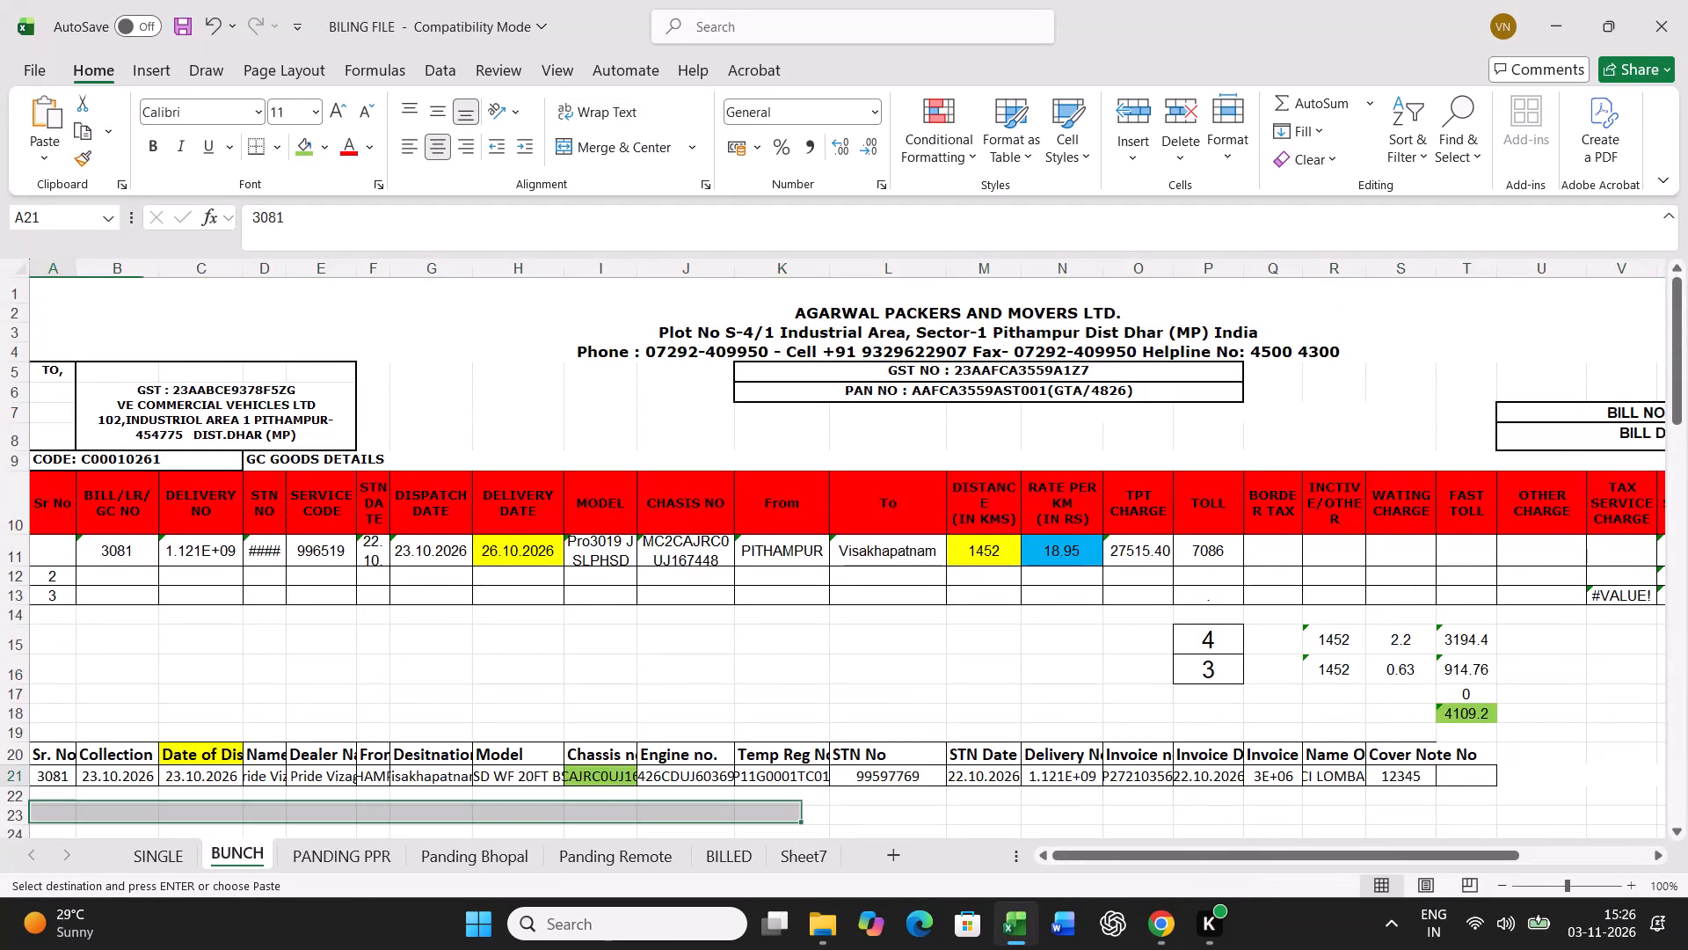
key(ctrl+v)
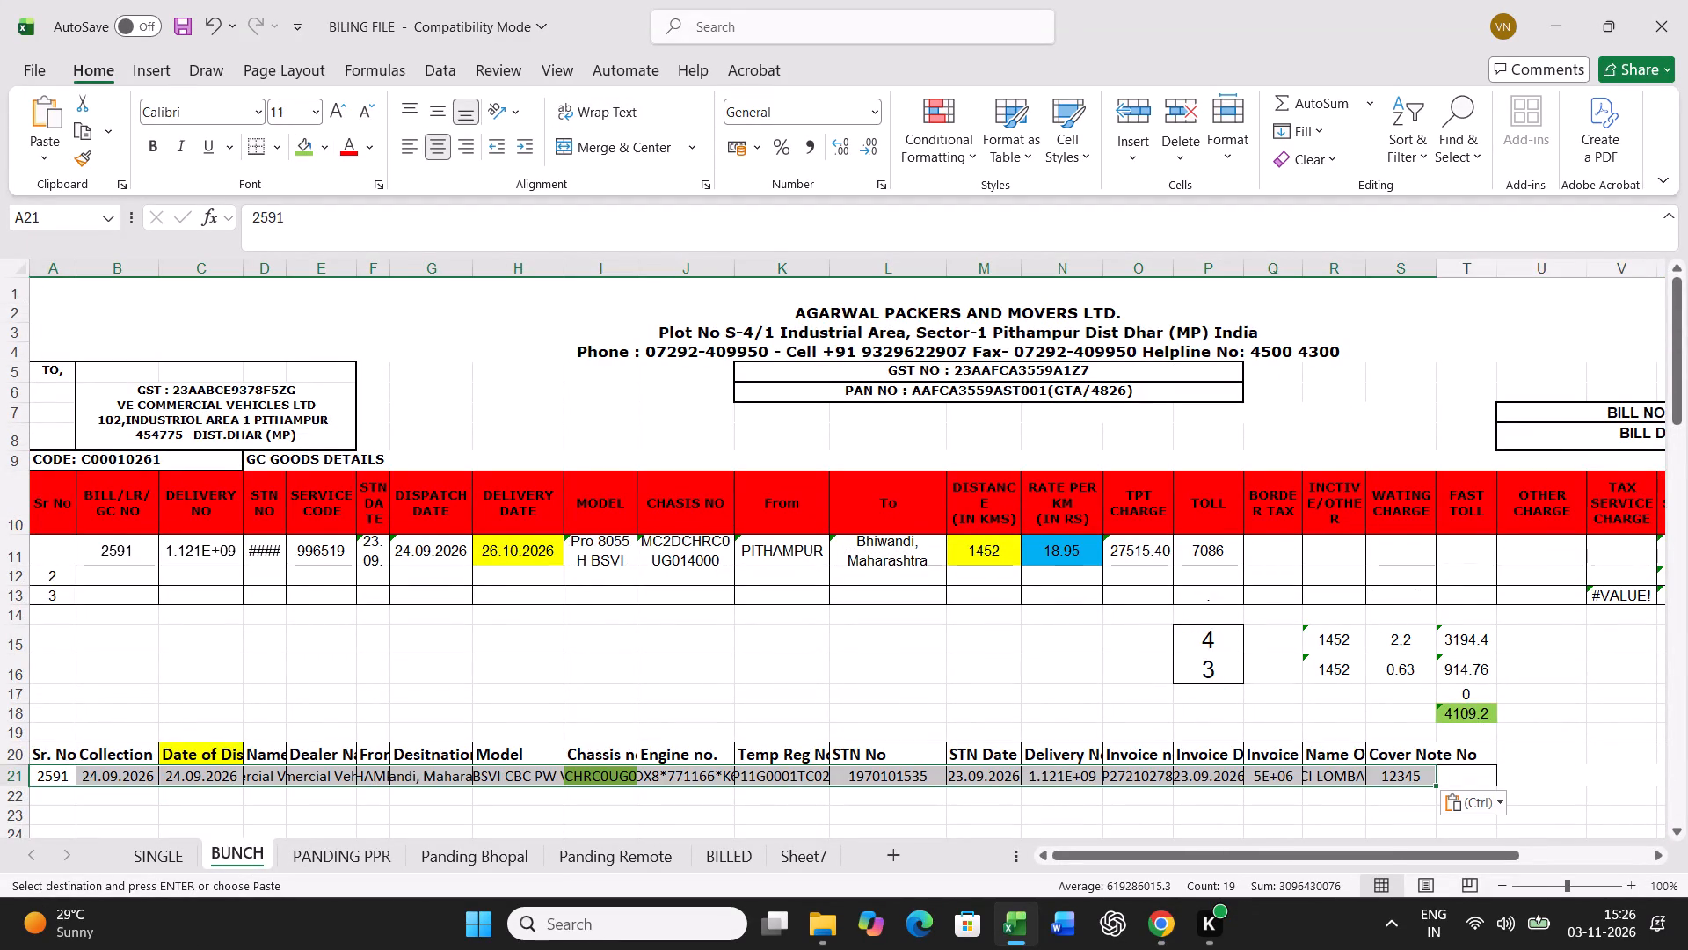
In bill row 11, set the delivery date to 28.09.2026, distance to 546, rate per km to 31.02 and toll to 5300.
click(531, 545)
text(28.09.2026)
key(Right)
key(Right)
key(Right)
key(Right)
key(Right)
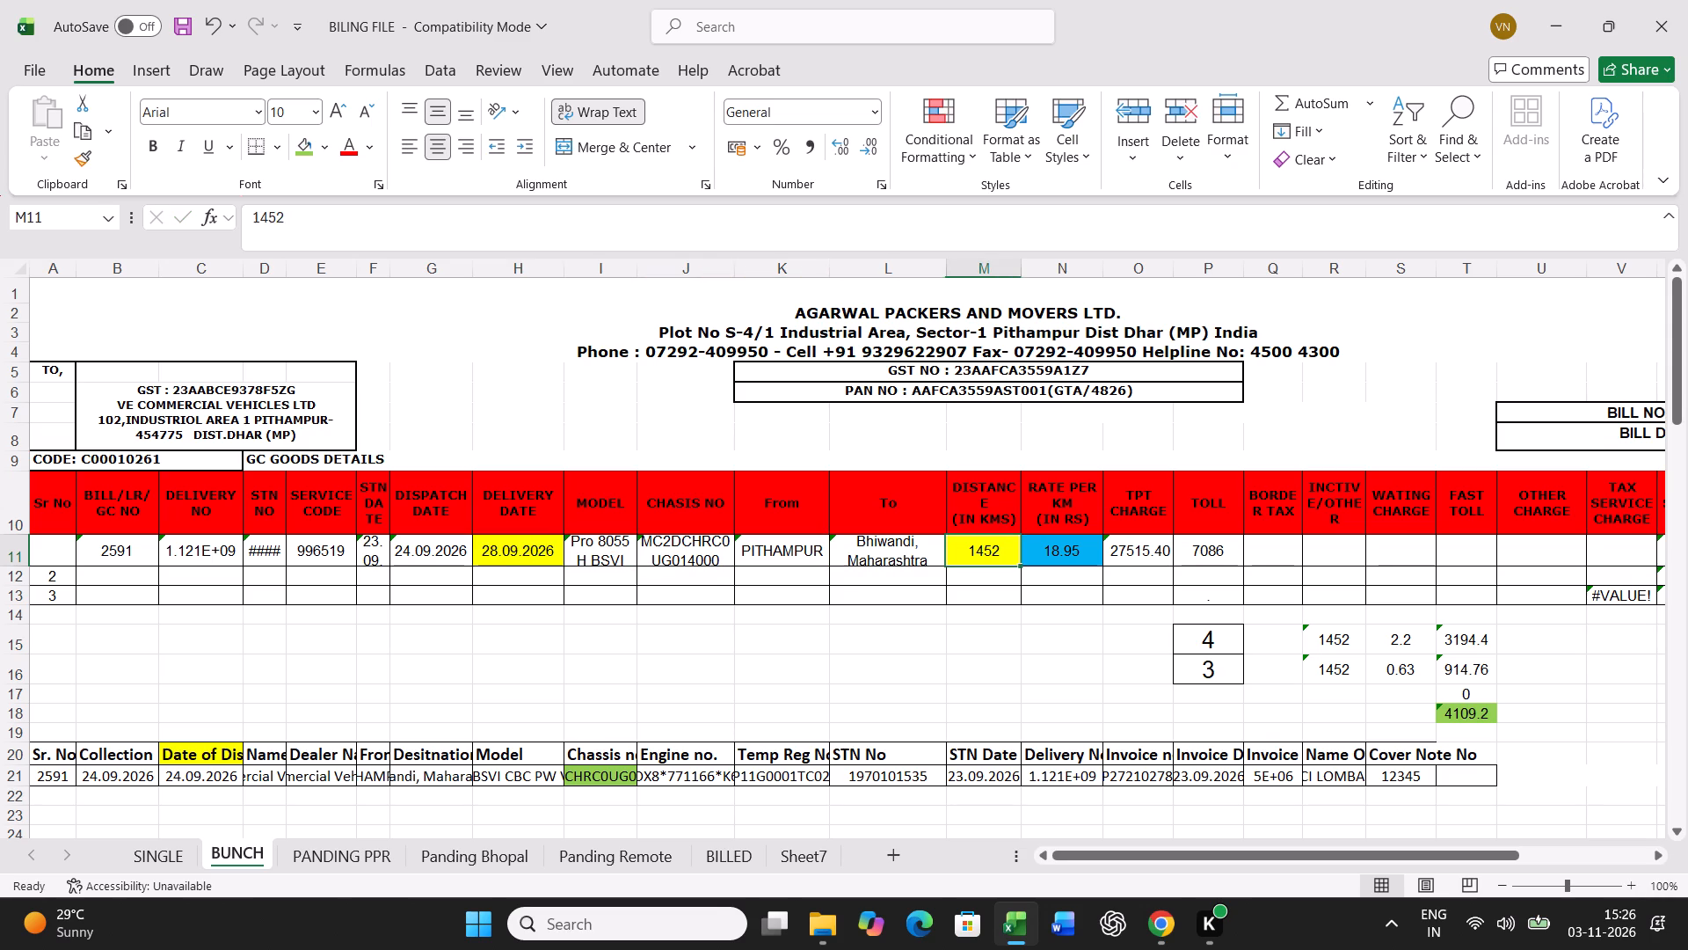
text(546)
key(Right)
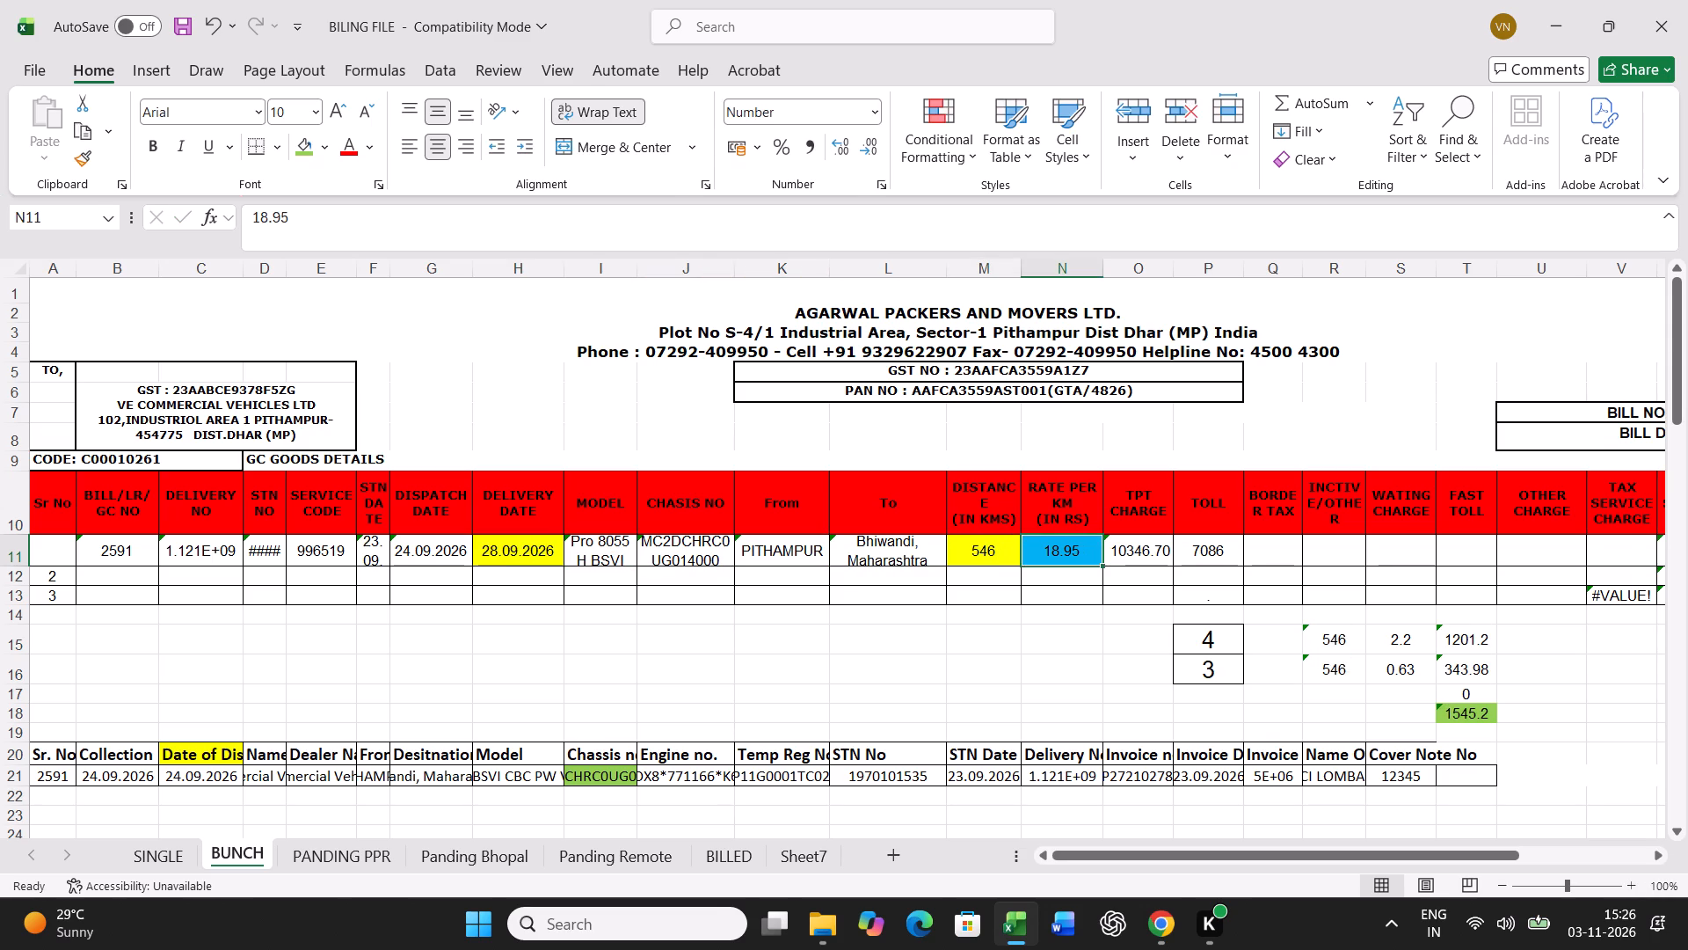
text(31.02)
key(Right)
key(Right)
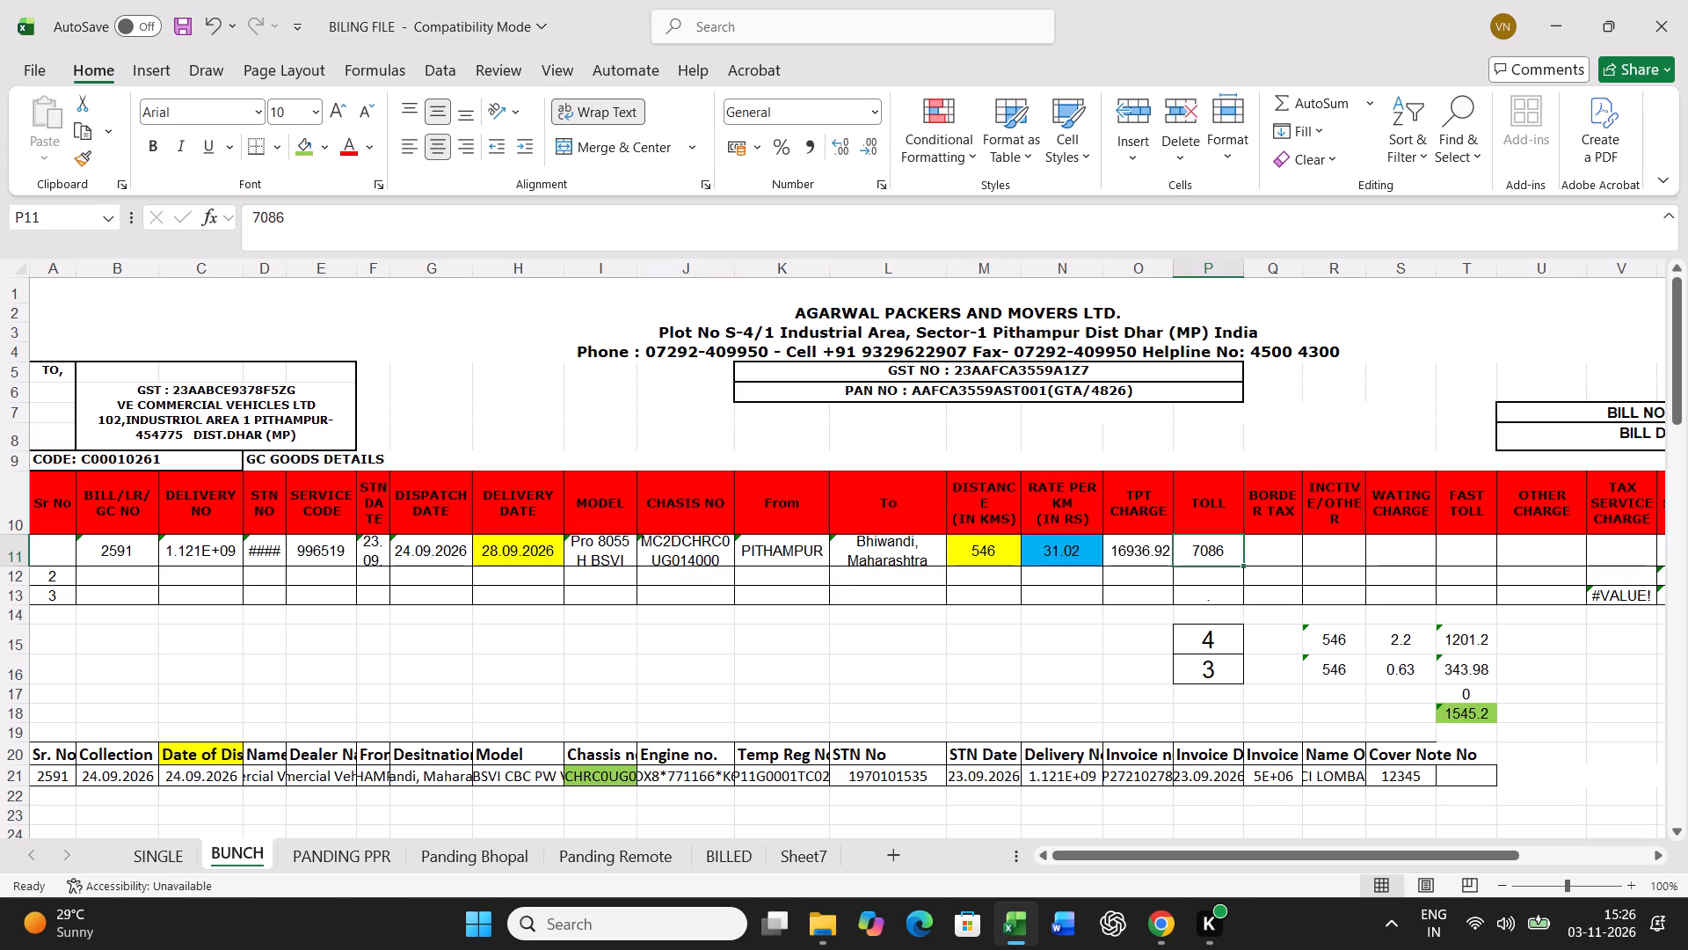
text(5300)
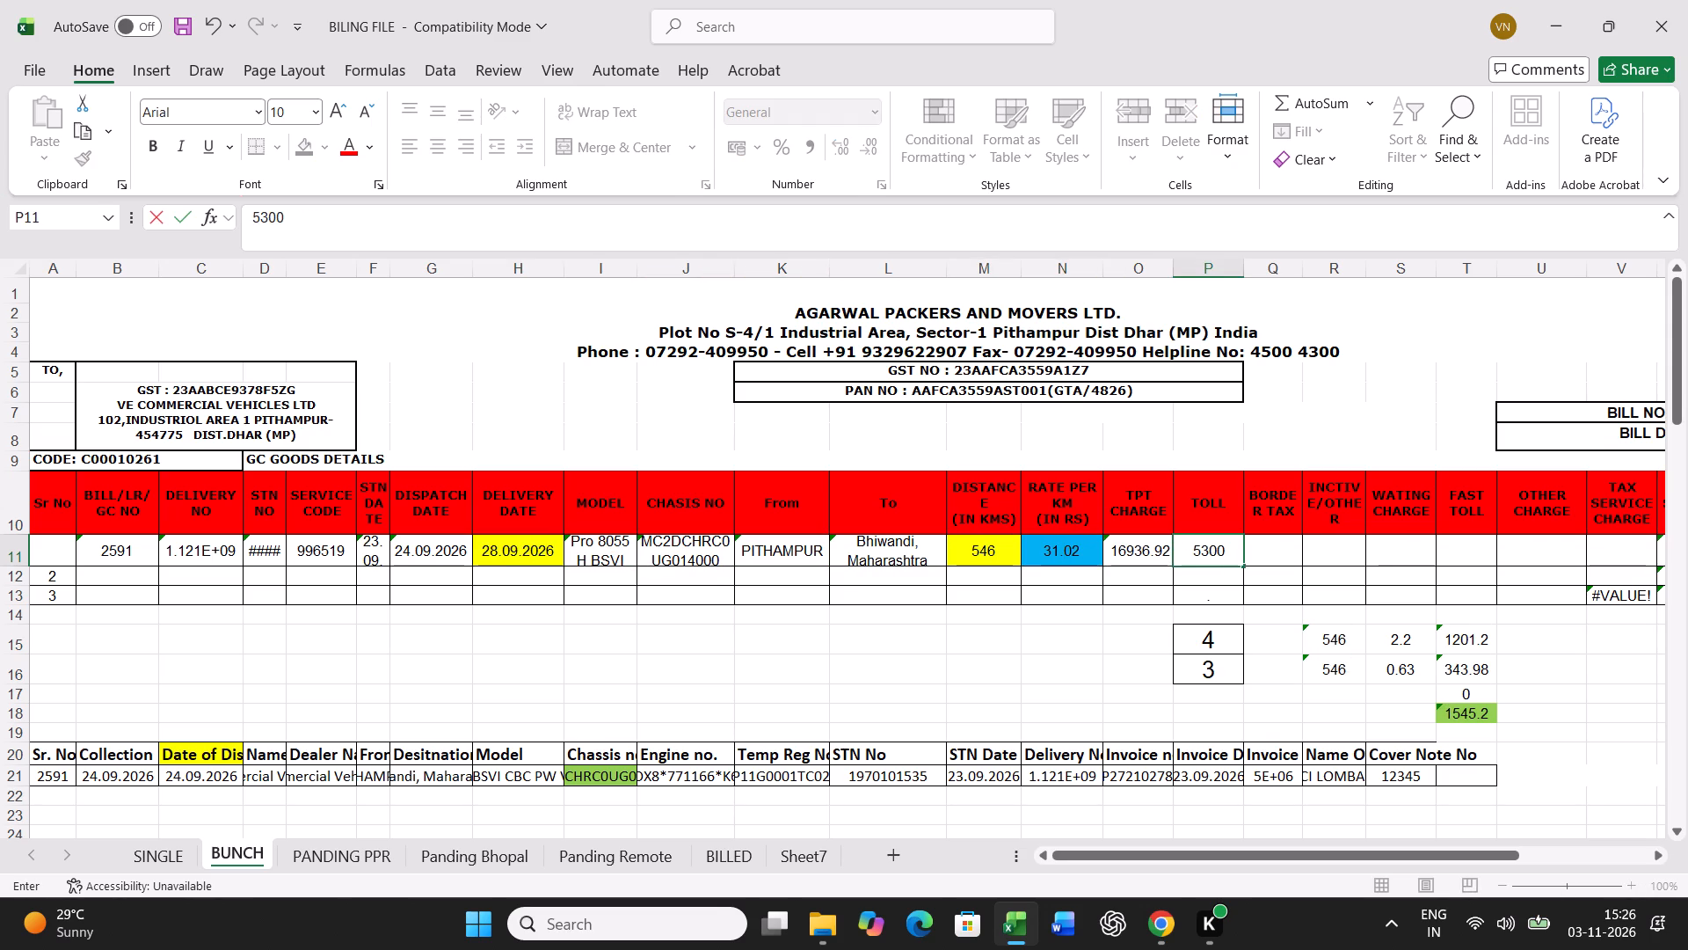
key(Return)
Set both the standard transit time in P15 and the actual transit time in P16 to 2.
key(Return)
key(Return)
key(Return)
key(2)
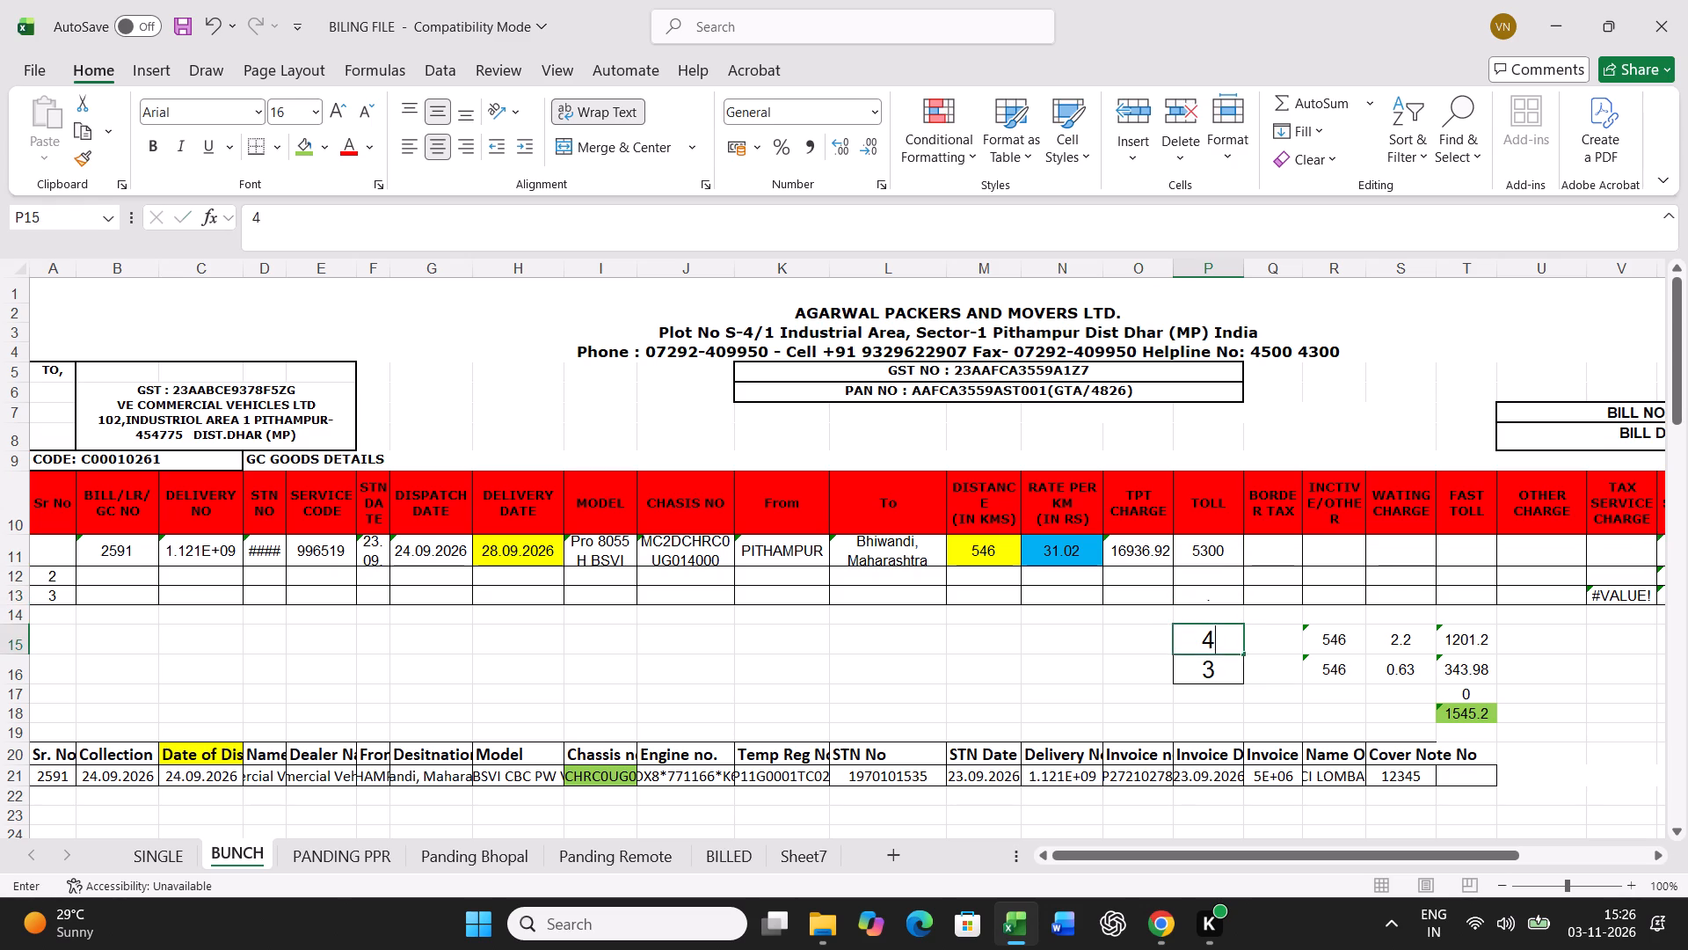
key(Return)
key(2)
key(Return)
Print one copy of the freight bill for G.C. number 2591 from the SINGLE sheet.
click(166, 864)
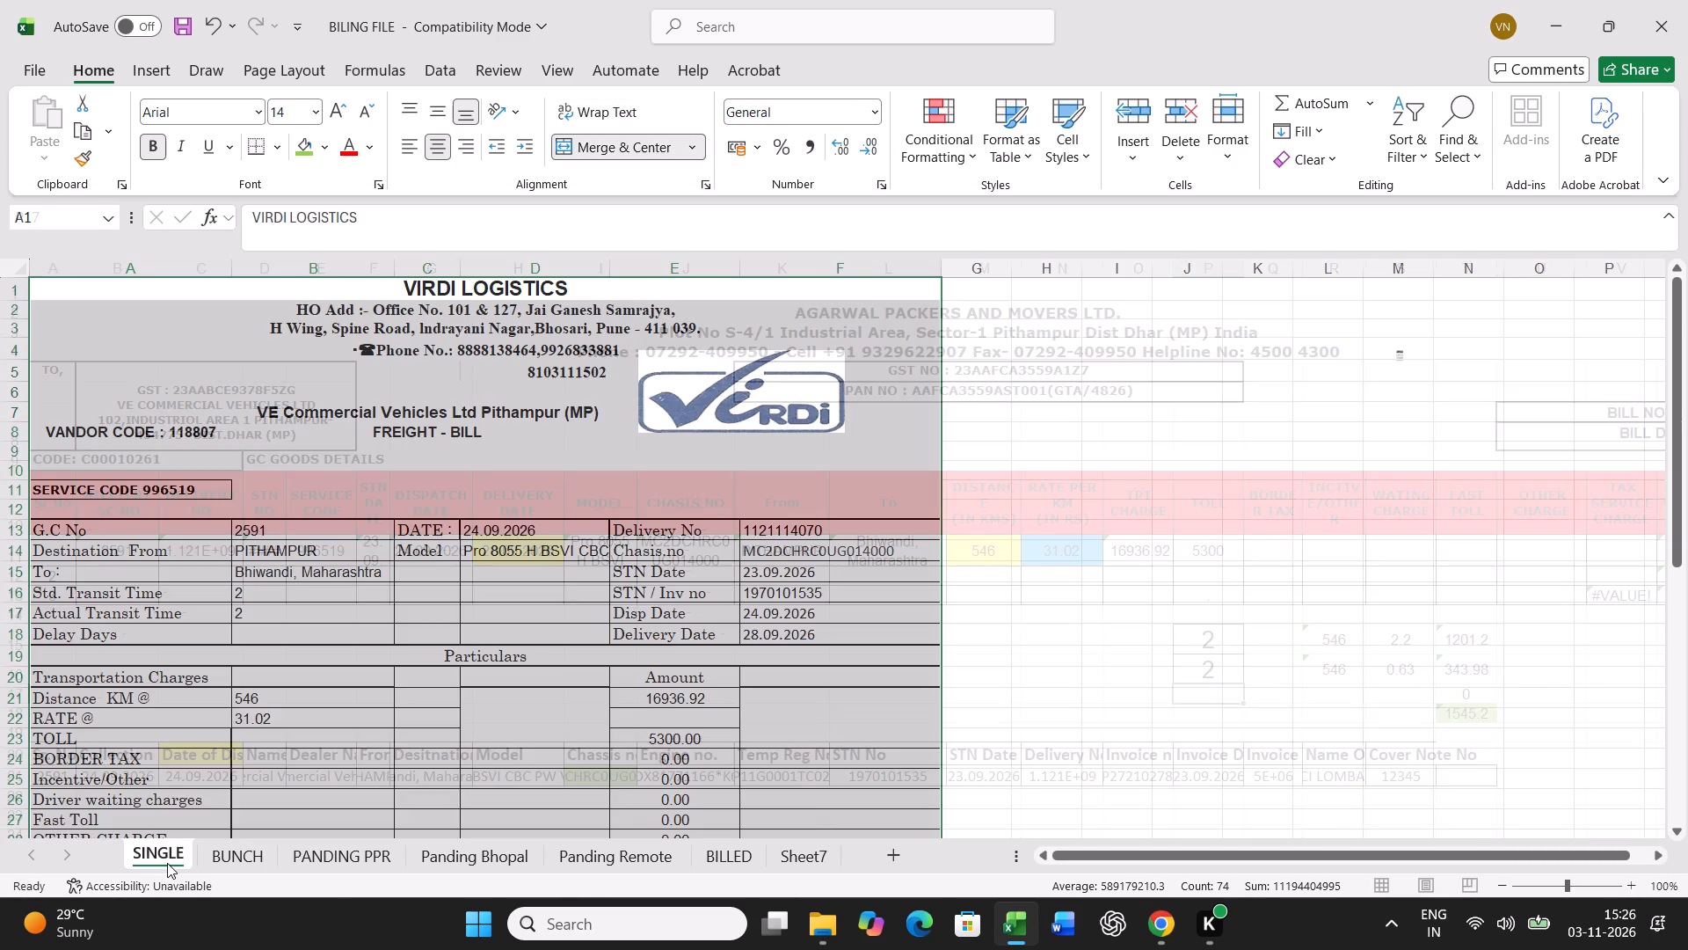
key(ctrl+p)
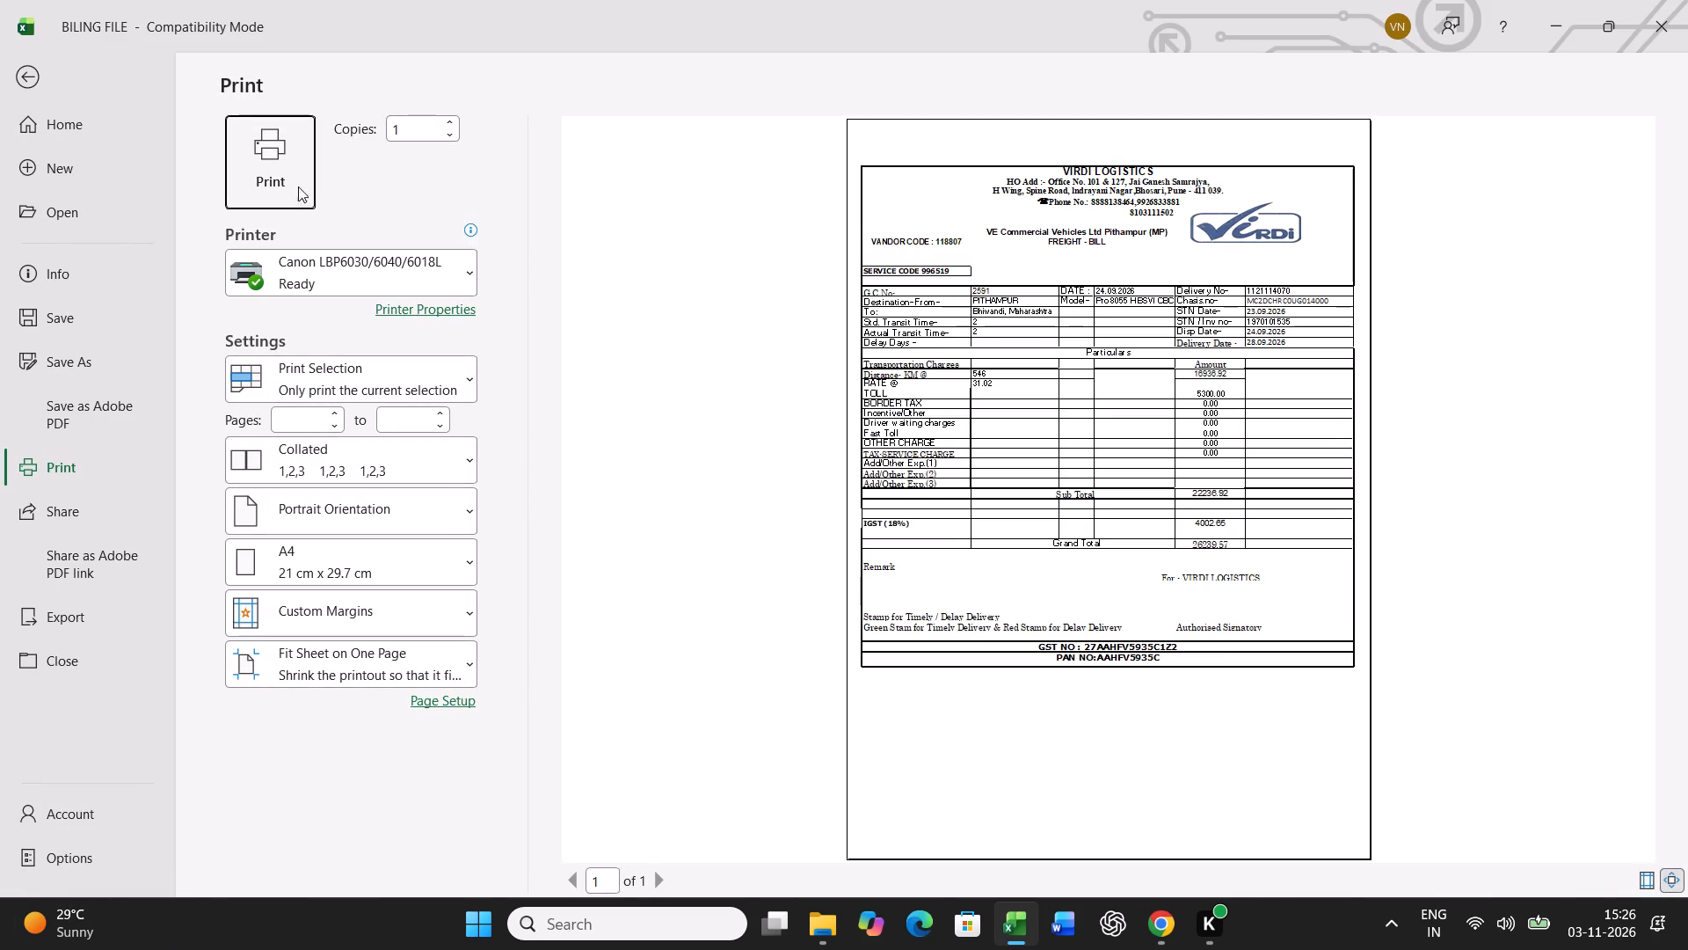
click(287, 169)
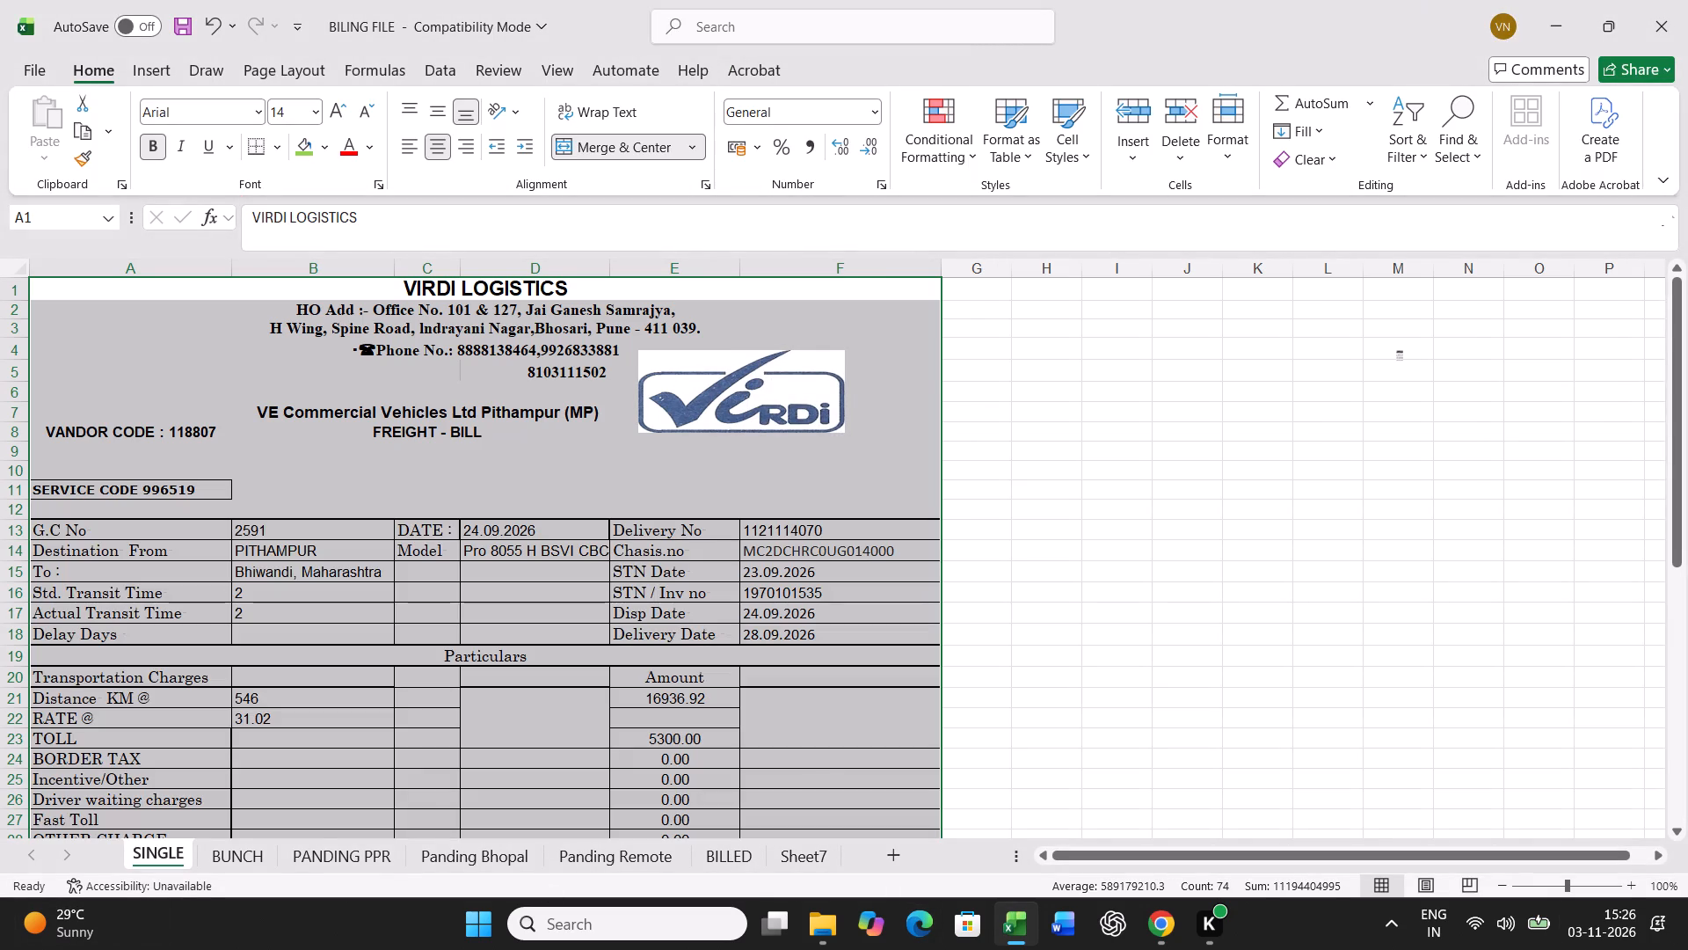
Copy bill row 11 of the BUNCH sheet and paste it as values into row 55 of the lower table.
click(224, 866)
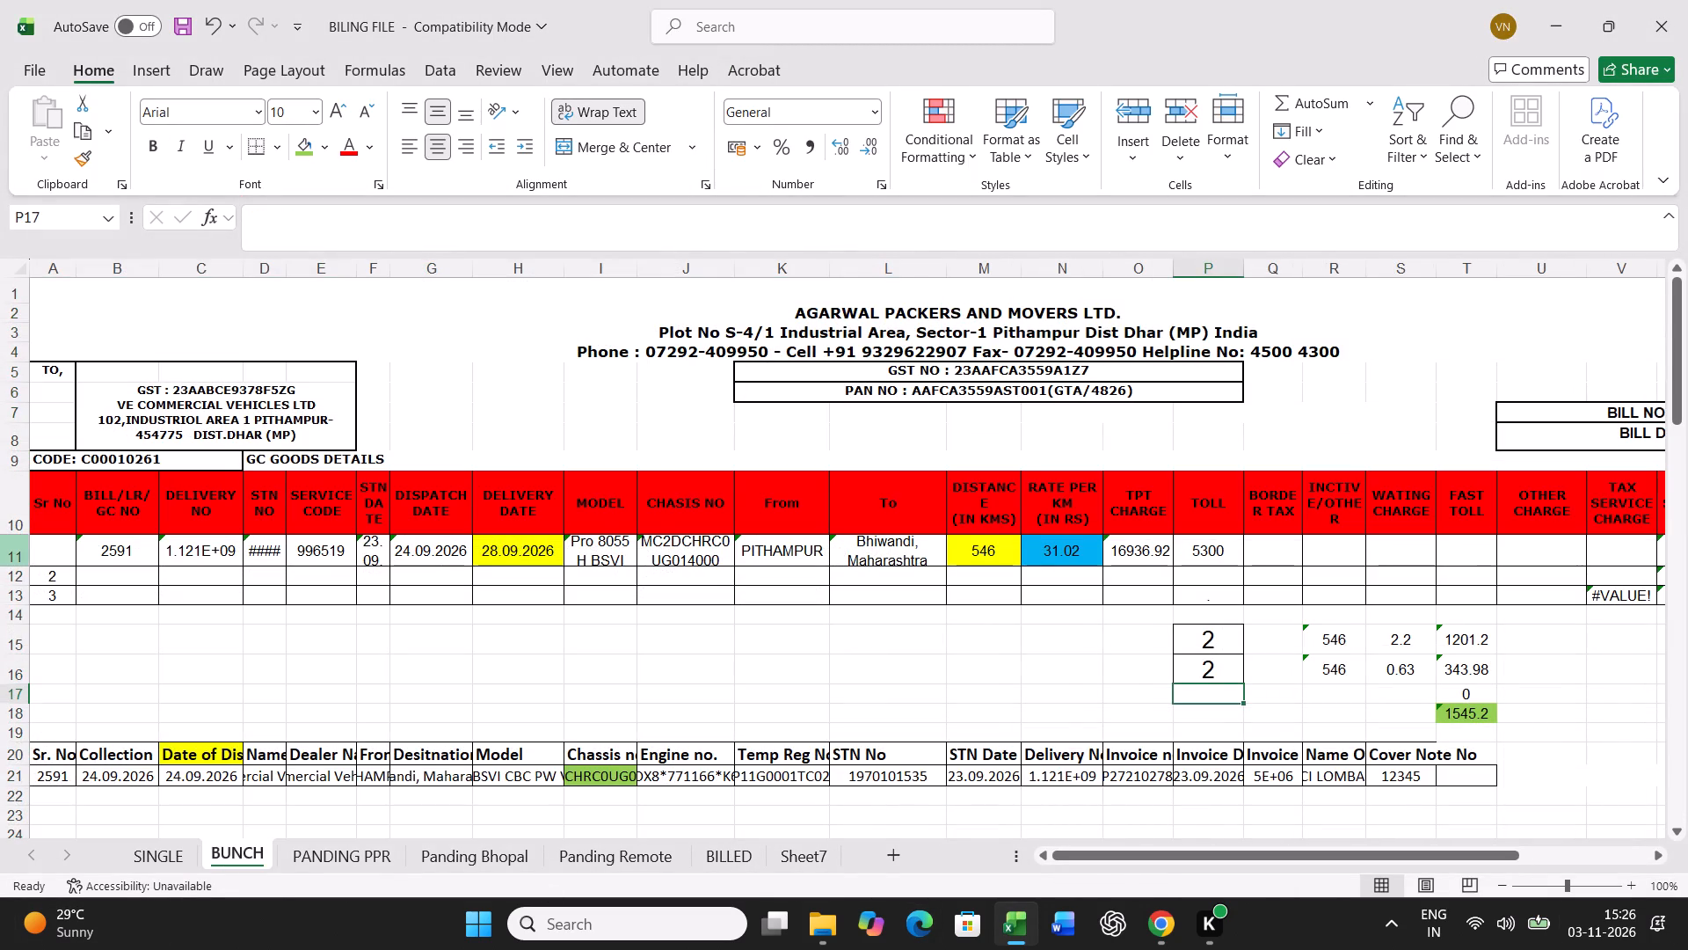
click(4, 553)
key(ctrl+c)
scroll(616, 582, down, 20)
scroll(616, 582, down, 2)
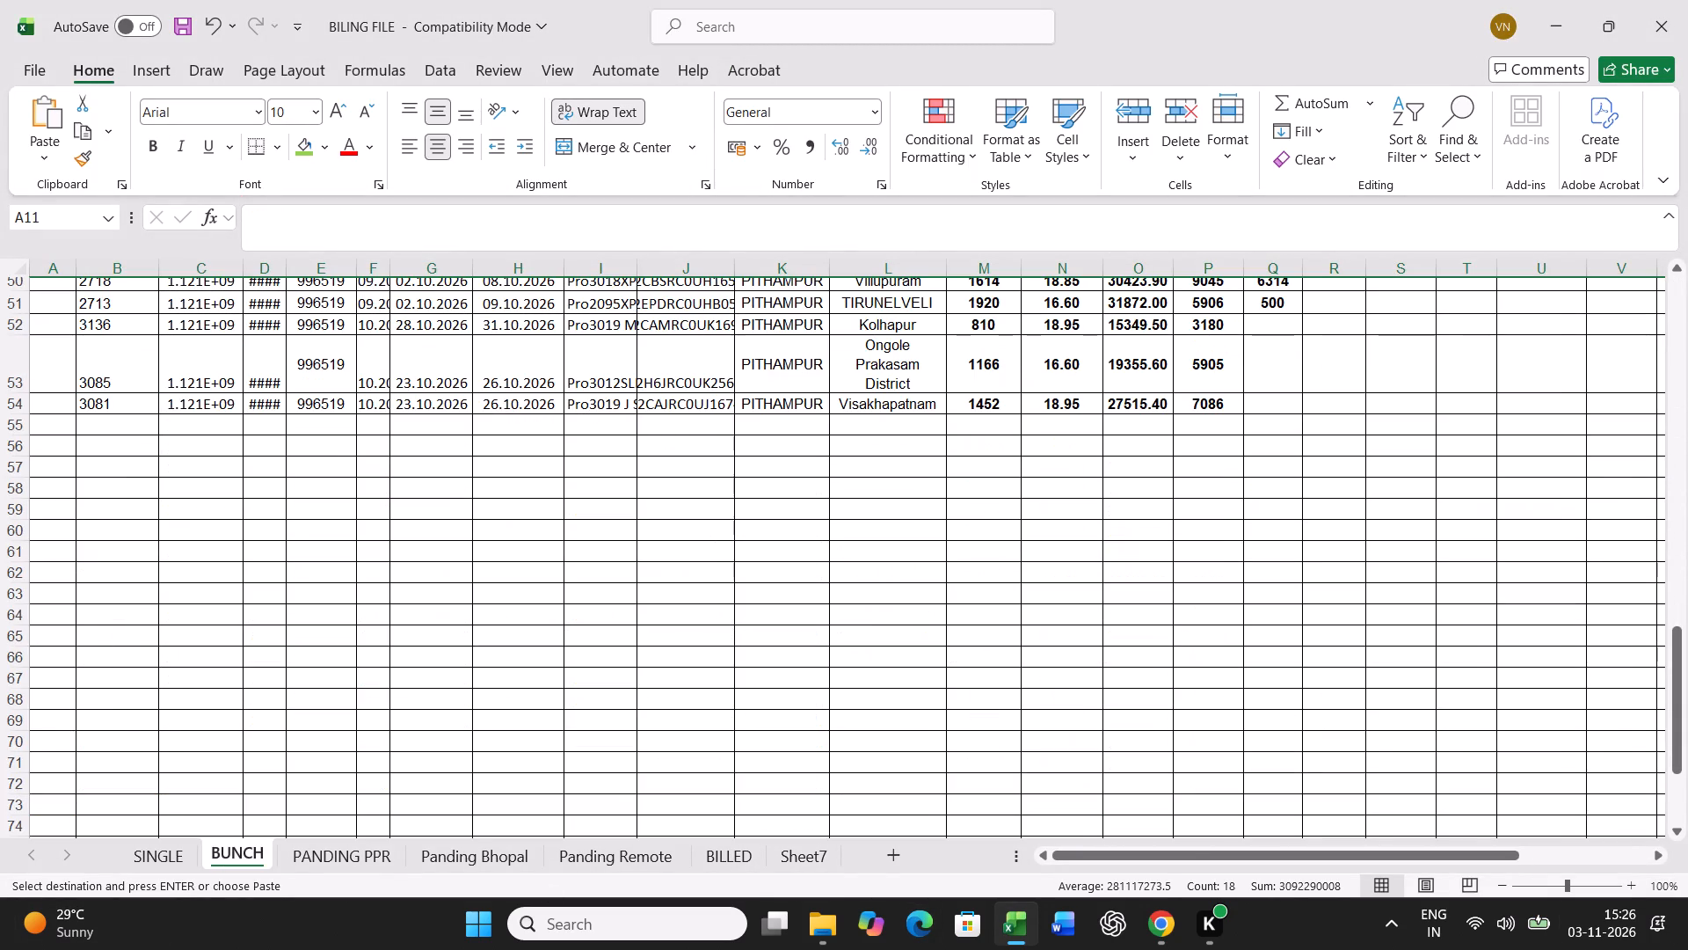
right_click(44, 424)
click(134, 426)
click(79, 376)
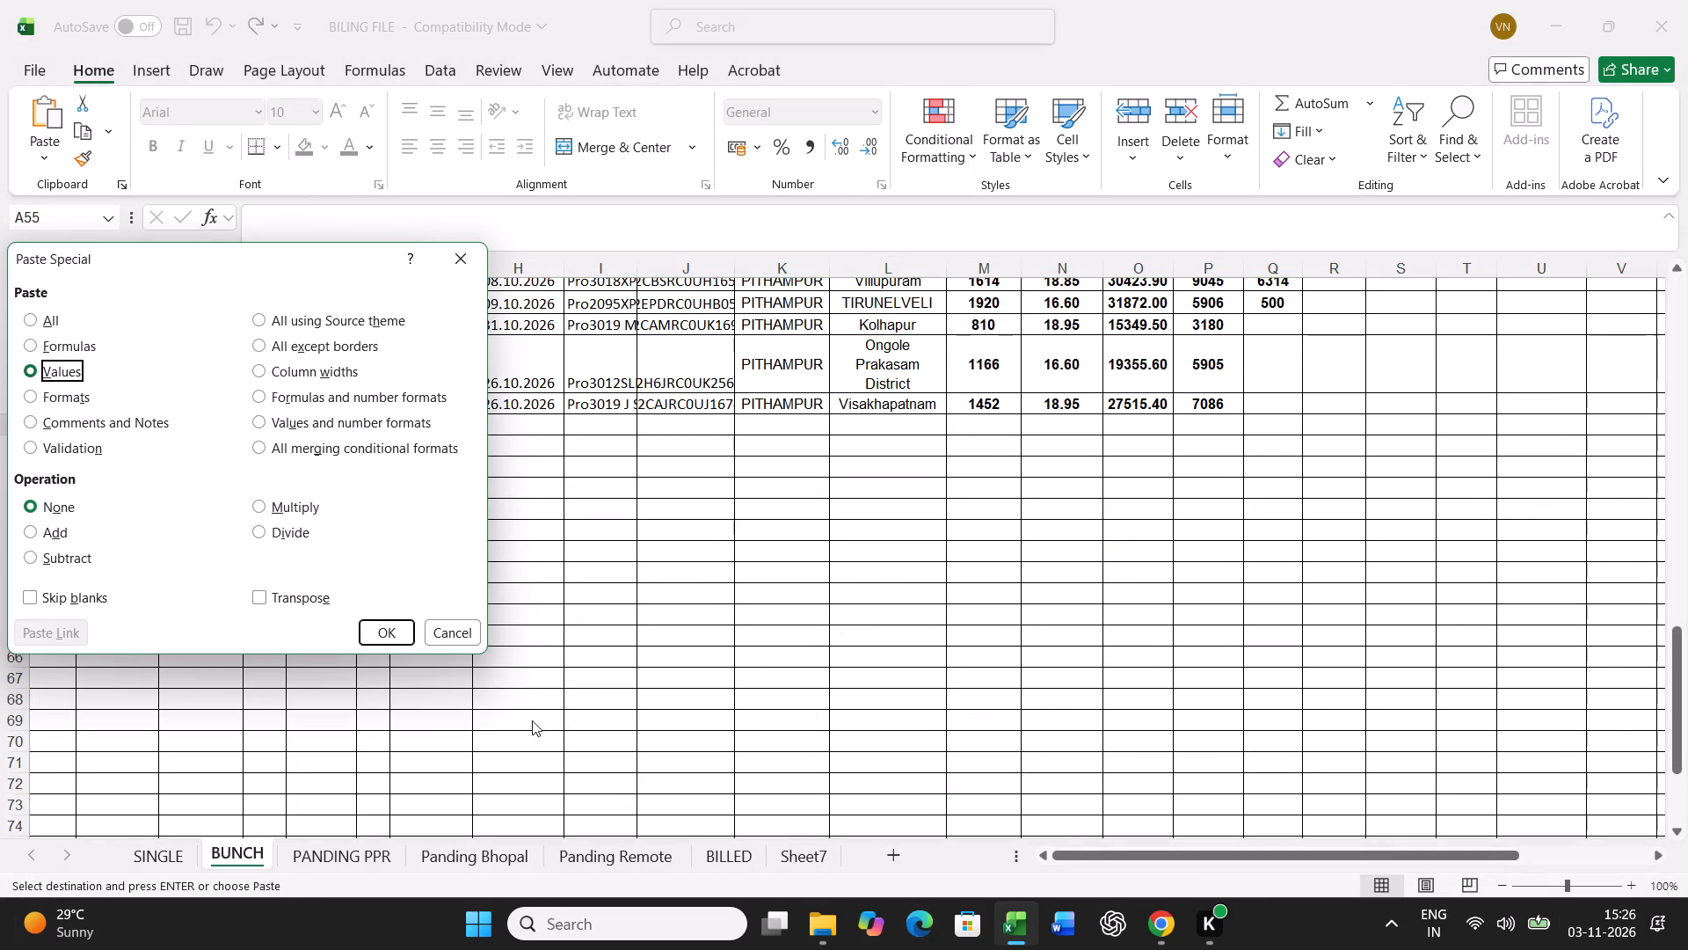
click(369, 639)
Find chassis 170679 in the PANDING PPR sheet and fill its chassis number cell with green.
click(352, 847)
click(679, 670)
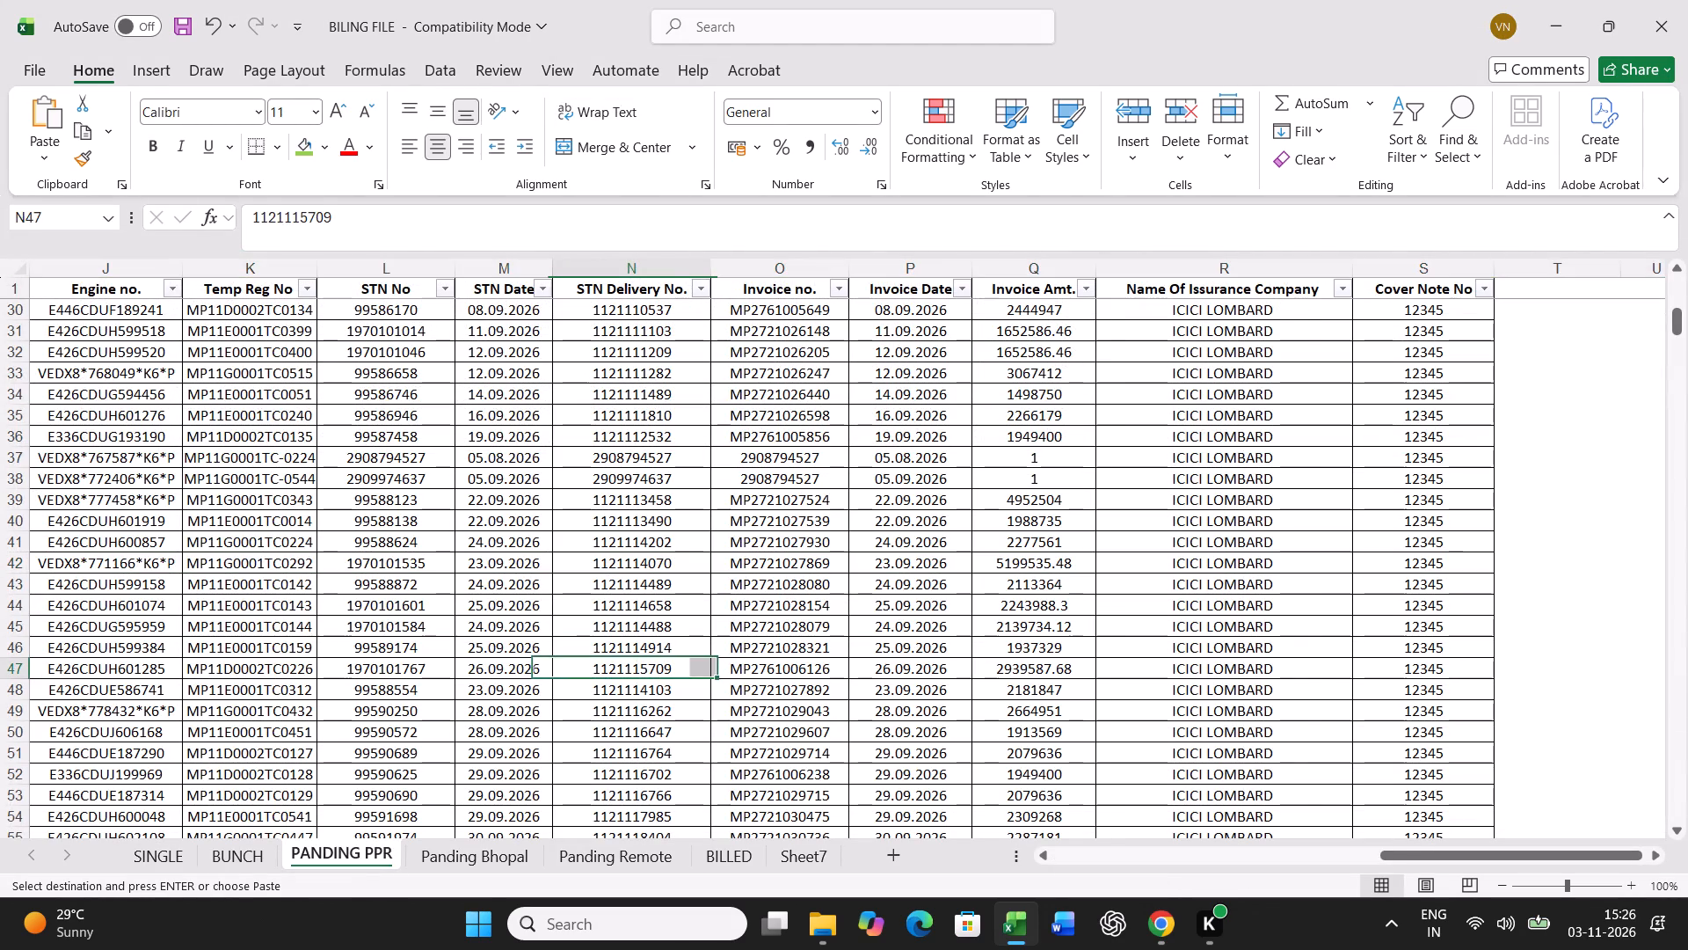
key(ctrl+f)
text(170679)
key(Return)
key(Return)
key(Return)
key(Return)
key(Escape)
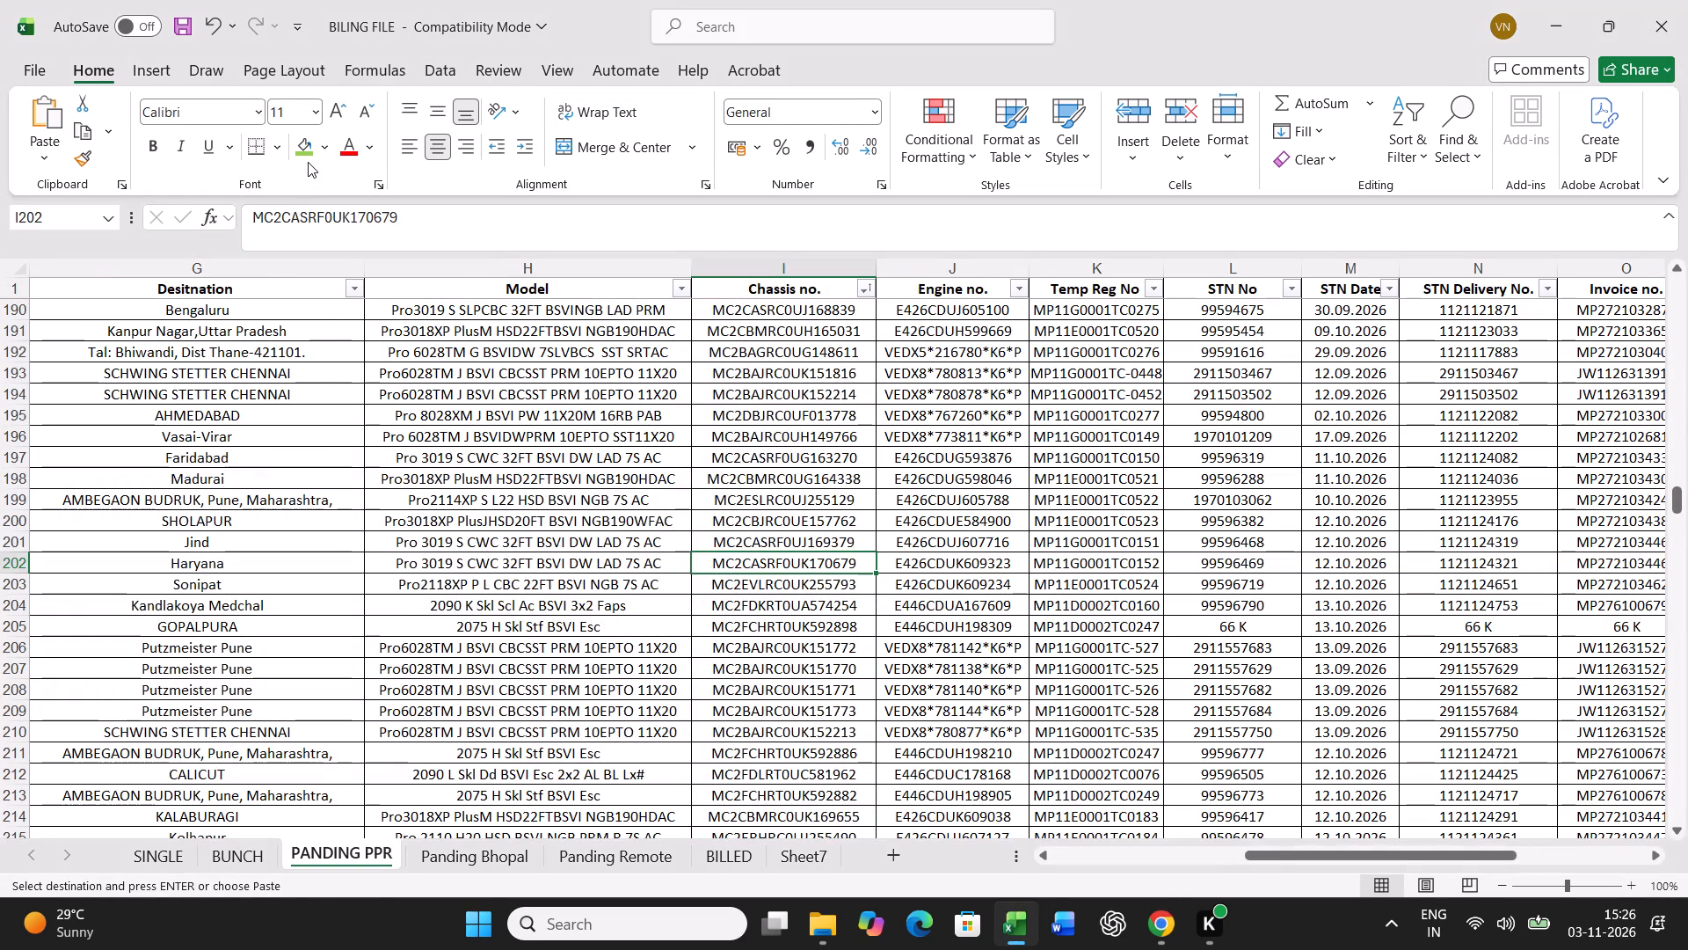
click(308, 150)
key(Left)
key(Left)
key(Left)
key(Left)
key(Left)
key(Left)
key(Left)
key(Left)
key(Left)
key(Left)
key(Left)
key(Left)
key(Left)
key(Left)
key(Left)
key(Left)
key(Left)
key(Left)
key(Left)
key(Left)
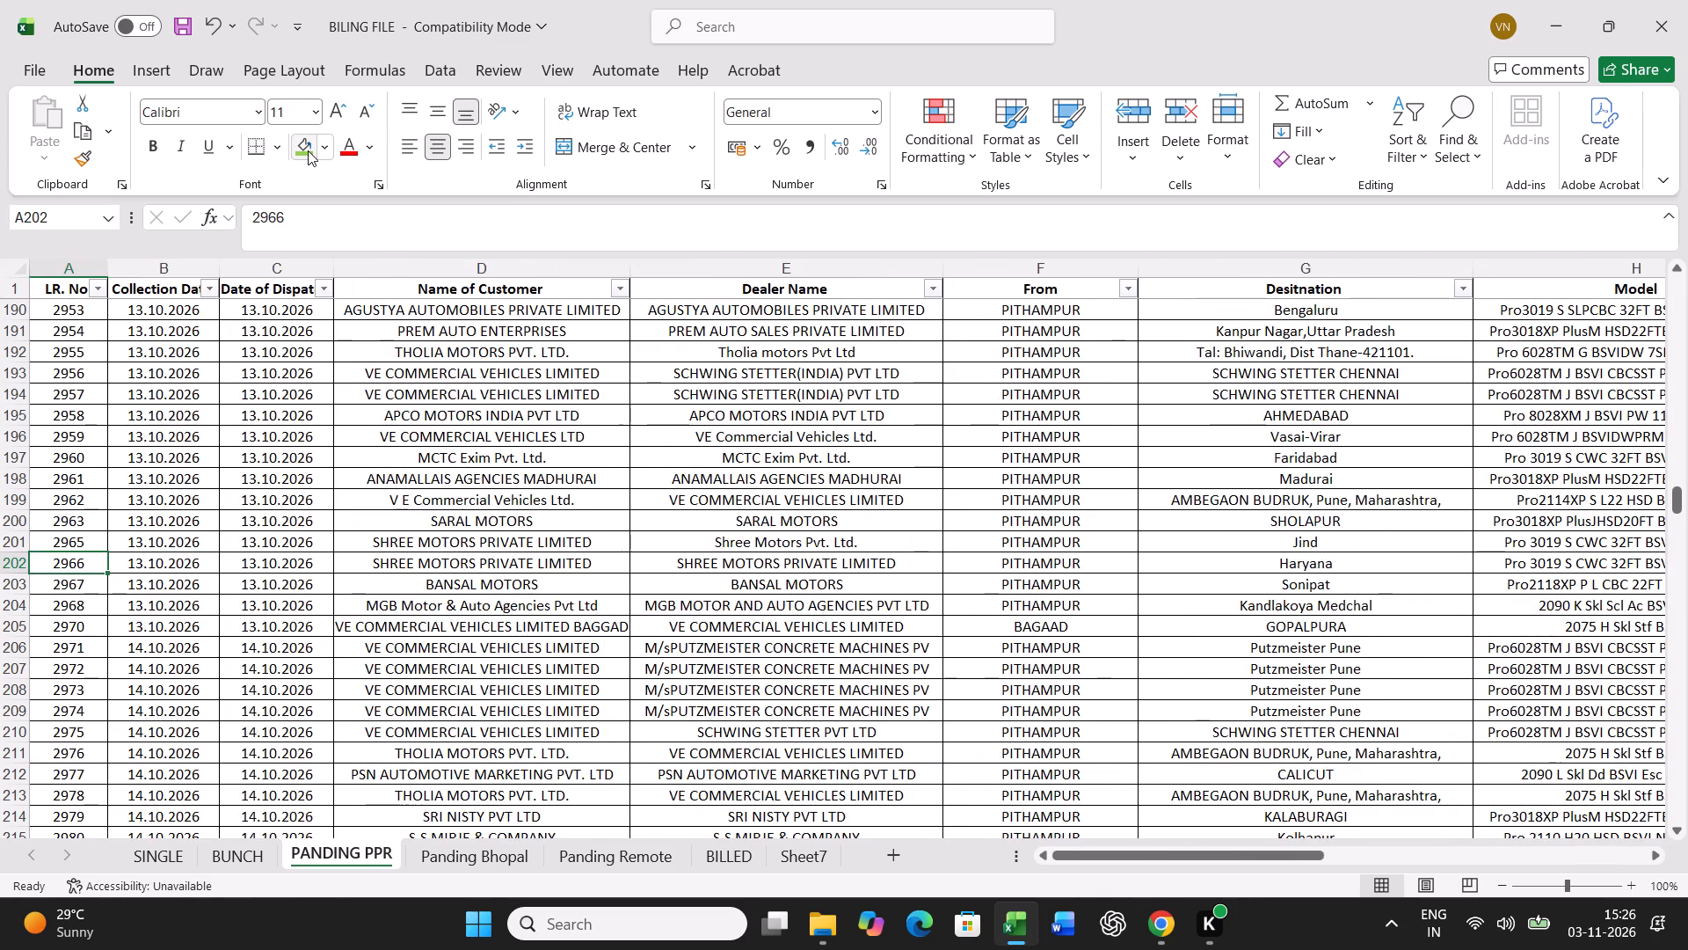
key(ctrl+shift+Right)
key(ctrl+c)
click(266, 841)
scroll(269, 730, up, 9)
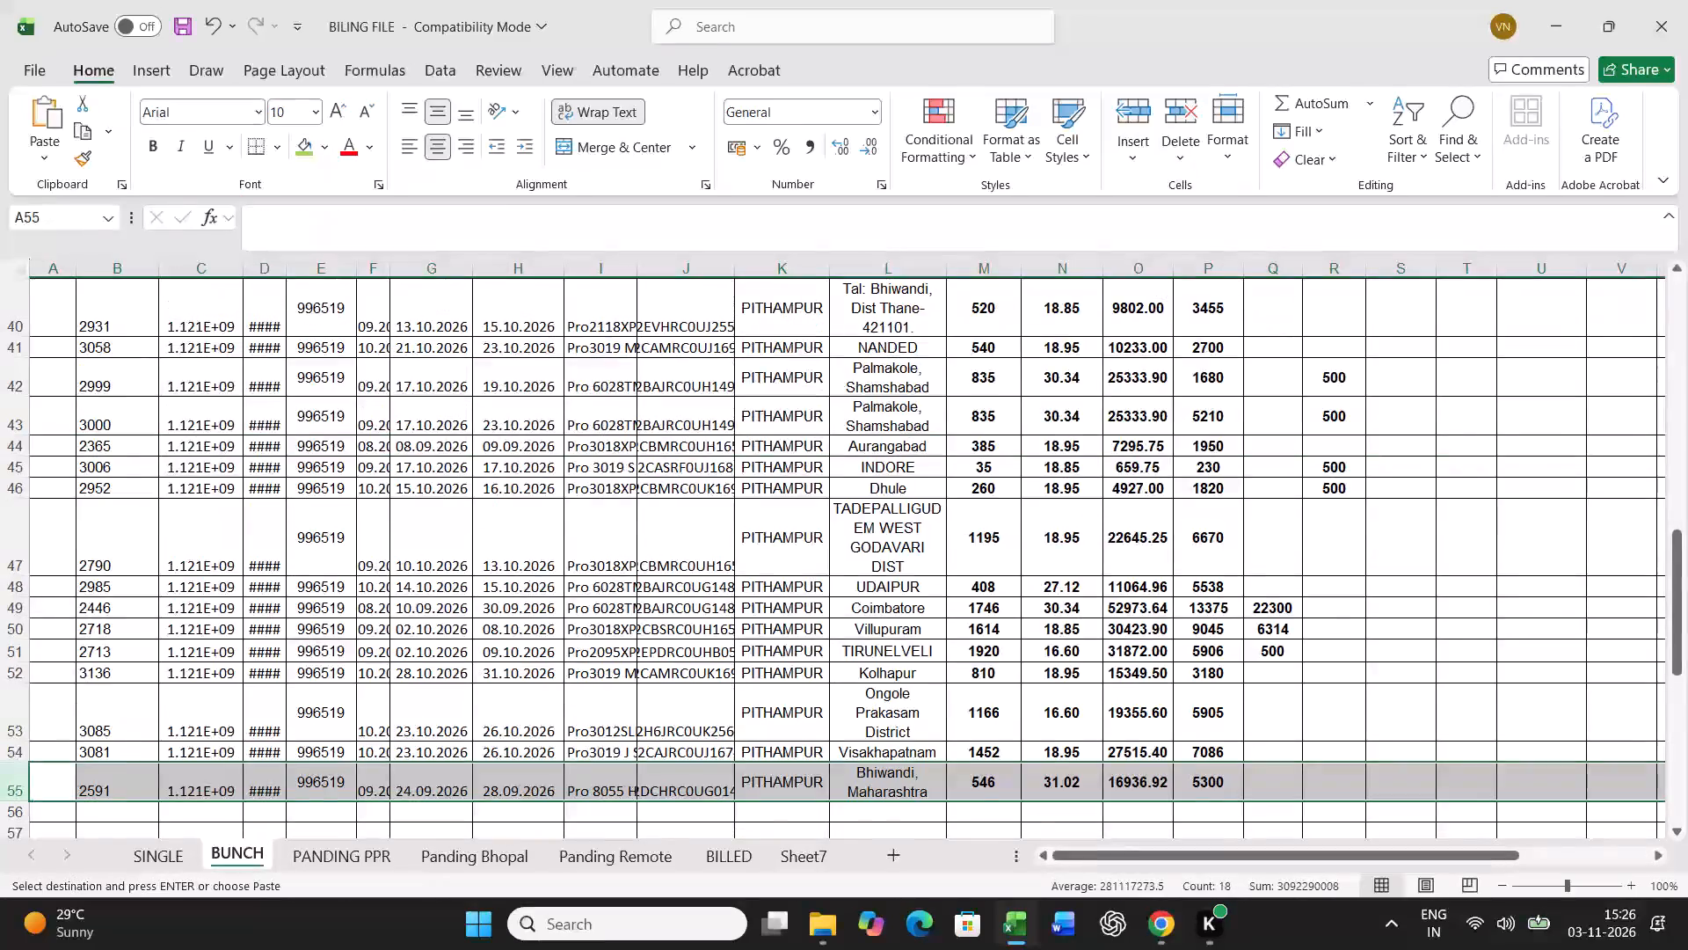
scroll(269, 730, up, 17)
click(62, 776)
key(ctrl+v)
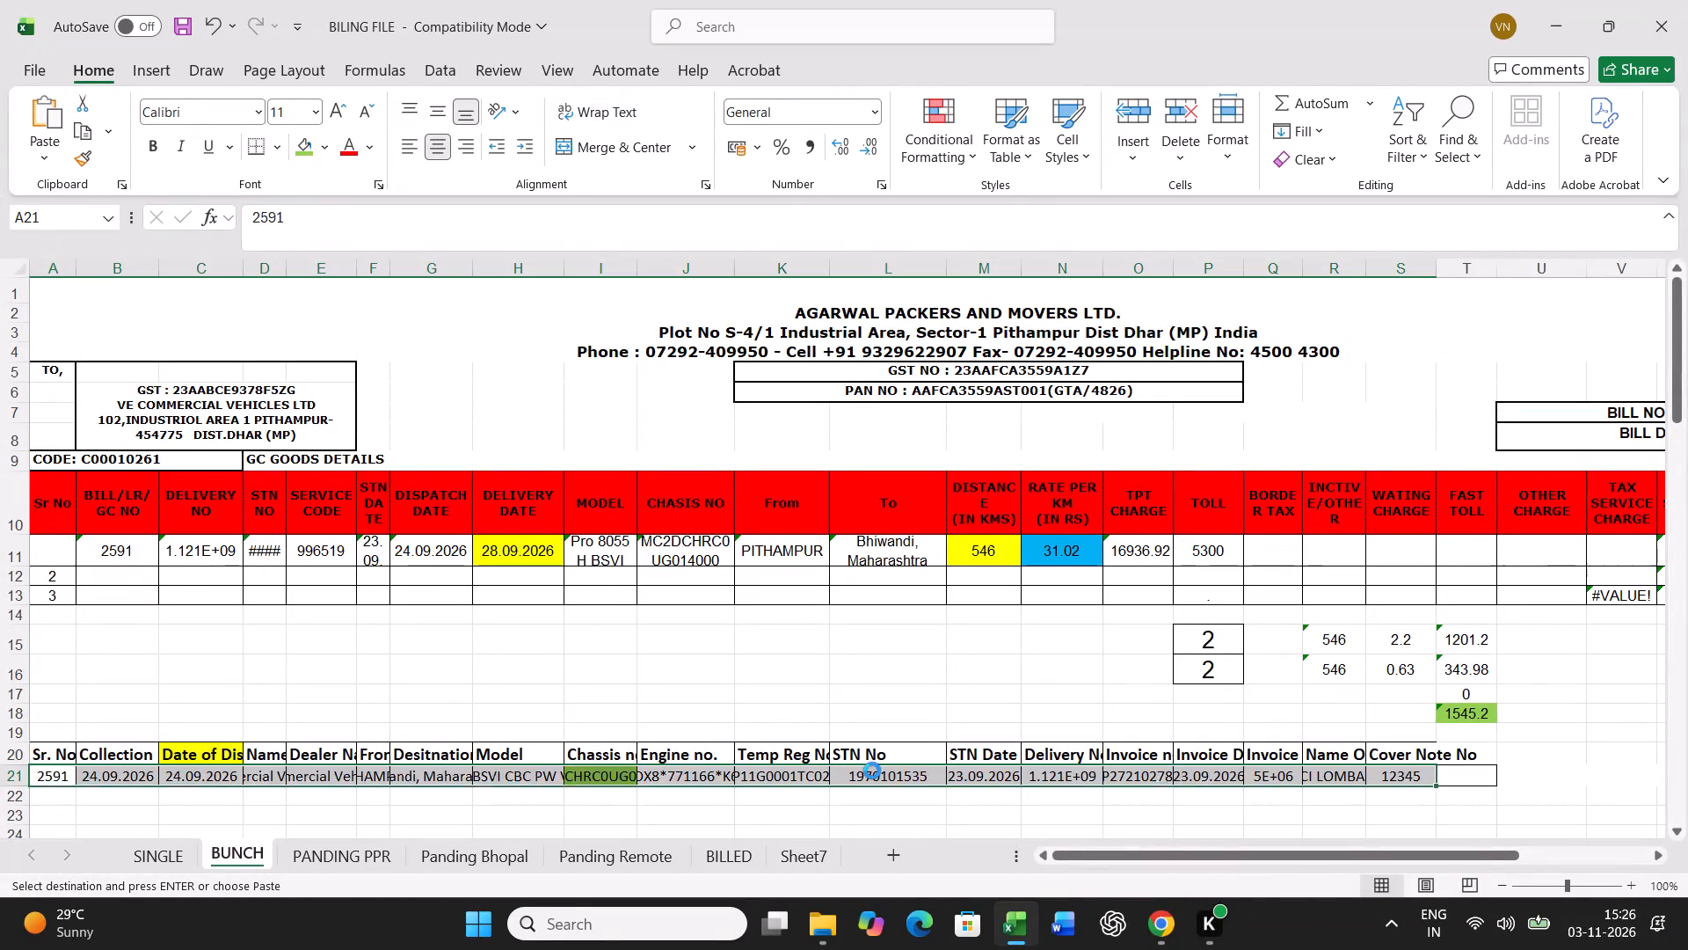
In BUNCH bill row 11, set the delivery date to 16.10.2026, distance to 911, rate to 18.85 and toll to 5060.
click(534, 553)
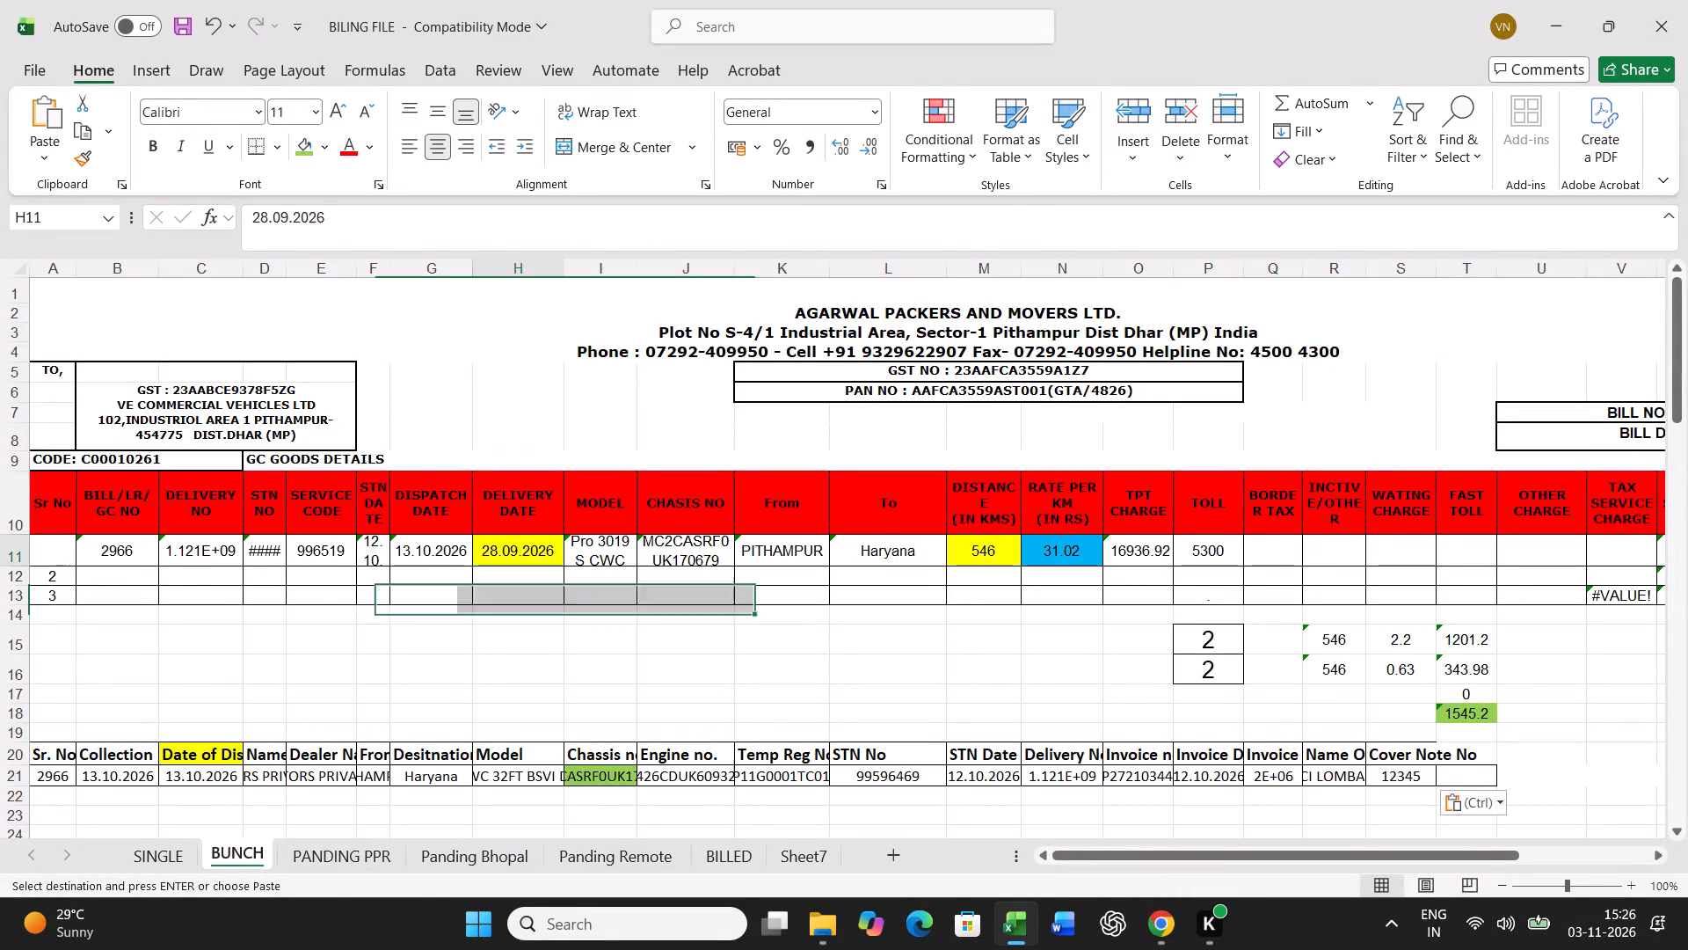
text(16.10.2026)
key(Right)
key(Right)
key(Right)
key(Right)
key(Right)
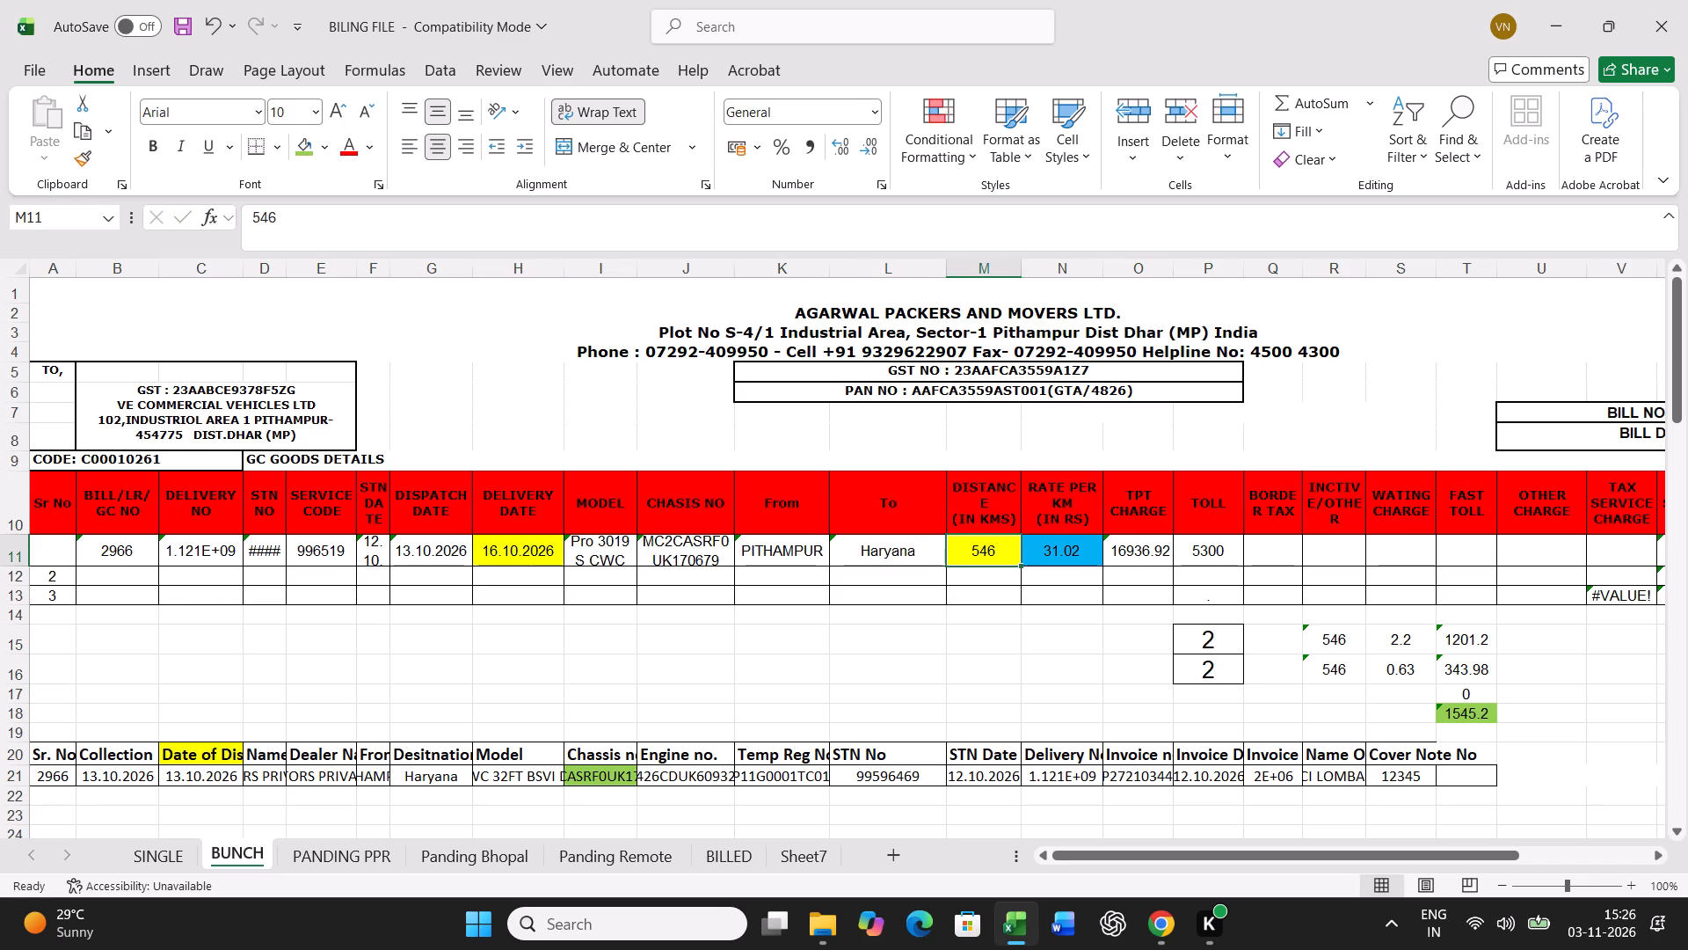
text(911)
key(Right)
text(18.85)
key(Right)
key(Right)
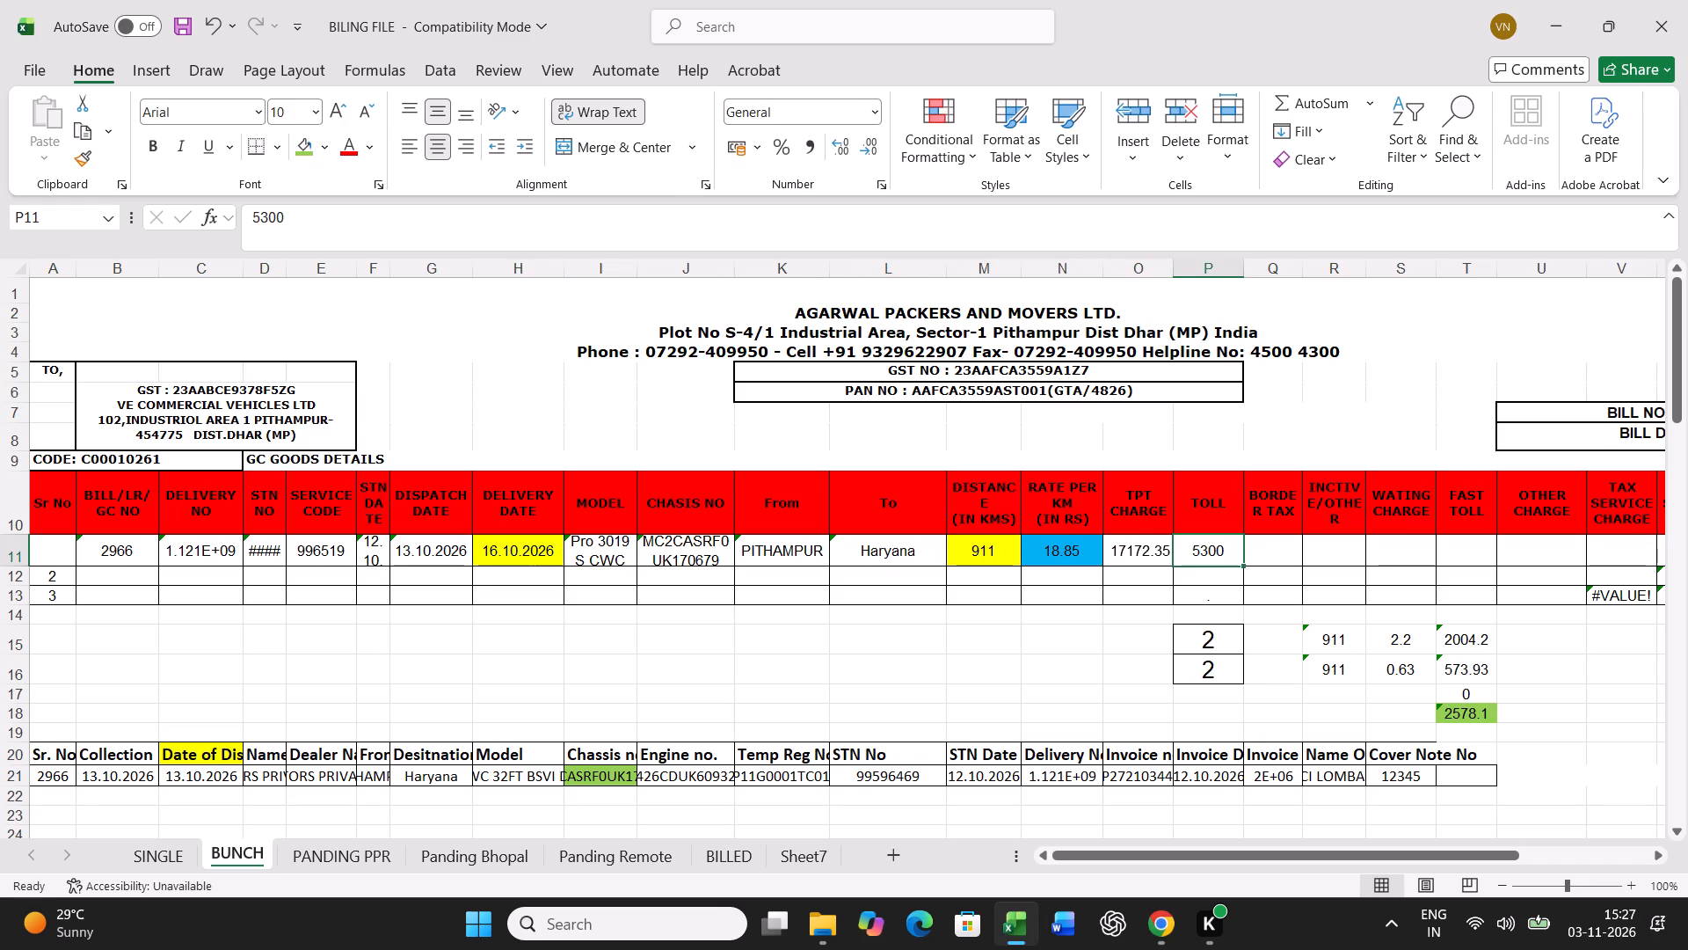
text(5060)
key(Return)
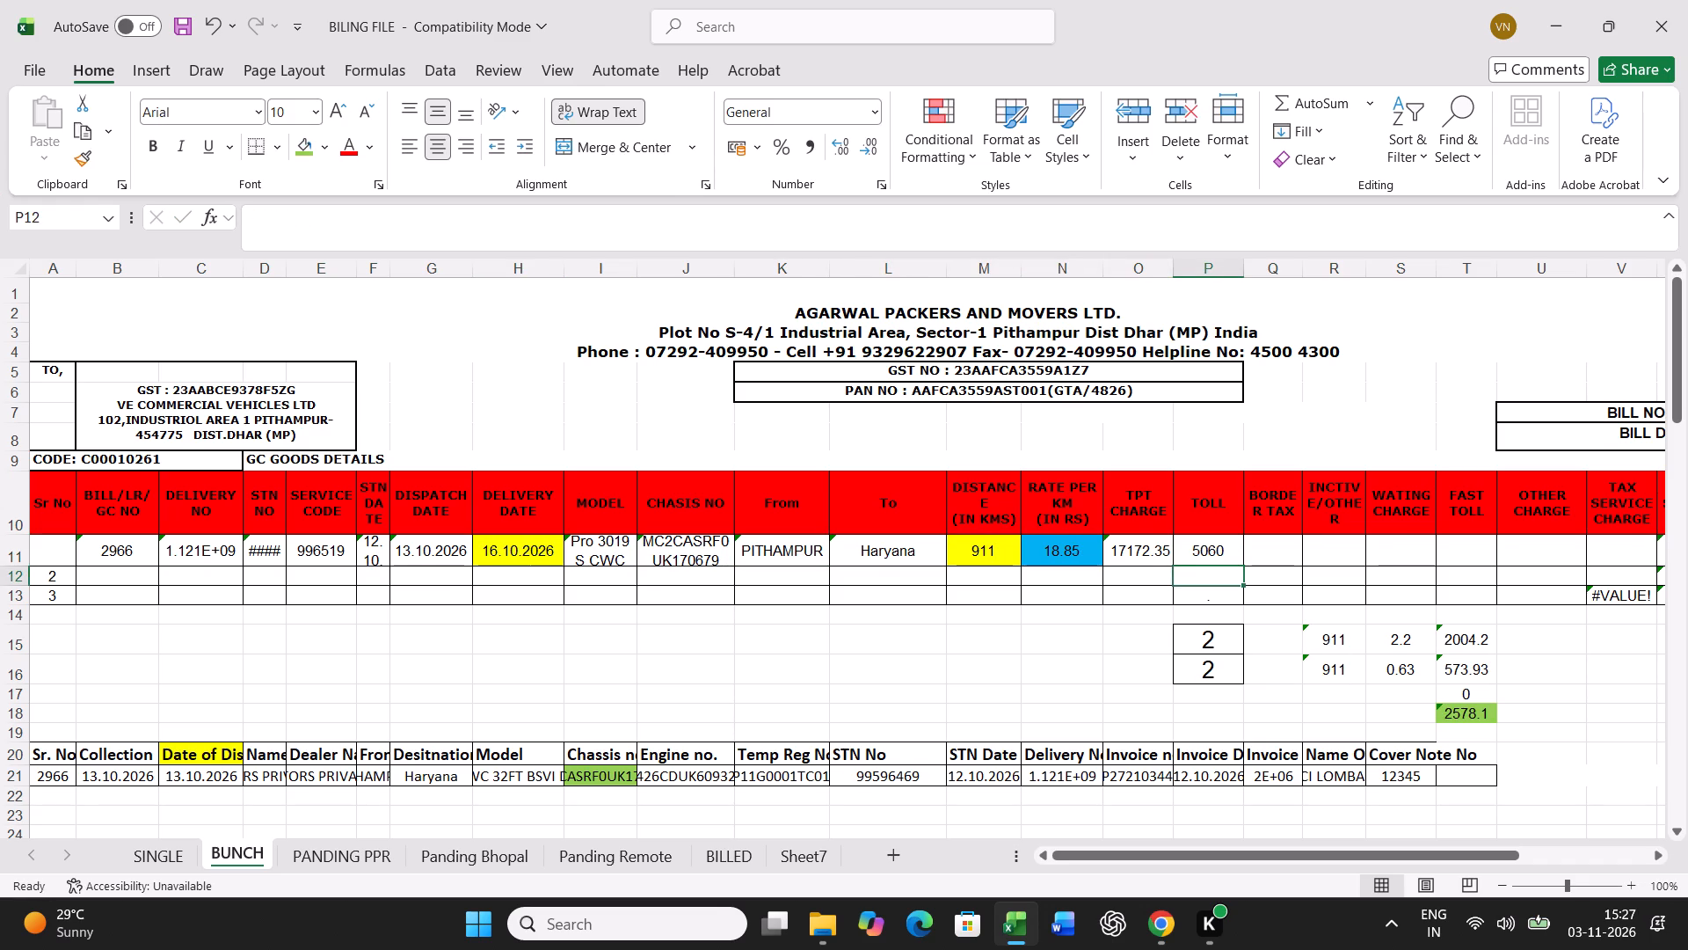
Set both transit time values below the bill row, in P15 and P16, to 3.
key(Return)
key(Return)
key(Return)
key(3)
key(Return)
key(3)
key(Return)
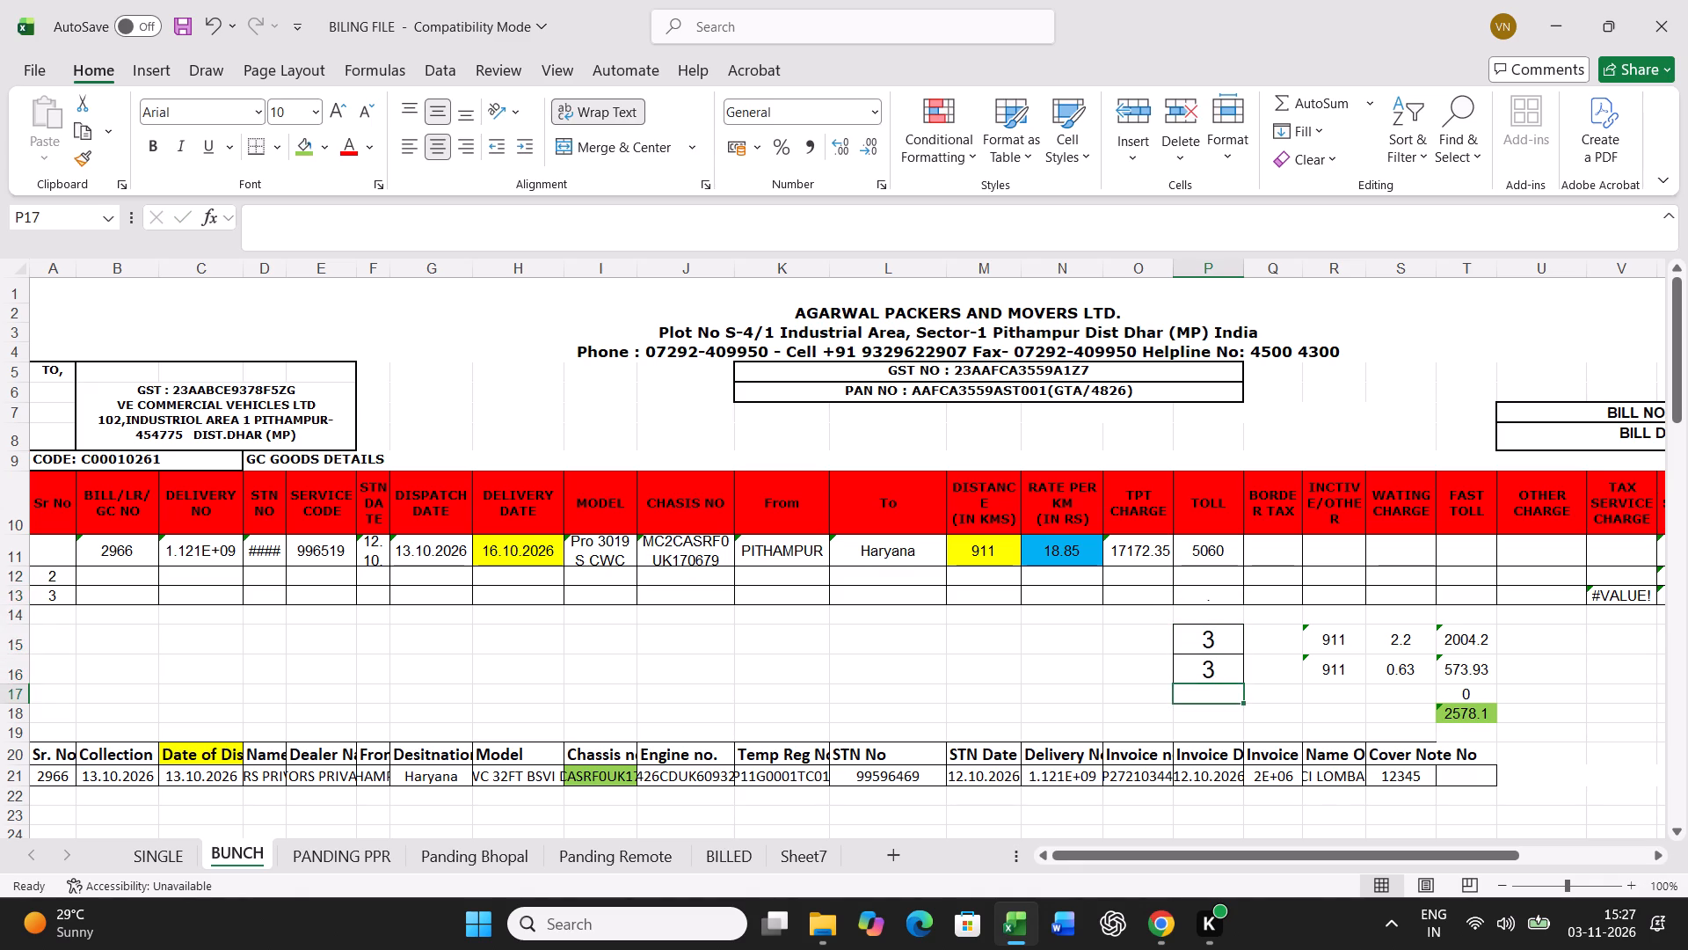
Print one copy of the freight bill for G.C. number 2966 from the SINGLE sheet.
click(158, 862)
key(ctrl+p)
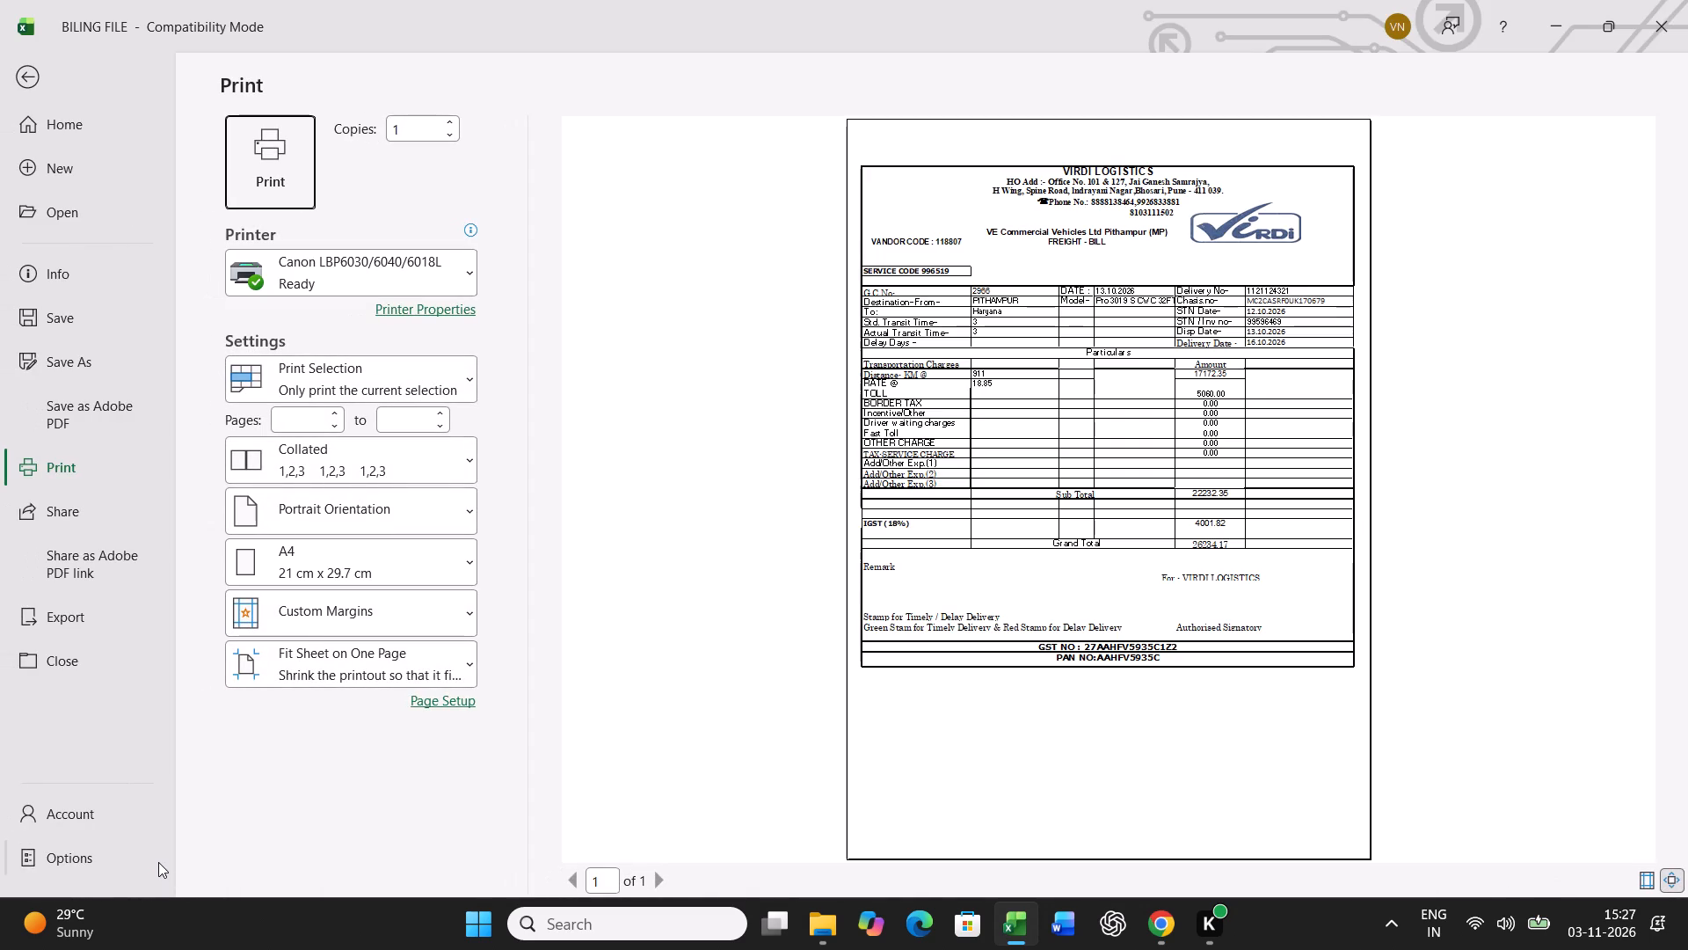
click(266, 141)
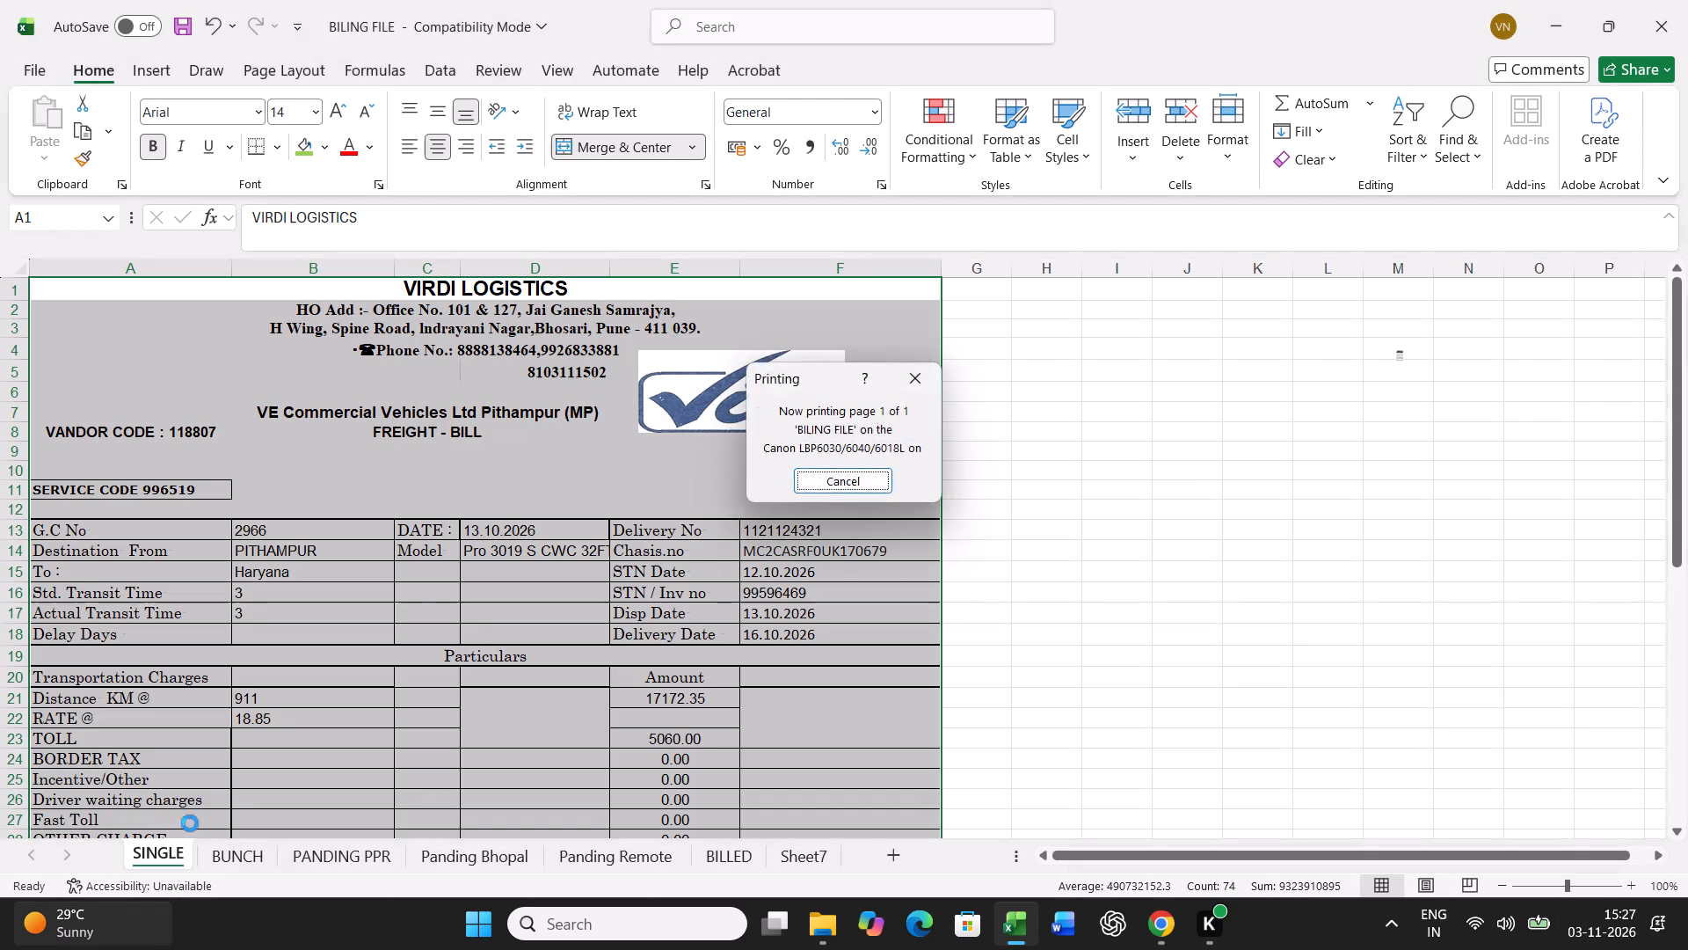
Copy bill row 11 of the BUNCH sheet and paste it as values into row 56 of the lower table.
click(245, 853)
click(11, 554)
key(ctrl+c)
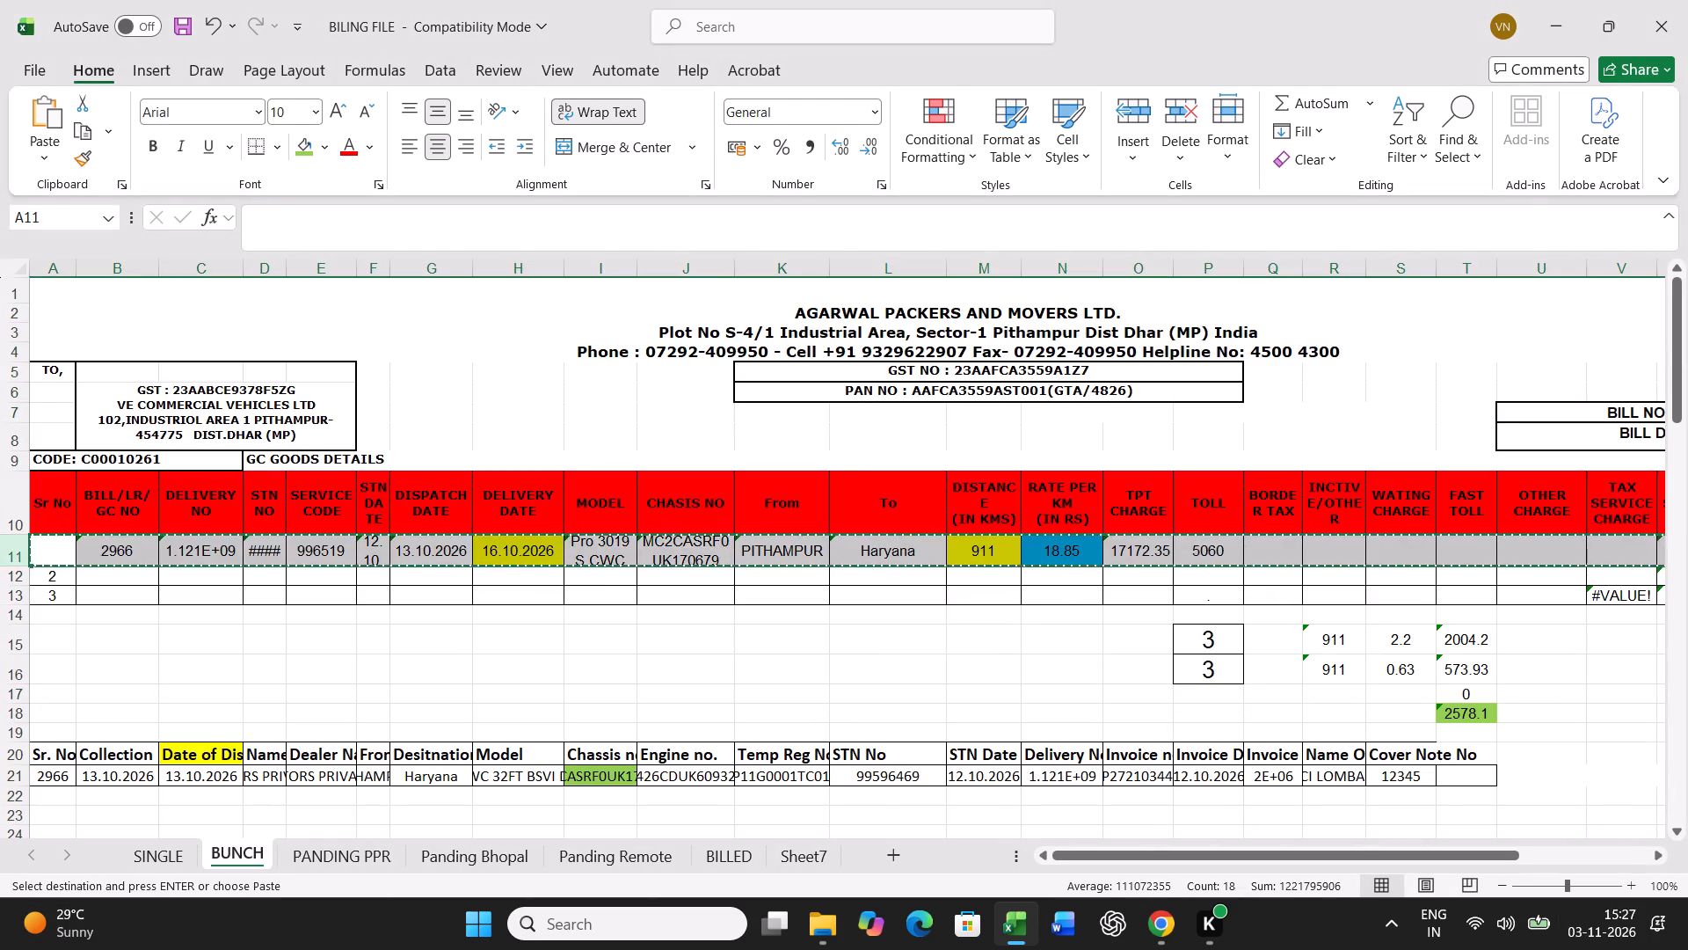
scroll(659, 639, down, 20)
right_click(65, 579)
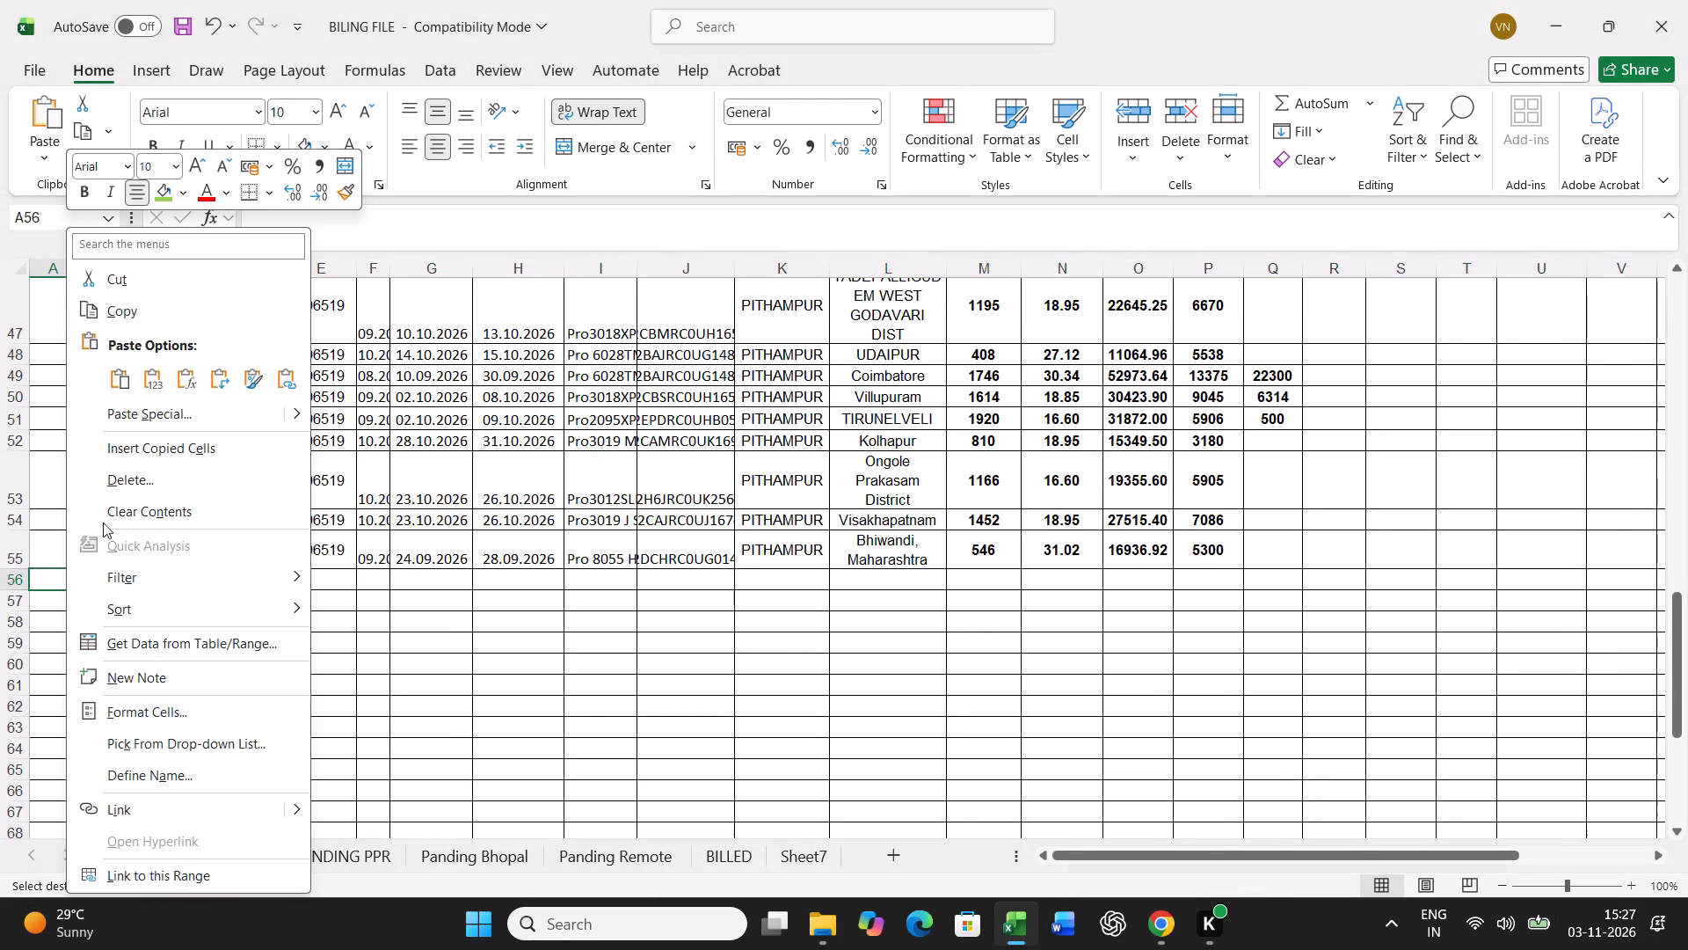
click(181, 410)
click(71, 347)
click(357, 616)
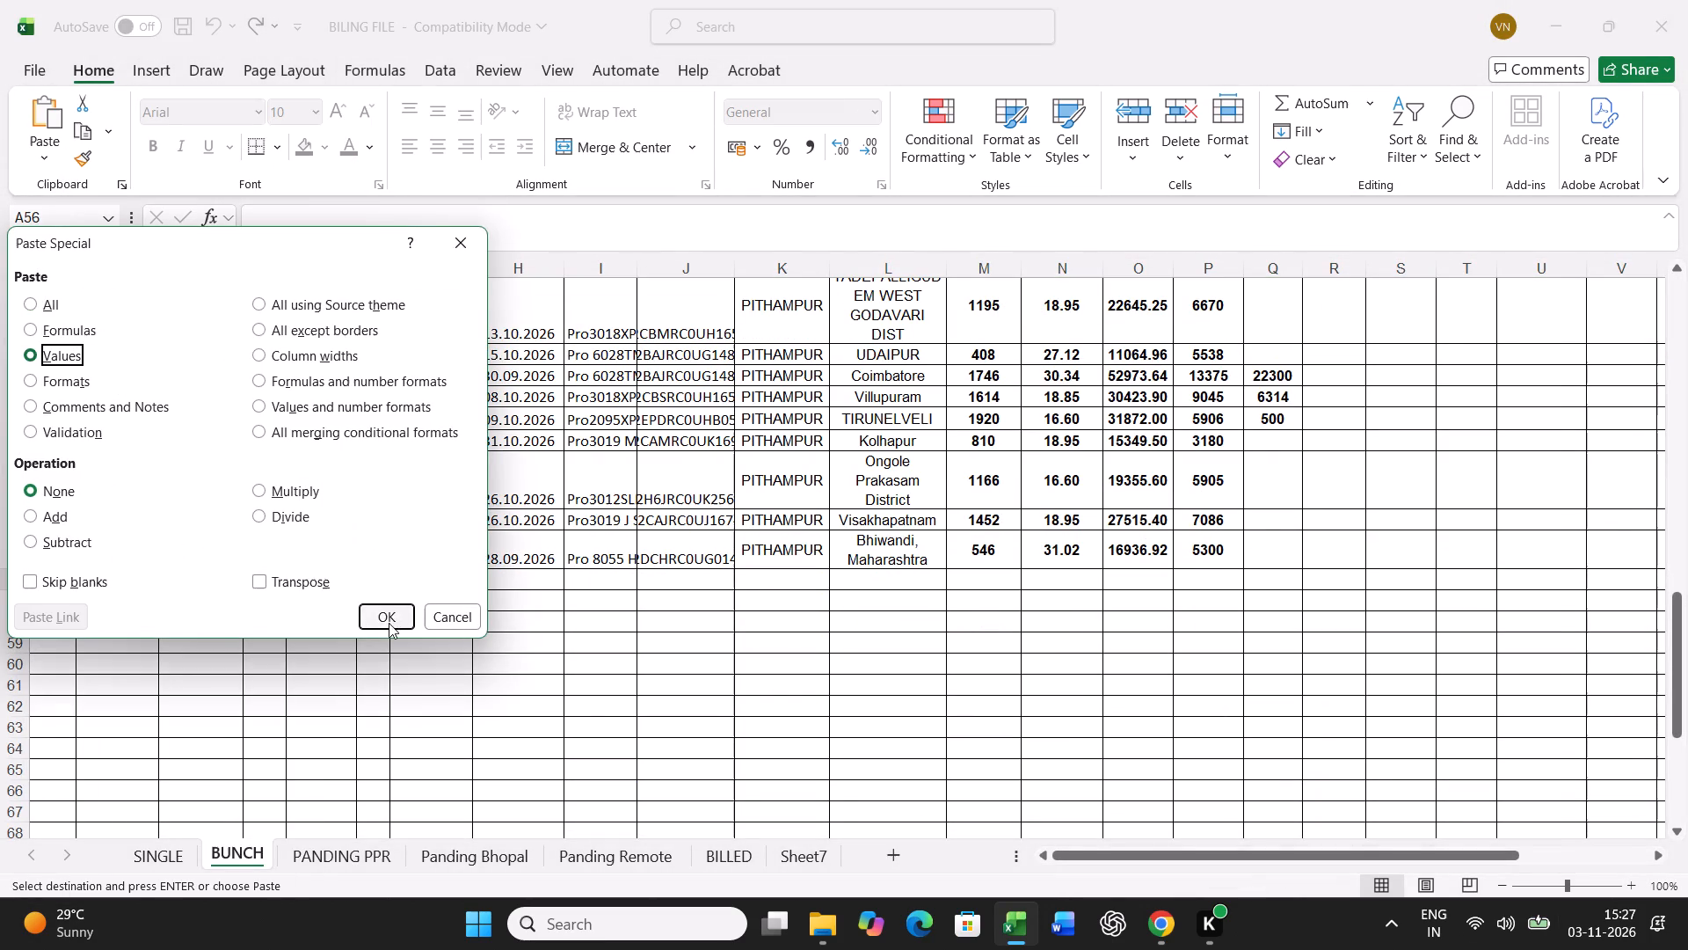
click(389, 623)
Find chassis 591550 in the PANDING PPR sheet and fill its chassis number cell with green.
click(346, 864)
click(769, 617)
key(ctrl+f)
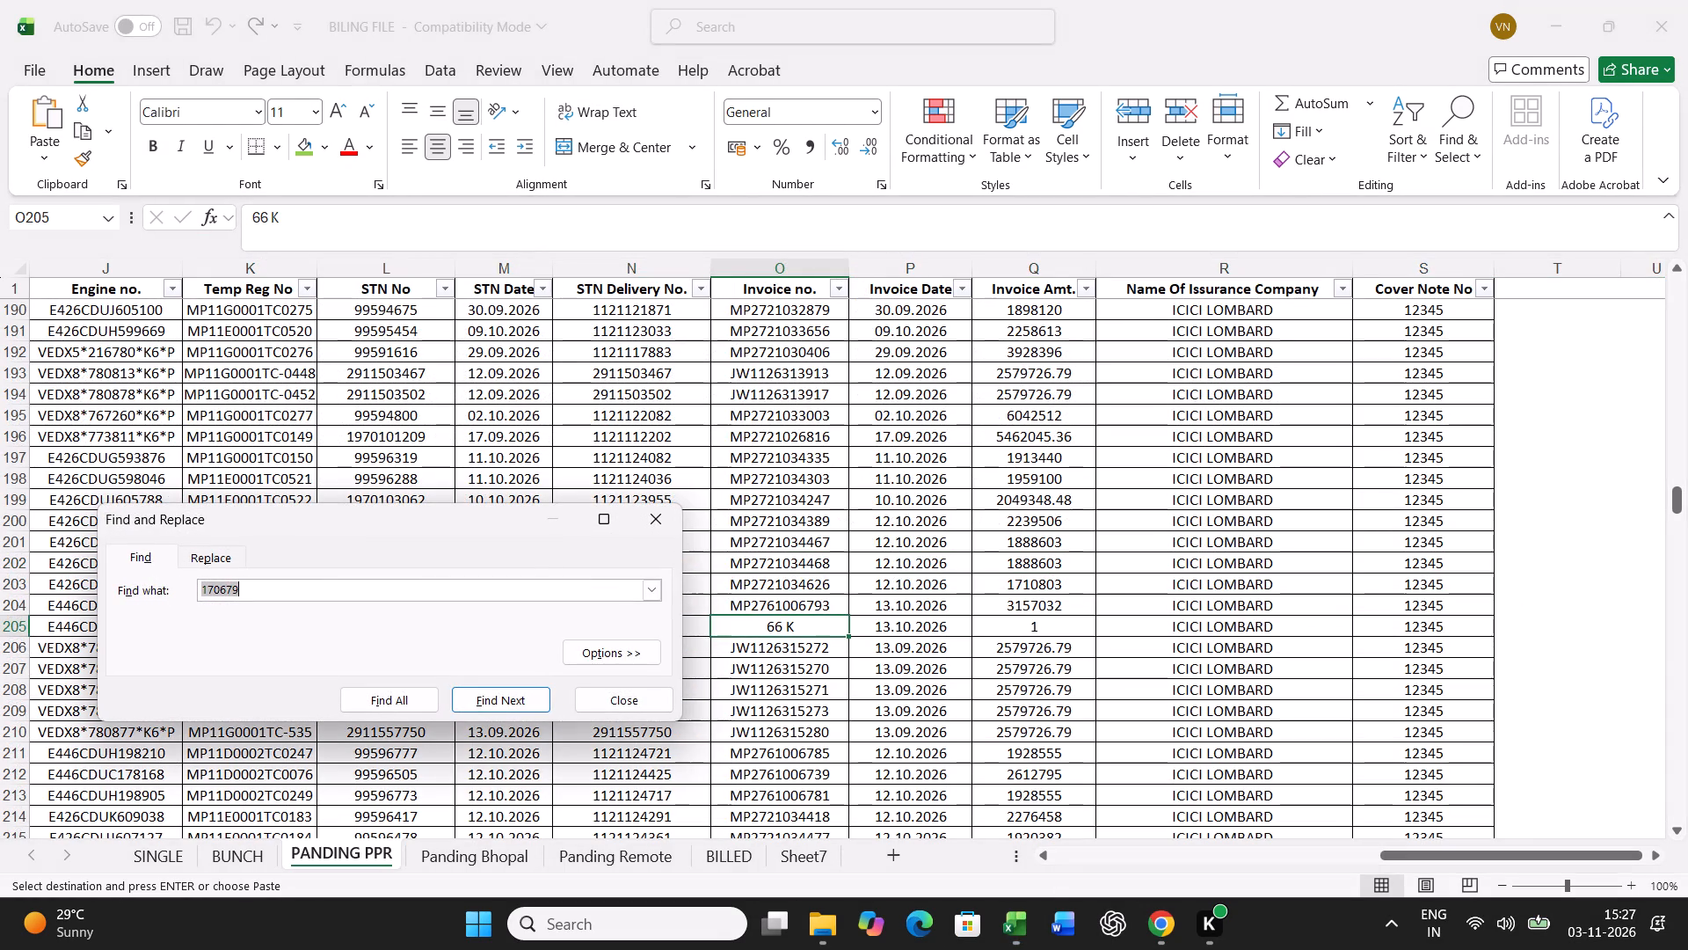
text(5911)
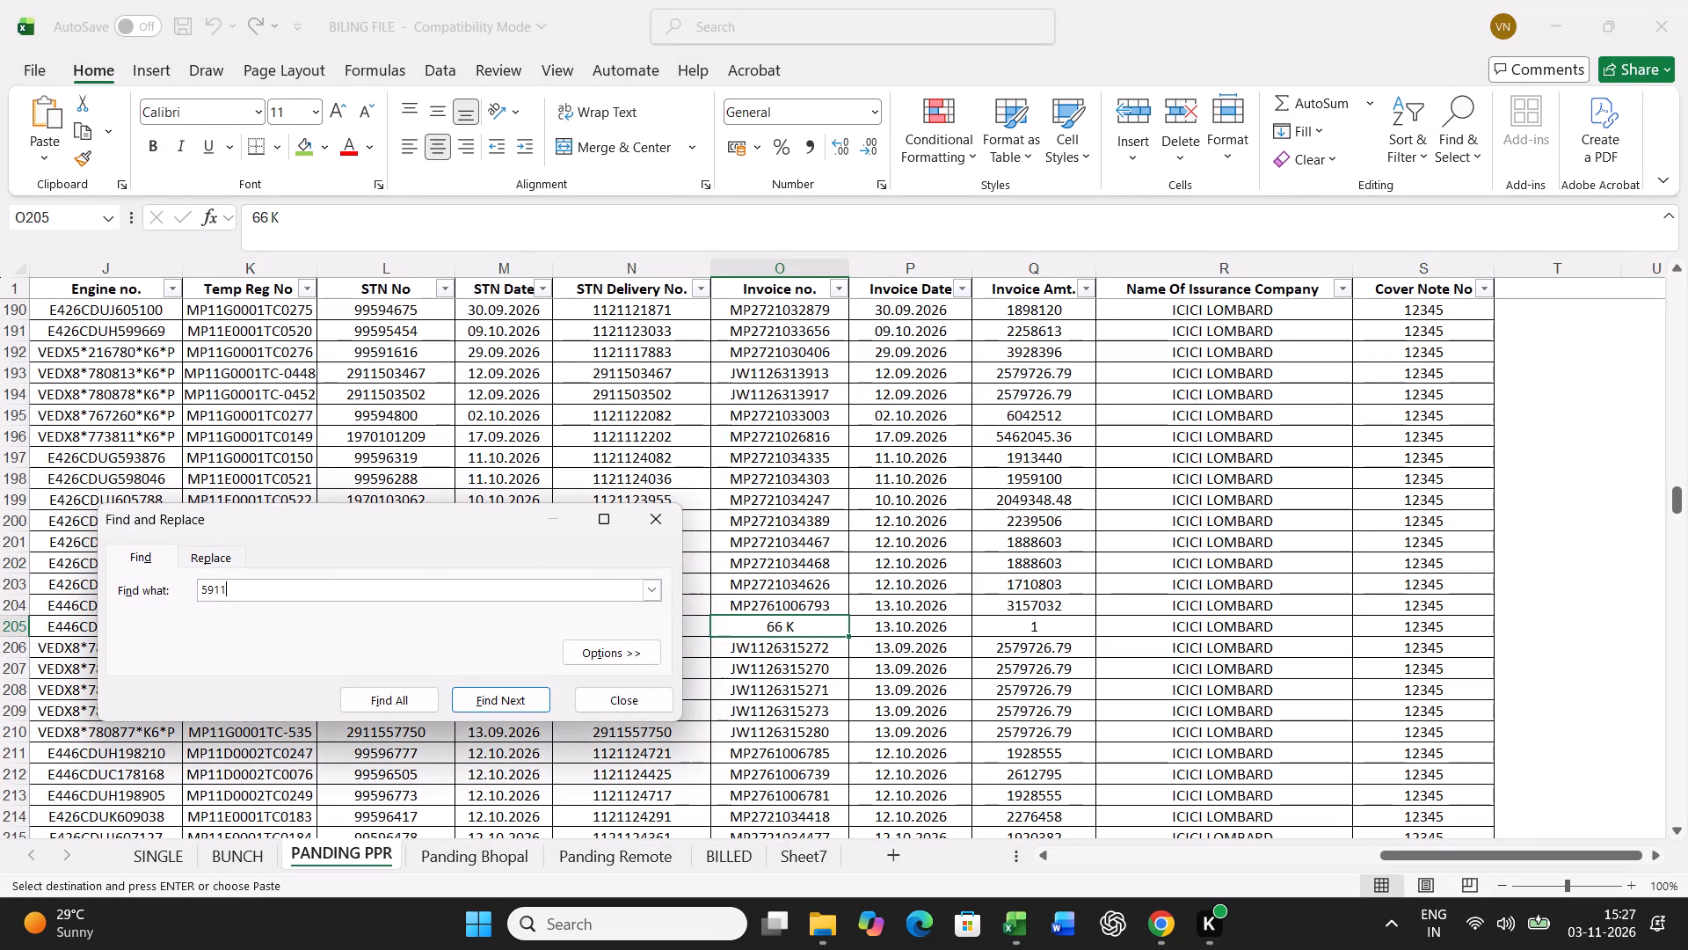
key(BackSpace)
text(550)
key(Return)
key(Return)
key(Return)
key(Escape)
click(297, 140)
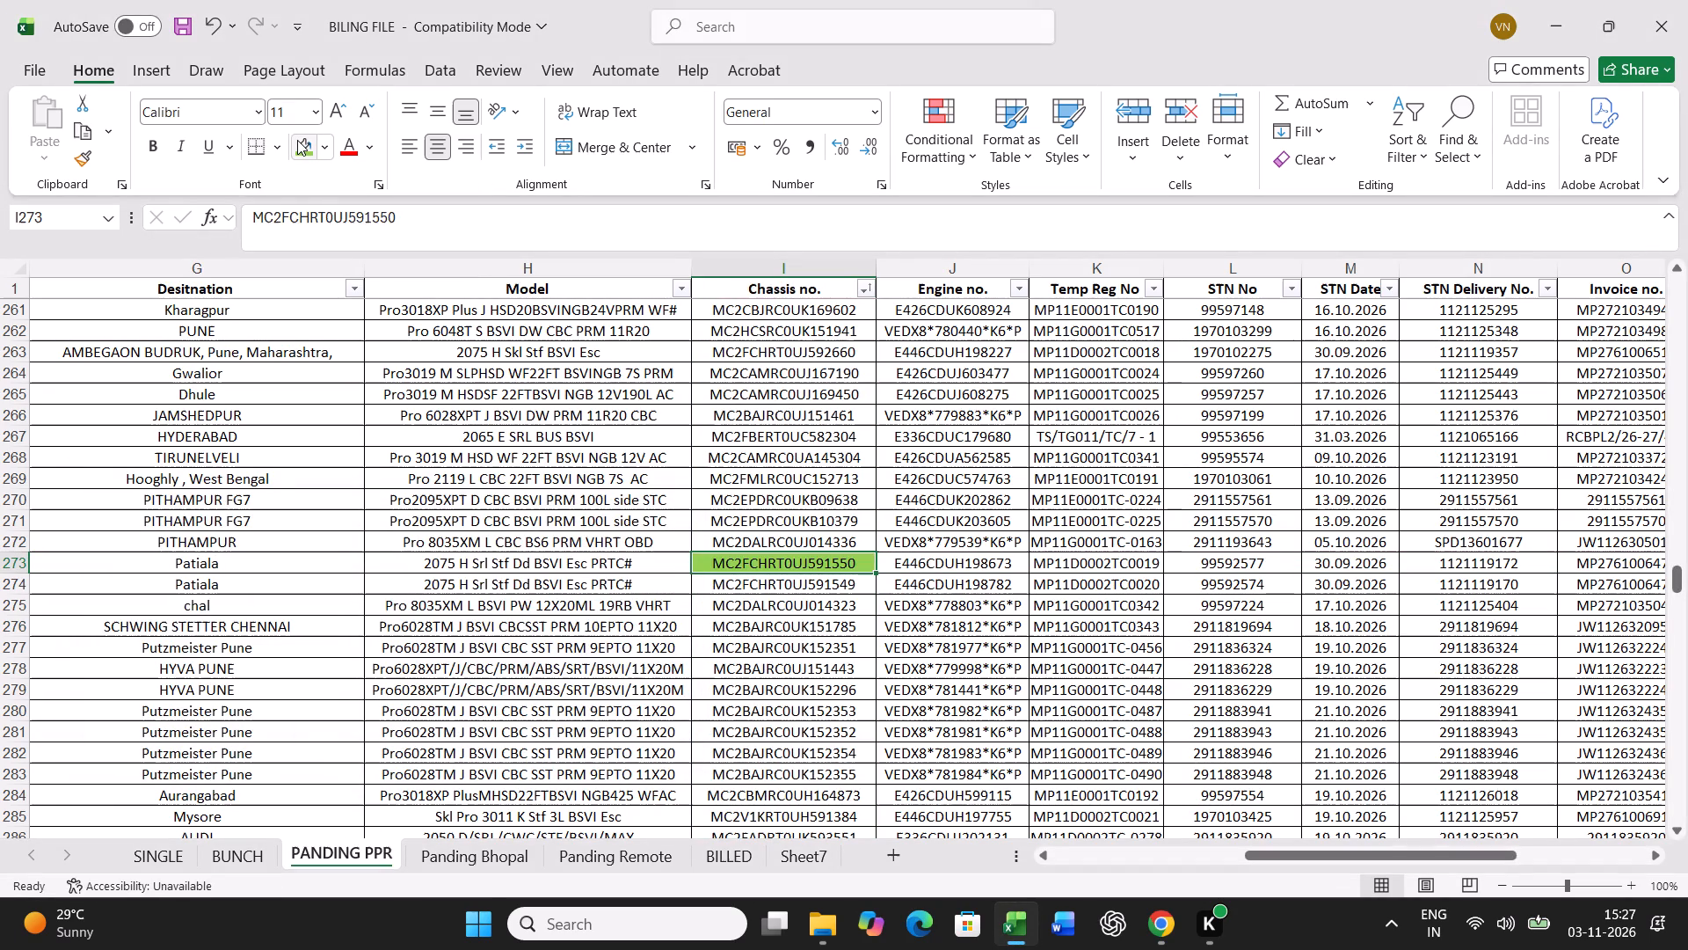
Copy the complete record of the vehicle with chassis ending 591550 and paste it into the BUNCH sheet at A21.
key(Left)
key(Left)
key(Left)
key(Left)
key(Left)
key(Left)
key(Left)
key(Left)
key(Left)
key(Left)
key(Left)
key(Left)
key(Left)
key(Left)
key(Left)
key(Left)
key(Left)
key(Left)
key(Left)
key(ctrl+shift+Right)
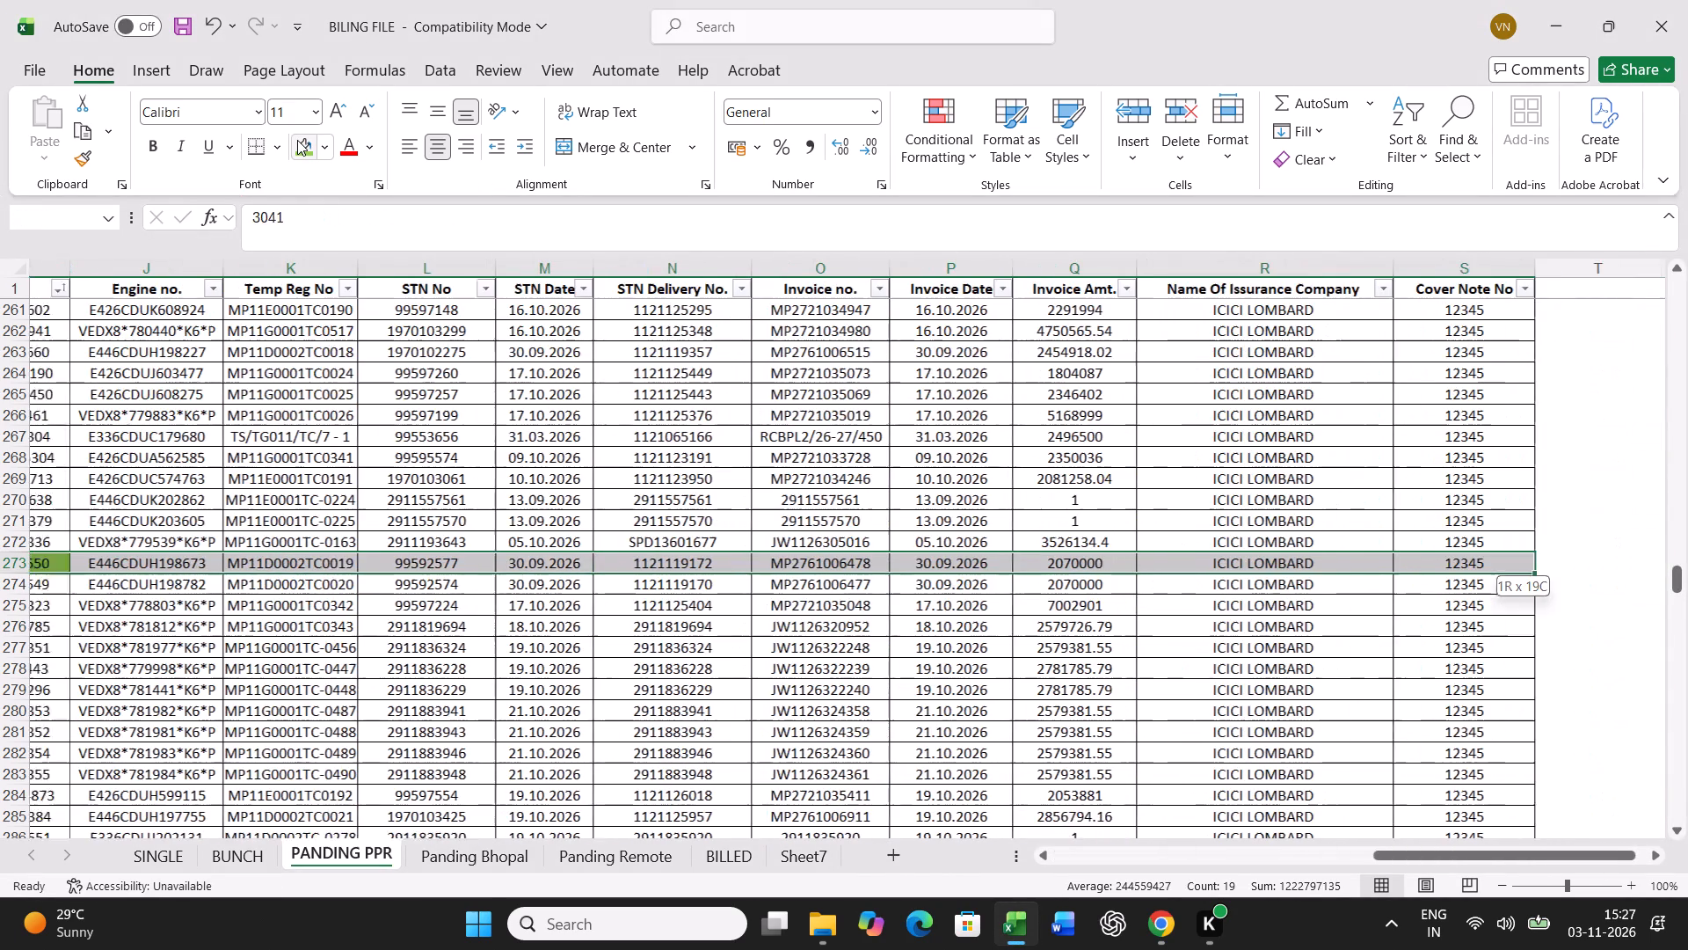
key(ctrl+c)
click(236, 881)
click(242, 872)
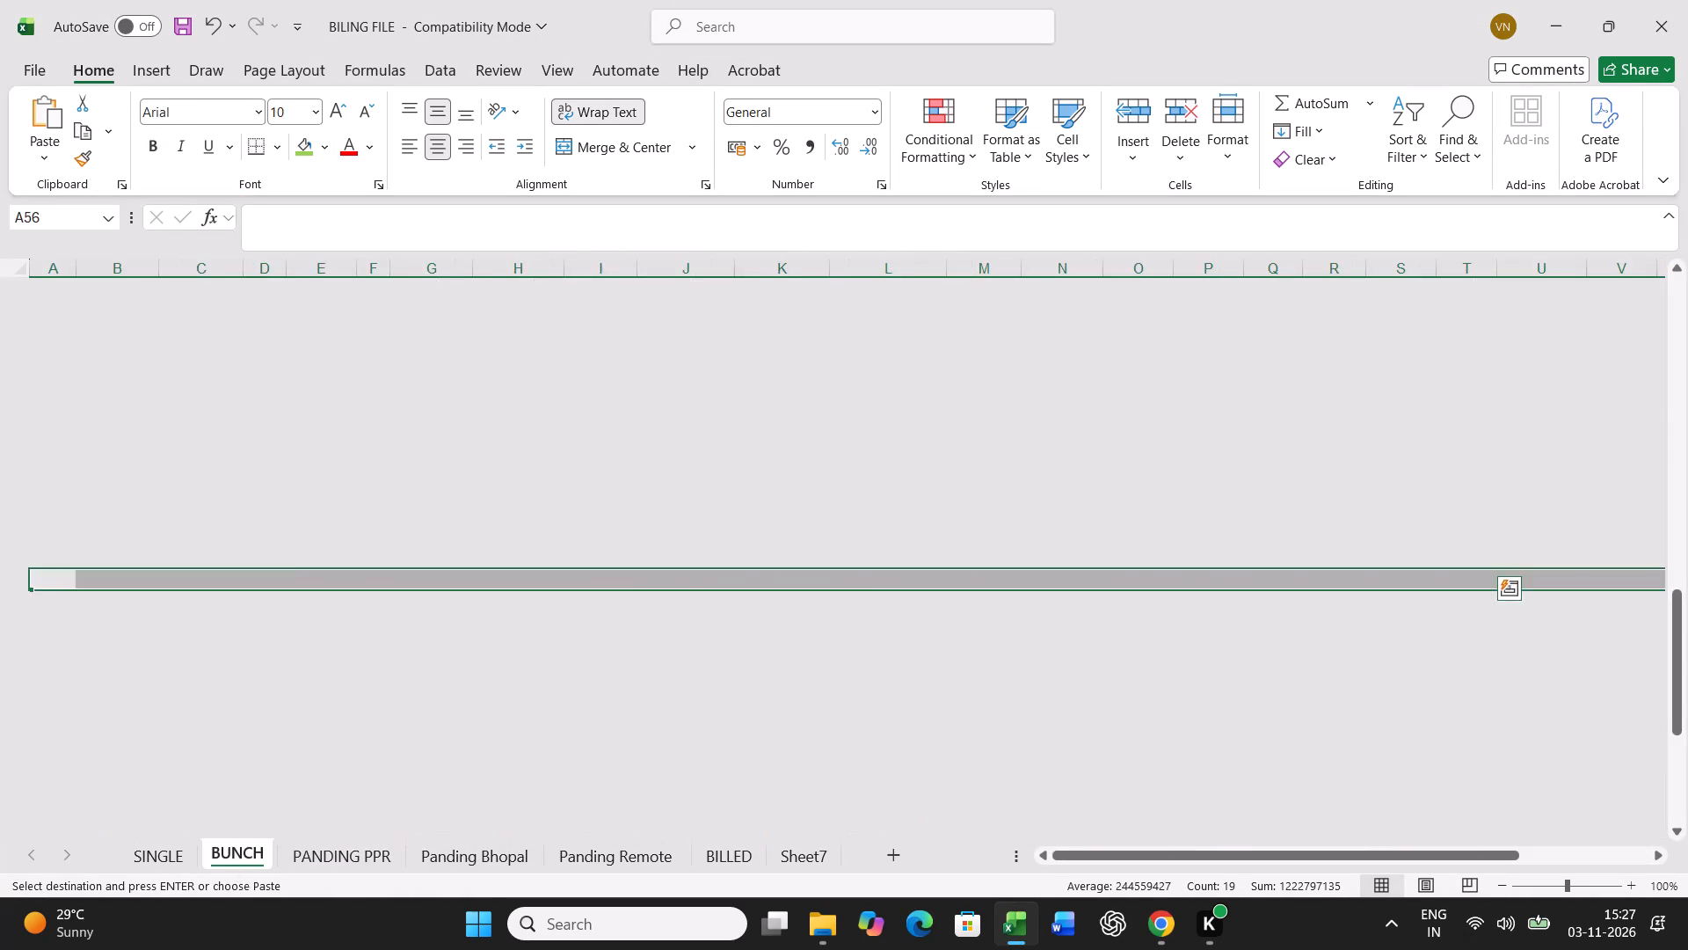
scroll(283, 762, up, 20)
scroll(283, 762, up, 1)
click(43, 772)
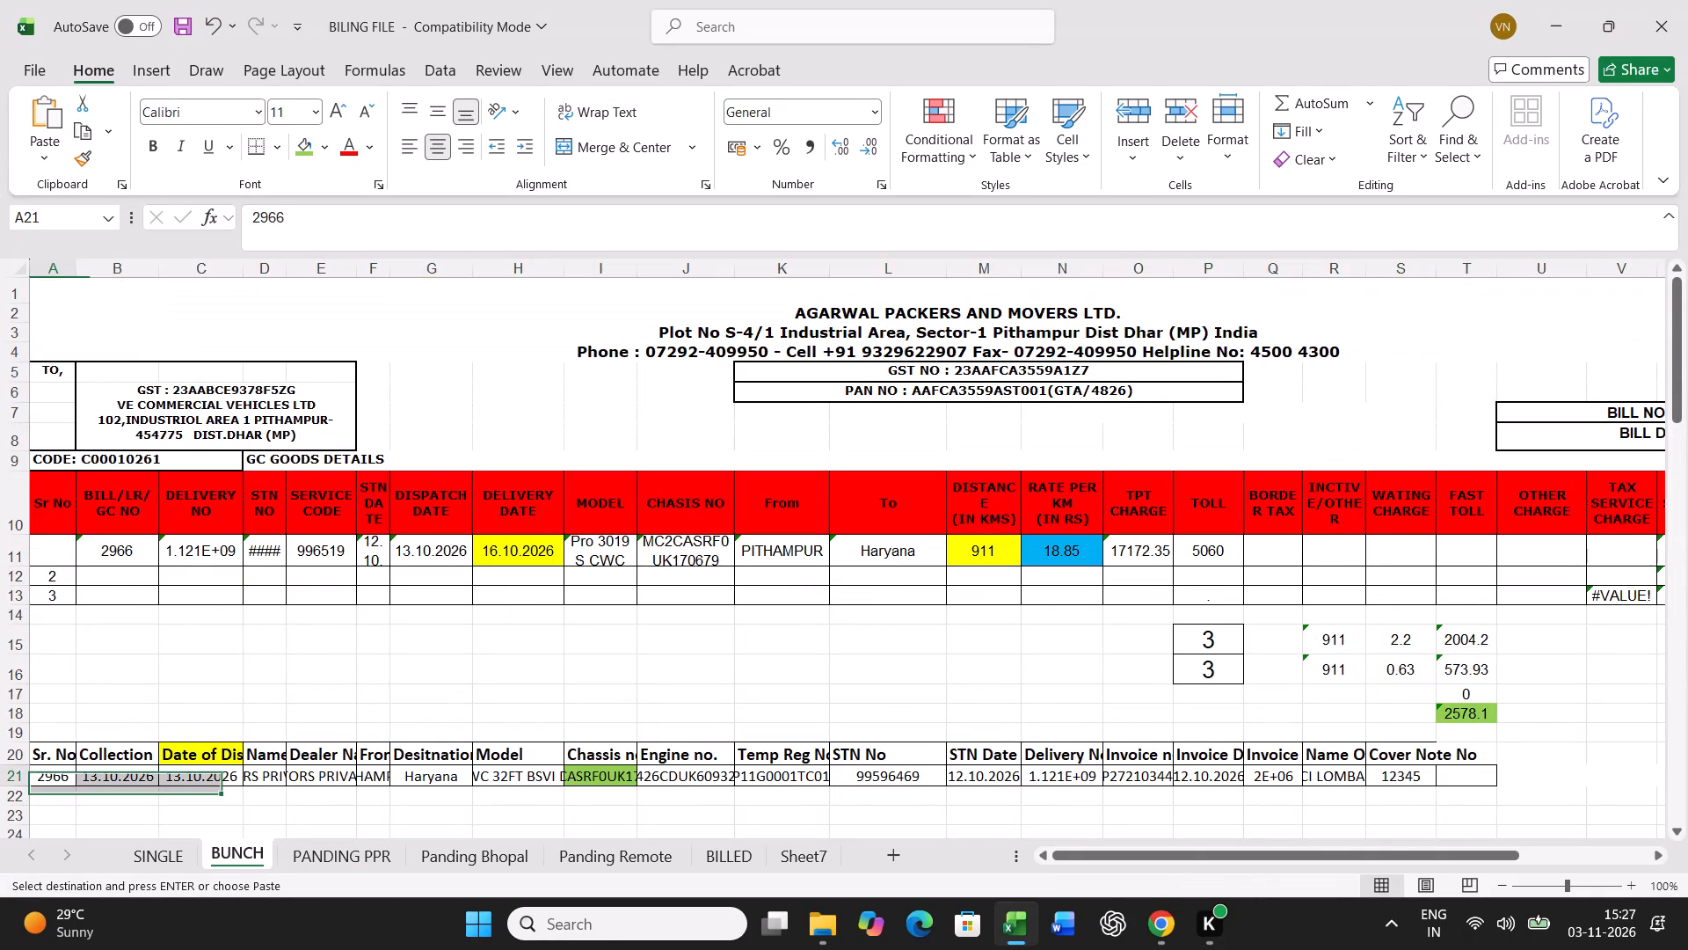
key(ctrl+v)
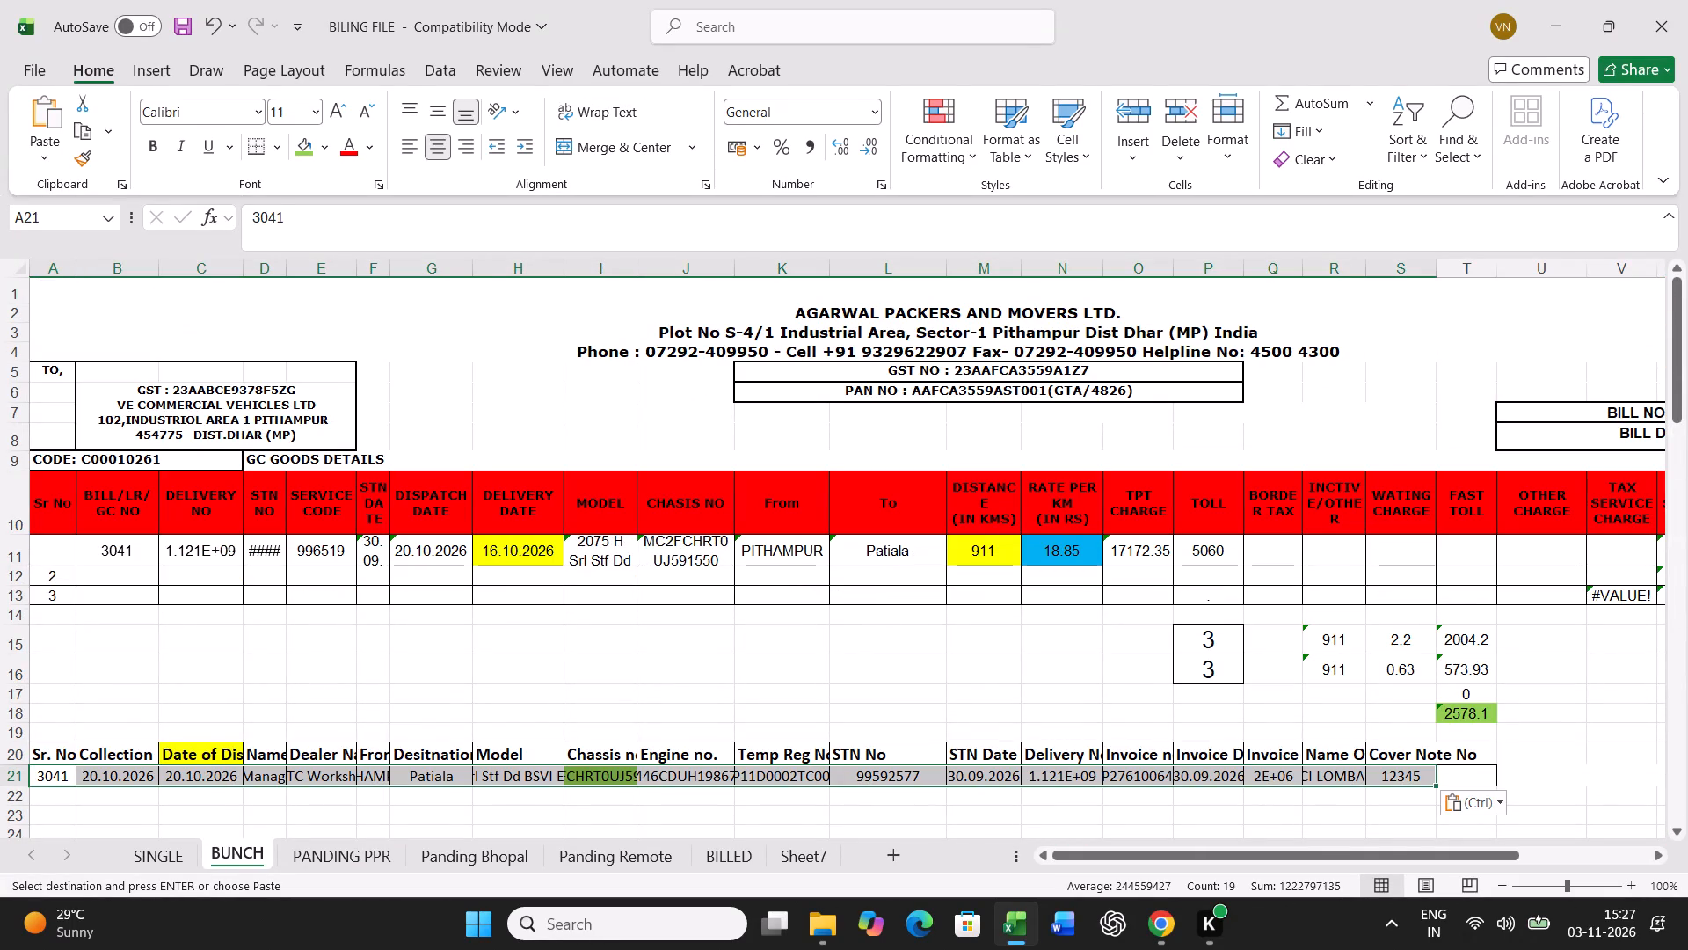
Set the delivery date in BUNCH bill row 11 to 27.10.2026 and move on toward the distance cell.
click(541, 548)
text(27.10.2026)
key(Right)
key(Right)
key(Right)
key(Right)
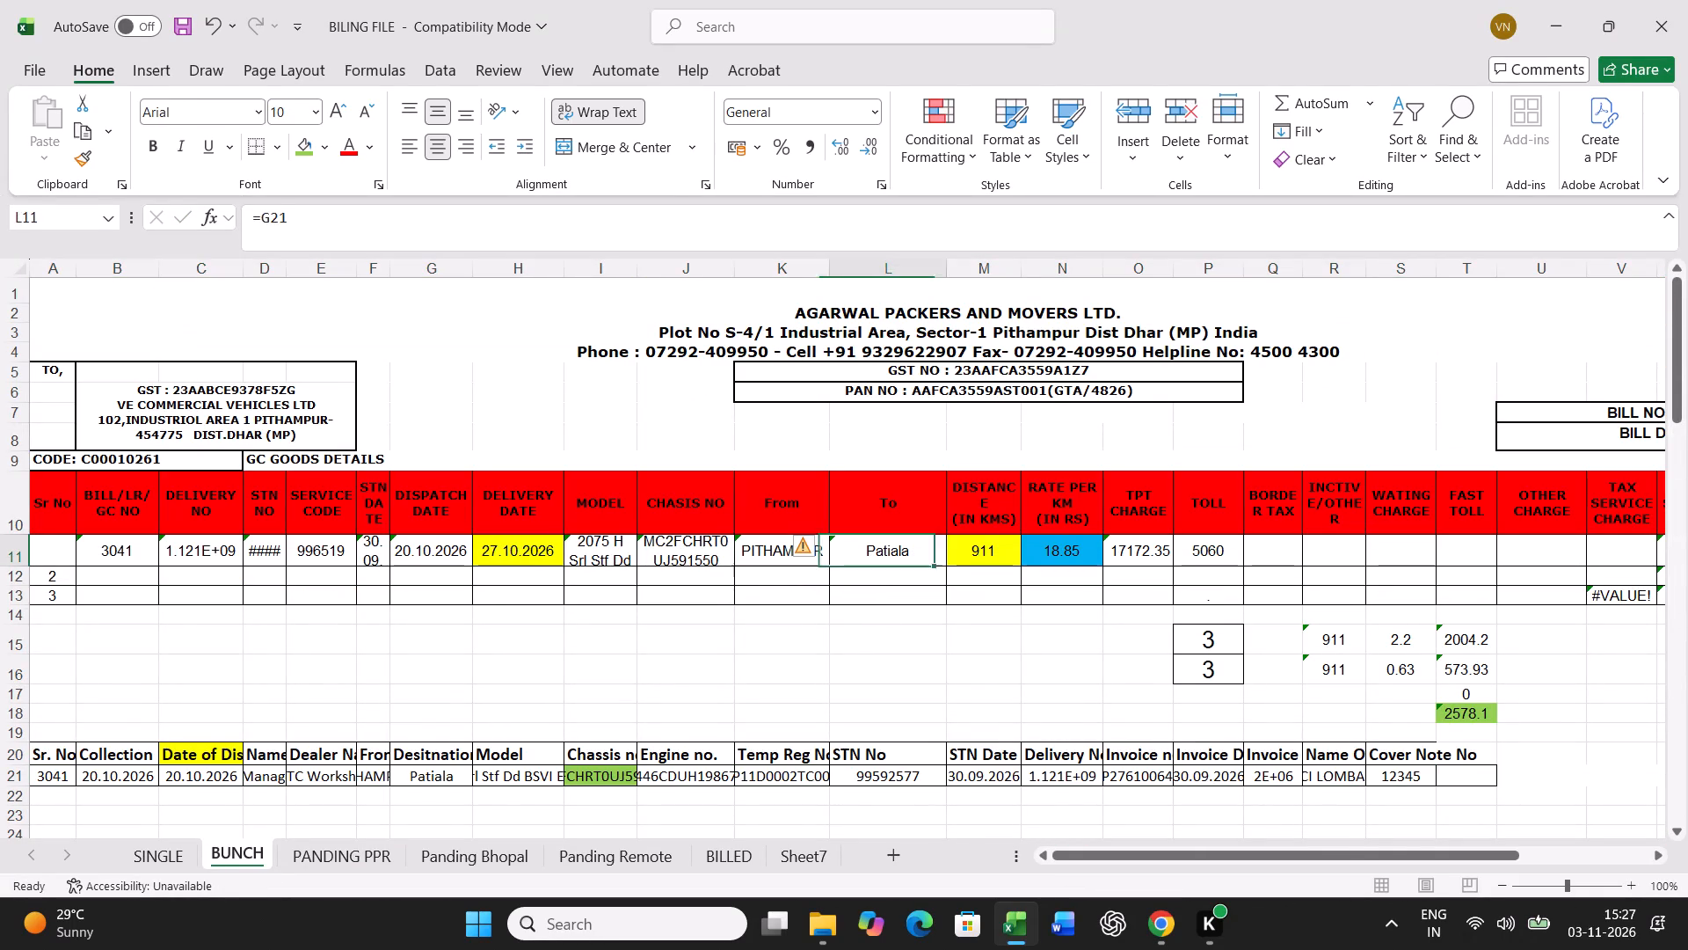
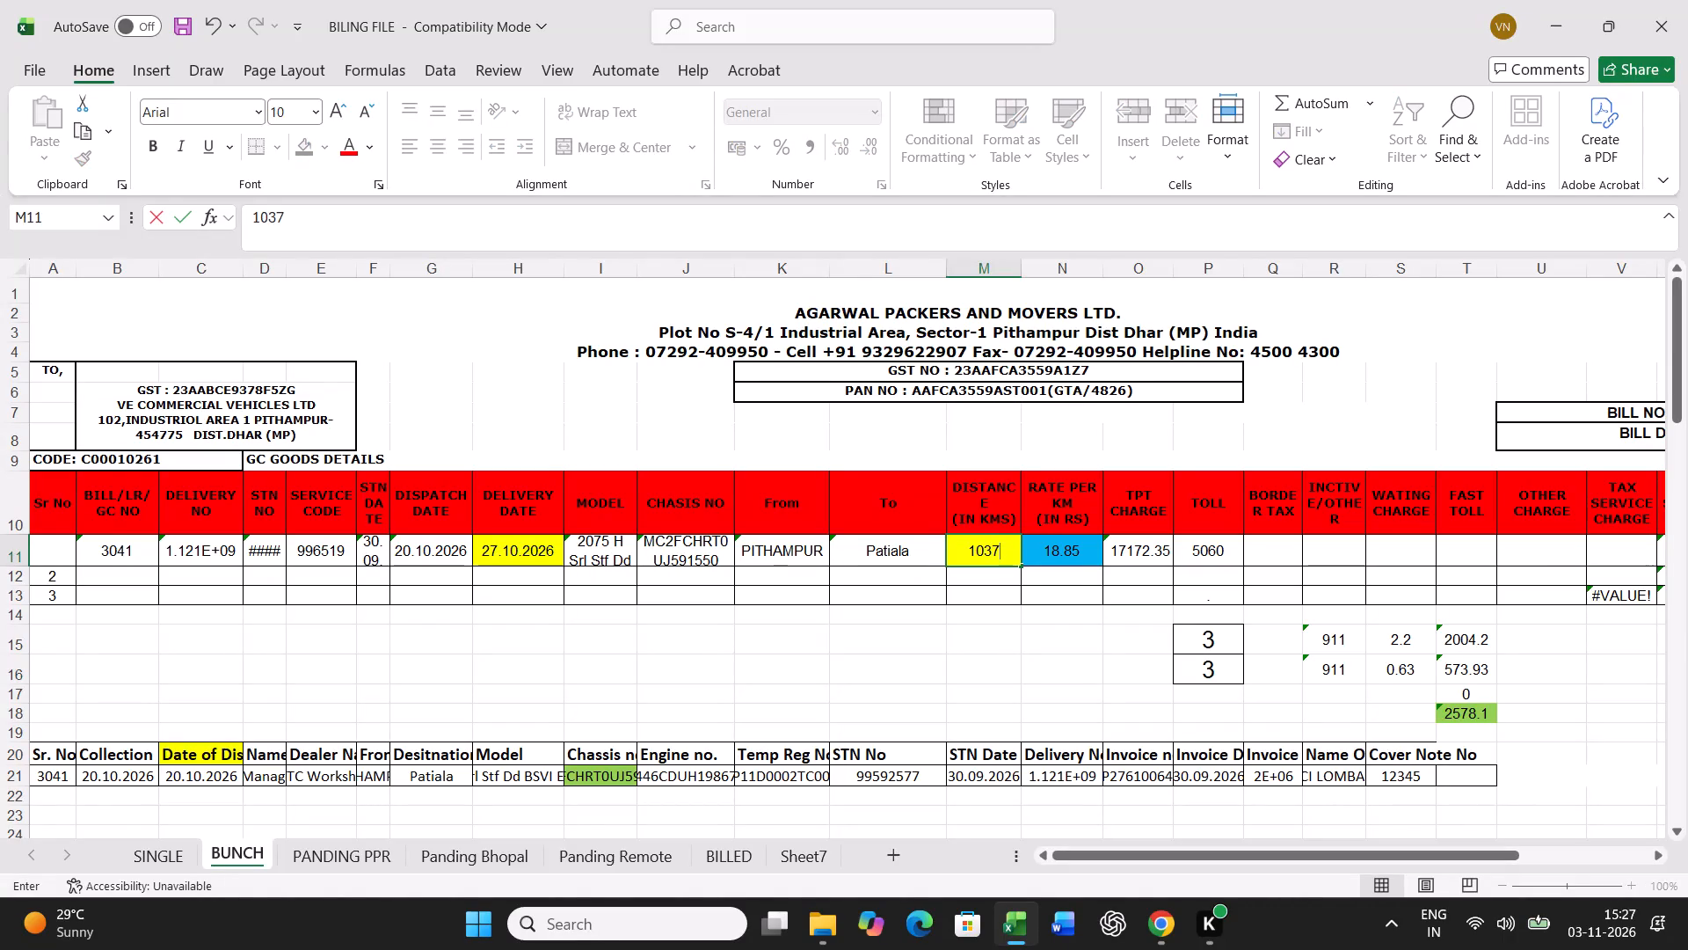
Complete bill row 11 of the BUNCH sheet with rate per km 15.73, toll 3260 and border tax 1594.
key(Right)
text(15.73)
key(Right)
key(Right)
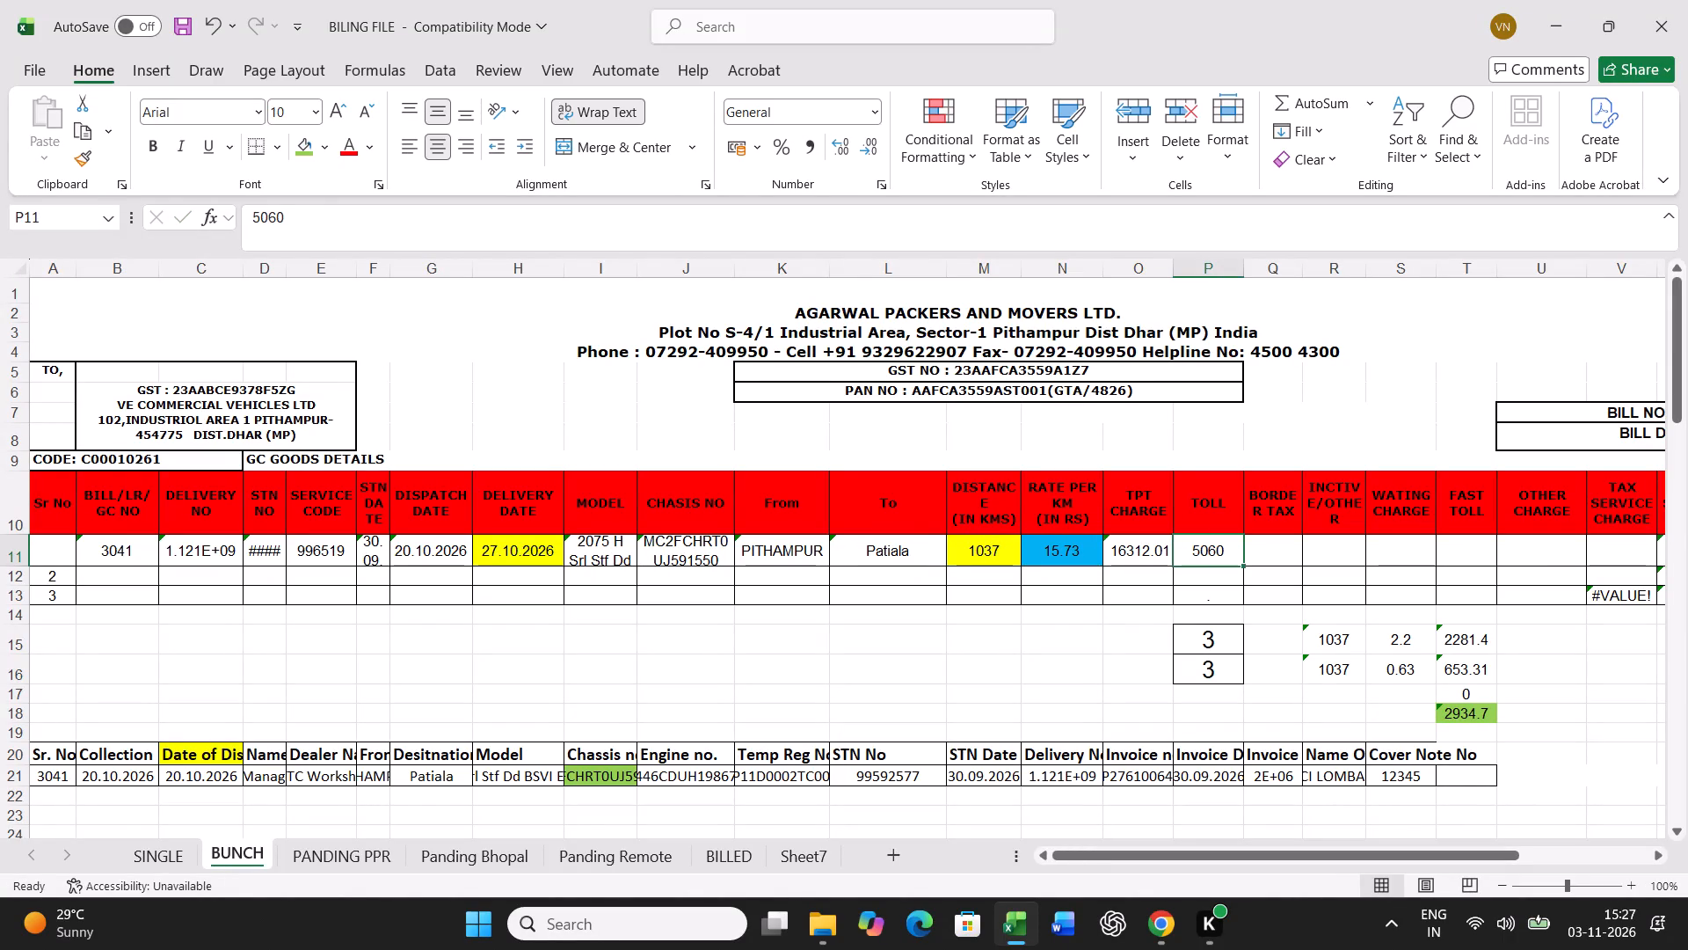
text(3260)
key(Right)
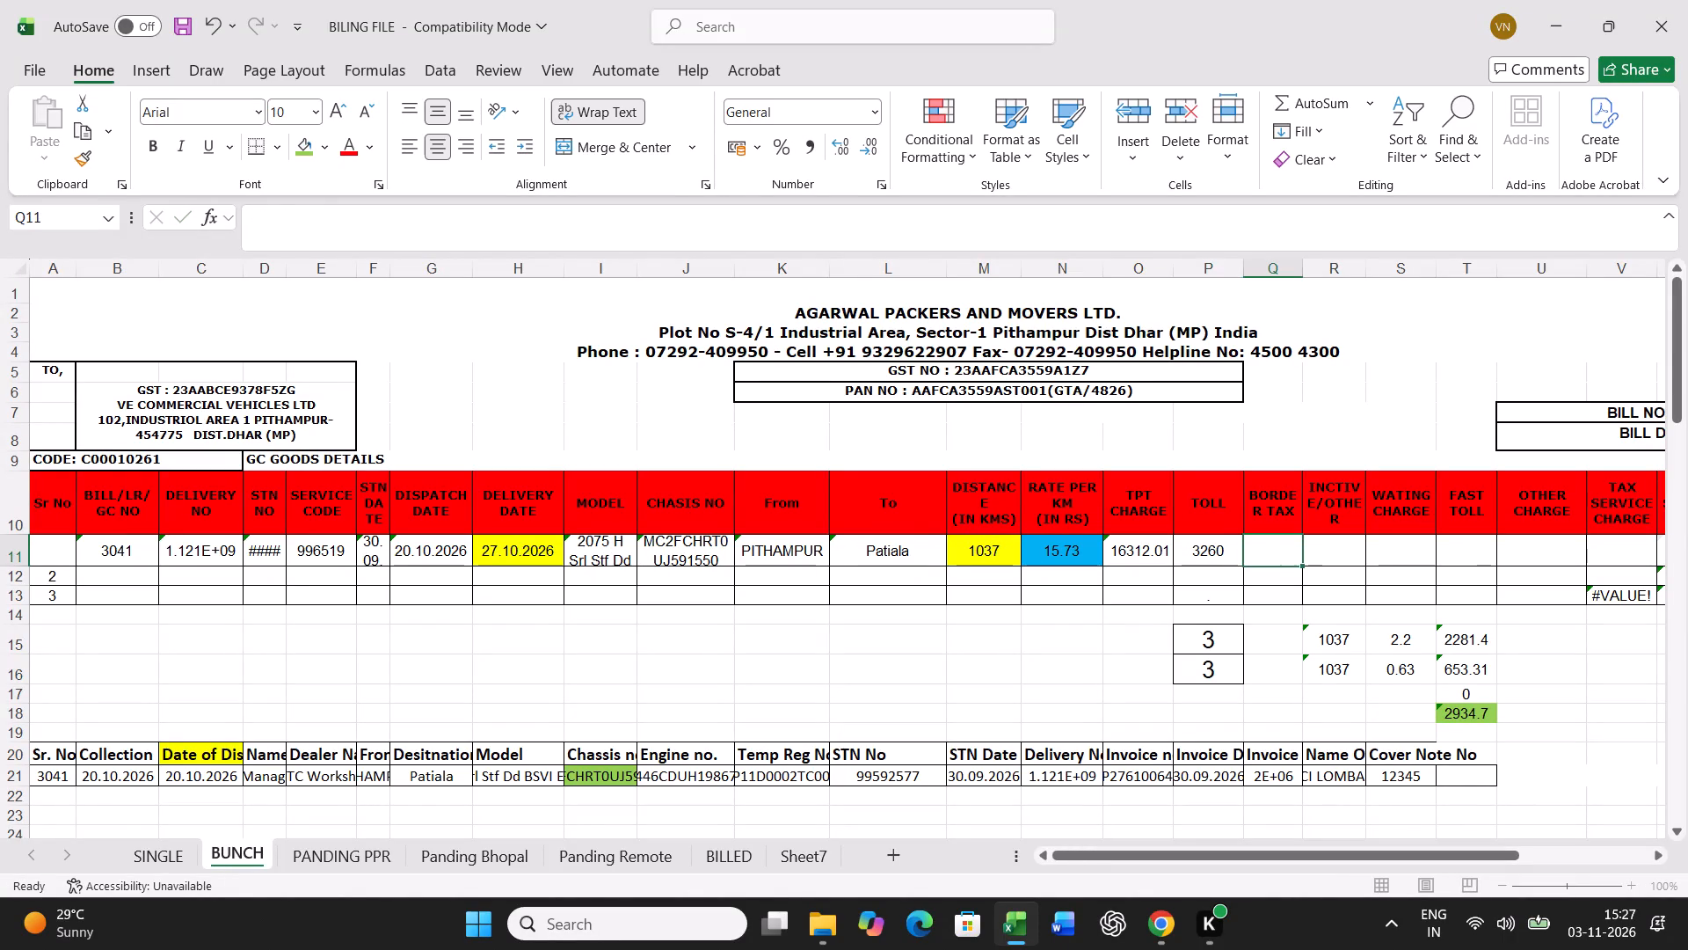
text(1594)
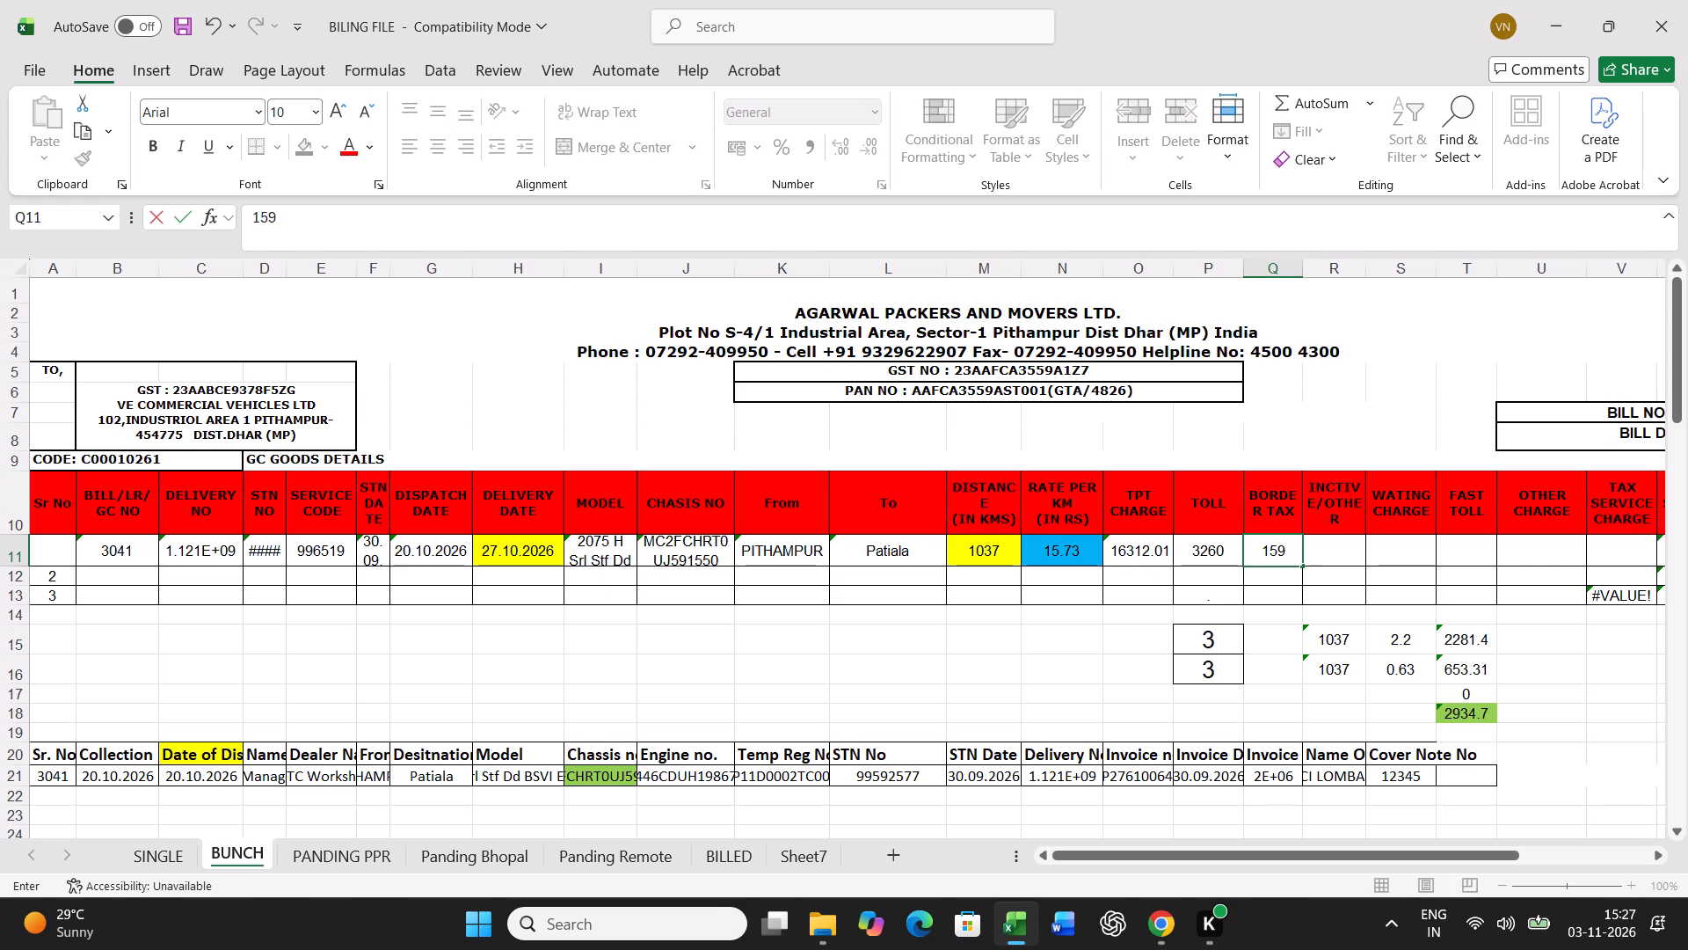
key(Return)
key(Return)
key(Return)
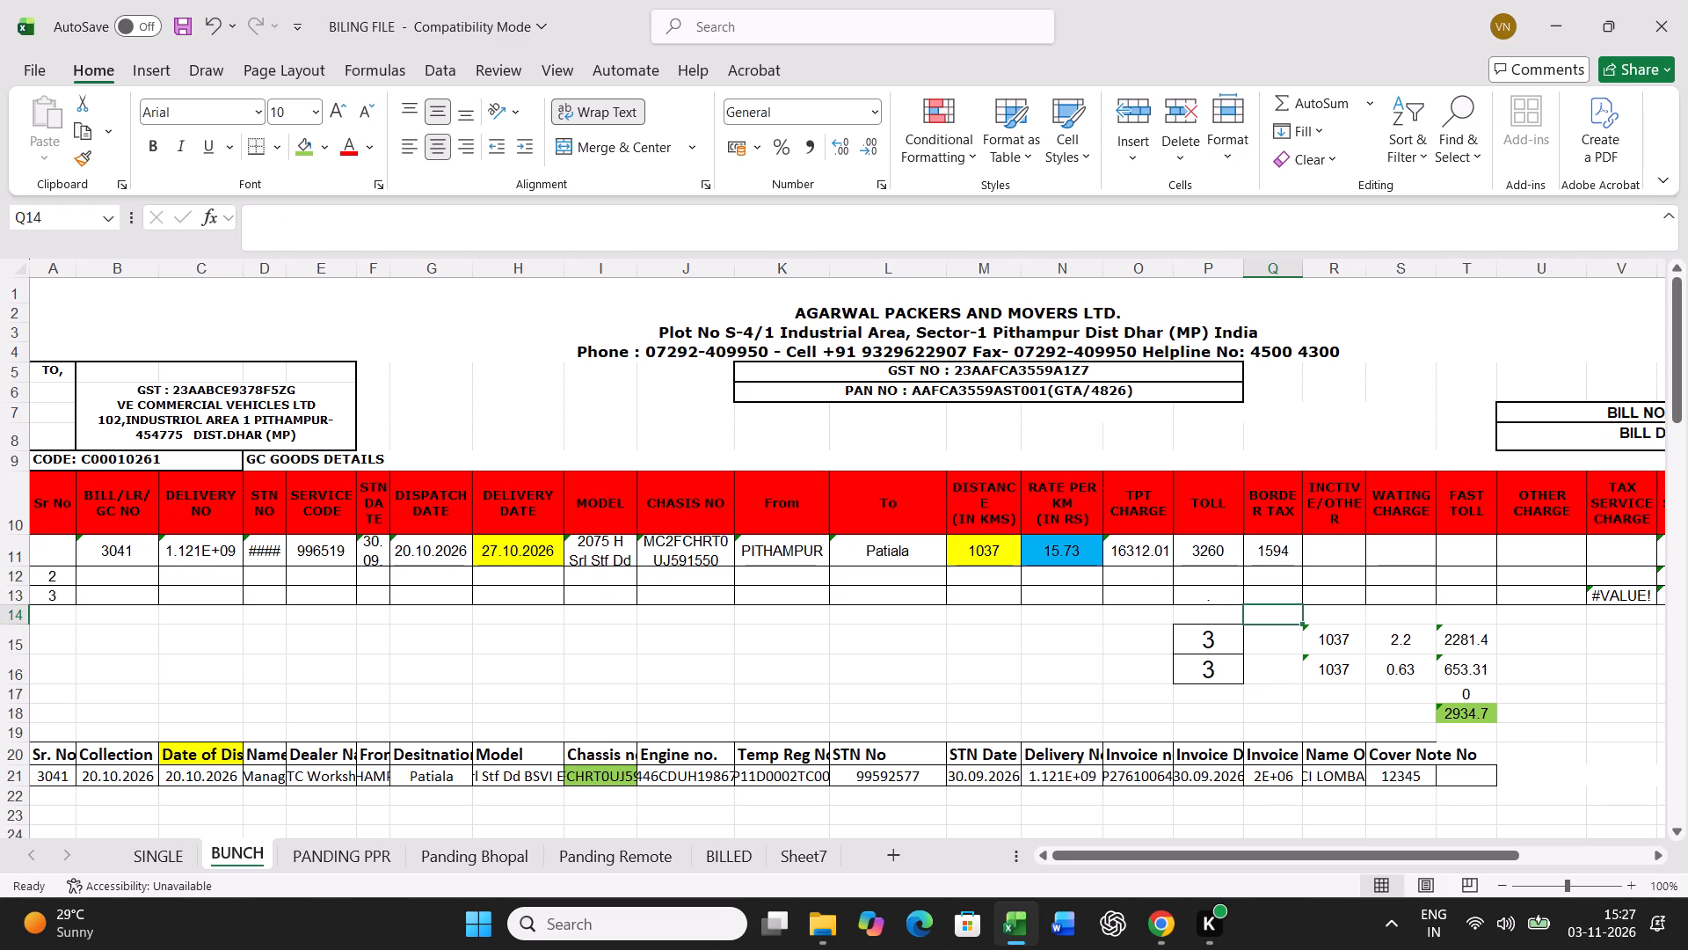
Enter the transit days below the bill row: 4 for standard in P15 and 7 for actual in P16.
click(1218, 635)
key(4)
key(Return)
key(7)
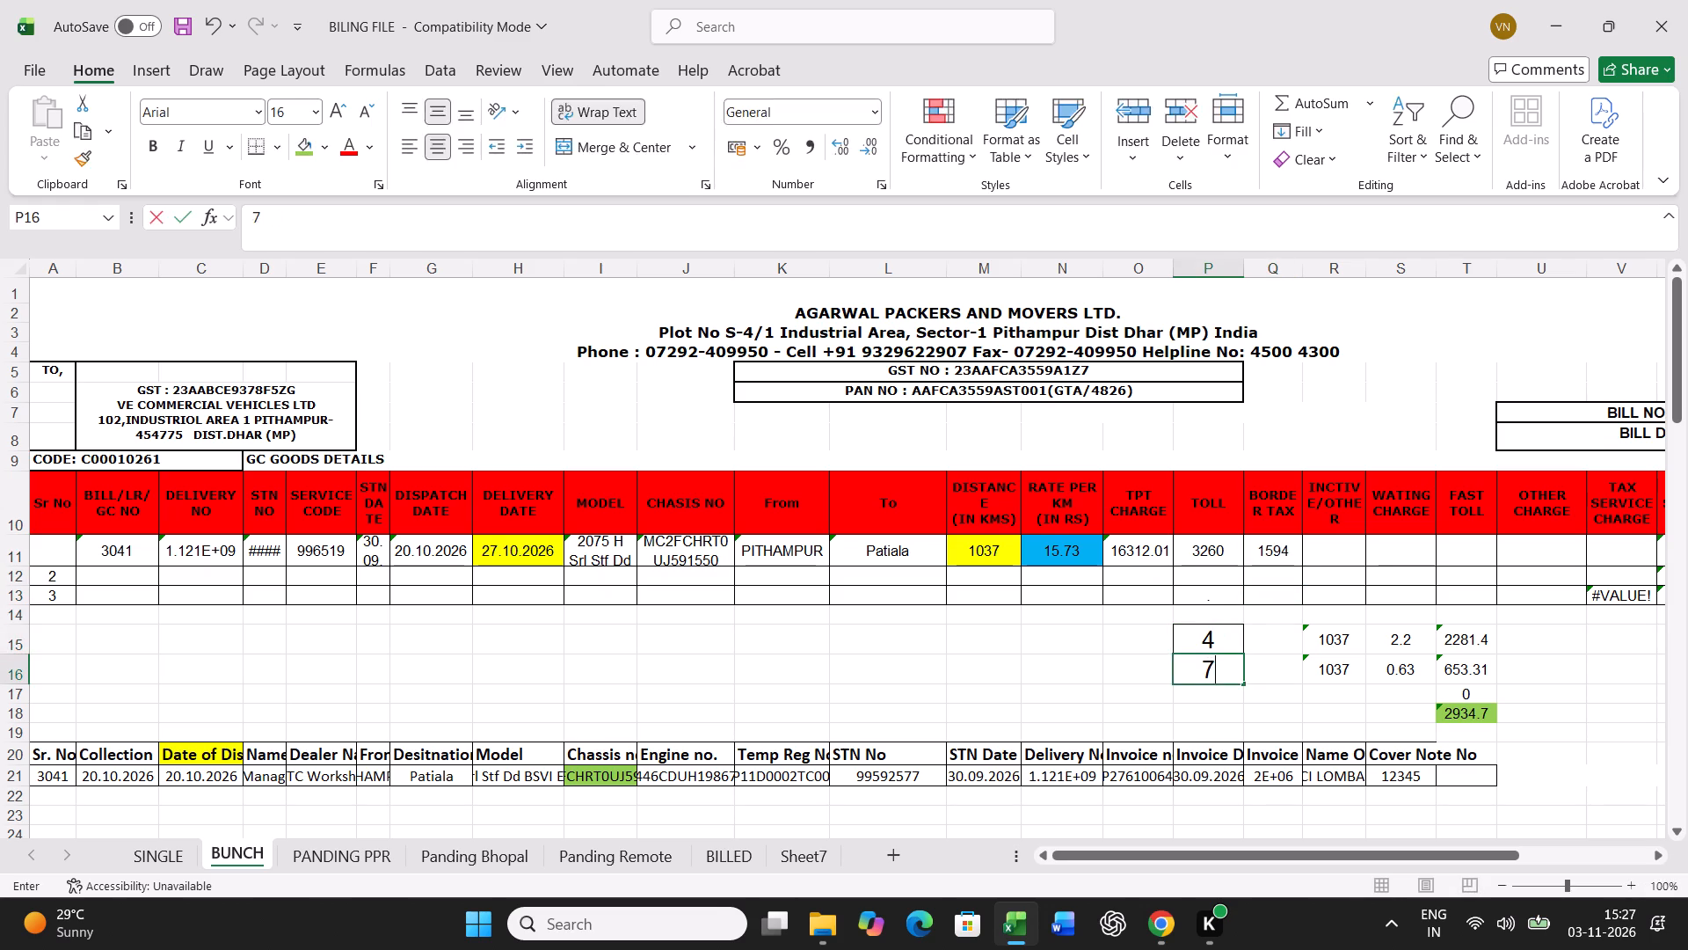
key(Return)
Print the freight bill for G.C. No 3041 from the SINGLE sheet.
click(165, 860)
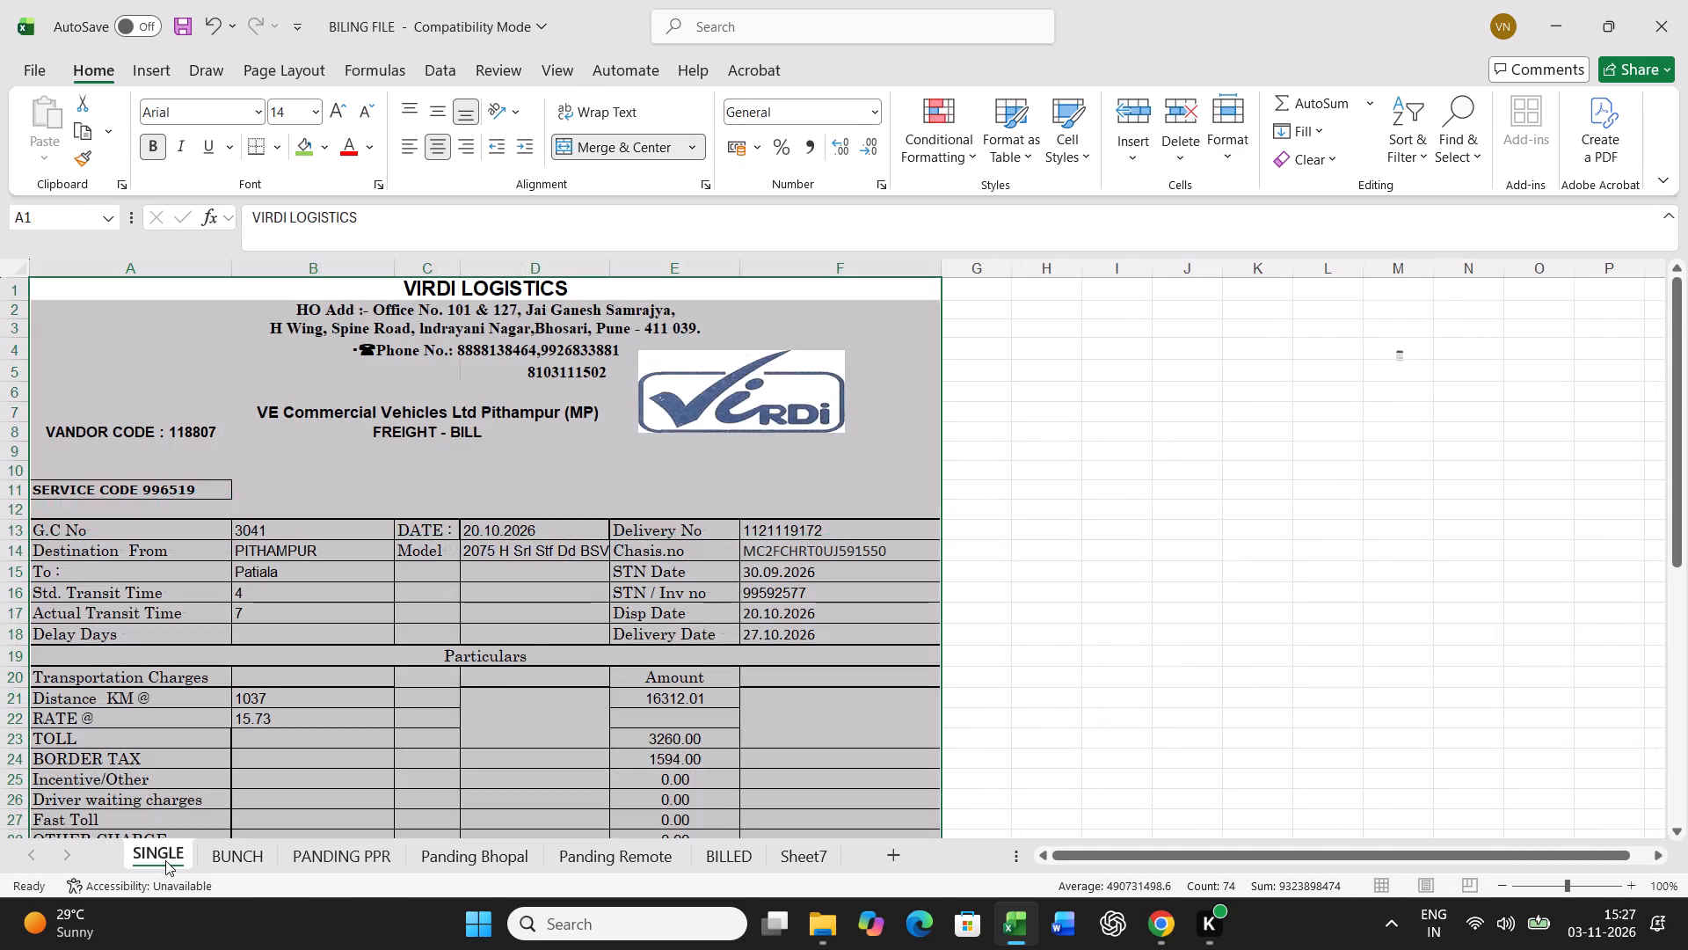
key(ctrl+p)
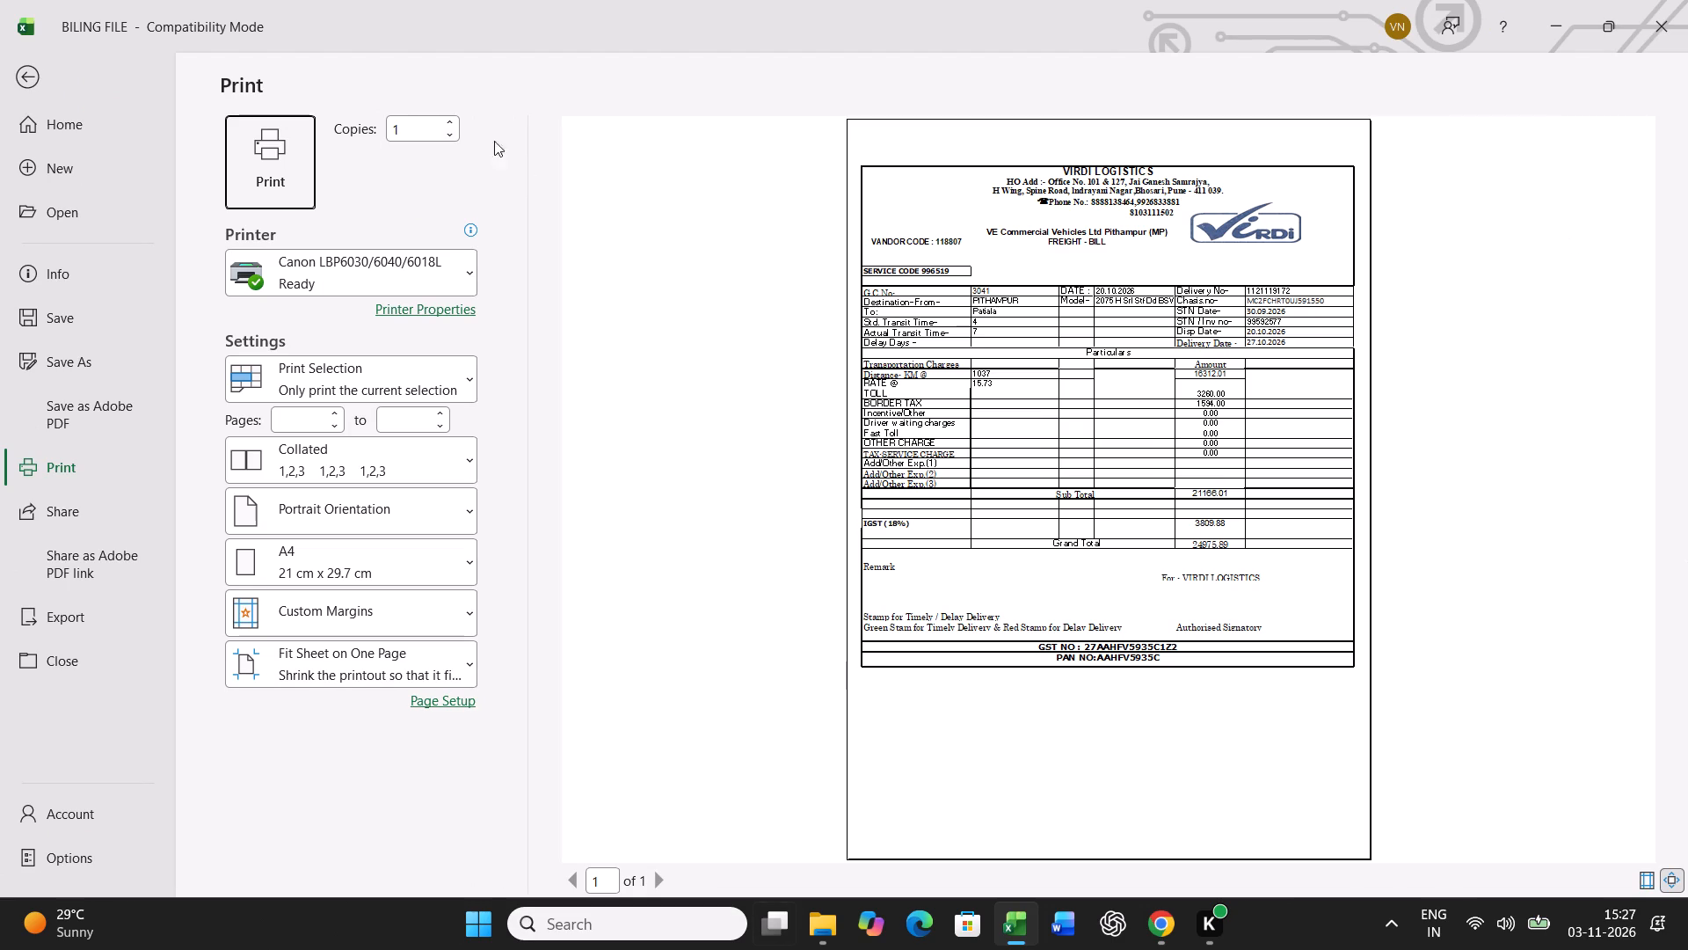
click(271, 189)
Copy bill row 11 of the BUNCH sheet and paste it as values into row 57 of the lower table.
click(258, 849)
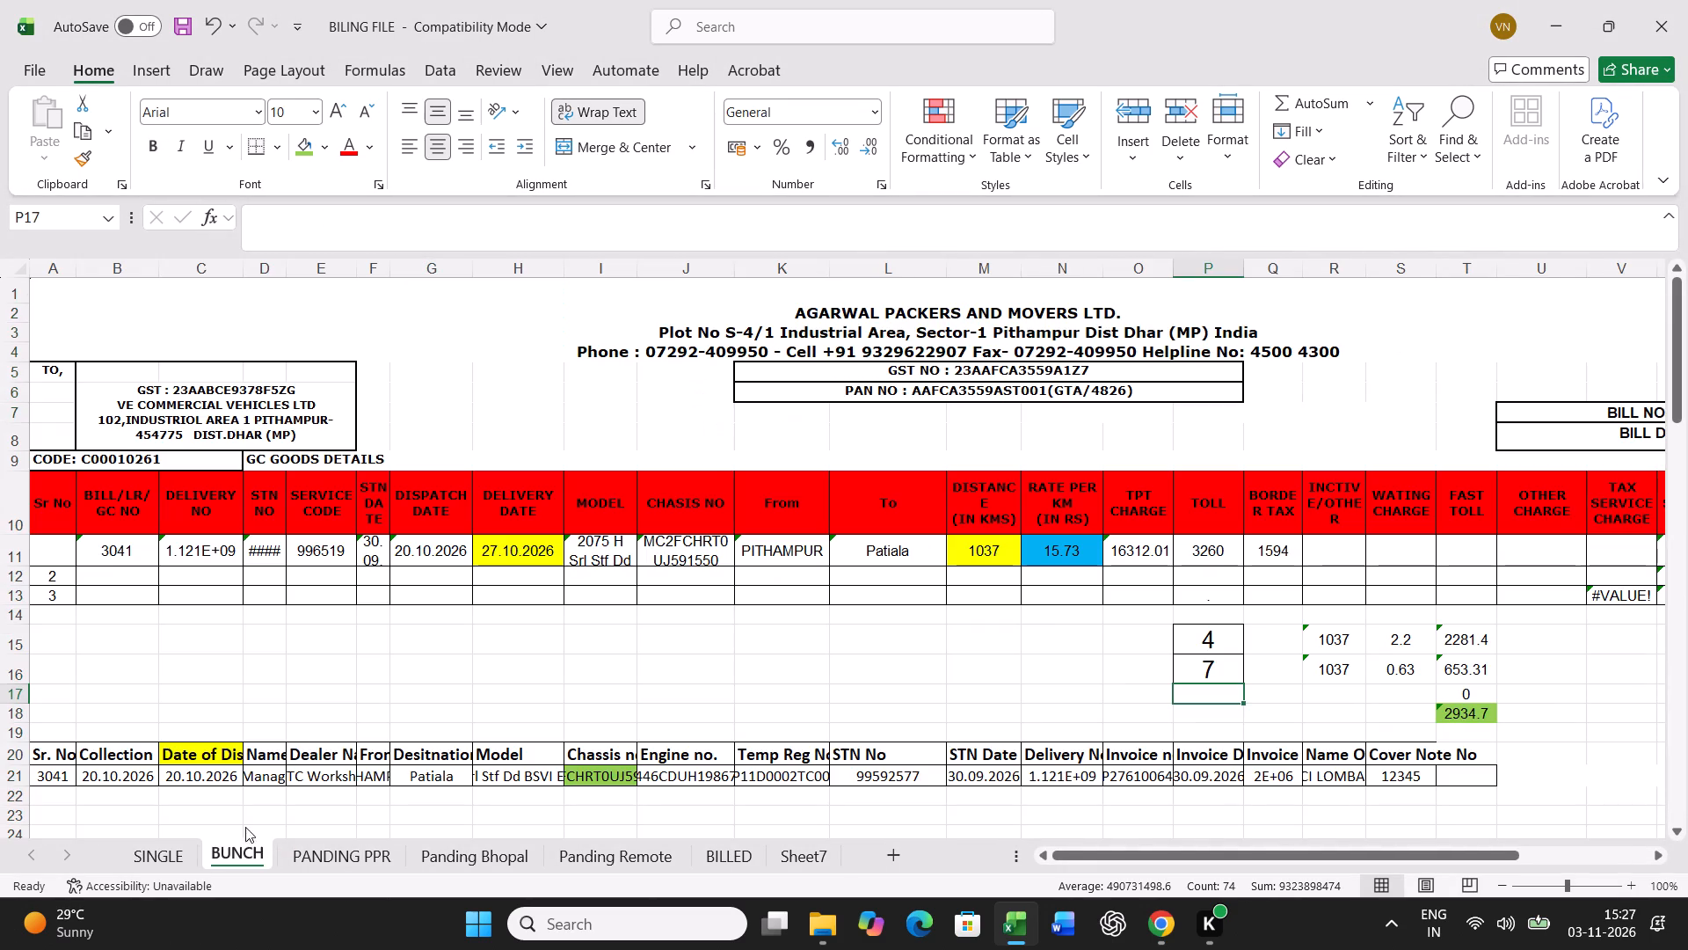
click(17, 553)
key(ctrl+c)
scroll(255, 545, down, 12)
scroll(256, 544, up, 2)
scroll(256, 544, down, 4)
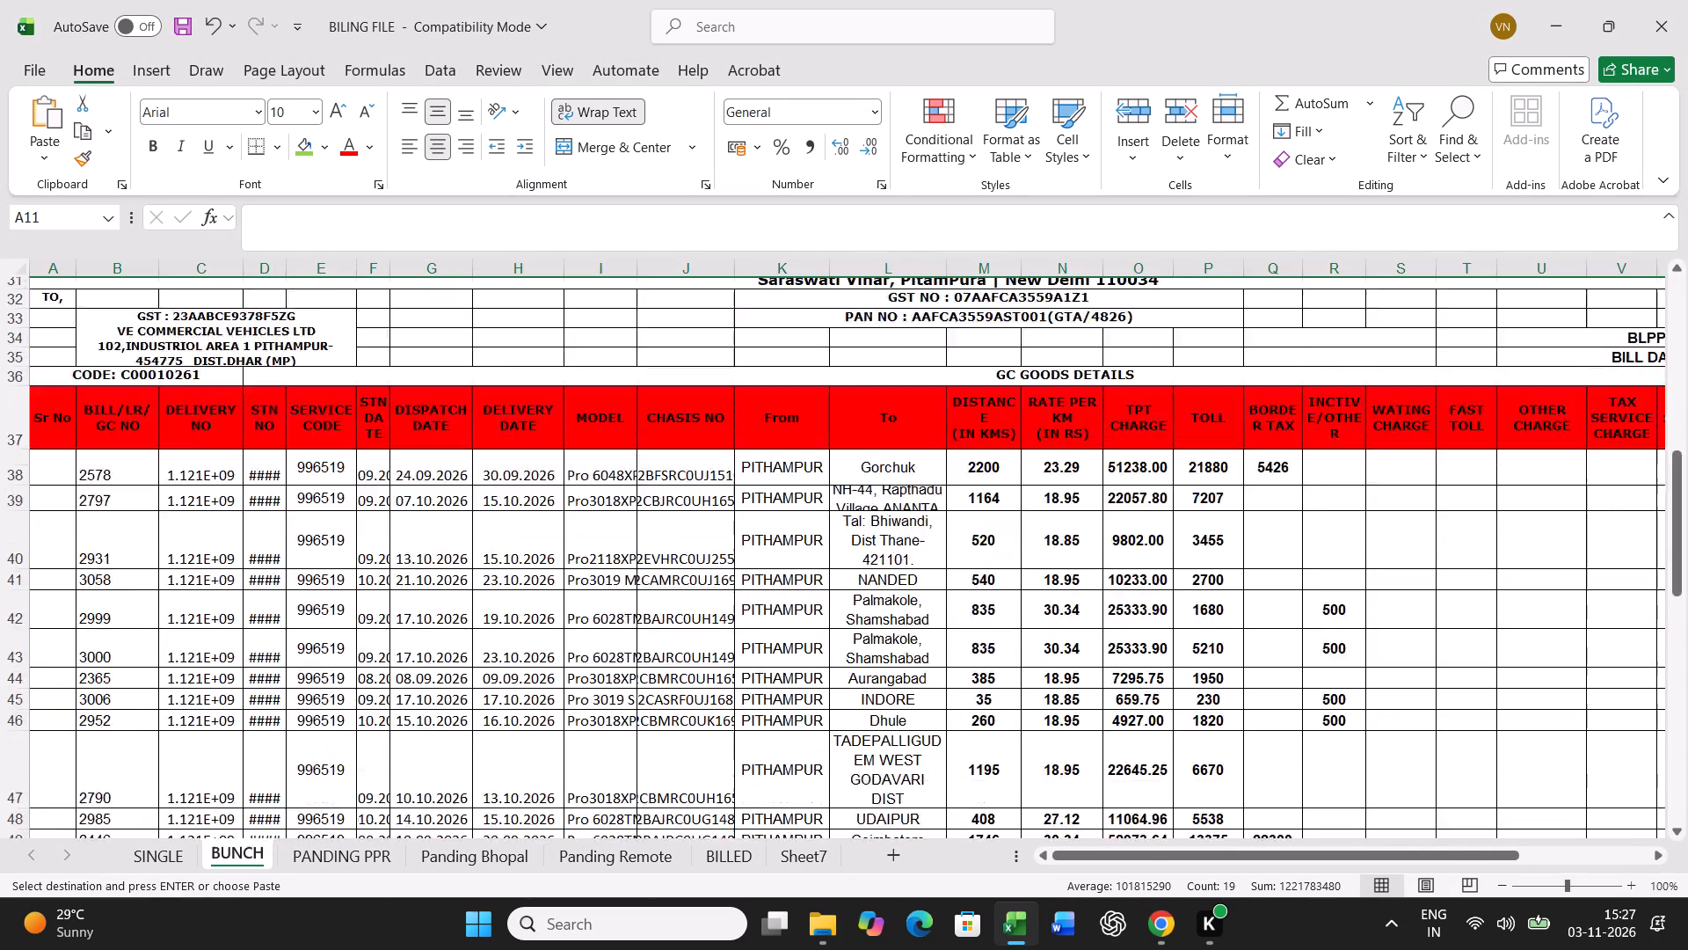
scroll(256, 544, down, 6)
right_click(55, 604)
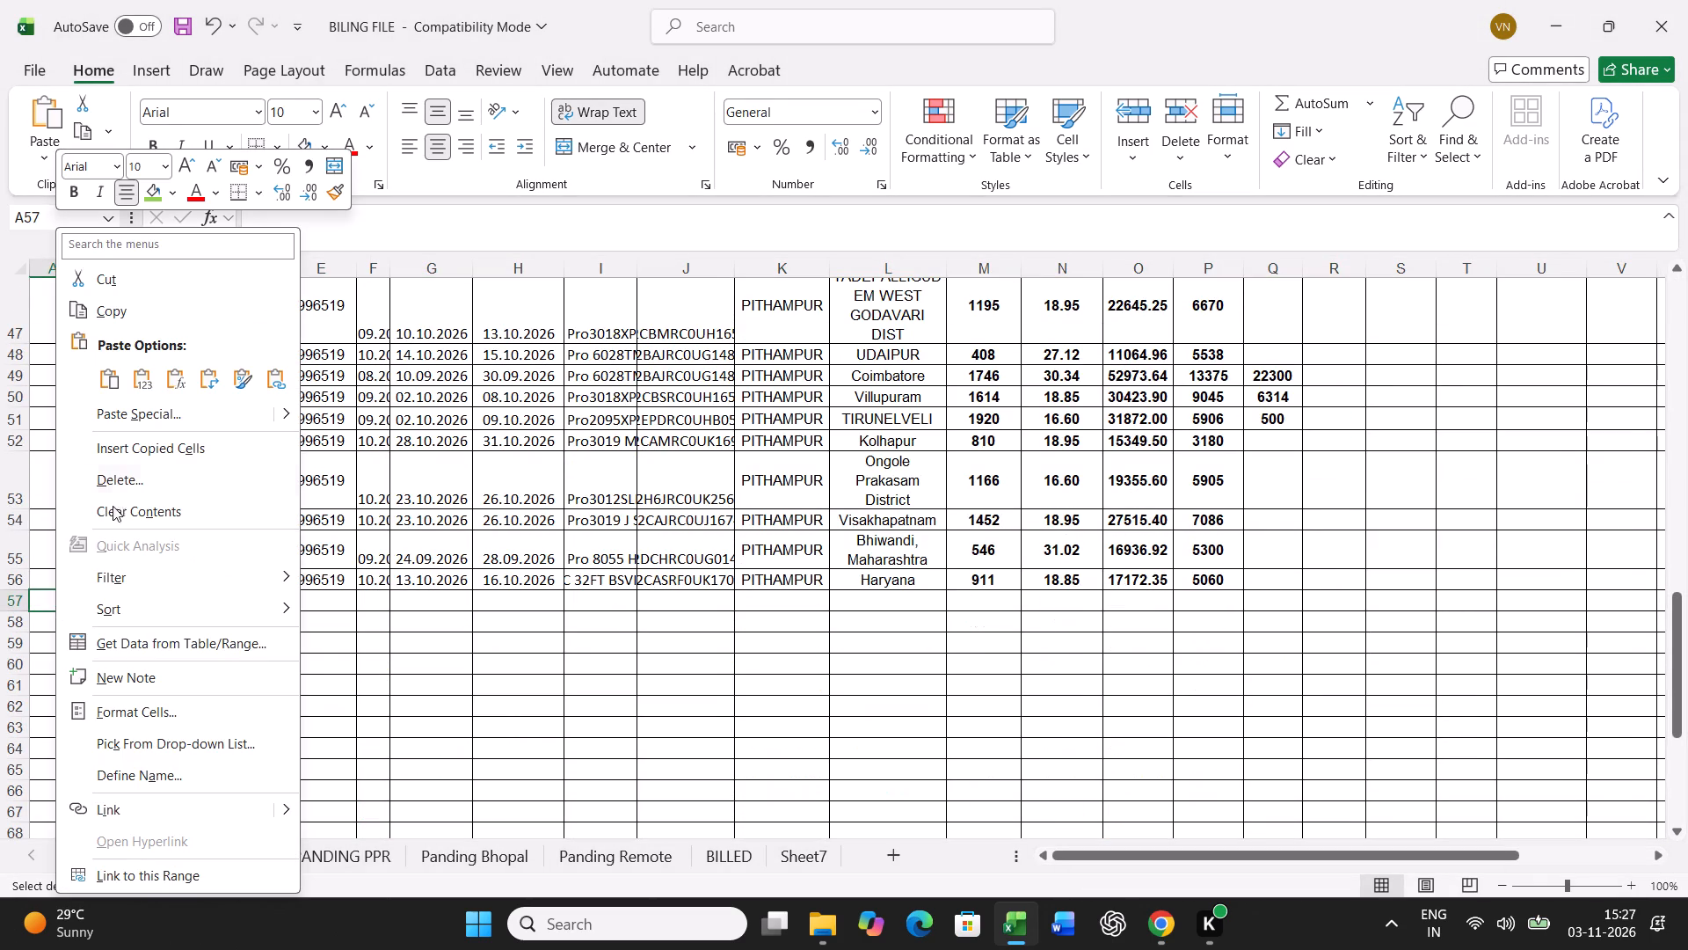
click(147, 428)
click(67, 376)
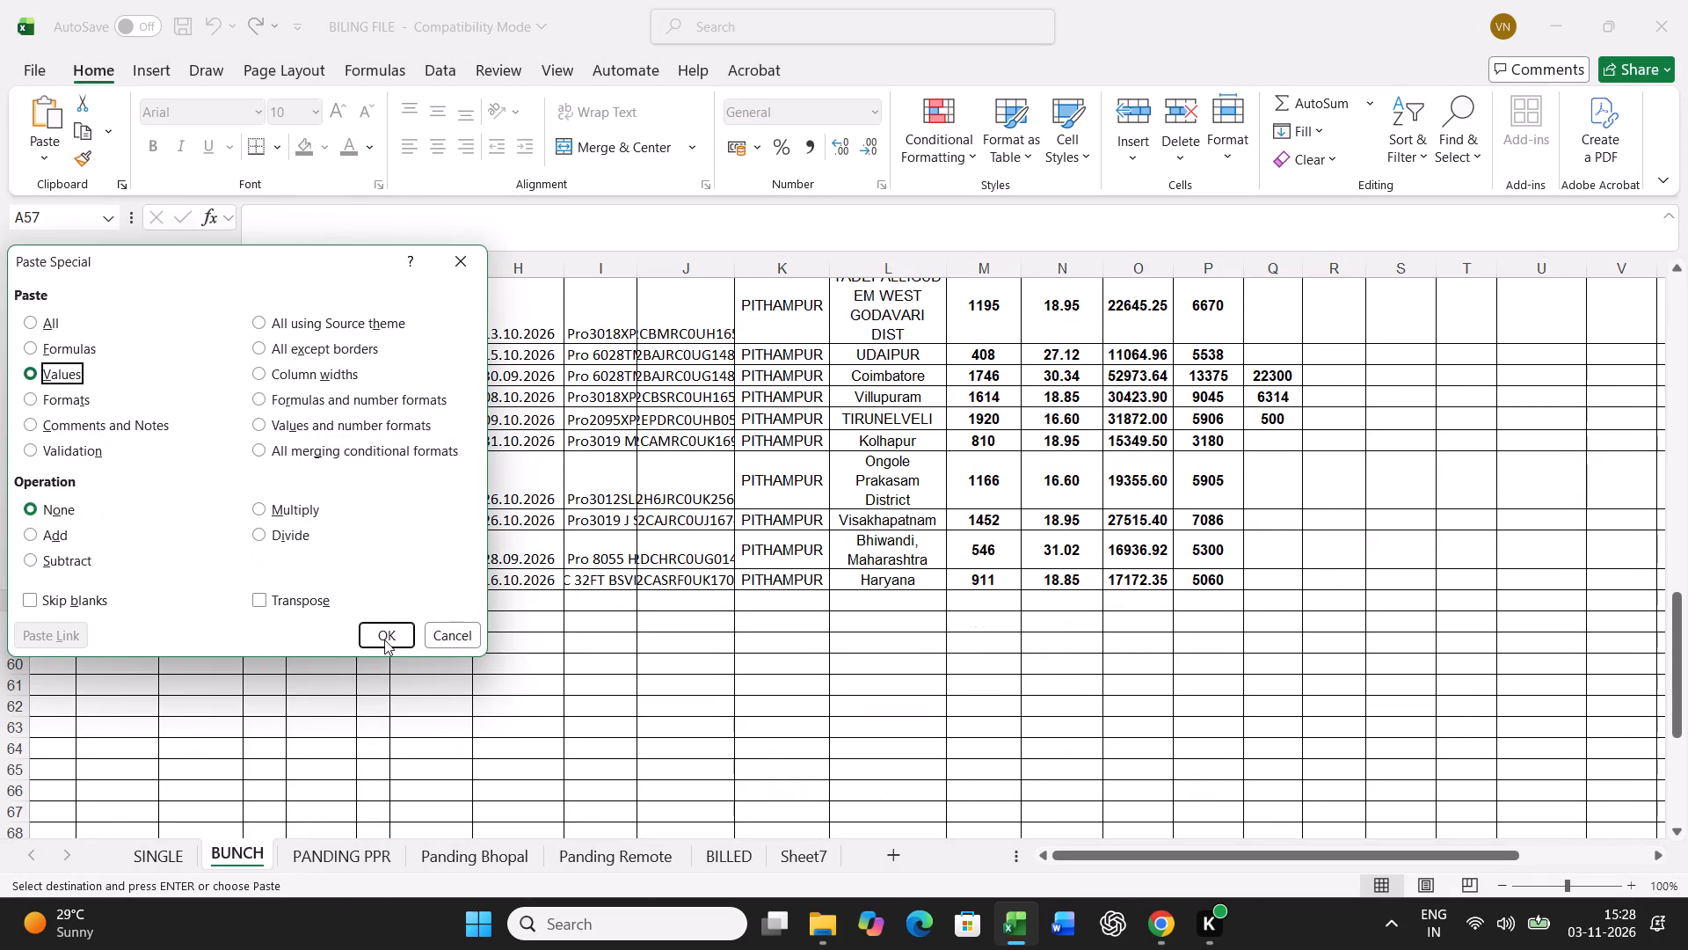
click(384, 639)
Select all bill numbers in the lower table, from row 38 to row 57, to check their count.
scroll(391, 596, up, 6)
drag(100, 354, 100, 944)
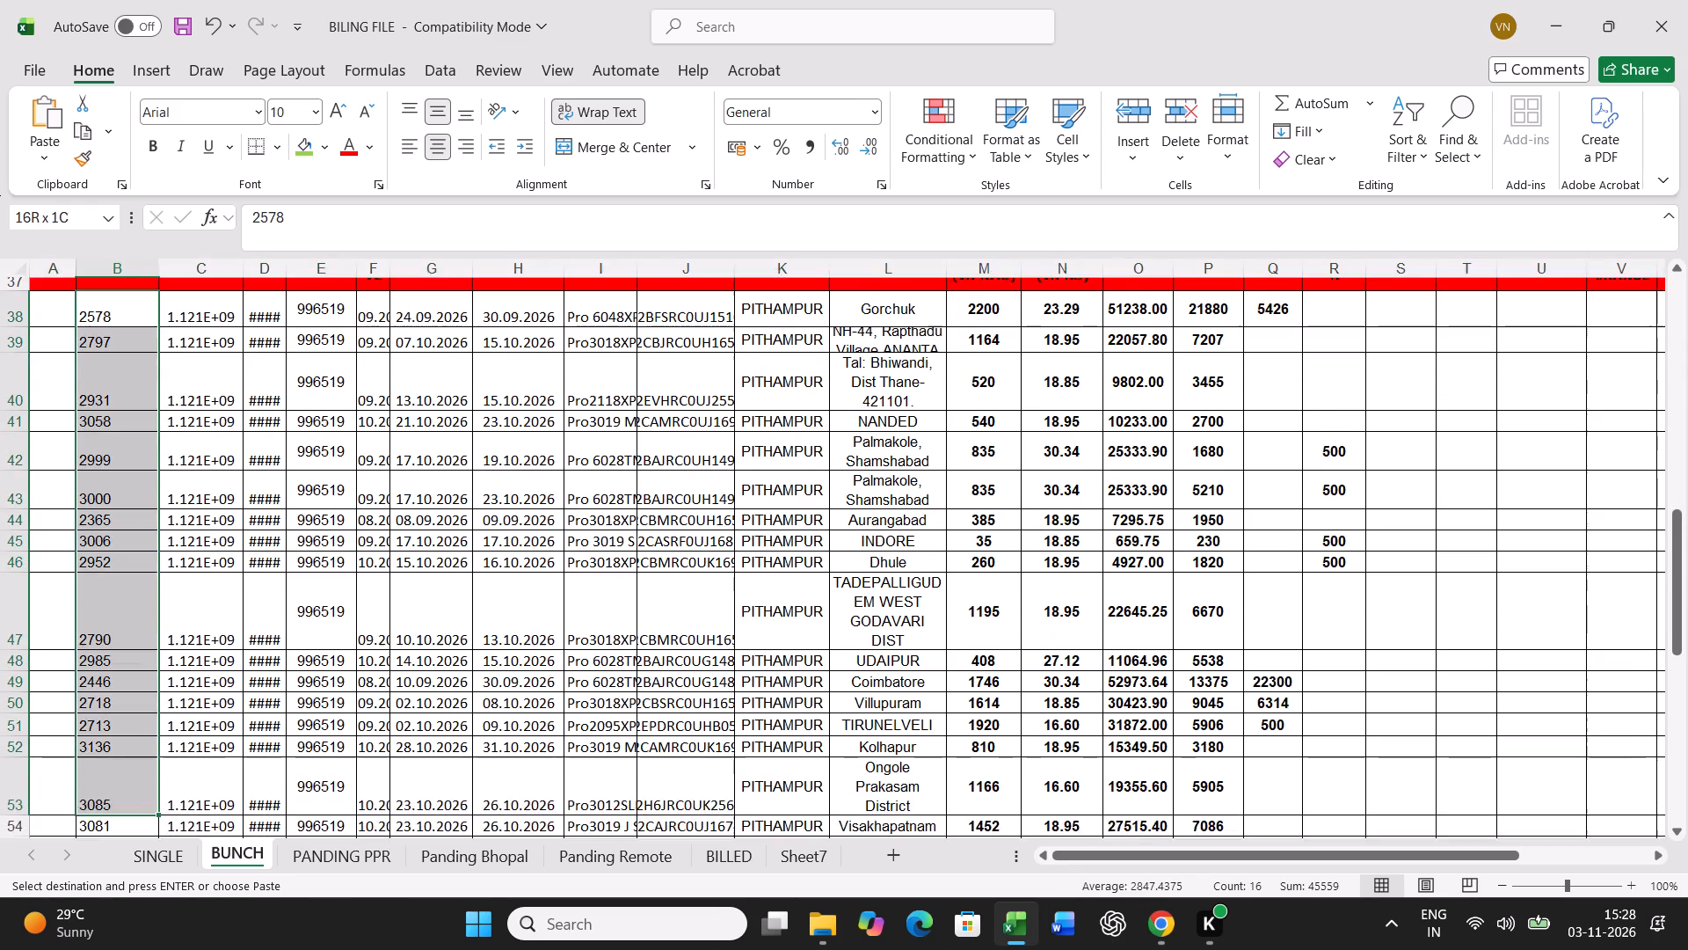
drag(100, 944, 129, 778)
scroll(619, 664, up, 4)
Sort the PANDING PPR sheet by the green cell colour of the chassis number column.
click(346, 862)
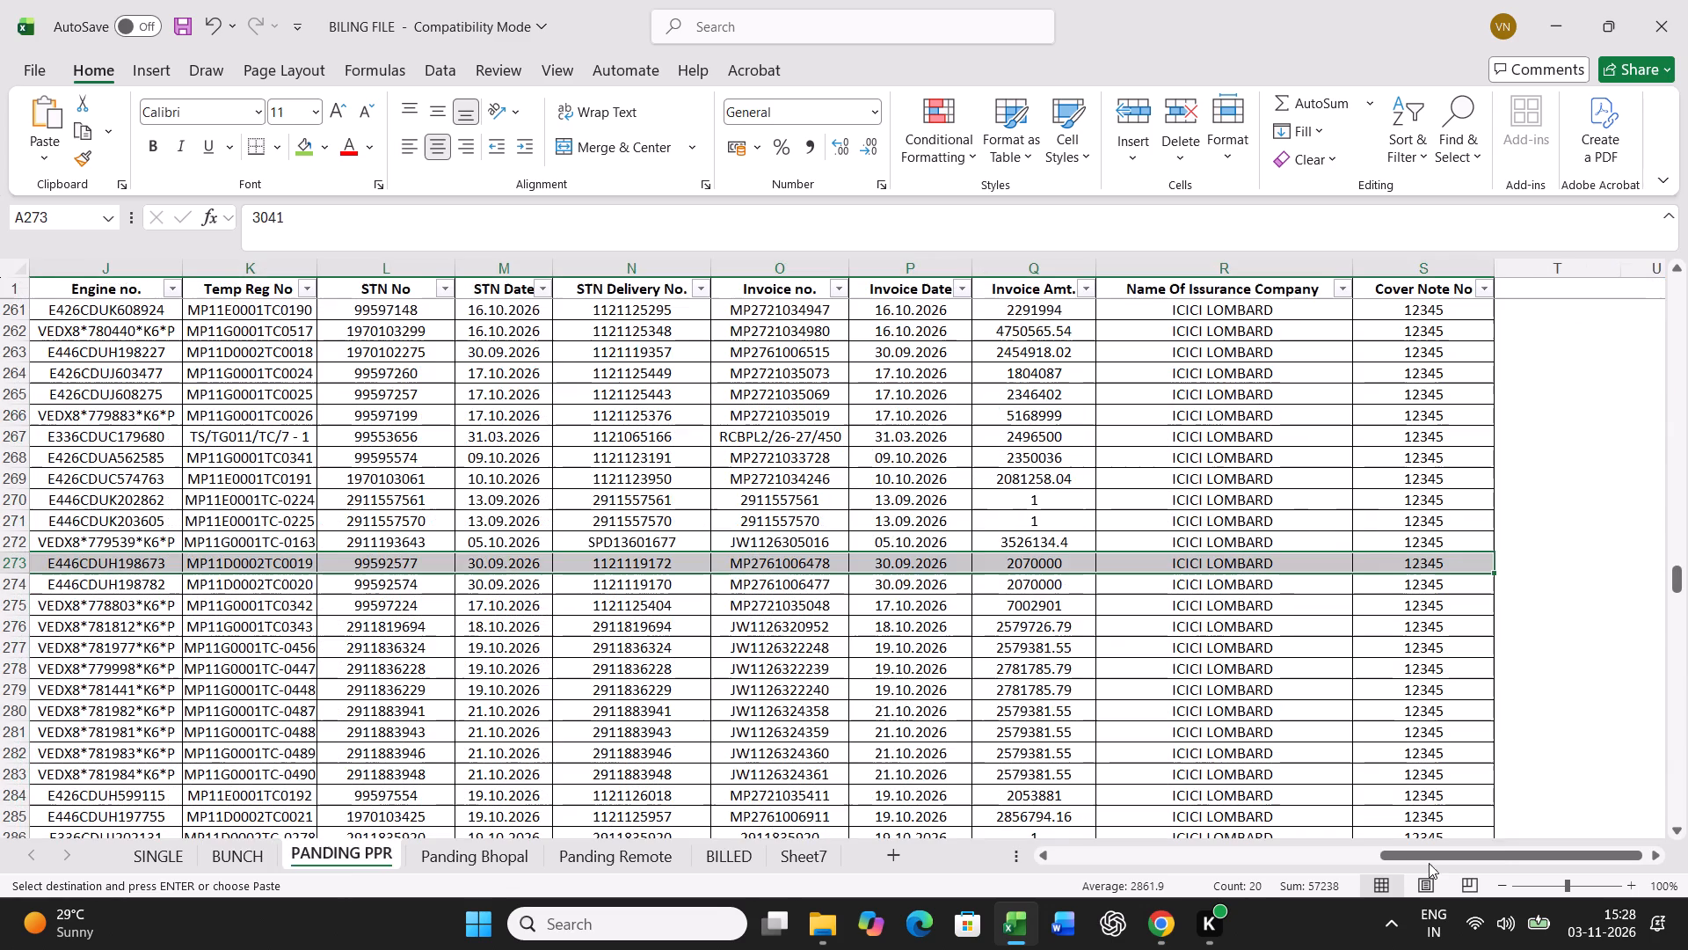
drag(1495, 856, 1346, 845)
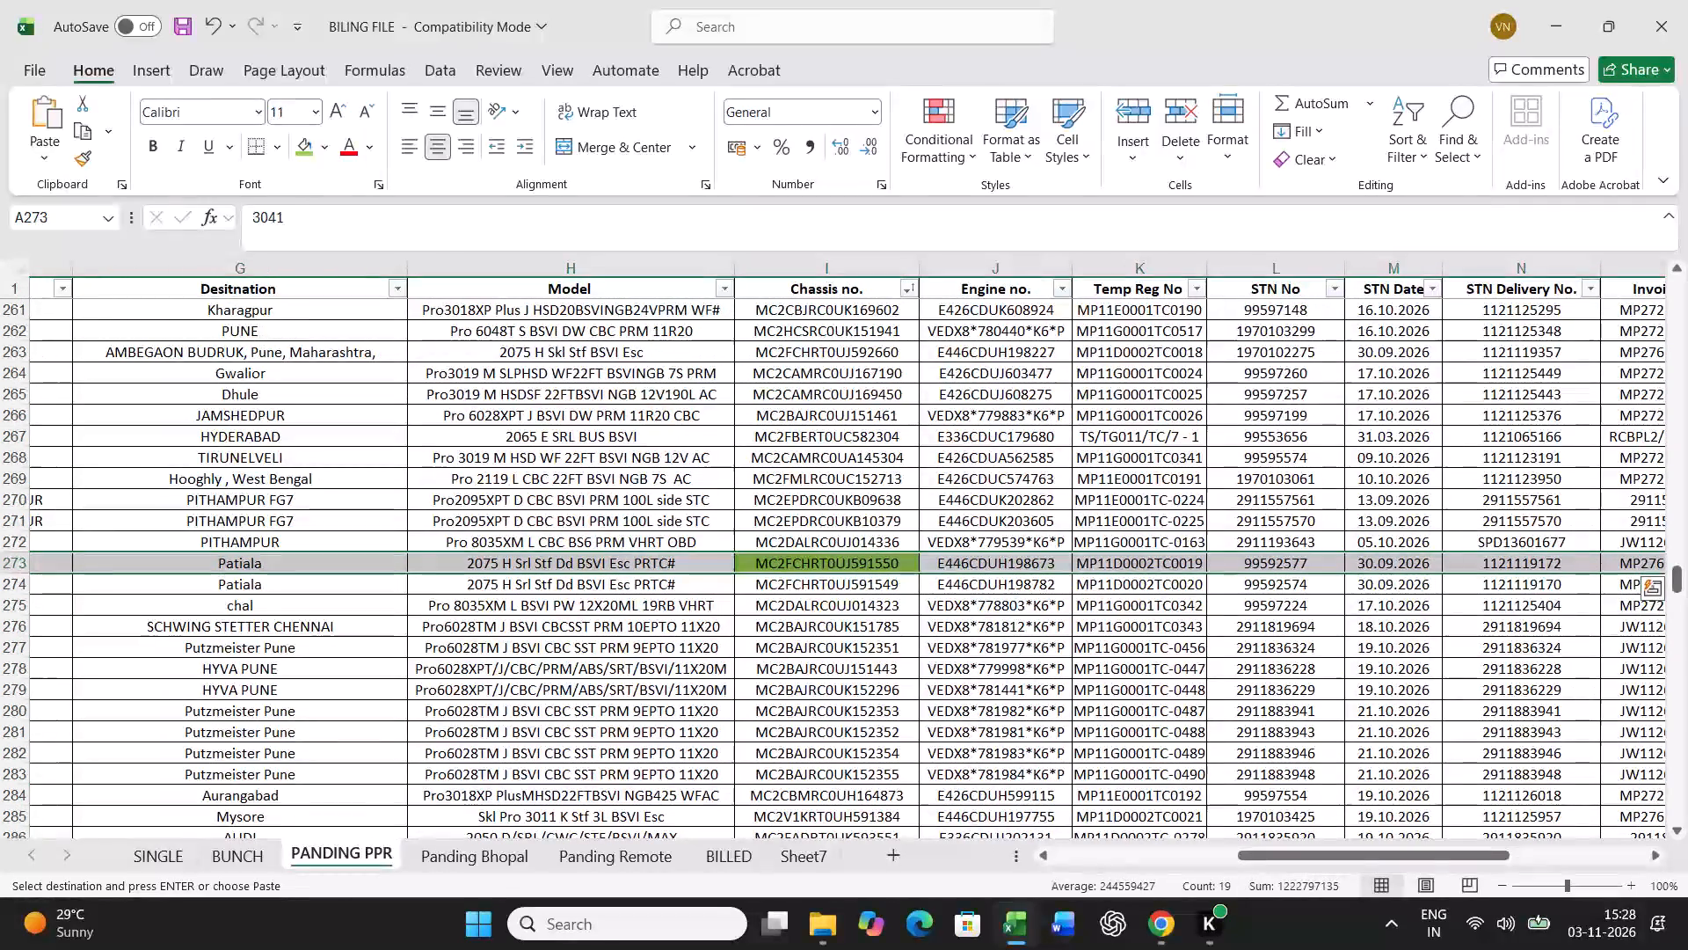
click(804, 421)
click(883, 292)
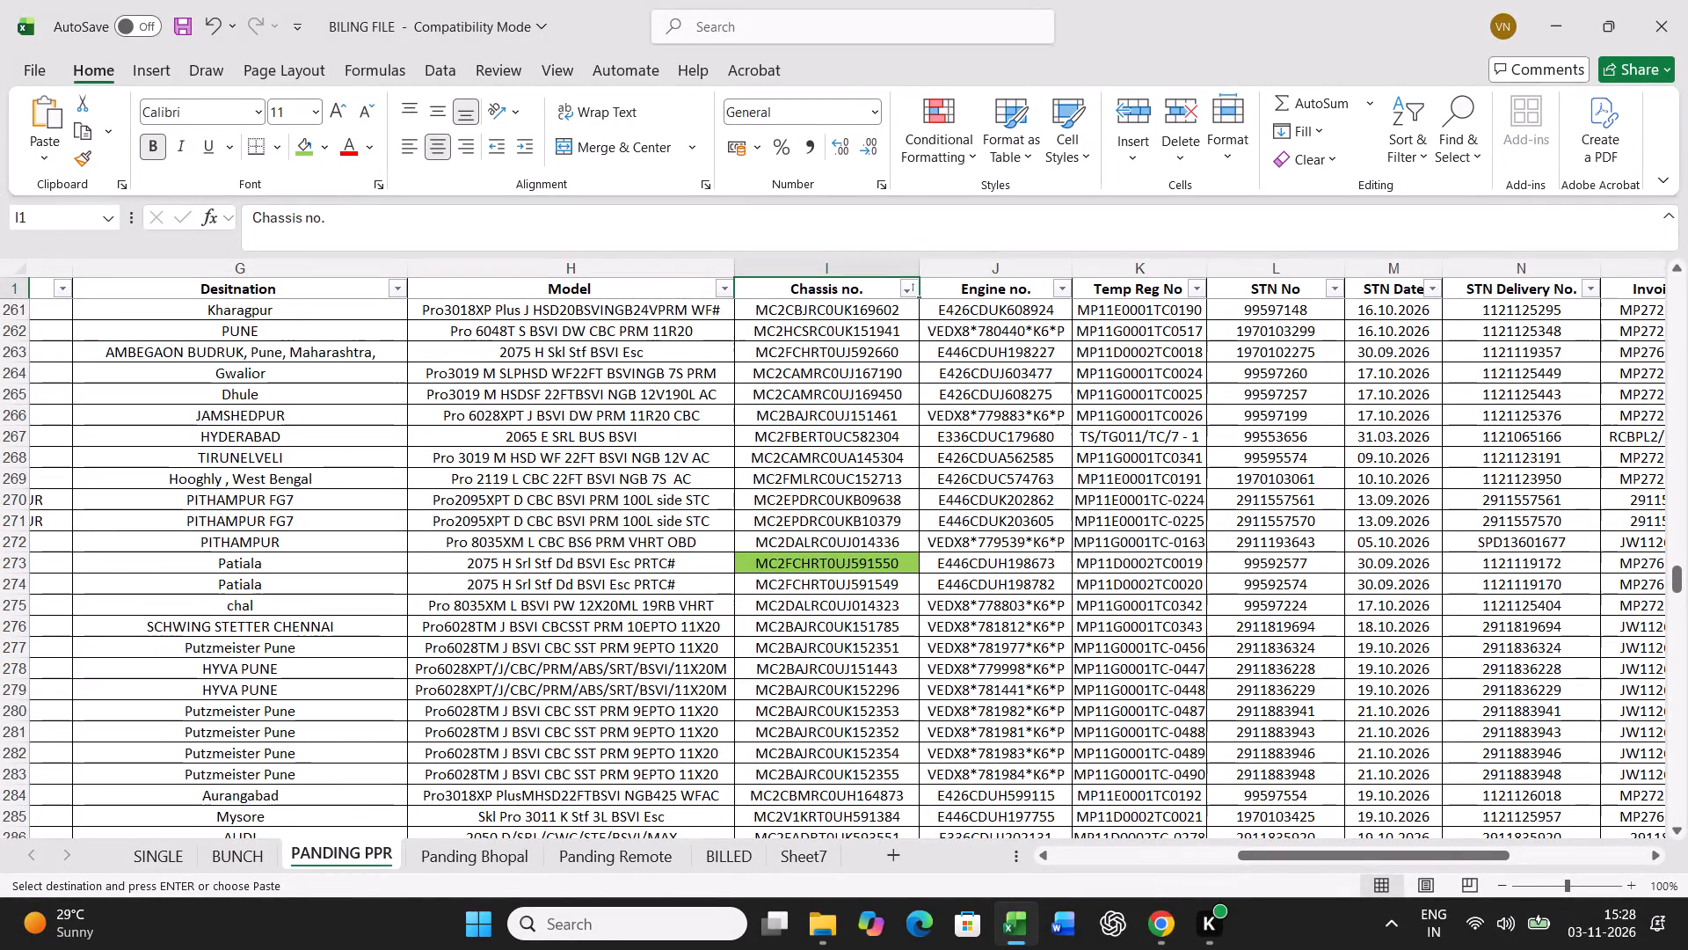
click(914, 288)
click(968, 470)
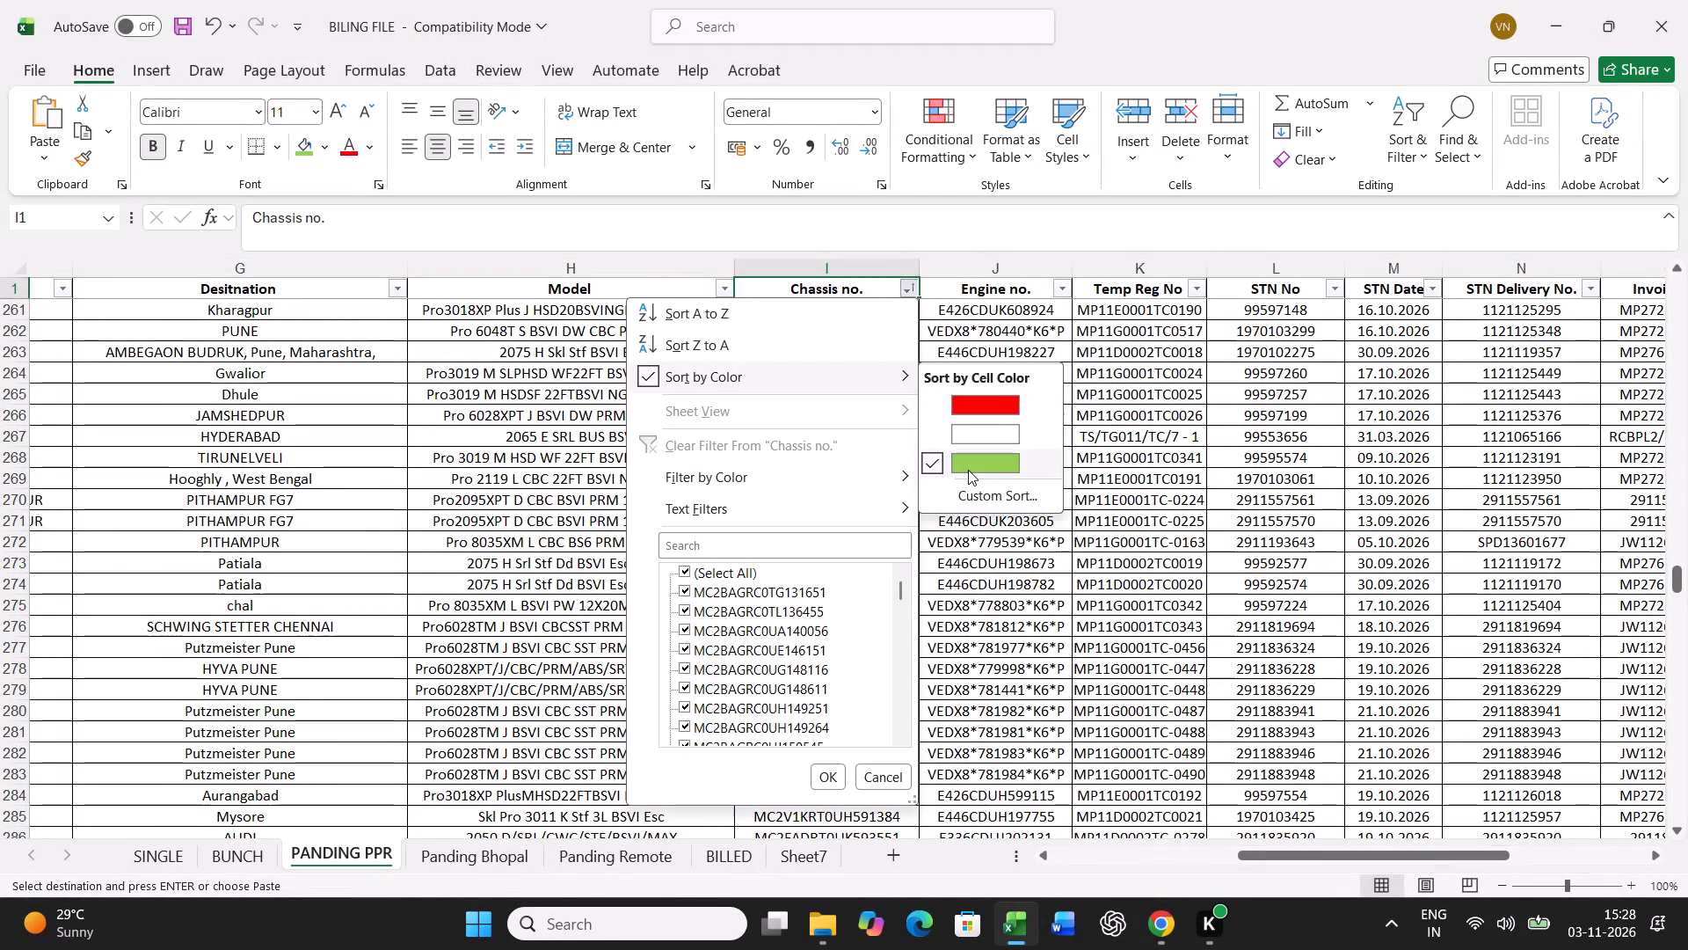
Cut the green-marked vehicle rows 2 to 21 from PANDING PPR and paste them into the BILLED sheet from row 3424.
drag(889, 310, 873, 709)
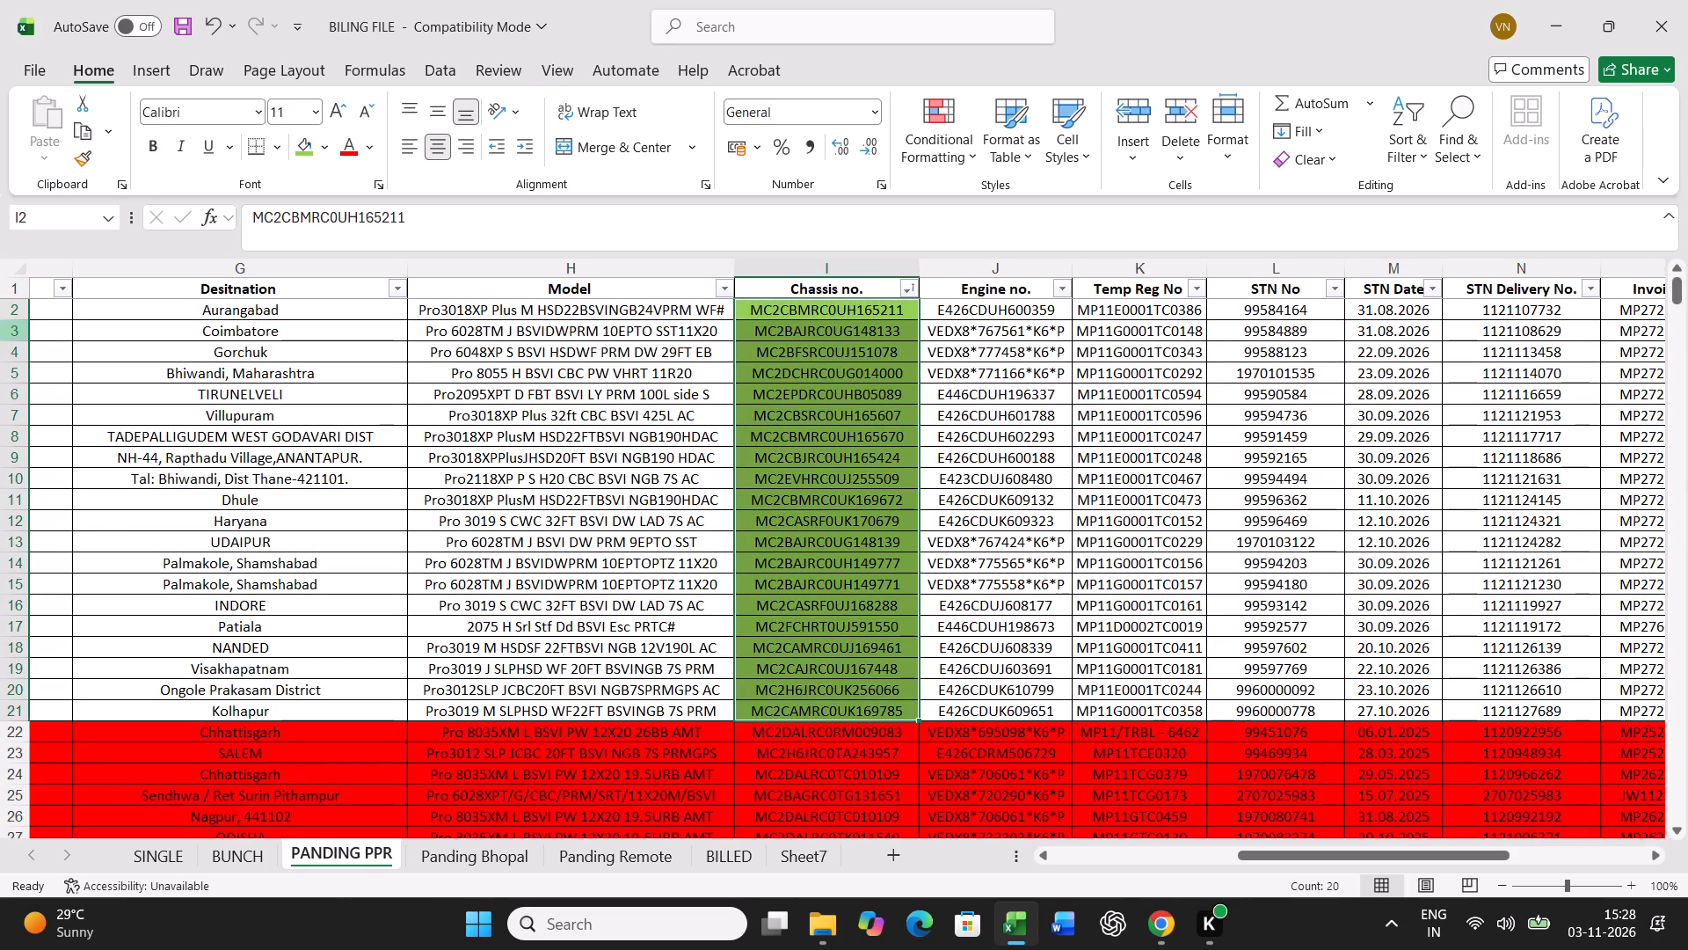
drag(9, 312, 0, 719)
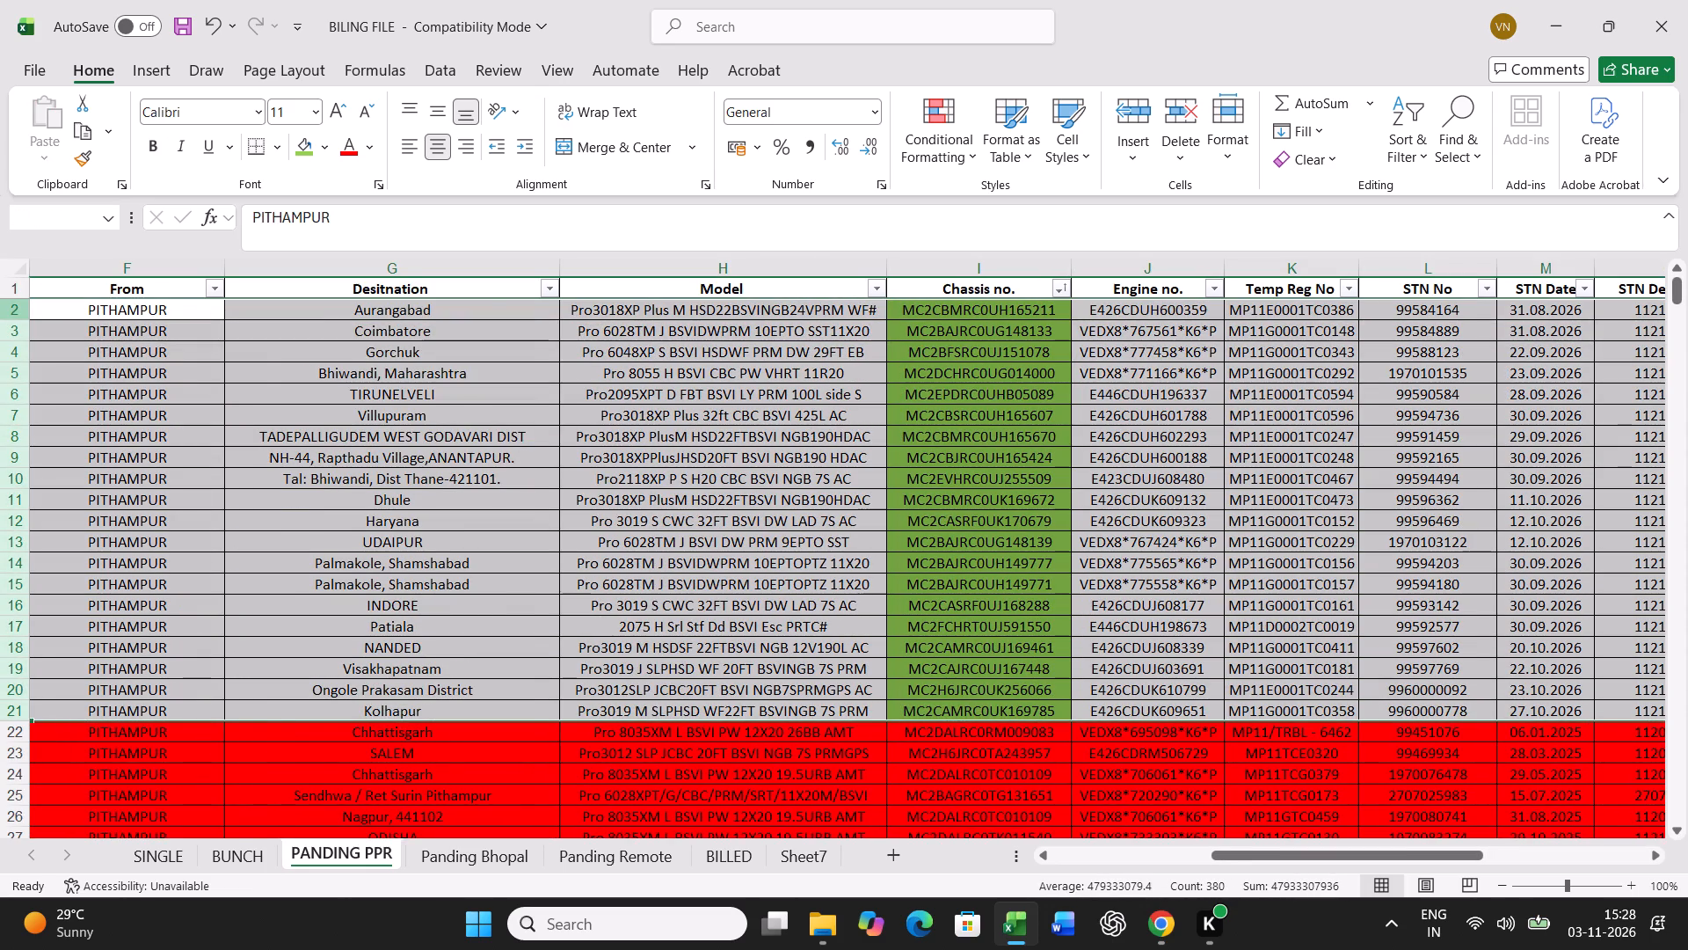
key(ctrl+x)
click(700, 854)
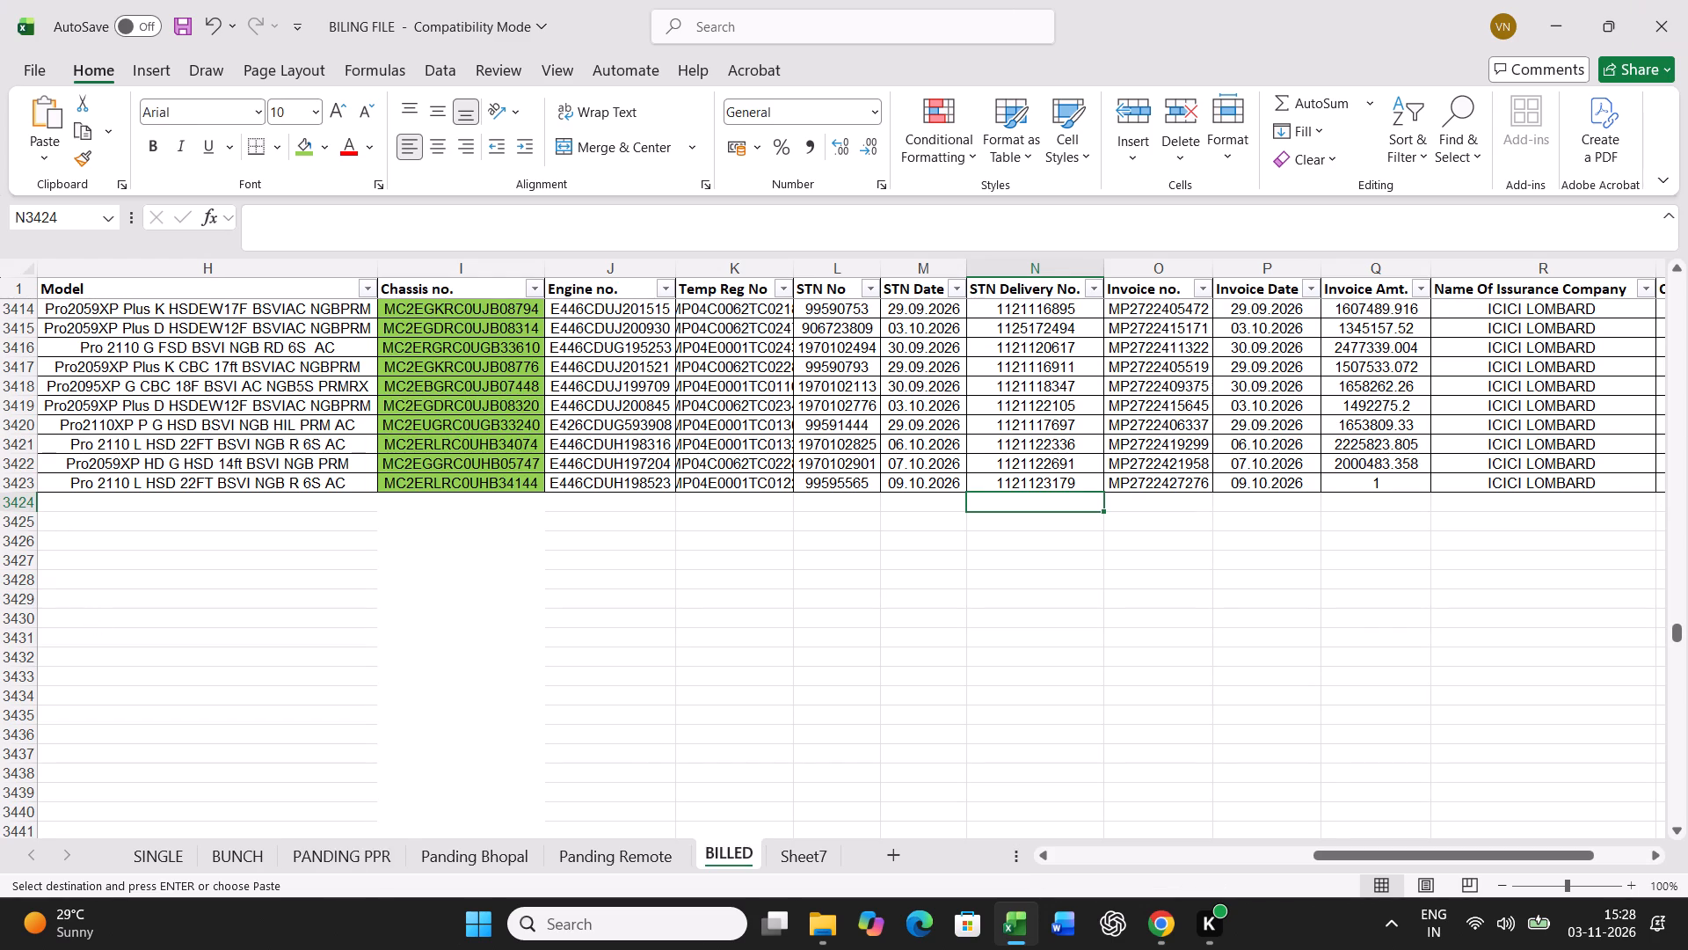
click(19, 504)
key(ctrl+v)
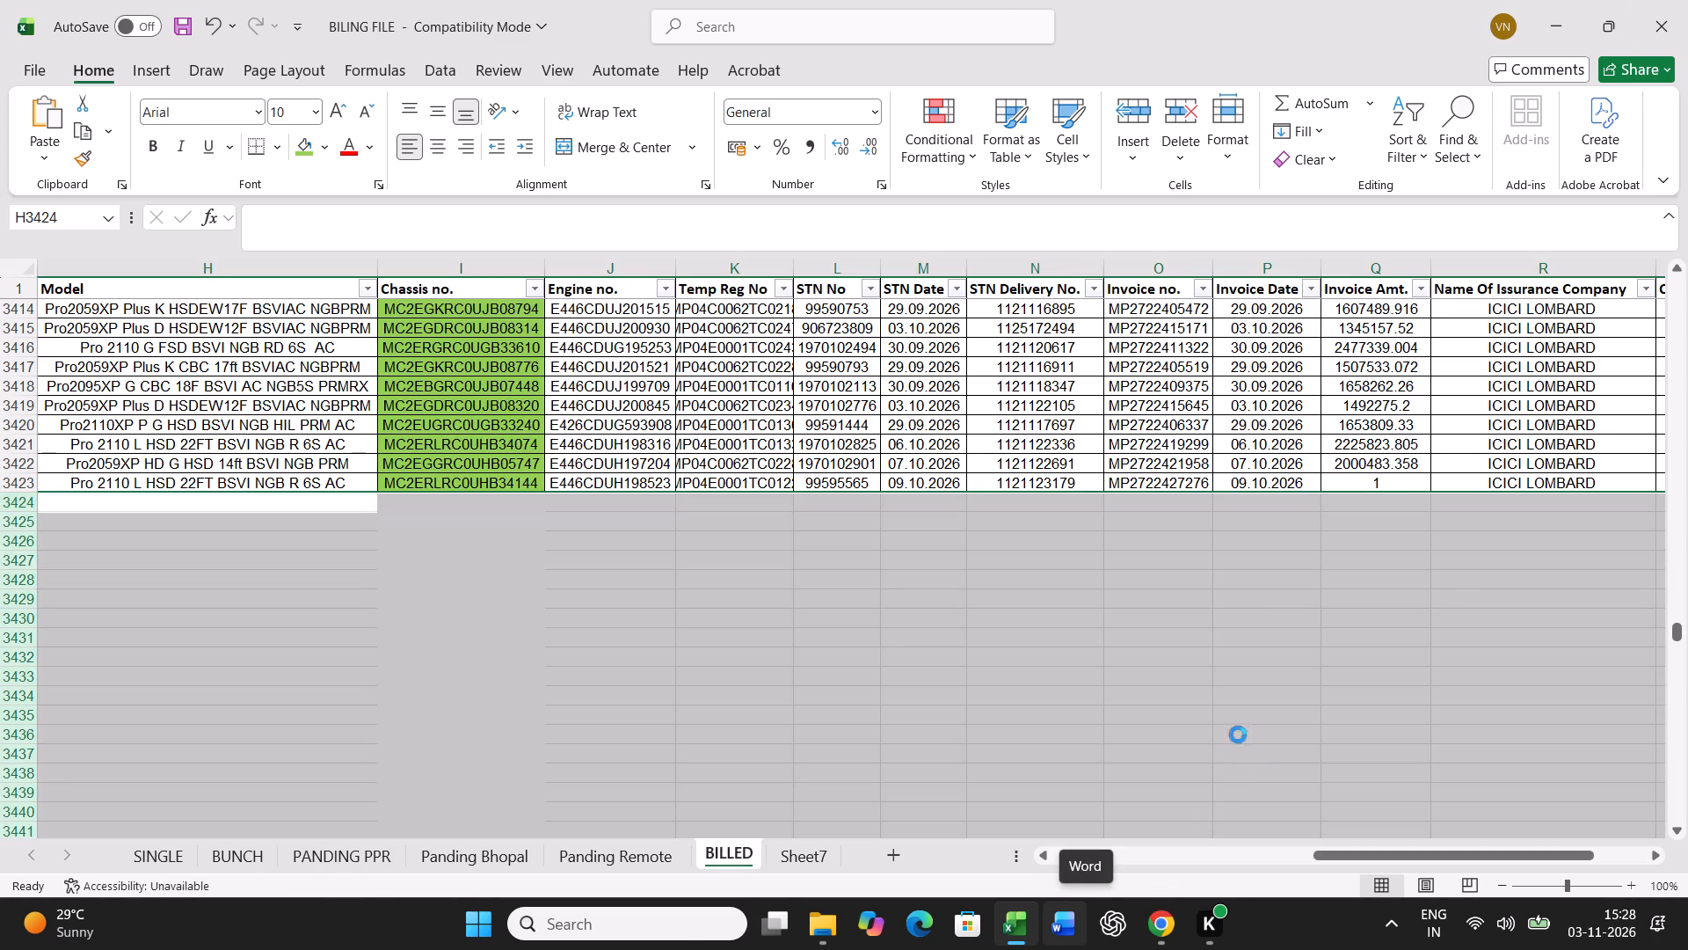
scroll(1131, 624, down, 2)
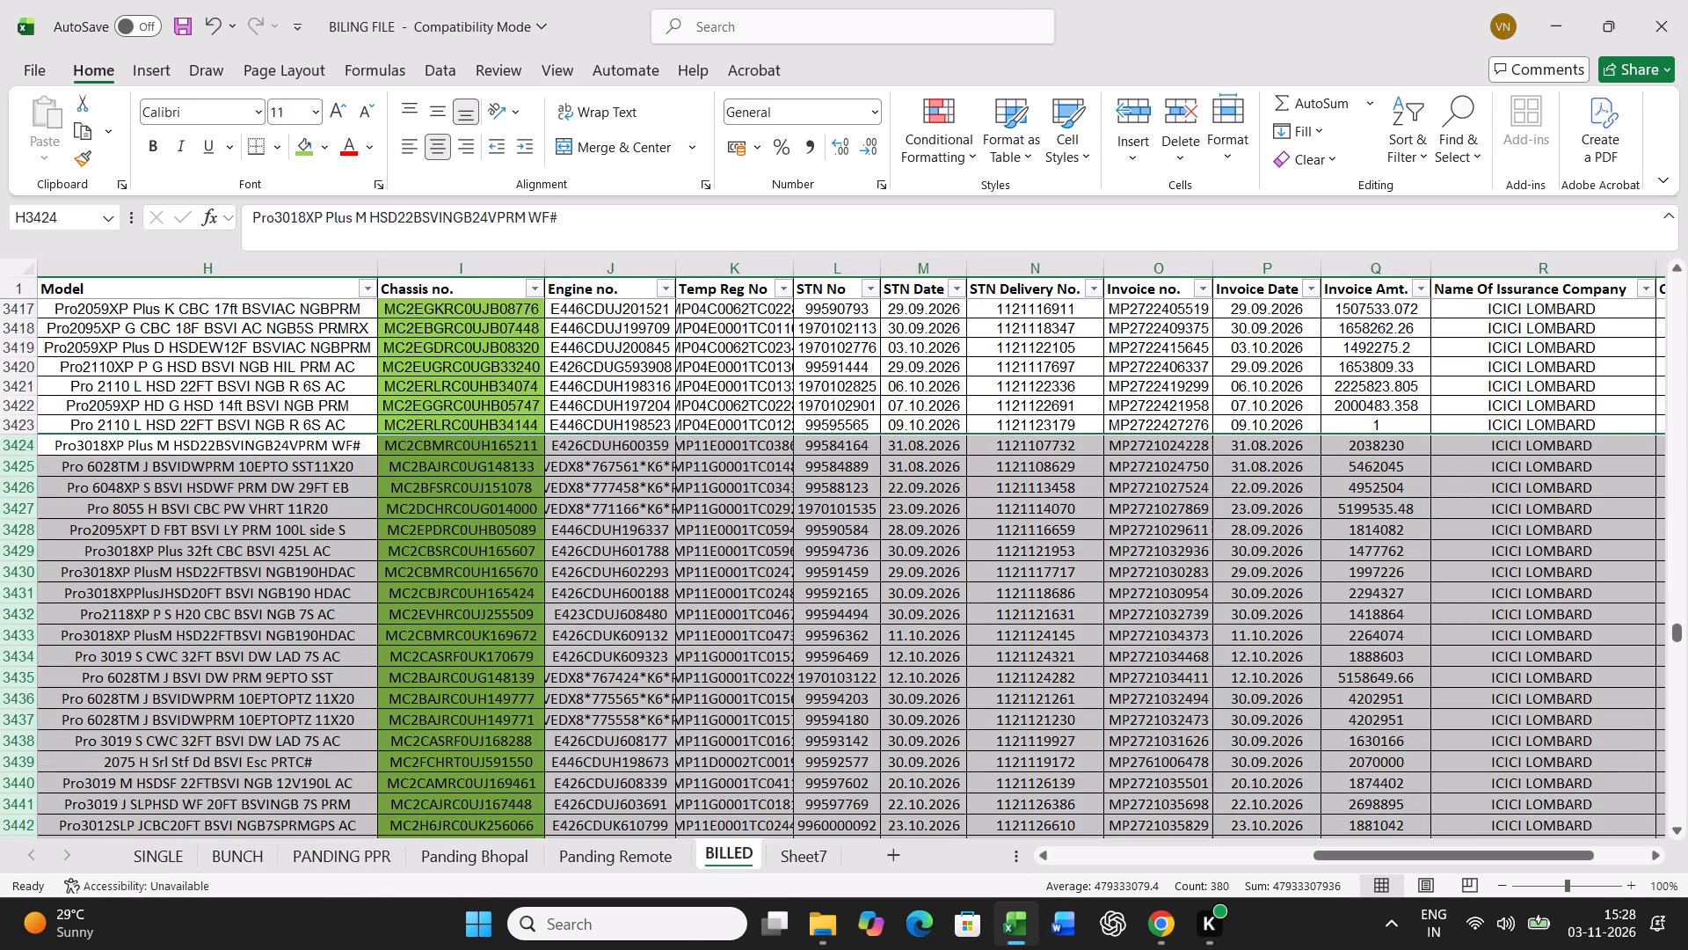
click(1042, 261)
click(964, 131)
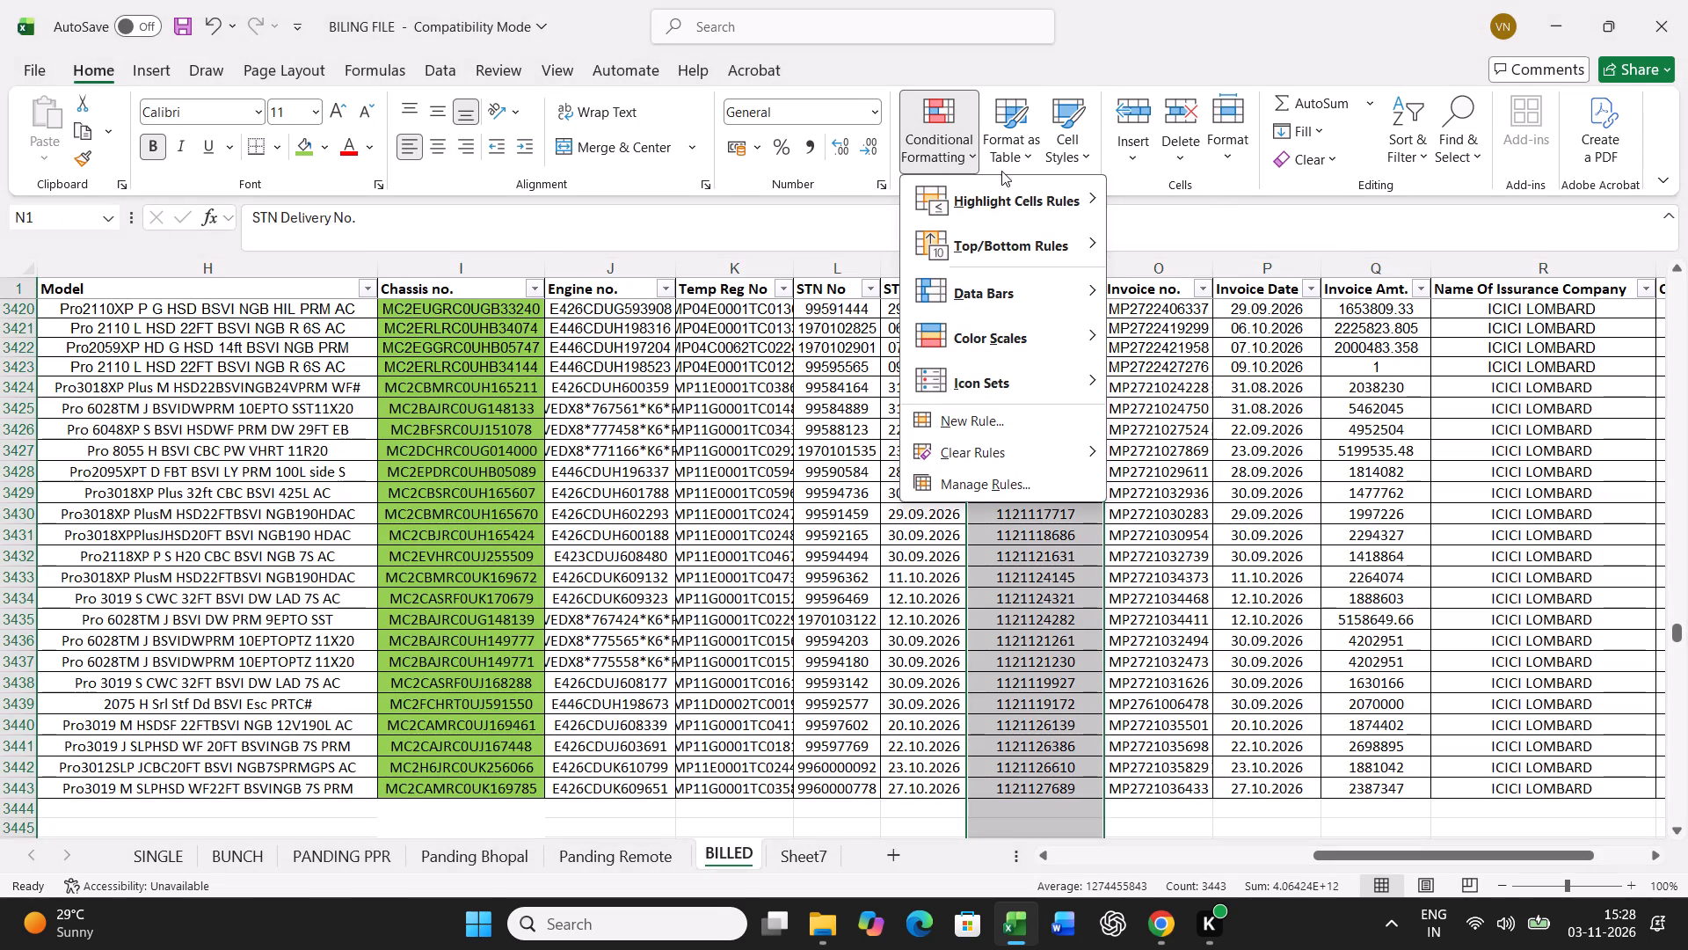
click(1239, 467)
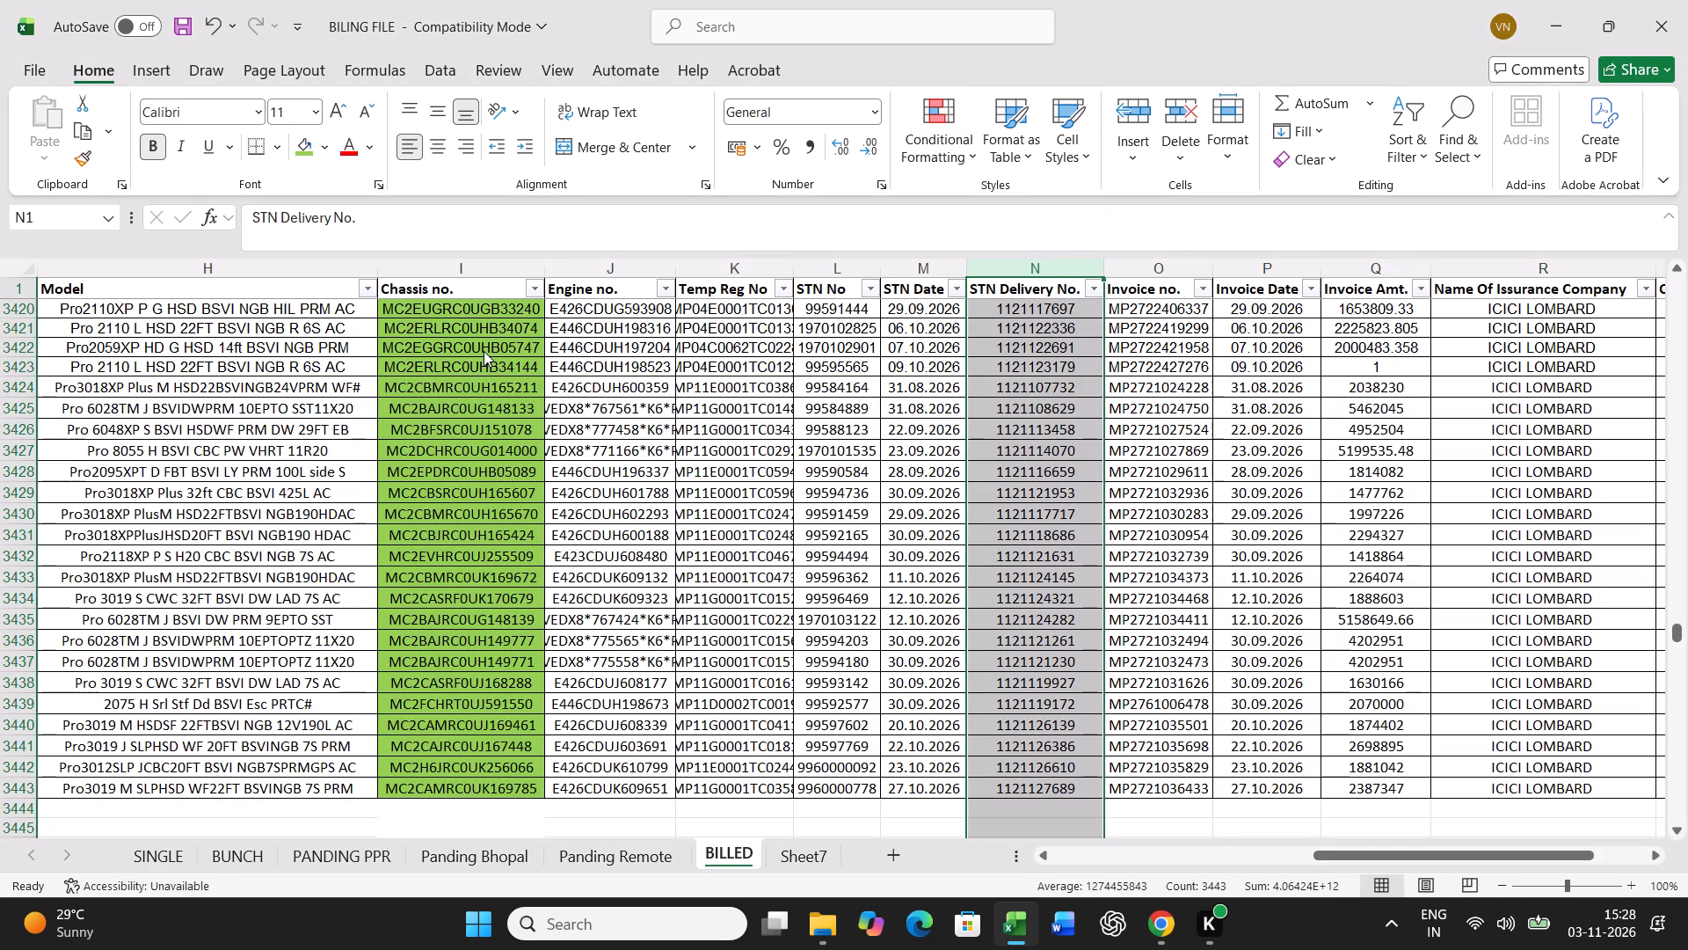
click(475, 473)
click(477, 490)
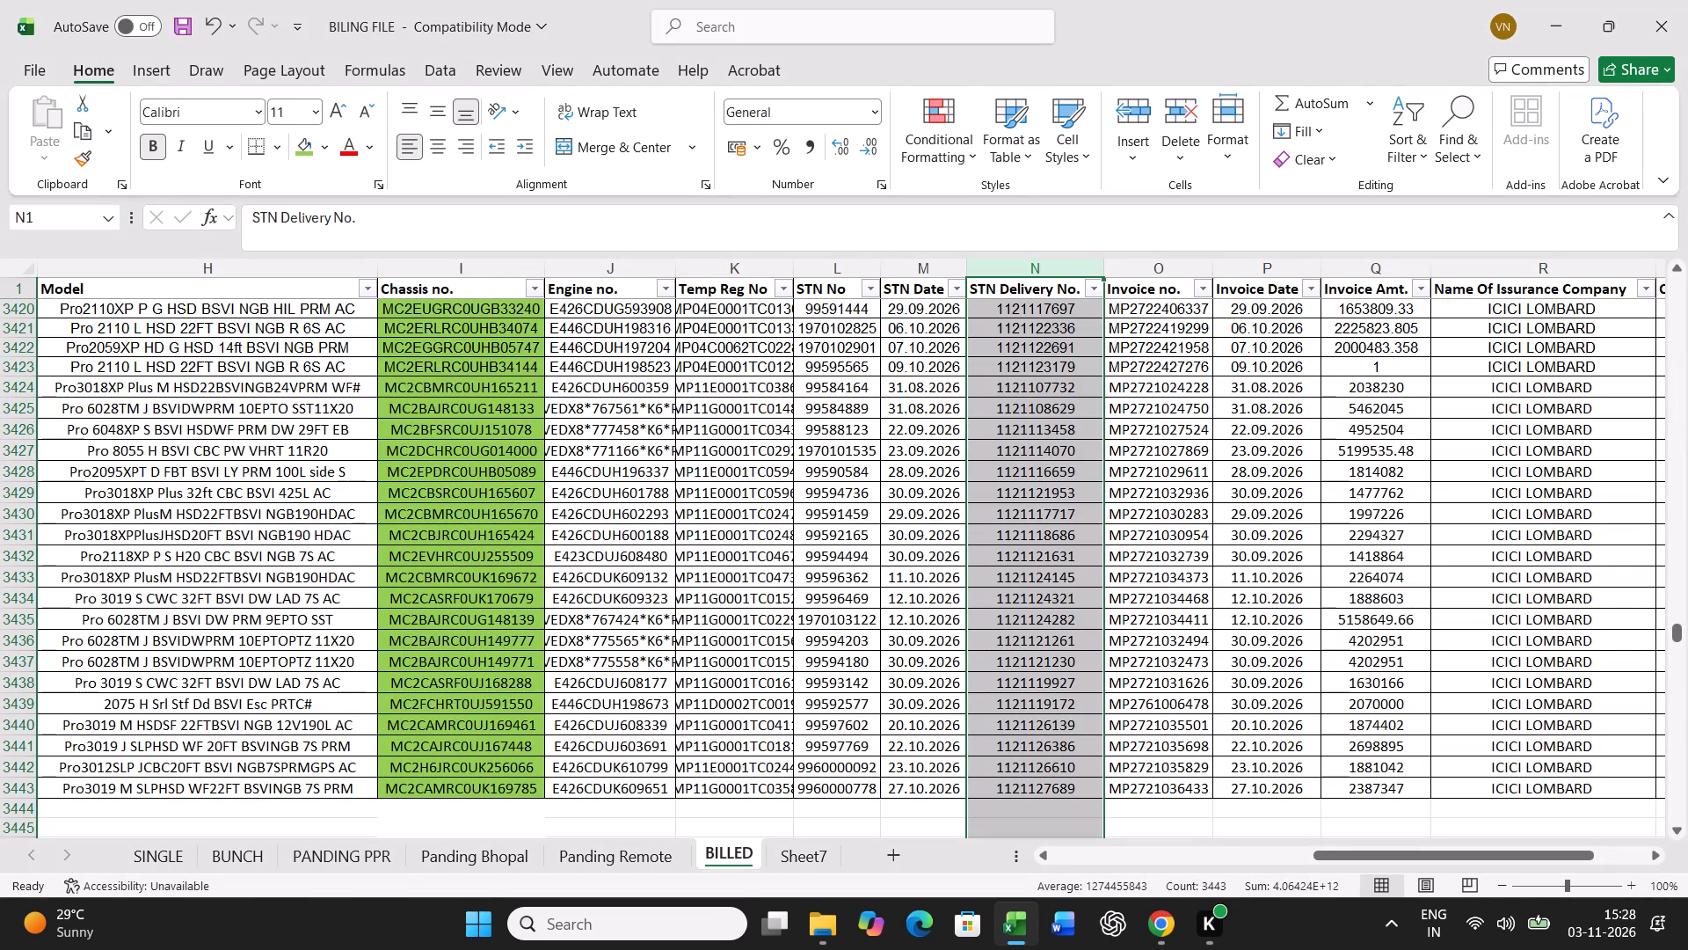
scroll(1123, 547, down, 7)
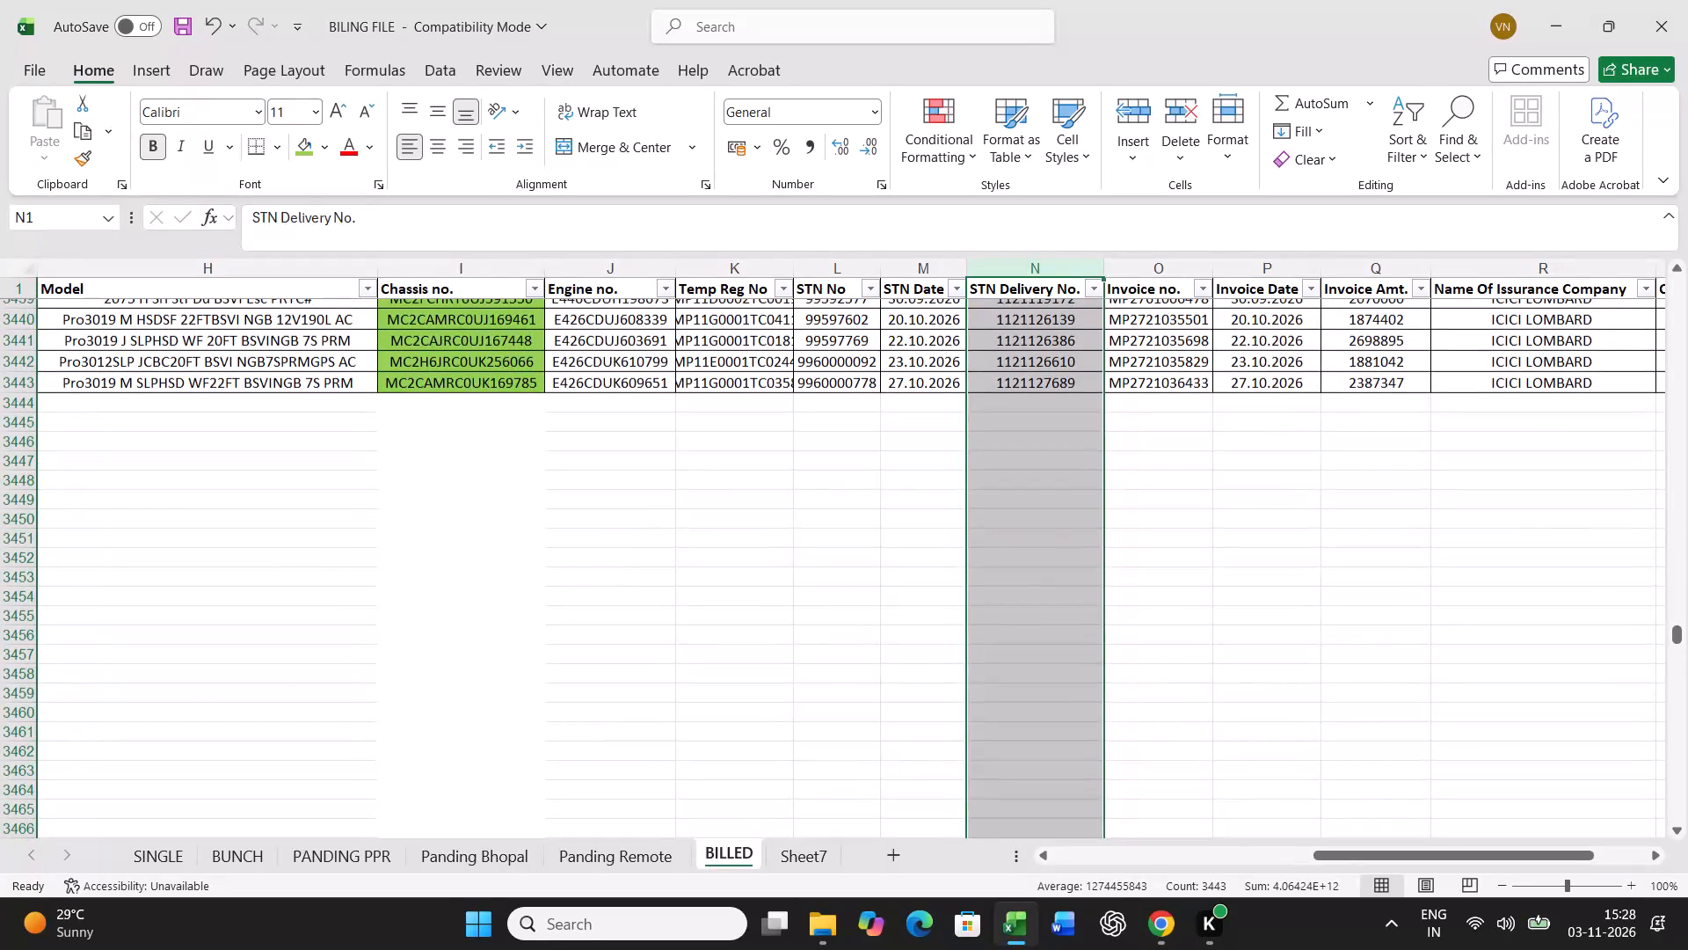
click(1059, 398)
Delete the emptied rows 2 to 21 from the PANDING PPR sheet.
click(374, 856)
right_click(606, 526)
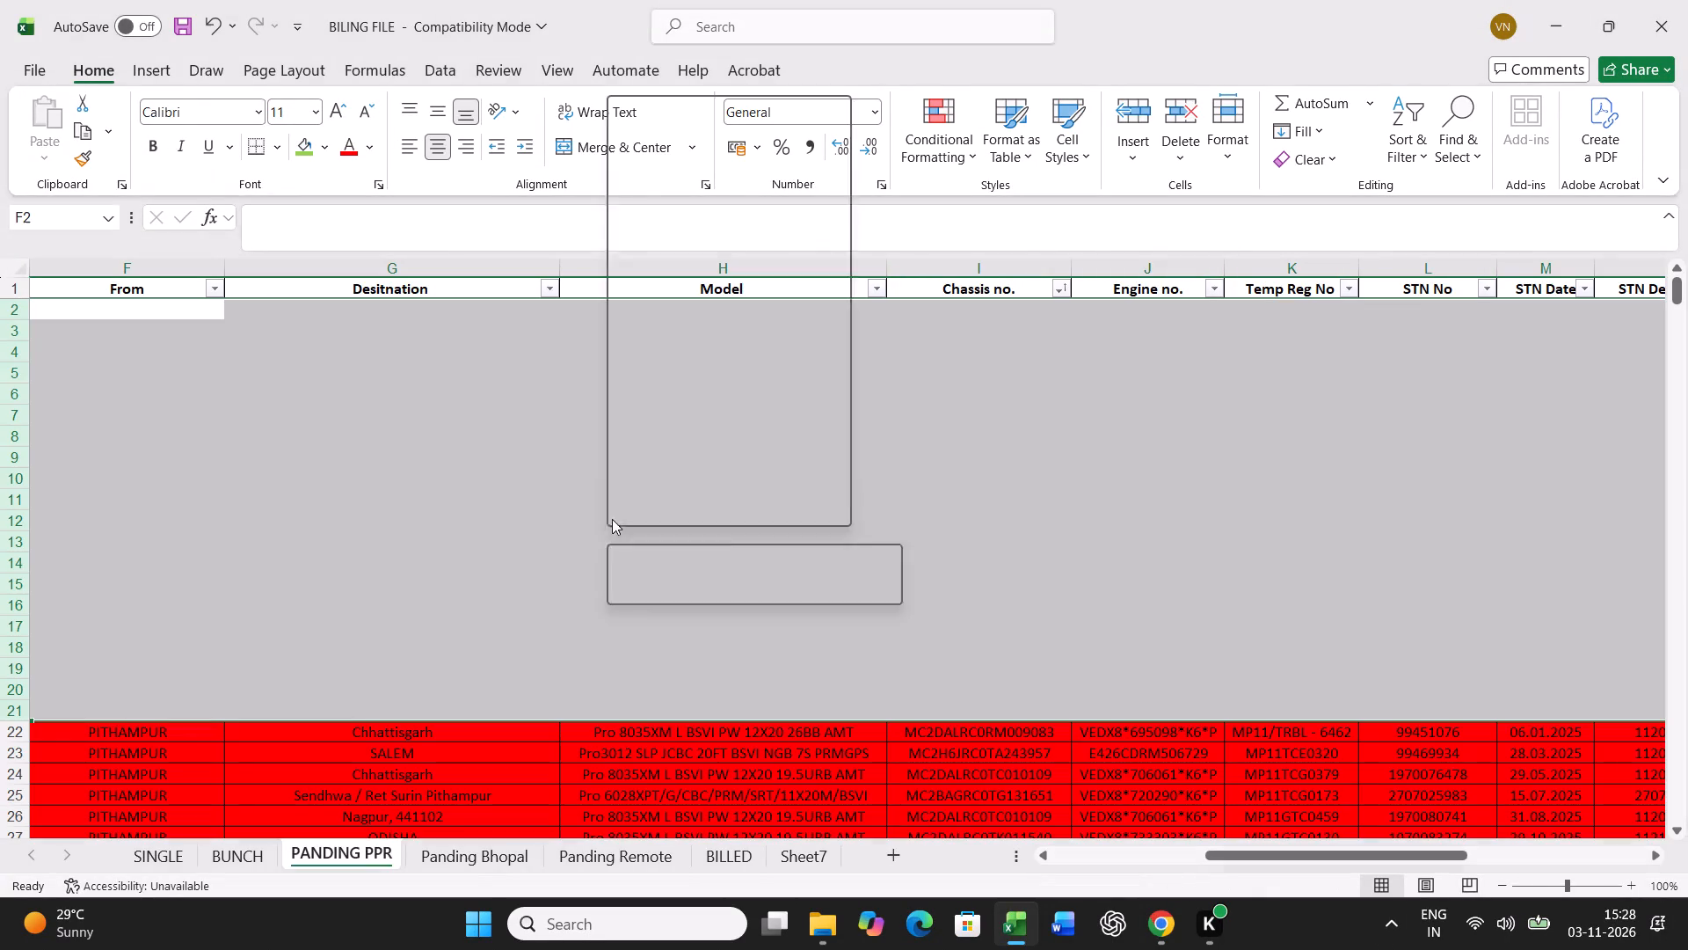
click(695, 352)
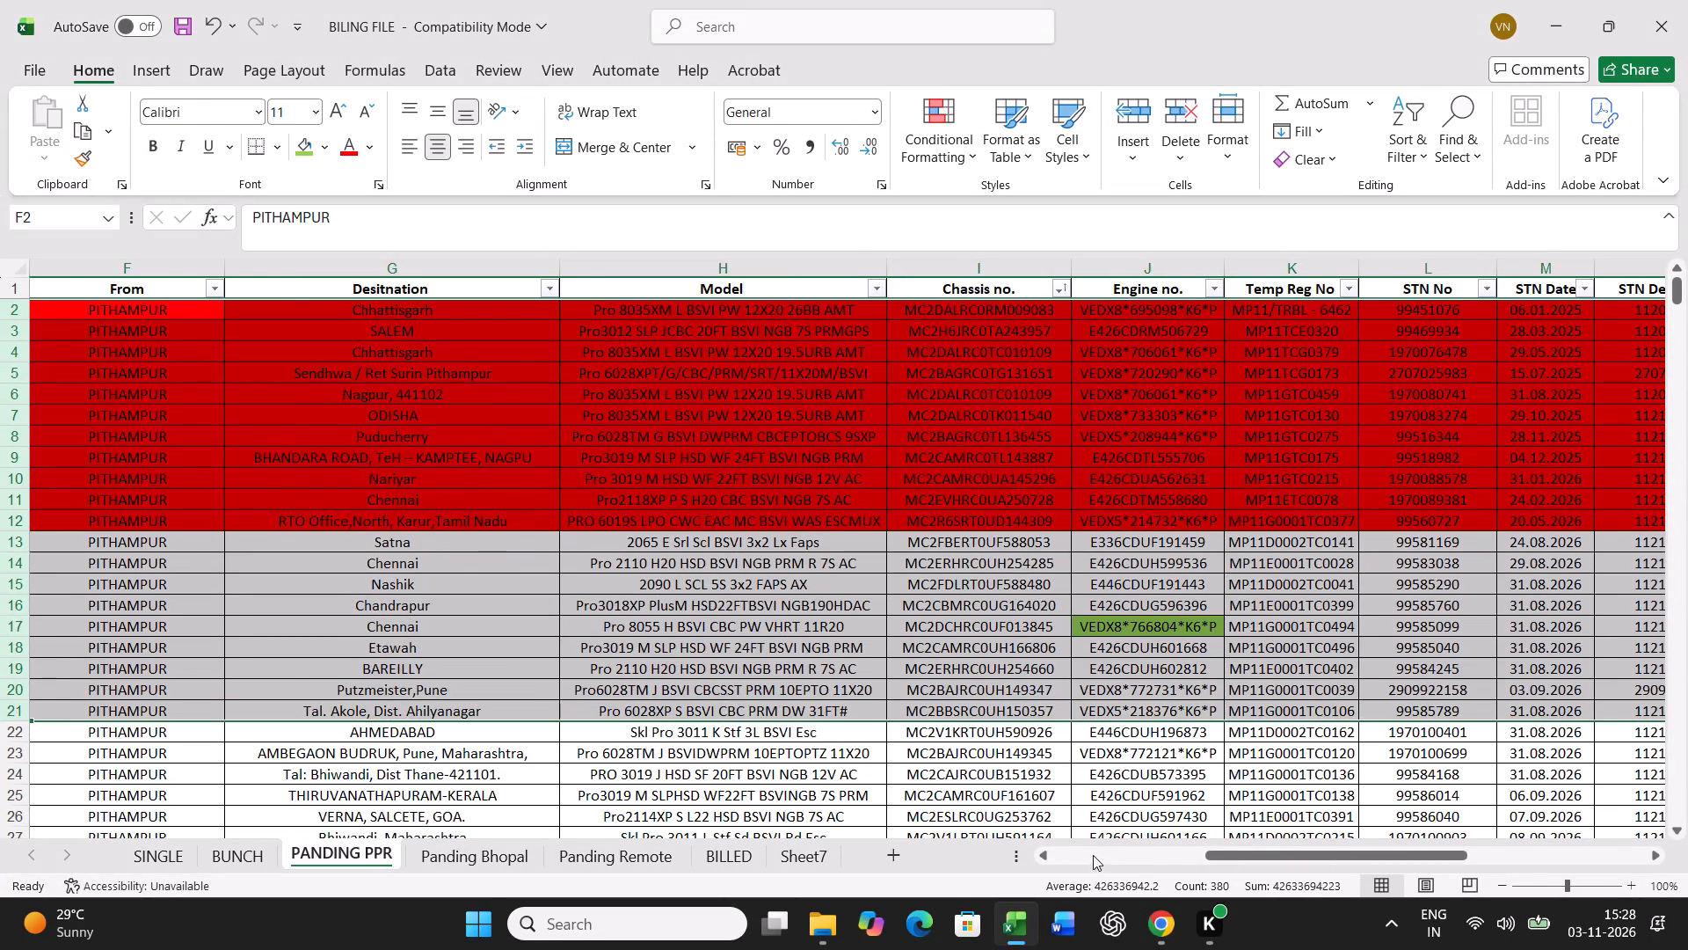
click(1093, 855)
Shorten the destination in row 39 of the BUNCH sheet's lower table to ANANTAPUR.
click(220, 863)
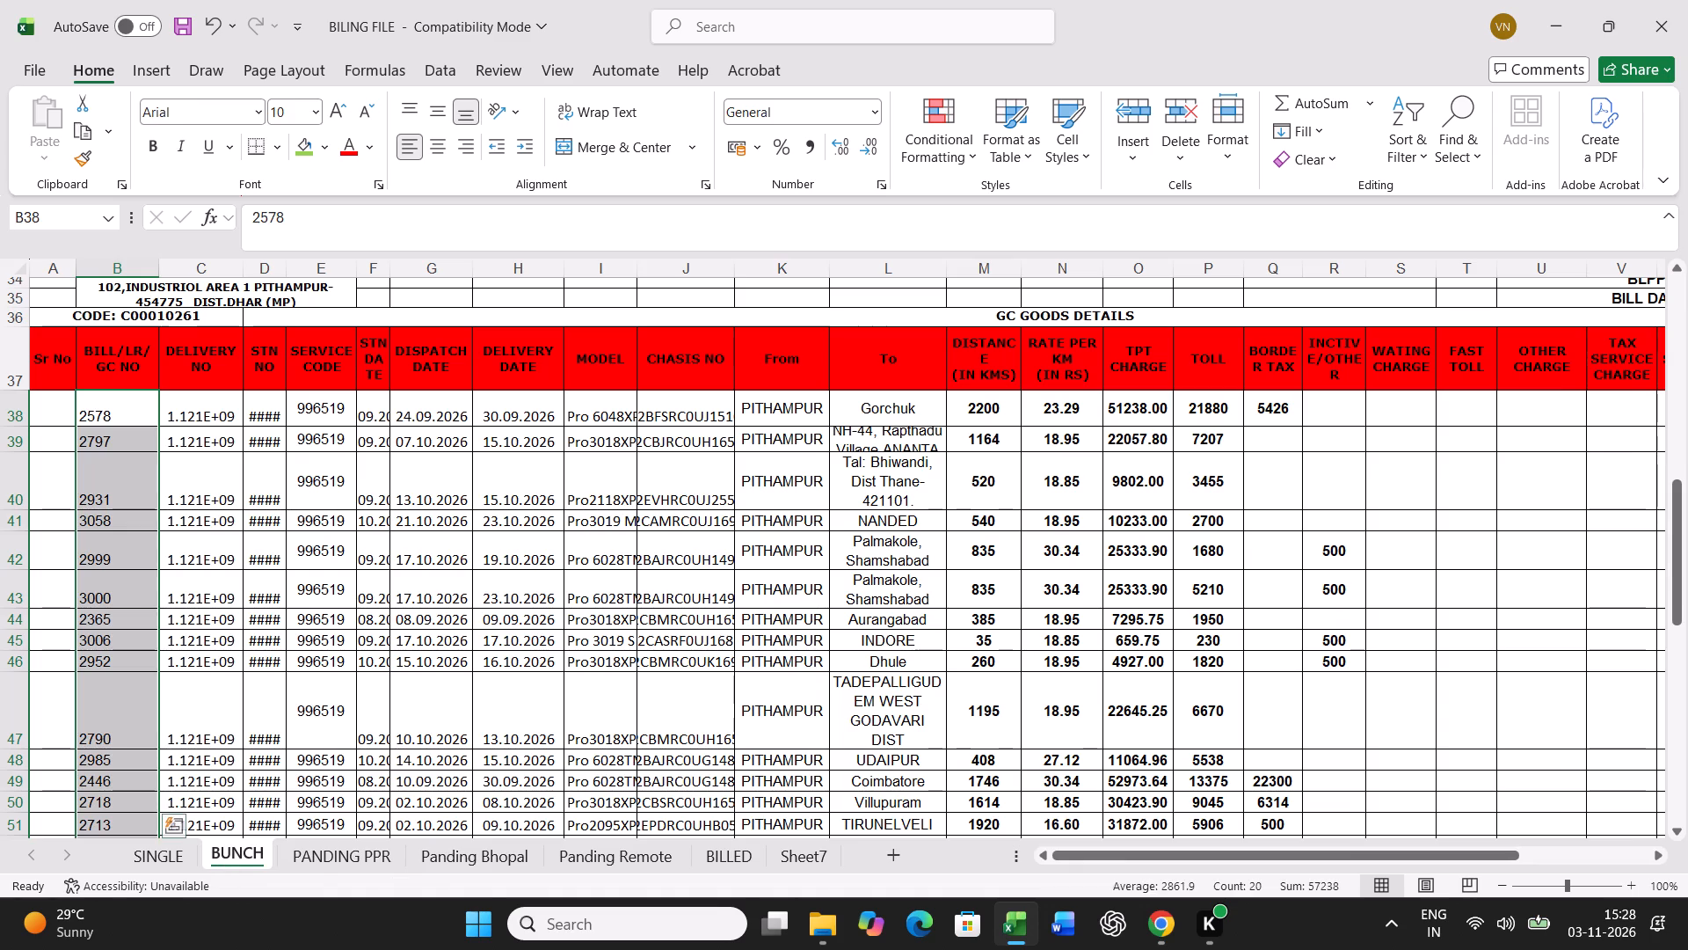
click(551, 665)
click(906, 396)
key(Return)
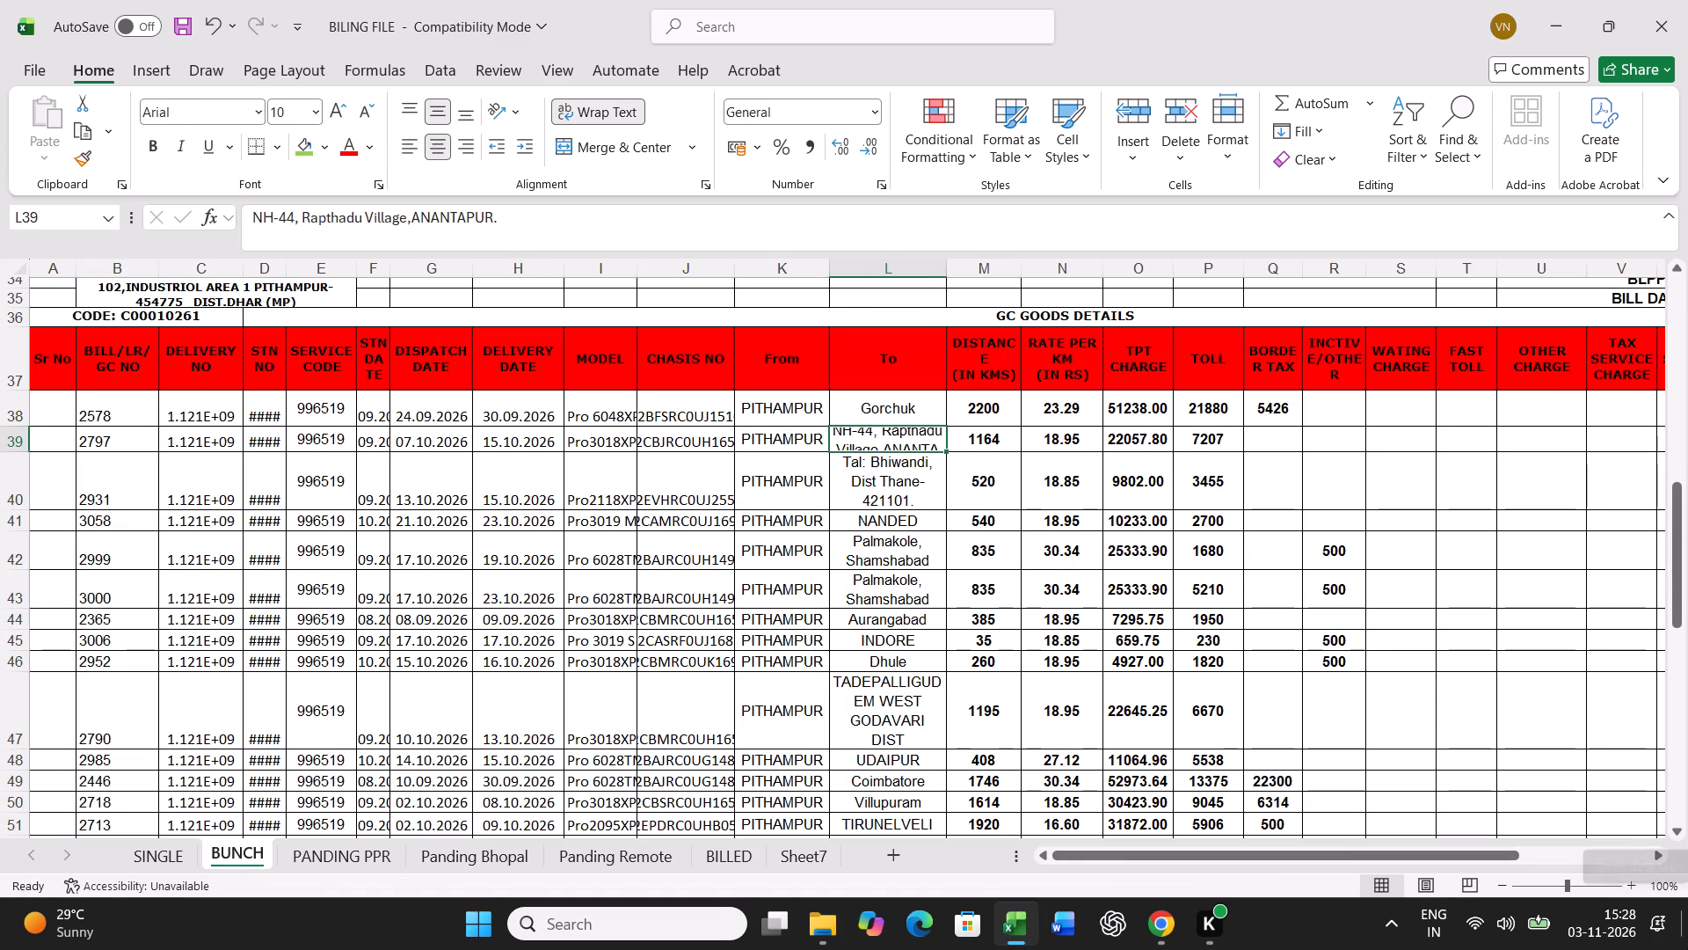
key(F2)
key(BackSpace)
key(Left)
key(Left)
key(Left)
key(Left)
key(Left)
key(Left)
key(Left)
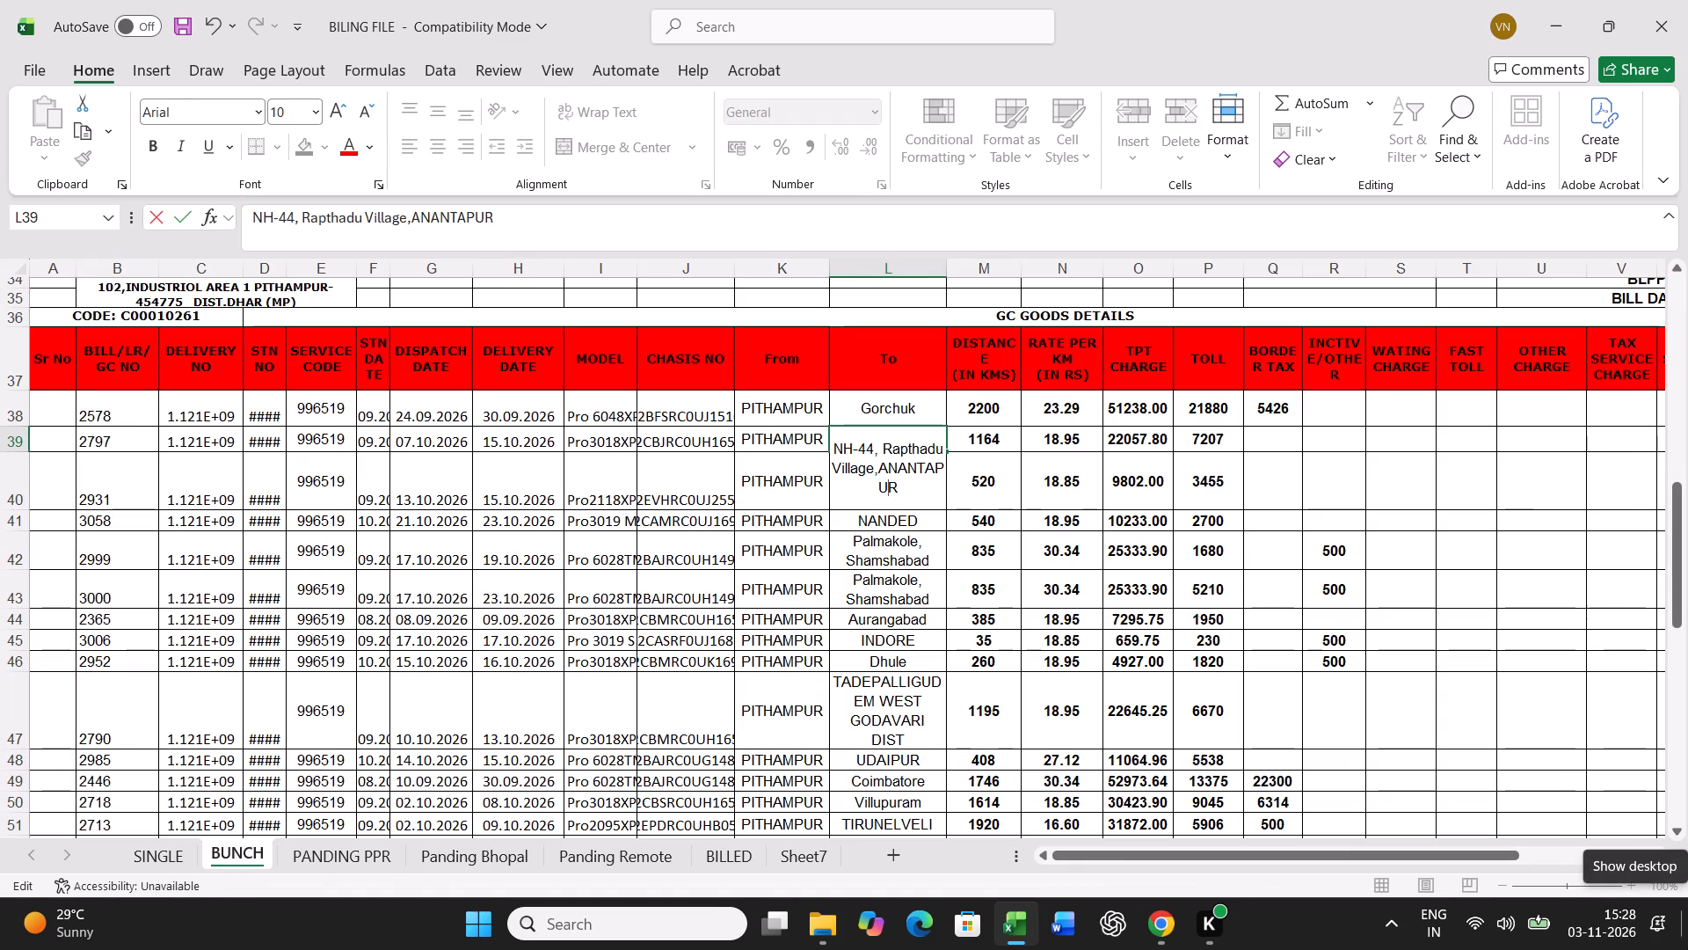
key(Left)
key(Left)
key(BackSpace)
key(BackSpace)
key(BackSpace)
key(BackSpace)
key(BackSpace)
key(BackSpace)
key(BackSpace)
key(BackSpace)
key(BackSpace)
key(BackSpace)
key(BackSpace)
key(BackSpace)
key(BackSpace)
key(BackSpace)
key(BackSpace)
key(BackSpace)
key(BackSpace)
key(BackSpace)
key(BackSpace)
key(BackSpace)
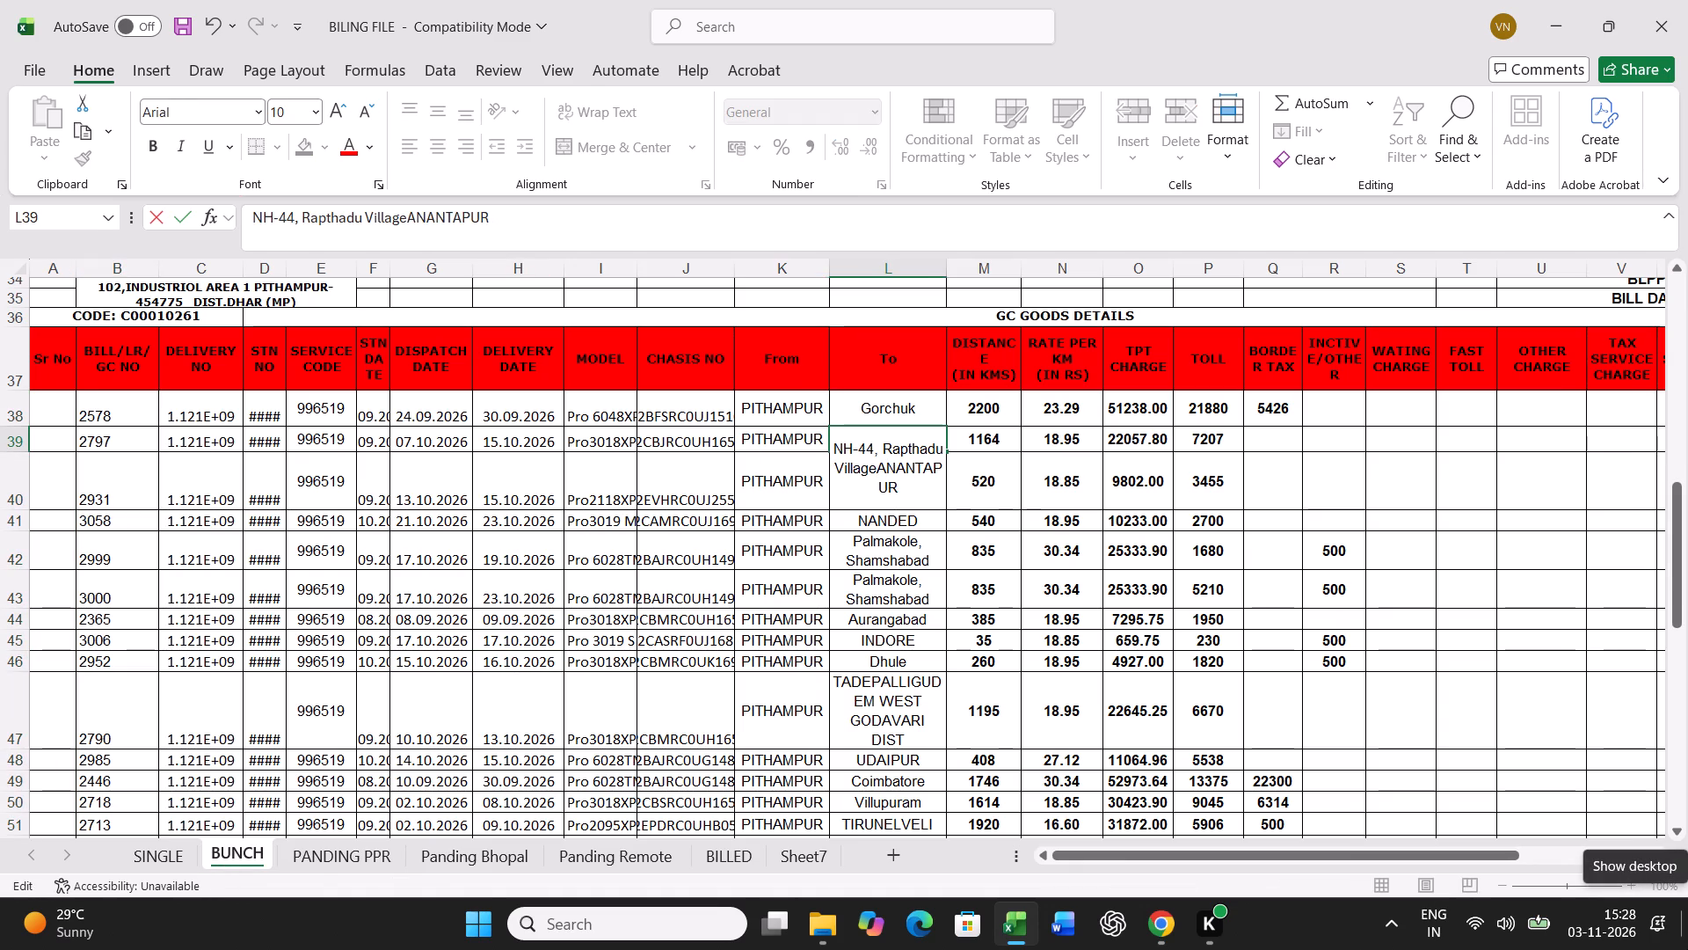
key(Return)
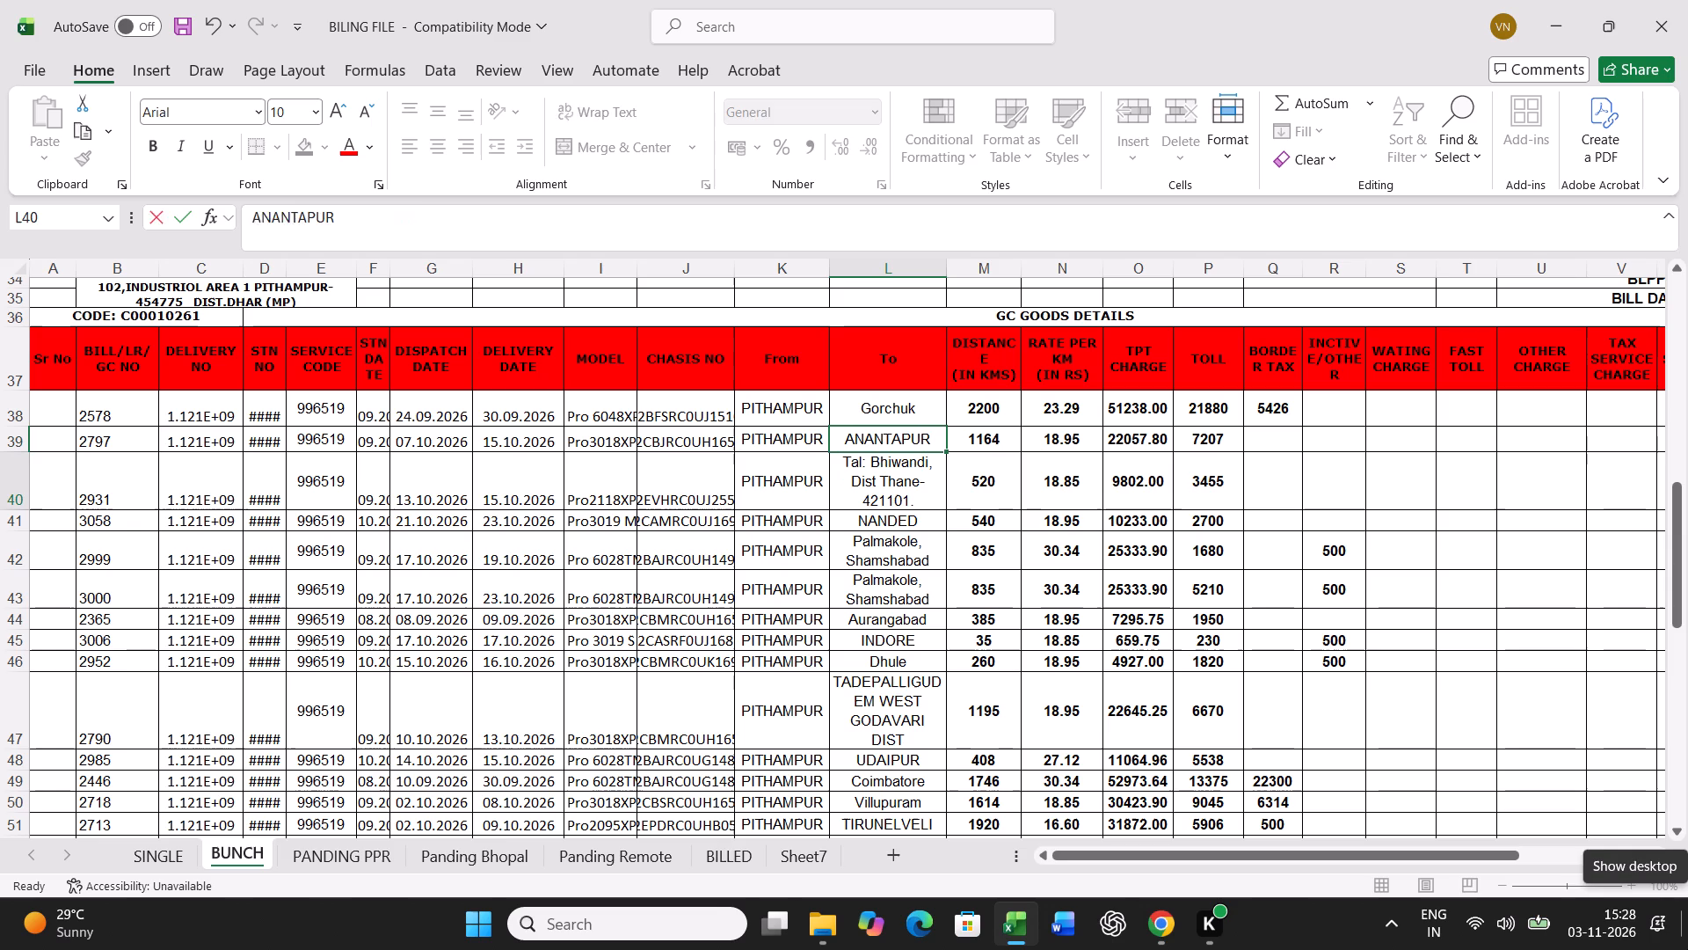
Replace the destination in row 40 of the lower table with BHIWANDI.
text(BHIWANDI)
key(Delete)
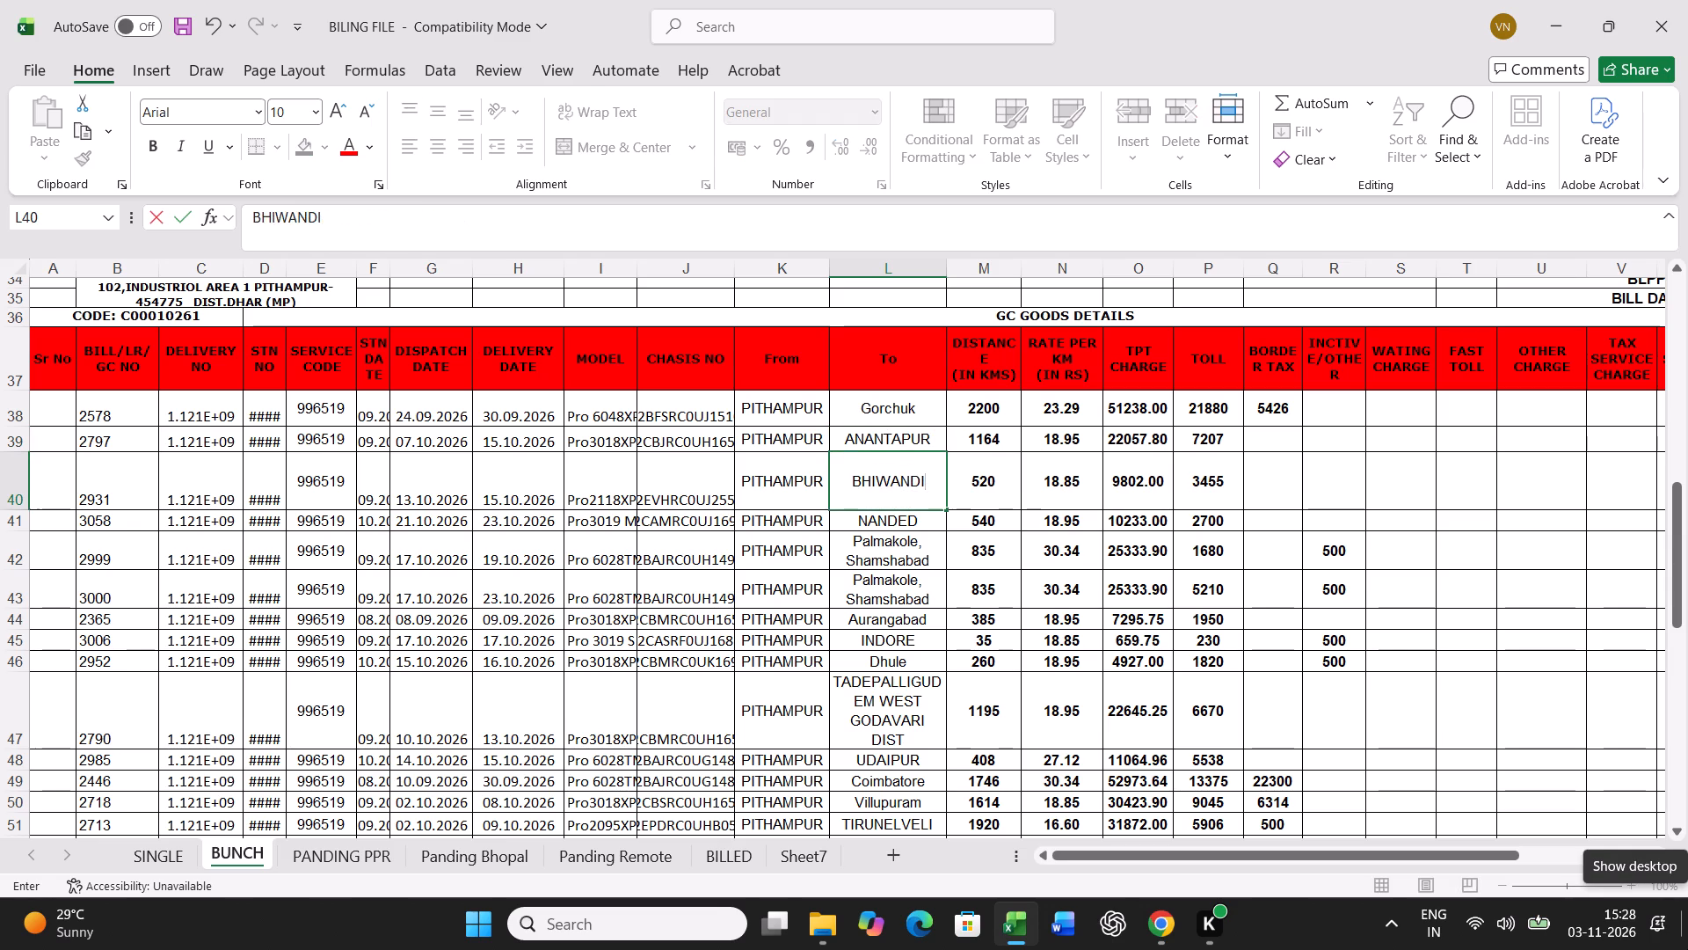
key(Return)
Shorten the destination in row 42 of the lower table to Shamshabad and fill it down into row 43.
key(Return)
key(F2)
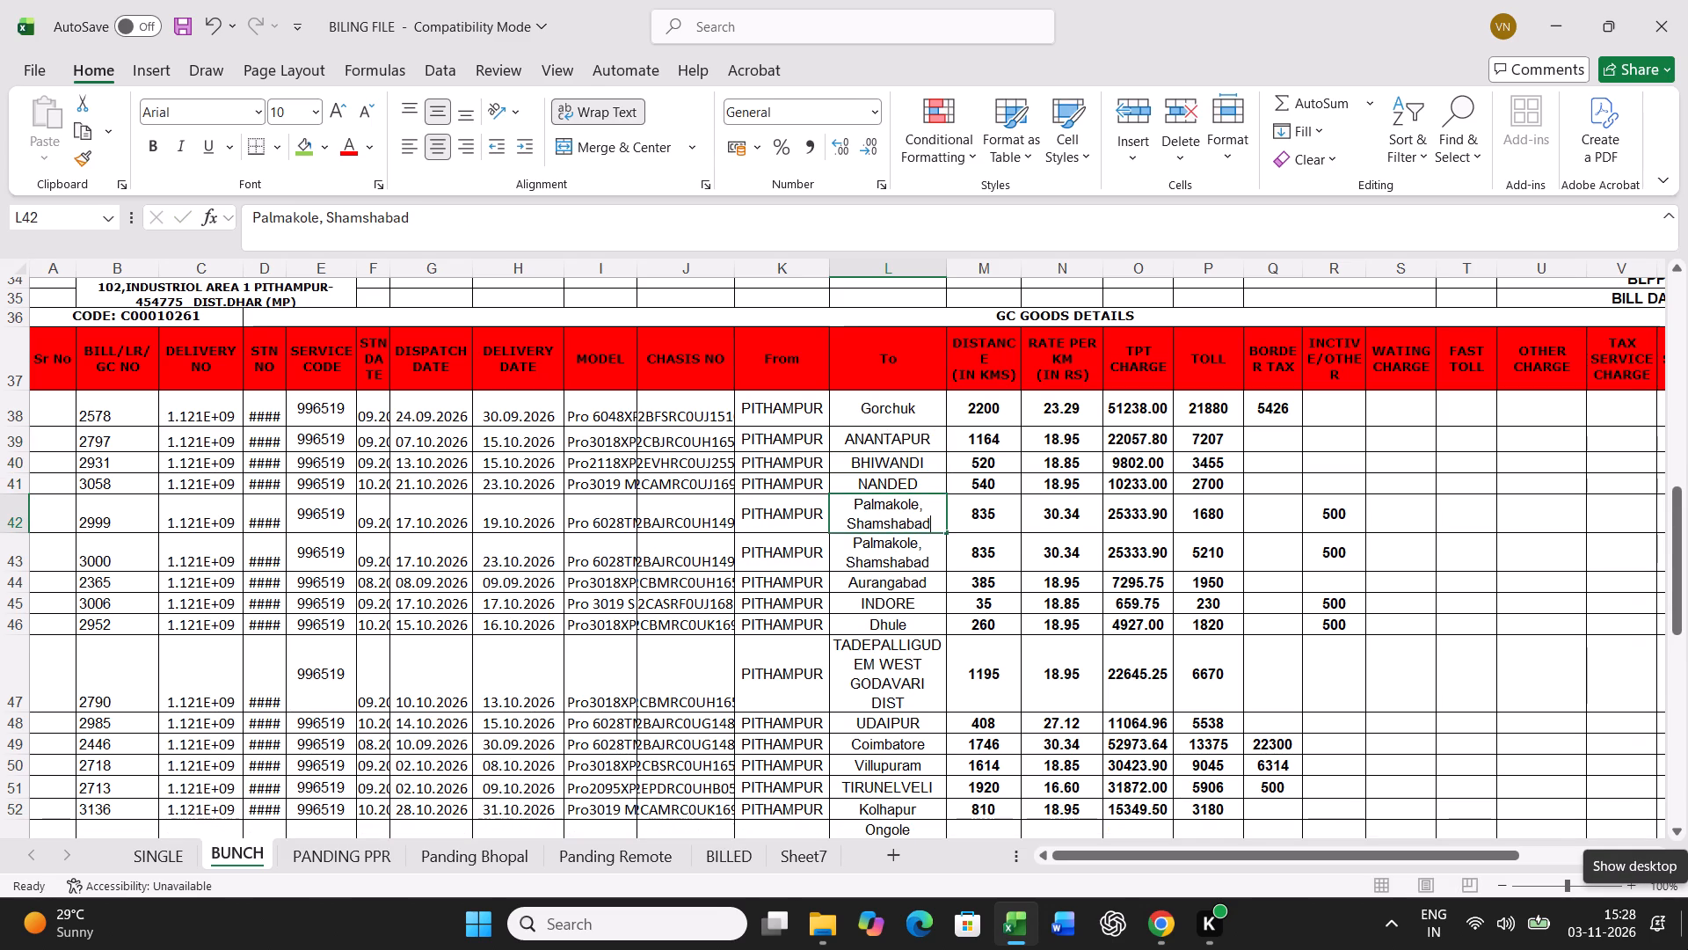
key(Up)
key(BackSpace)
key(BackSpace)
key(BackSpace)
key(BackSpace)
key(BackSpace)
key(BackSpace)
key(BackSpace)
key(BackSpace)
key(BackSpace)
key(BackSpace)
key(BackSpace)
key(BackSpace)
key(BackSpace)
key(BackSpace)
key(BackSpace)
key(BackSpace)
key(BackSpace)
key(BackSpace)
key(BackSpace)
key(BackSpace)
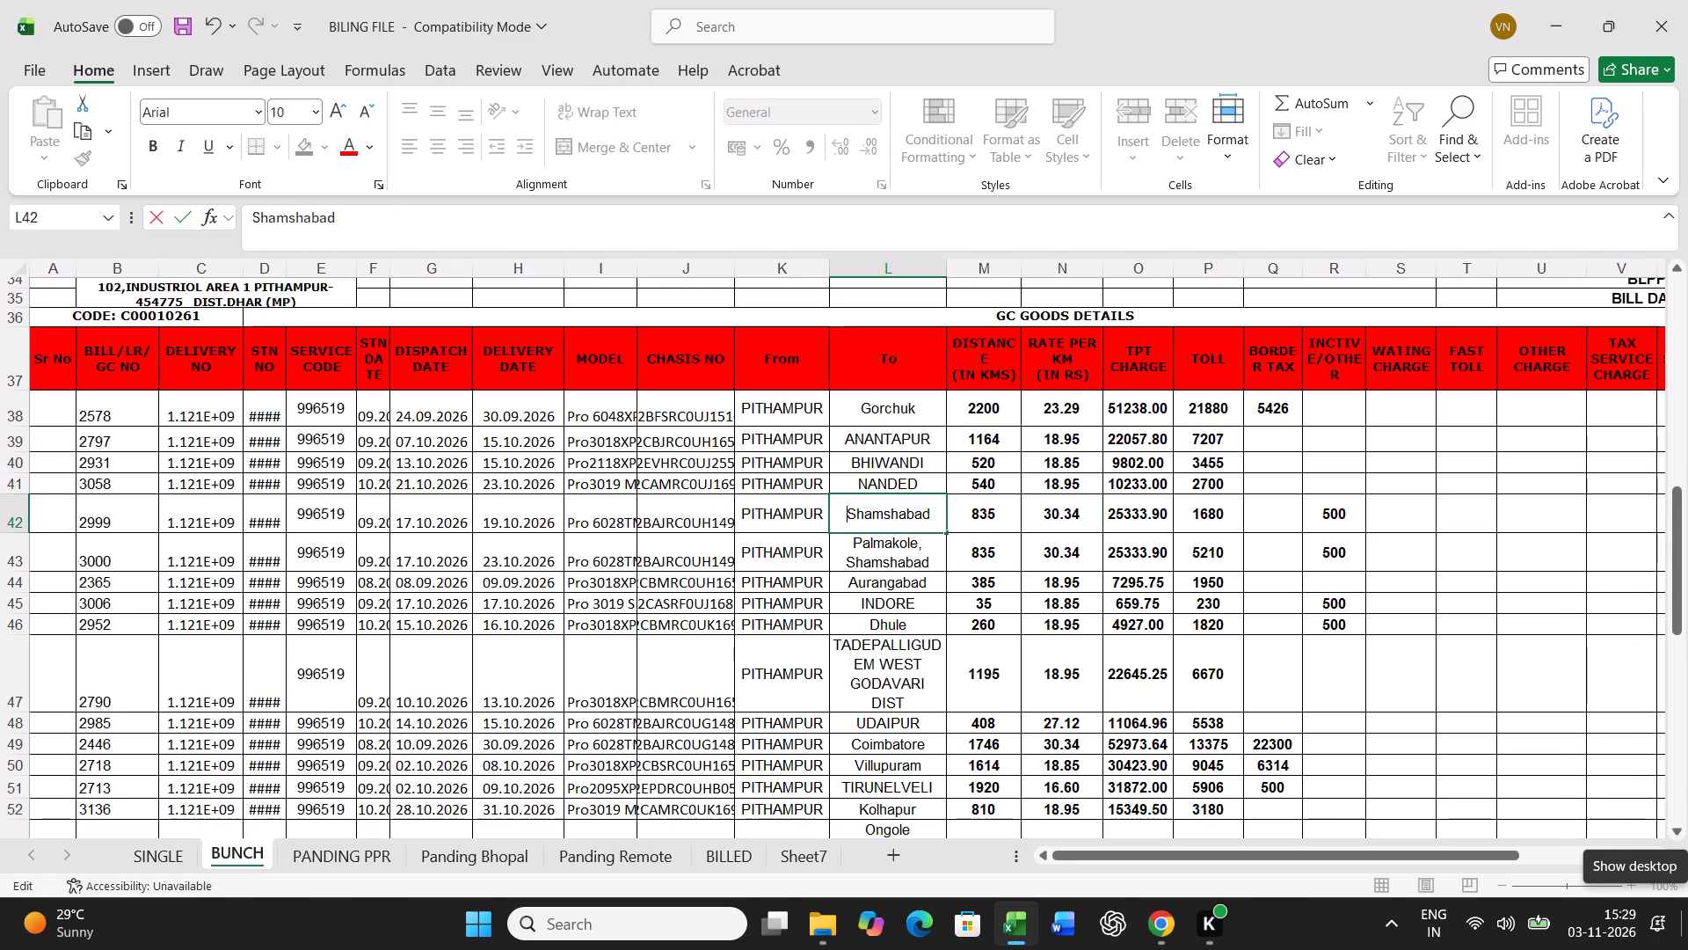
key(Return)
key(ctrl+d)
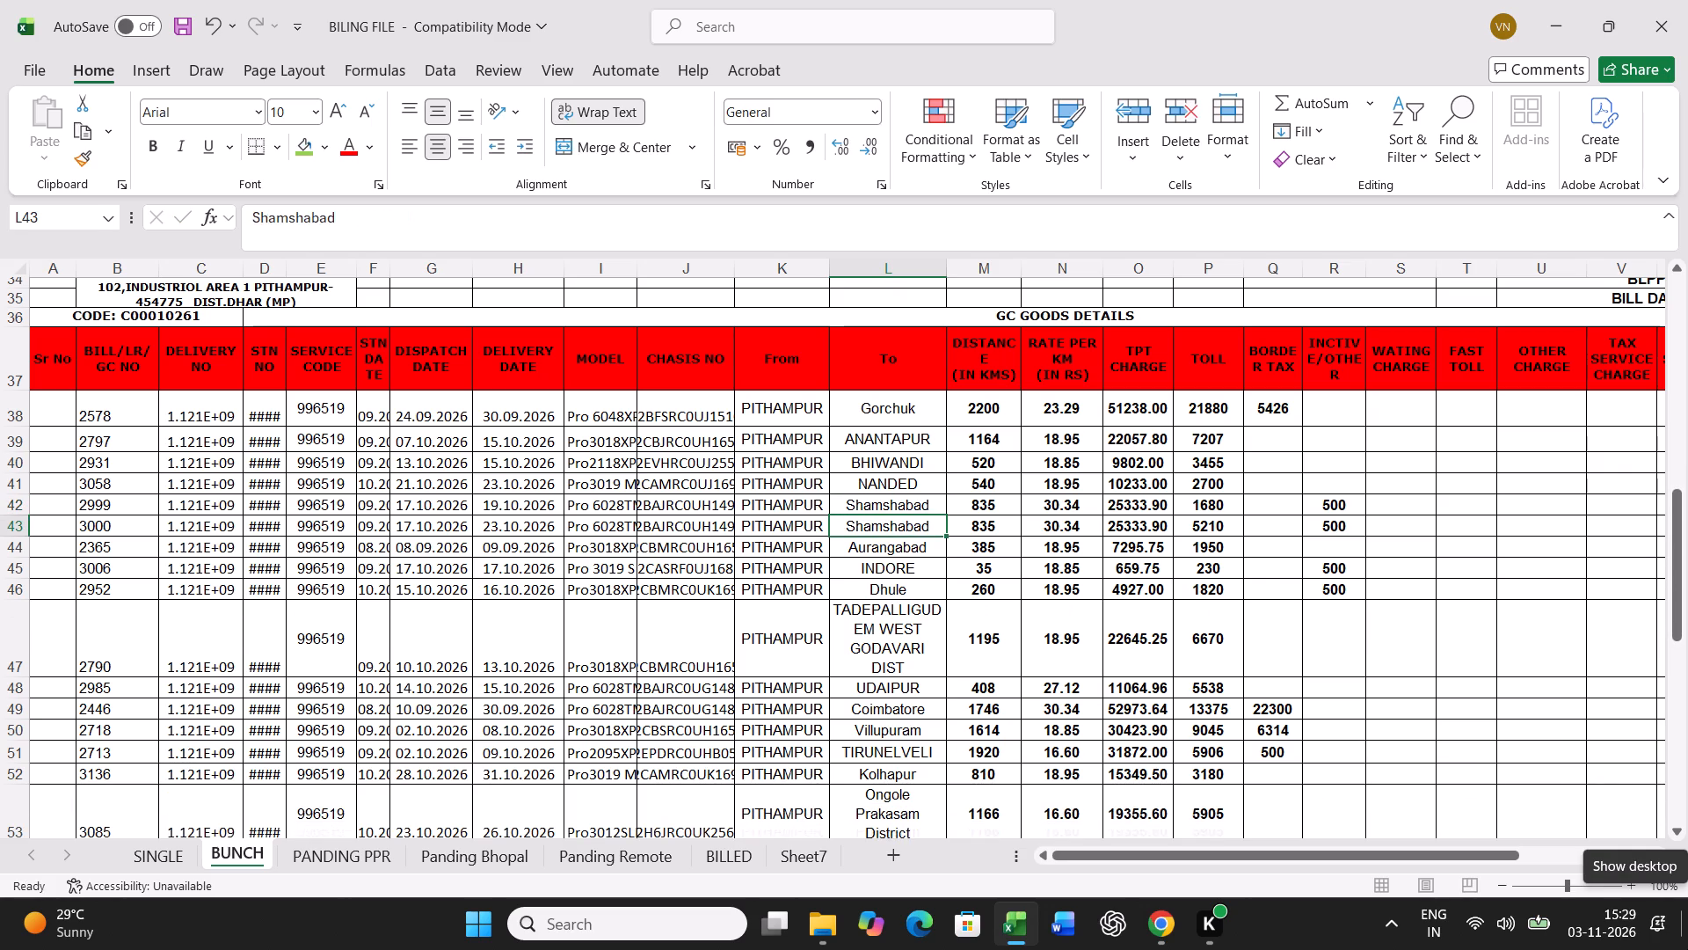
Shorten the destination in row 47 of the lower table to TADEPALLIGUDEM, removing the district wording.
key(Return)
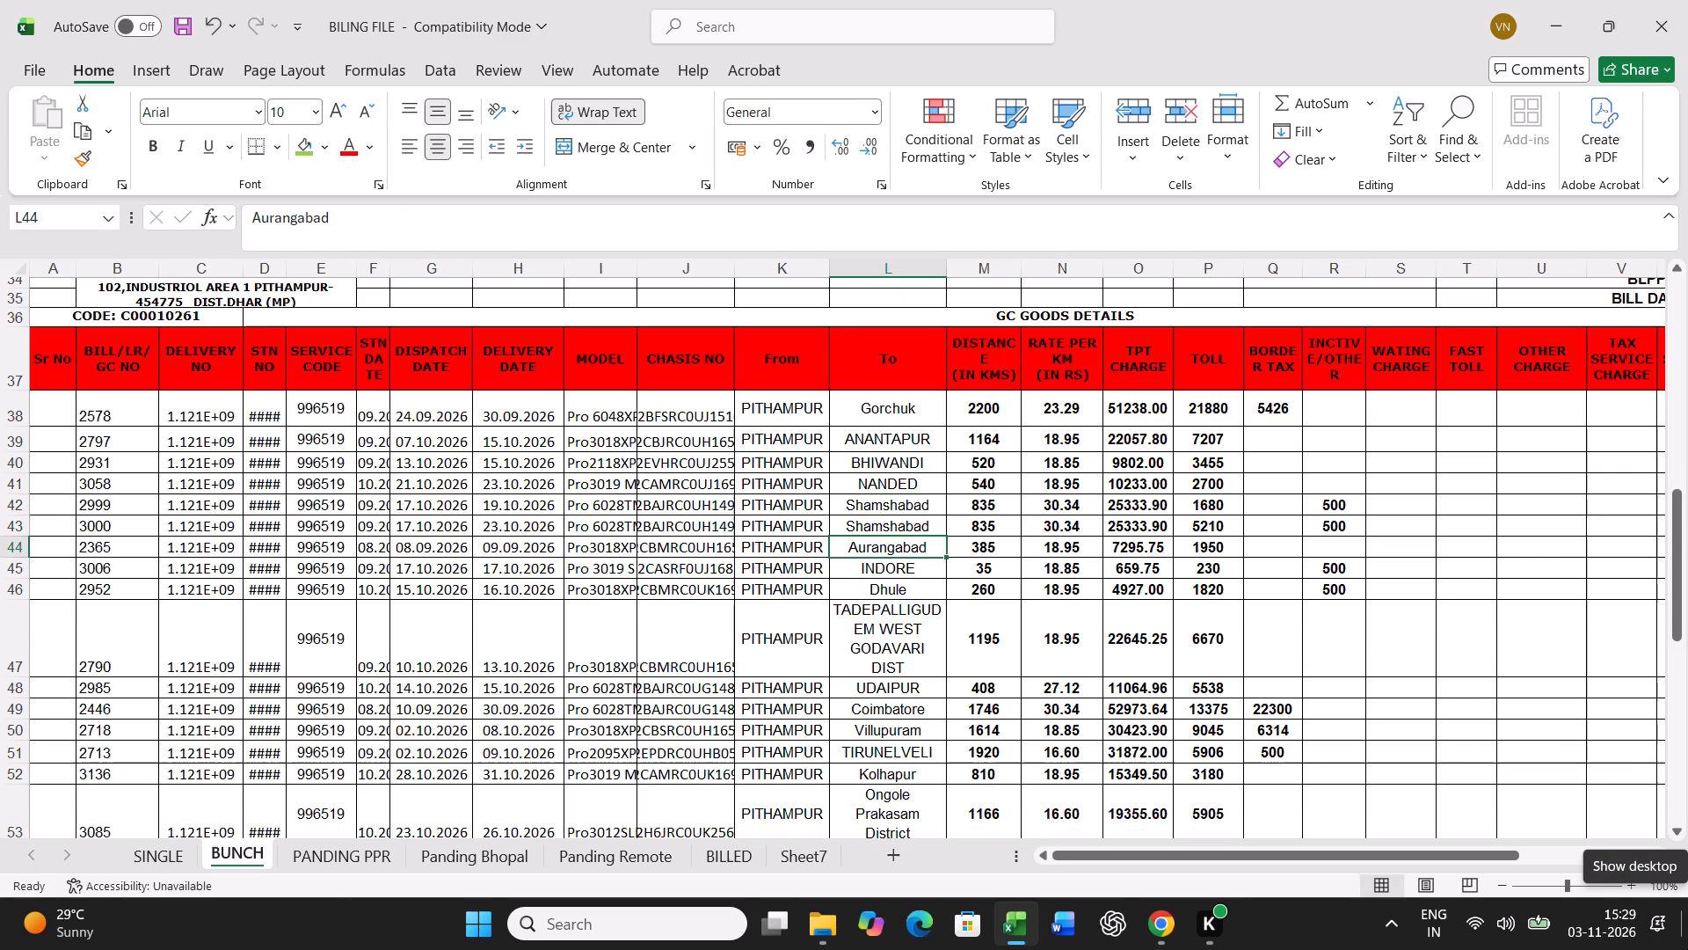
key(Return)
key(Return)
key(Return)
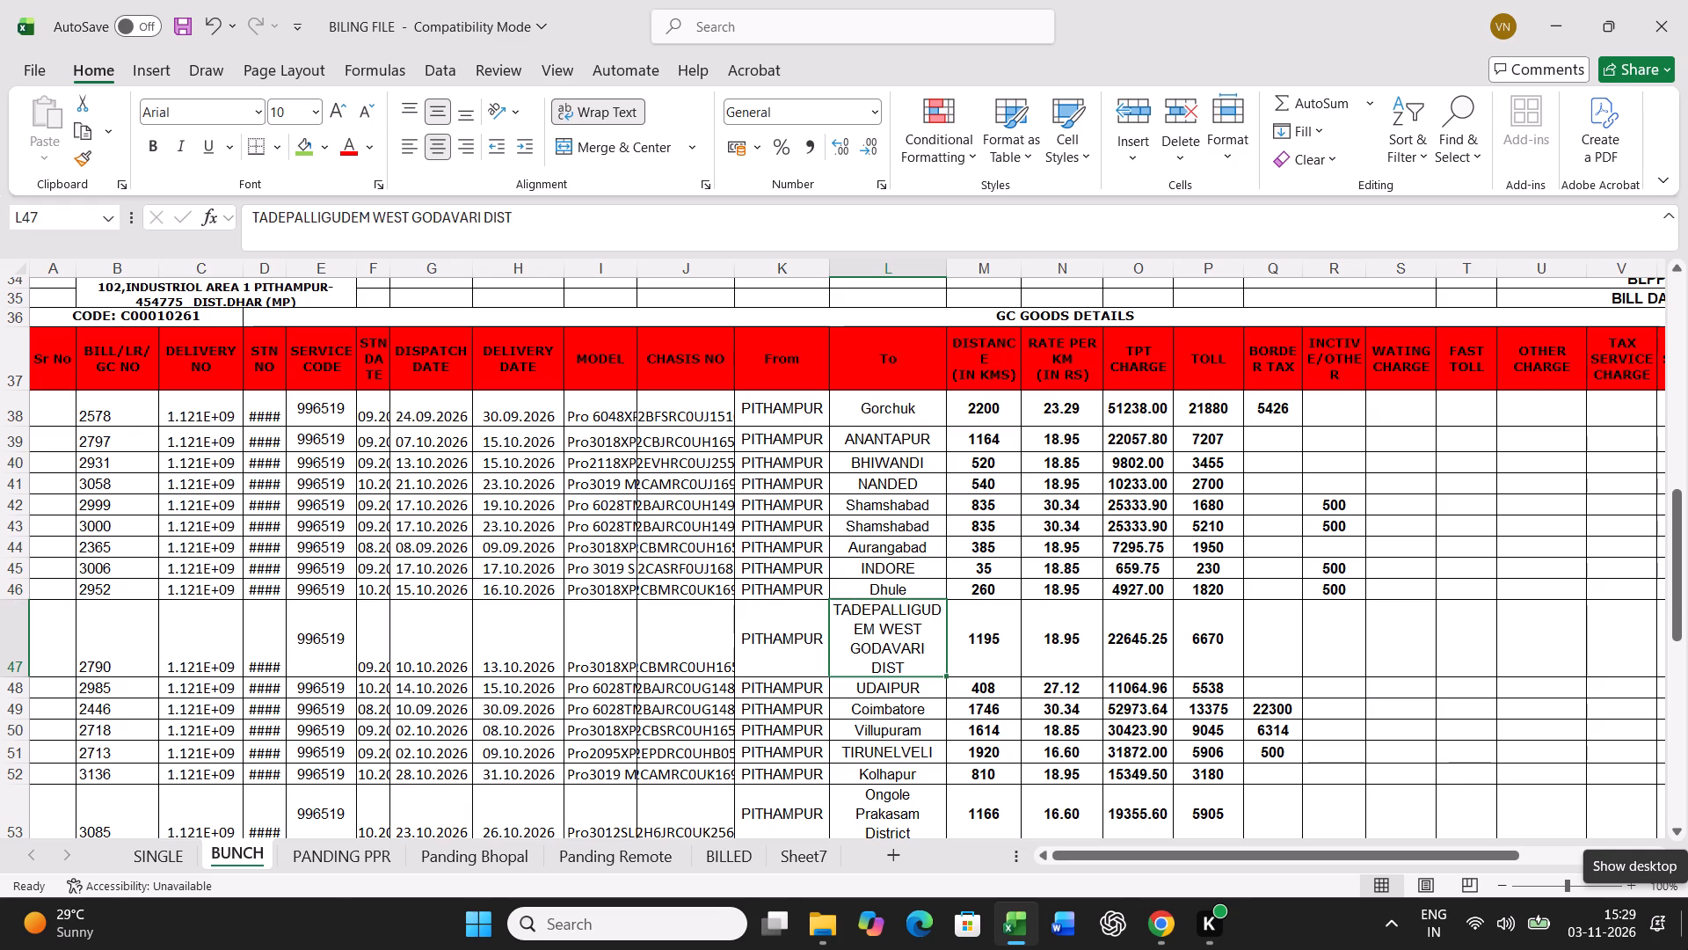
key(F2)
key(BackSpace)
key(BackSpace)
key(BackSpace)
key(BackSpace)
key(BackSpace)
key(BackSpace)
key(BackSpace)
key(BackSpace)
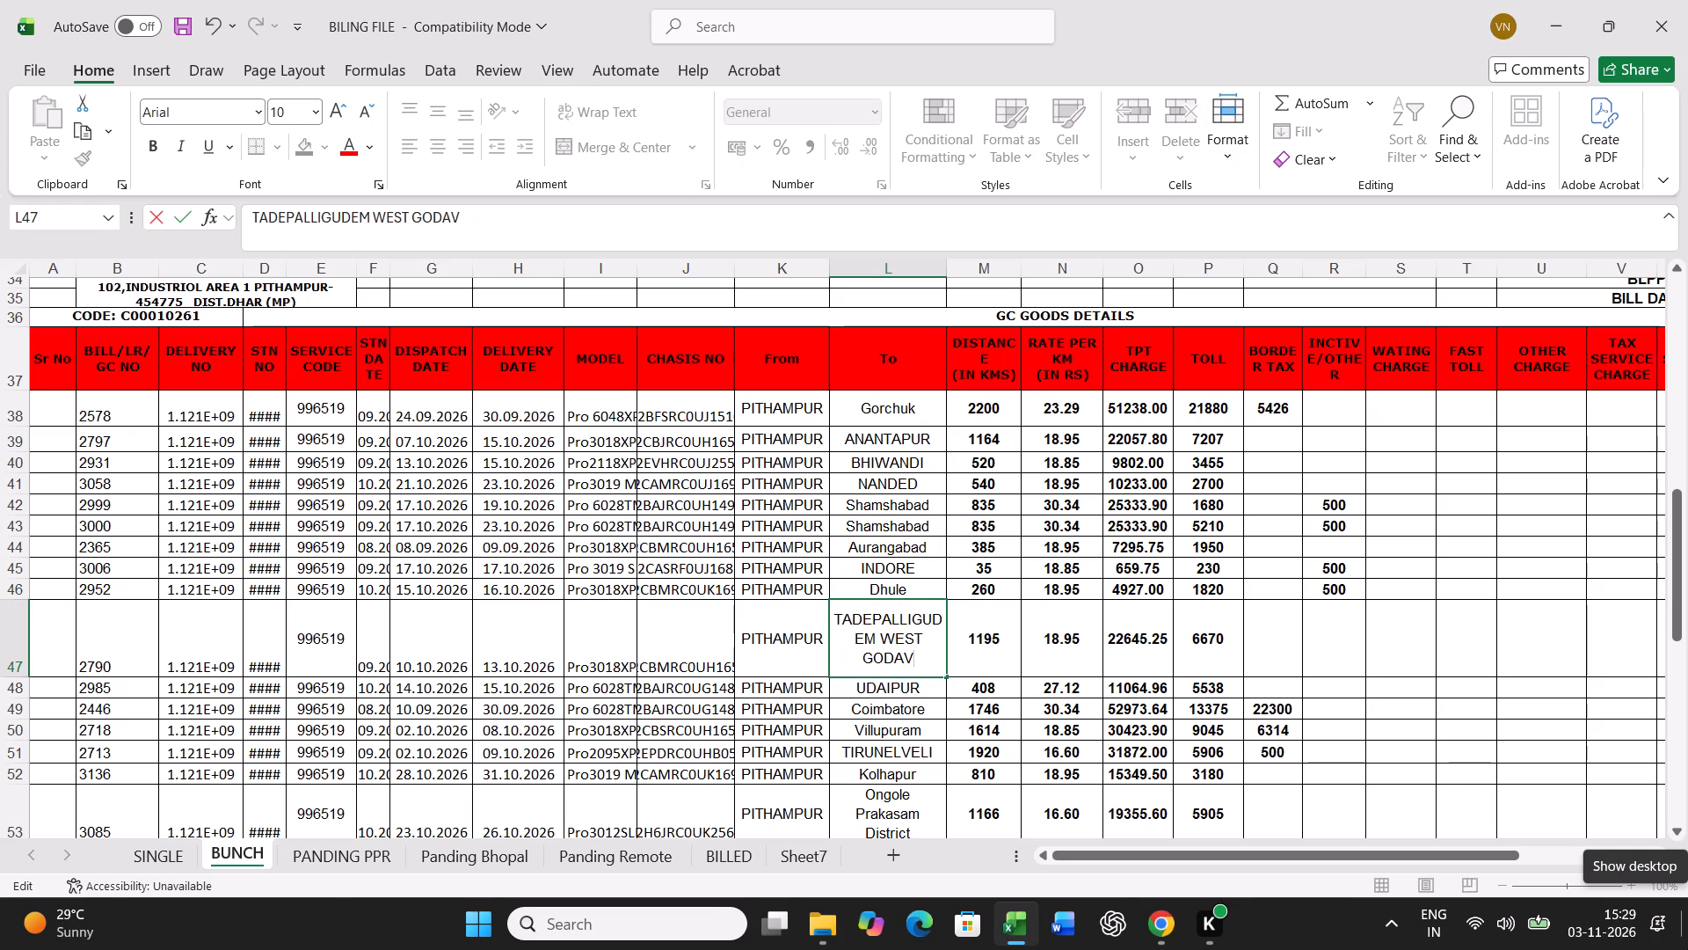
key(BackSpace)
key(BackSpace)
key(BackSpace)
key(BackSpace)
key(BackSpace)
key(BackSpace)
key(BackSpace)
key(BackSpace)
key(BackSpace)
key(BackSpace)
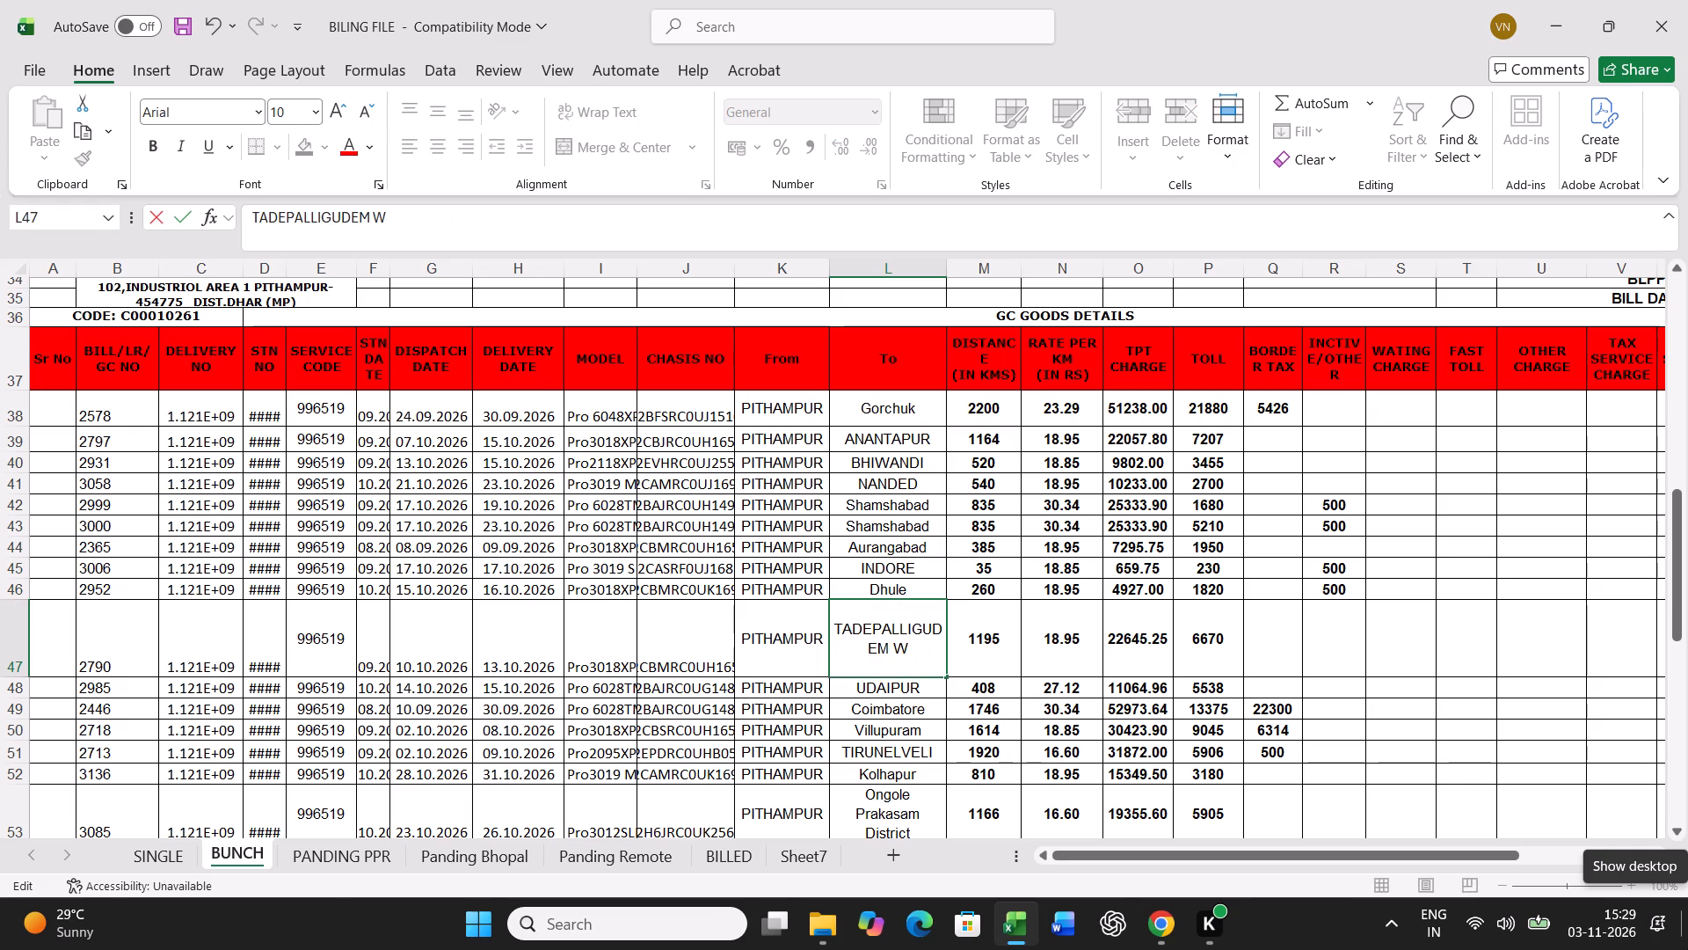
key(BackSpace)
key(Return)
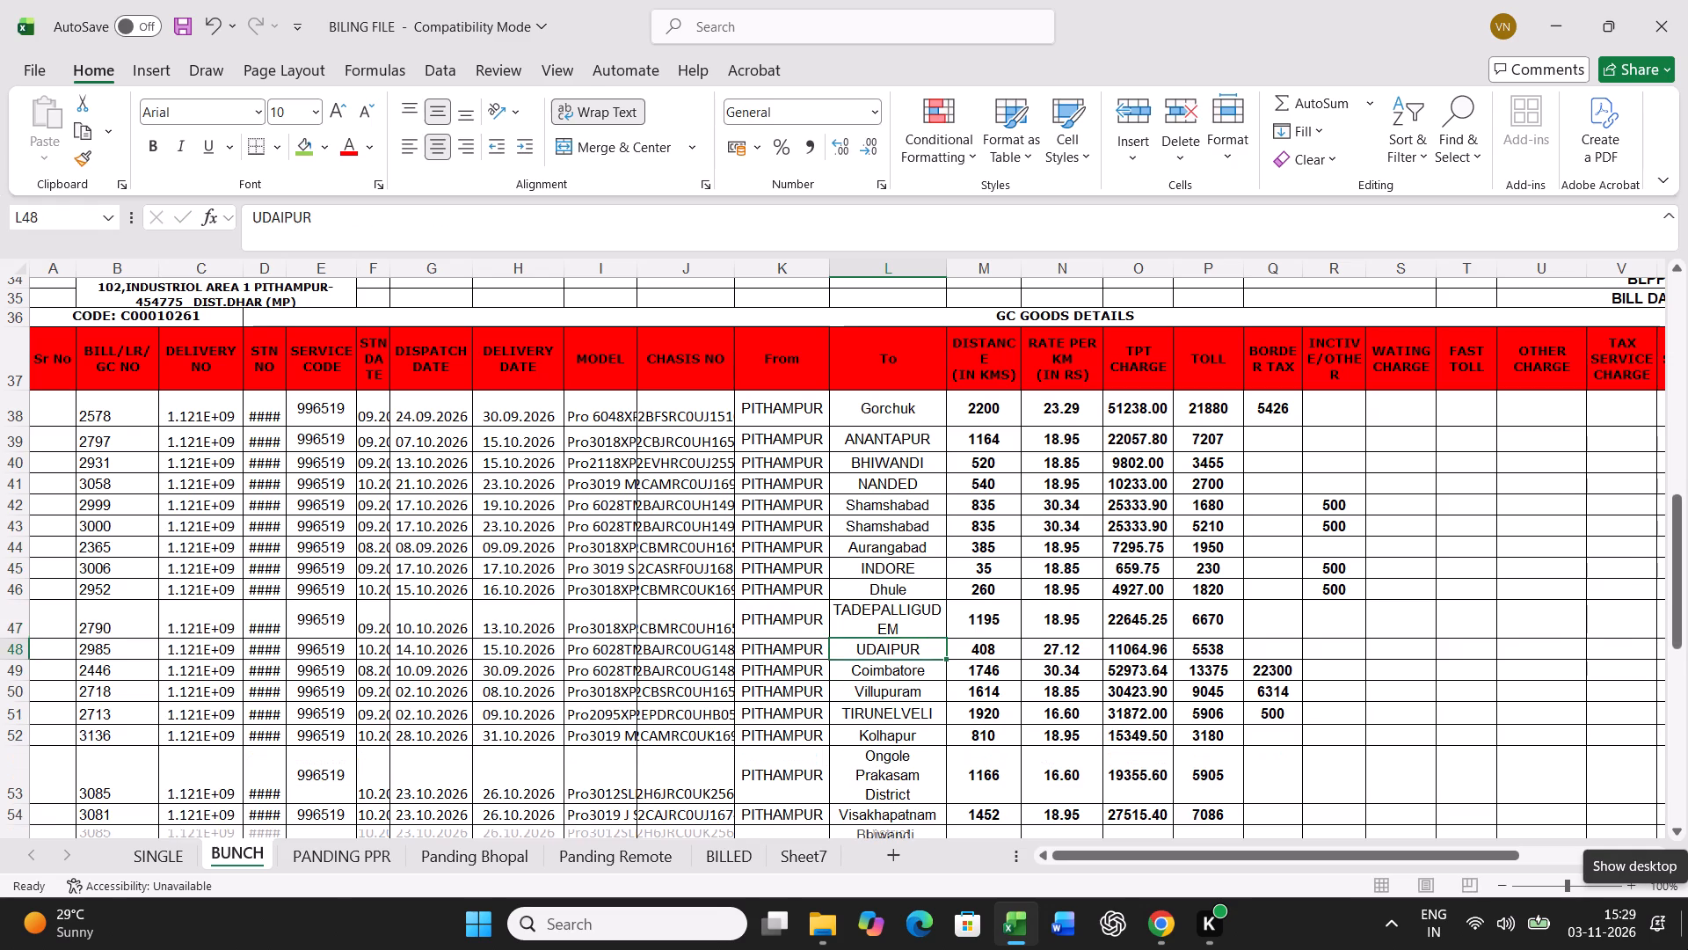
key(Up)
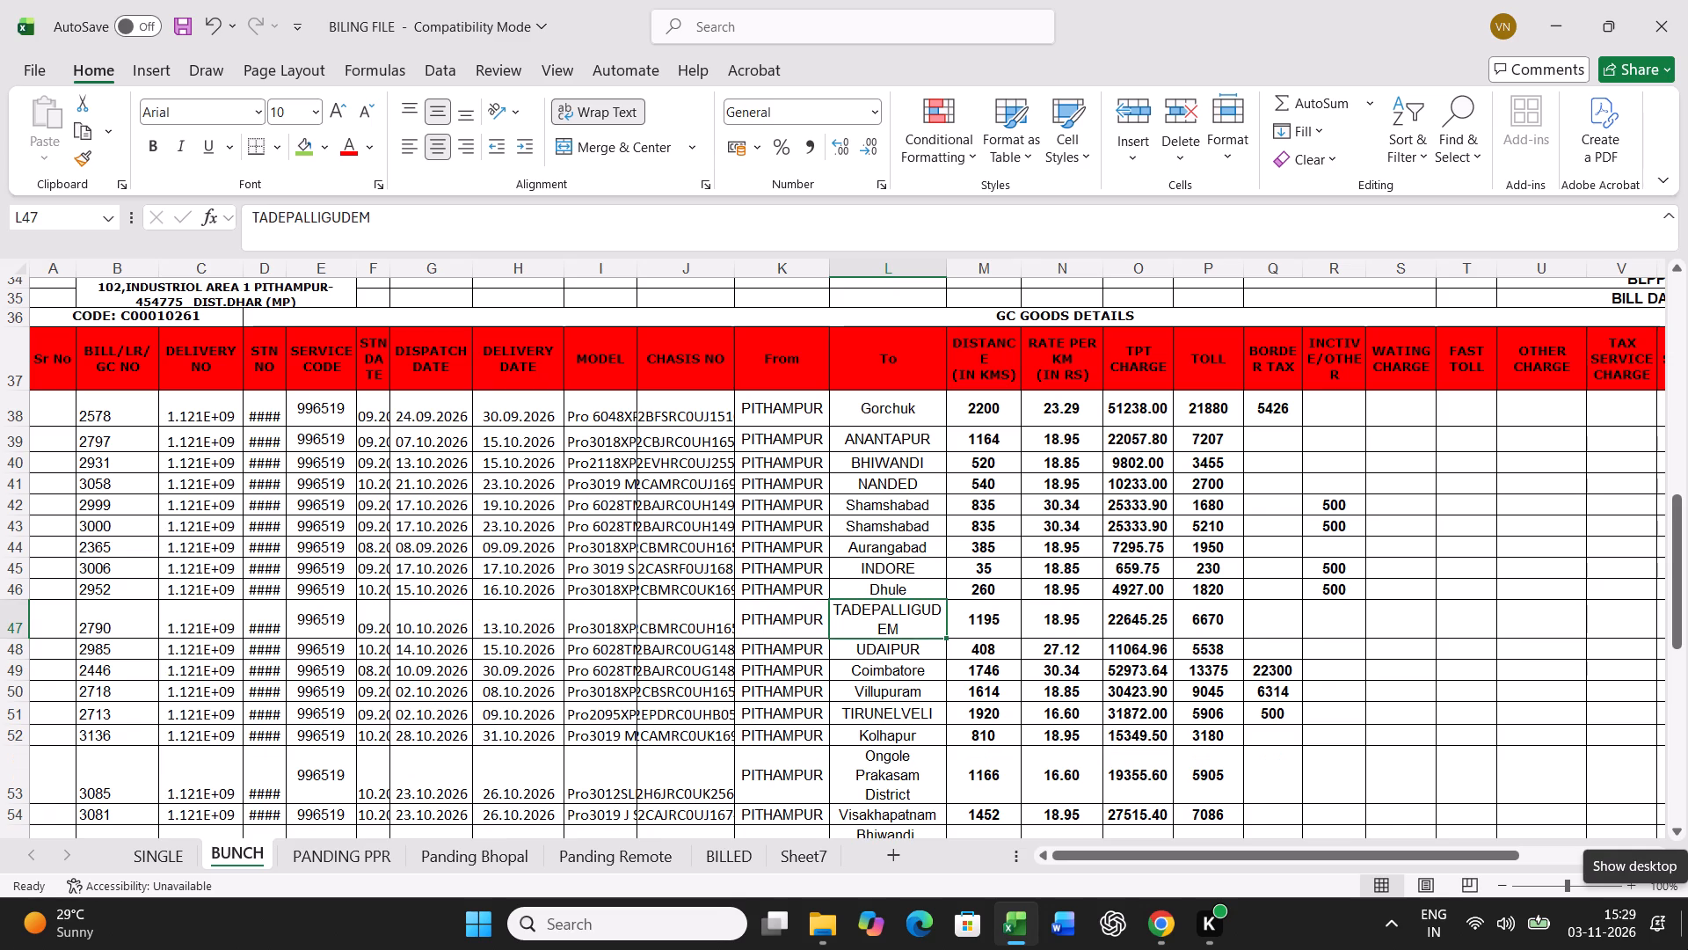
Shorten the destination in row 53 of the lower table to Ongole, removing the district wording.
key(Return)
key(Return)
key(Return)
key(Return)
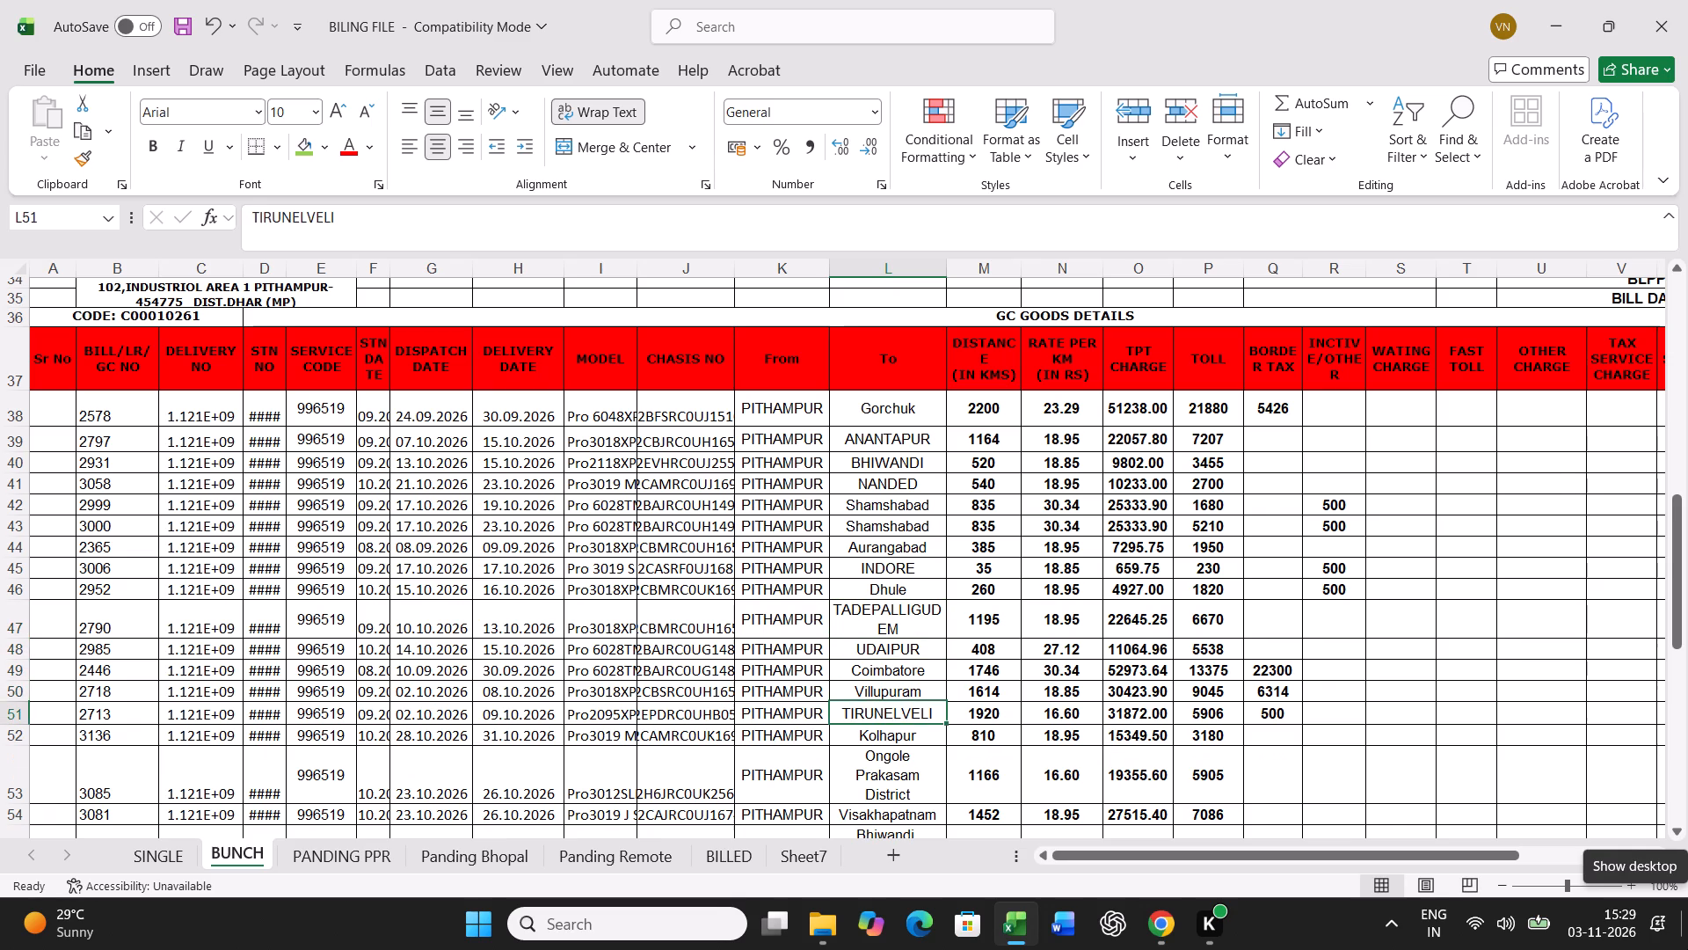
key(Return)
key(Return)
key(F2)
key(BackSpace)
key(BackSpace)
key(BackSpace)
key(BackSpace)
key(BackSpace)
key(BackSpace)
key(BackSpace)
key(BackSpace)
key(BackSpace)
key(BackSpace)
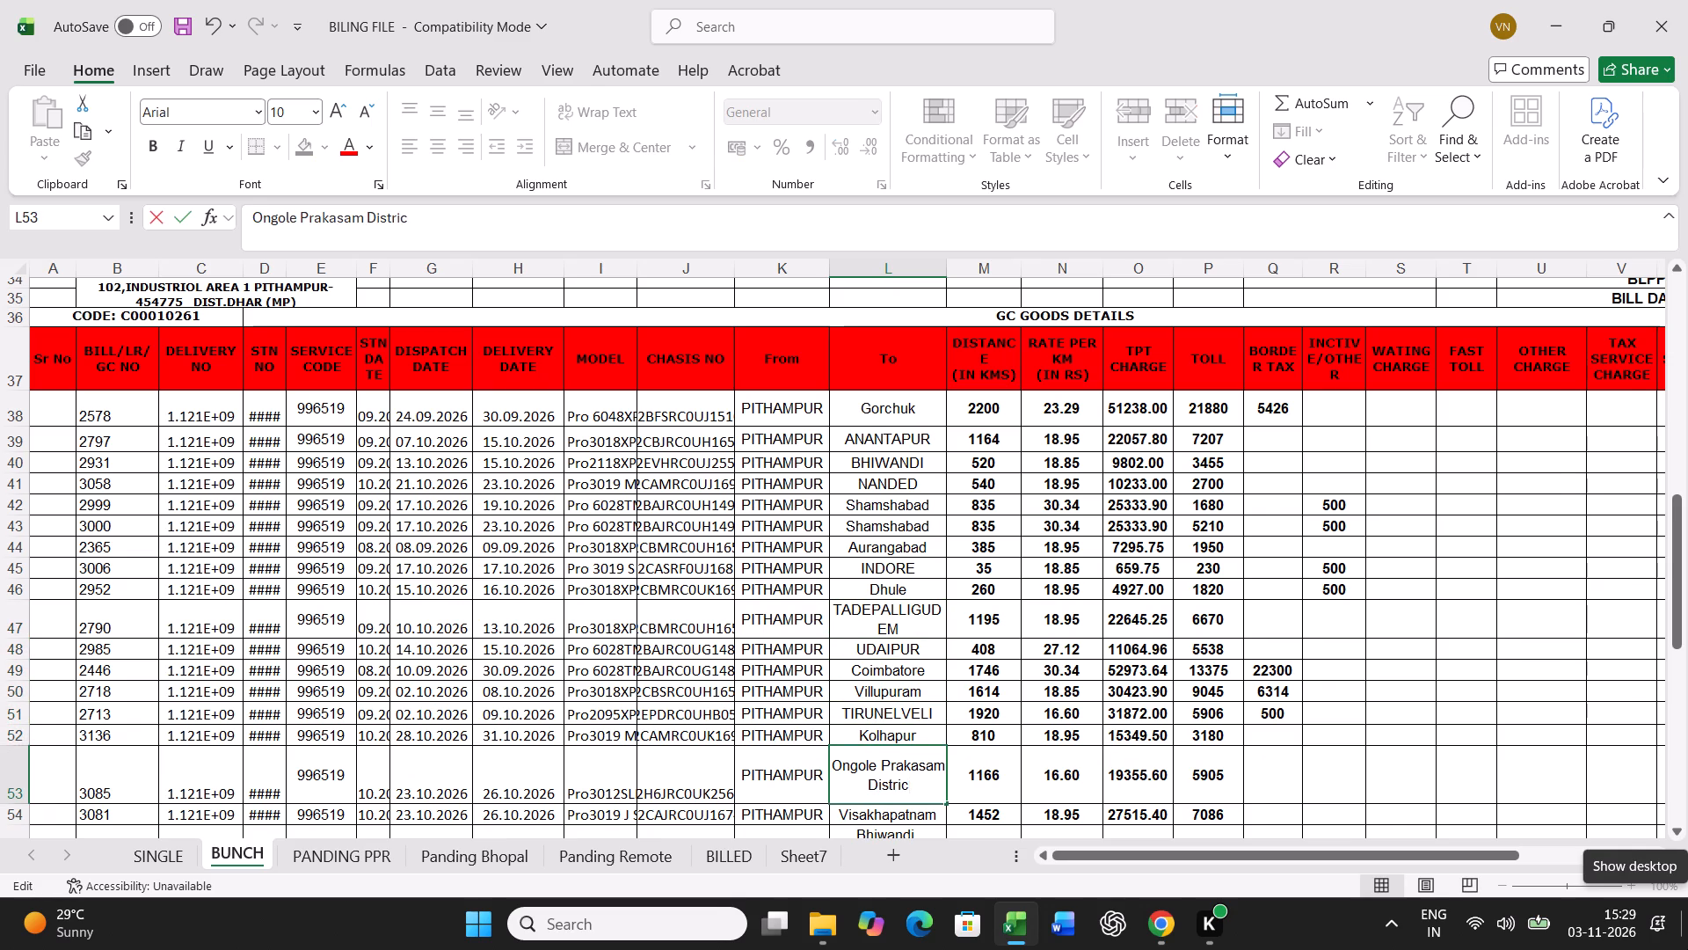
key(BackSpace)
key(BackSpace)
key(BackSpace)
key(BackSpace)
key(BackSpace)
key(BackSpace)
key(BackSpace)
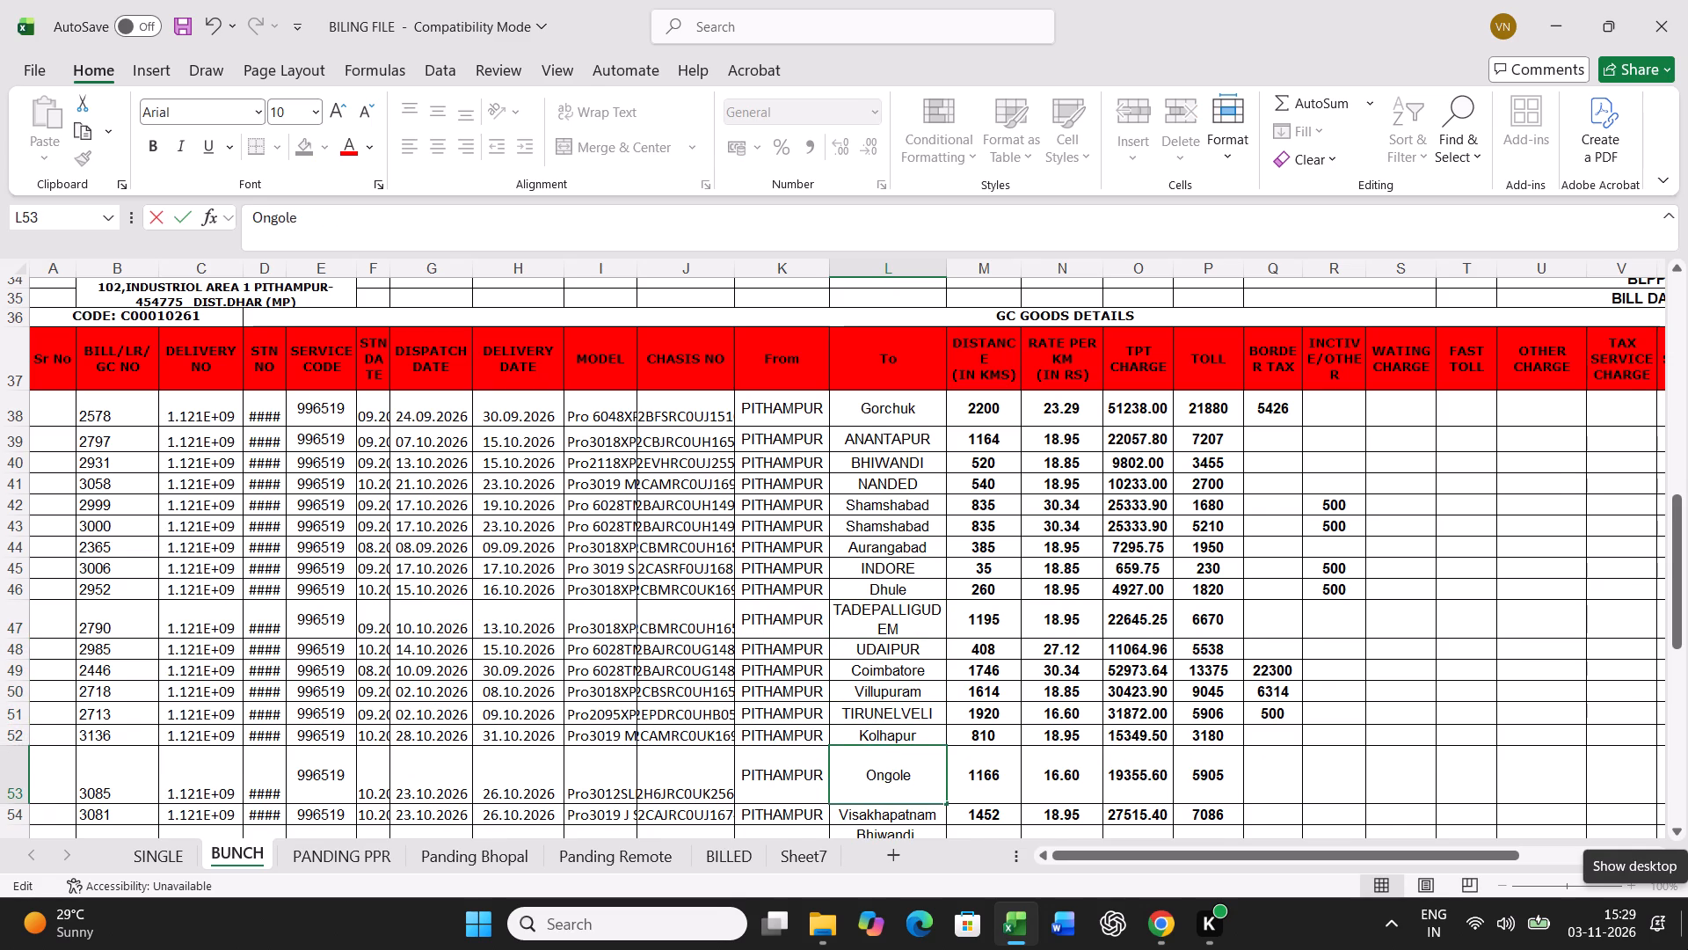
key(Return)
Replace the destination in row 55 of the lower table with BHIWANDI.
scroll(1221, 742, down, 4)
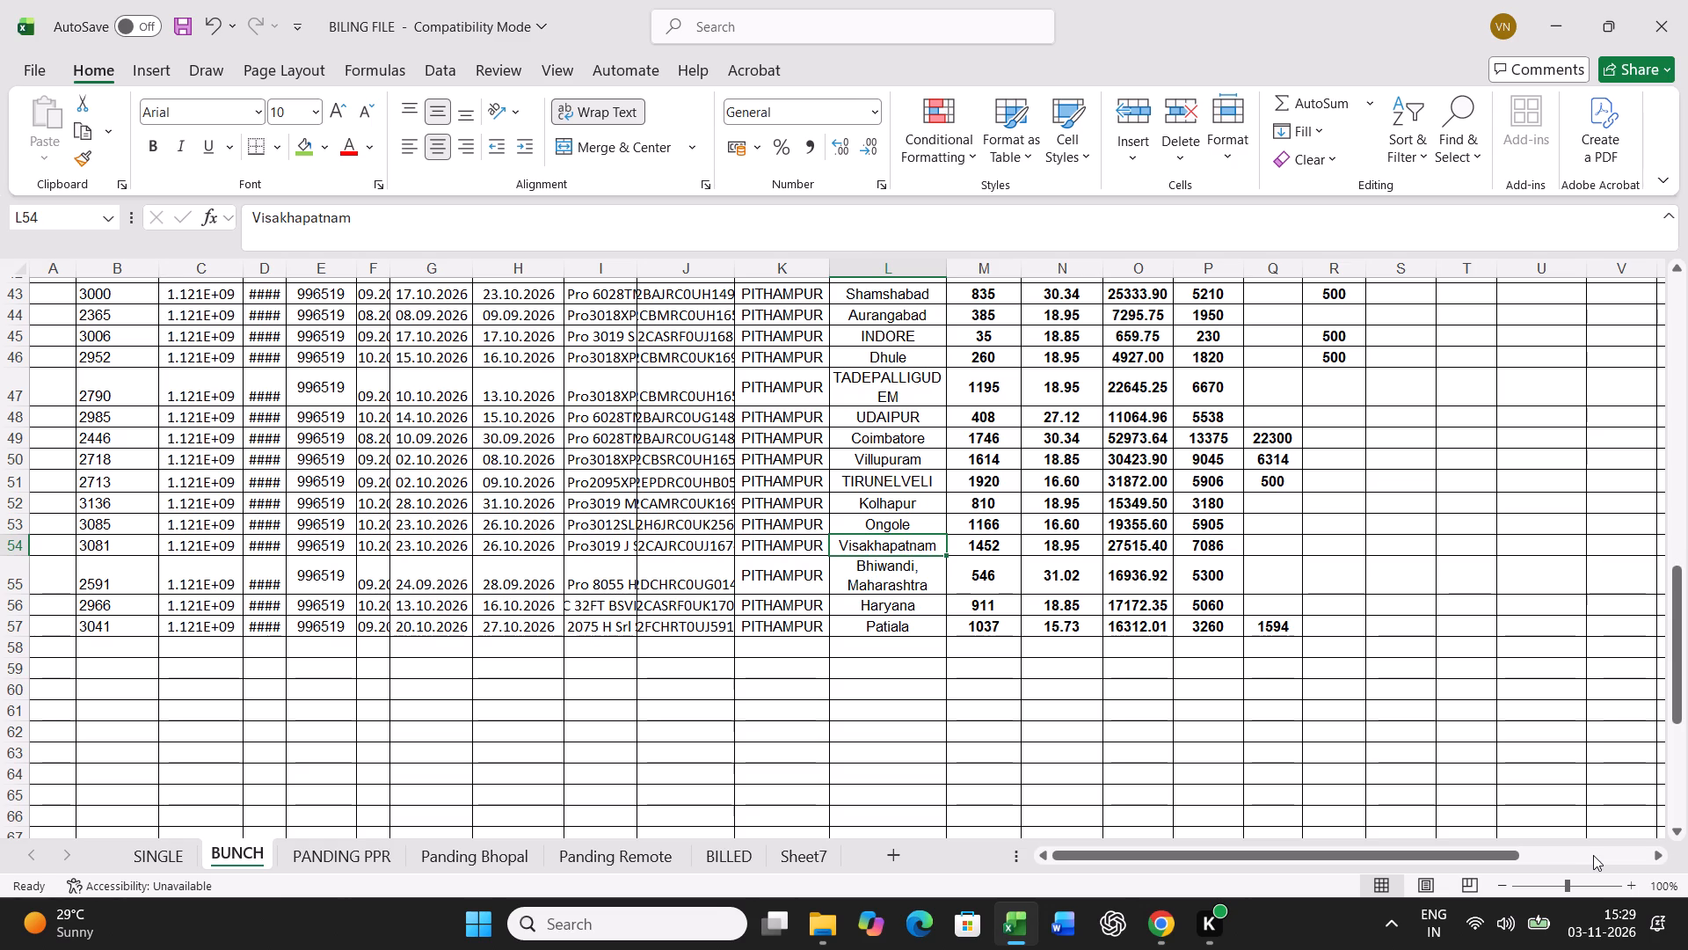
key(Return)
key(b)
key(Return)
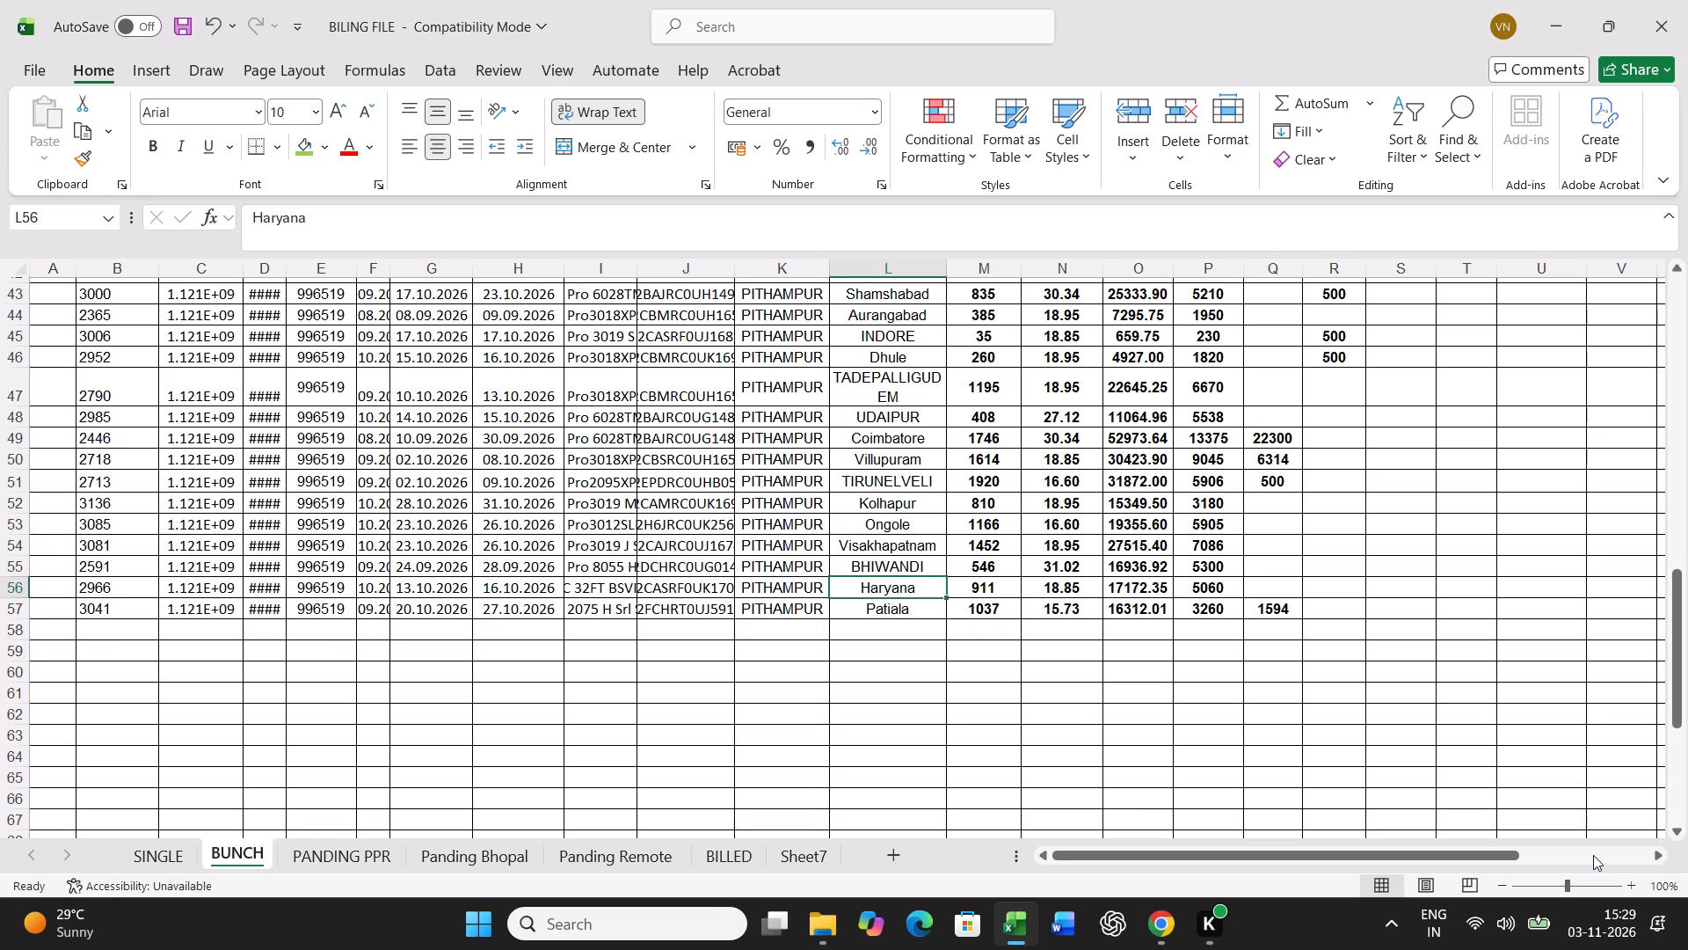
Replace the state name in row 56's destination with BAHADURGARH.
text(BAHADURGARH)
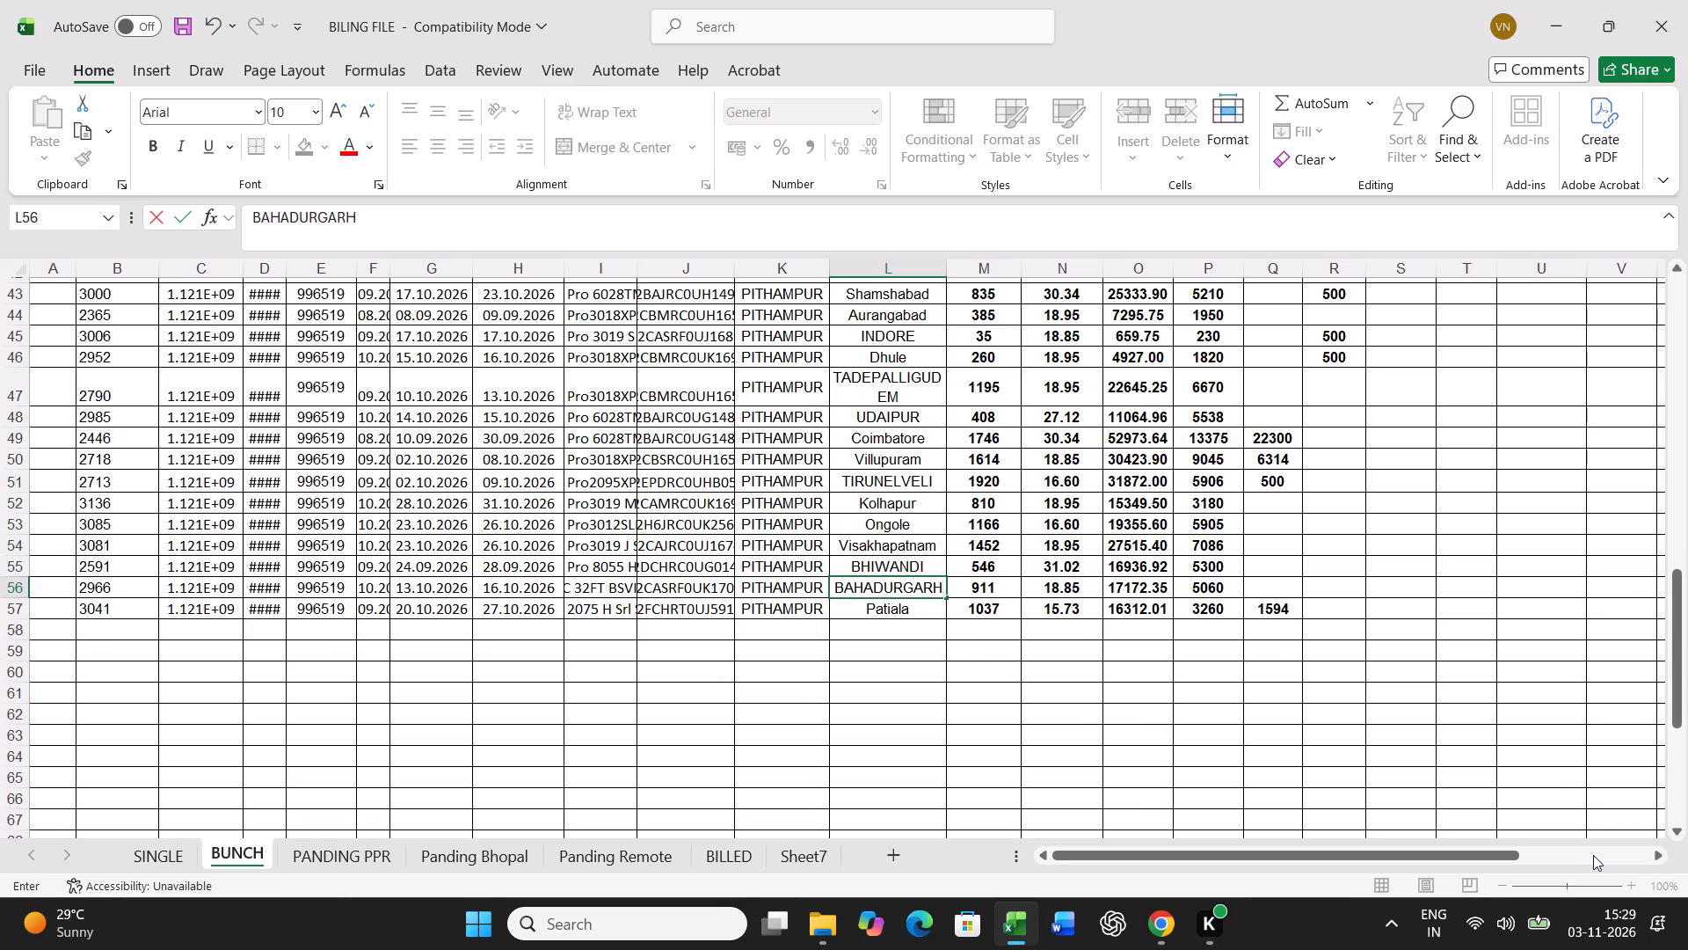
key(Return)
Save the BILING FILE workbook.
key(ctrl+s)
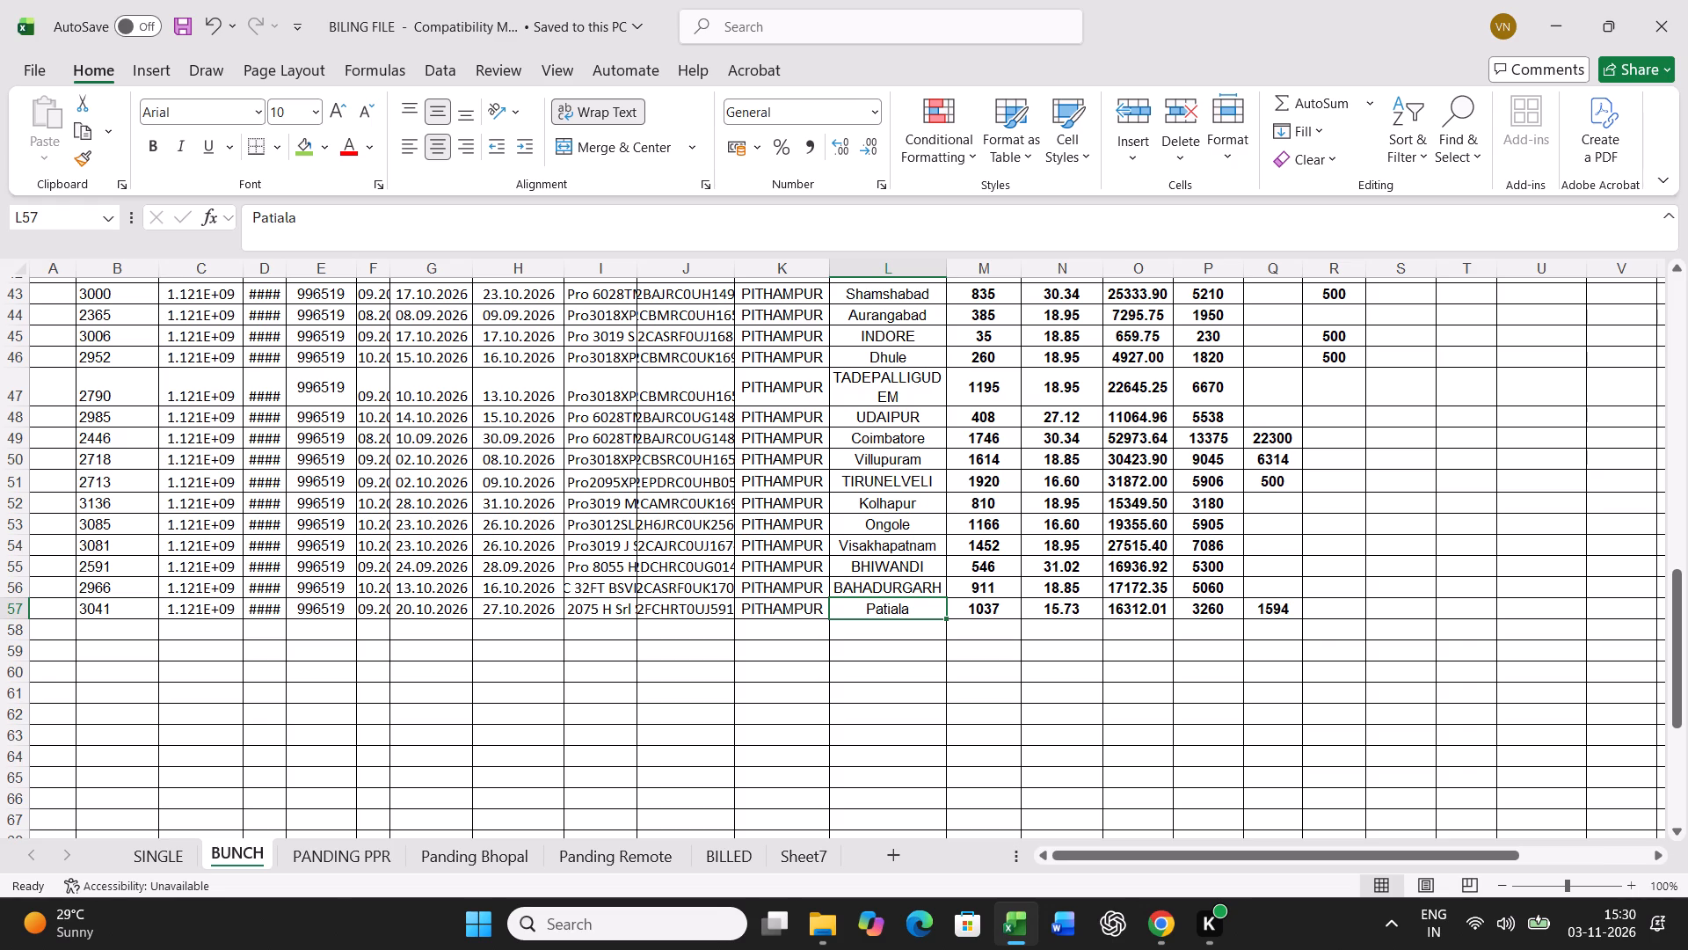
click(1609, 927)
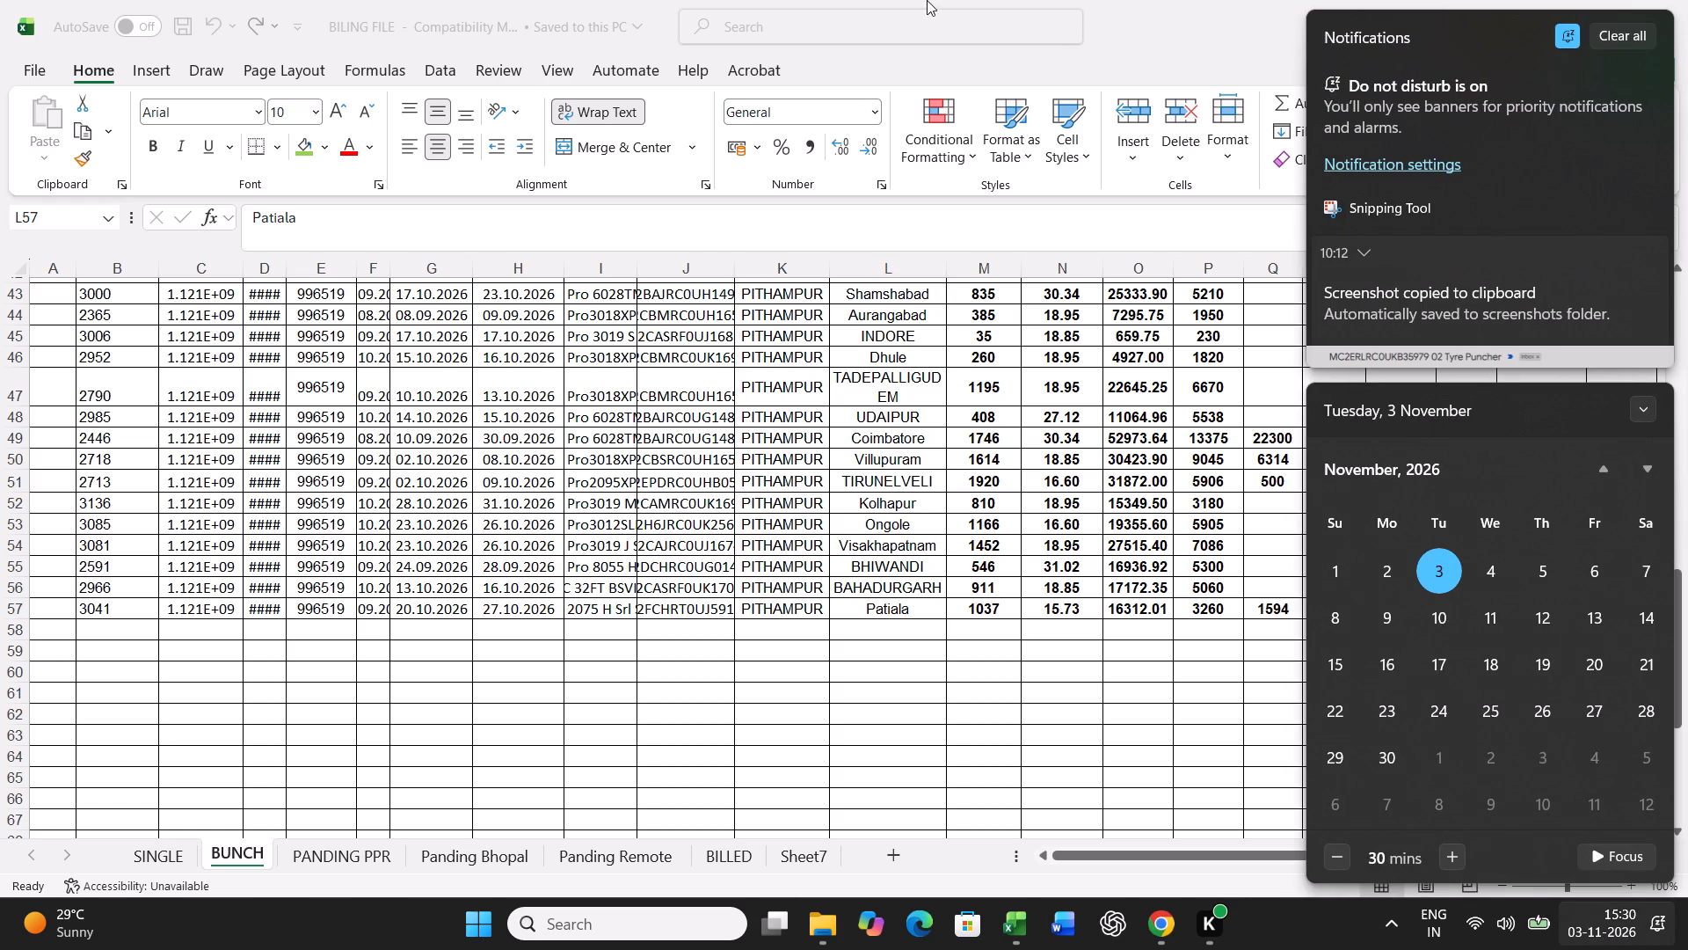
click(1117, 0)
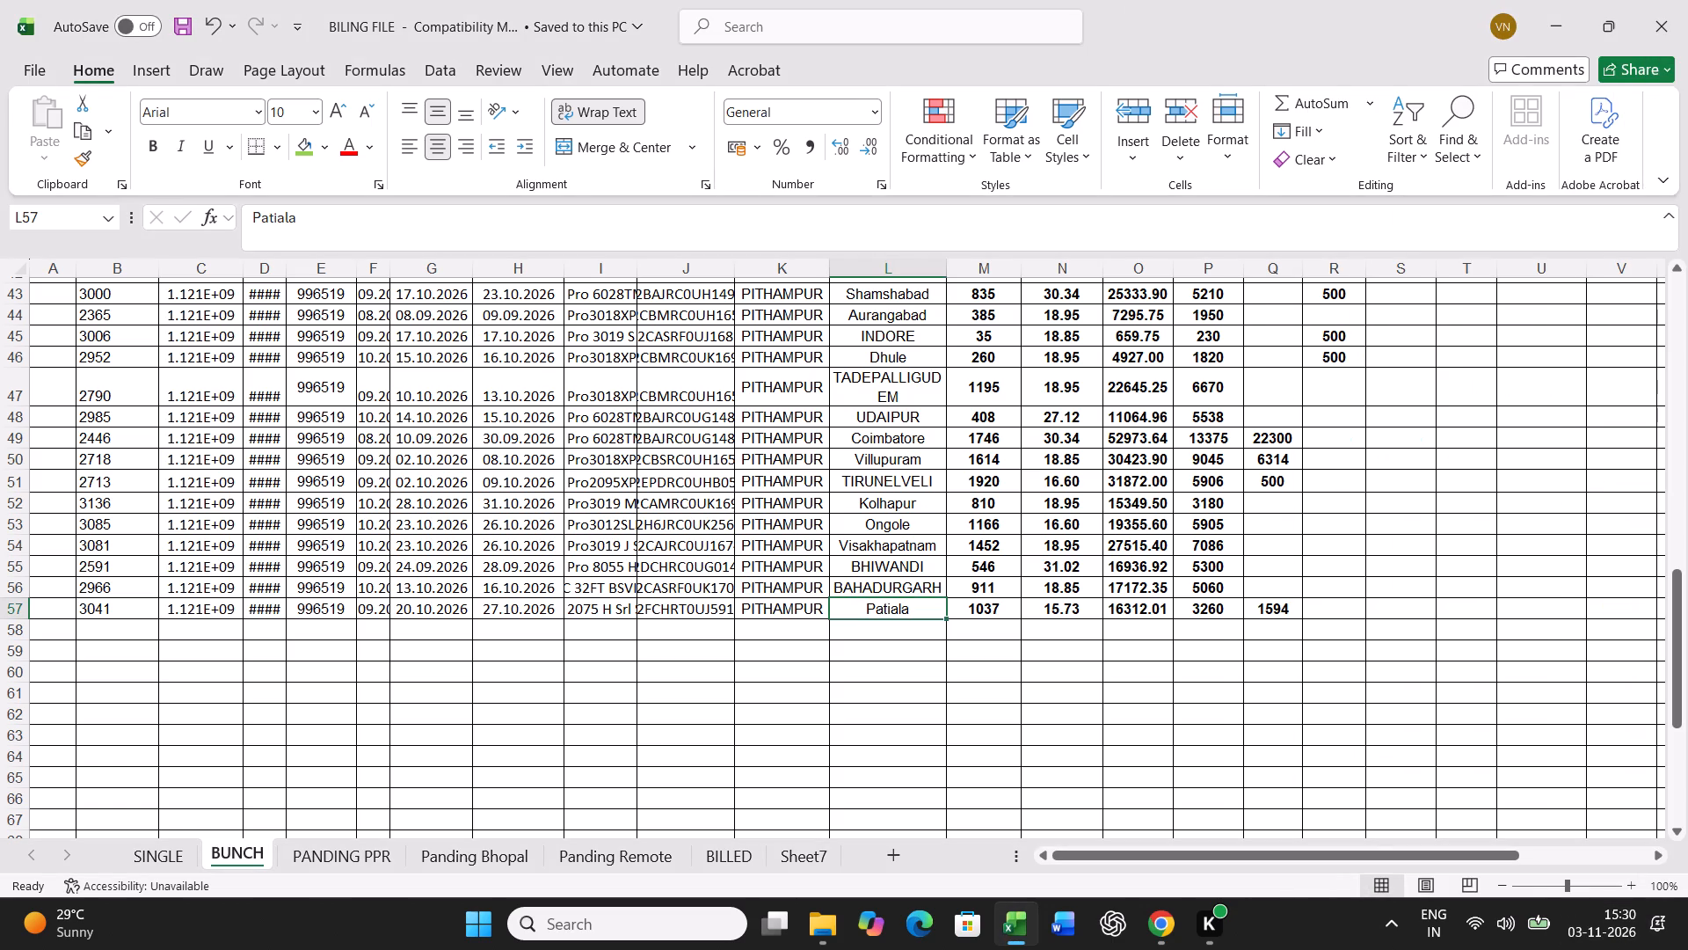
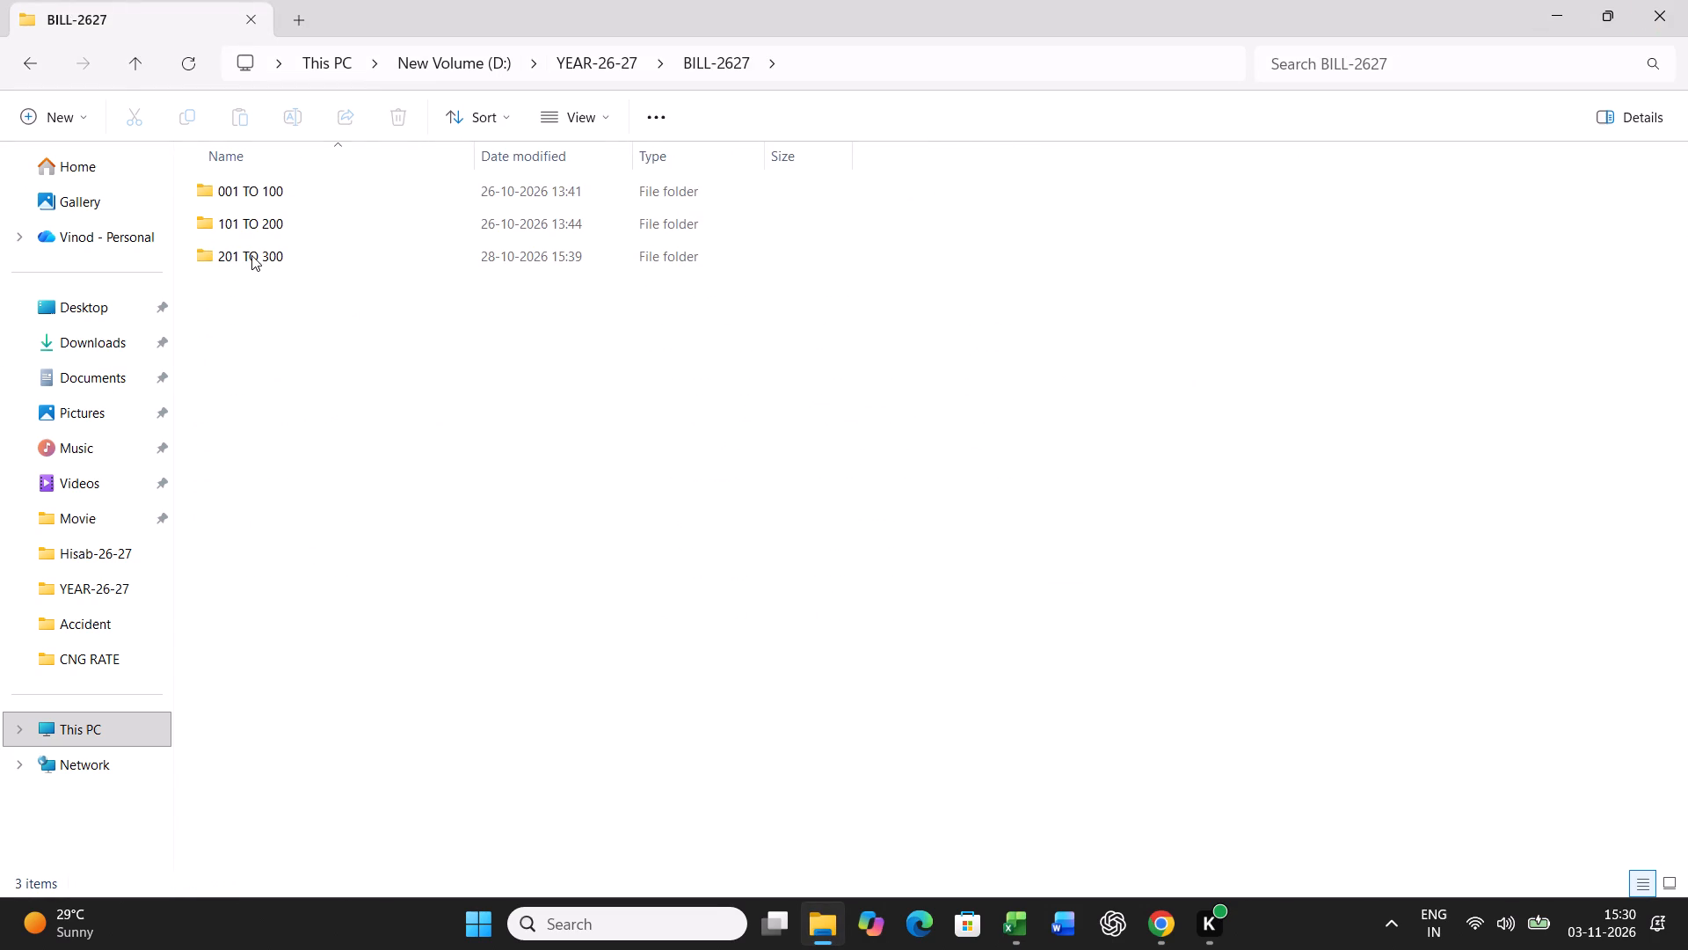
Check the most recent bill PDFs in the 201 TO 300 folder of BILL-PDF-2627.
click(25, 59)
double_click(280, 237)
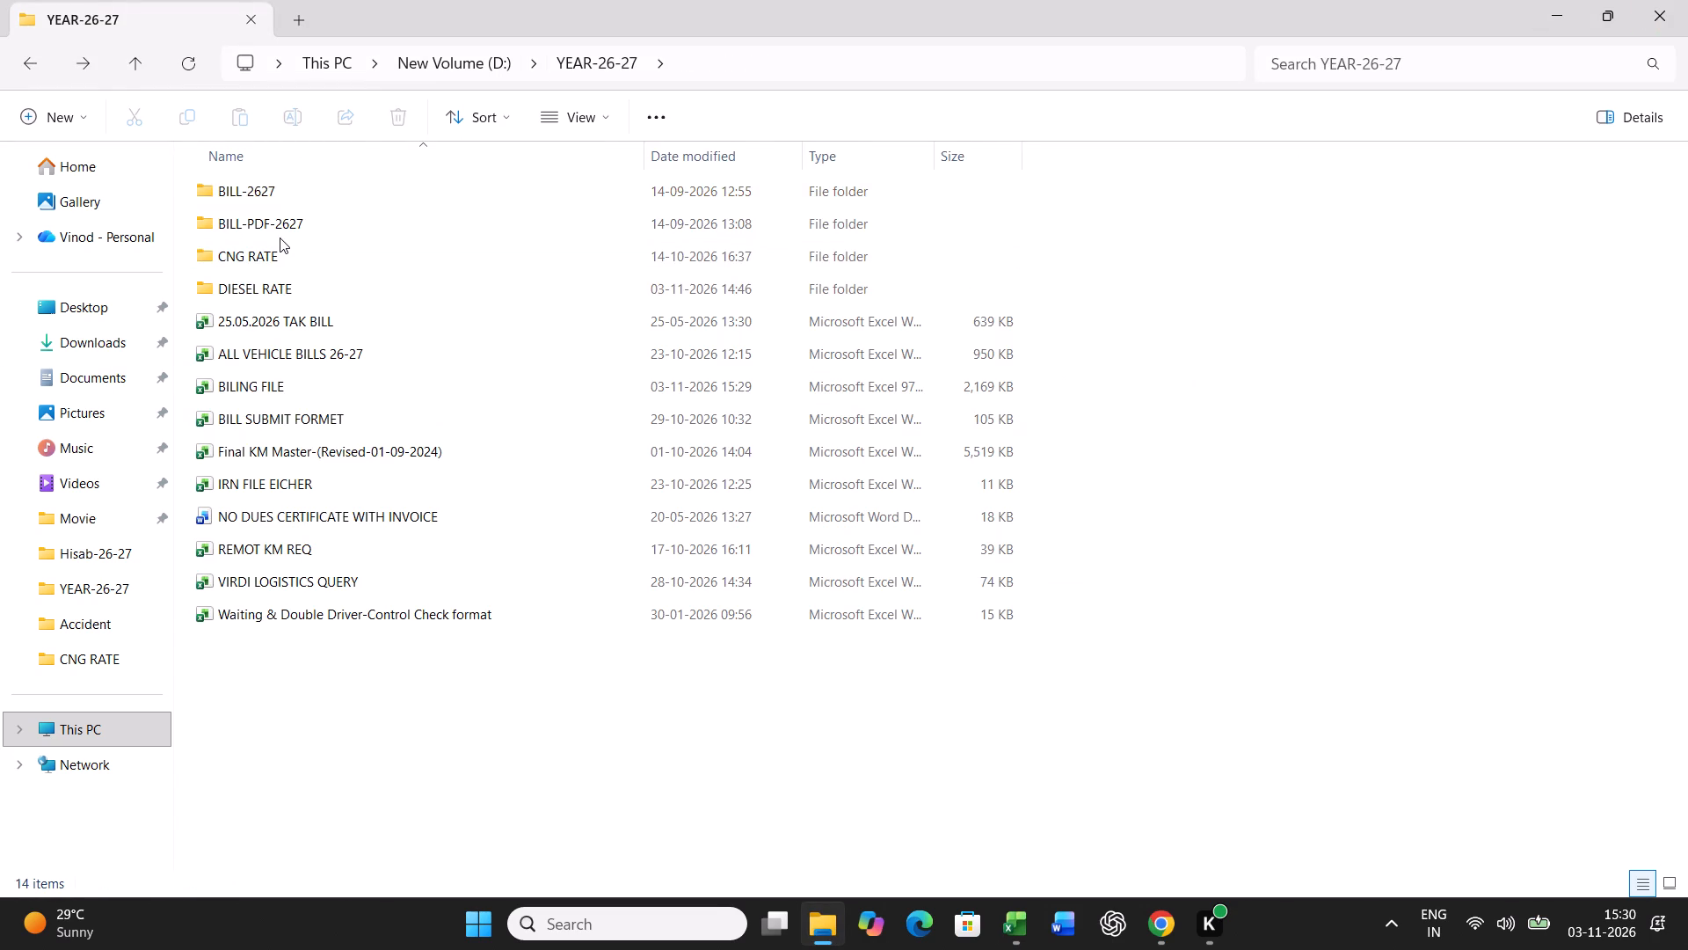
double_click(280, 225)
double_click(280, 253)
scroll(439, 591, down, 2)
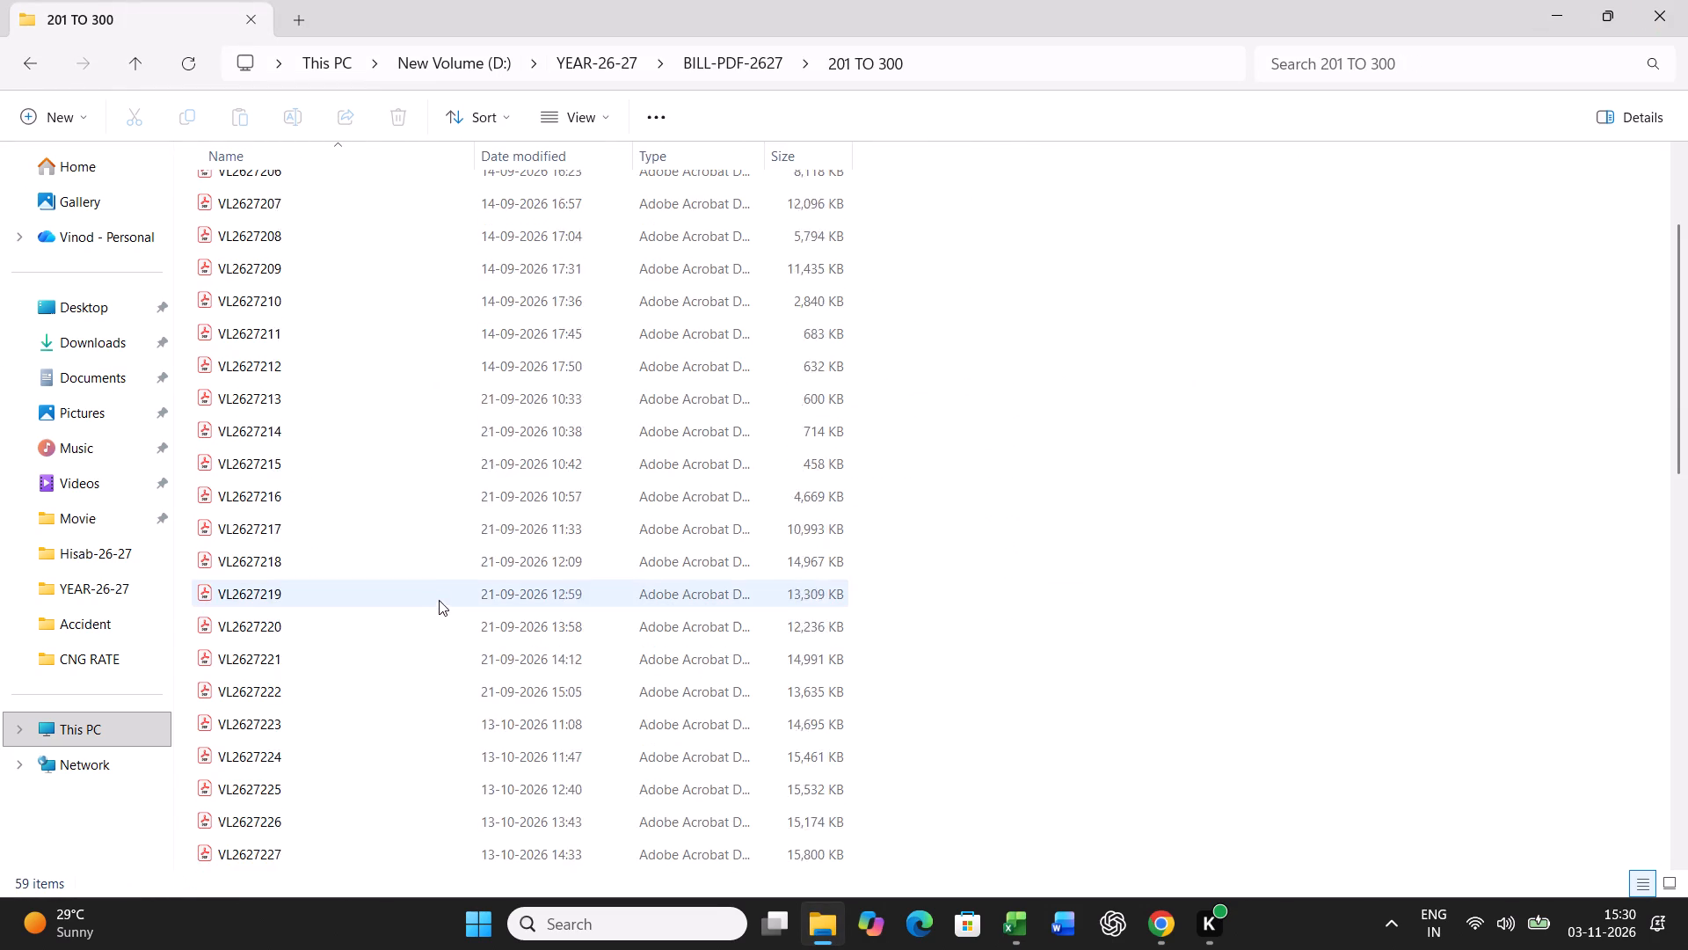
scroll(439, 600, down, 20)
scroll(439, 600, down, 1)
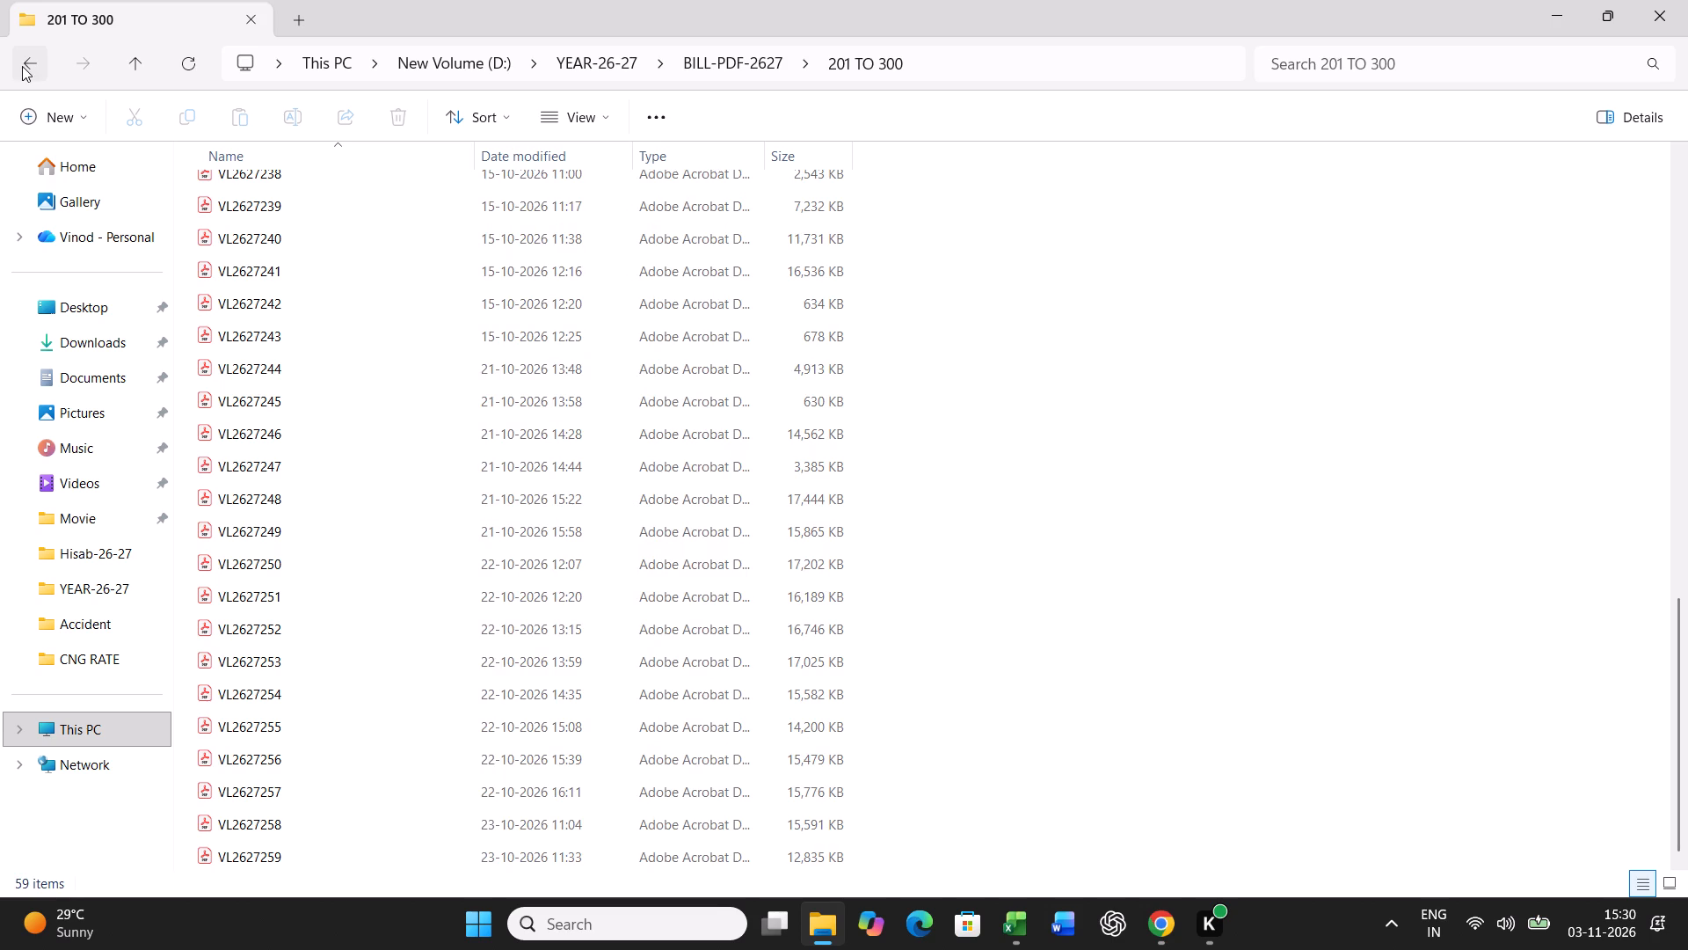
Duplicate the bill workbook VL2627259 within the 201 TO 300 folder of BILL-2627.
click(22, 66)
click(35, 63)
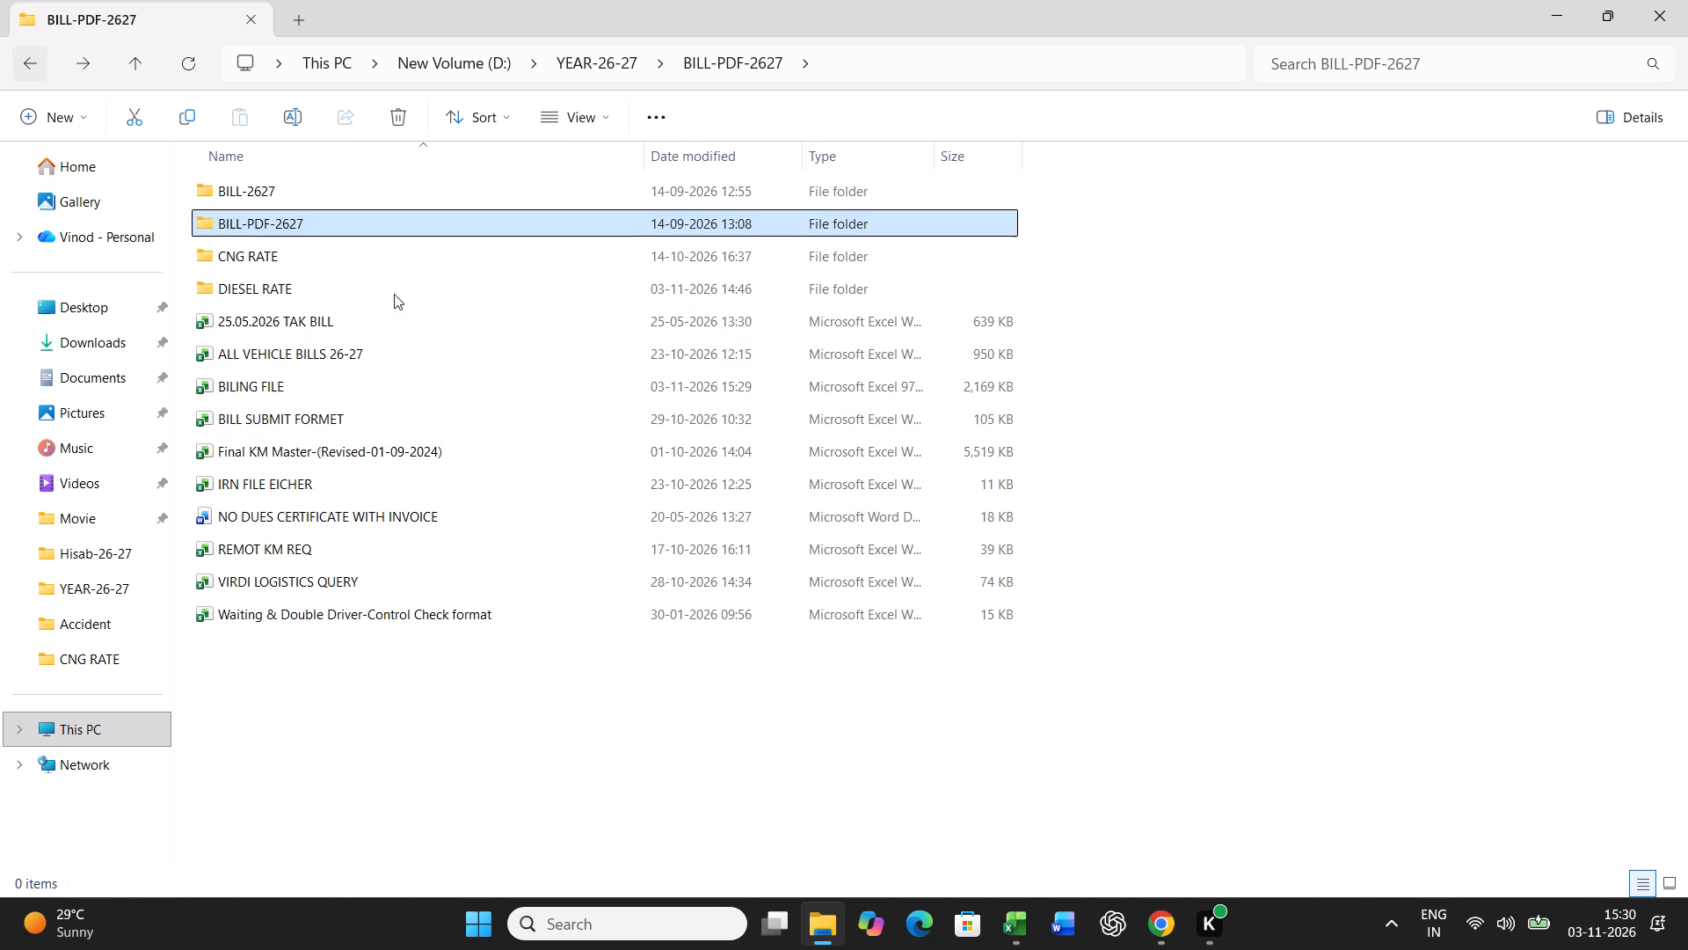
double_click(294, 187)
double_click(280, 251)
scroll(435, 479, down, 8)
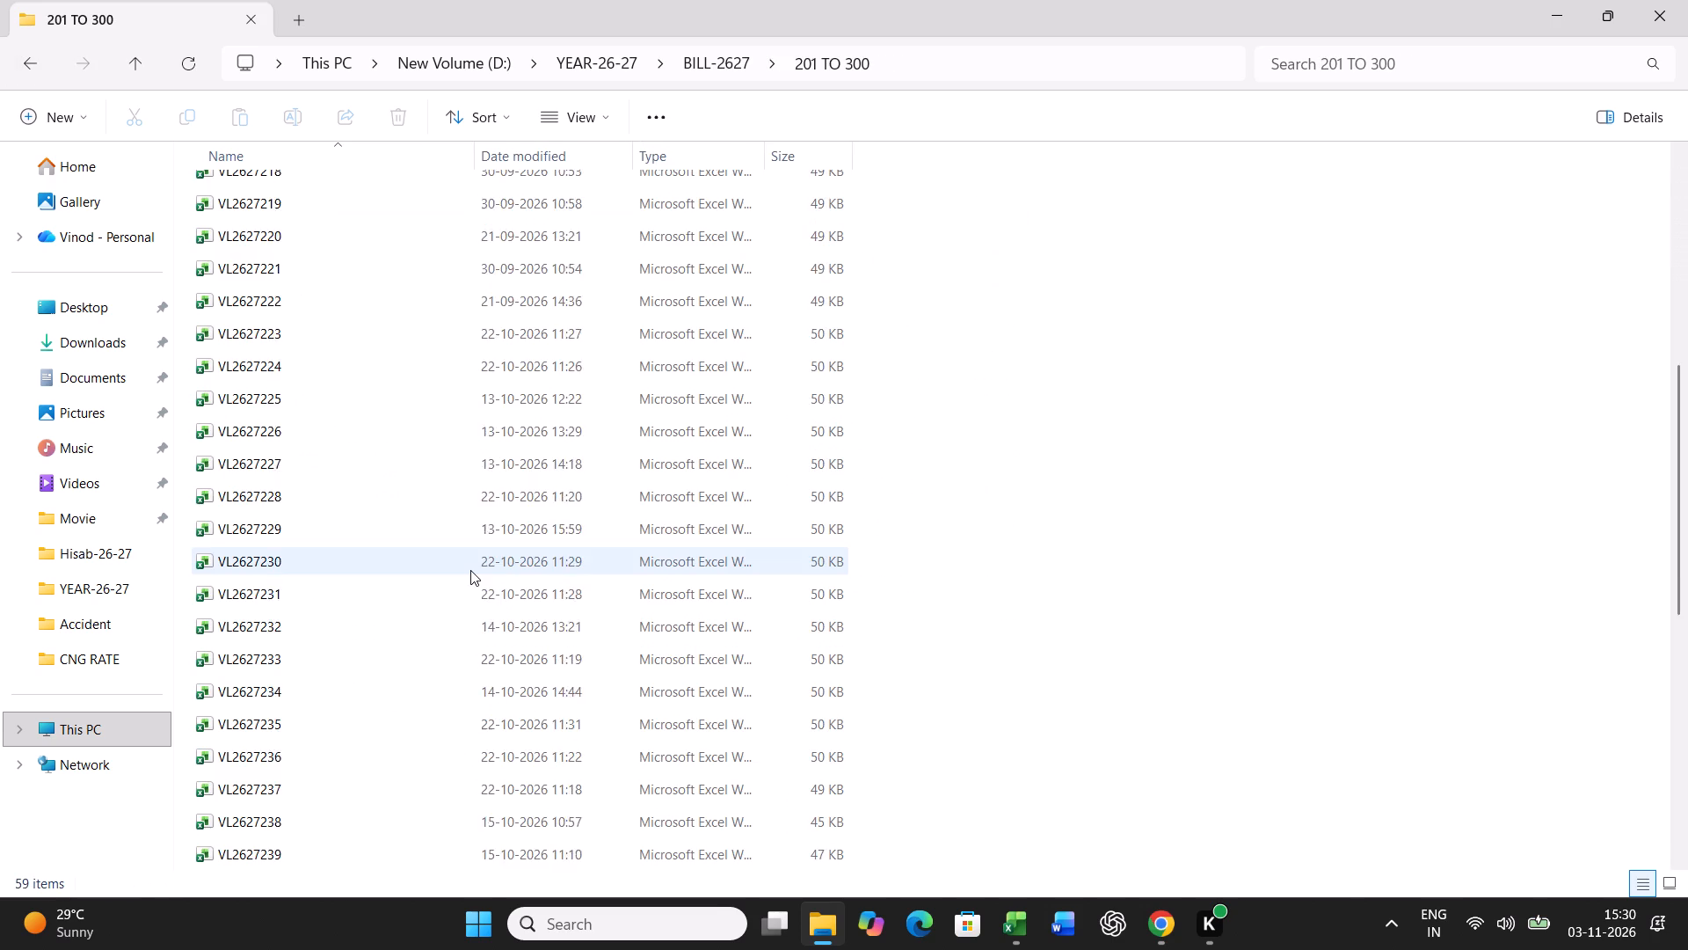
scroll(470, 570, down, 17)
right_click(266, 860)
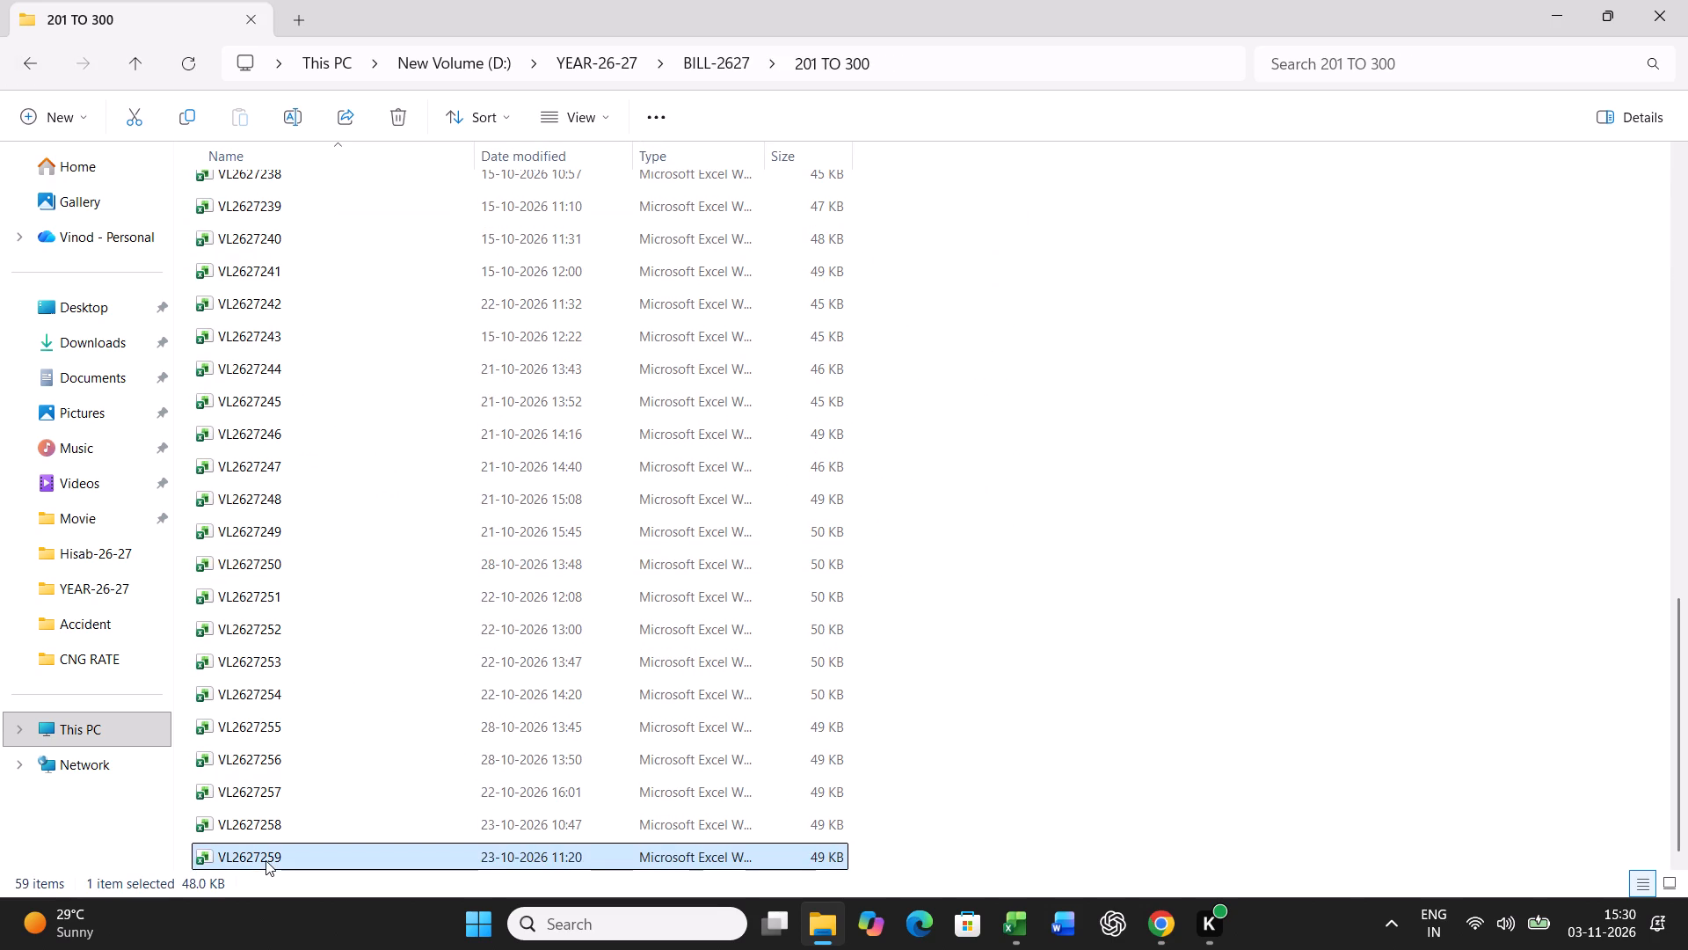
click(366, 834)
right_click(1061, 445)
click(1106, 471)
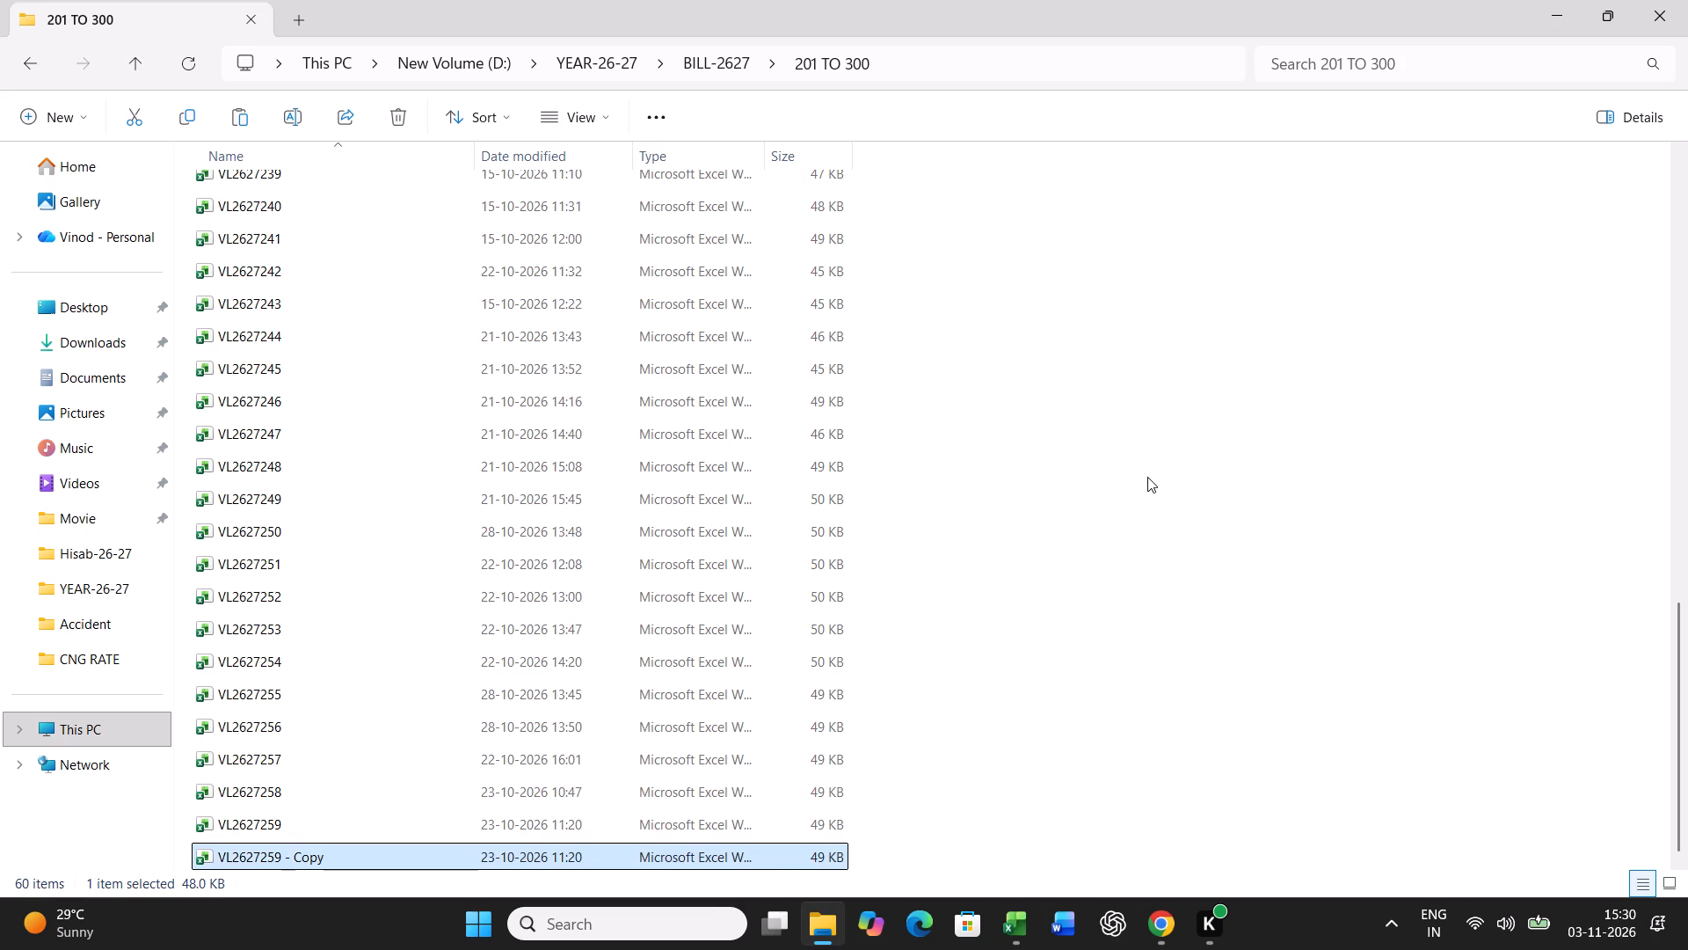
Rename the copied bill workbook as VL2627260.
key(F2)
key(Right)
key(BackSpace)
key(BackSpace)
key(BackSpace)
key(BackSpace)
key(BackSpace)
key(BackSpace)
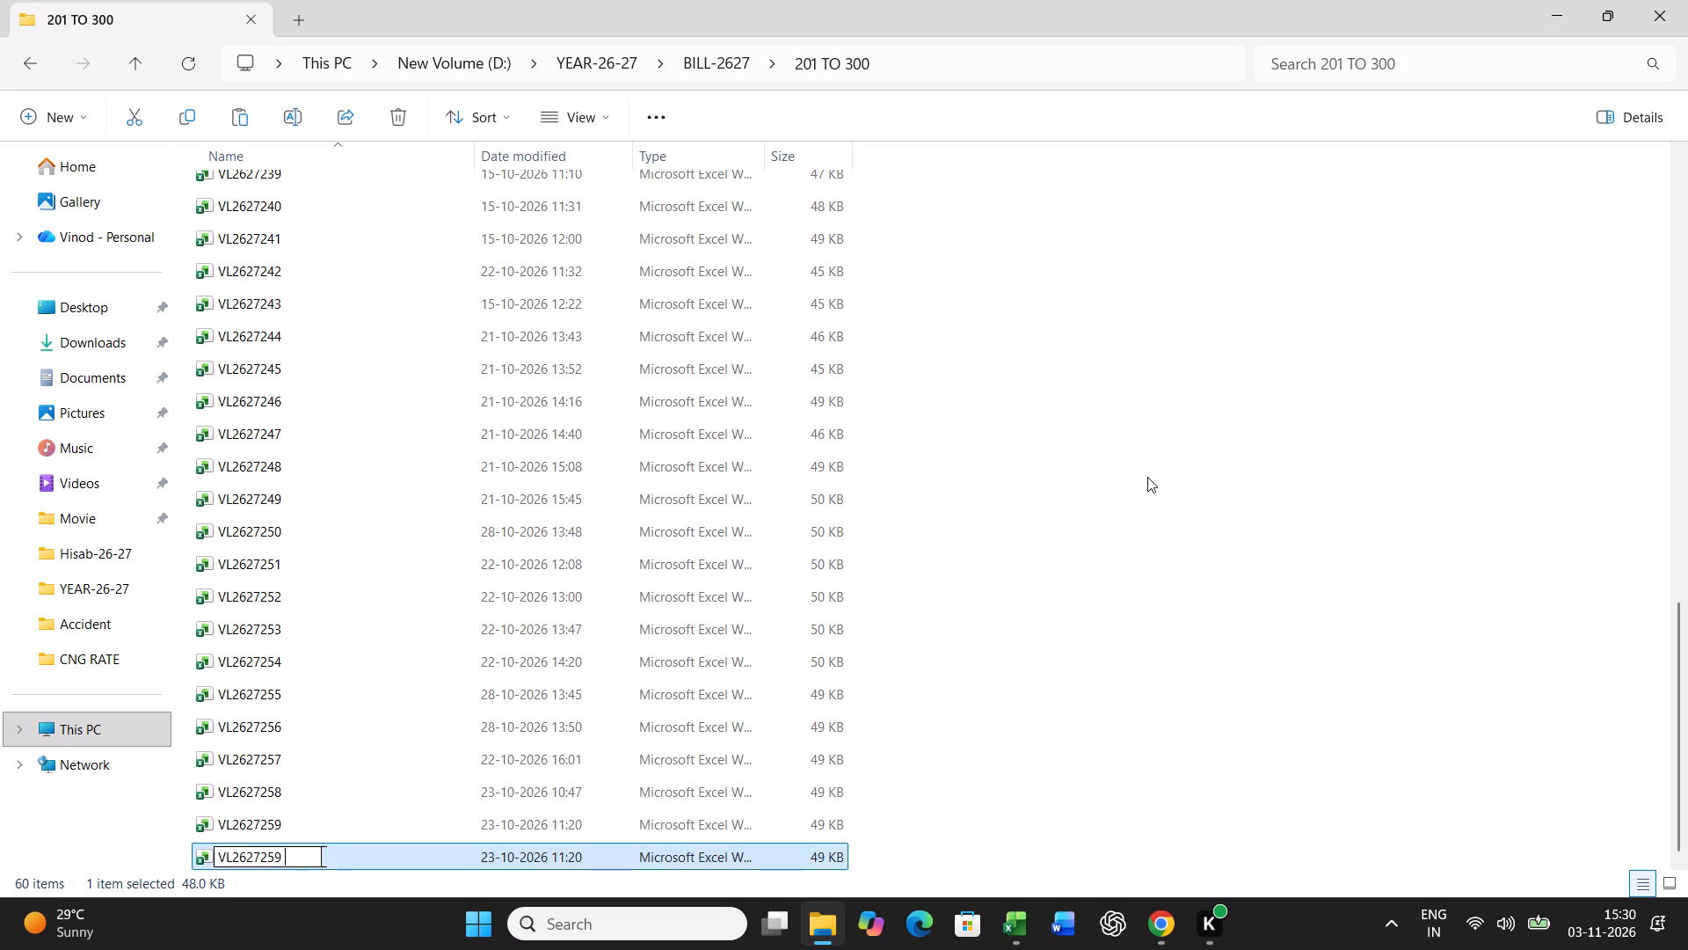
key(BackSpace)
key(BackSpace)
key(BackSpace)
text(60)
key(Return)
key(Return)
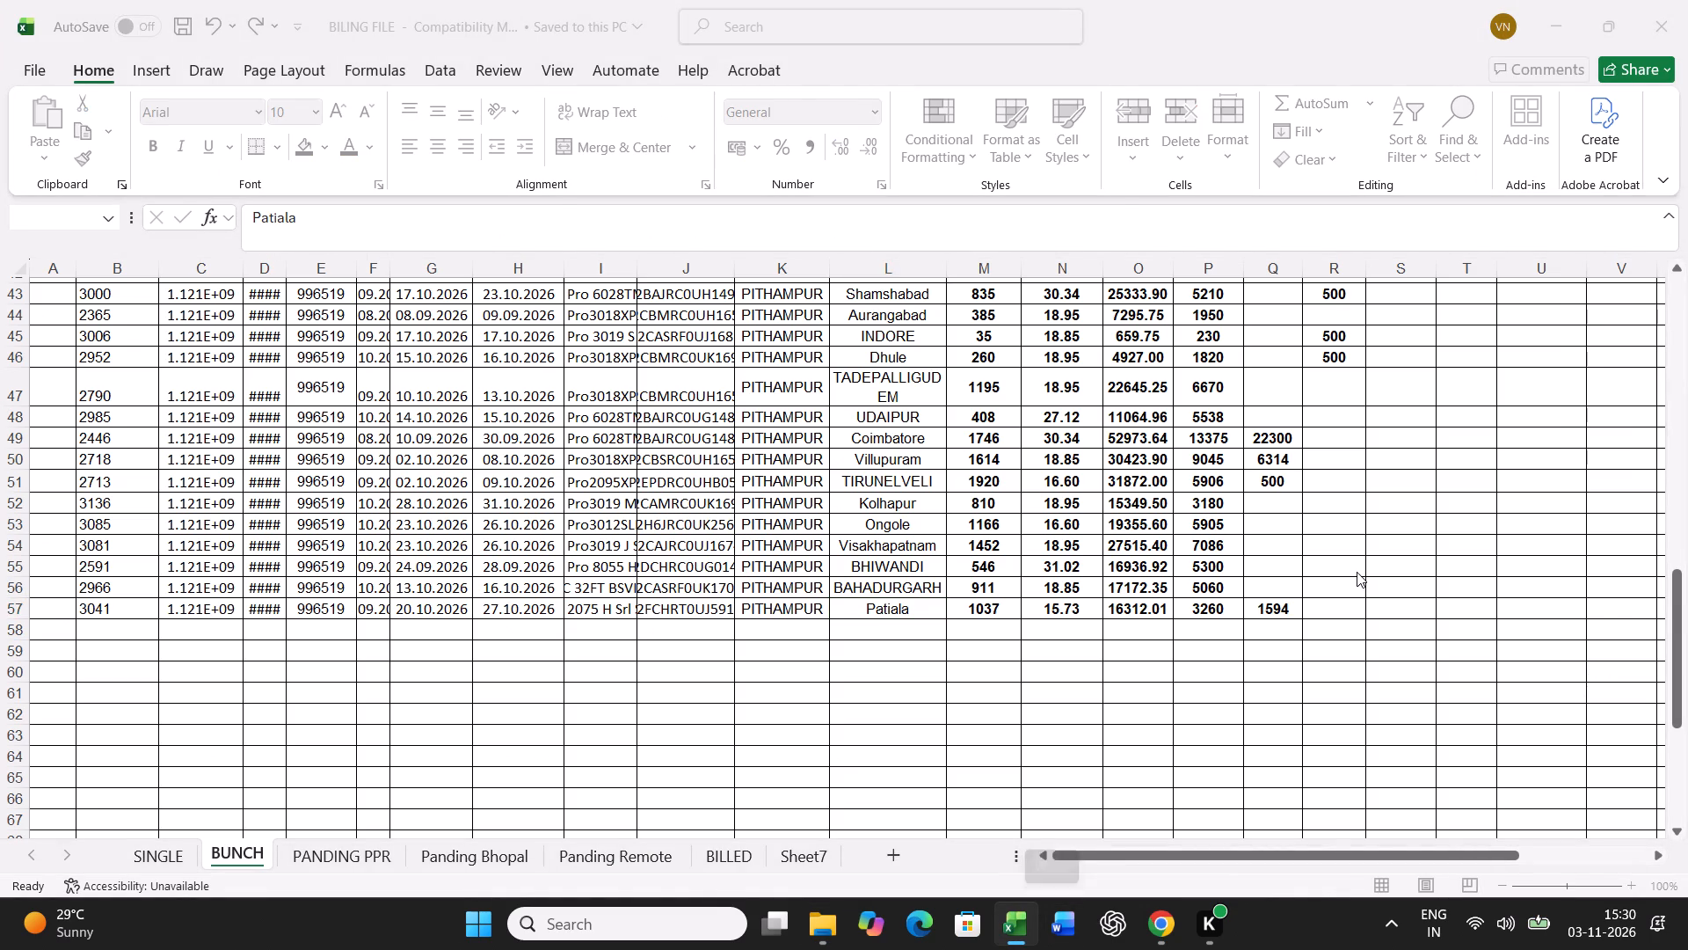
click(907, 102)
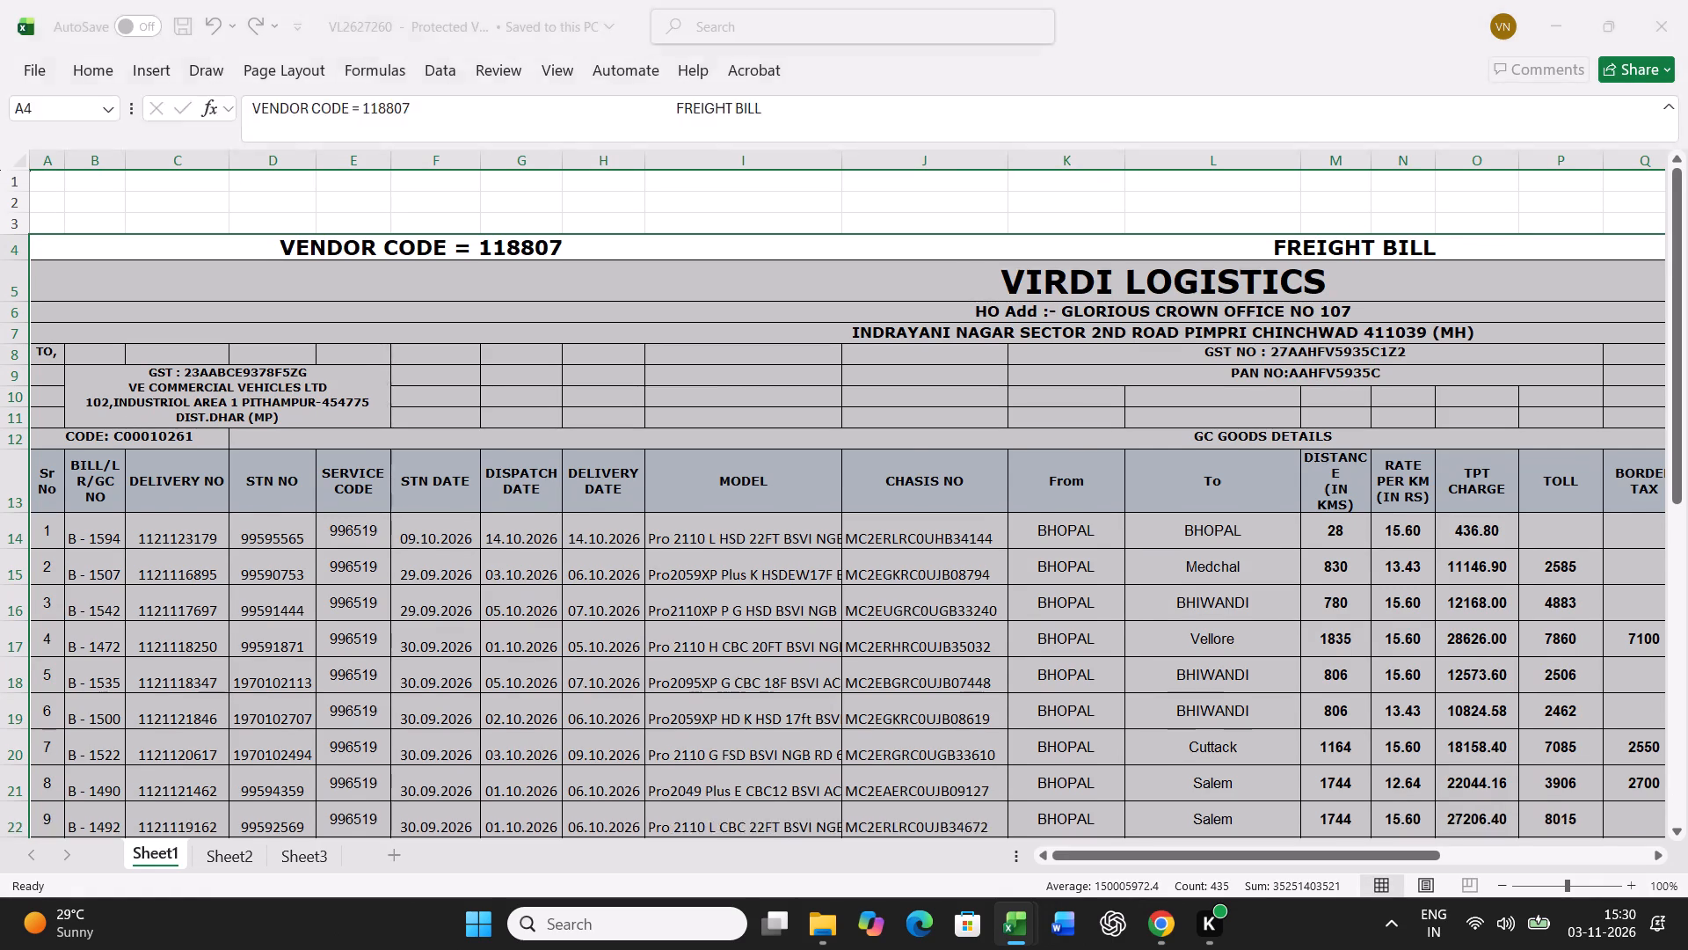
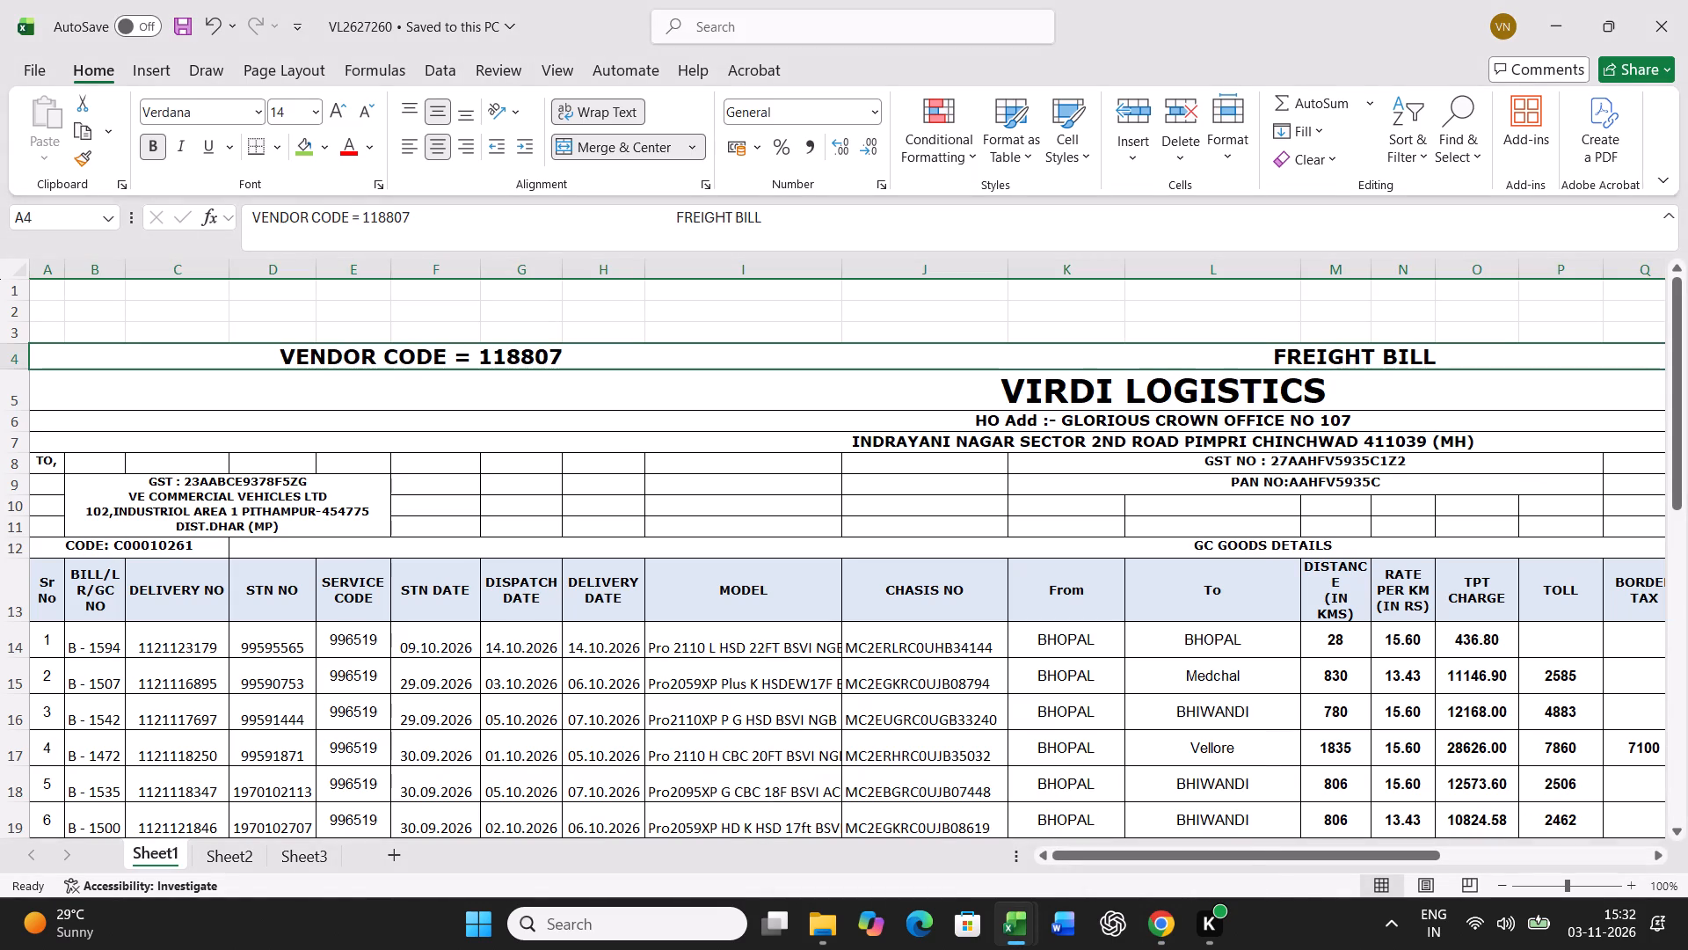
Set the bill number in the Sheet1 header to VL2627260.
drag(1245, 850, 1456, 839)
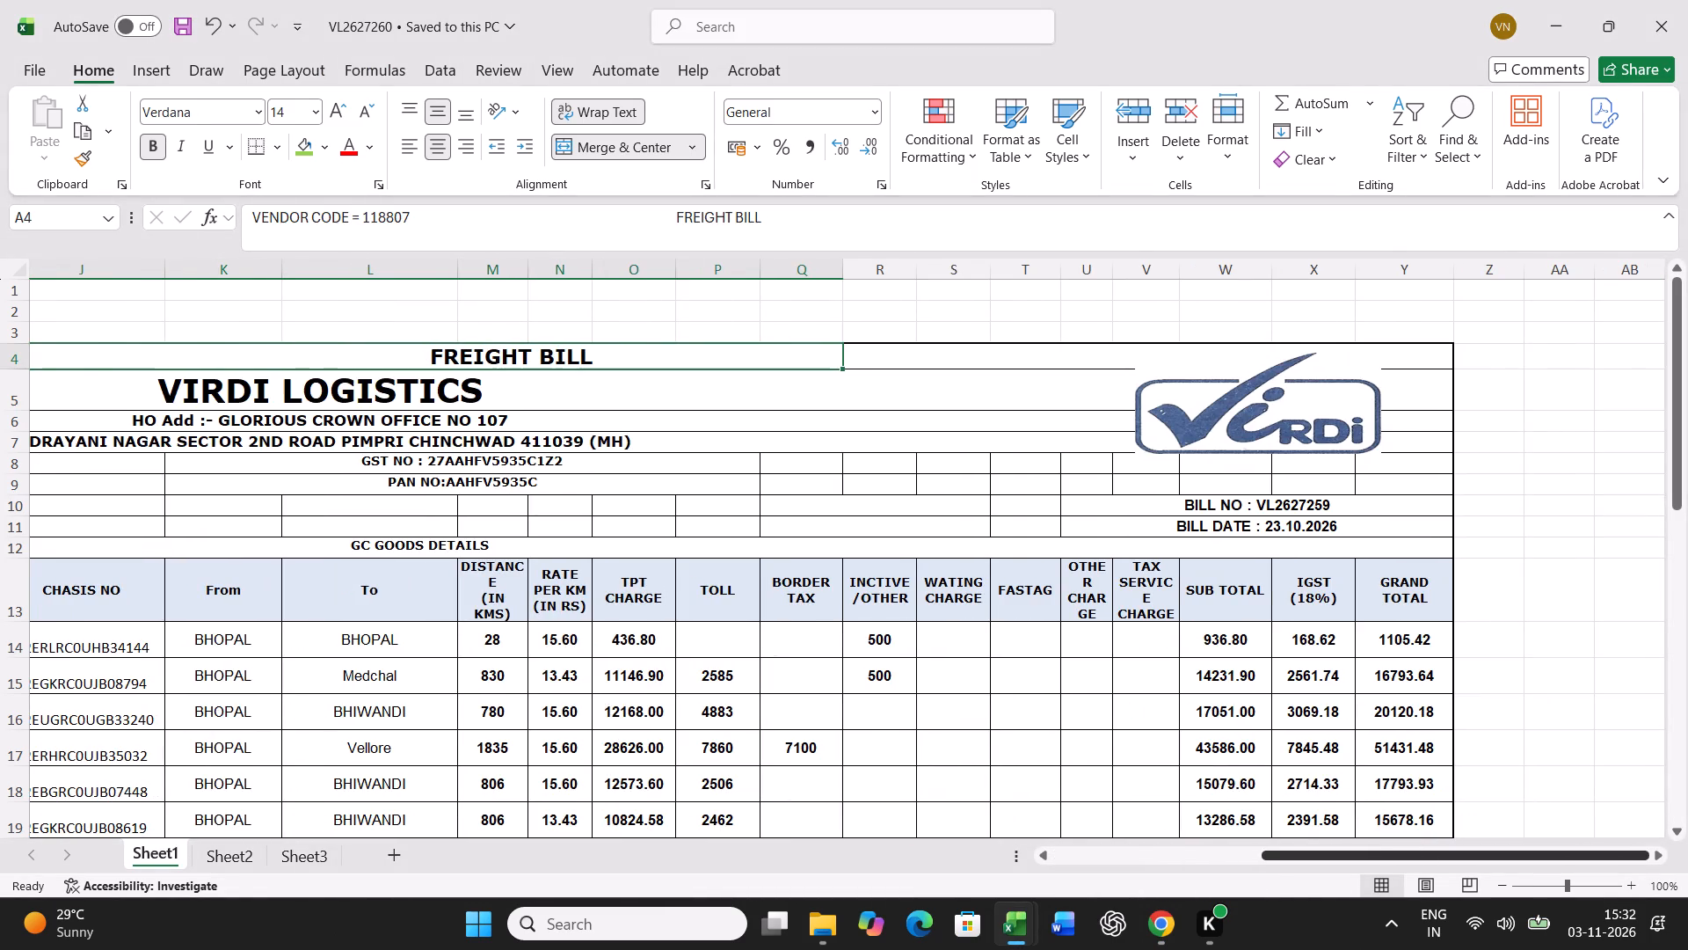
click(1349, 501)
key(F2)
key(BackSpace)
key(BackSpace)
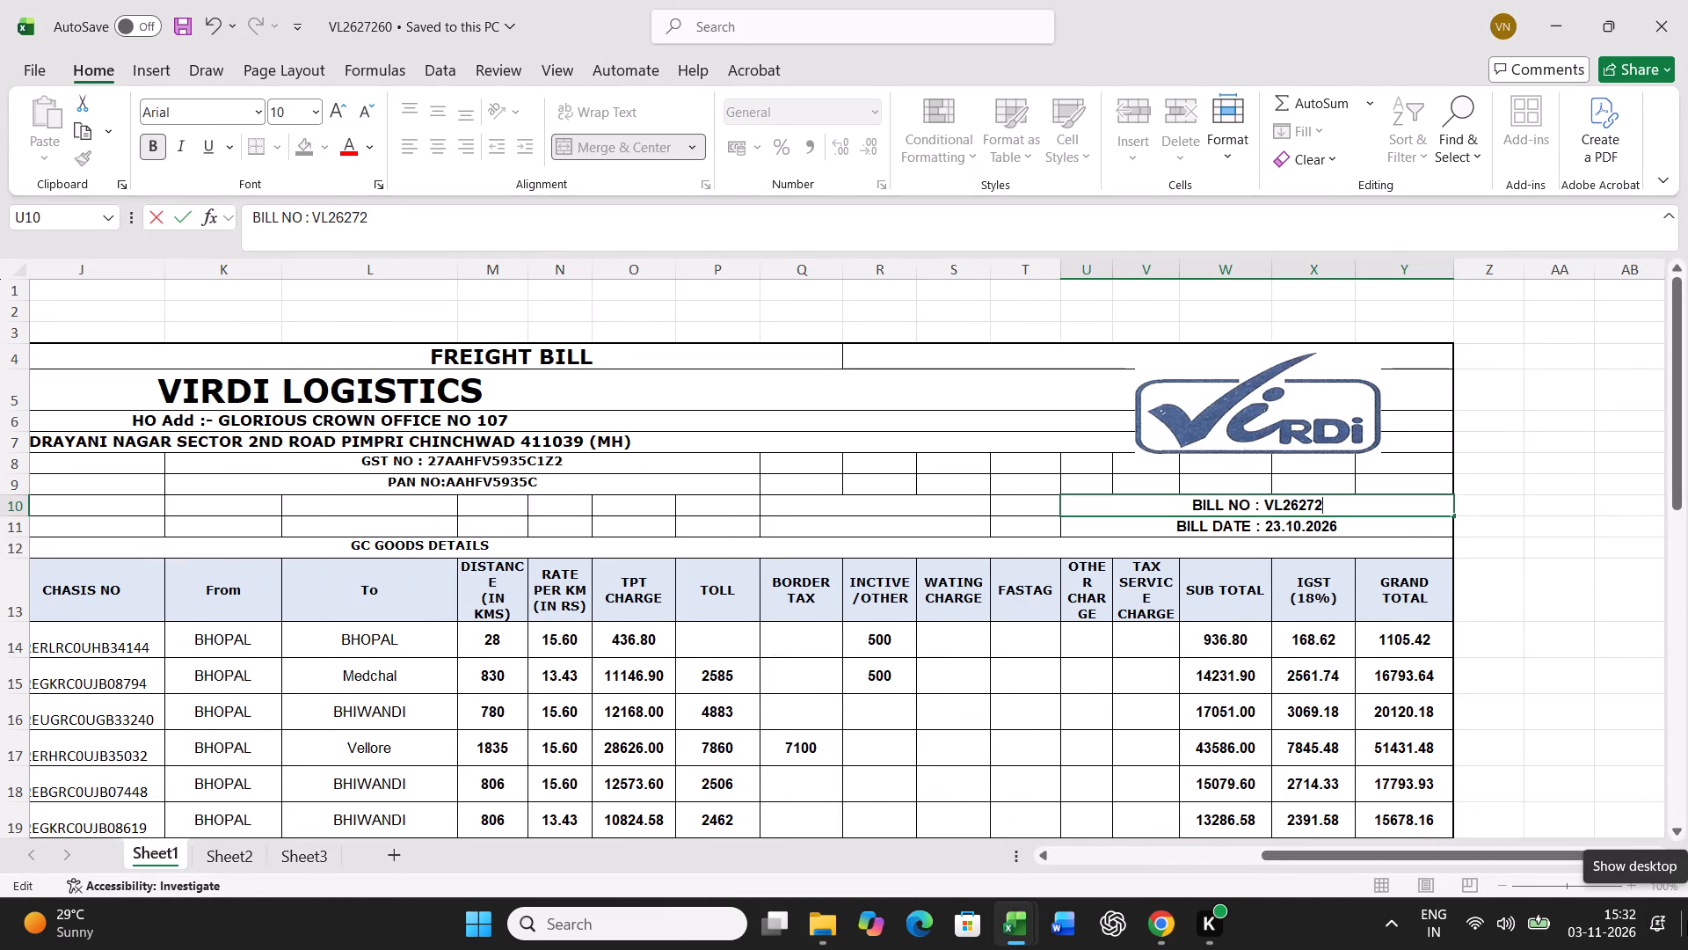
text(60)
key(Return)
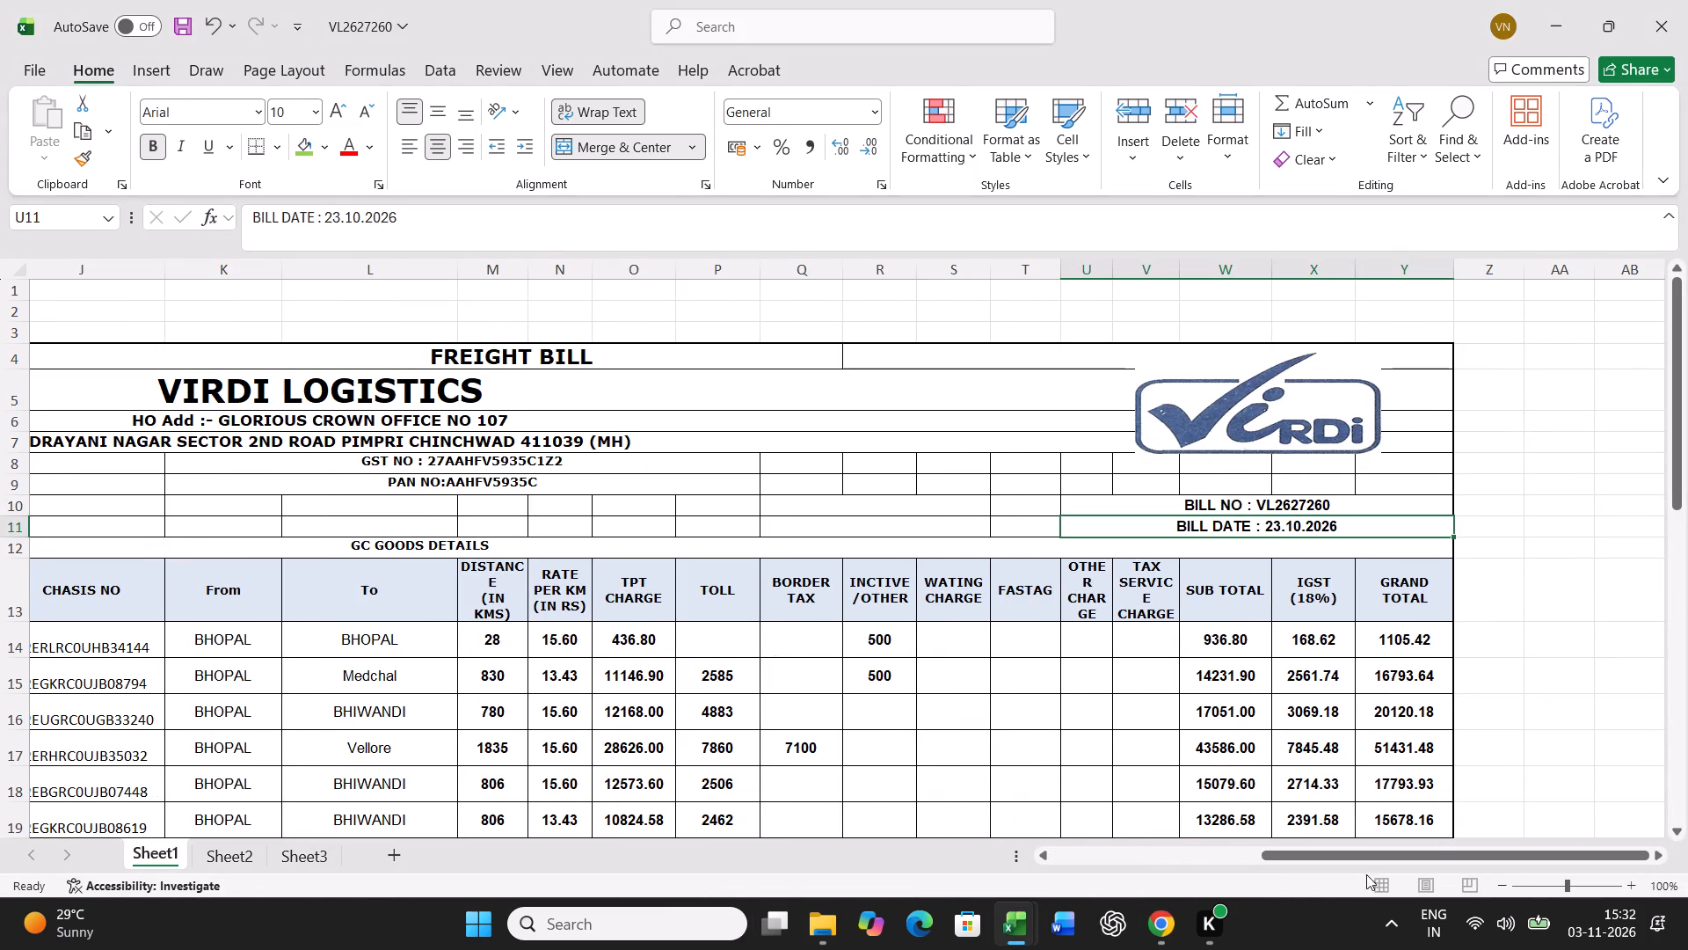
Set the bill date below the bill number to 06.11.2026.
click(1628, 938)
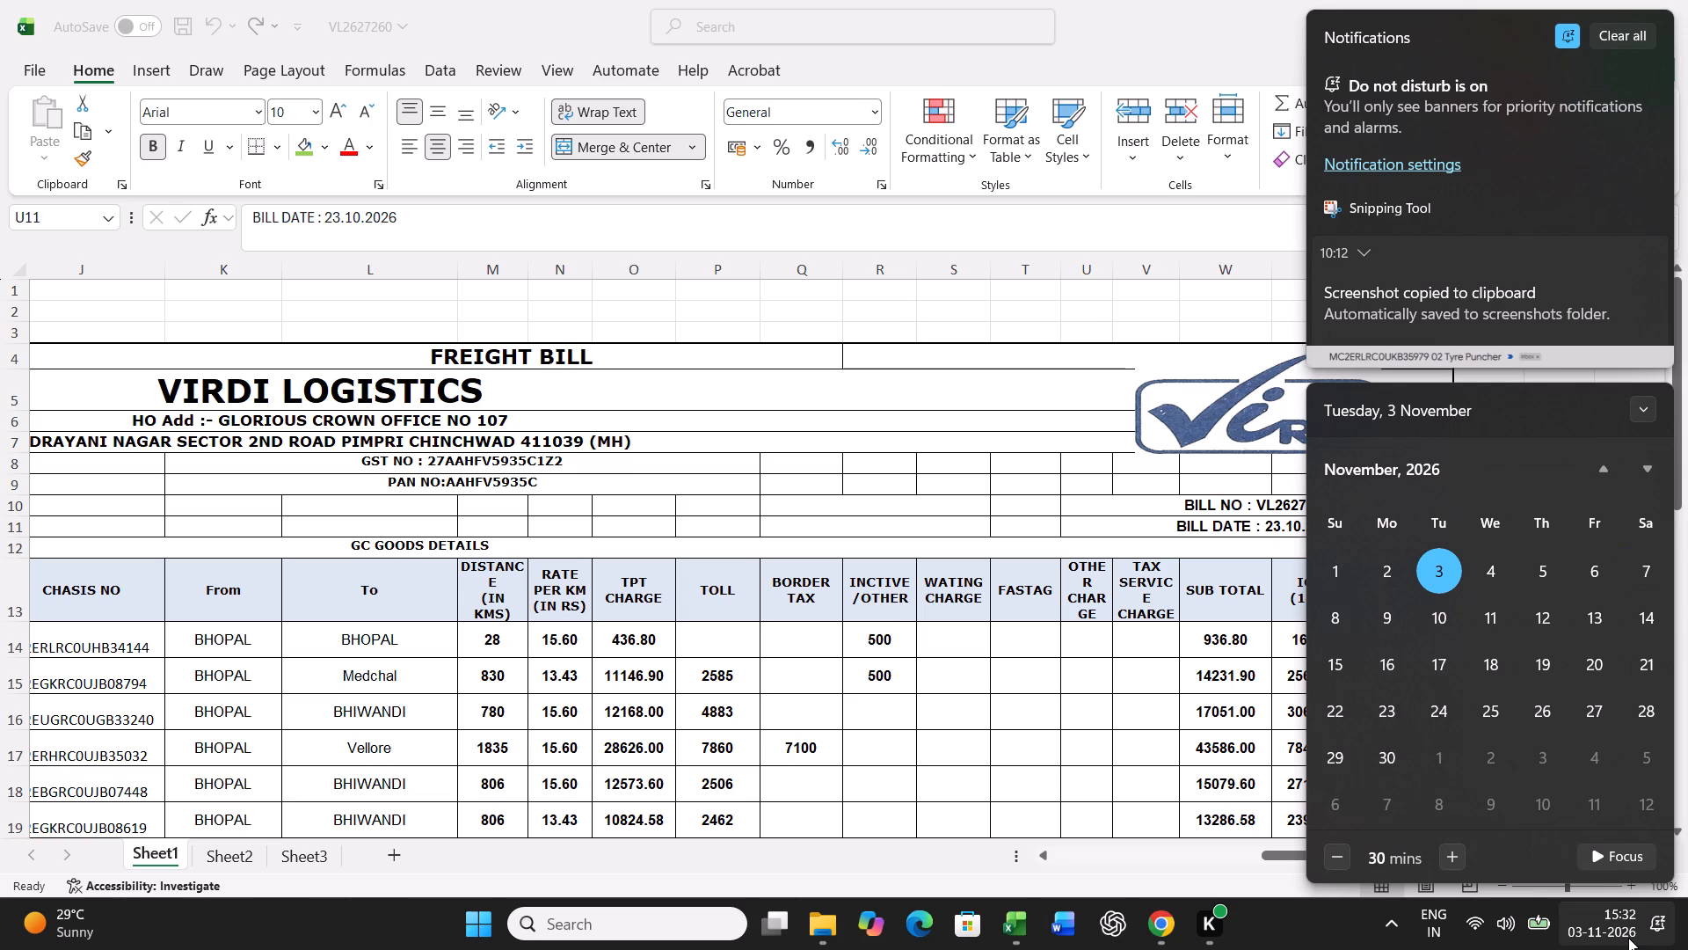
click(1117, 32)
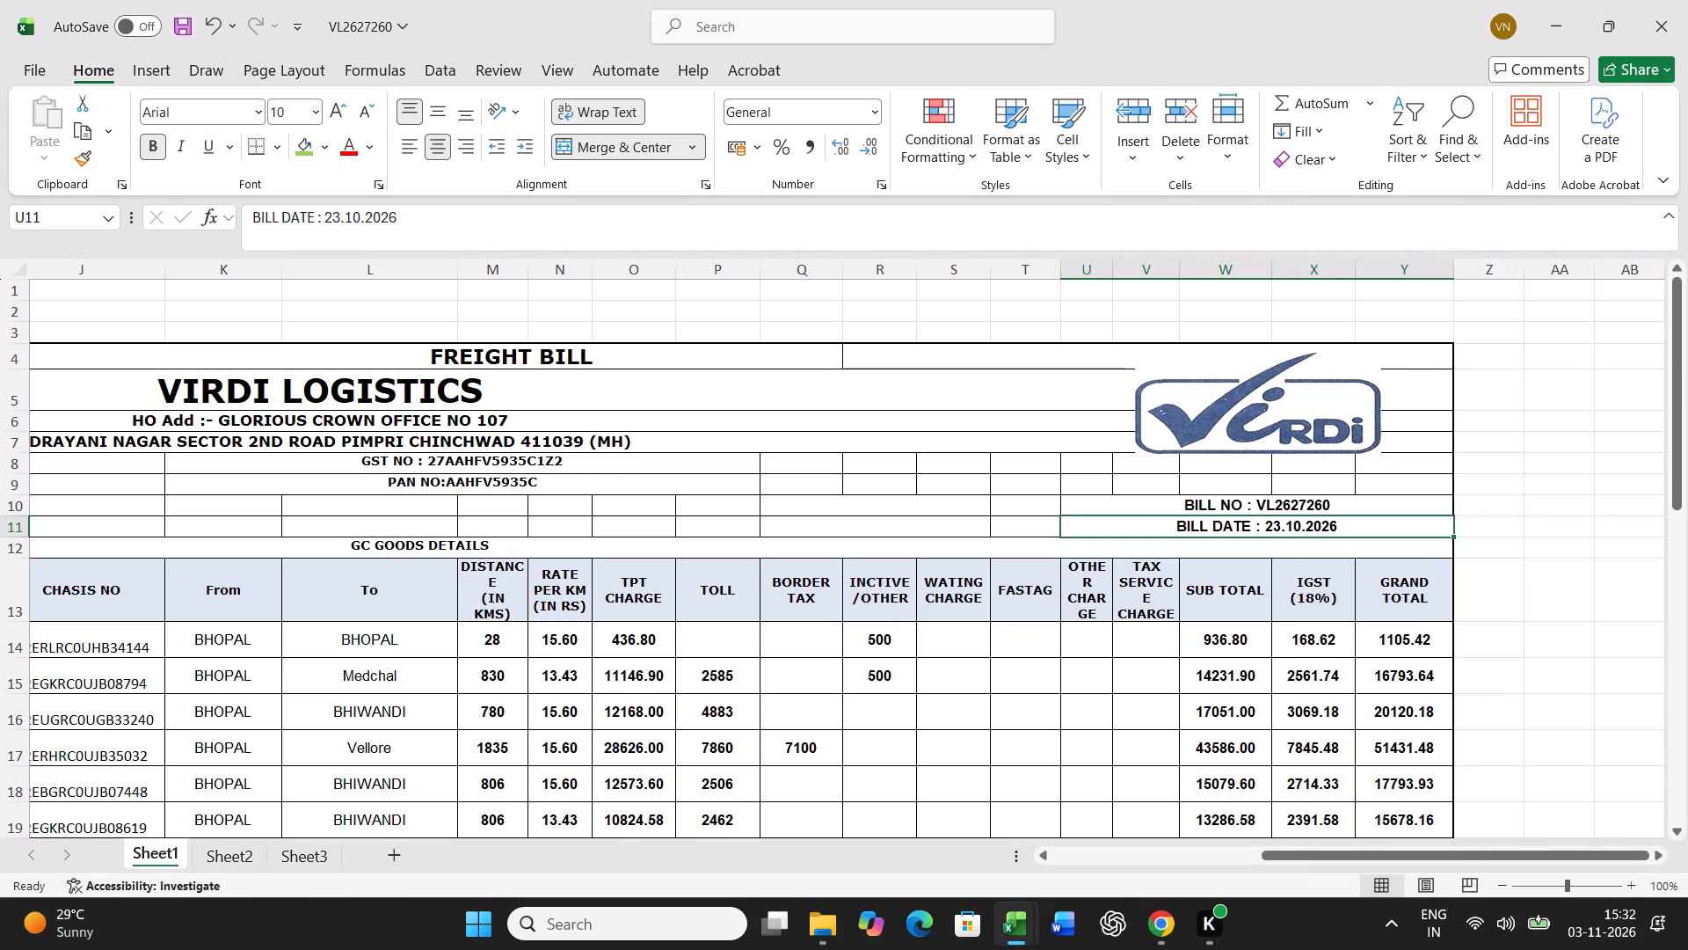
key(F2)
key(Left)
key(Left)
key(Left)
key(Left)
key(Left)
key(Left)
key(Left)
key(Left)
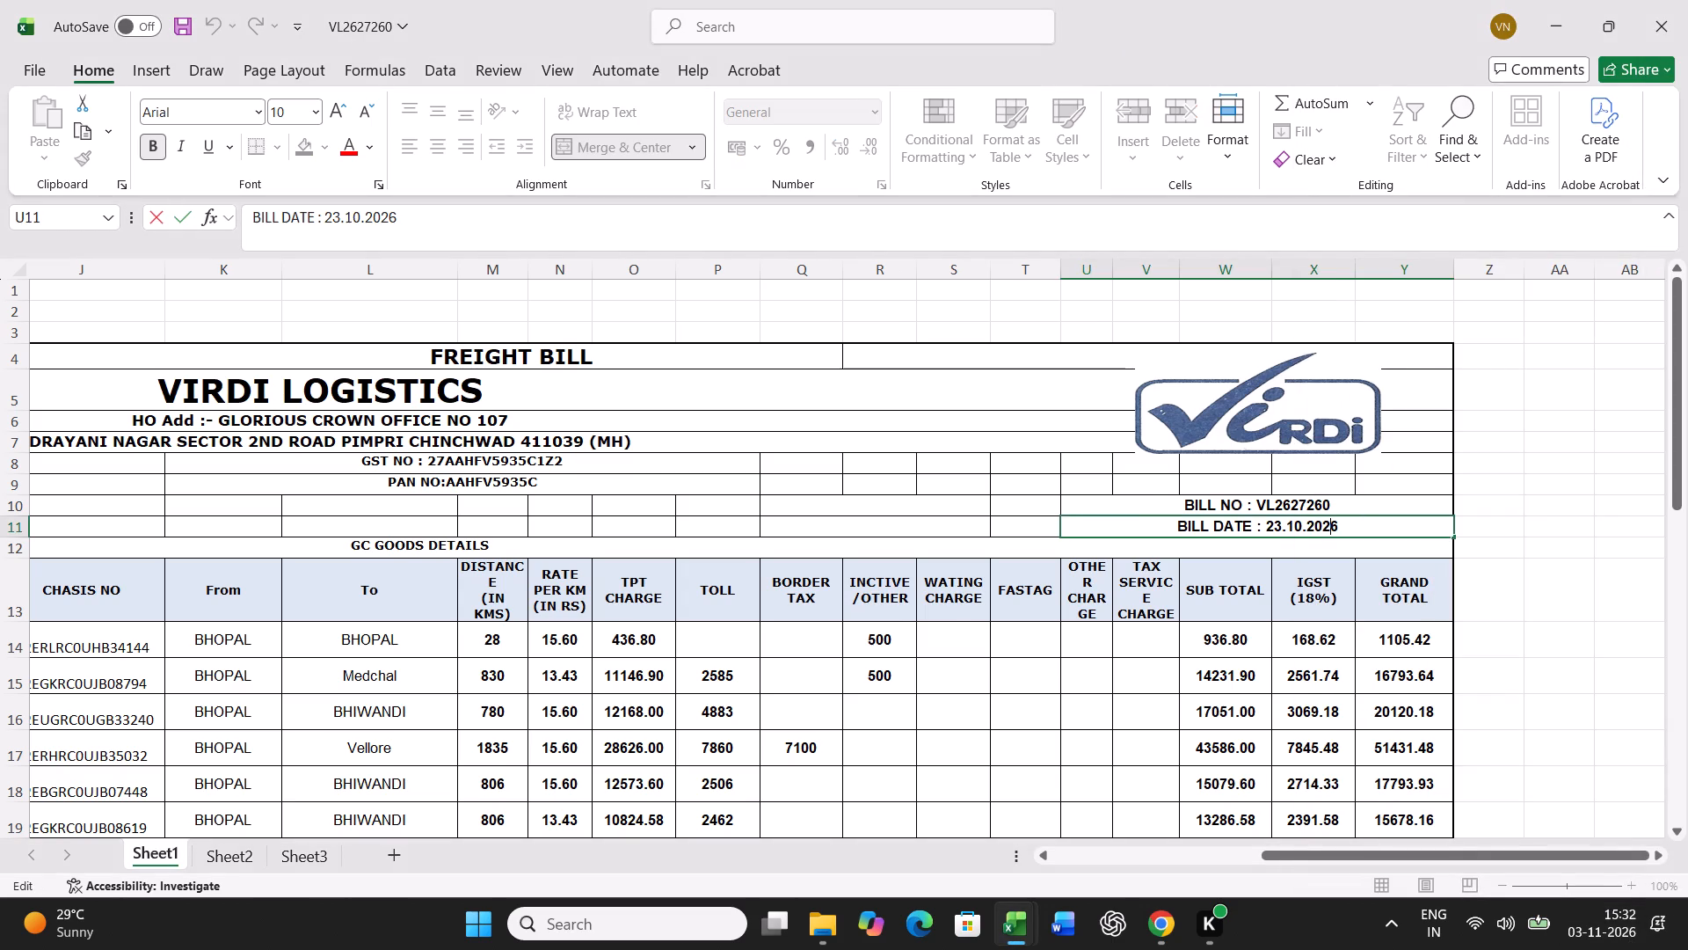
key(Left)
key(Left)
key(Delete)
key(Delete)
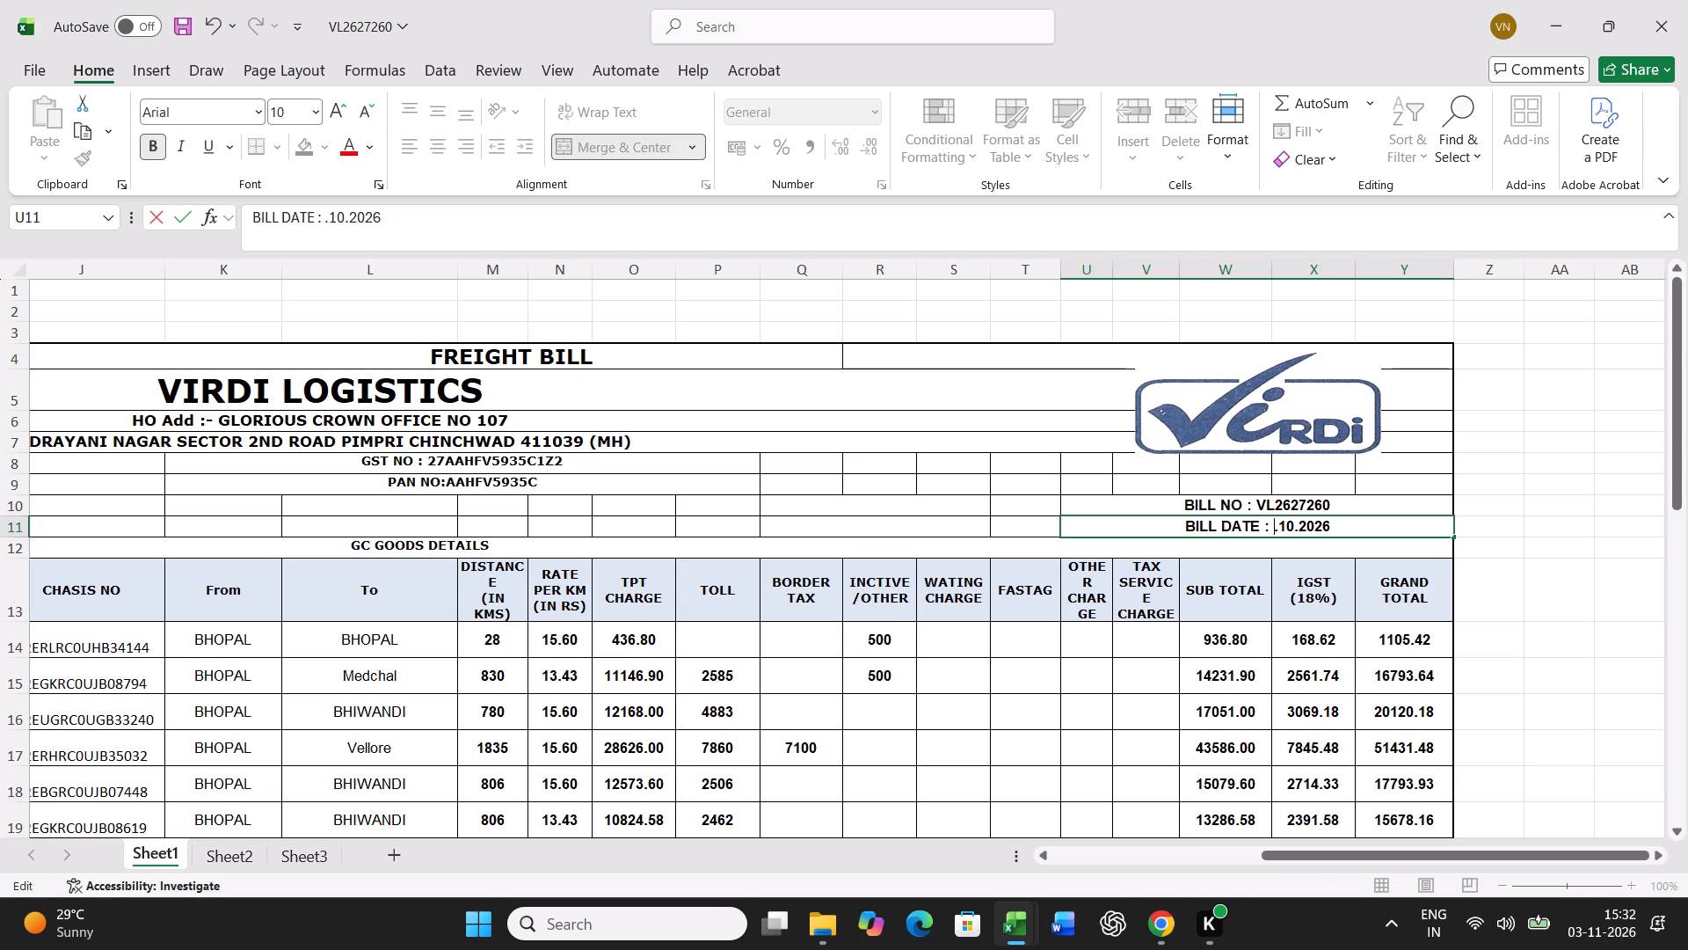
text(06)
key(Right)
key(Right)
key(Right)
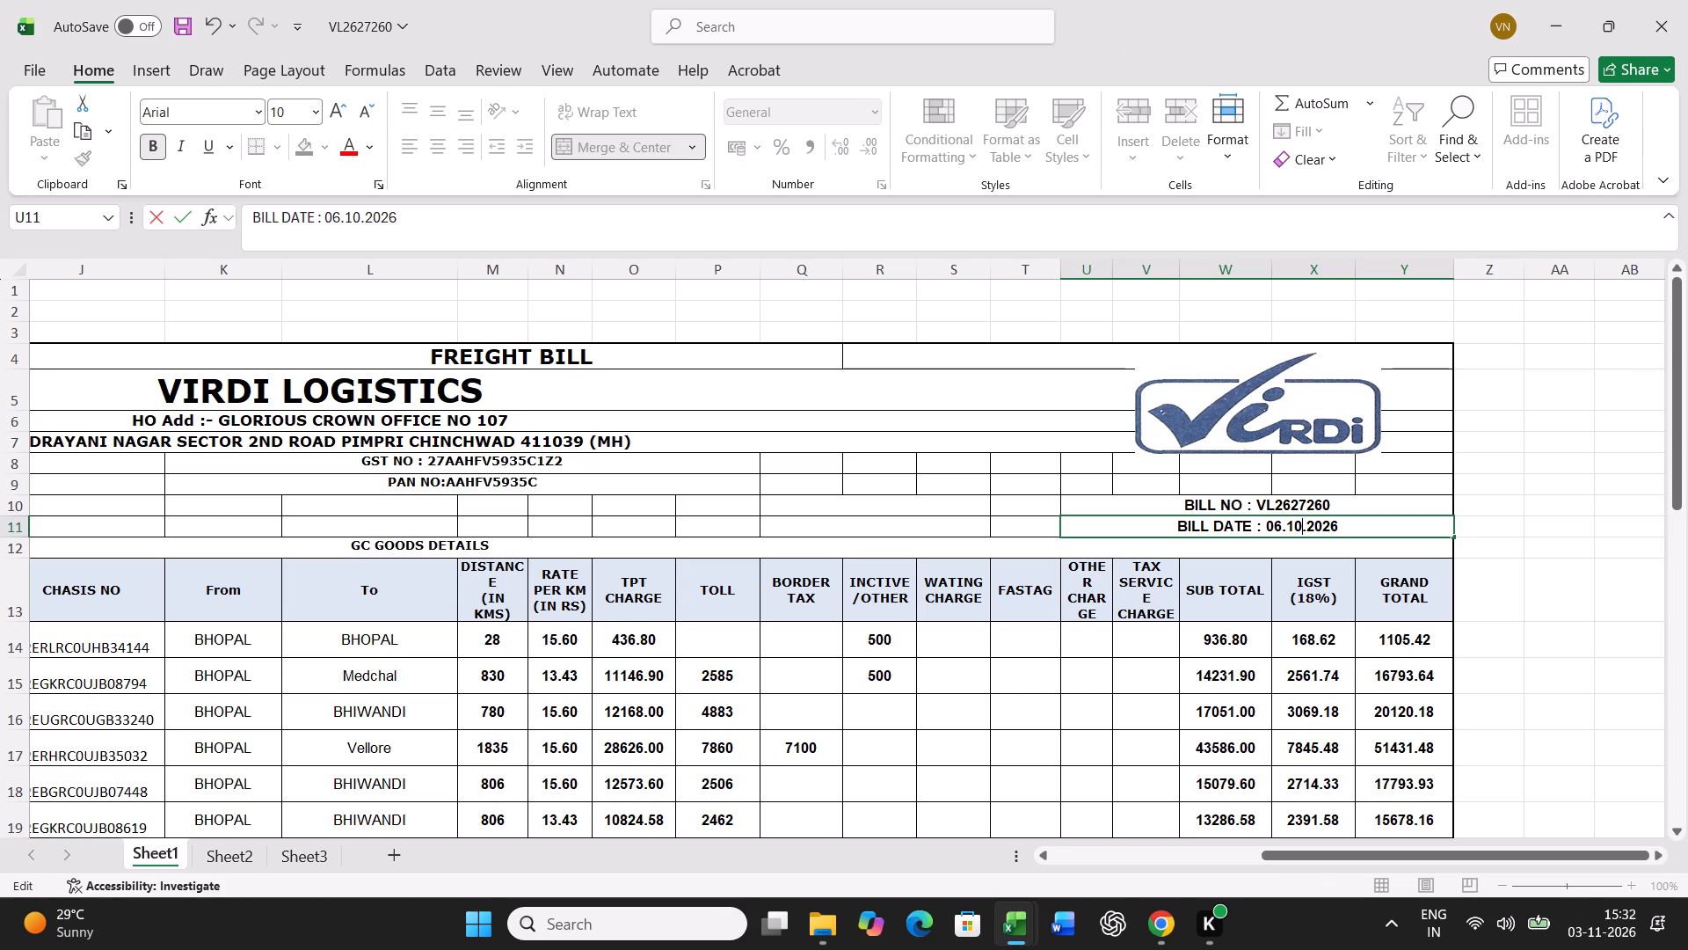
key(Left)
key(Delete)
key(1)
key(Return)
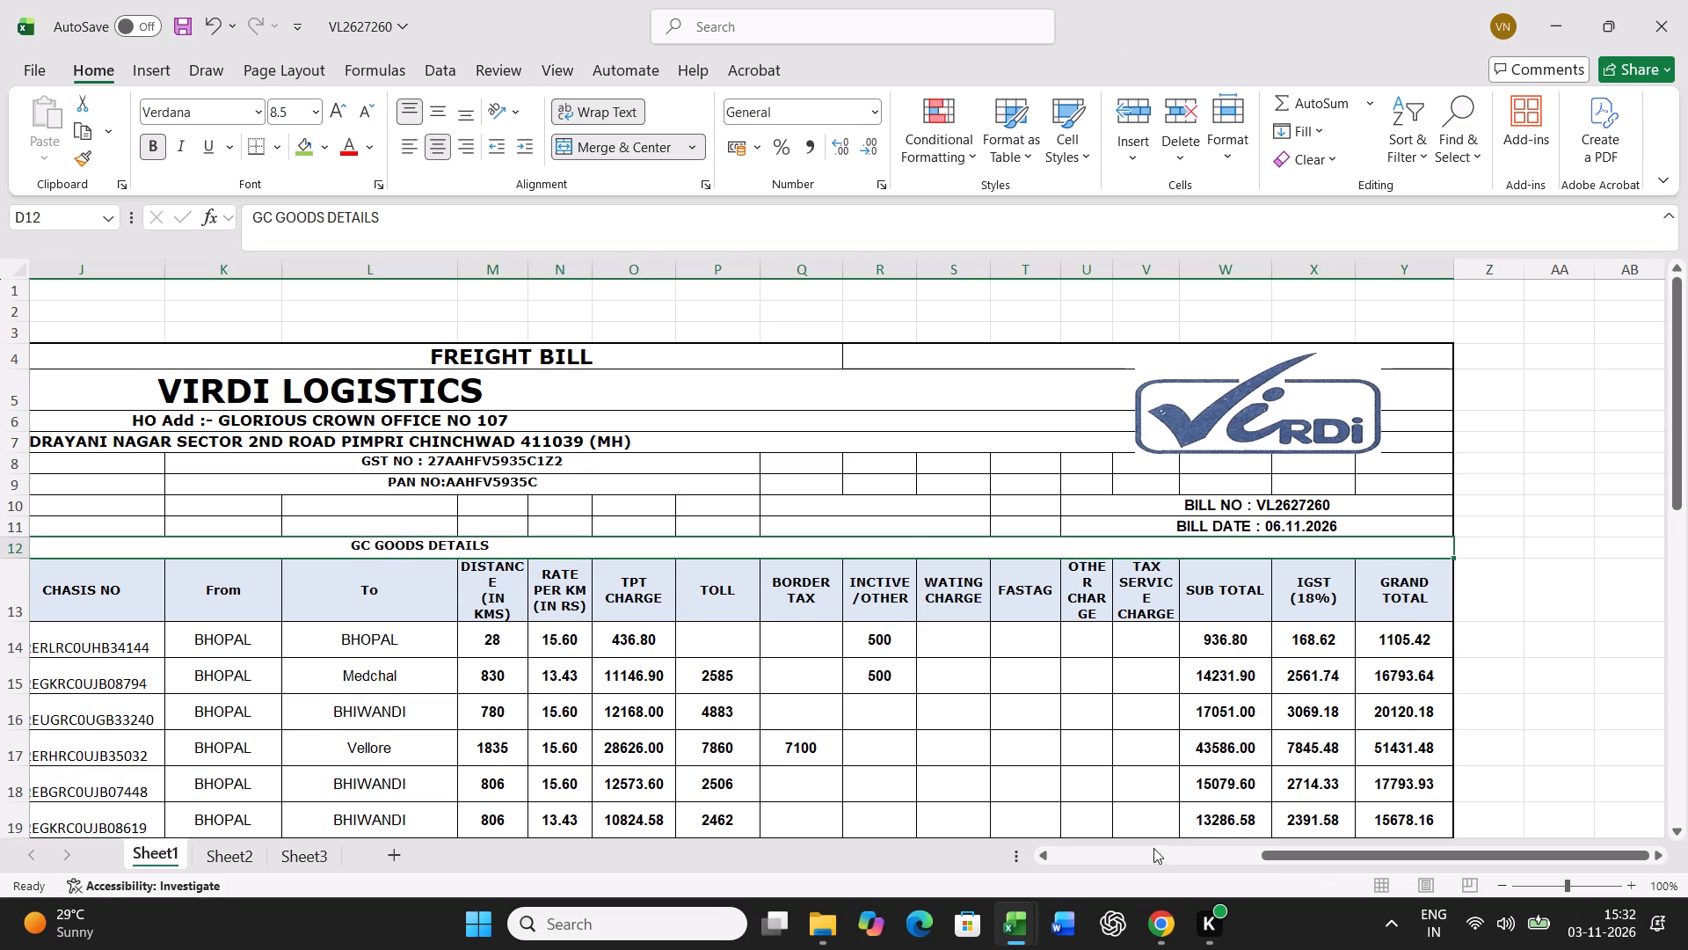
Set the bill submission date below the freight table to 06.11.2026.
click(1134, 854)
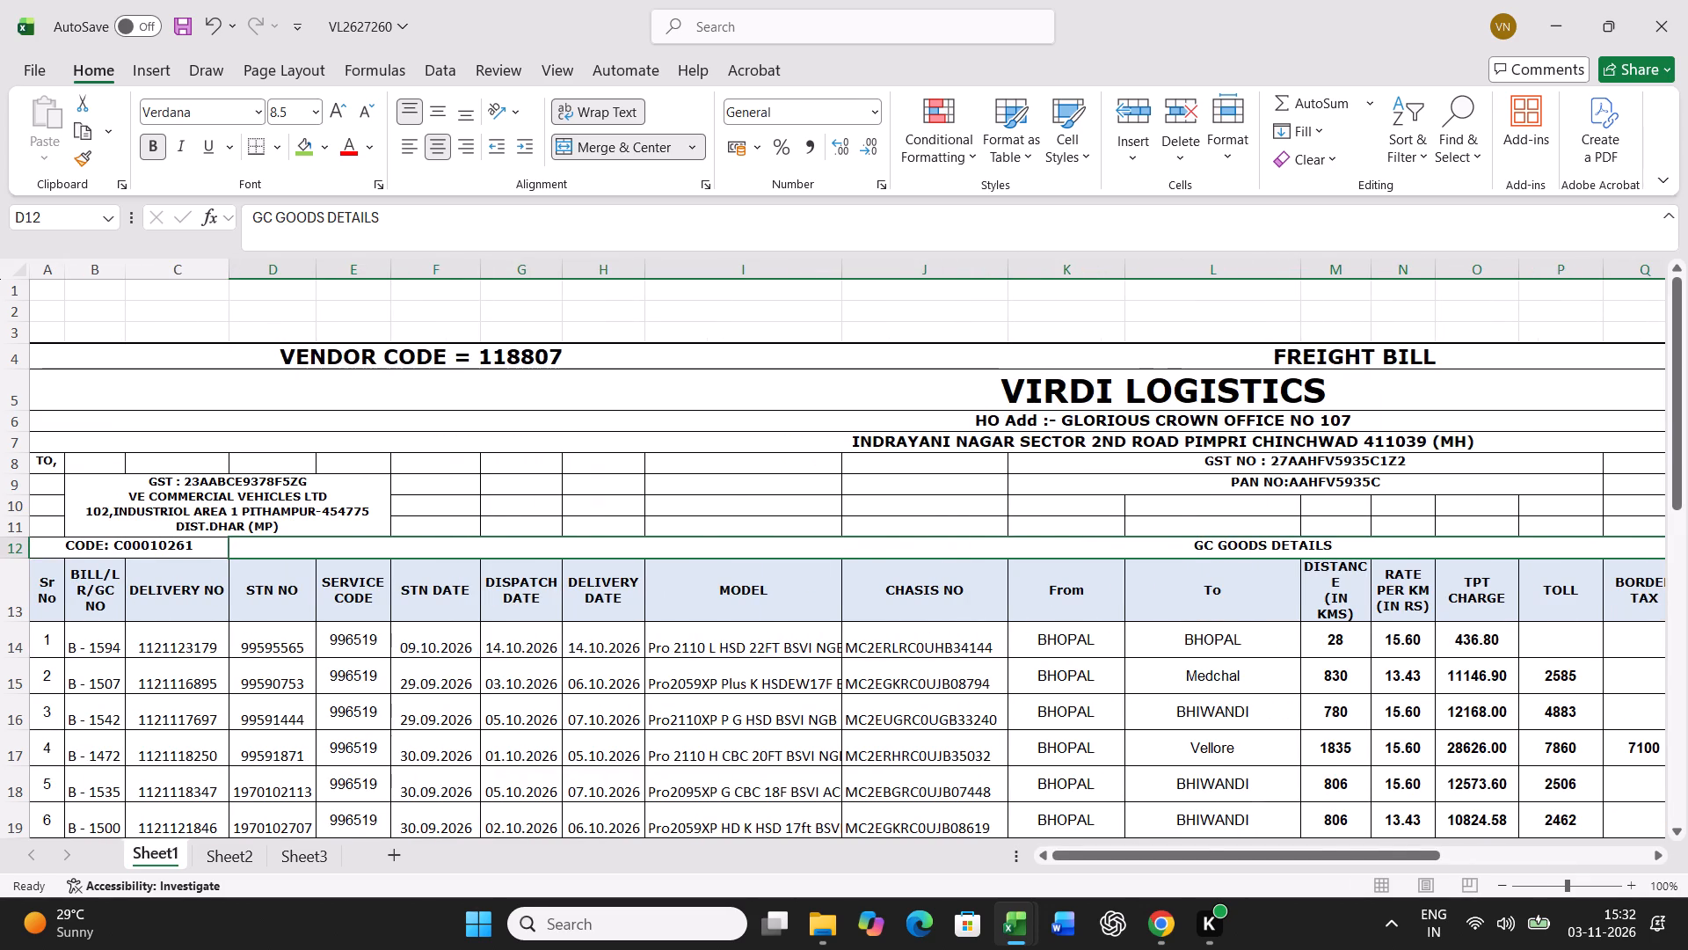
scroll(1037, 691, down, 15)
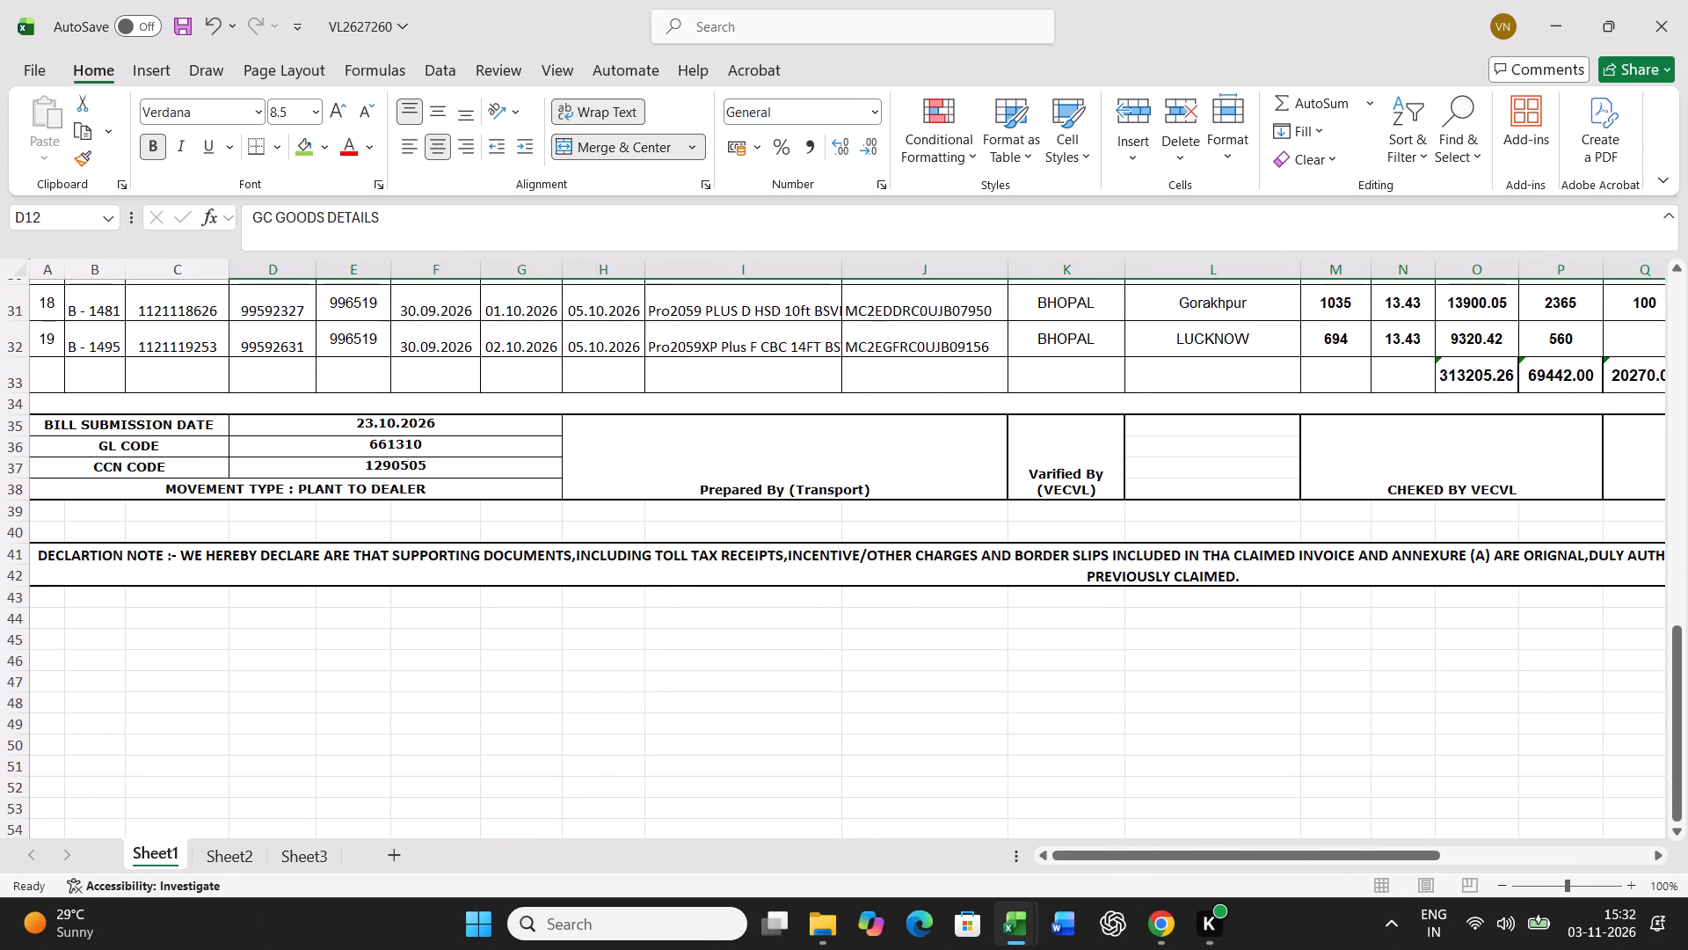
click(339, 425)
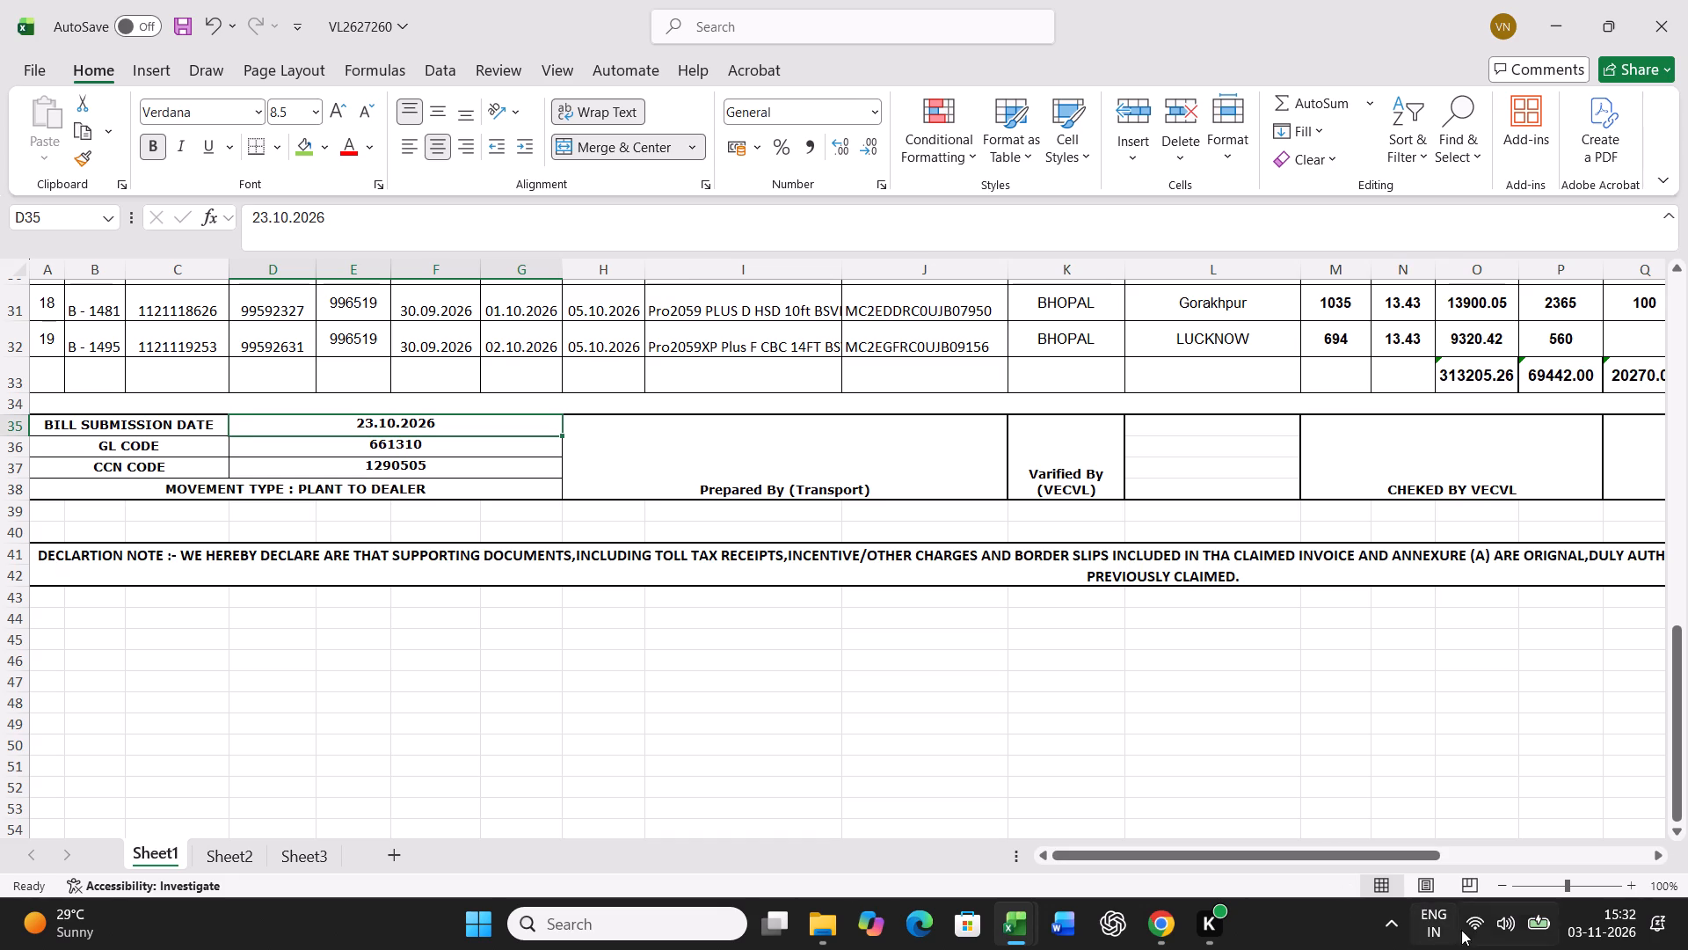
click(1603, 920)
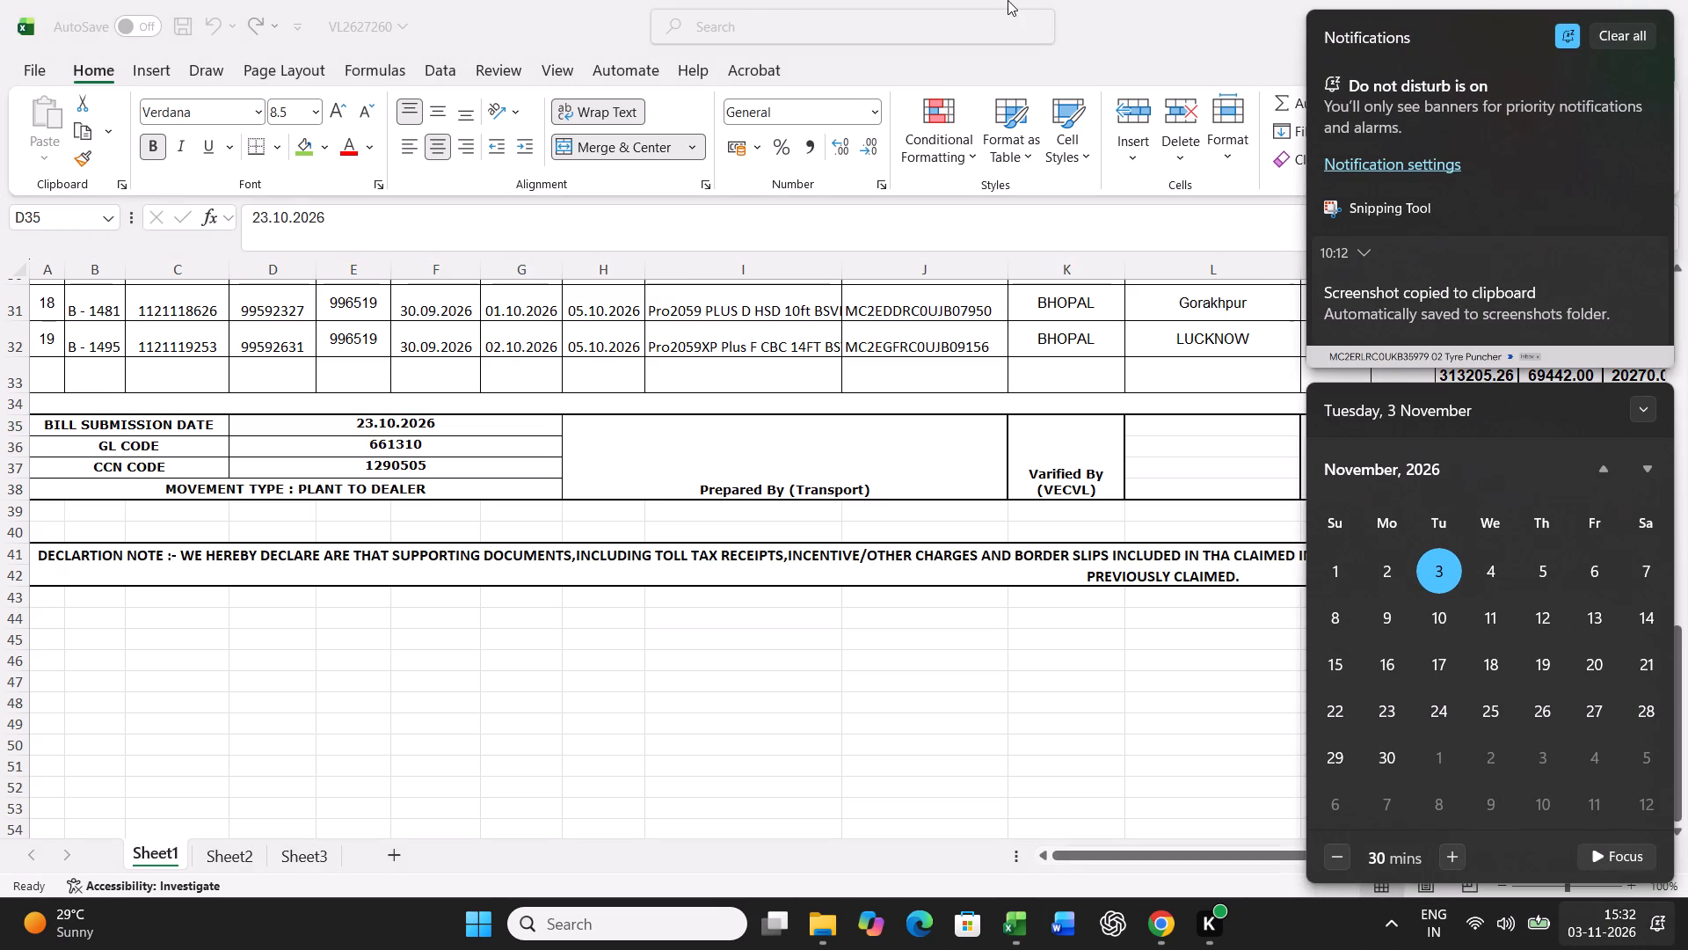
click(1151, 35)
text(06.11.2026)
key(Return)
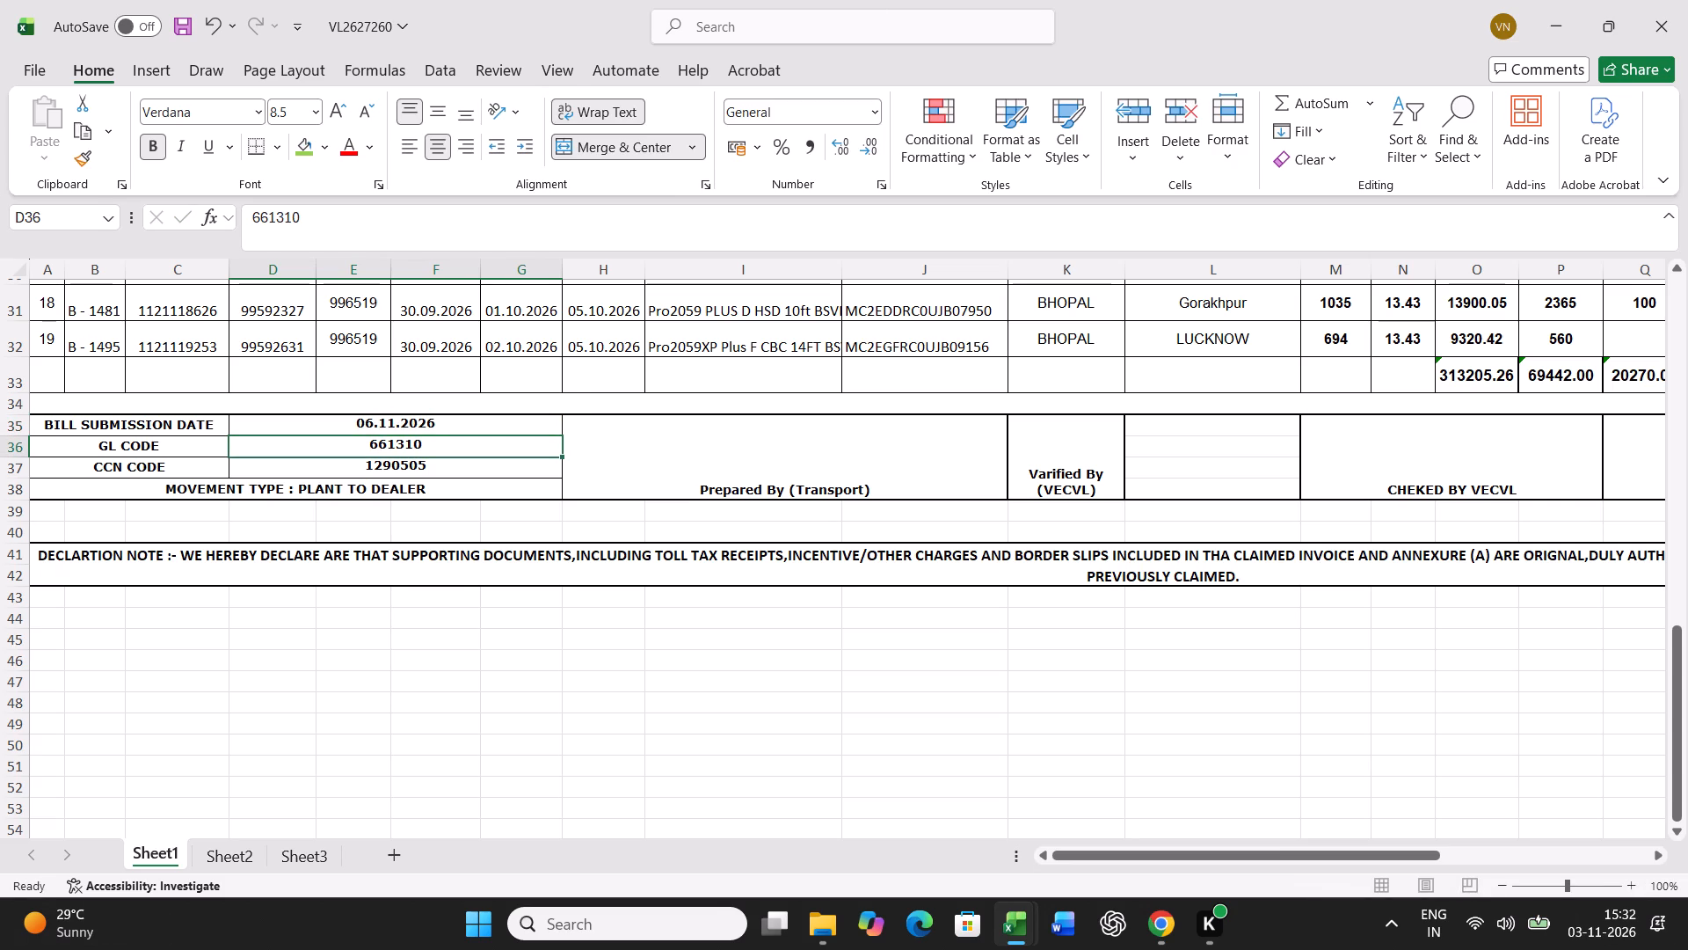
Insert an entire row at row 30 of the freight table, above serial number 17.
scroll(833, 747, up, 3)
right_click(737, 457)
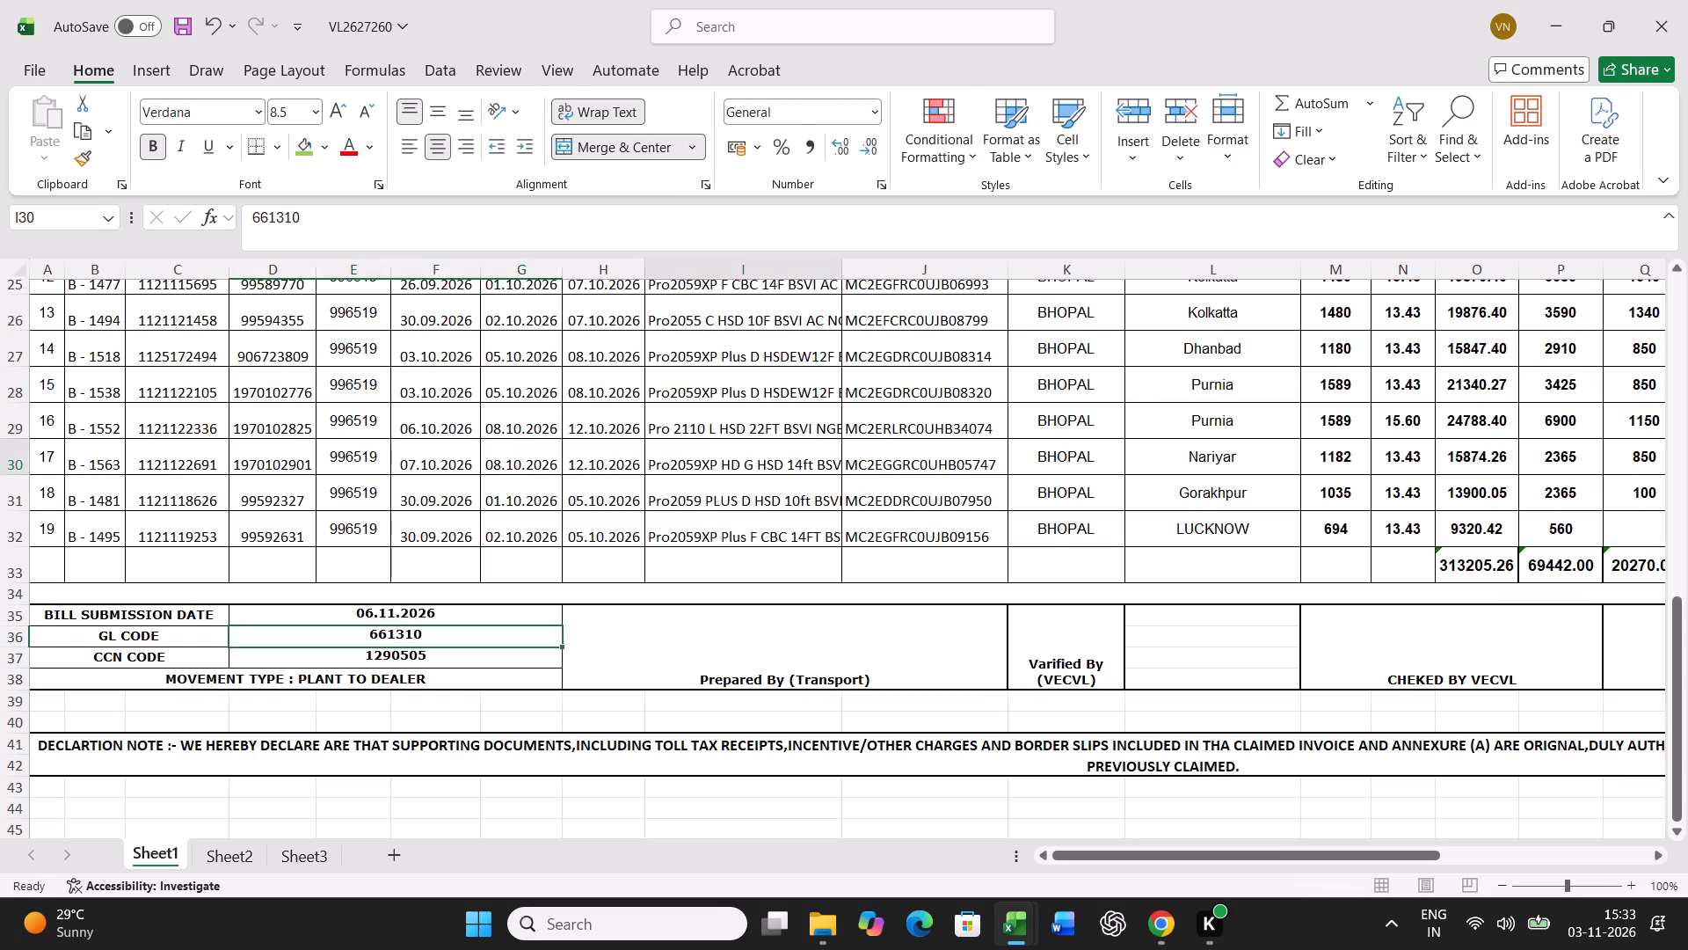
click(809, 377)
click(780, 426)
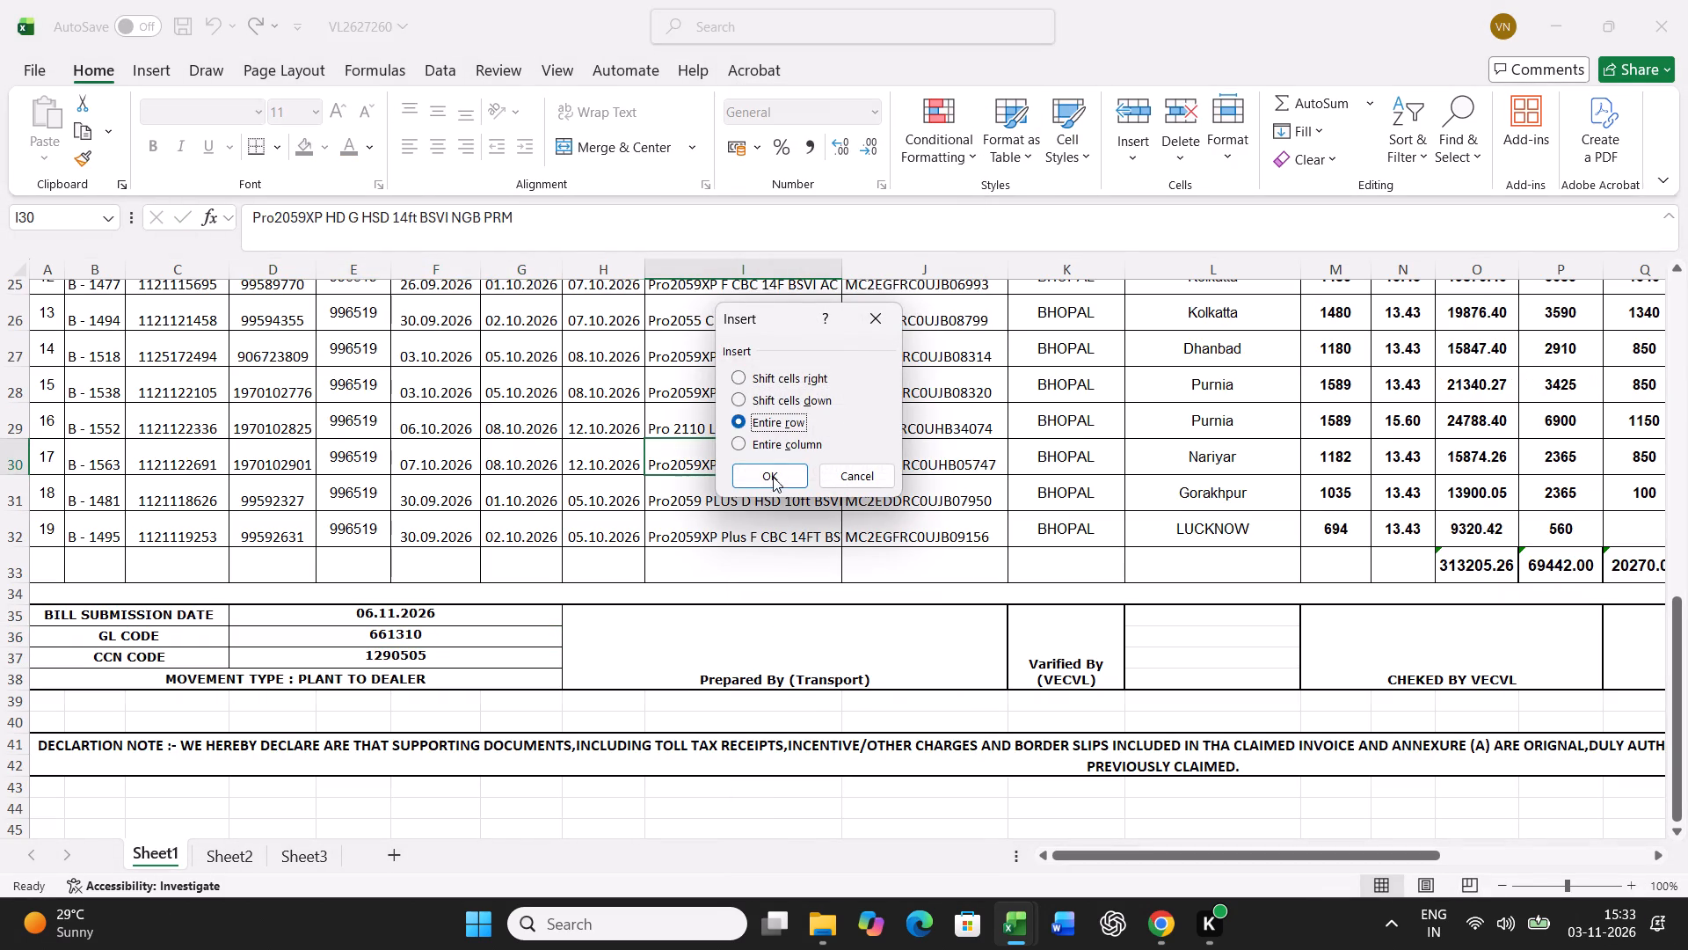
click(771, 482)
Clear the previous bill's vehicle entries from rows 14 to 33, keeping the totals row.
scroll(0, 515, up, 7)
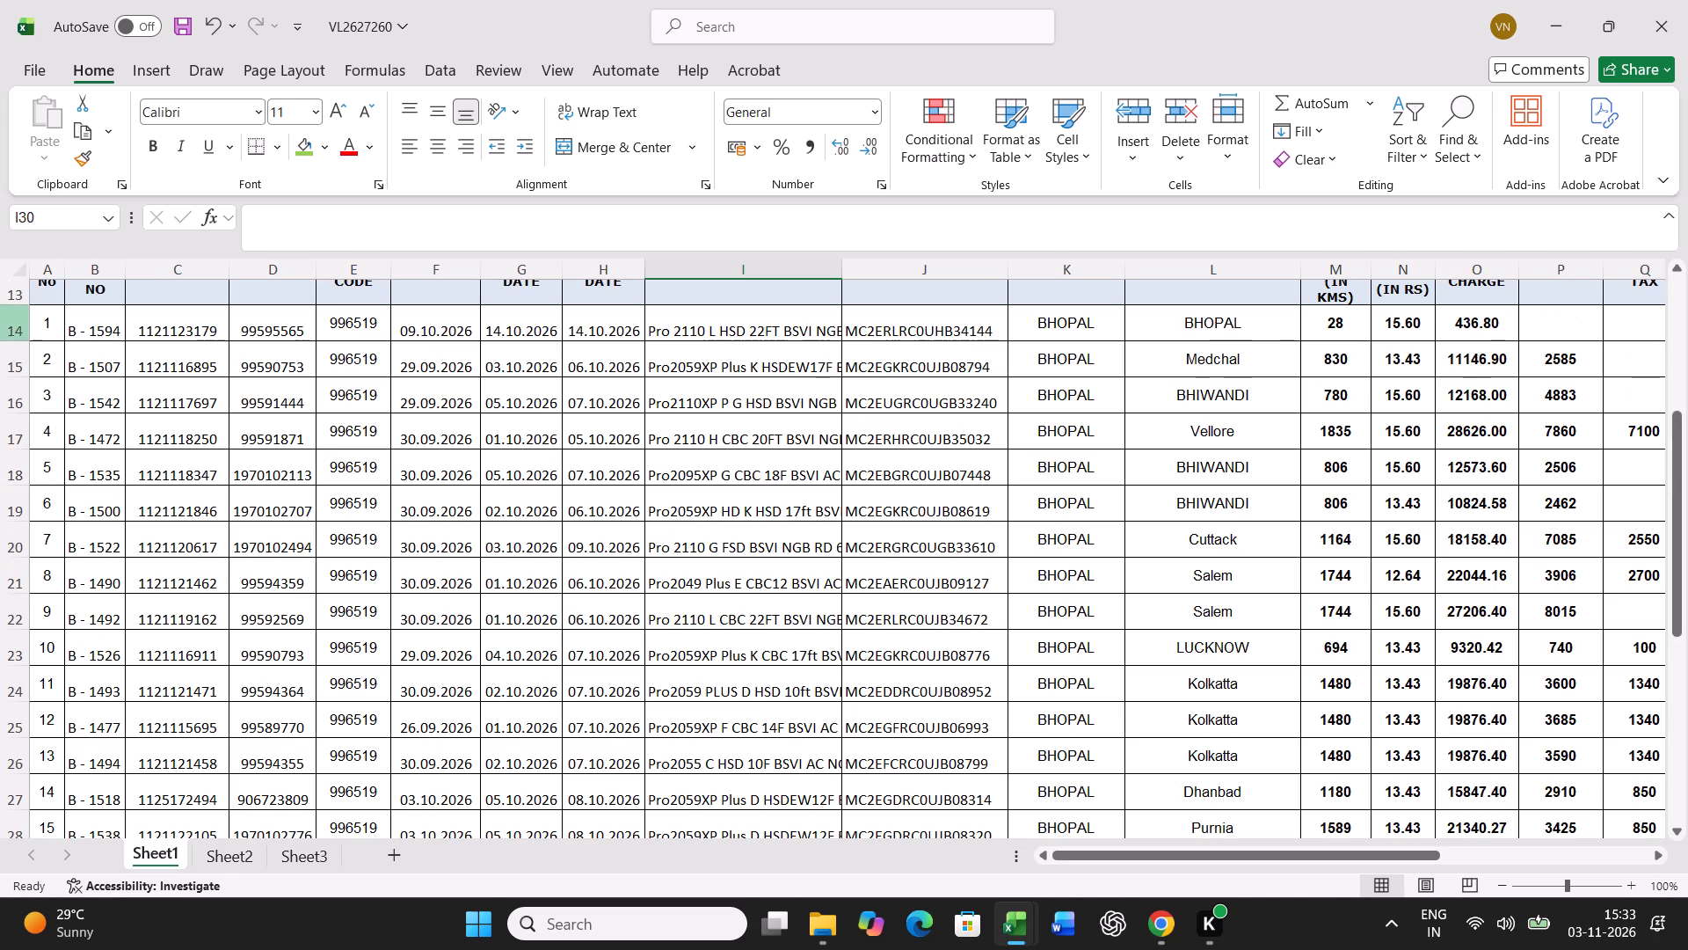
drag(7, 318, 13, 778)
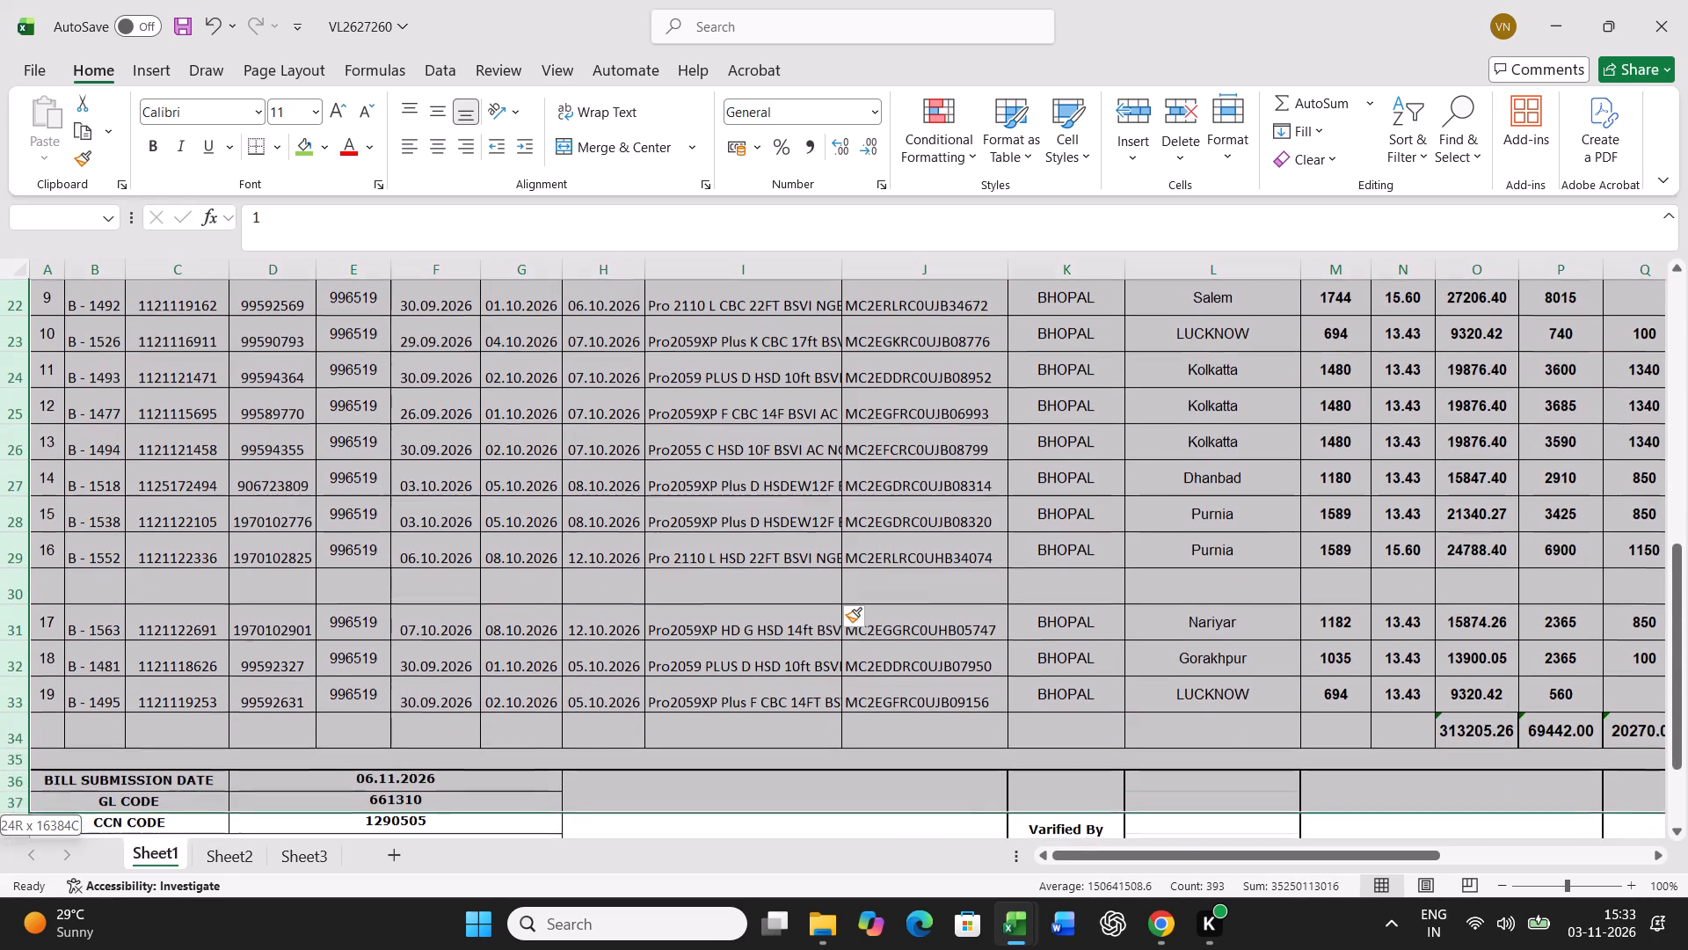
drag(13, 778, 24, 694)
key(Delete)
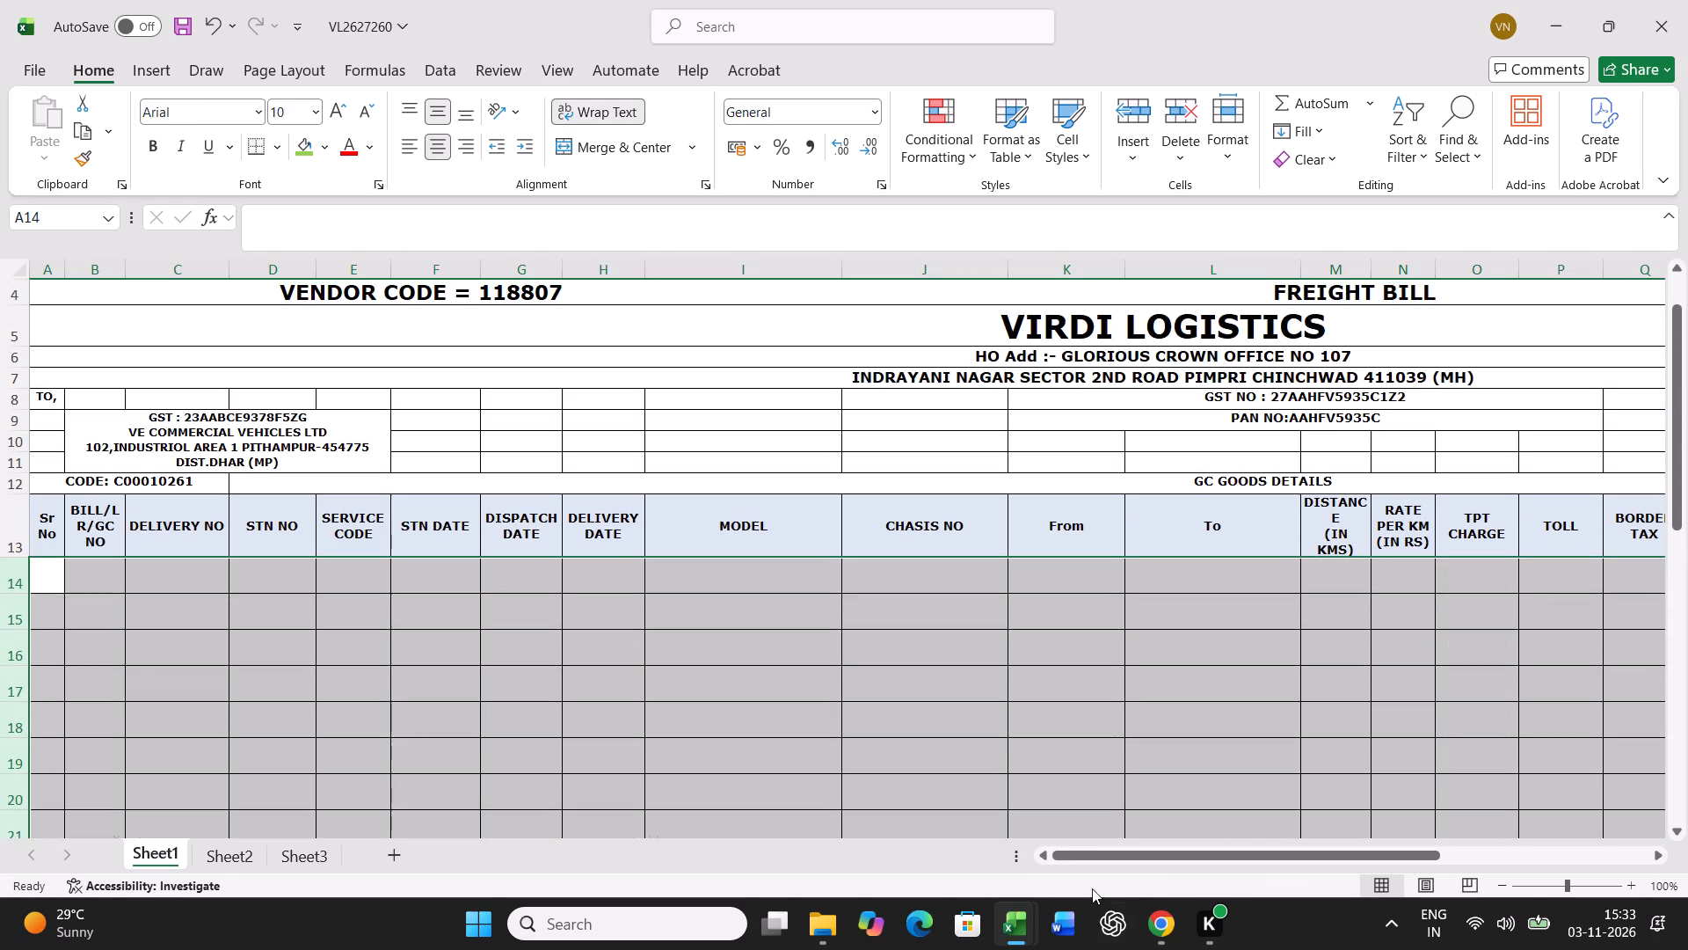
Switch to BILING FILE and copy vehicle rows 38 to 57 of the BUNCH sheet.
click(1004, 932)
click(903, 797)
scroll(171, 684, up, 4)
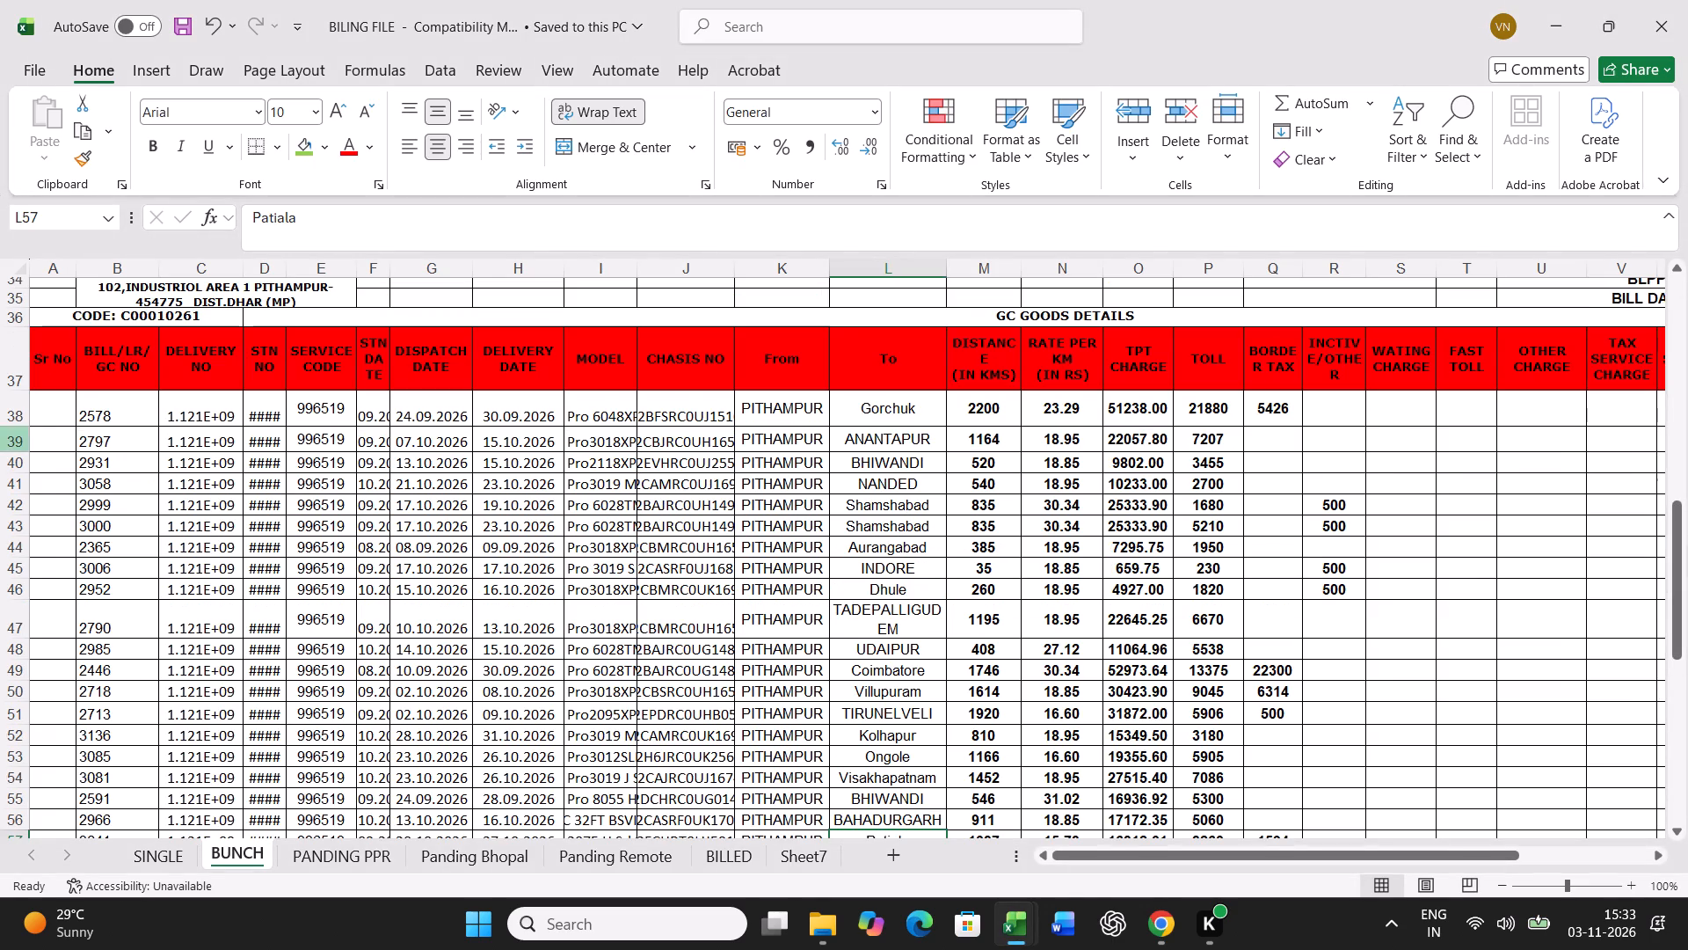
drag(13, 413, 24, 665)
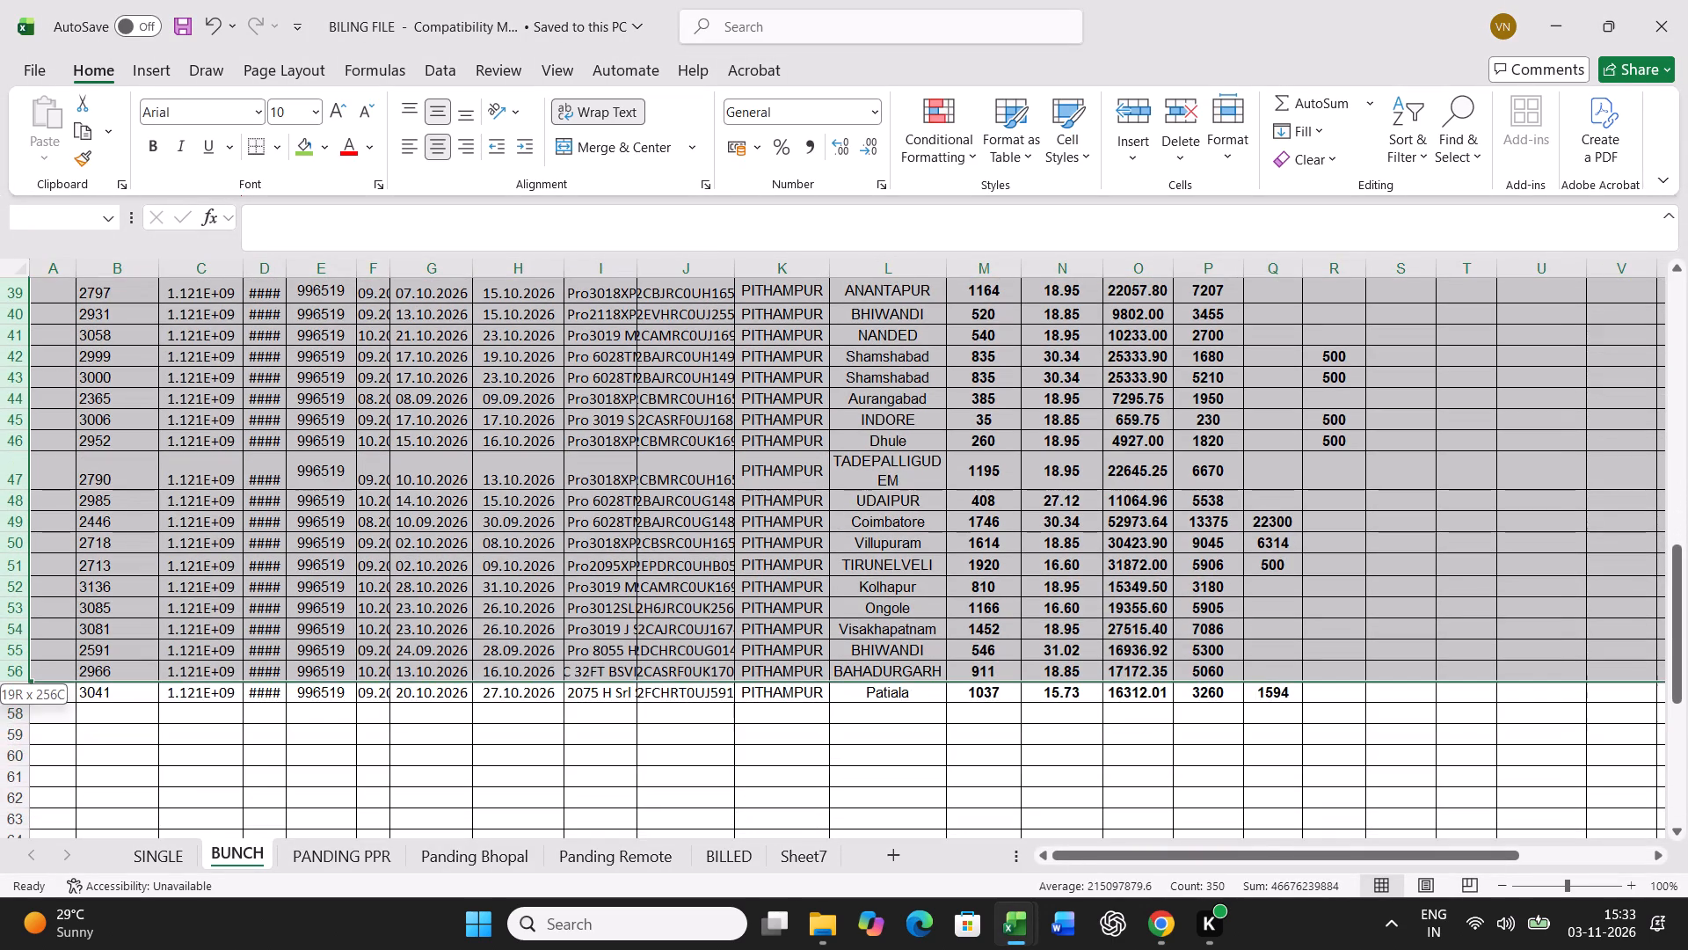
drag(24, 665, 21, 692)
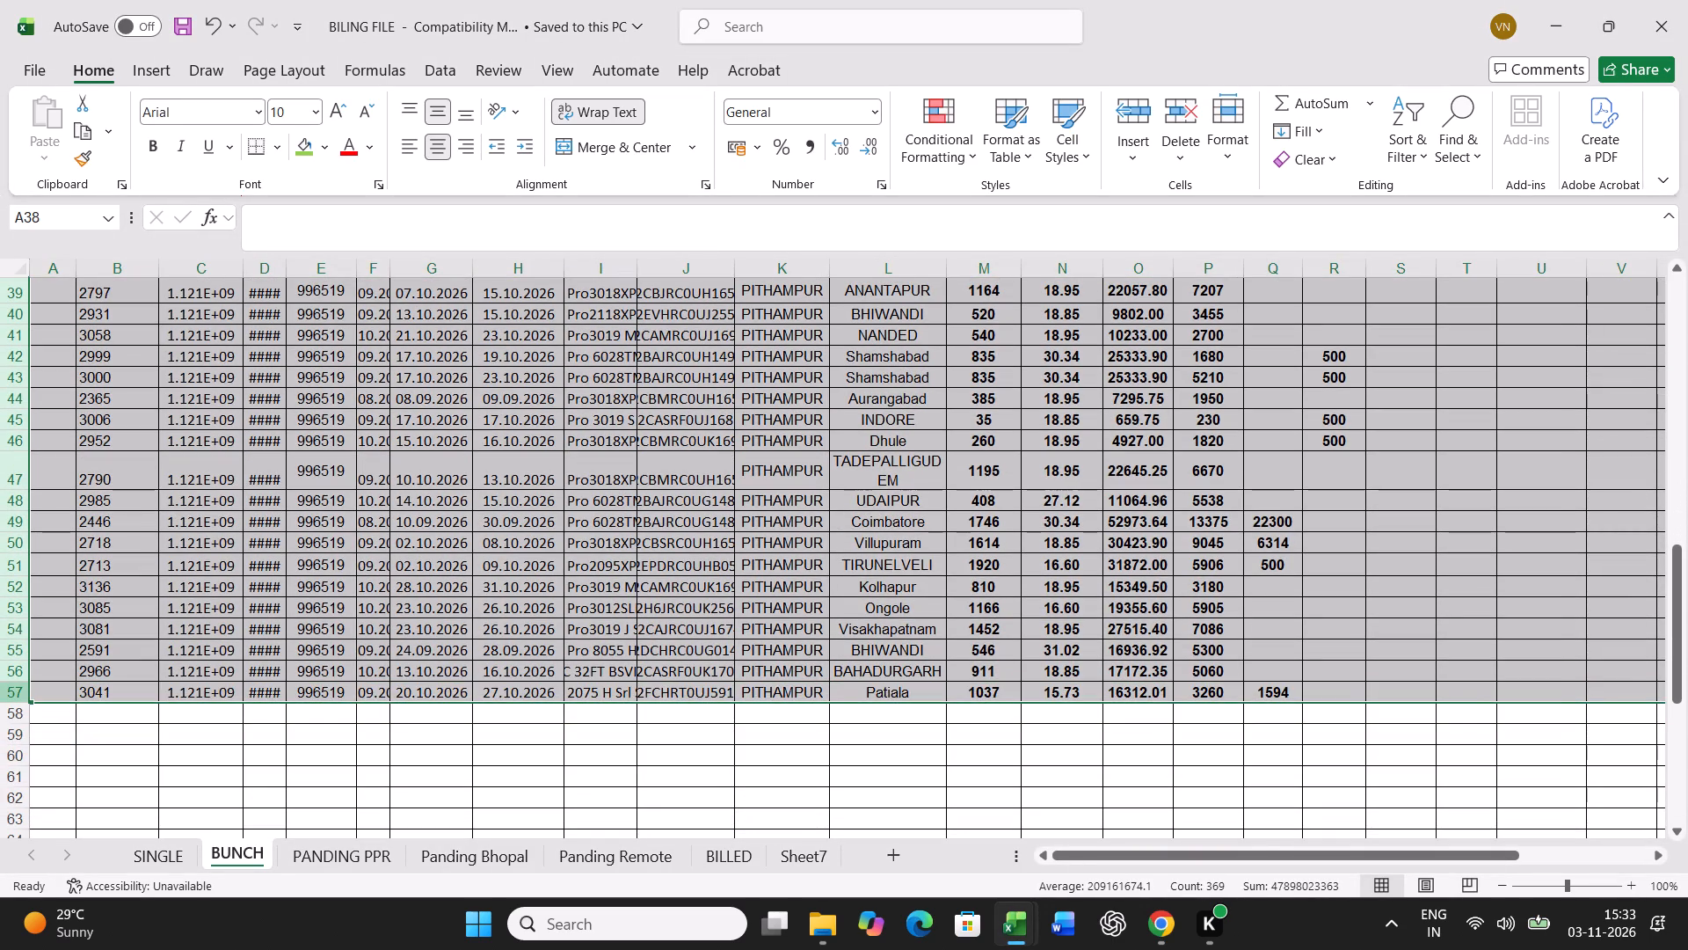
key(ctrl+c)
Paste the copied vehicle rows as values only into the VL2627260 bill, starting at cell A14.
click(1015, 929)
click(1106, 804)
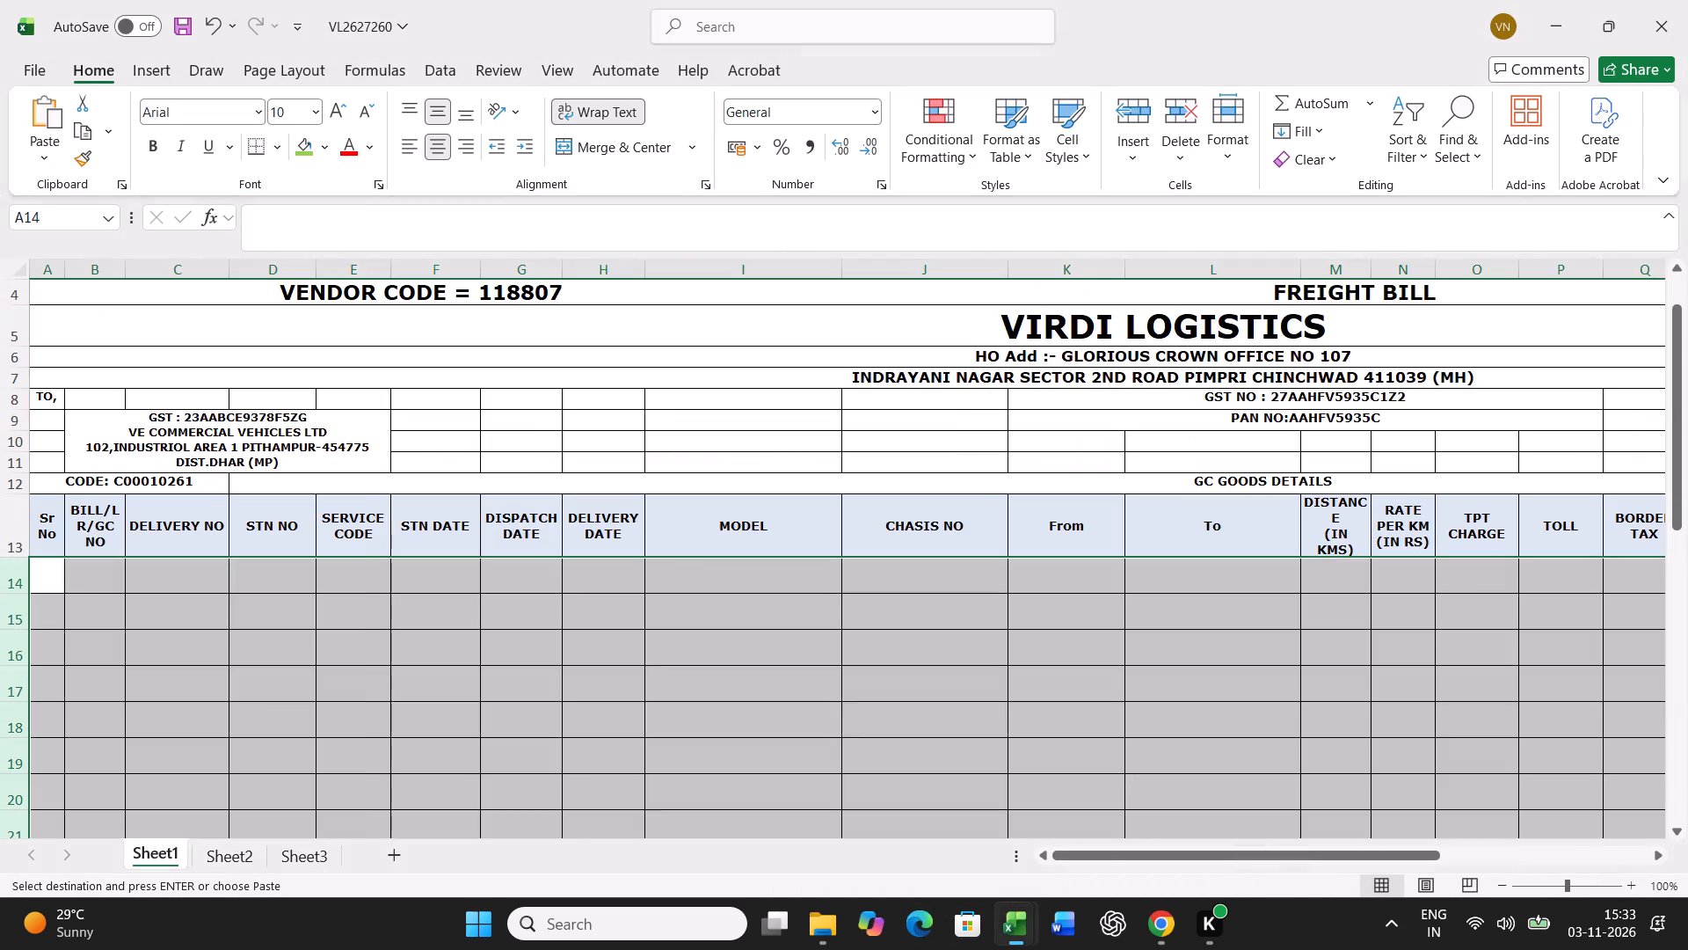
click(47, 562)
right_click(50, 580)
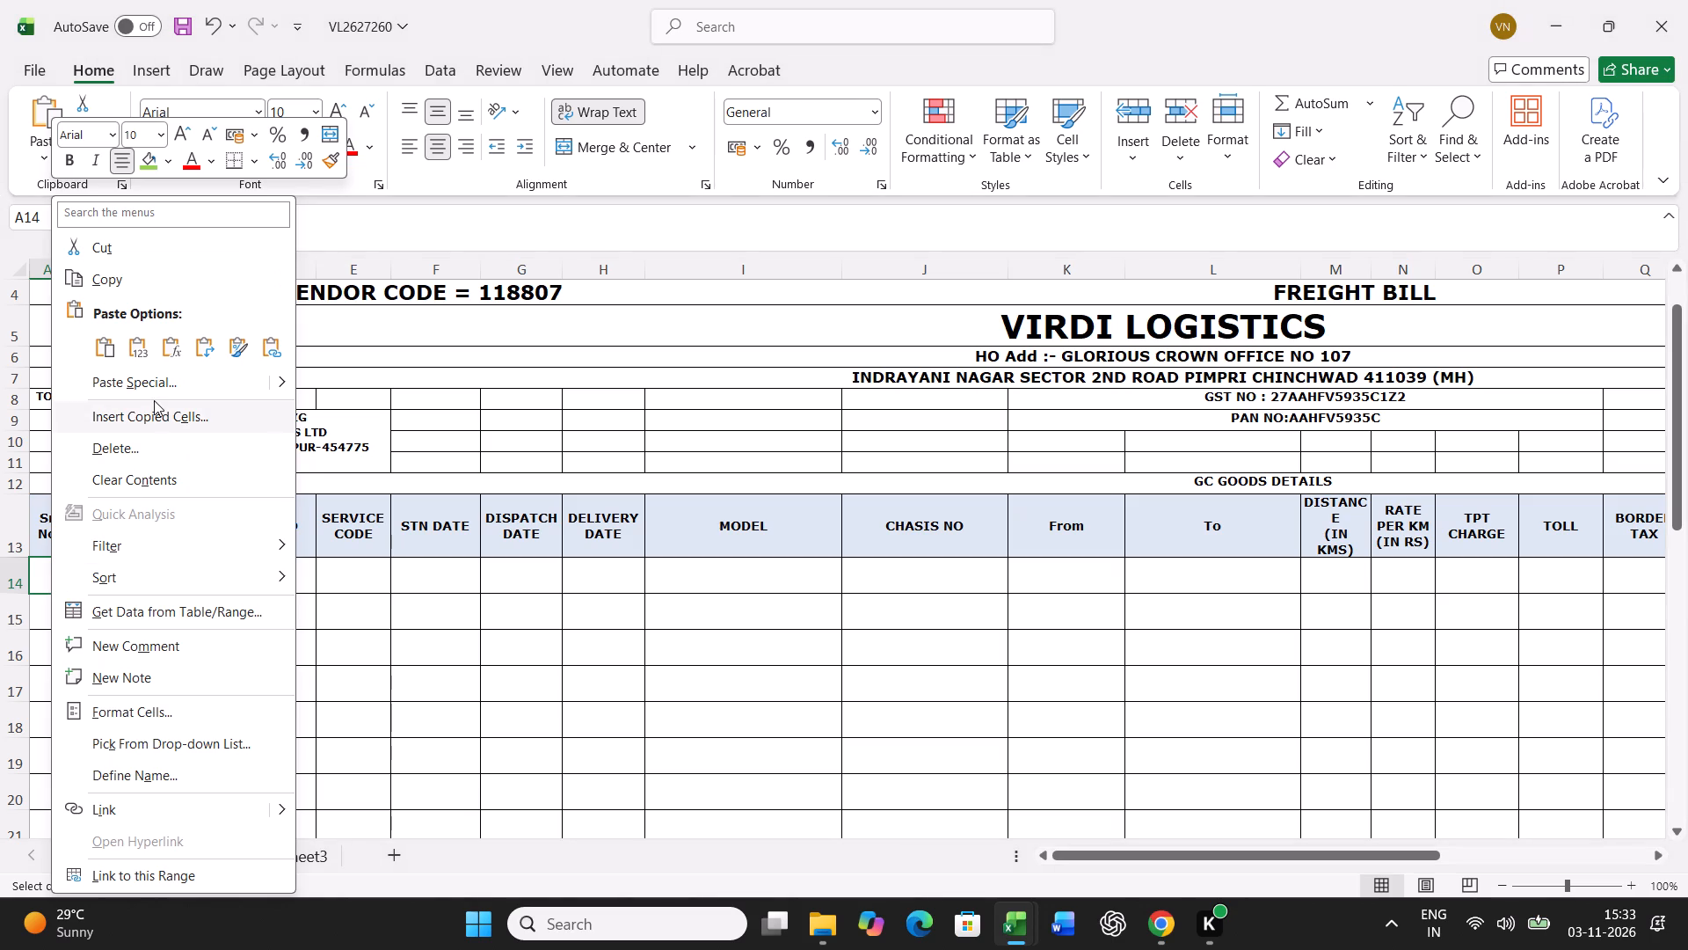
click(159, 385)
click(69, 335)
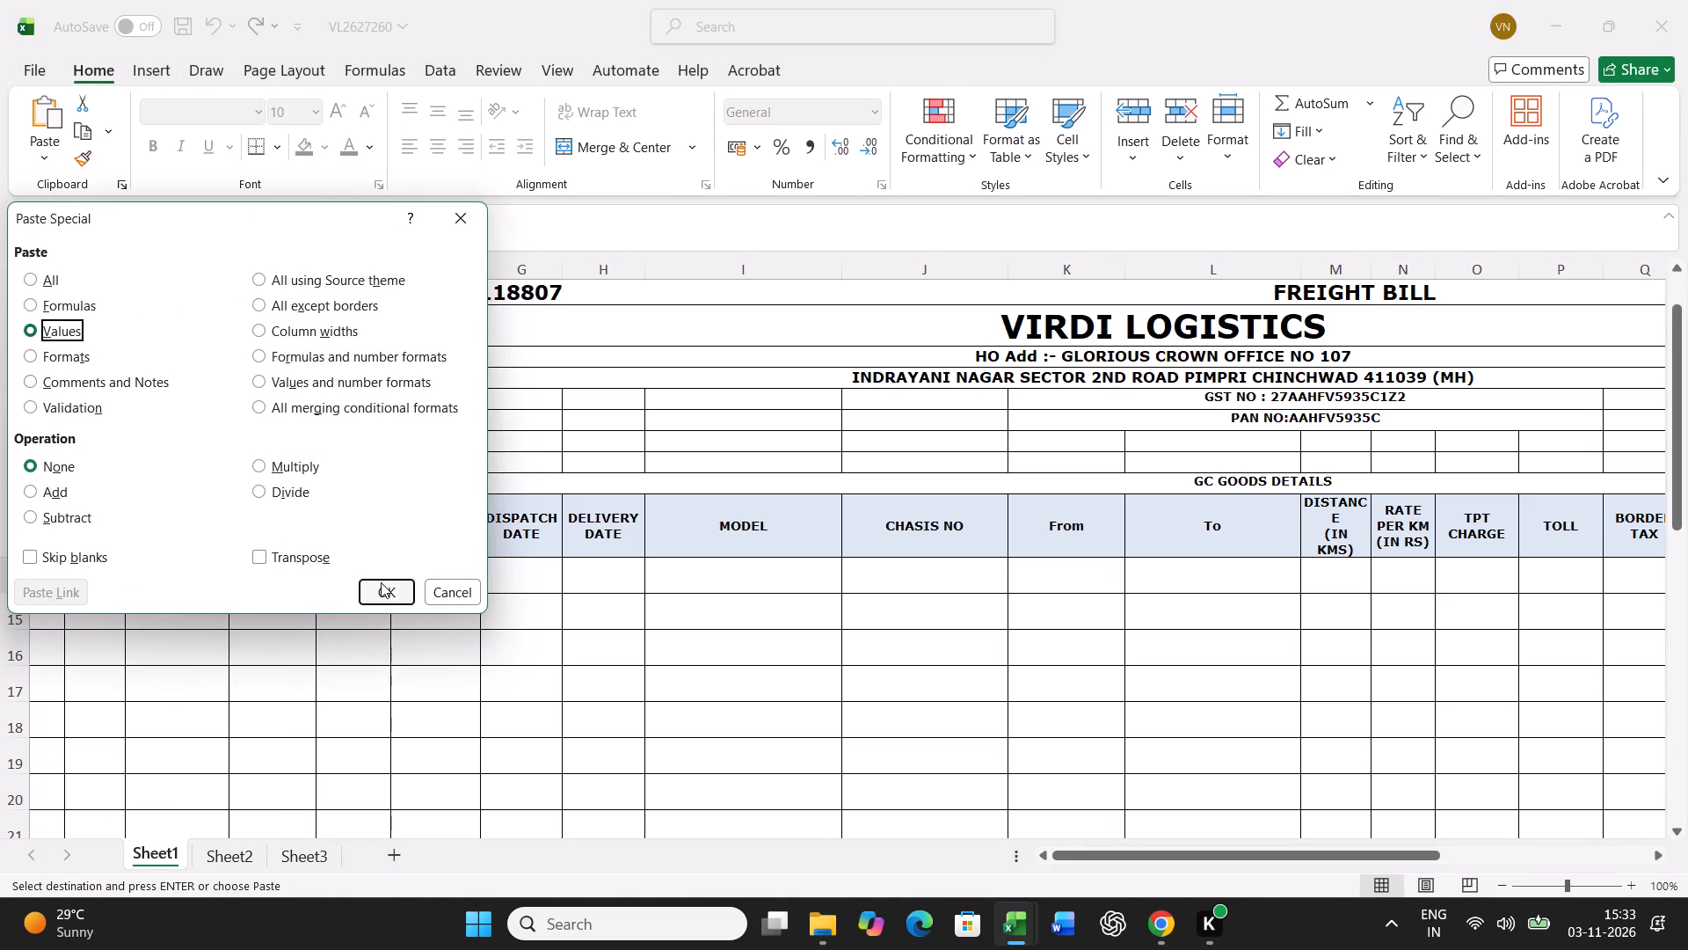
click(381, 582)
Number the vehicle rows in the Sr No column from 1 to 20 by filling the series down from A14.
click(44, 578)
key(1)
key(Return)
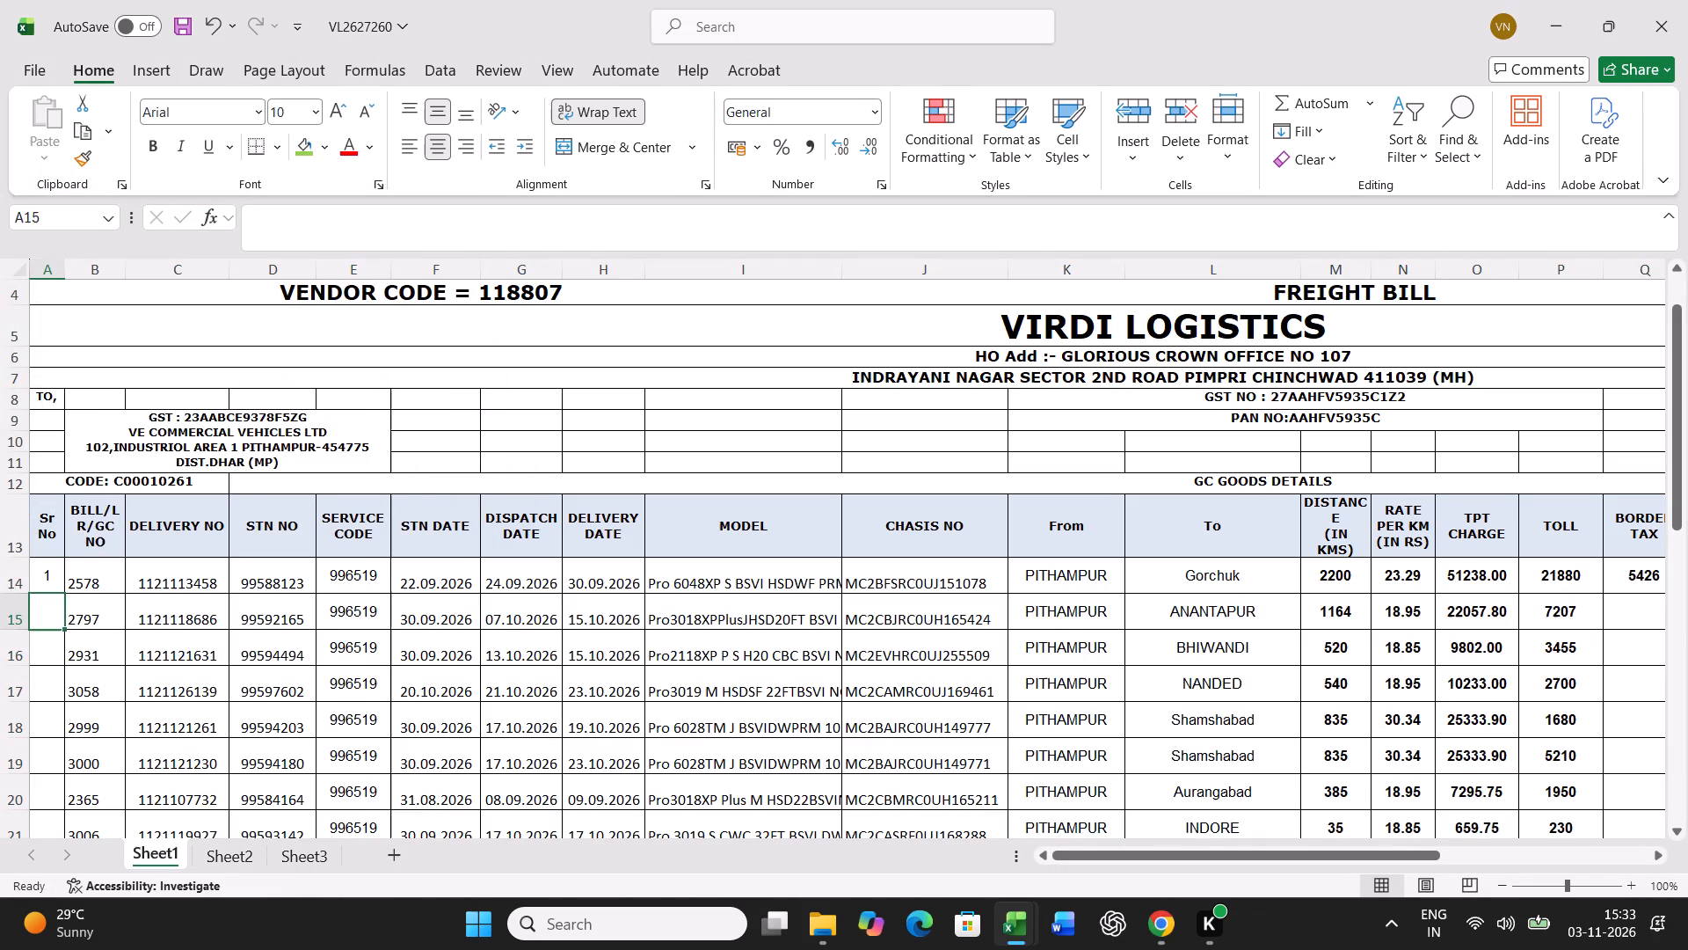
key(2)
key(Return)
drag(44, 578, 44, 596)
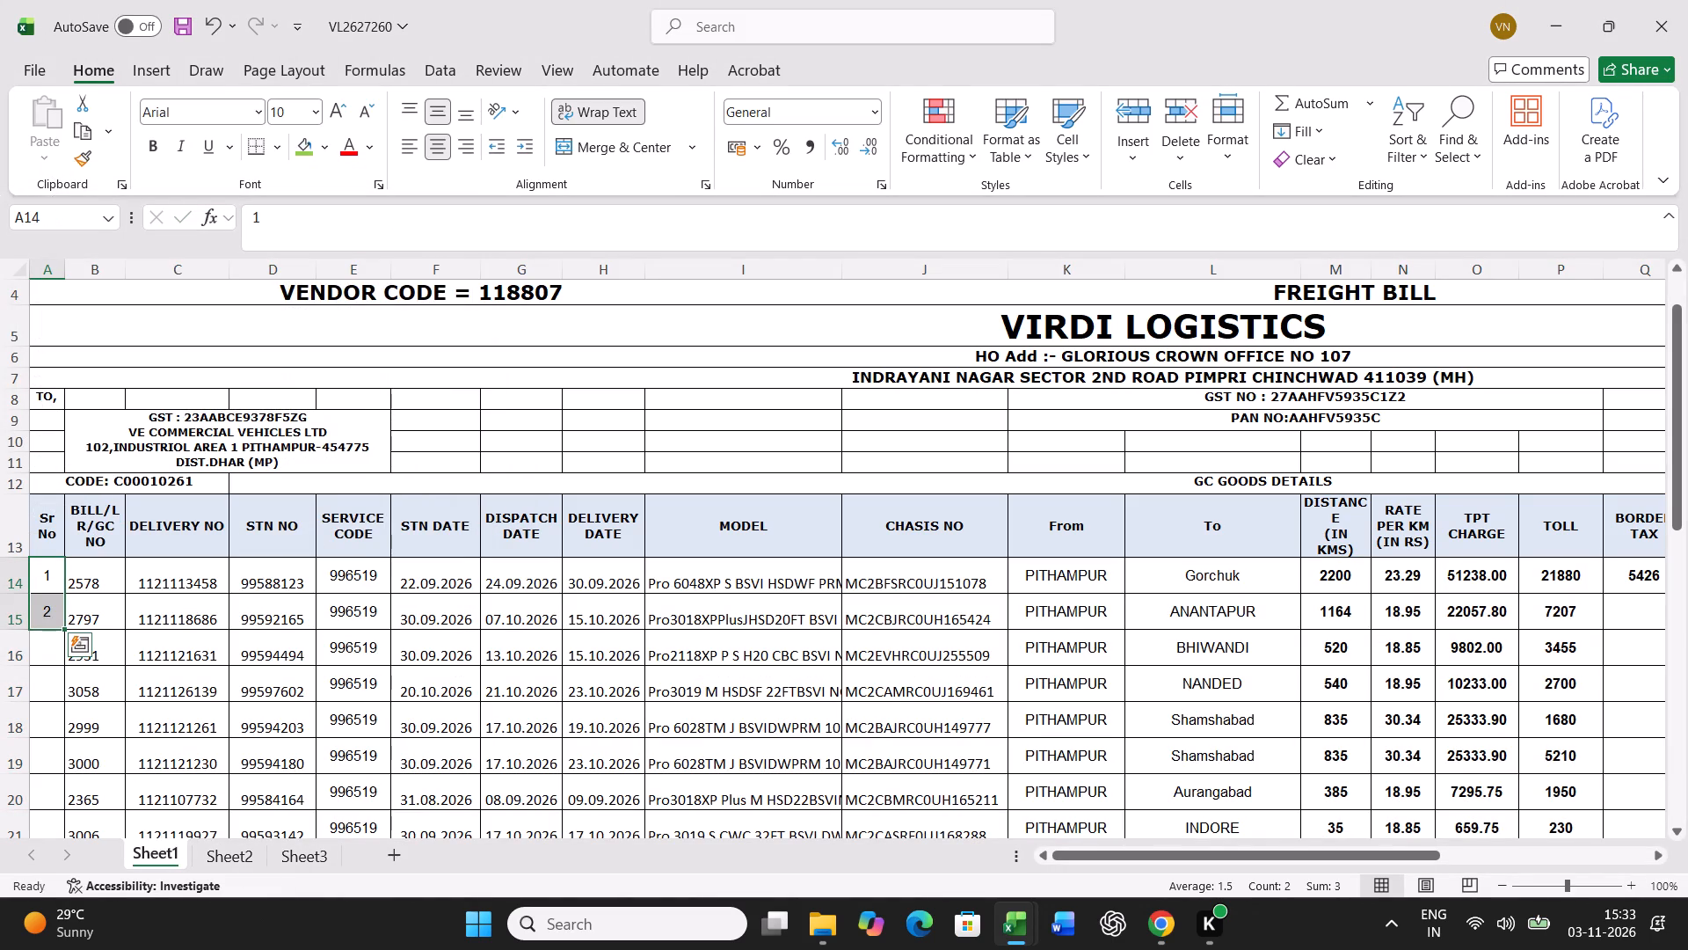
double_click(64, 628)
Redo the grand total in Y34 as the sum of Y14:Y33 and copy that formula across the totals row to the TPT CHARGE column.
scroll(718, 627, down, 10)
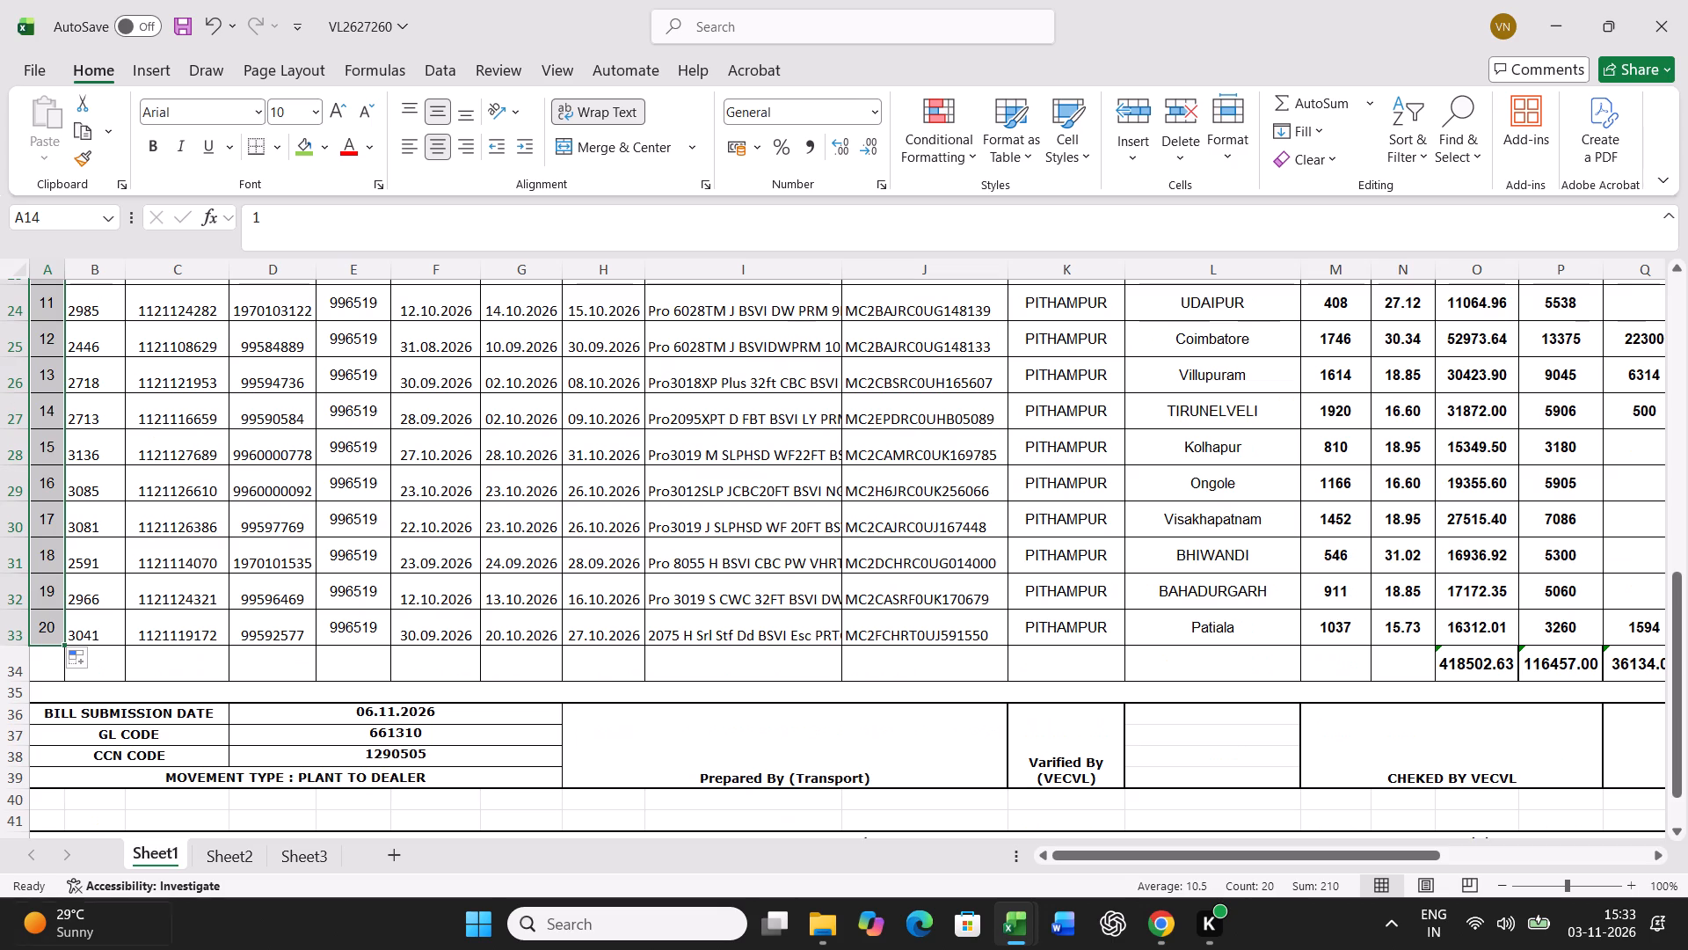
drag(1401, 860, 1614, 849)
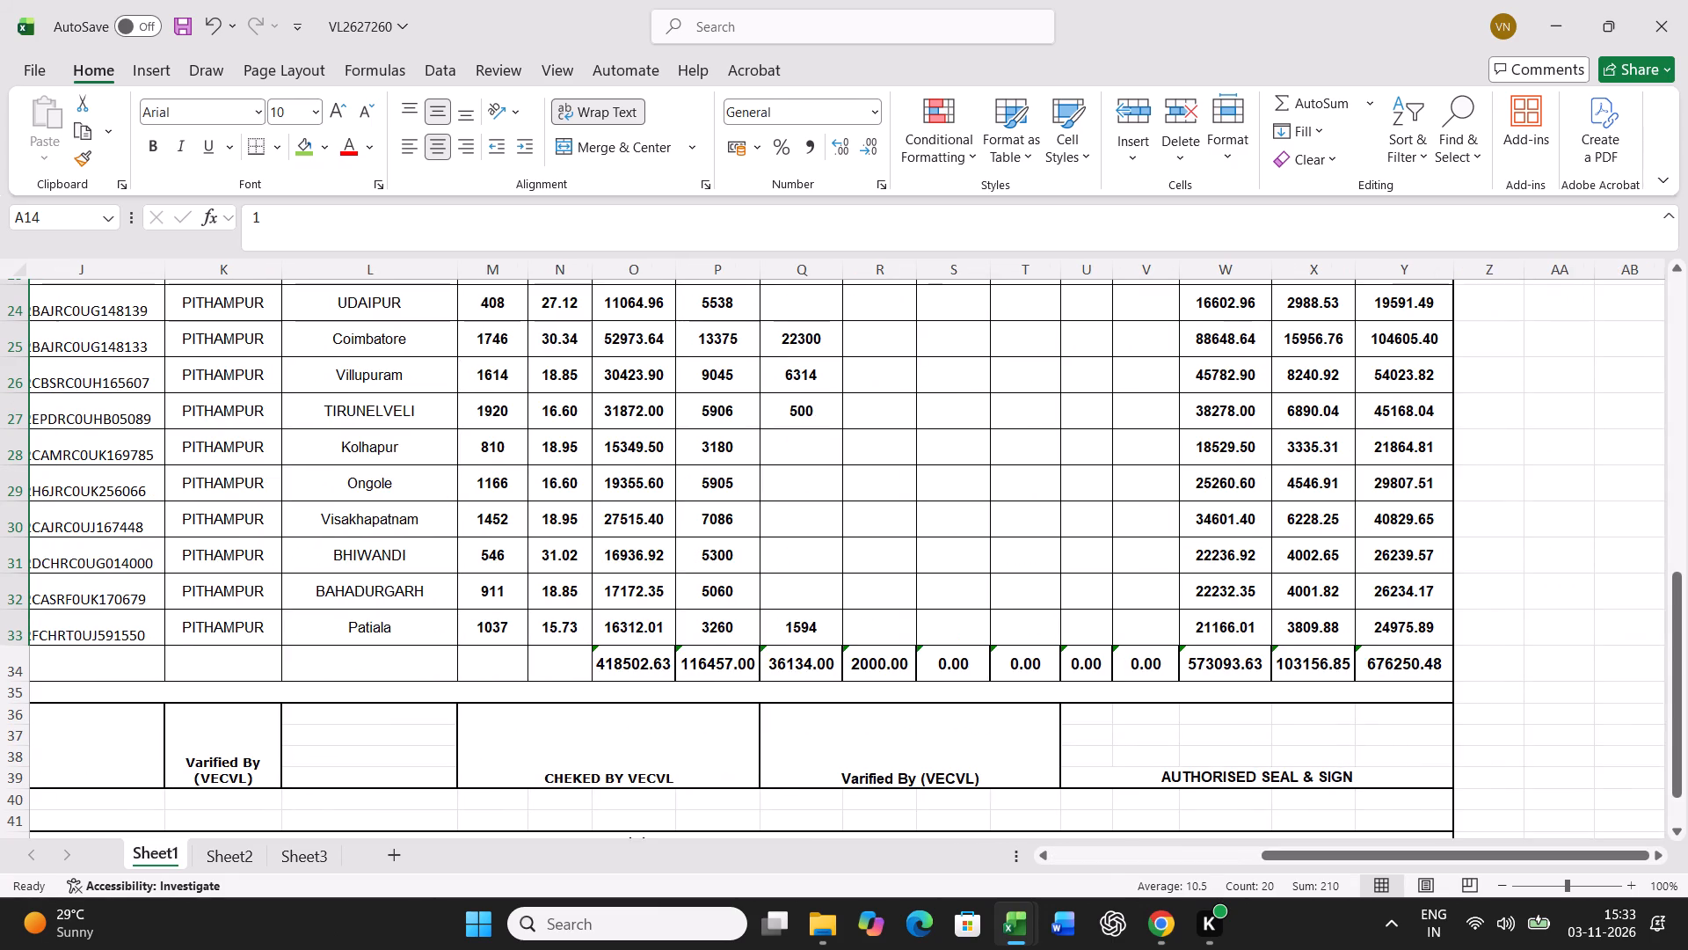
click(1407, 672)
click(1307, 94)
key(Return)
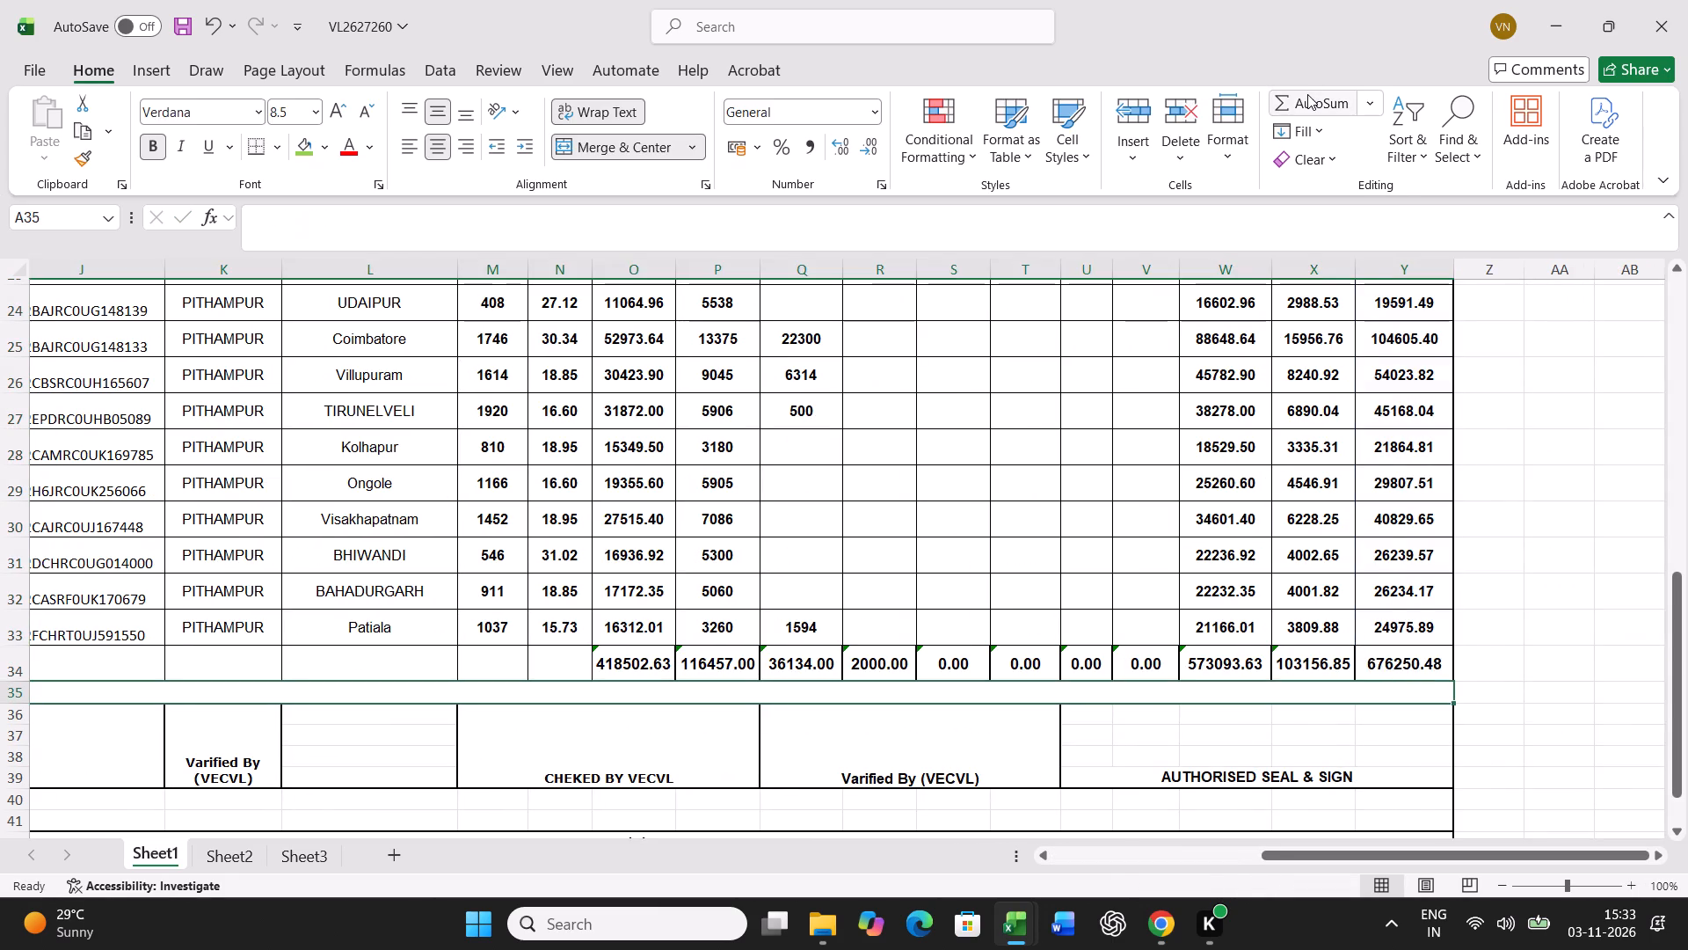
key(Up)
key(ctrl+c)
key(shift+Left)
key(shift+Left)
key(shift+Left)
key(shift+Left)
key(shift+Left)
key(shift+Left)
key(shift+Left)
key(shift+Left)
key(shift+Left)
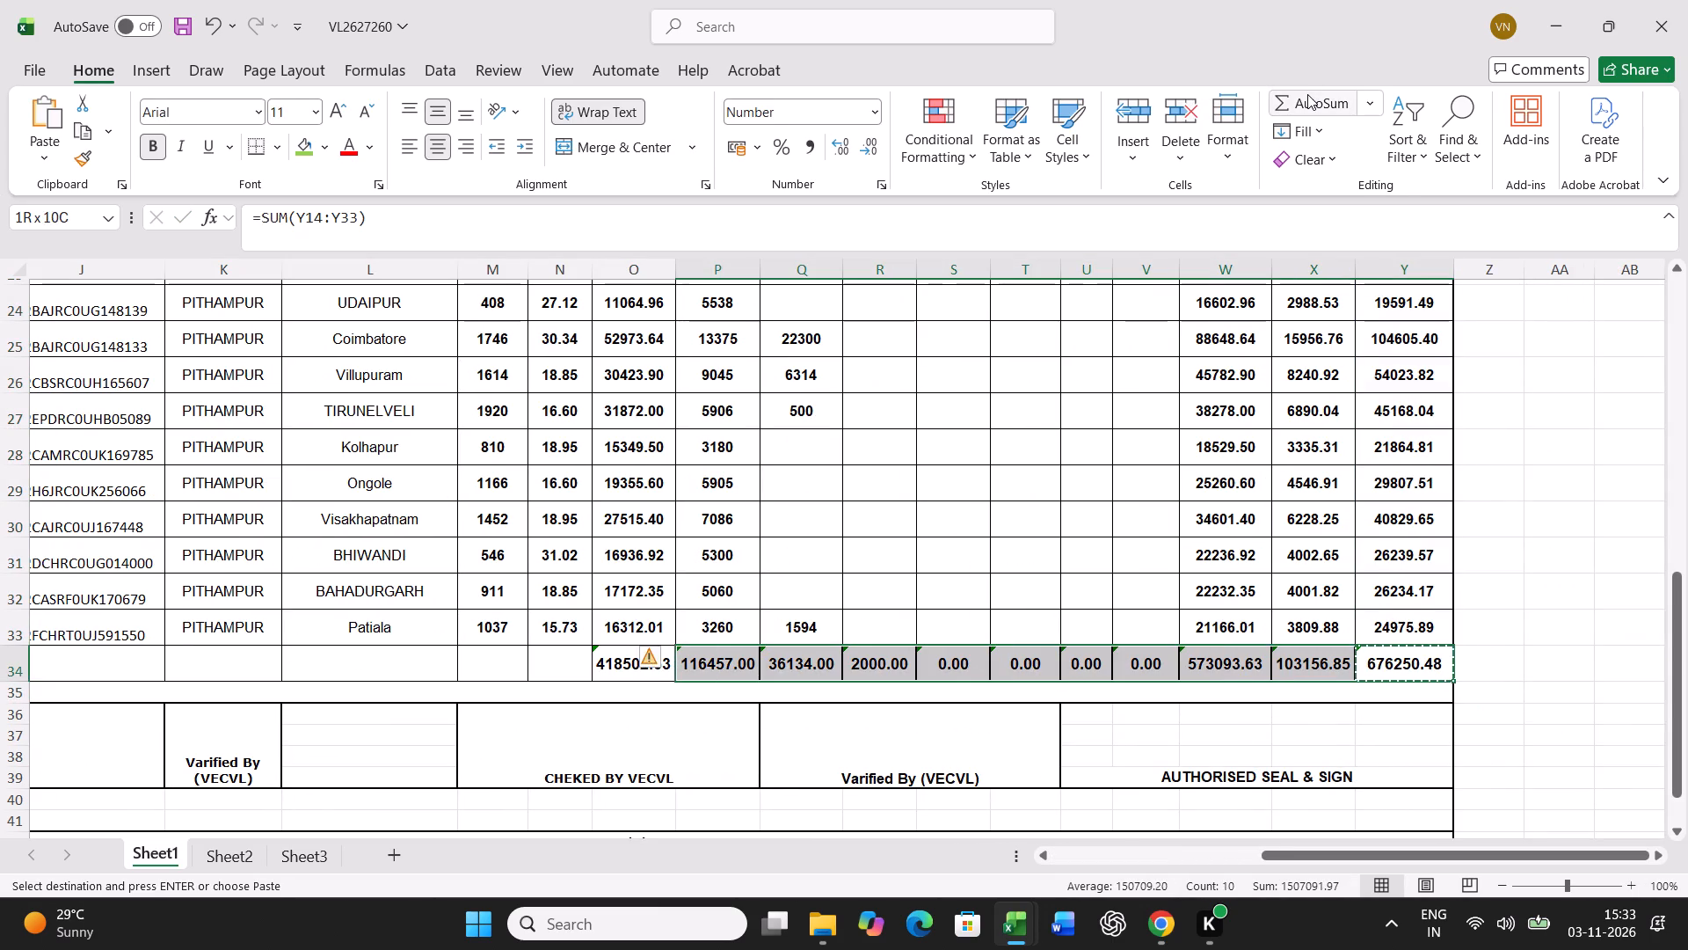
key(shift+Left)
key(Return)
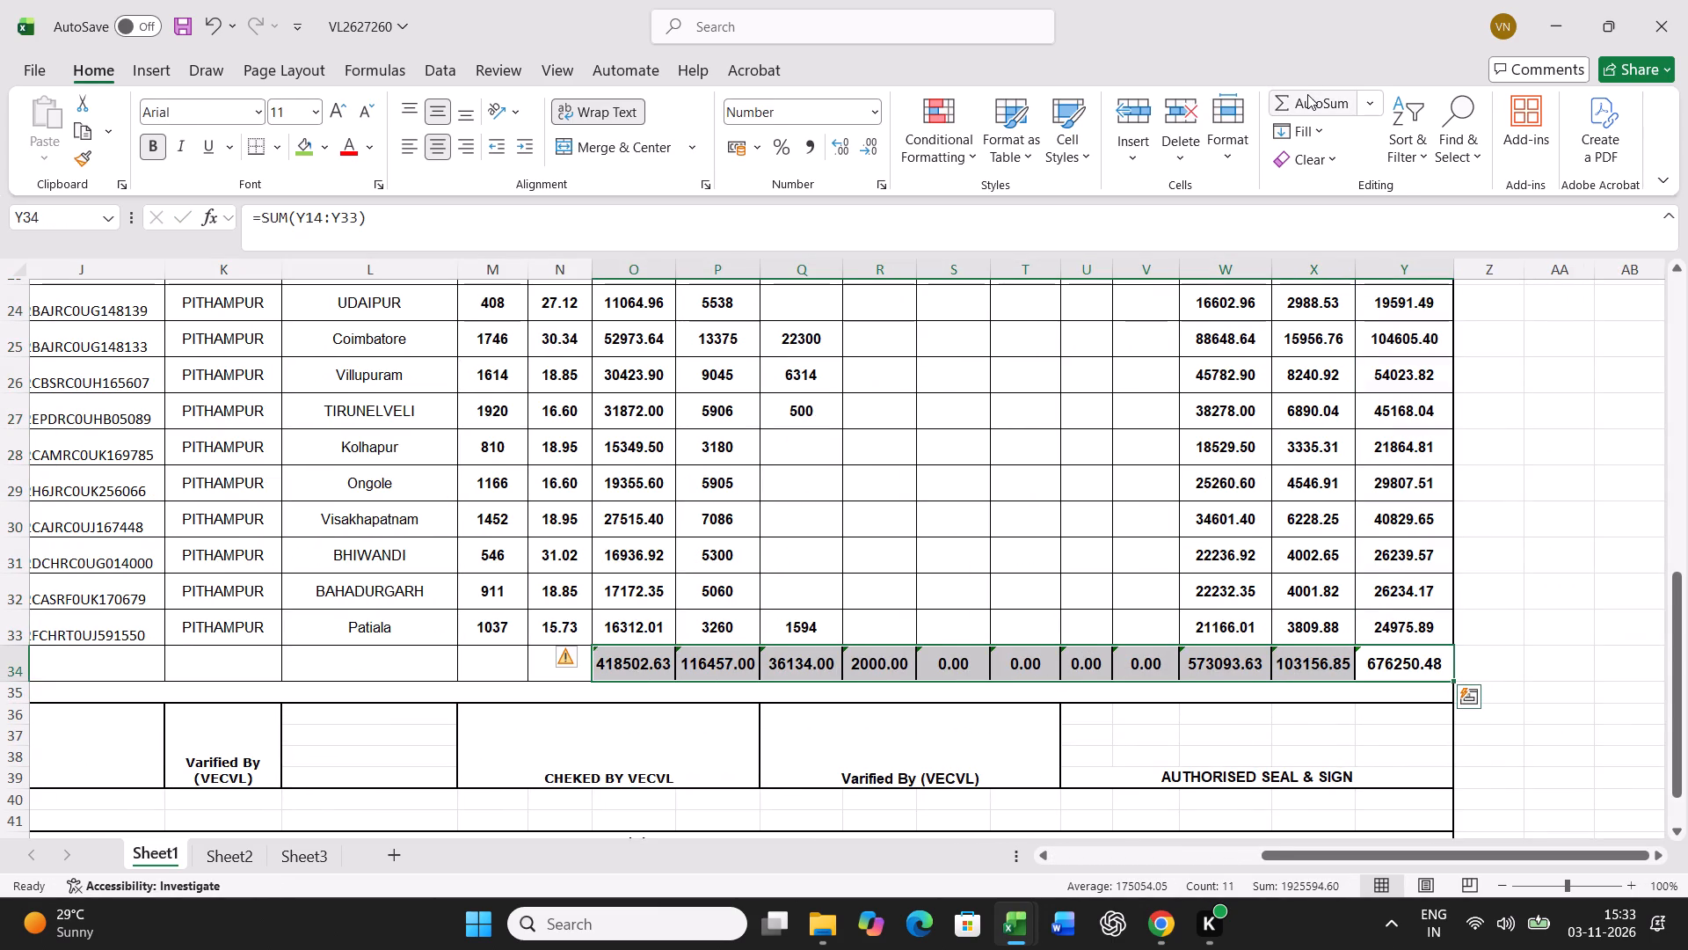
click(1173, 849)
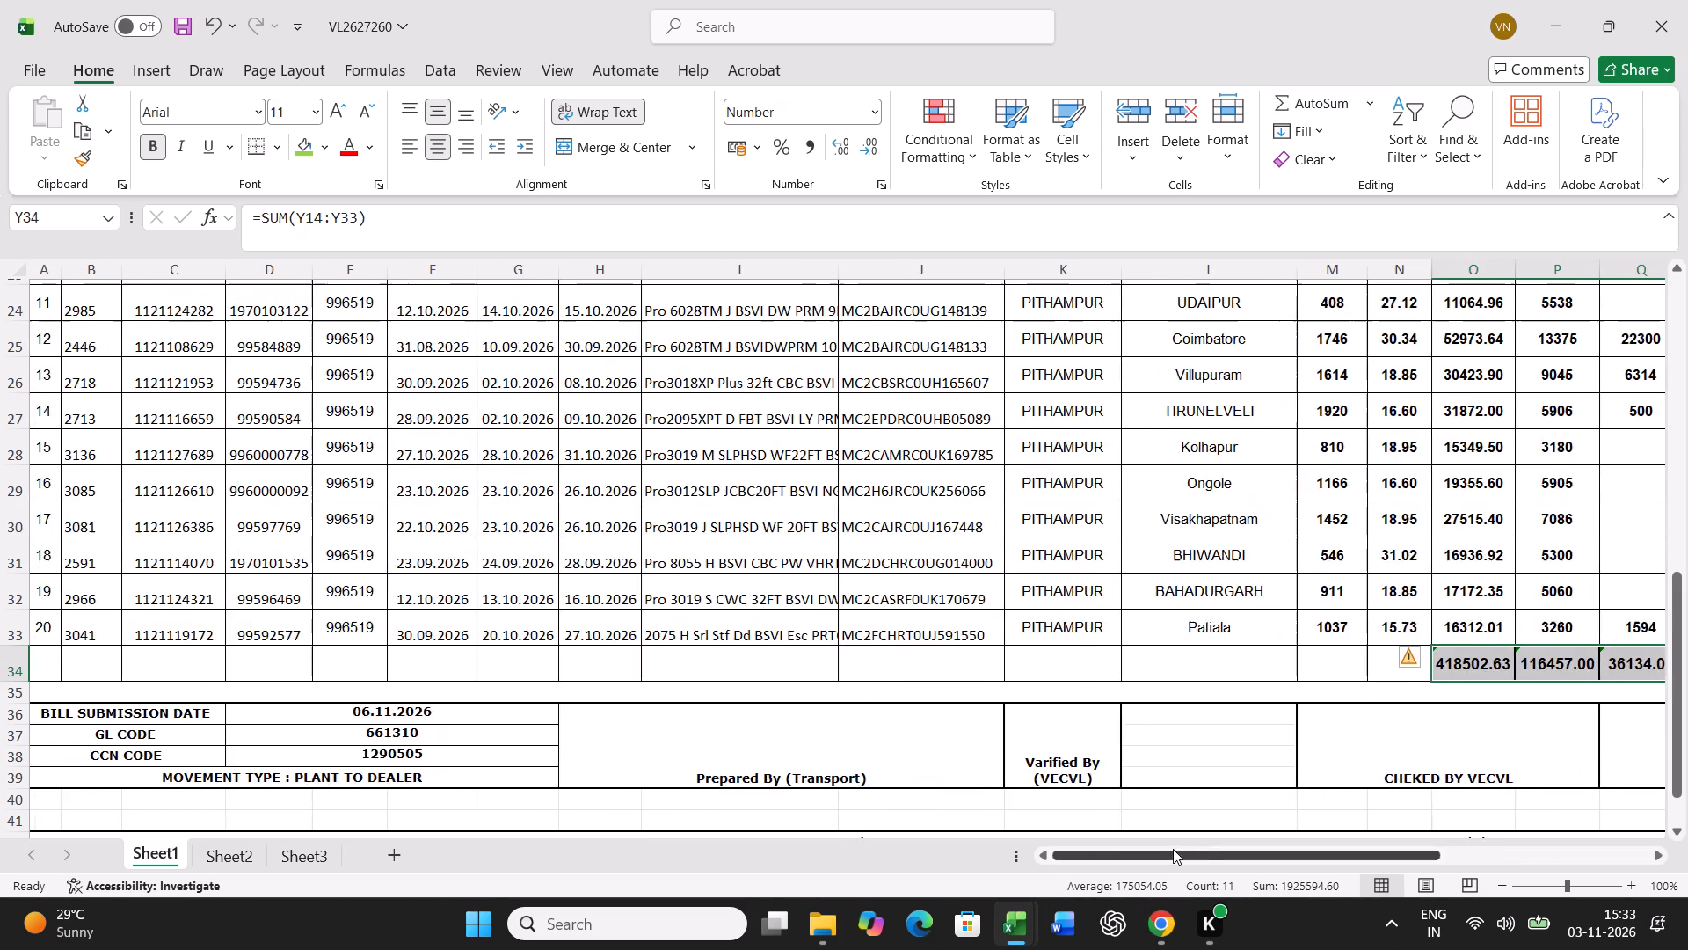
scroll(245, 484, up, 17)
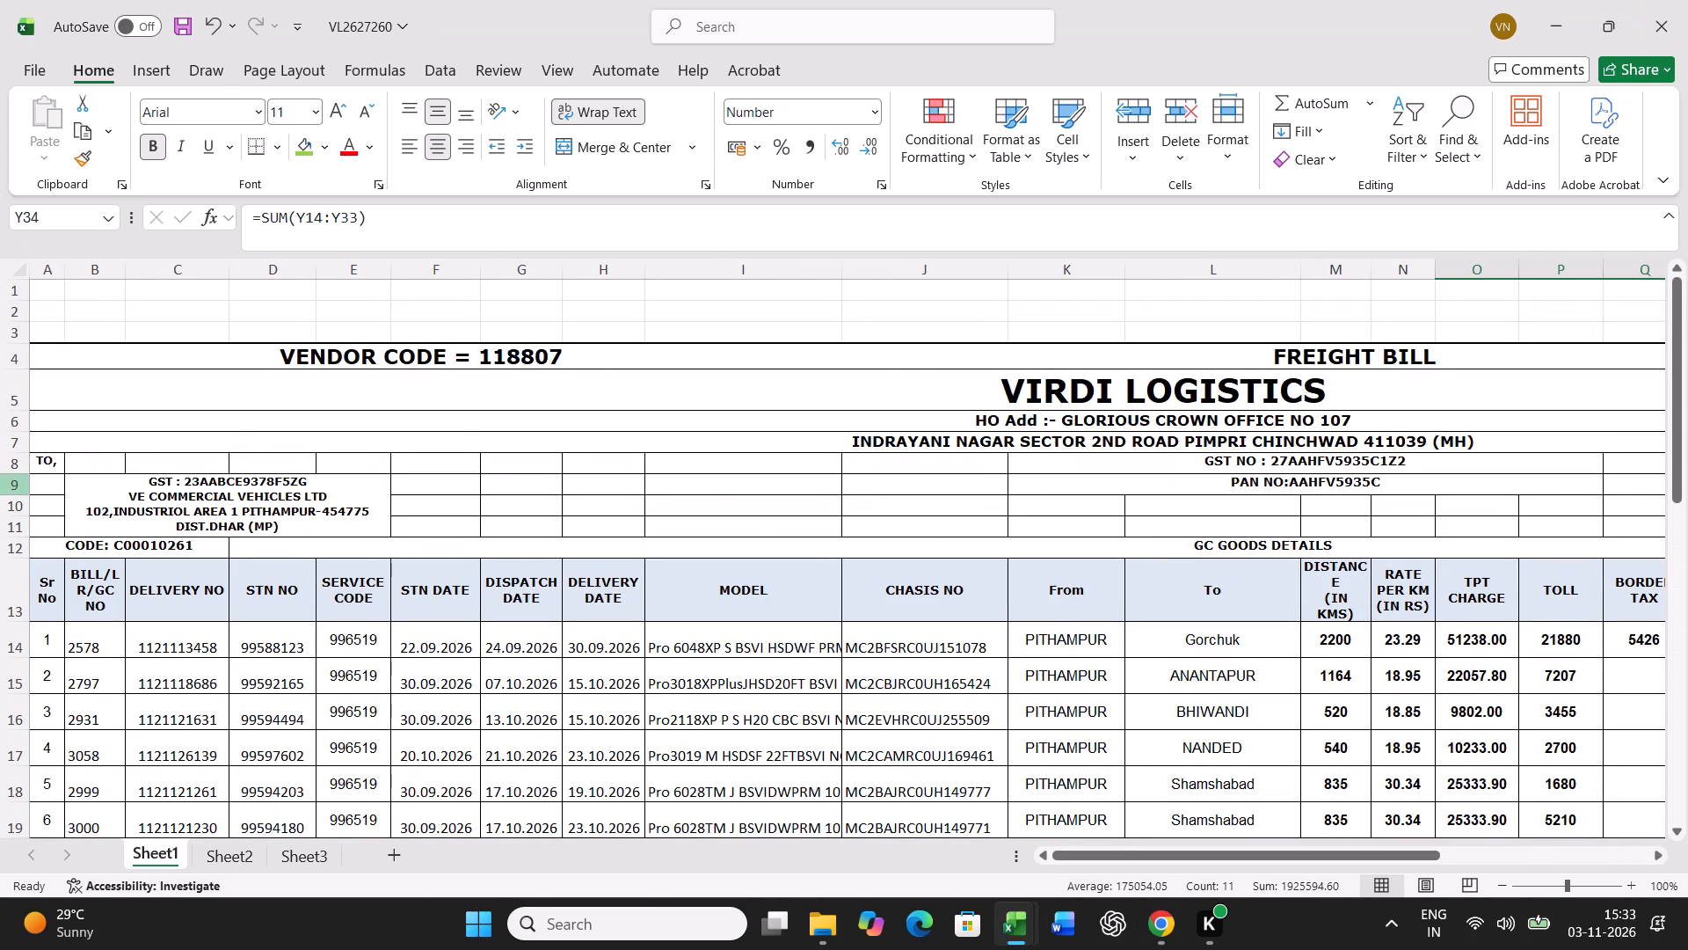
Save the bill and print only the selected range from the vendor code row down through the declaration note.
drag(116, 357, 57, 947)
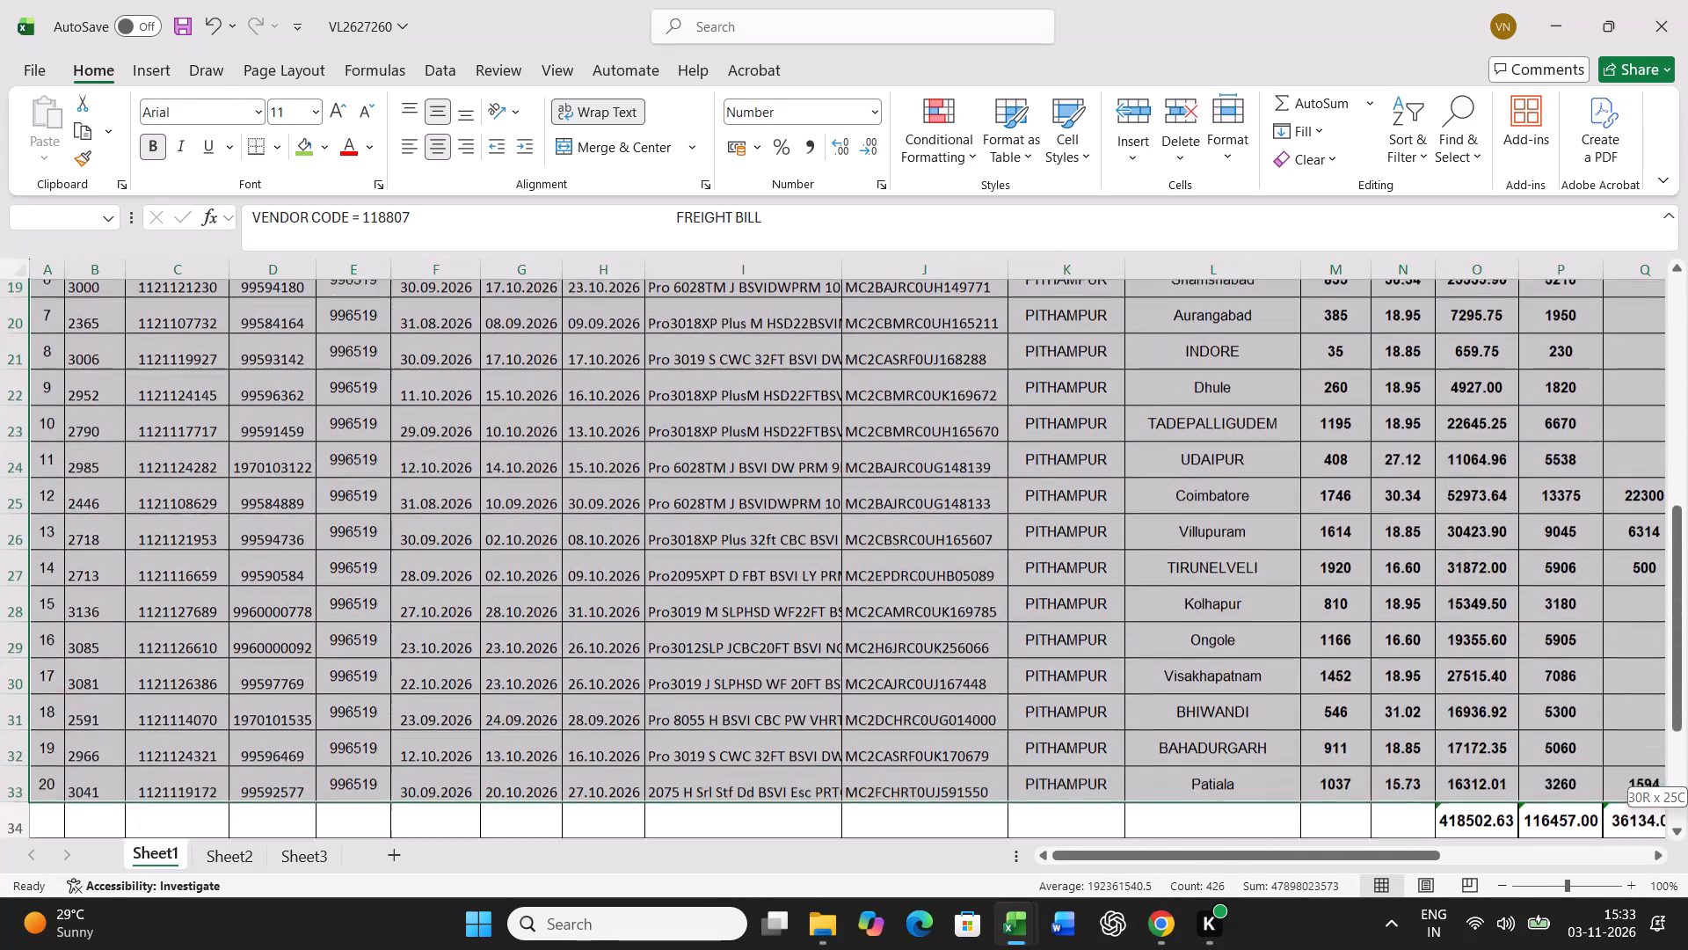
drag(57, 947, 123, 753)
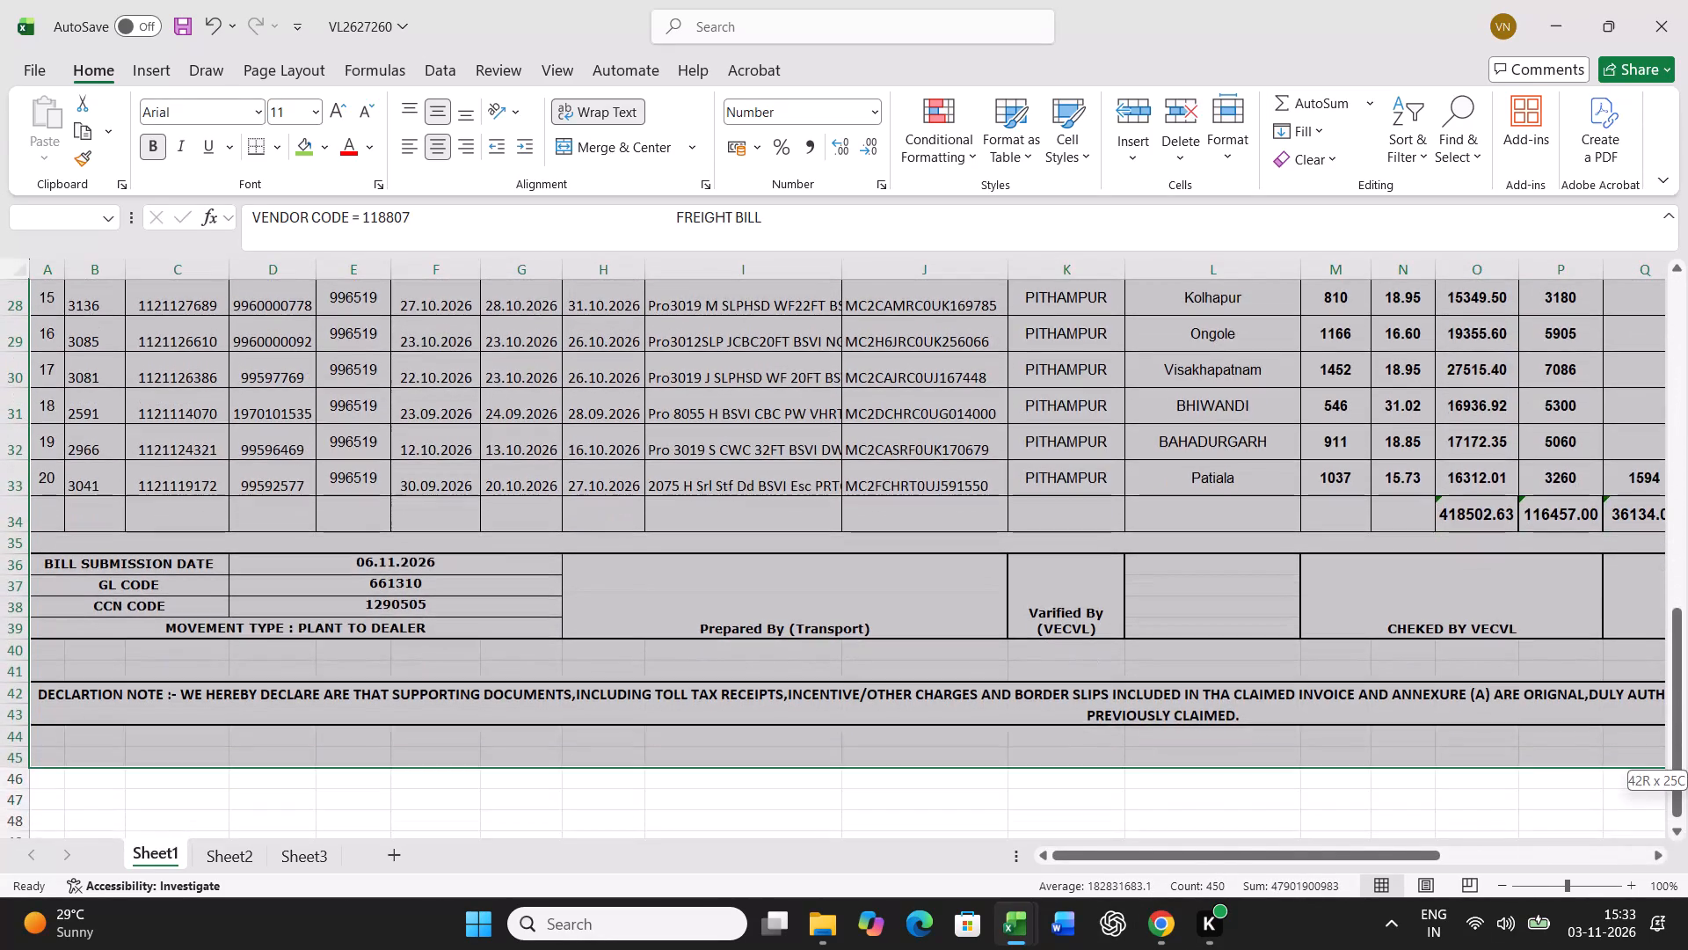
drag(123, 753, 135, 716)
scroll(409, 661, up, 20)
scroll(409, 661, up, 4)
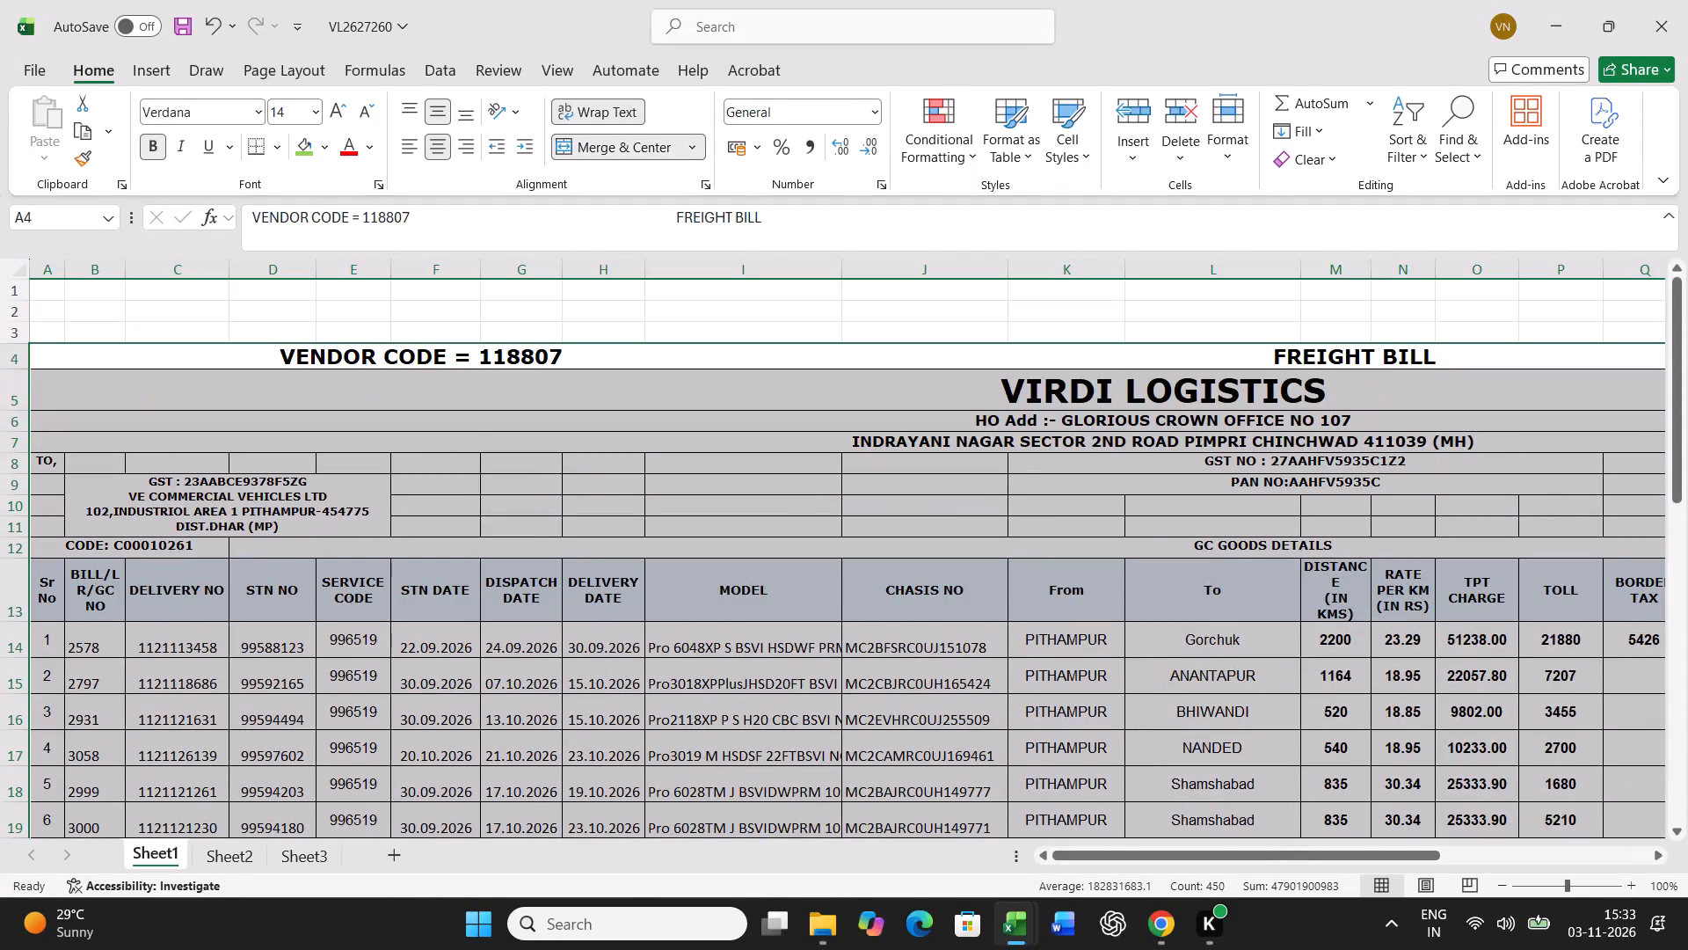
key(ctrl+s)
key(ctrl+p)
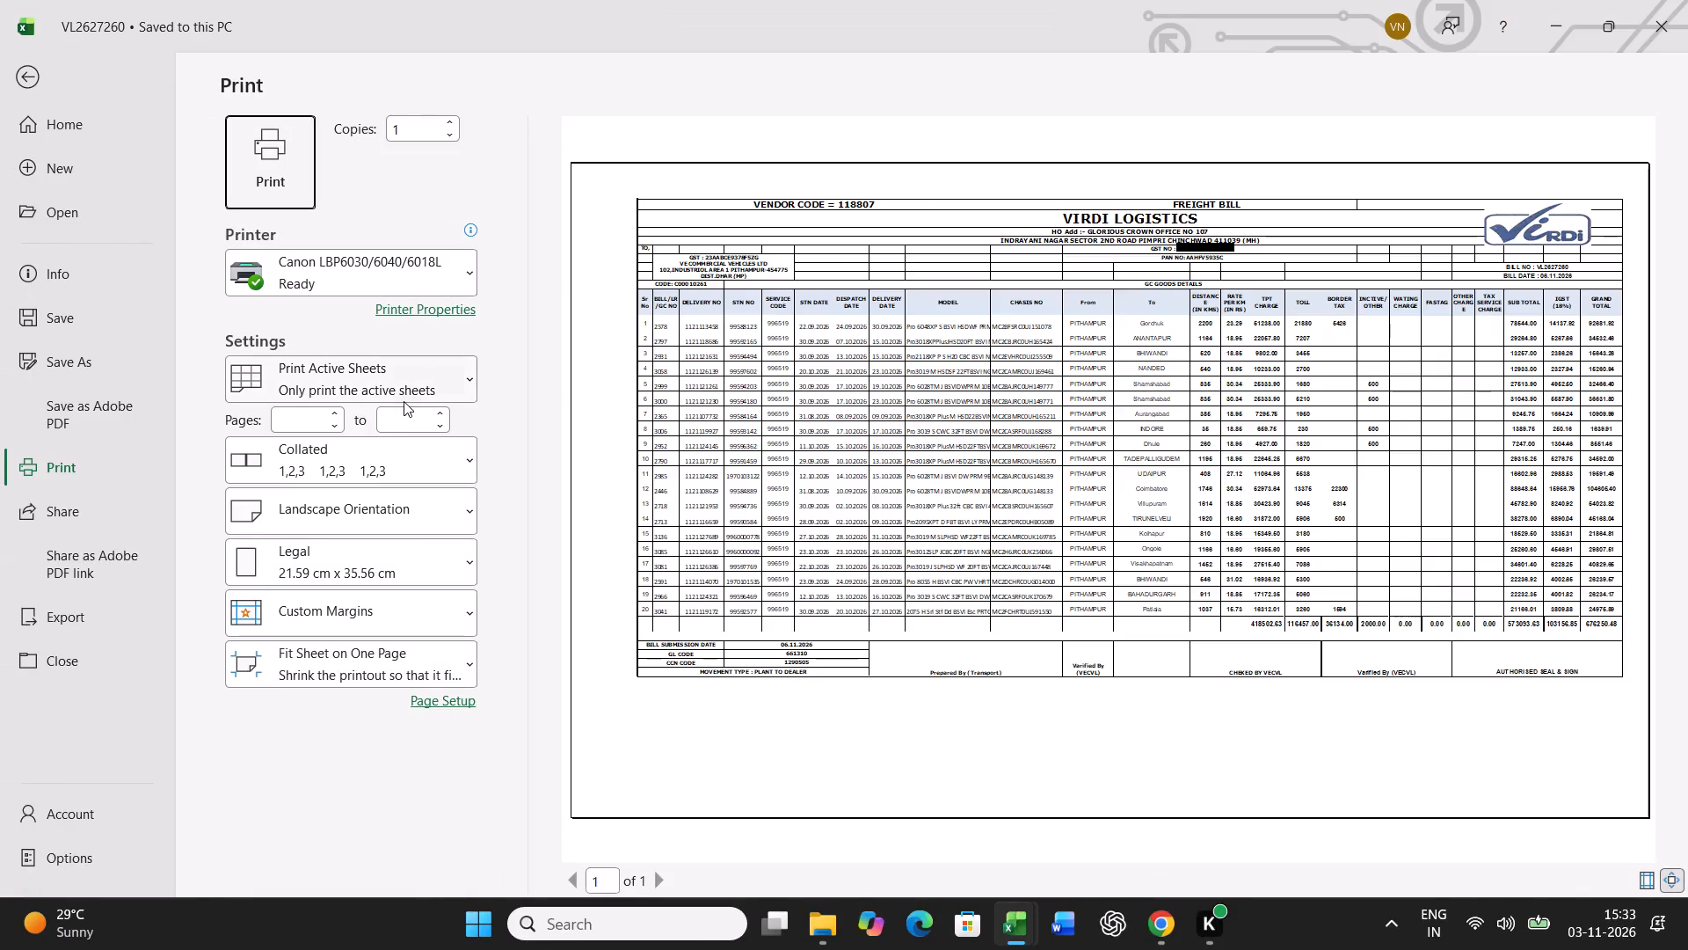
click(375, 372)
click(360, 530)
scroll(1165, 693, down, 2)
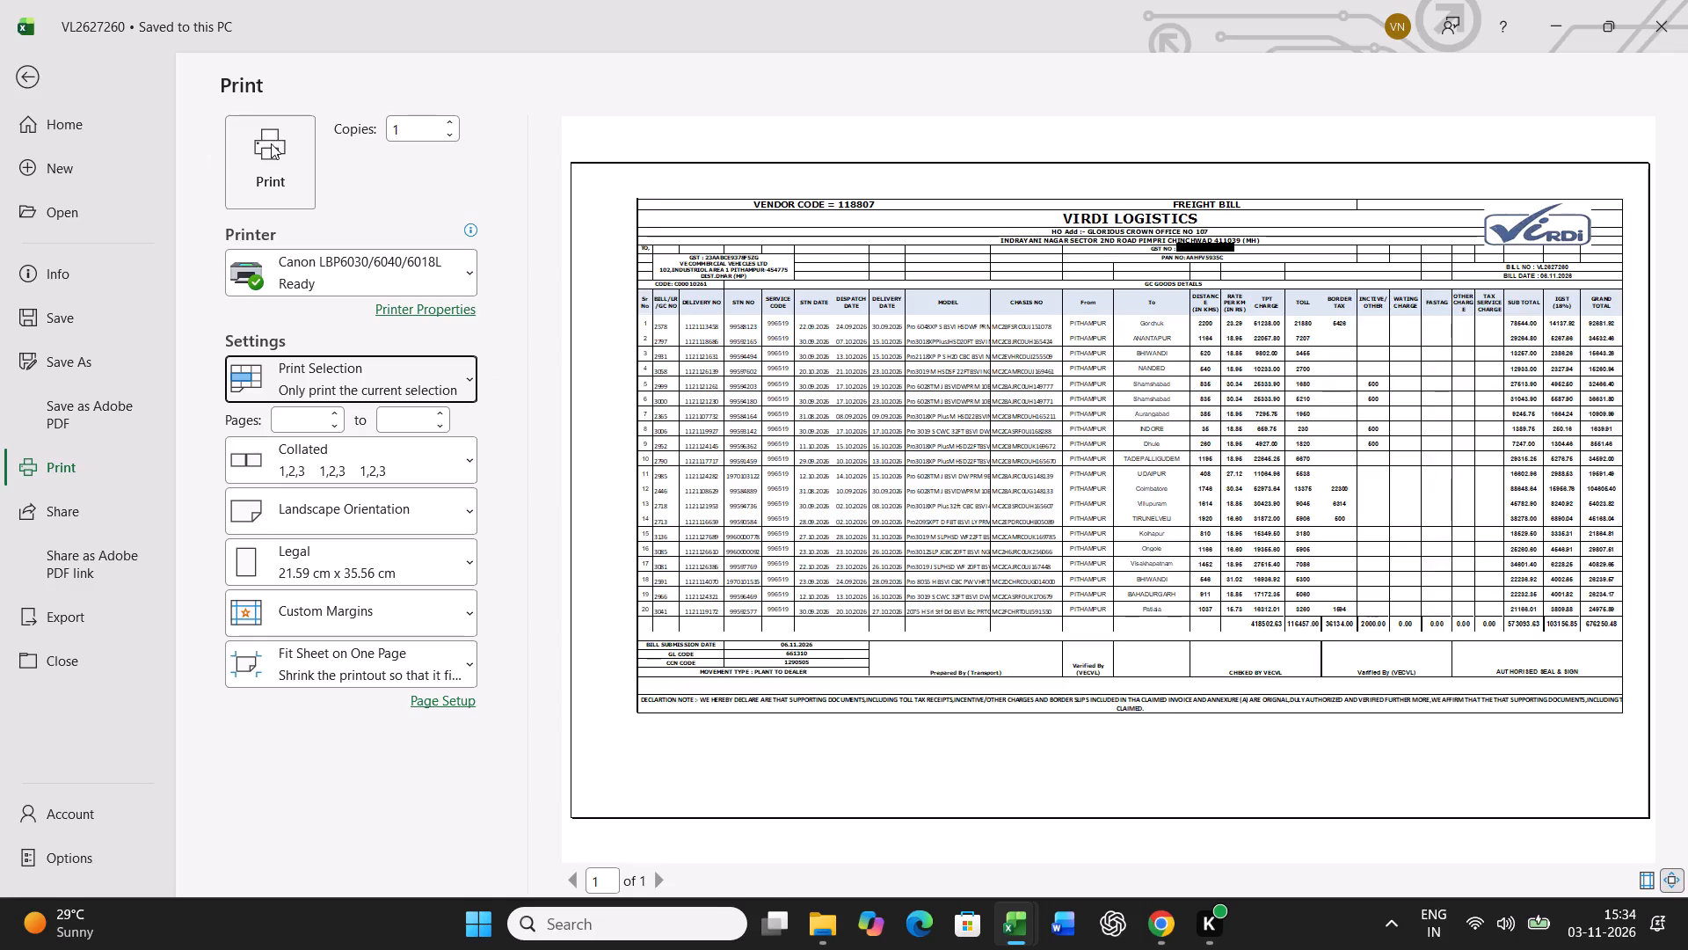
click(272, 166)
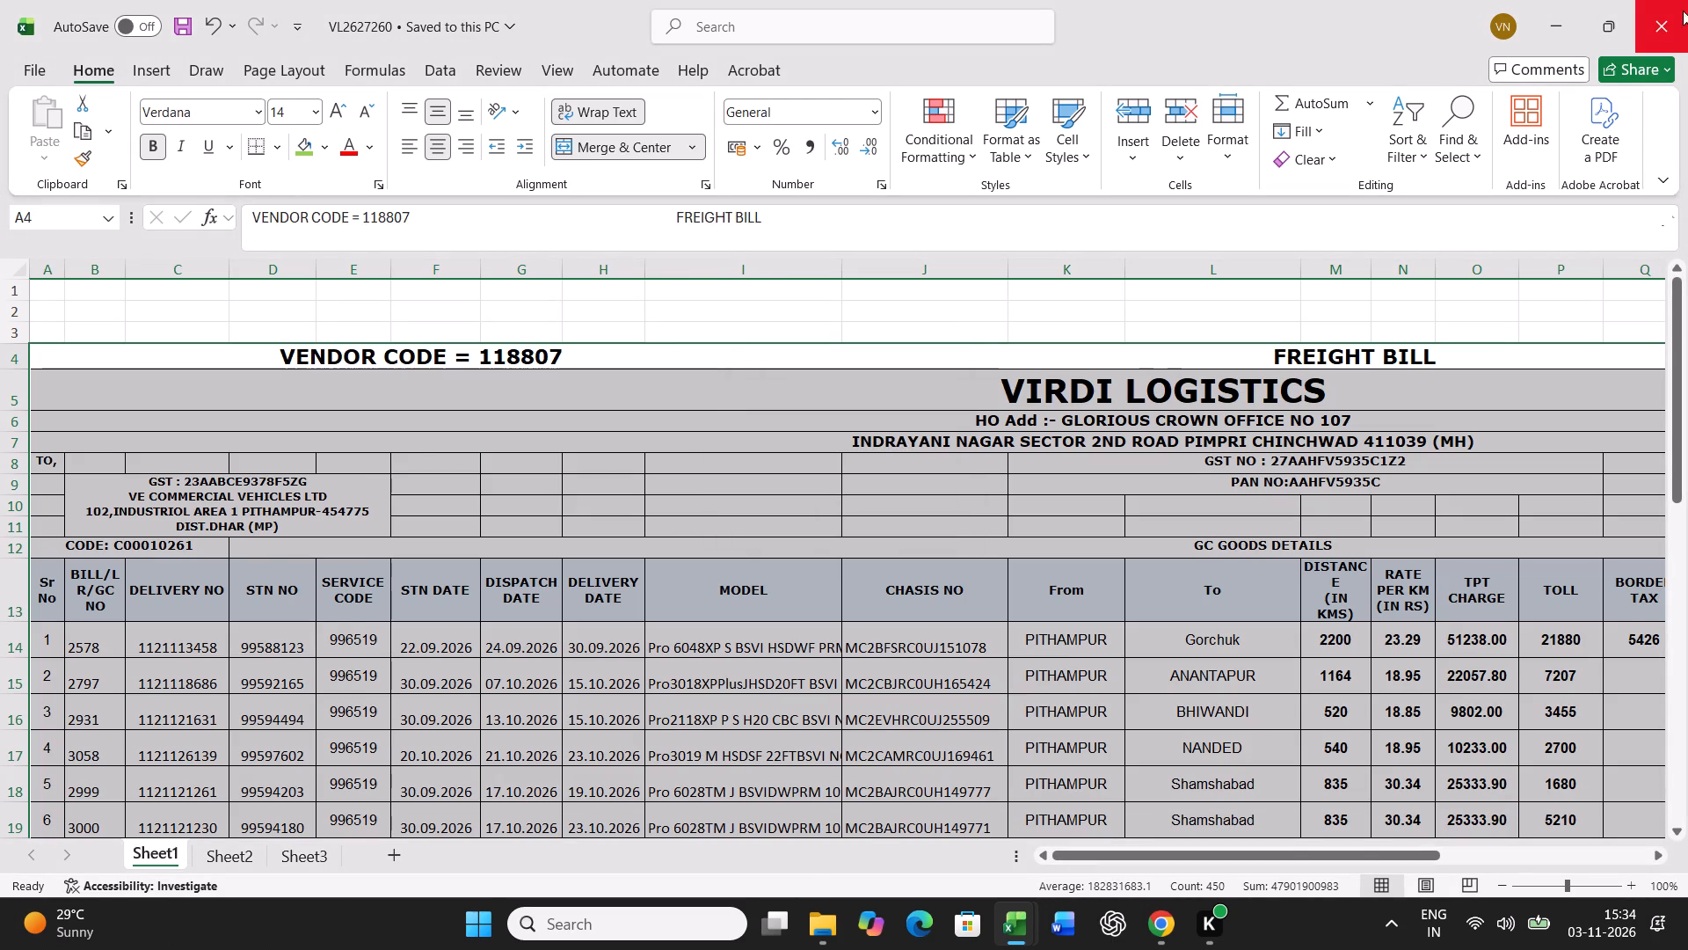
Close the VL2627260 workbook and clear the transferred vehicle rows 38 to 57 from the BUNCH sheet of BILING FILE.
click(1667, 30)
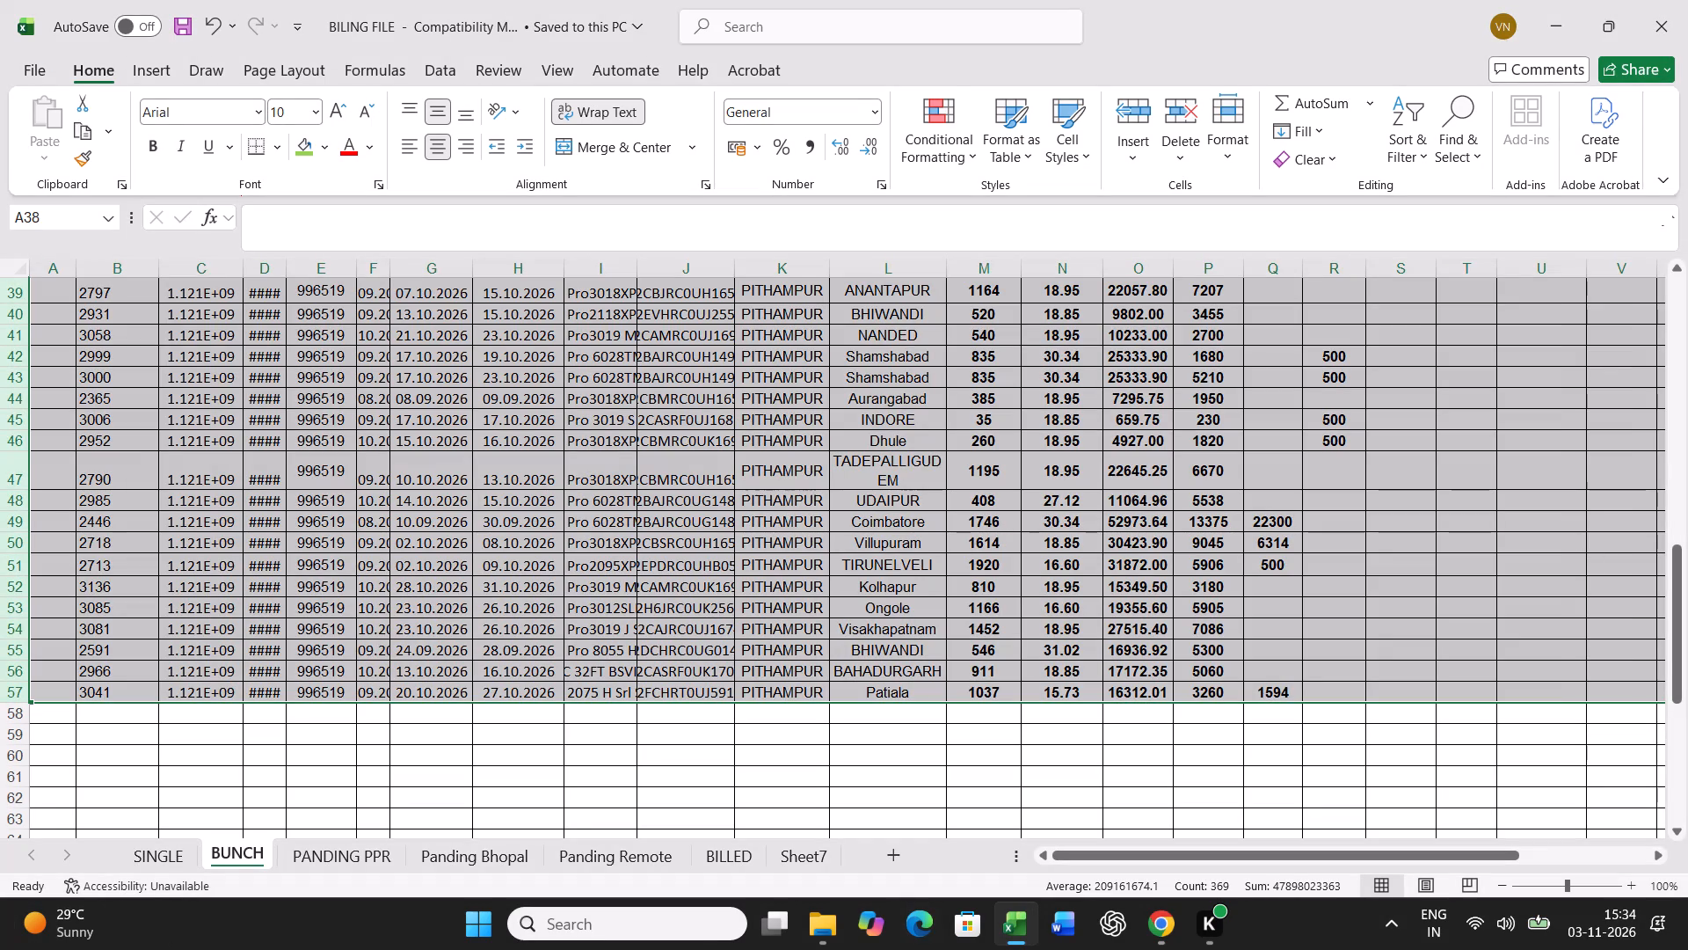
key(Delete)
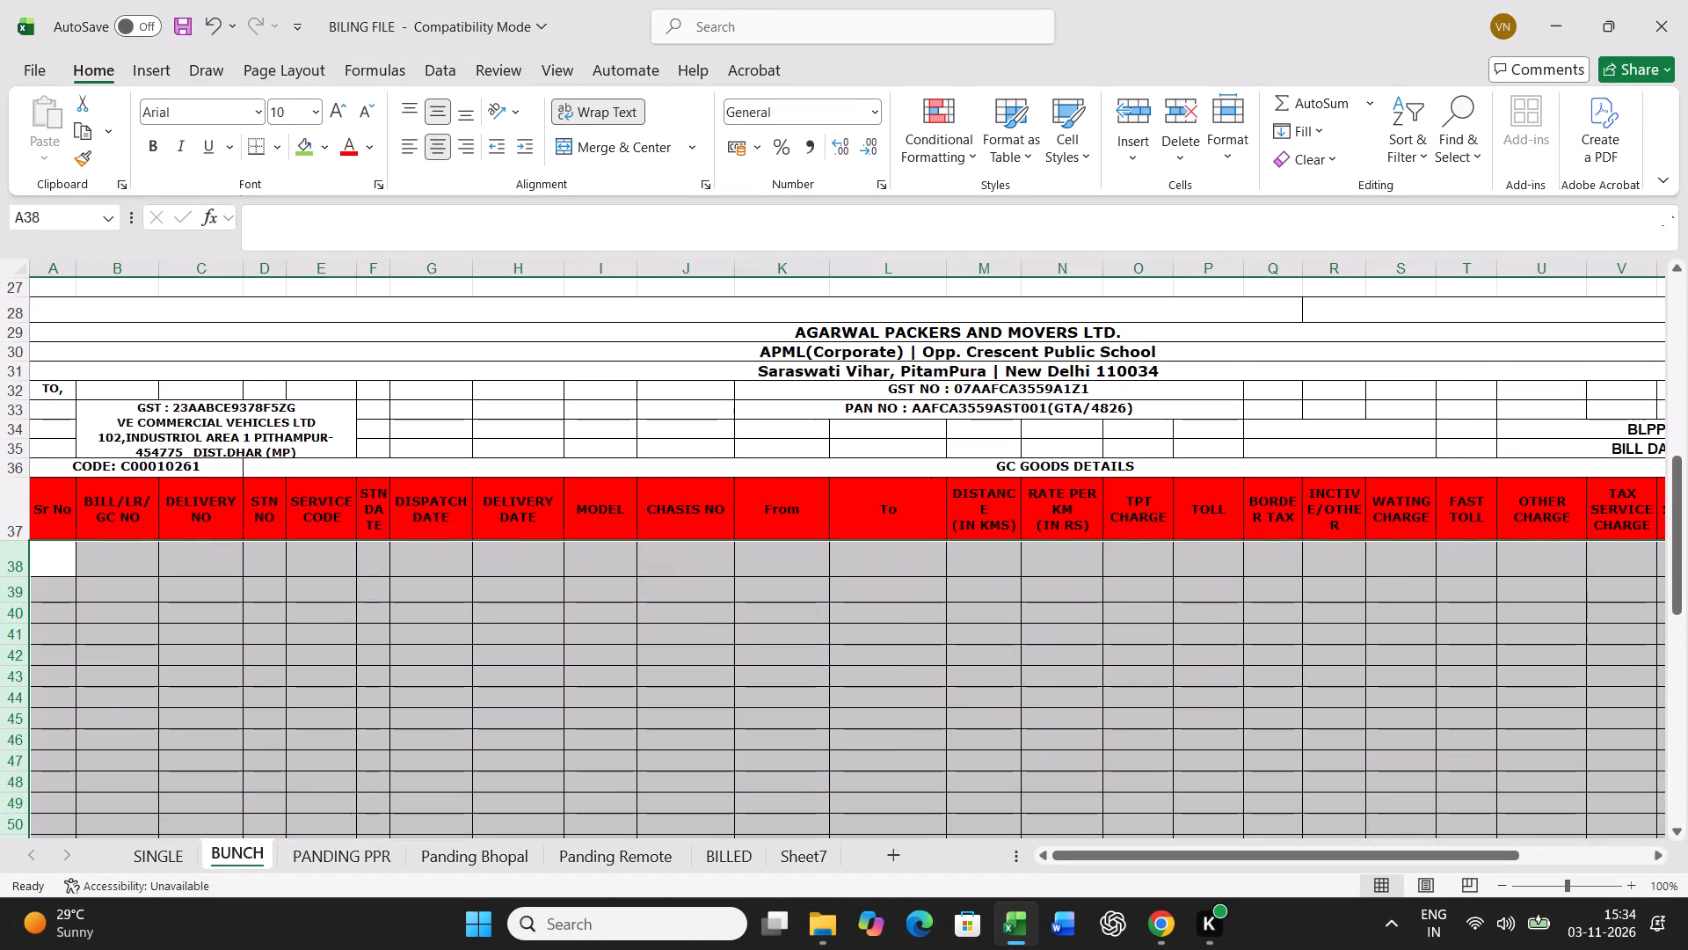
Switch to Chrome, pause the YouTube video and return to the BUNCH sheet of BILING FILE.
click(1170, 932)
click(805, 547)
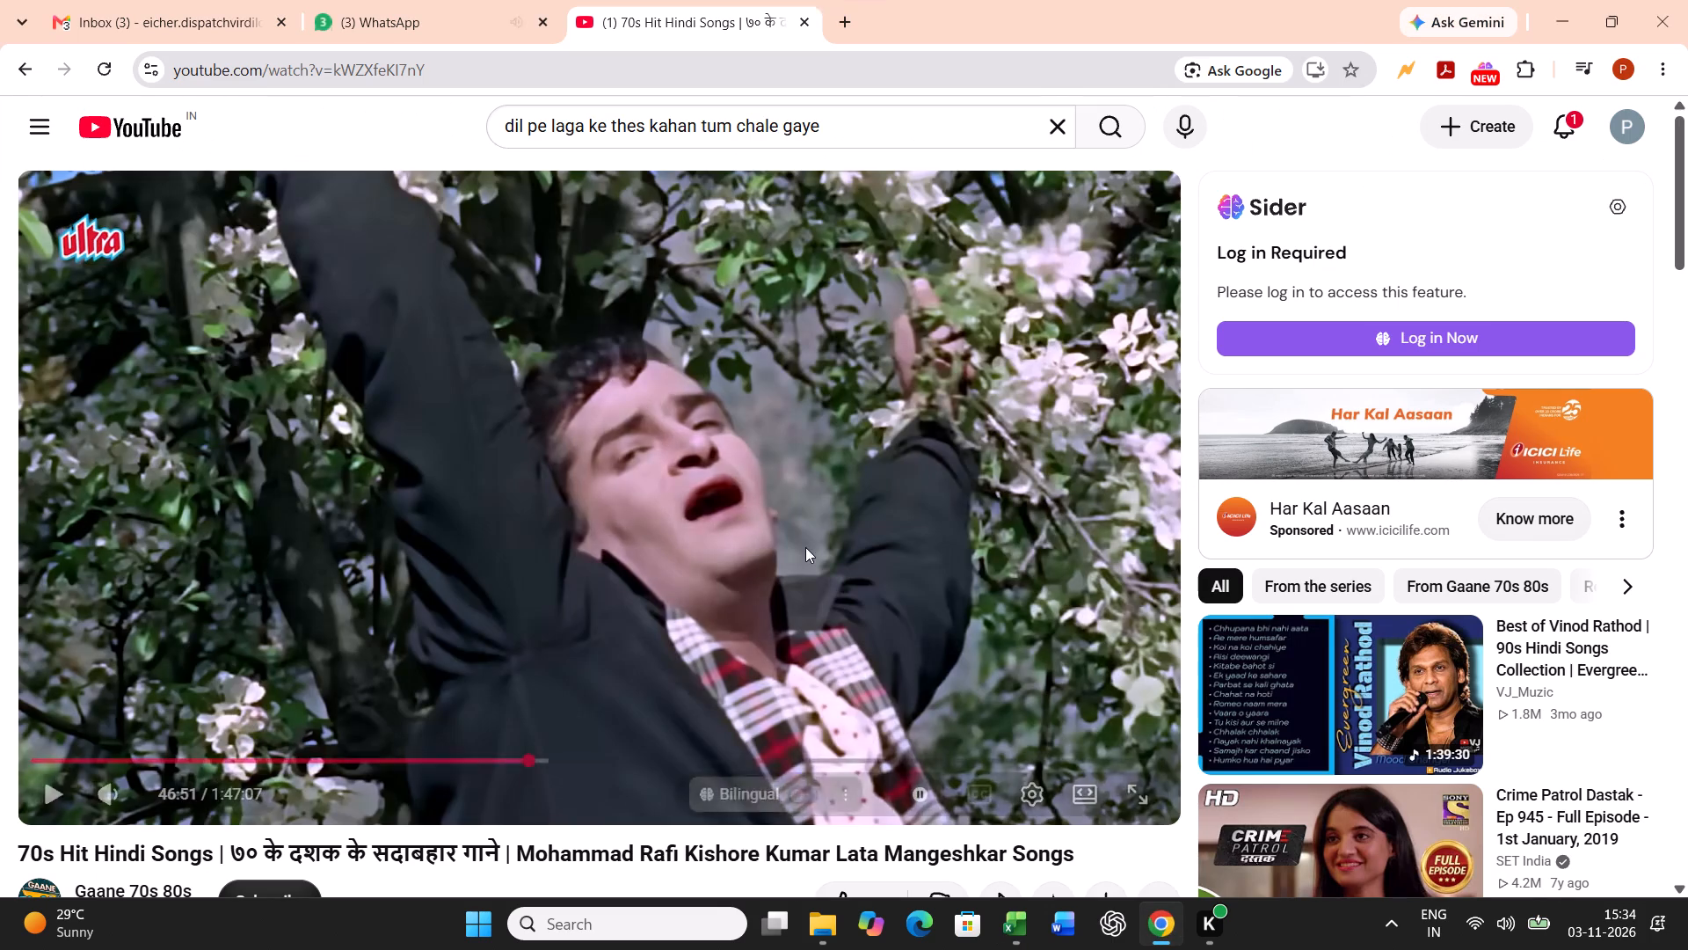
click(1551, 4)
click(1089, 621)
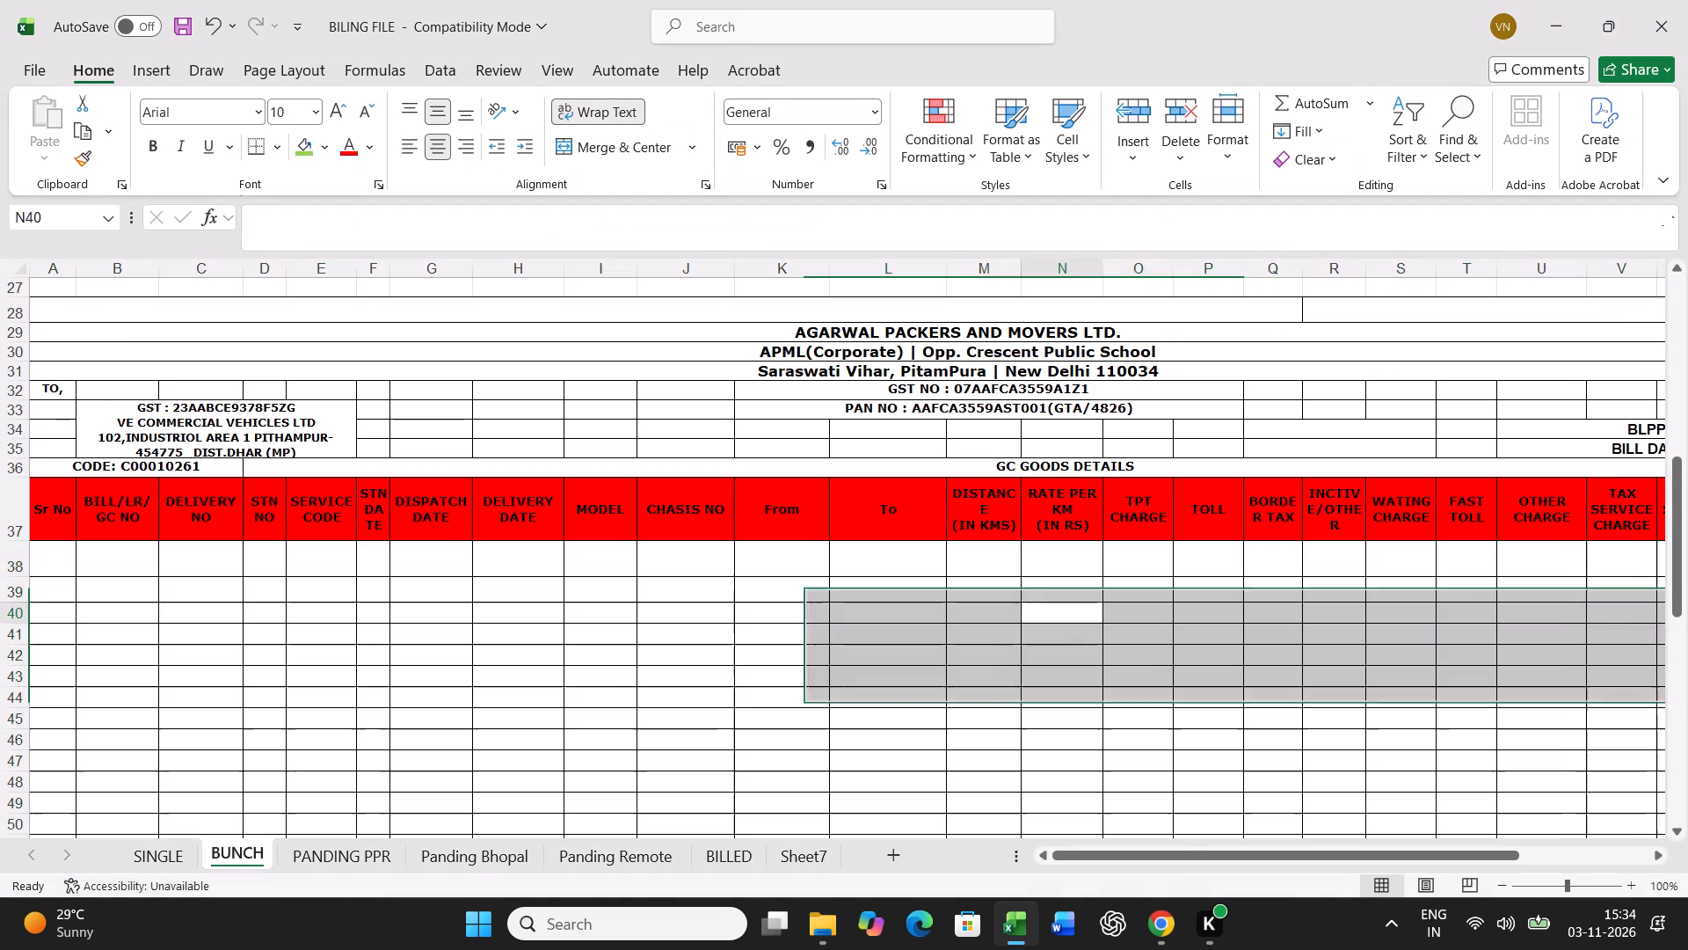
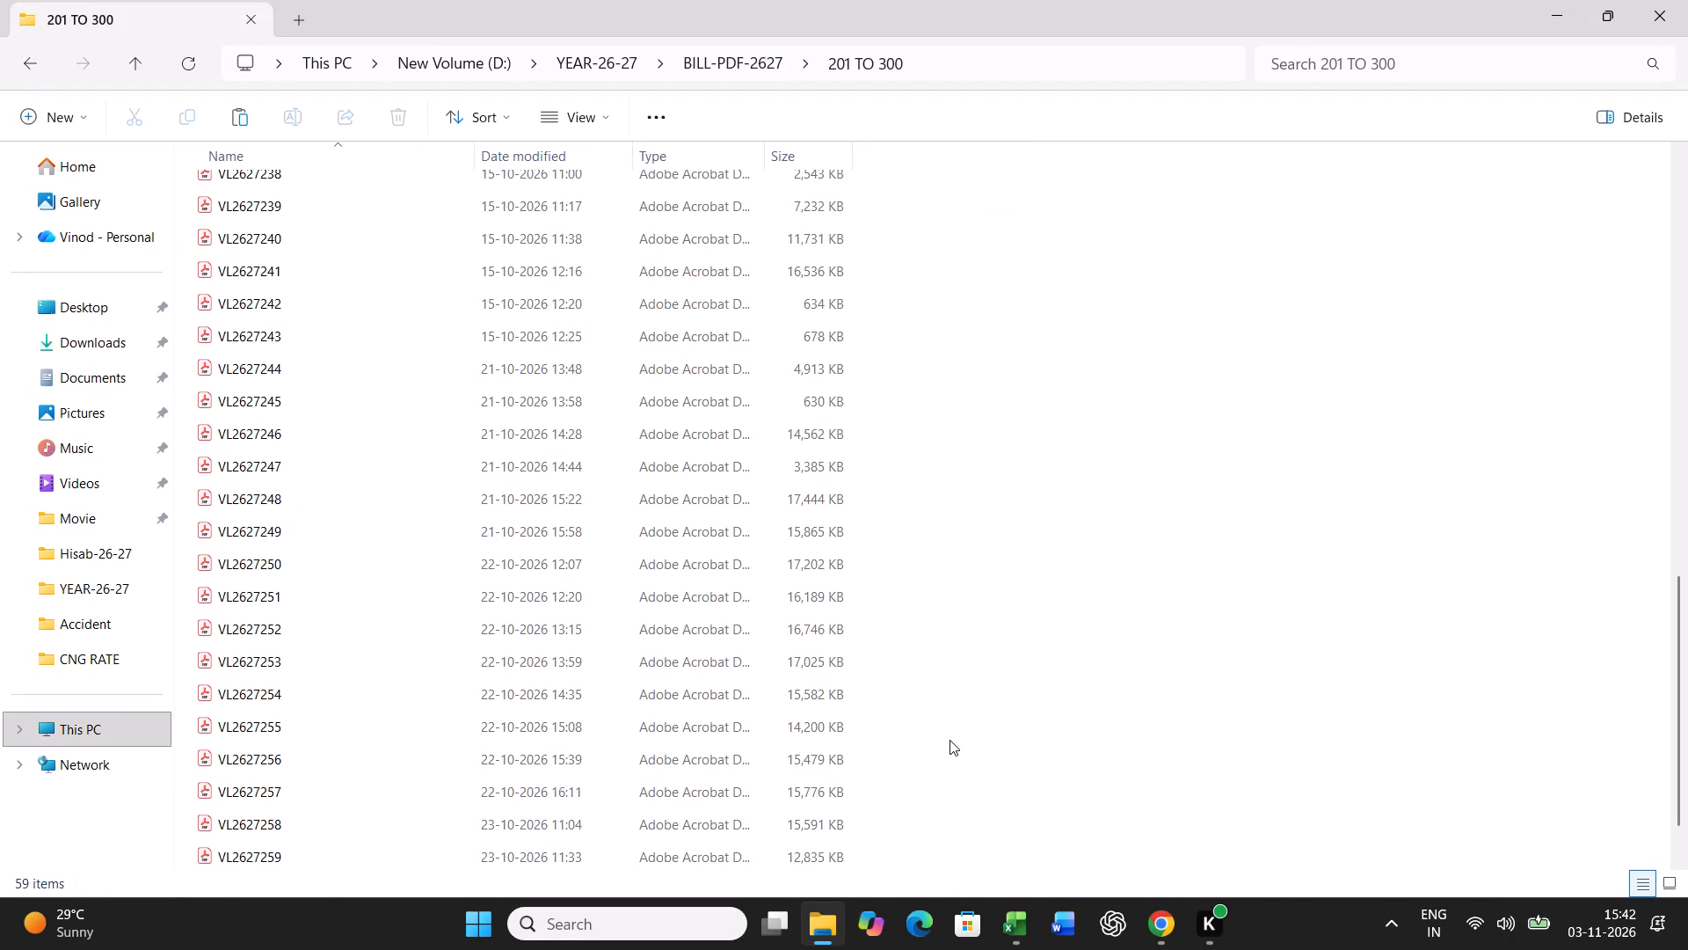
Paste the copied scanned PDF into the 201 TO 300 folder and rename it VL2627260.
scroll(949, 740, down, 3)
key(ctrl+v)
key(F2)
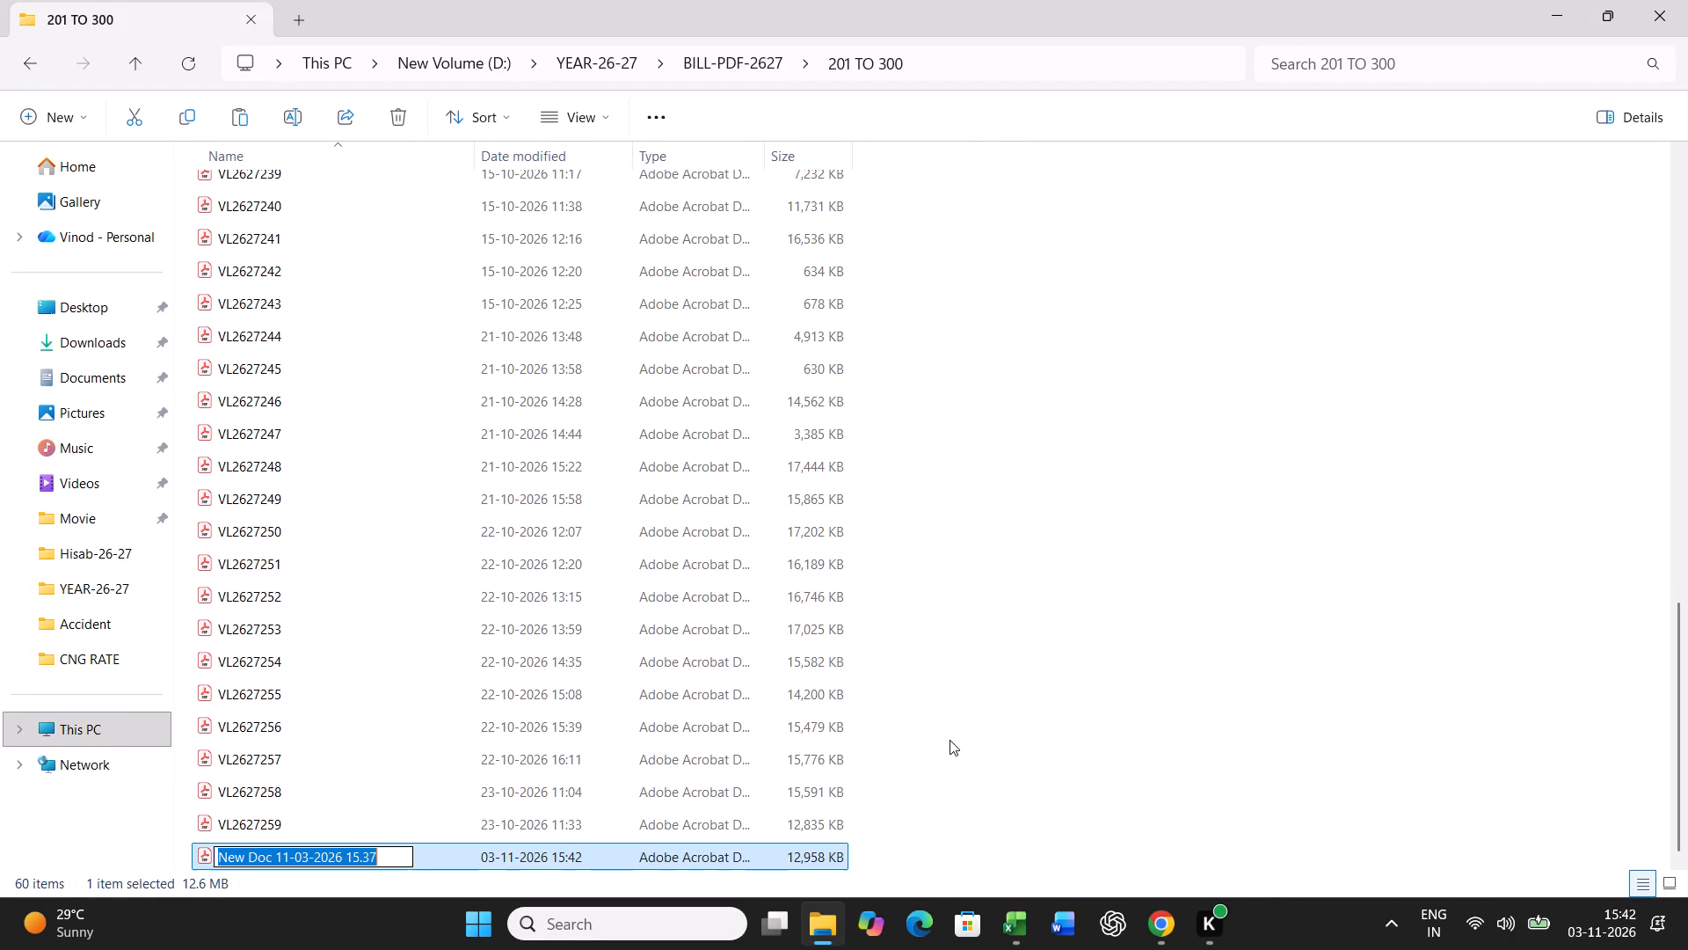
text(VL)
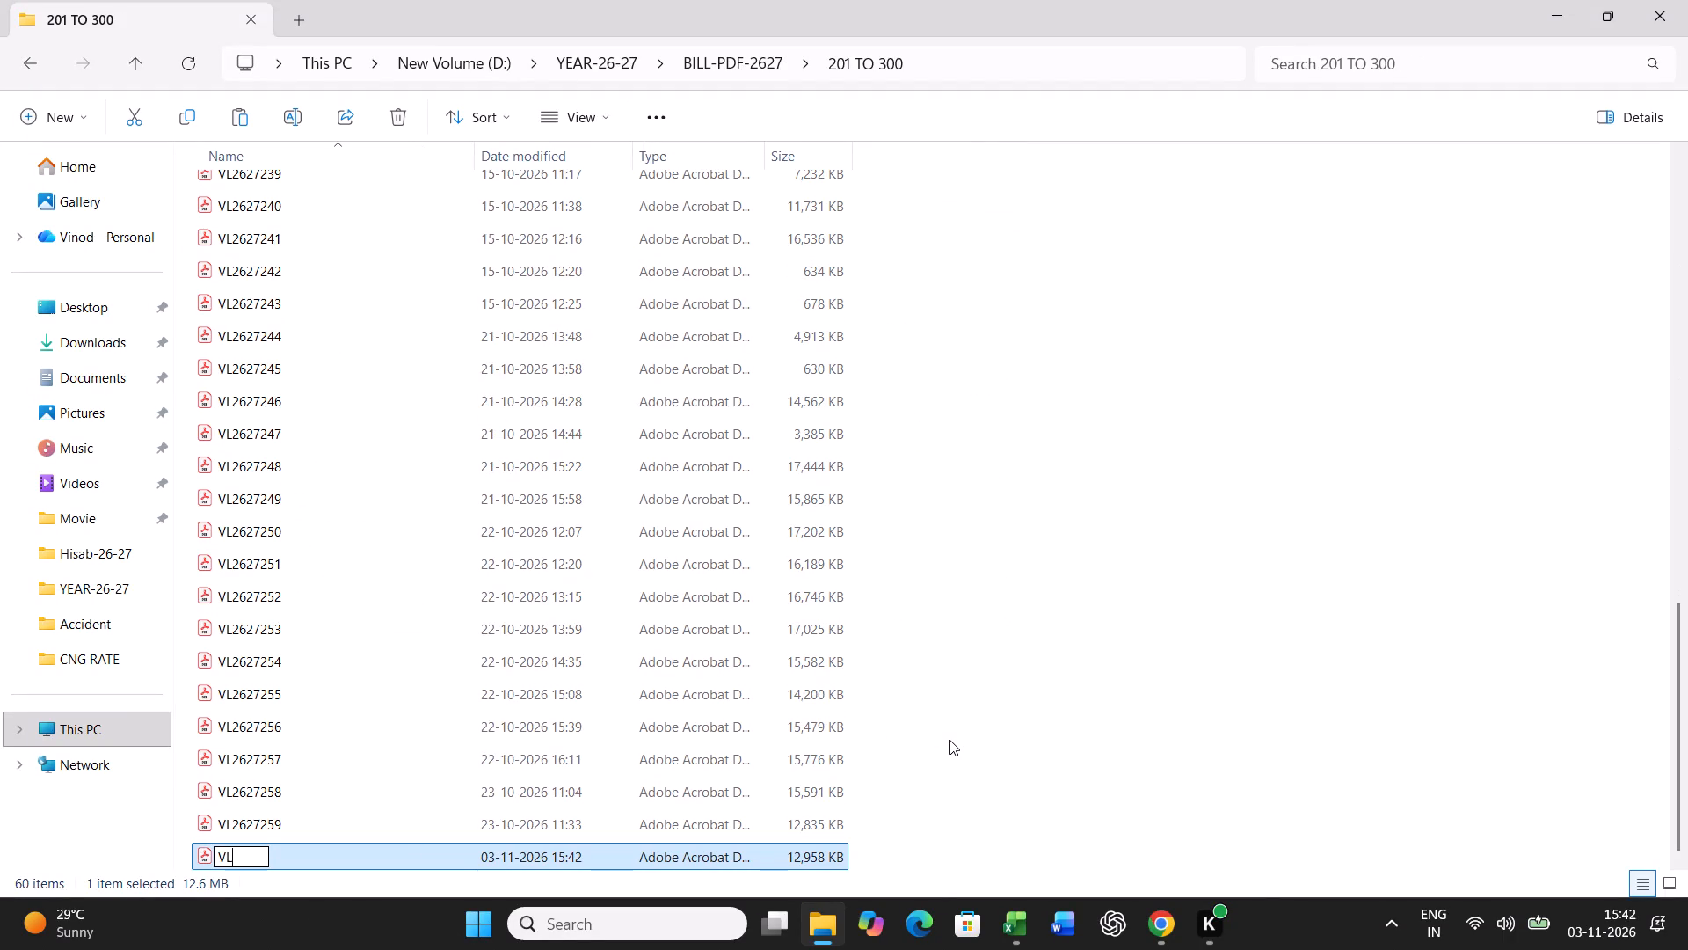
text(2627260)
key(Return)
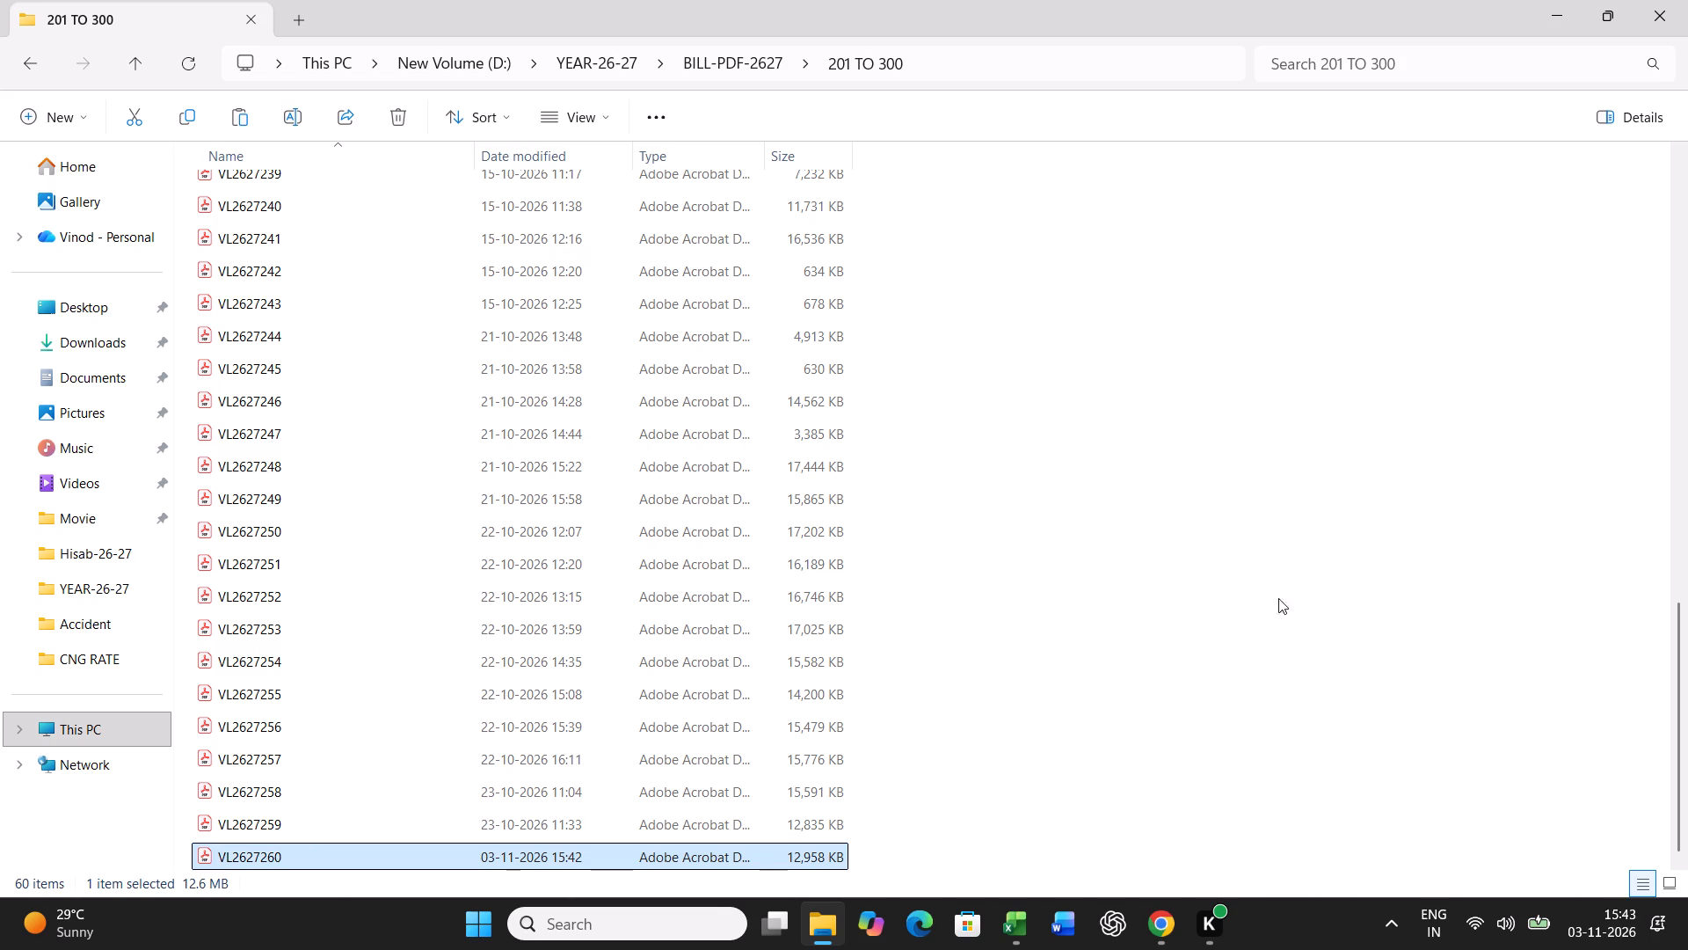
Switch to Excel and return to the BILING FILE workbook.
click(1015, 919)
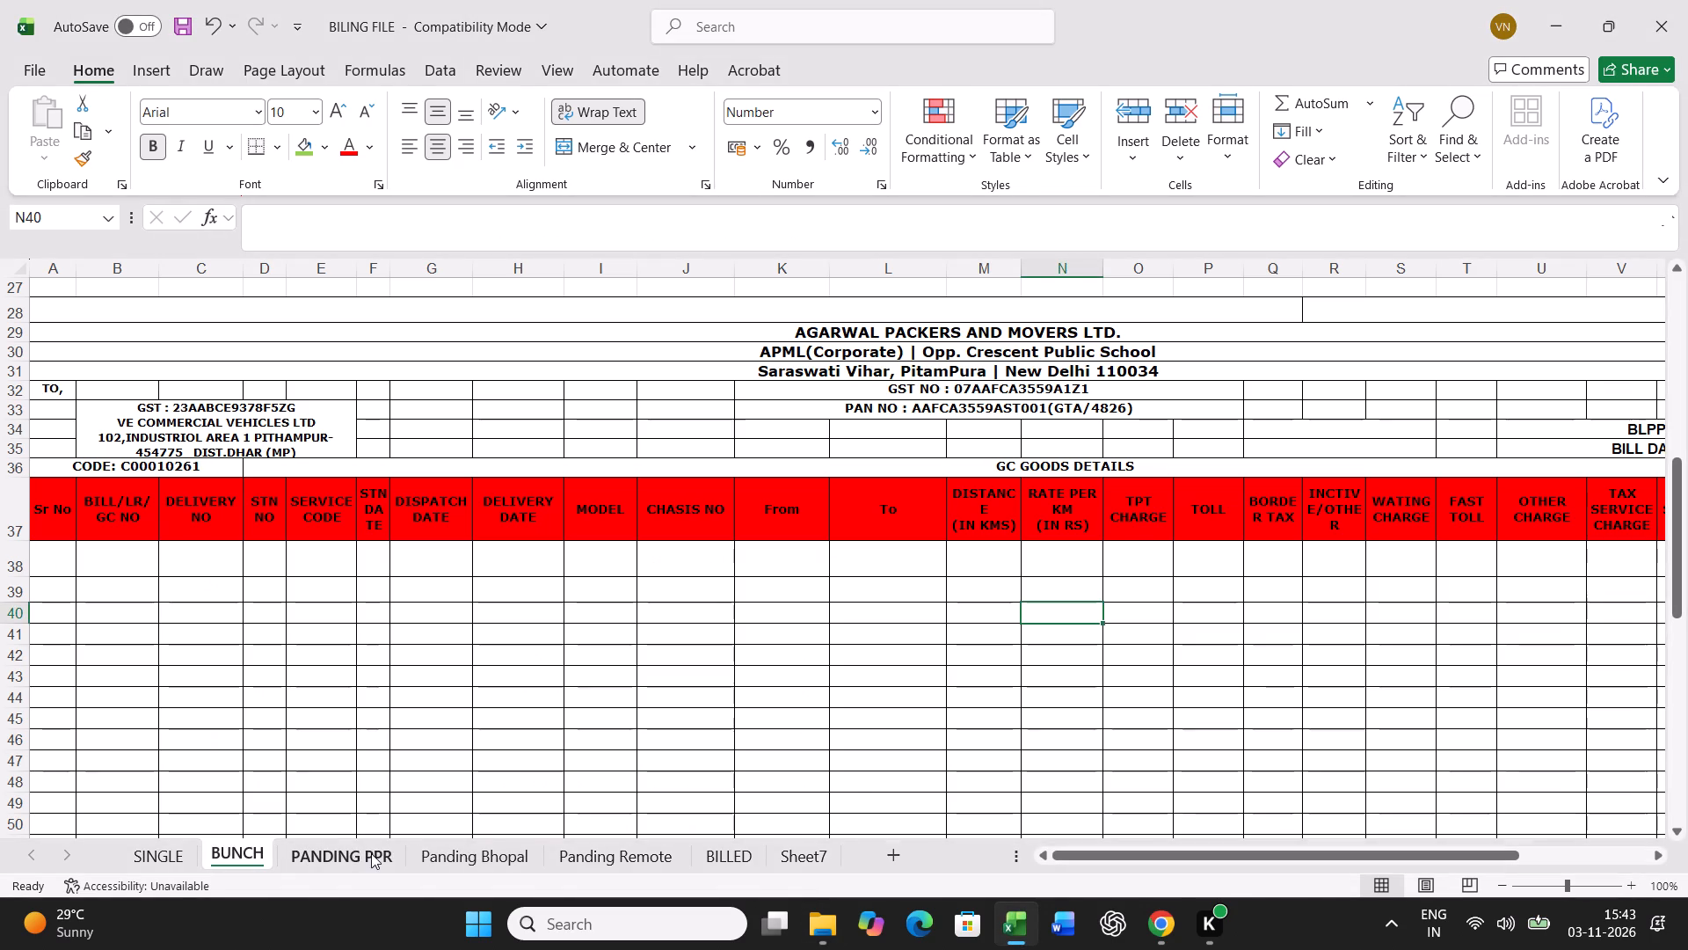
Go to the PANDING PPR sheet and place the selection in the Dealer Name column at row 20.
click(371, 853)
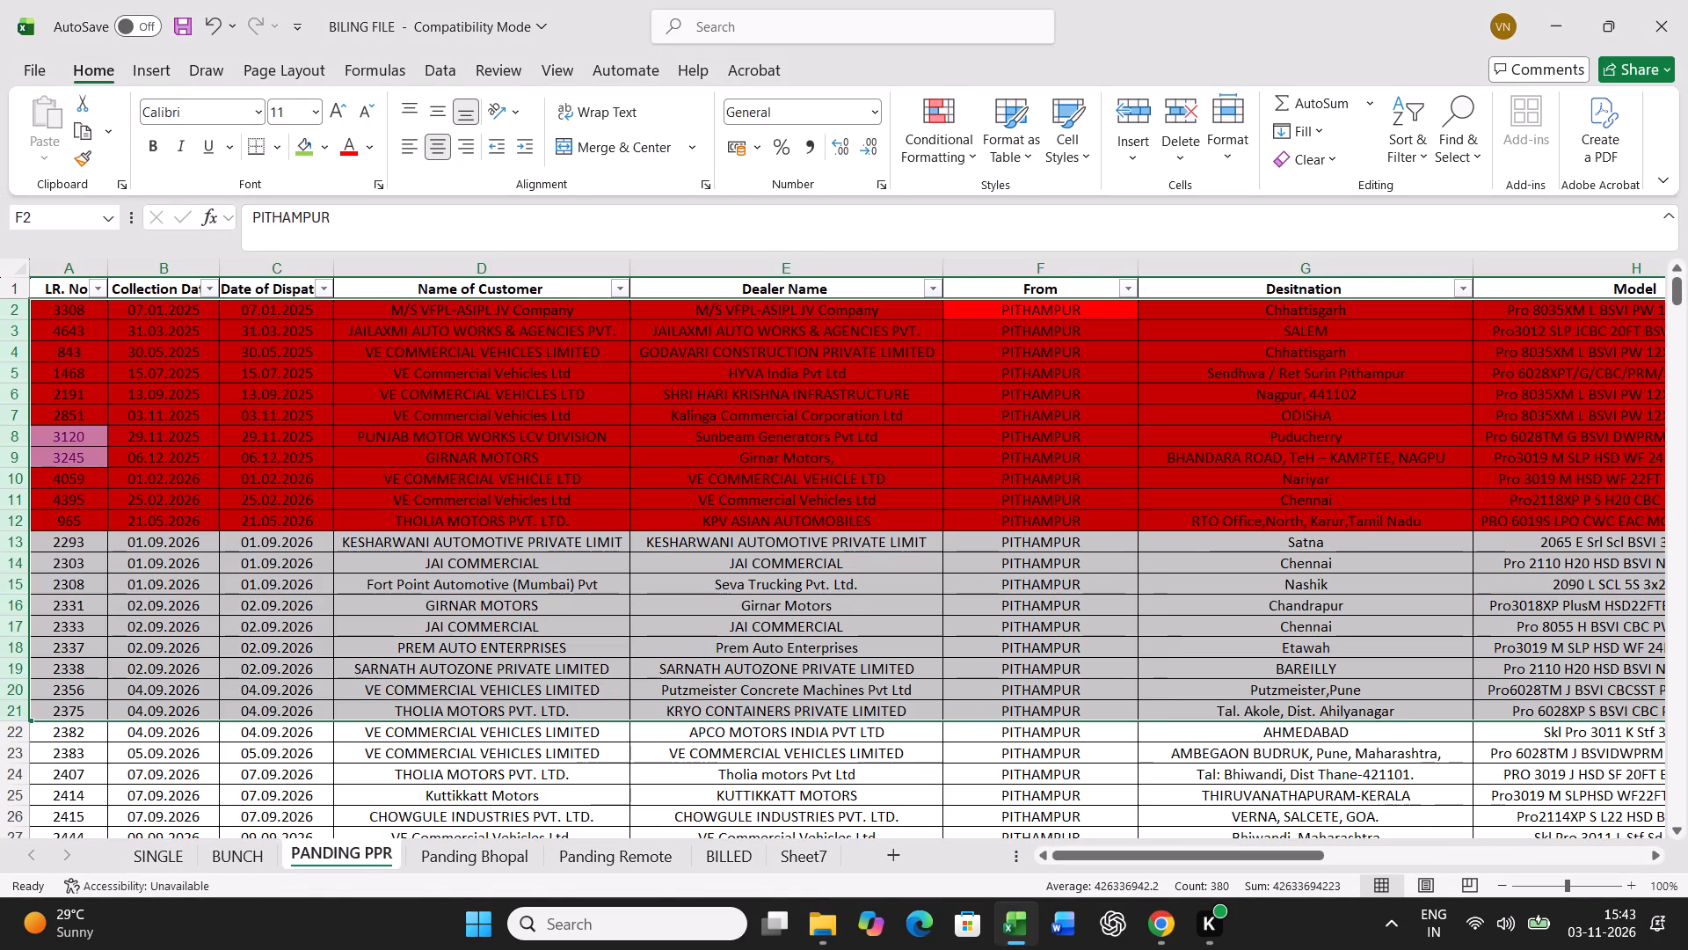
click(760, 689)
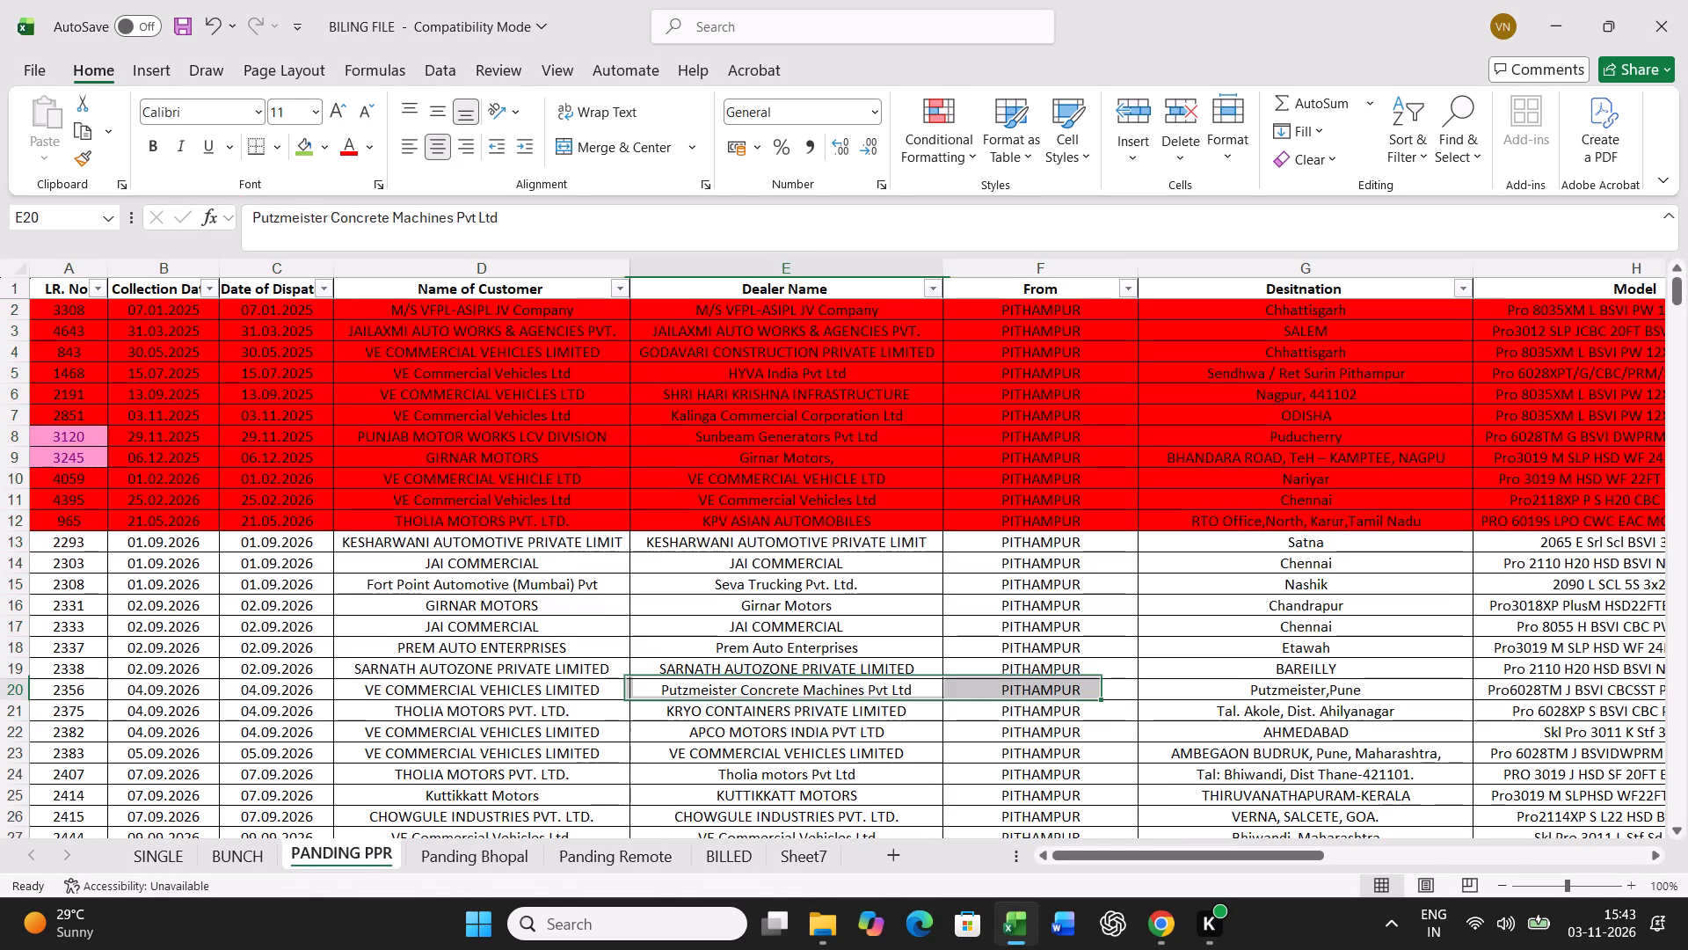
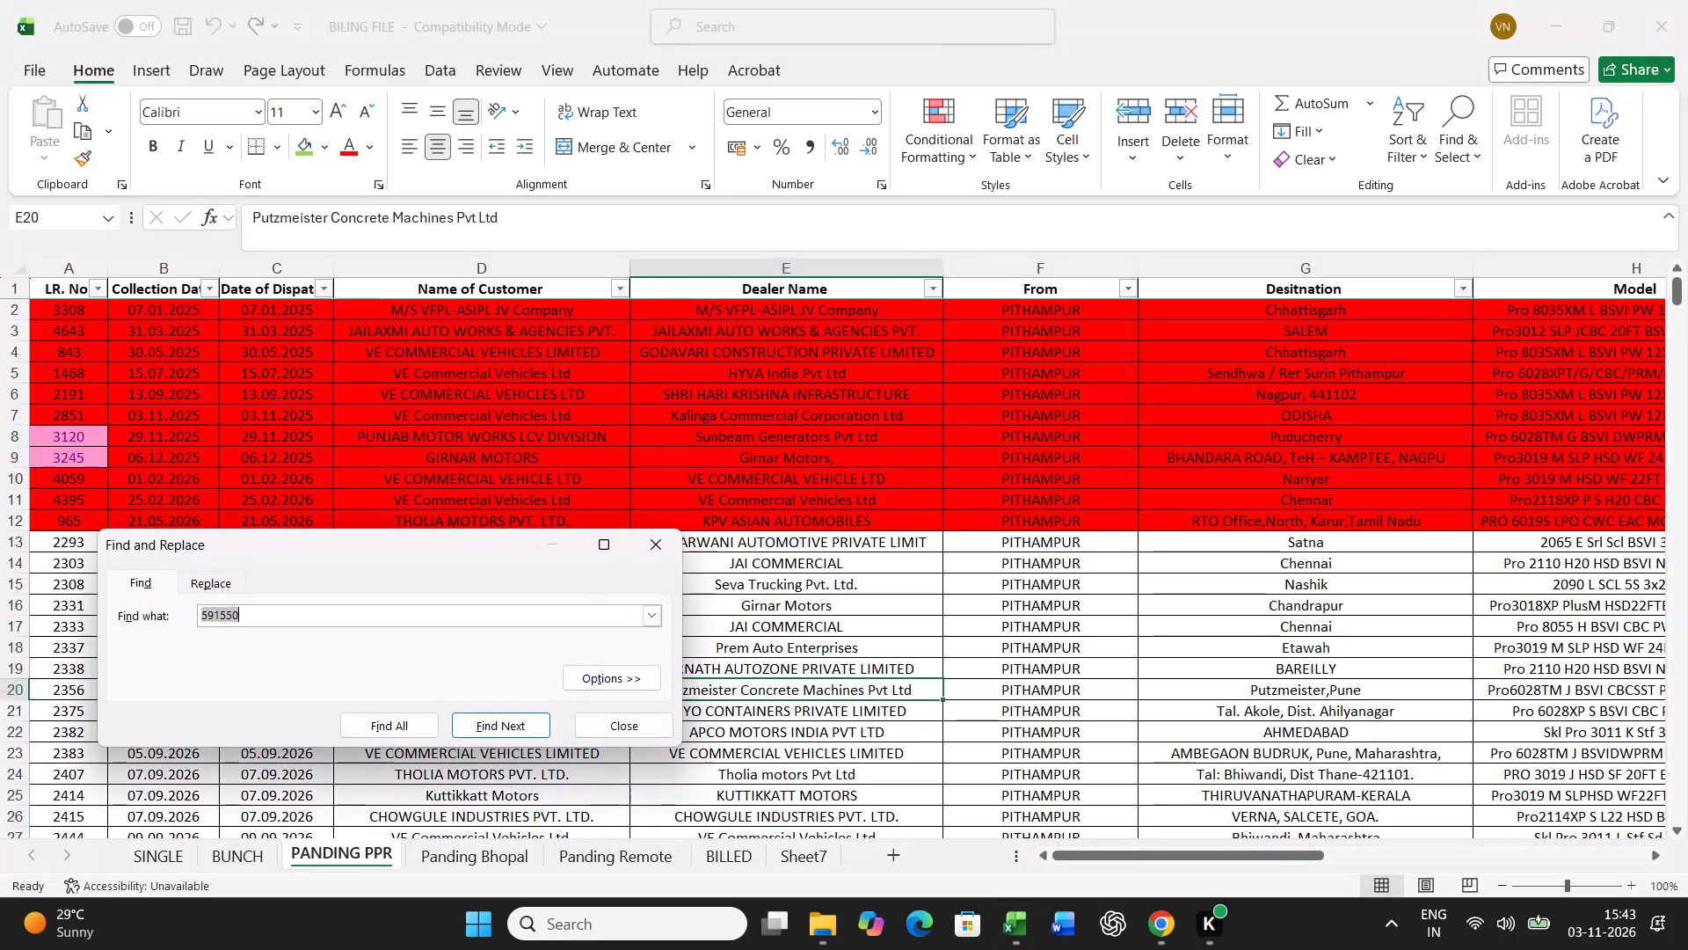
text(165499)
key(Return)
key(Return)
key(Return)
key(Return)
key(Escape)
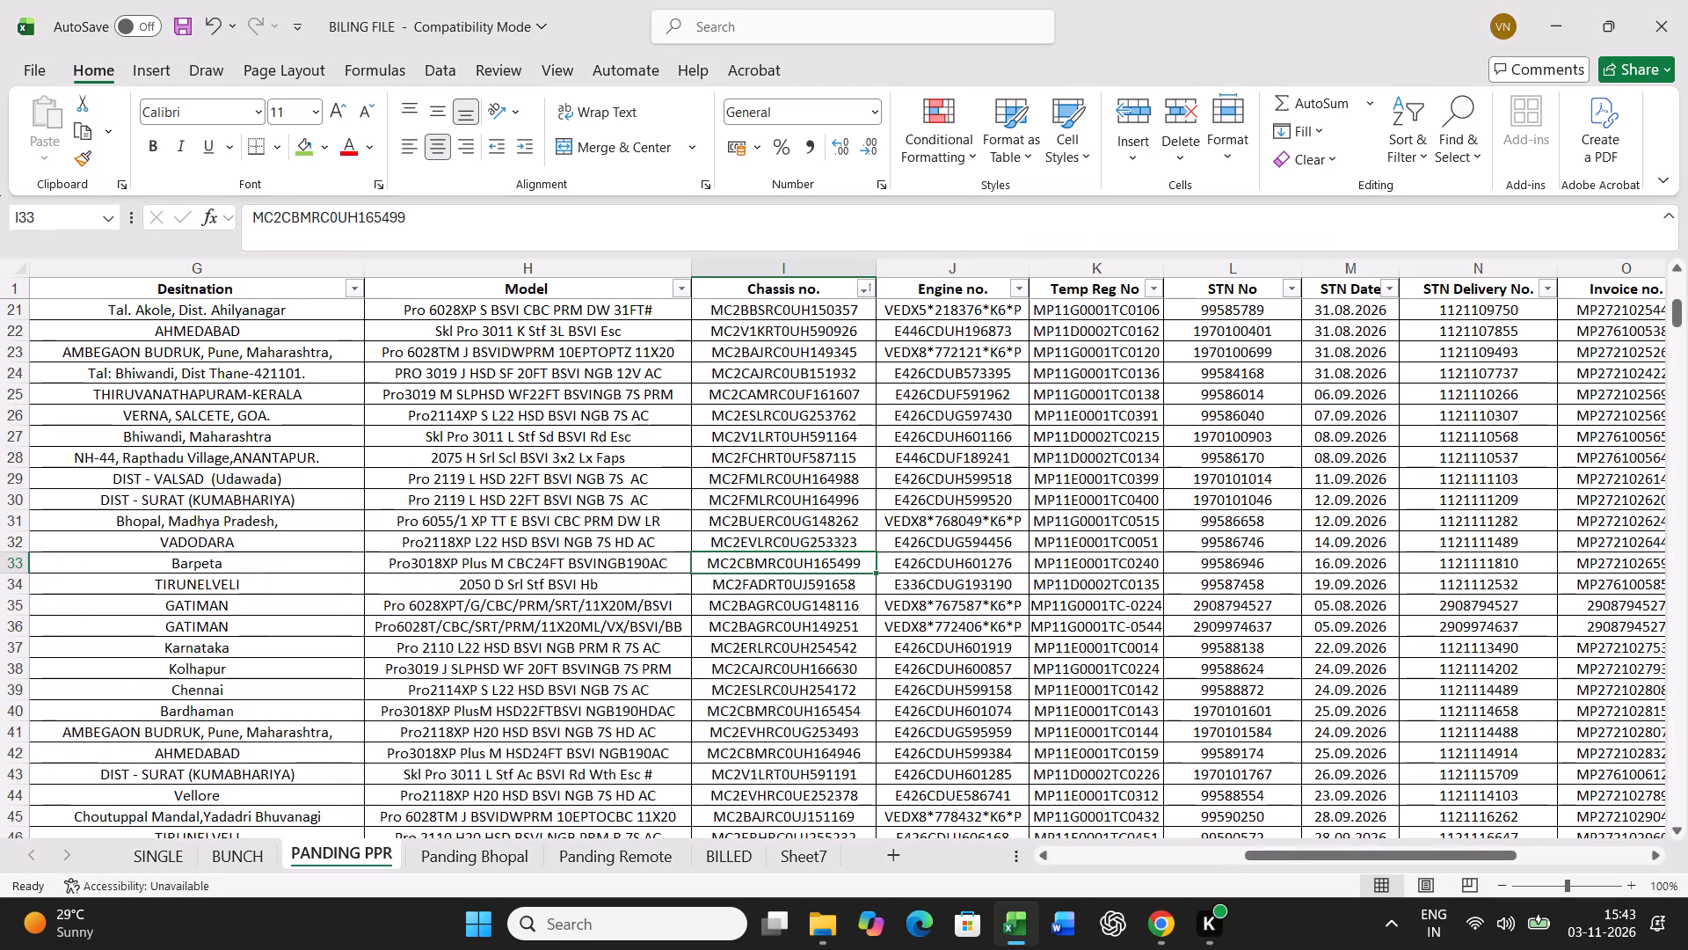
click(303, 152)
Copy the Barpeta vehicle's full PANDING PPR record, LR 2502, into the BUNCH sheet's data row 21, starting at Sr. No.
key(Left)
key(Left)
key(Left)
key(Left)
key(Left)
key(Left)
key(Left)
key(Left)
key(Left)
key(Left)
key(Left)
key(Left)
key(Left)
key(Left)
key(Left)
key(Left)
key(Left)
key(Left)
key(Left)
key(Left)
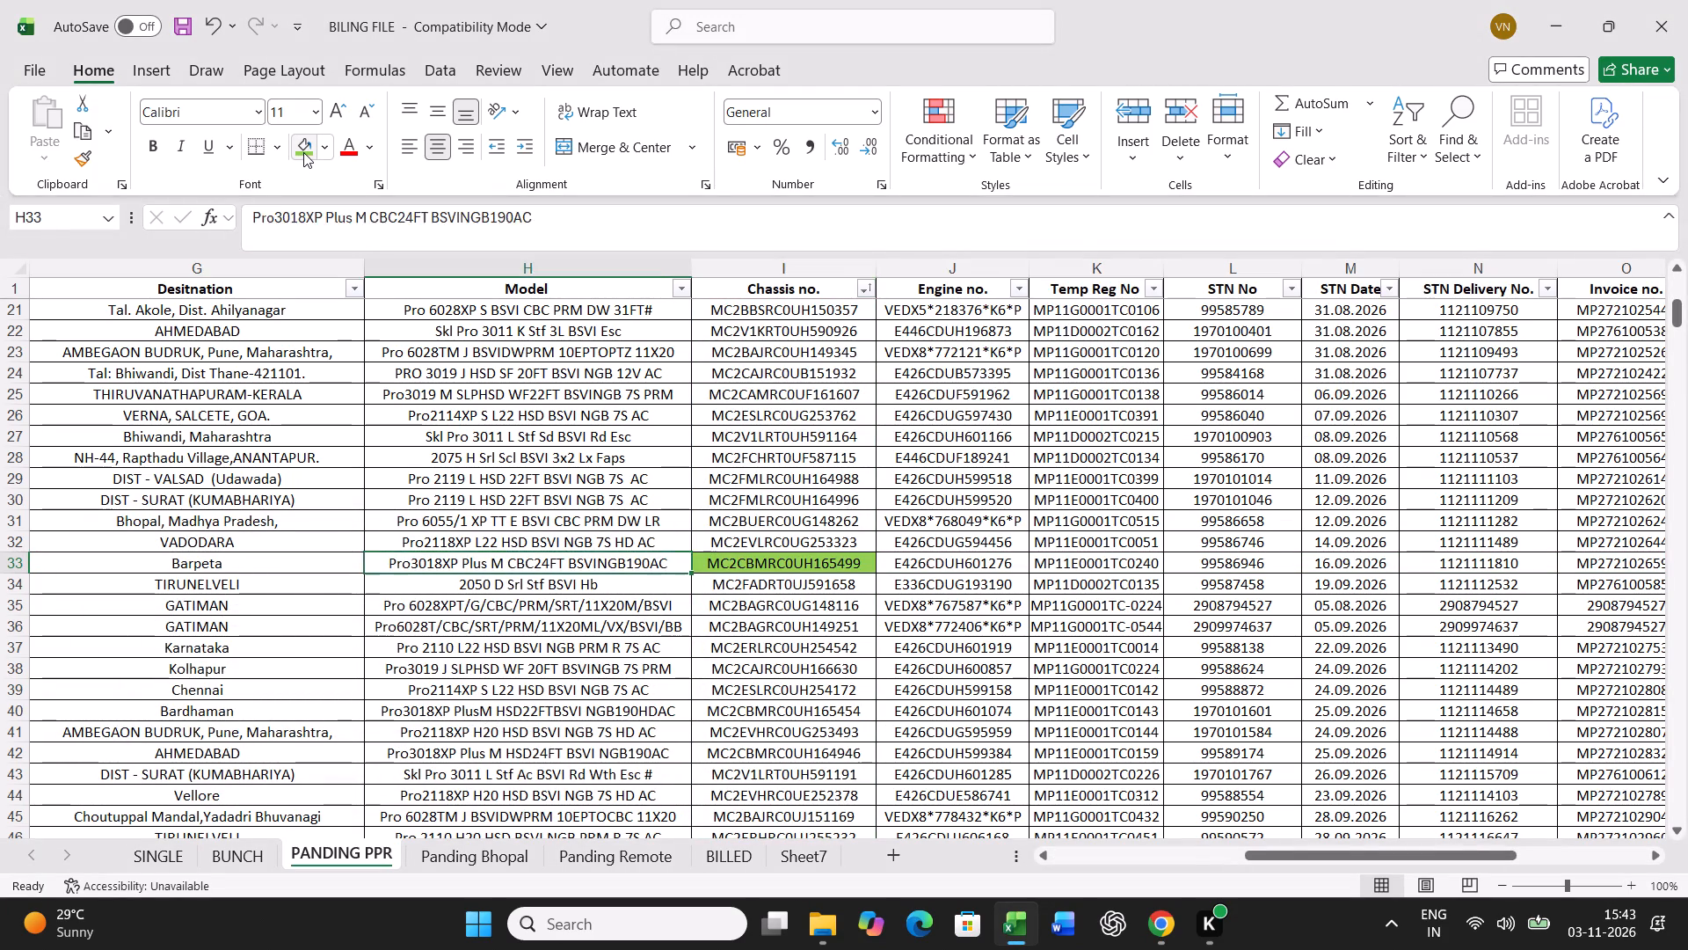
key(ctrl+shift+Right)
key(ctrl+c)
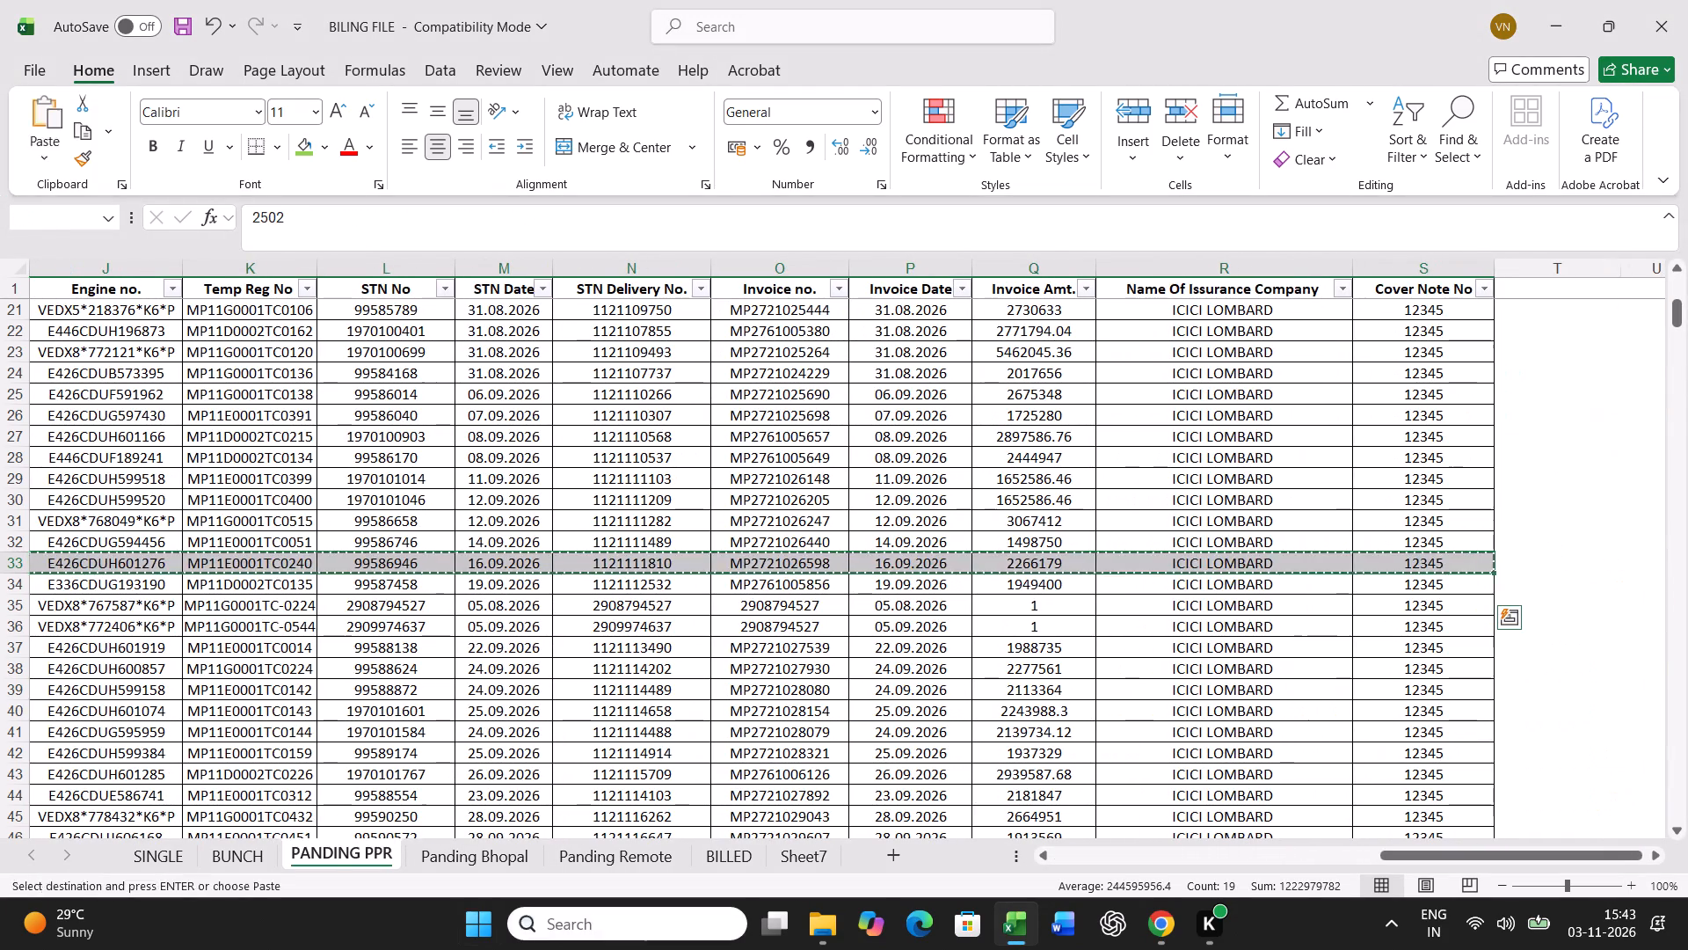
click(212, 857)
scroll(289, 309, up, 4)
scroll(184, 795, up, 6)
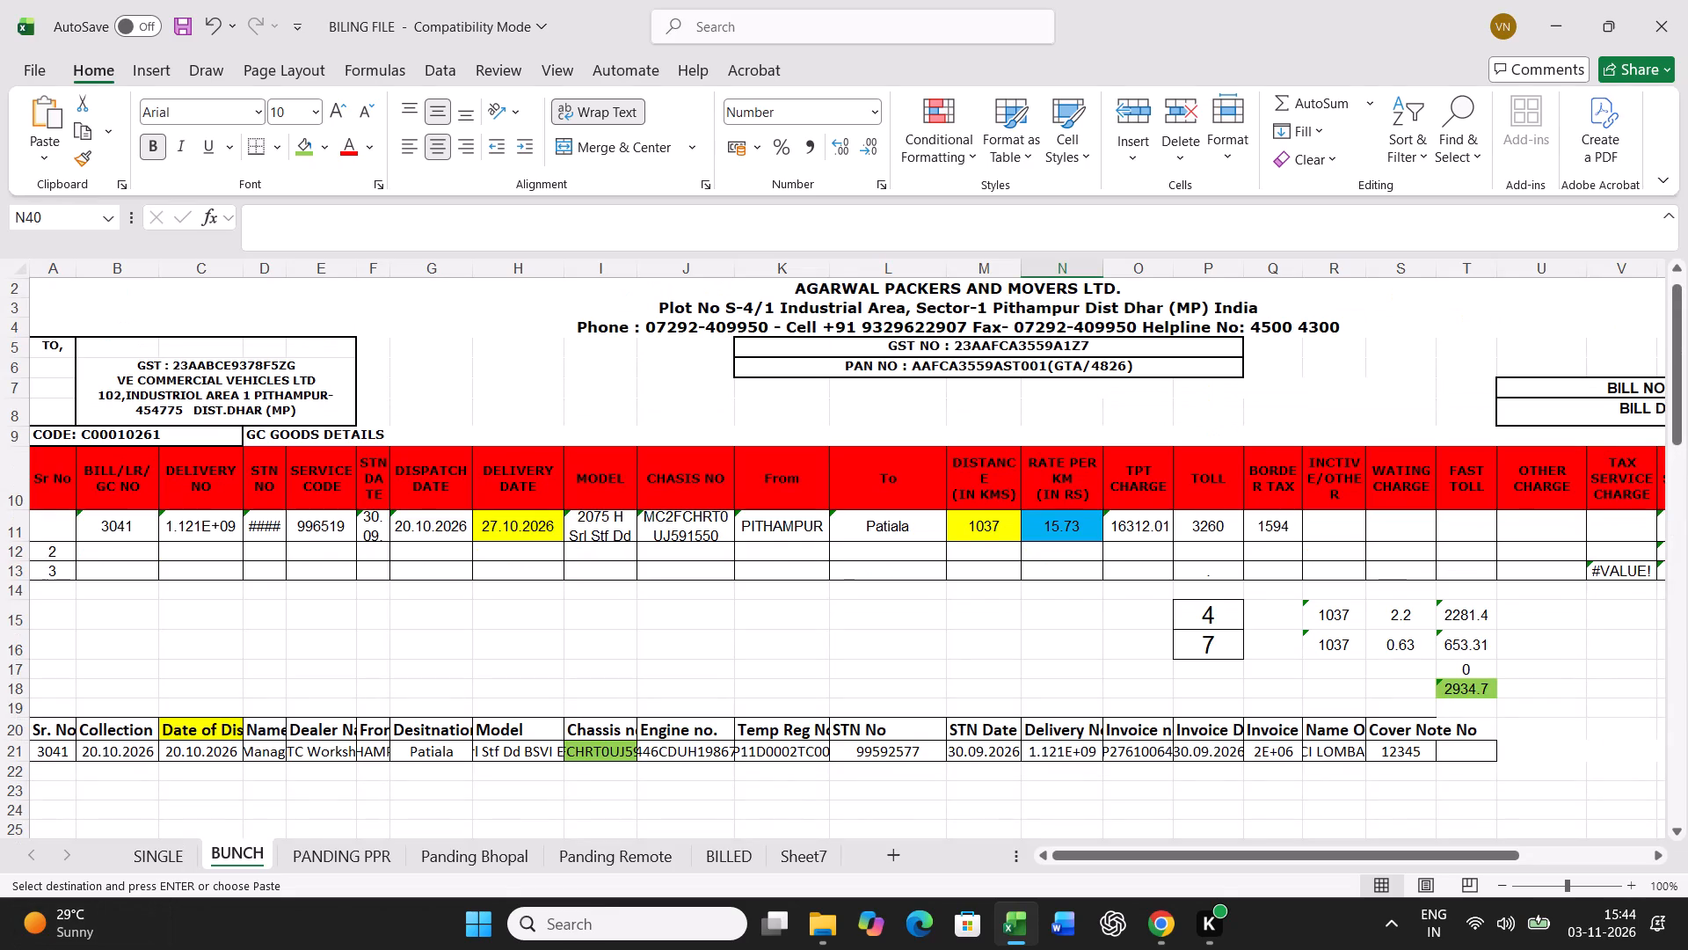
click(48, 754)
key(ctrl+v)
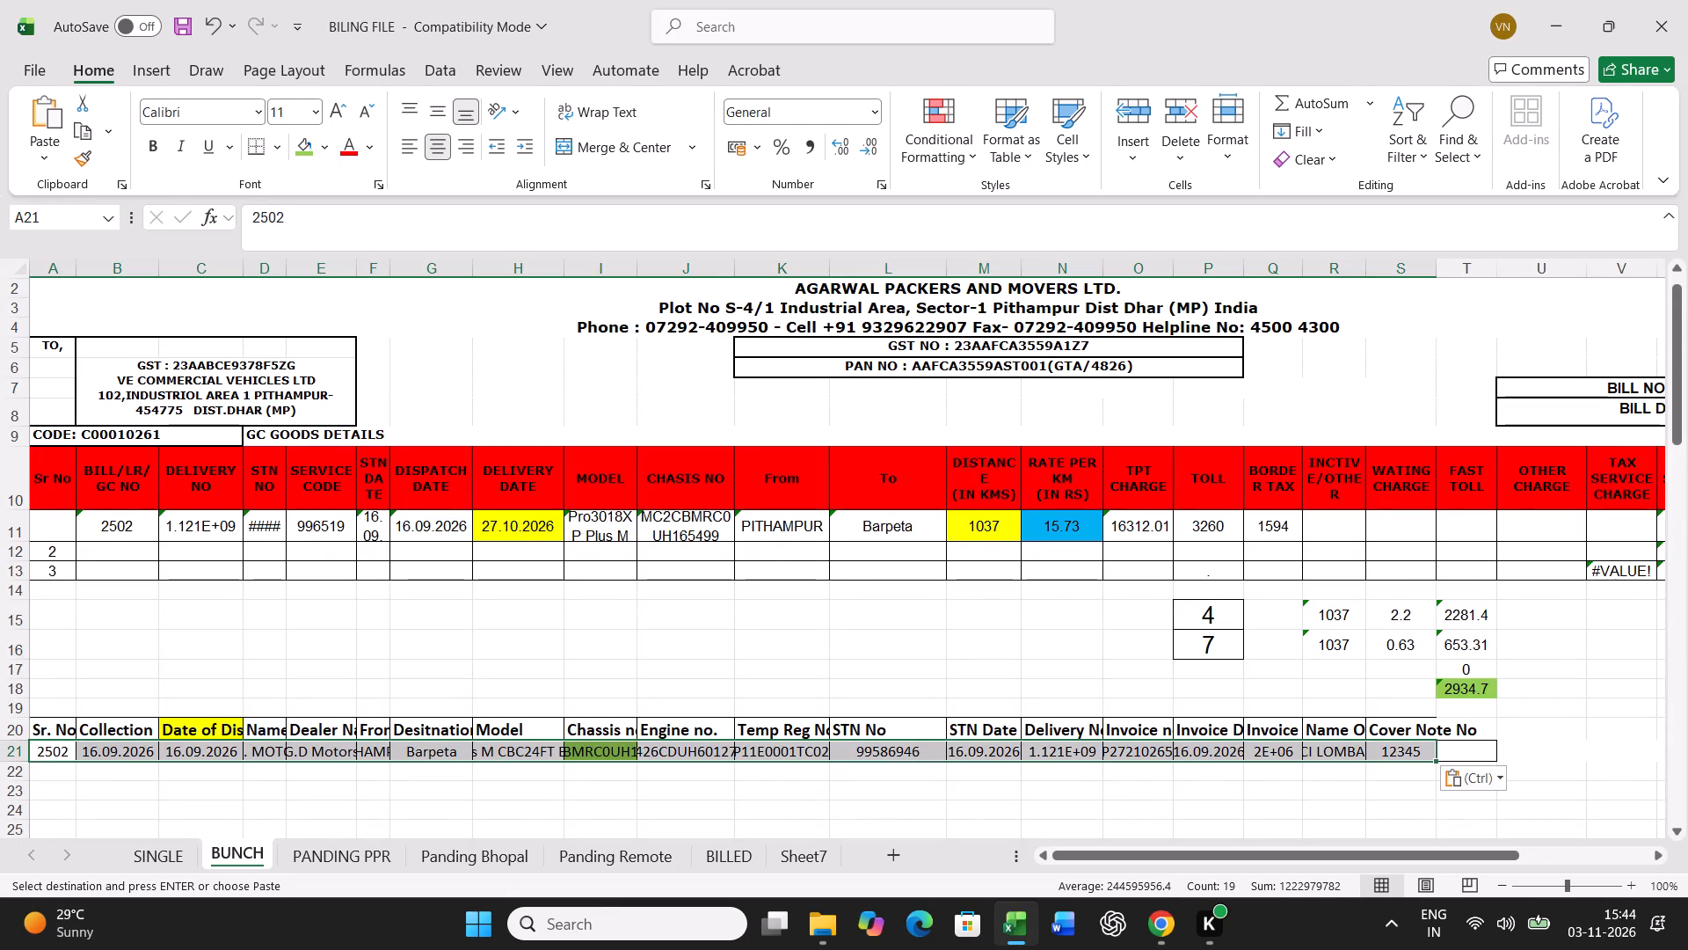
Set the dispatch date in row 21 to 18.09.2026 and the delivery date in row 11 to 24.09.2026.
click(214, 751)
text(18.09.2026)
key(Right)
key(Right)
key(Right)
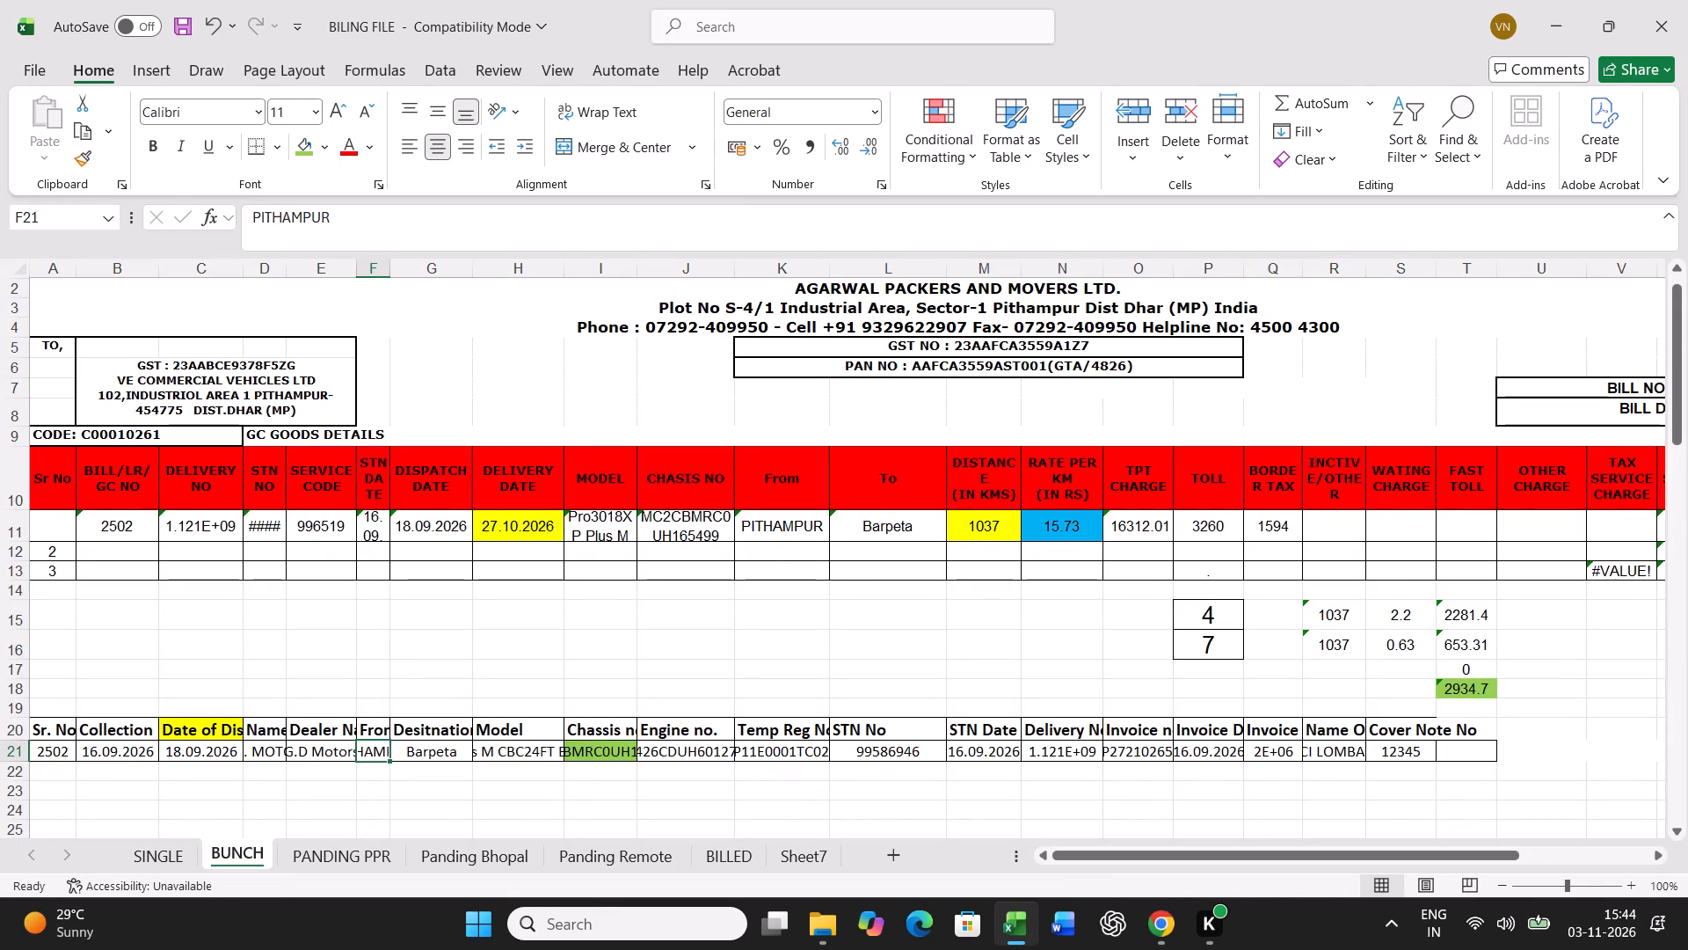
click(508, 529)
text(24.09.2026)
key(Right)
Fill in row 11's charges: distance 2096 km, rate 18.85, toll 13045 and border tax 1990.
key(Right)
key(Right)
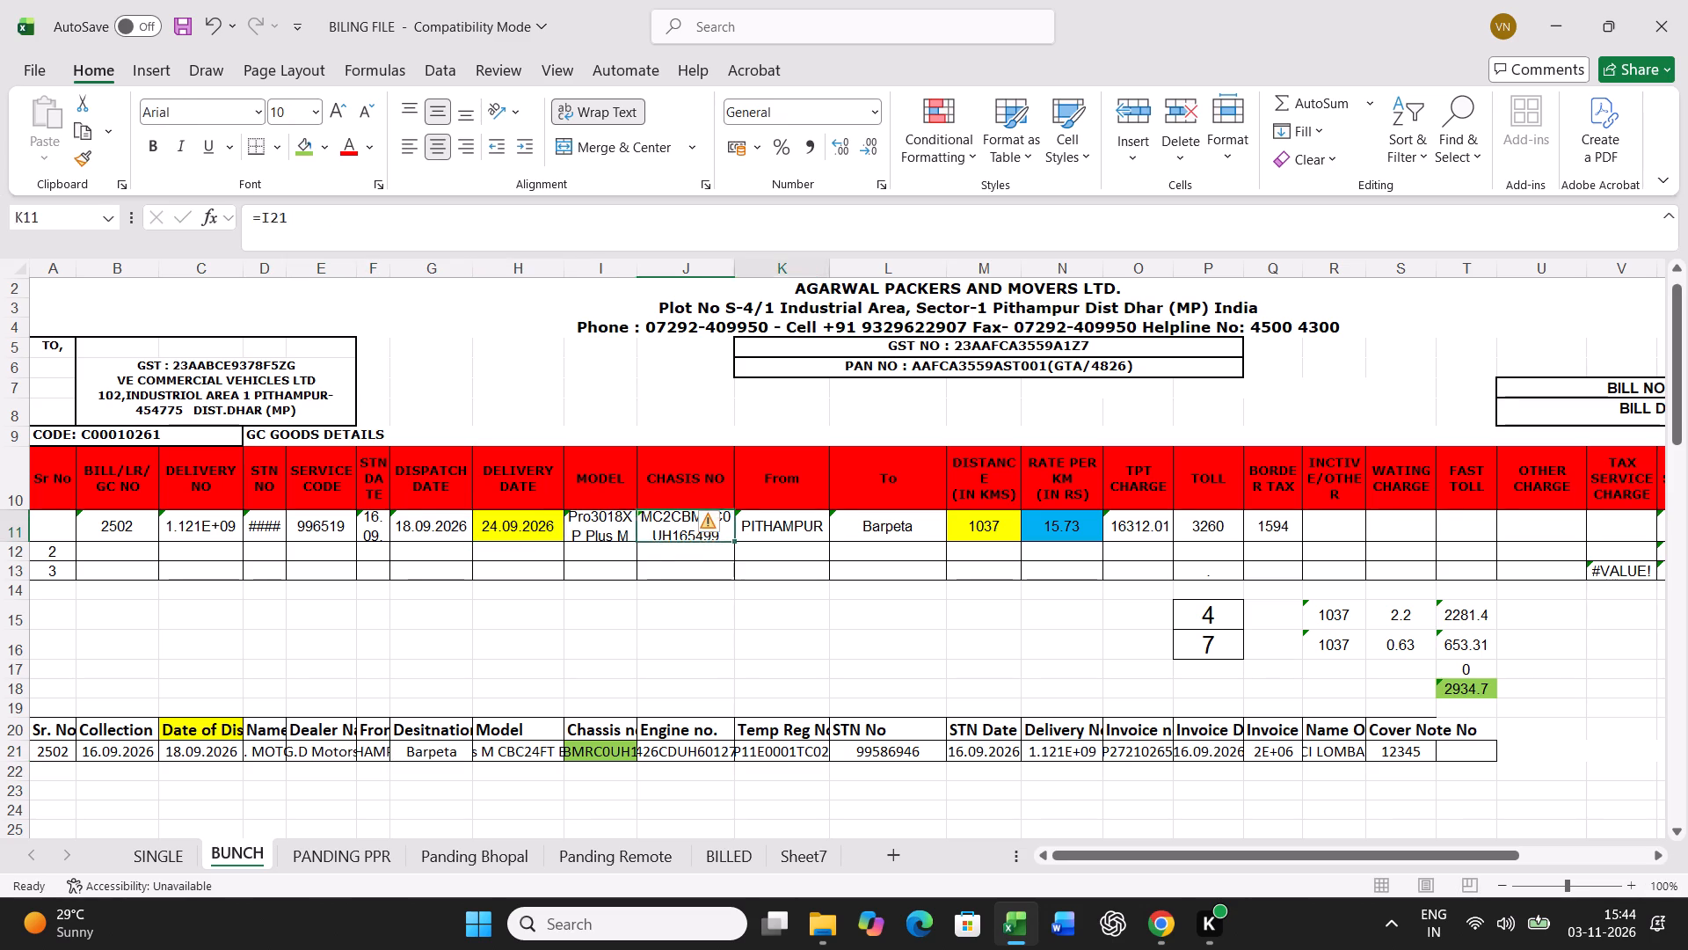
key(Right)
key(Right)
text(2096)
key(Right)
text(18.85)
key(Right)
key(Right)
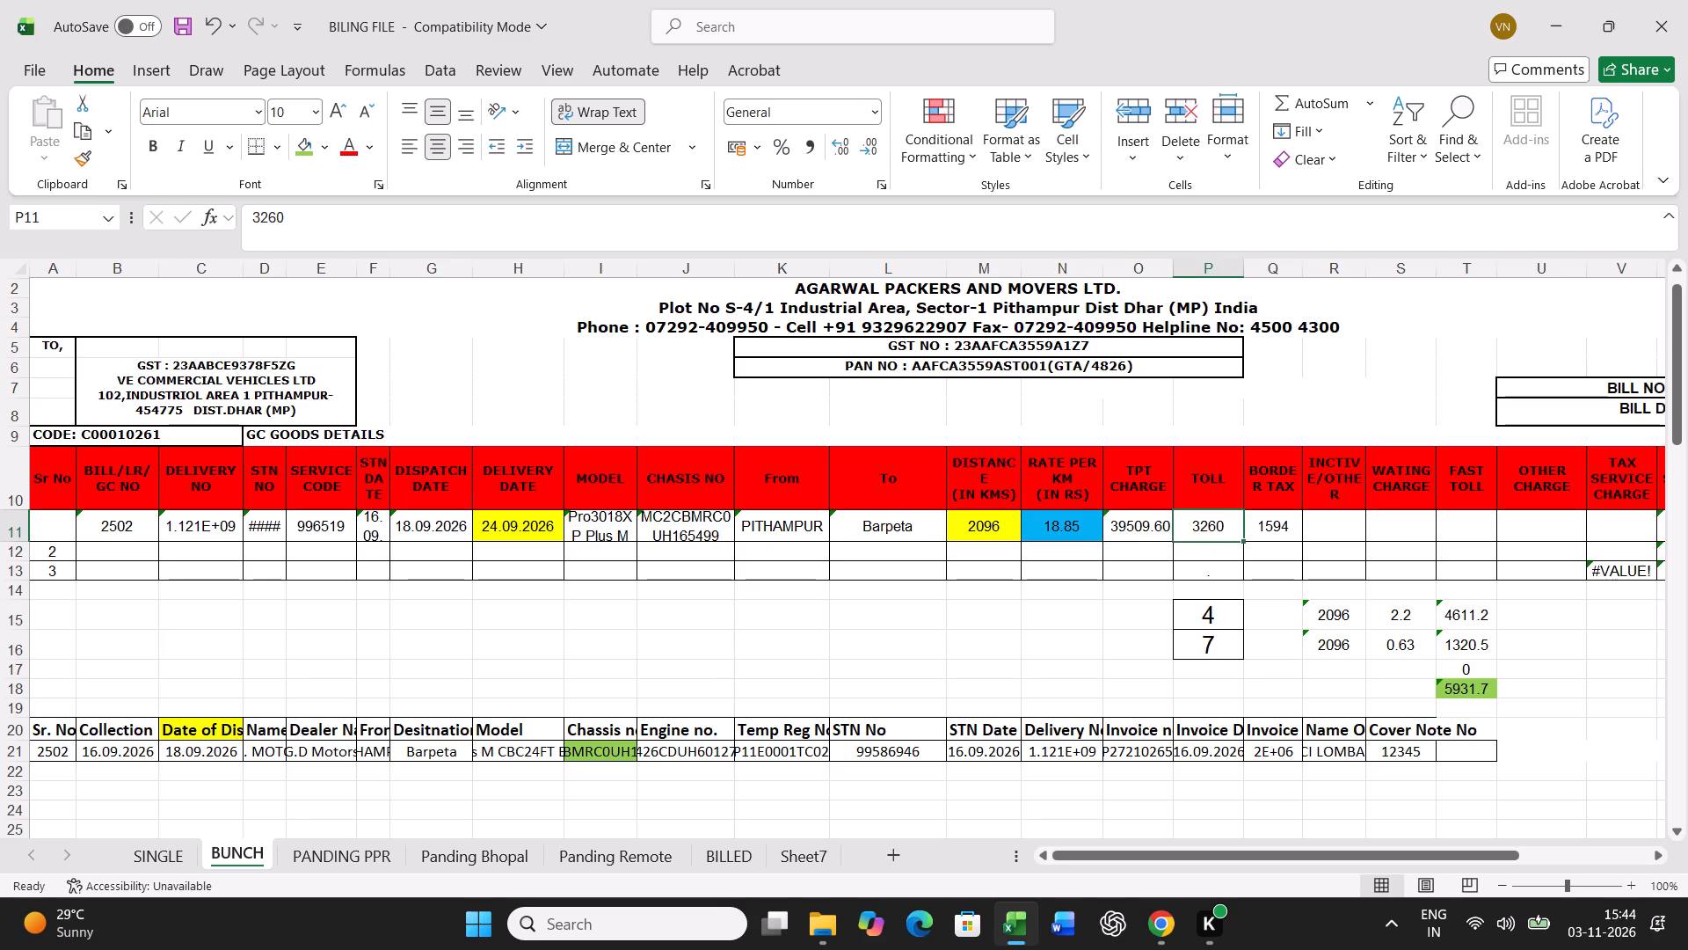
text(13045)
key(Right)
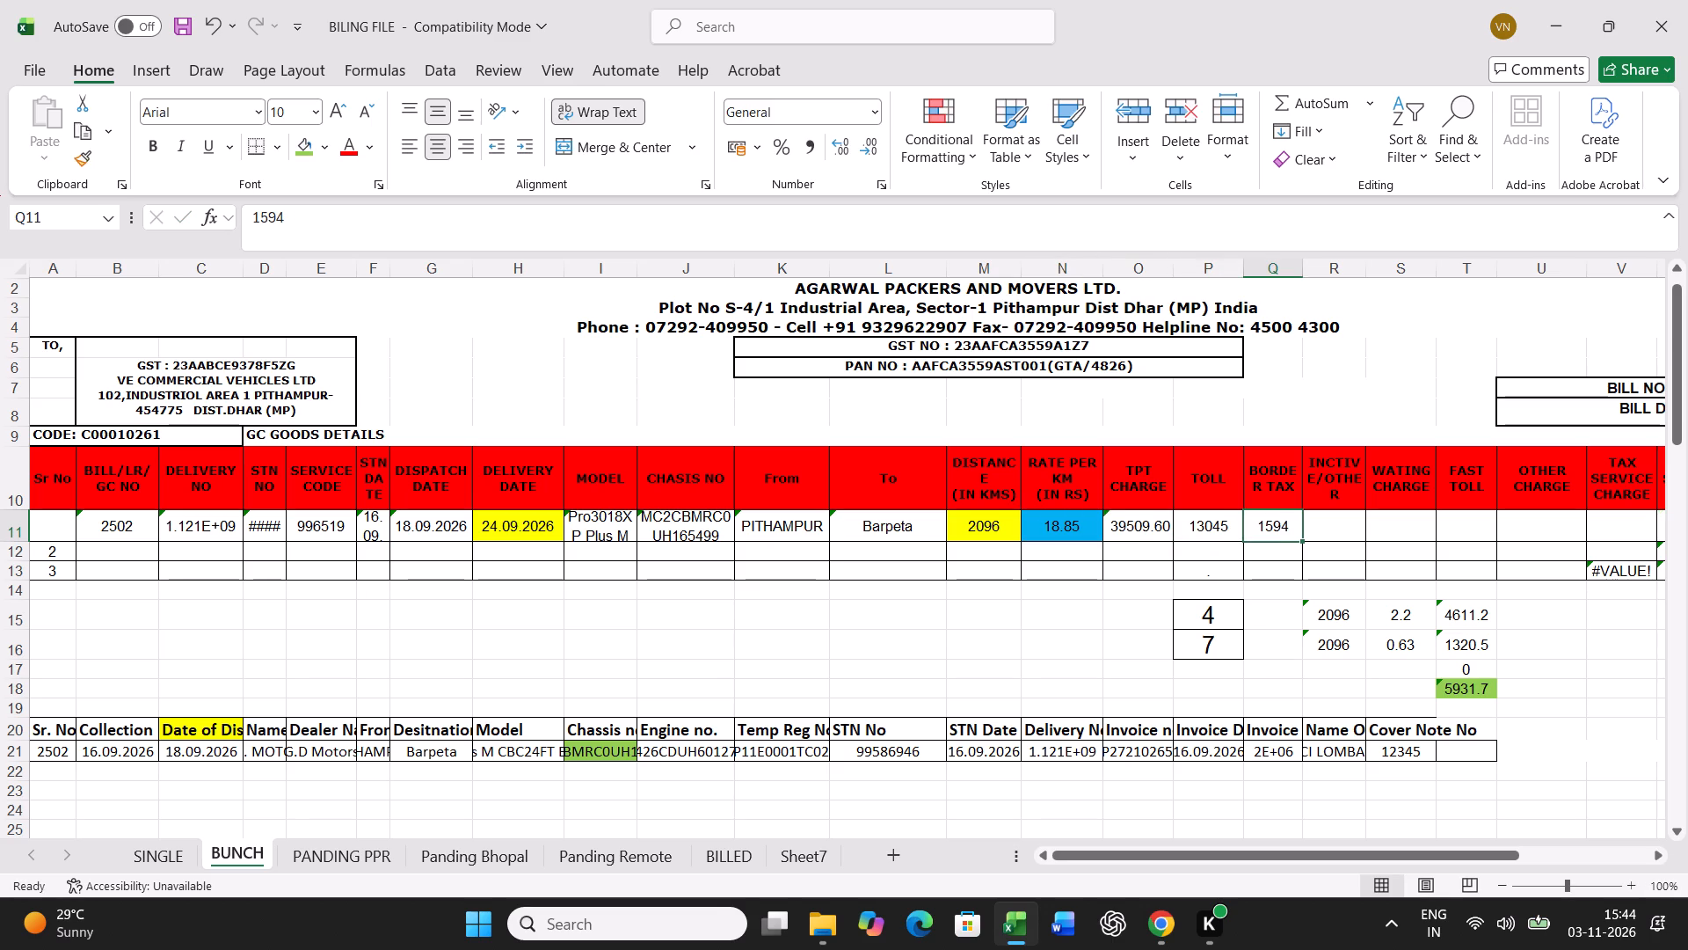
text(1990)
key(Return)
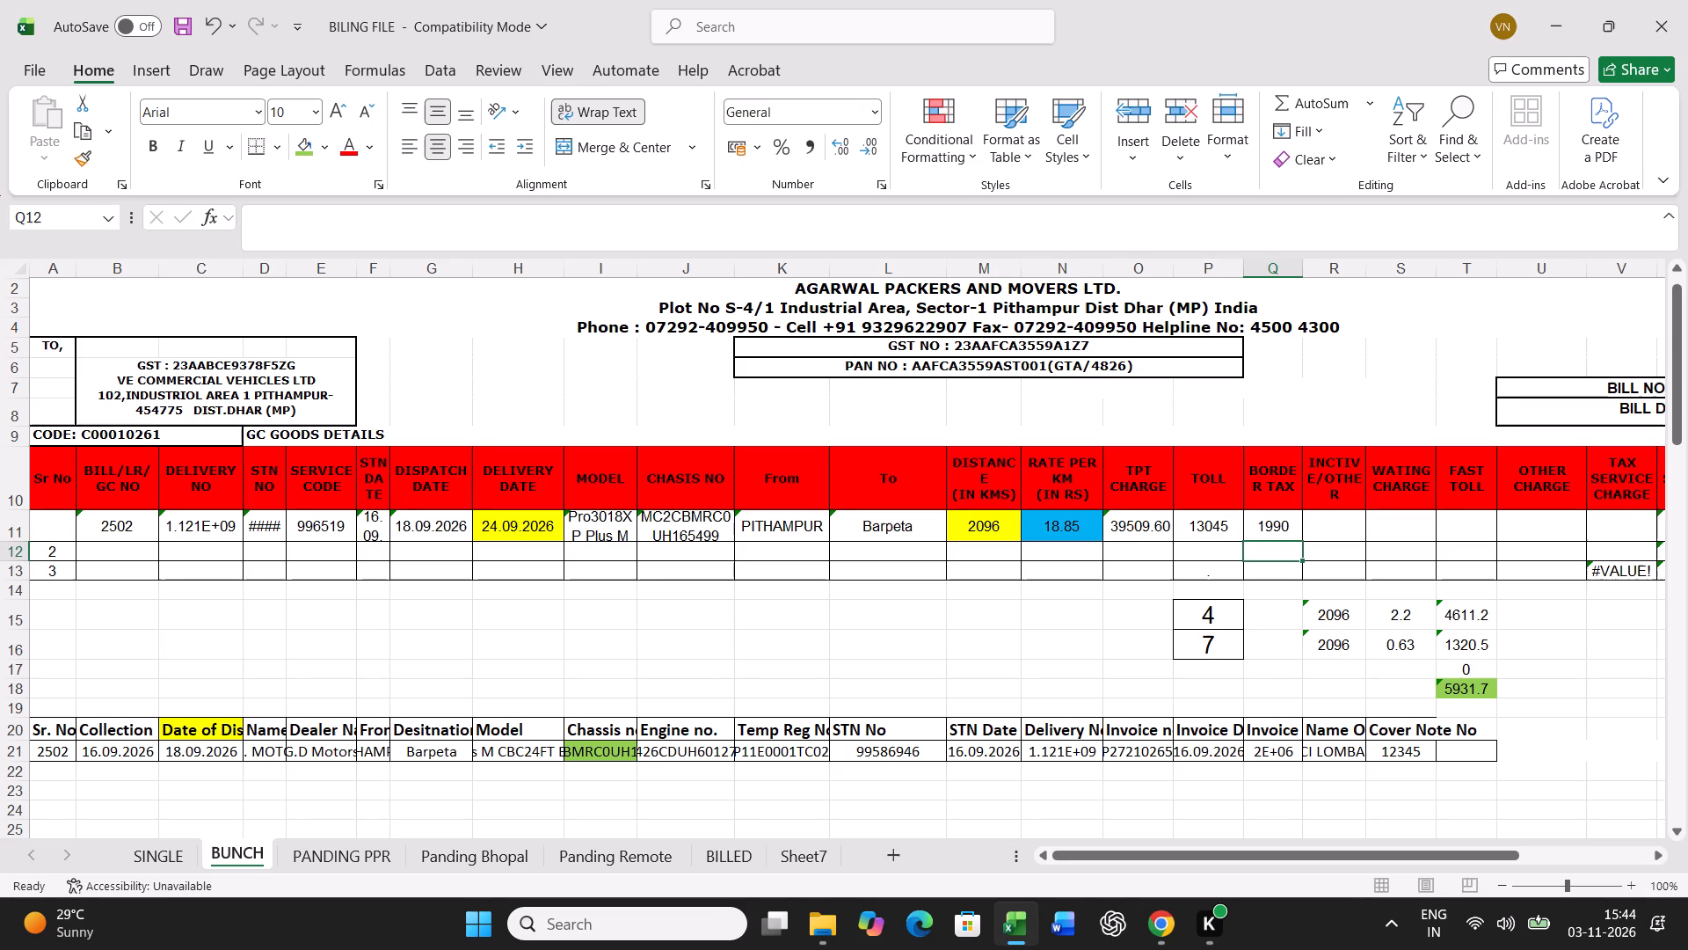
Set both the standard and actual transit time cells, P15 and P16, to 6.
click(1220, 625)
key(6)
key(Return)
key(6)
key(Return)
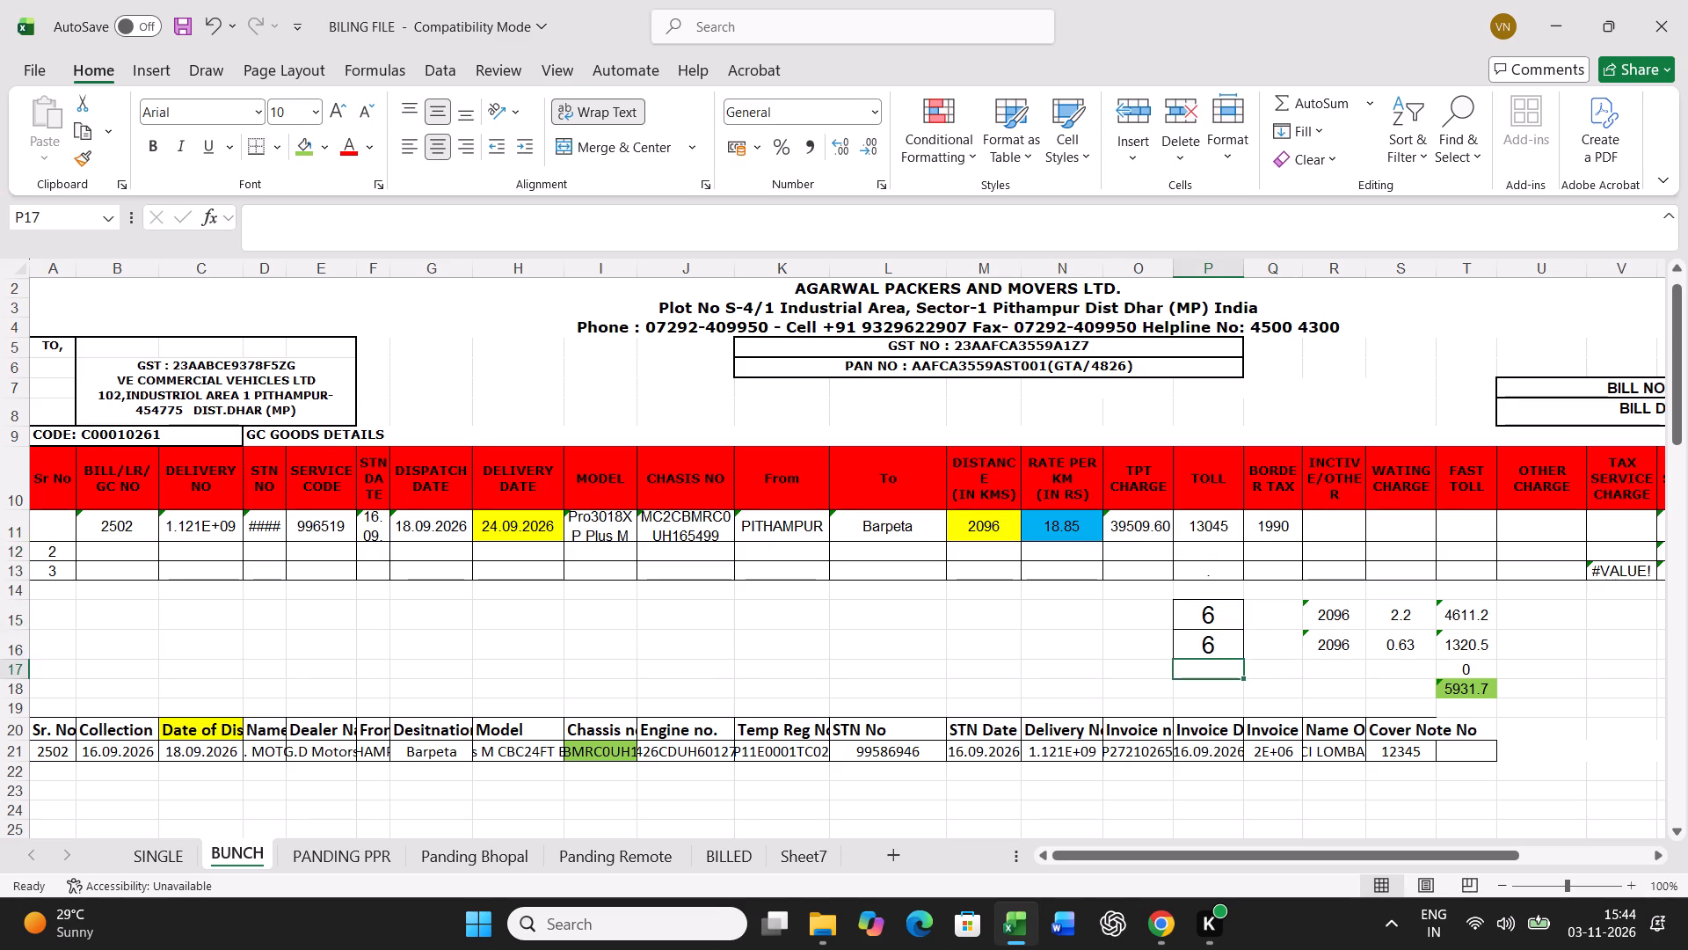
Print the freight bill for G.C No 2502 from the SINGLE sheet.
click(142, 860)
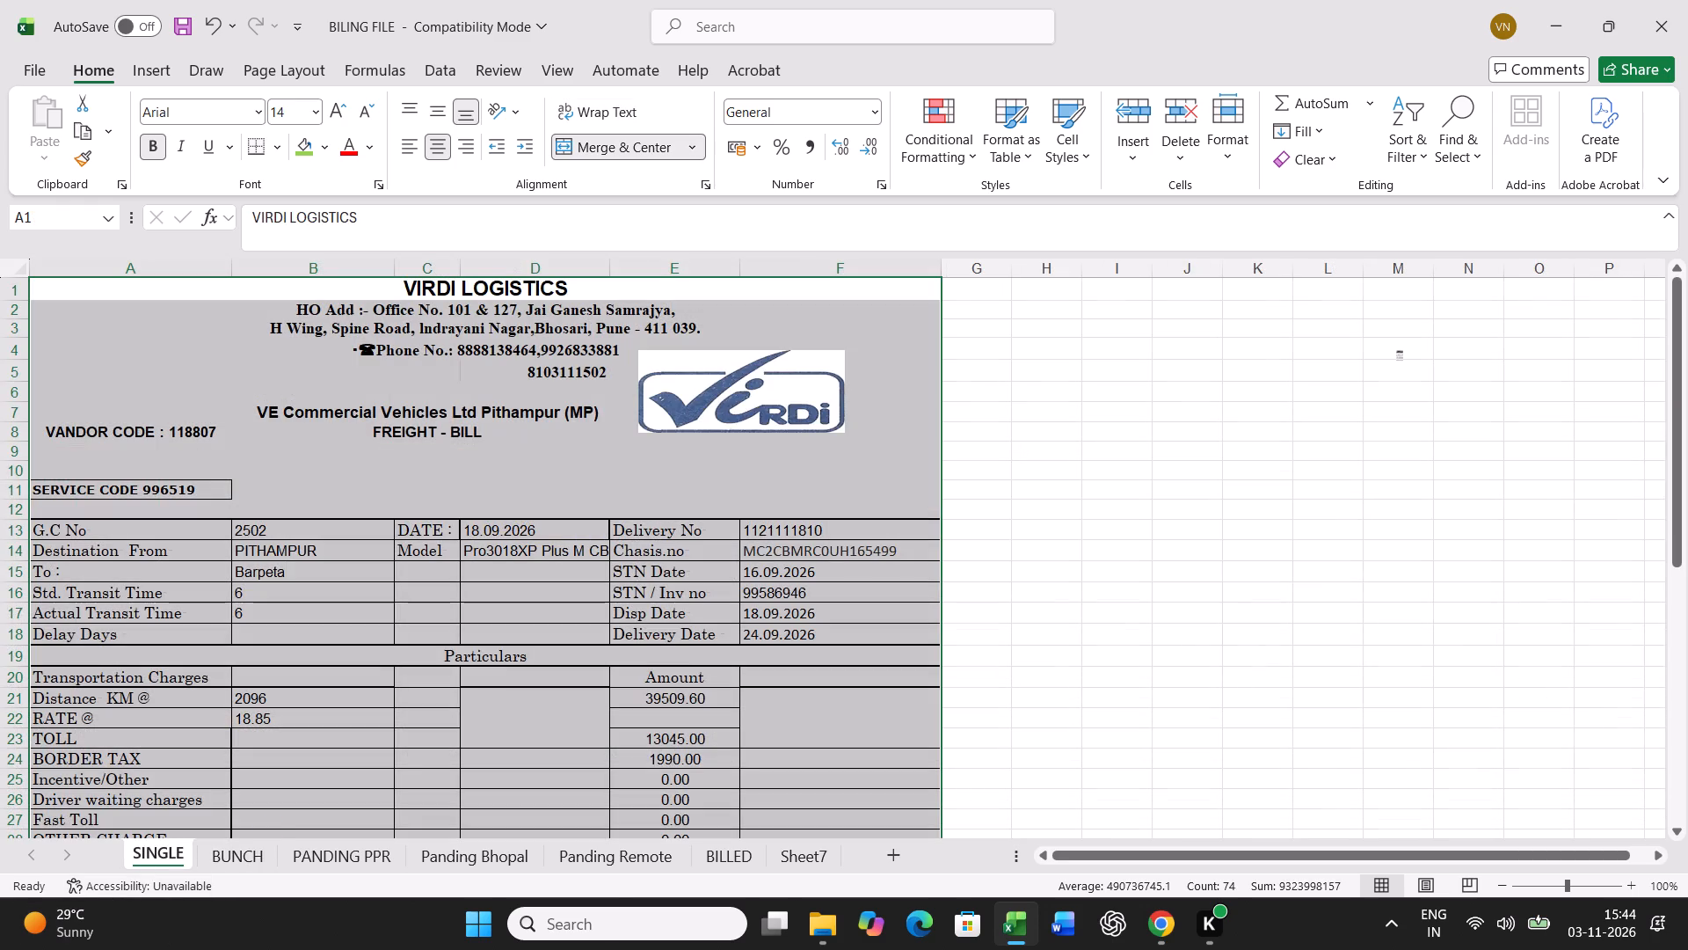
key(ctrl+p)
click(284, 166)
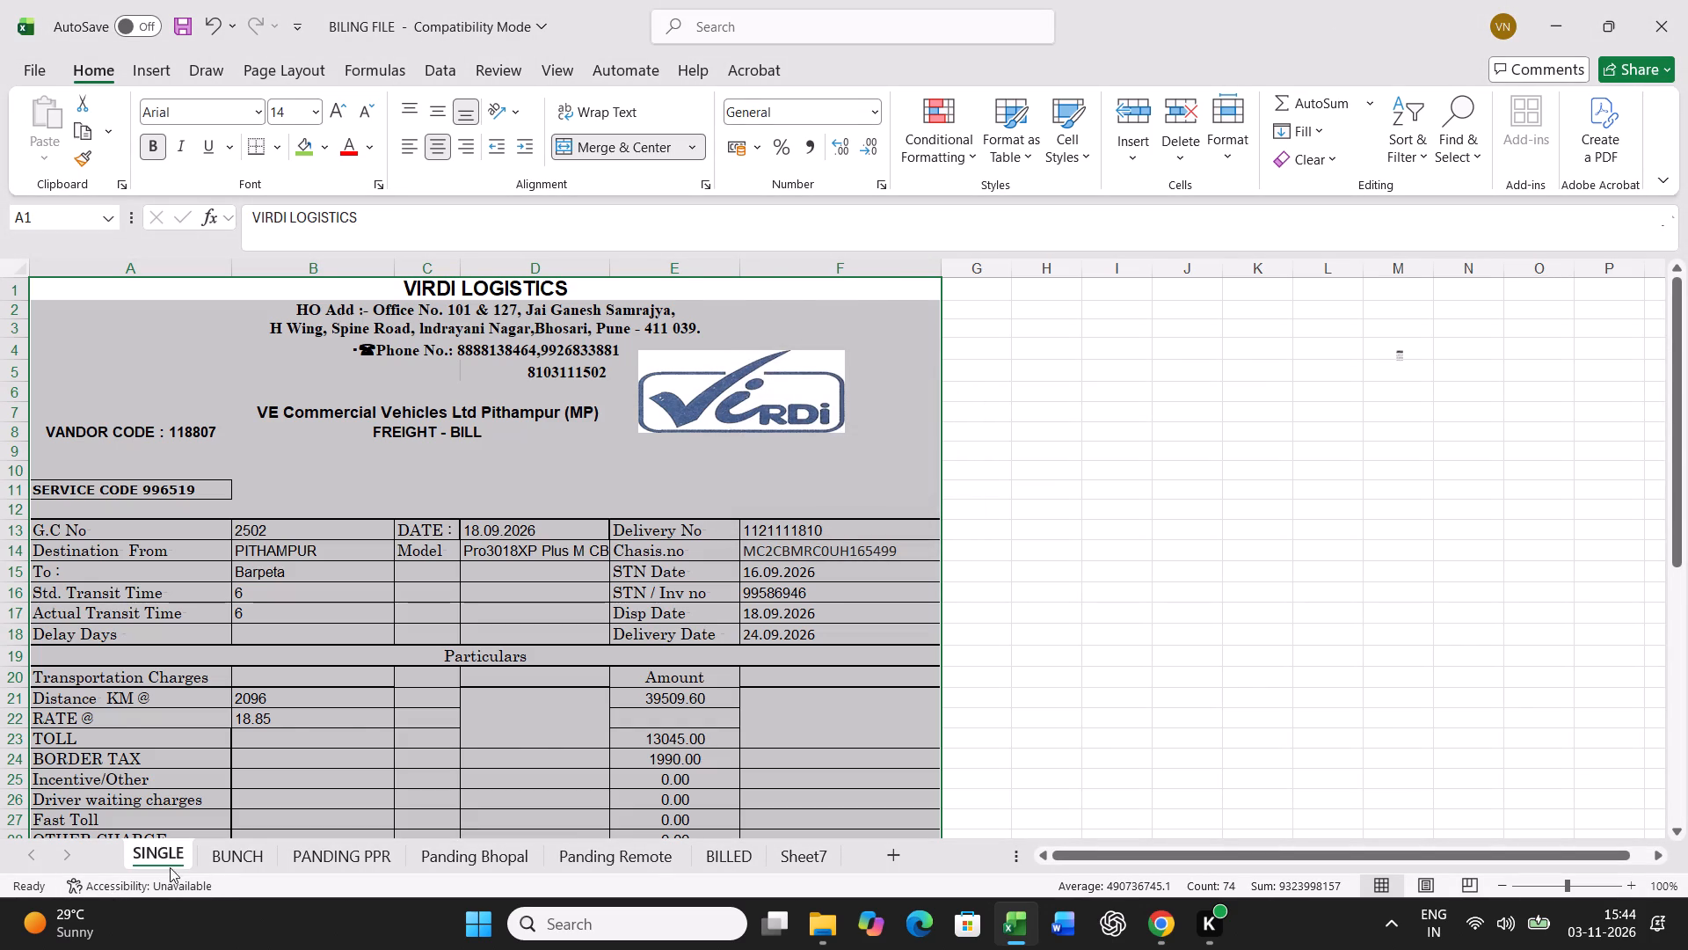
Copy BUNCH row 11 and paste it as values only into row 38 of the lower bill table.
click(231, 850)
click(10, 528)
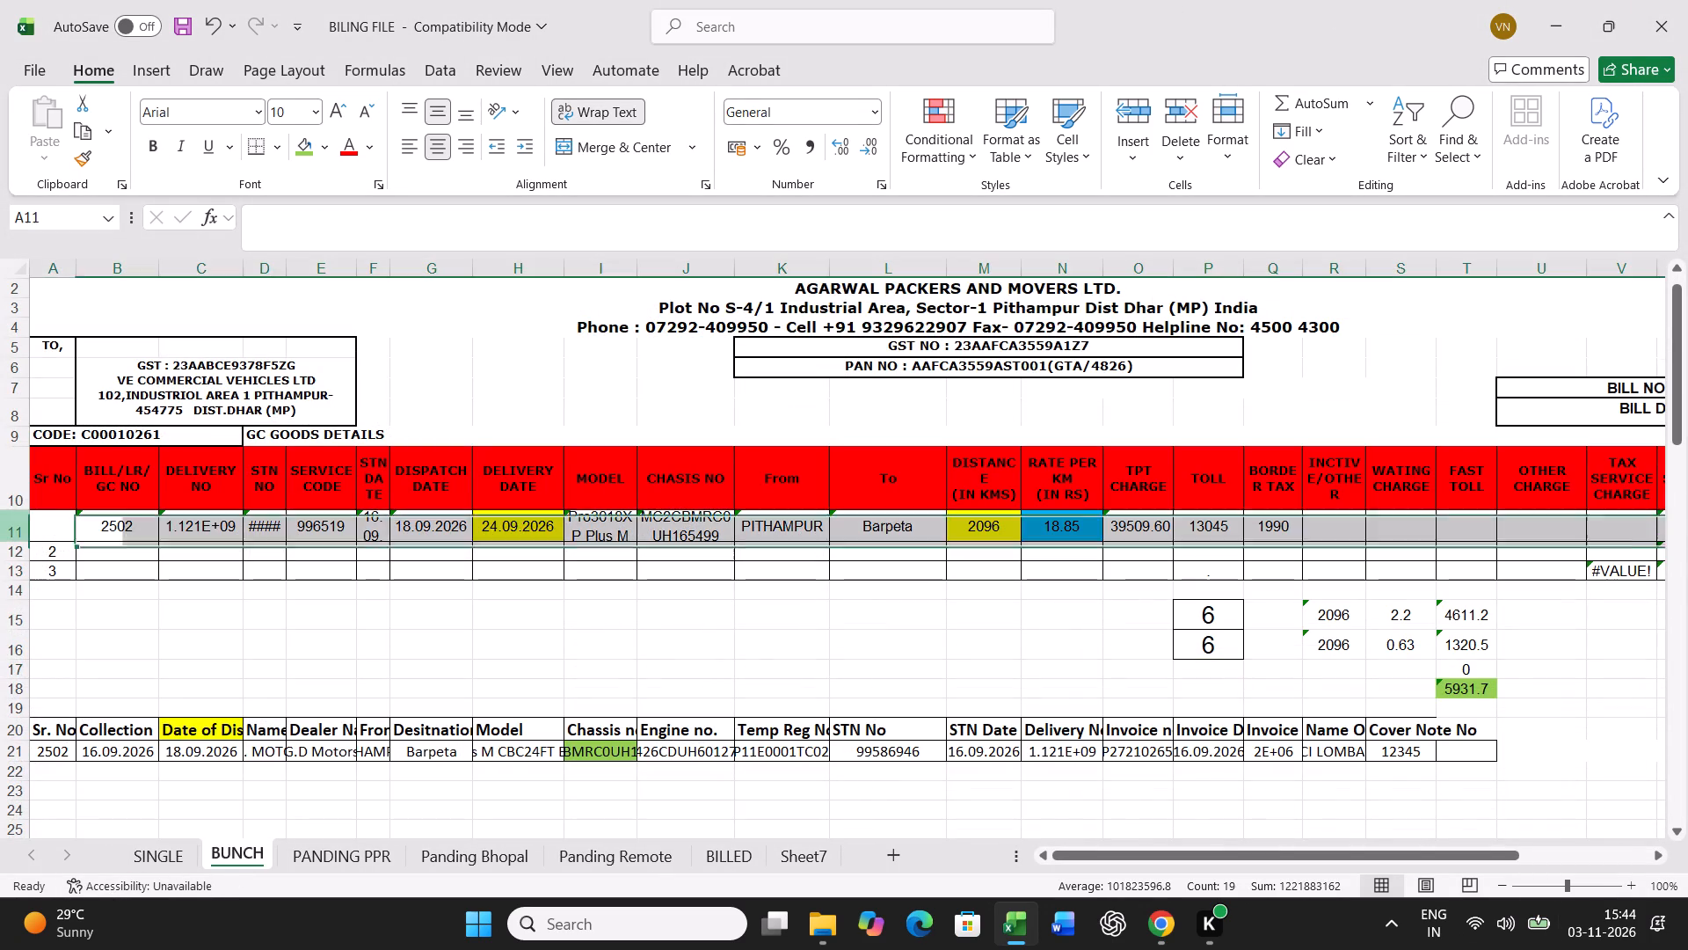
key(ctrl+c)
scroll(1085, 714, down, 16)
scroll(637, 771, up, 5)
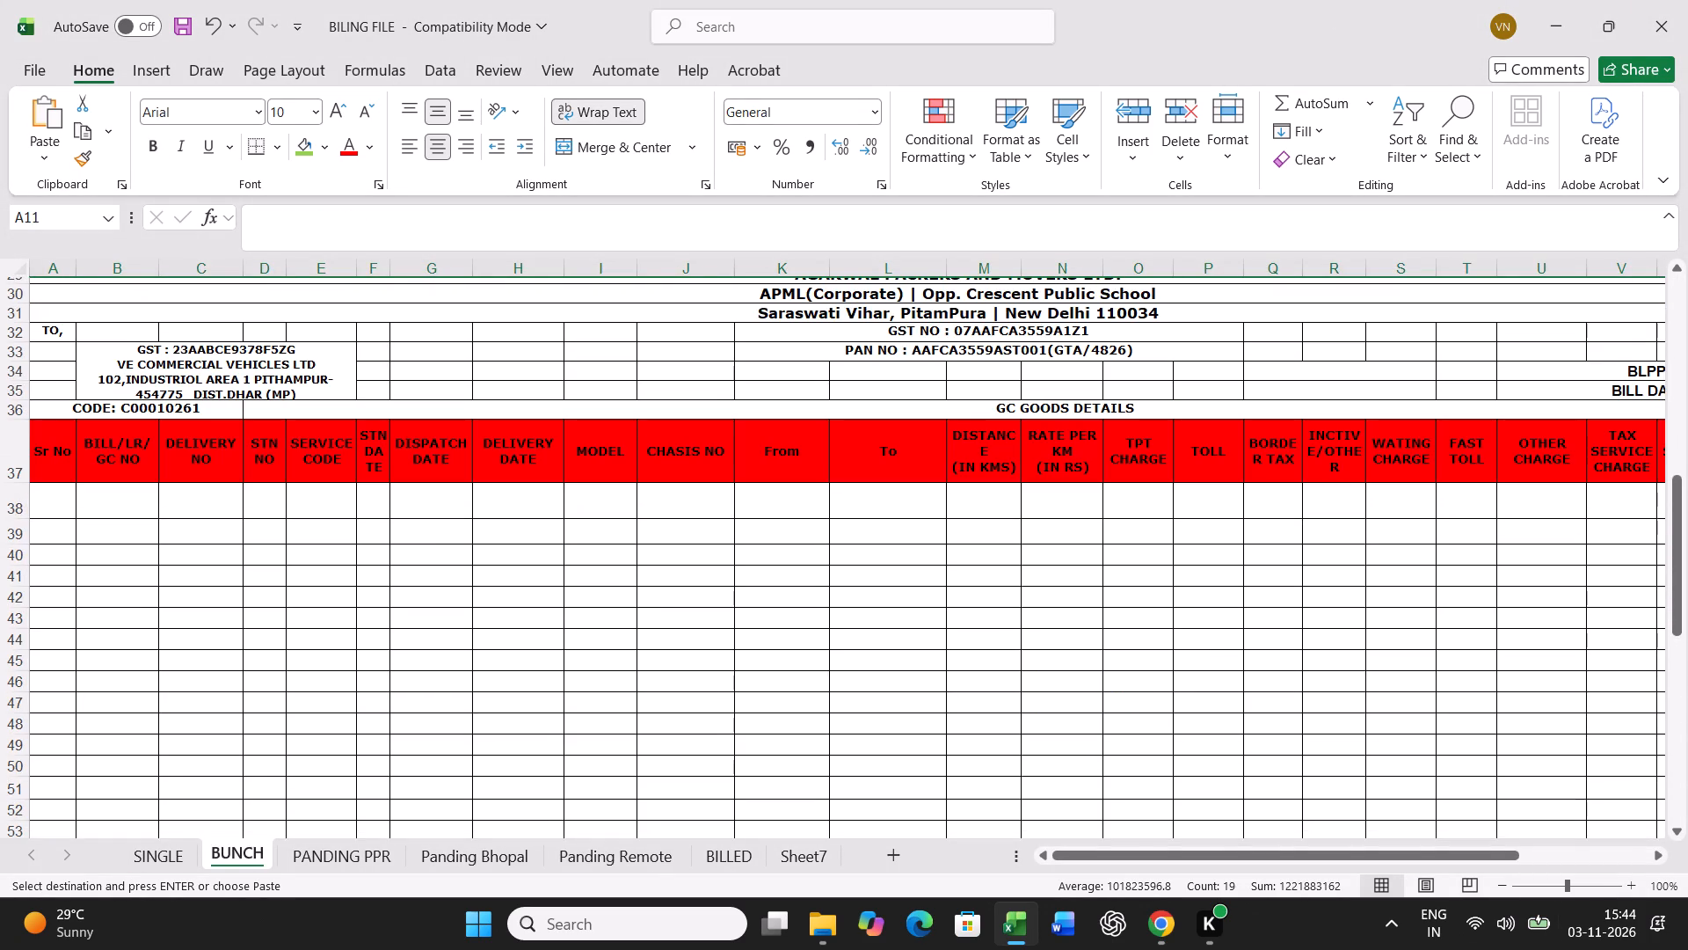
right_click(52, 497)
click(174, 416)
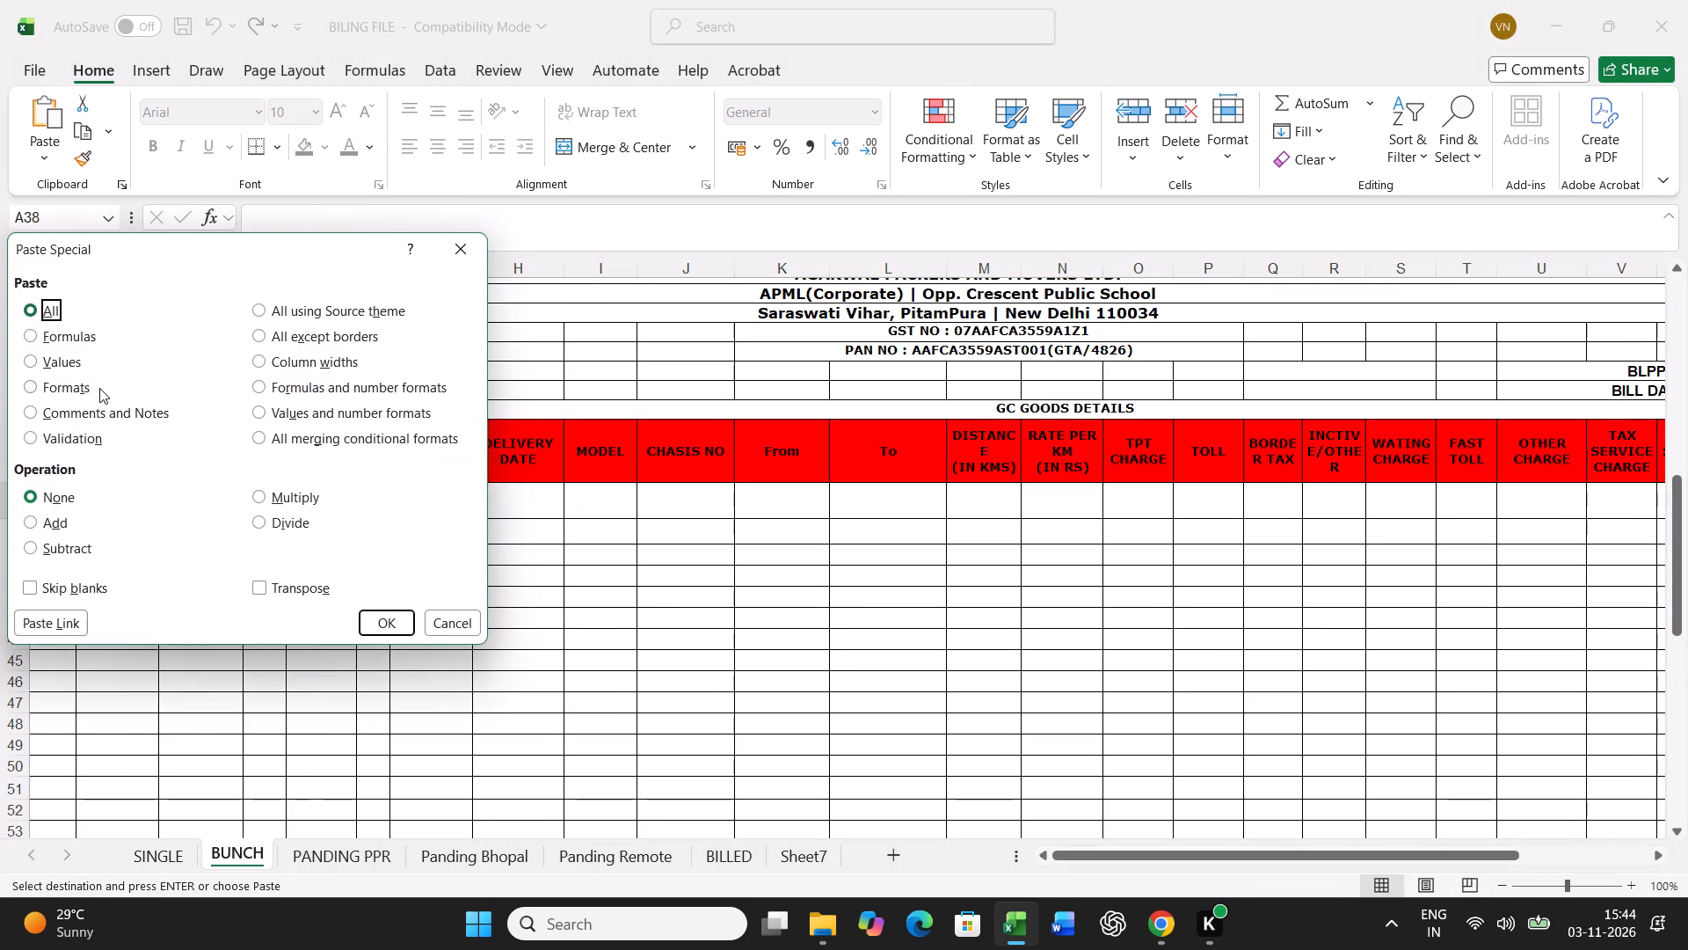
click(62, 368)
click(397, 627)
click(370, 848)
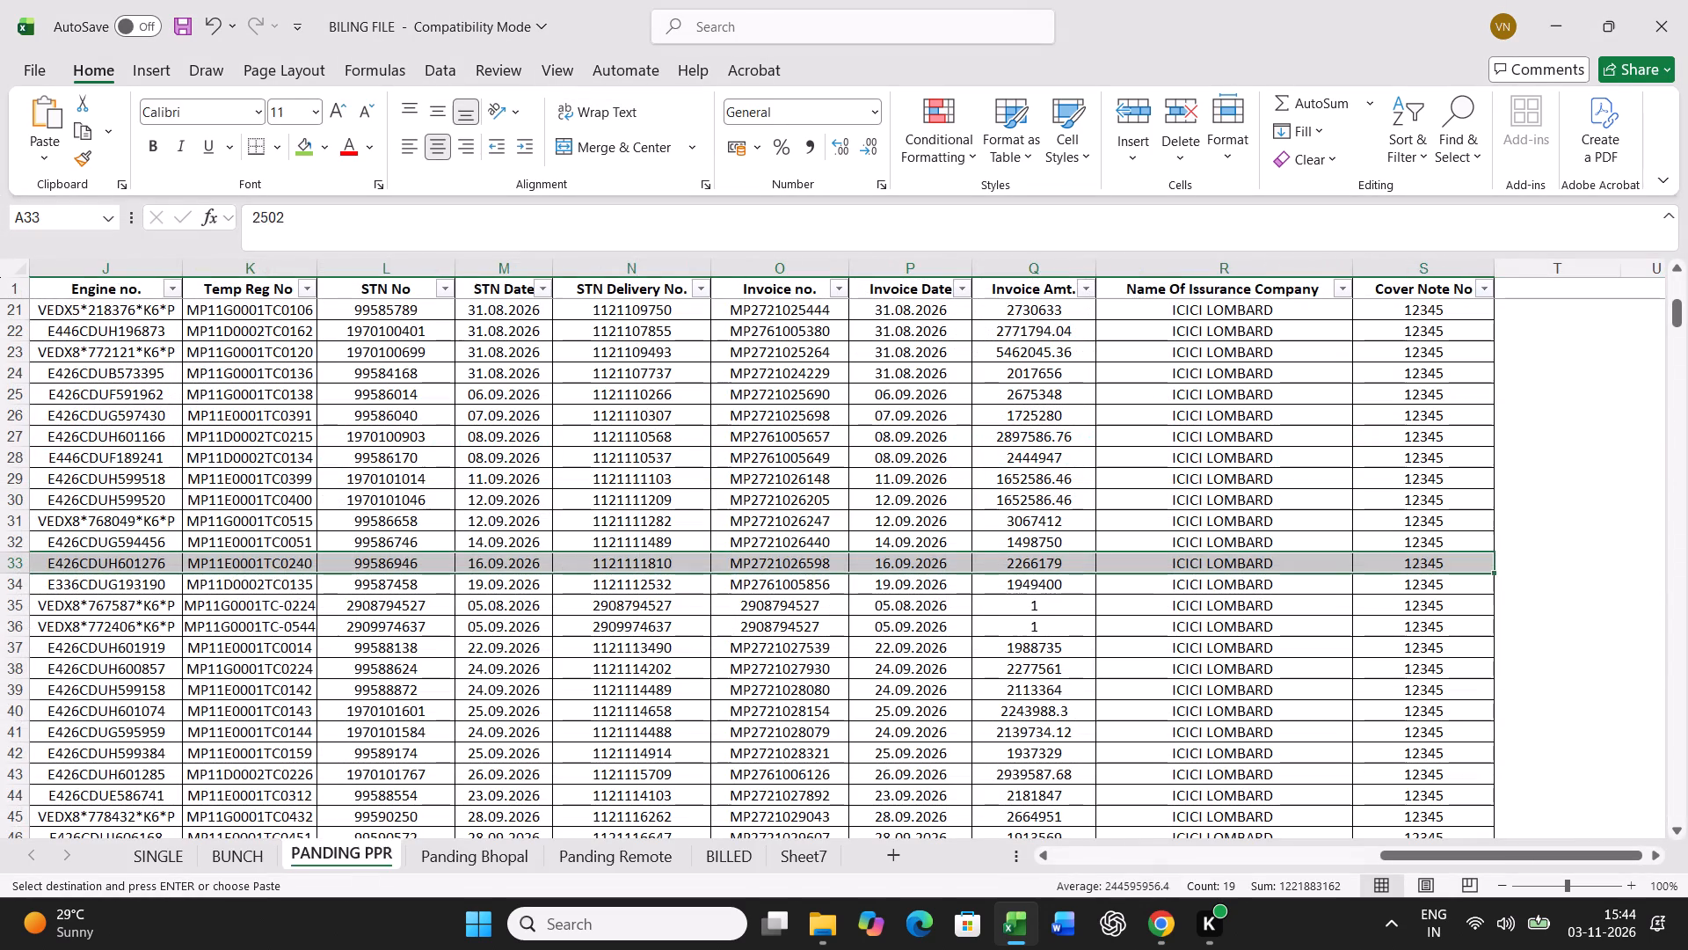
click(718, 664)
key(ctrl+f)
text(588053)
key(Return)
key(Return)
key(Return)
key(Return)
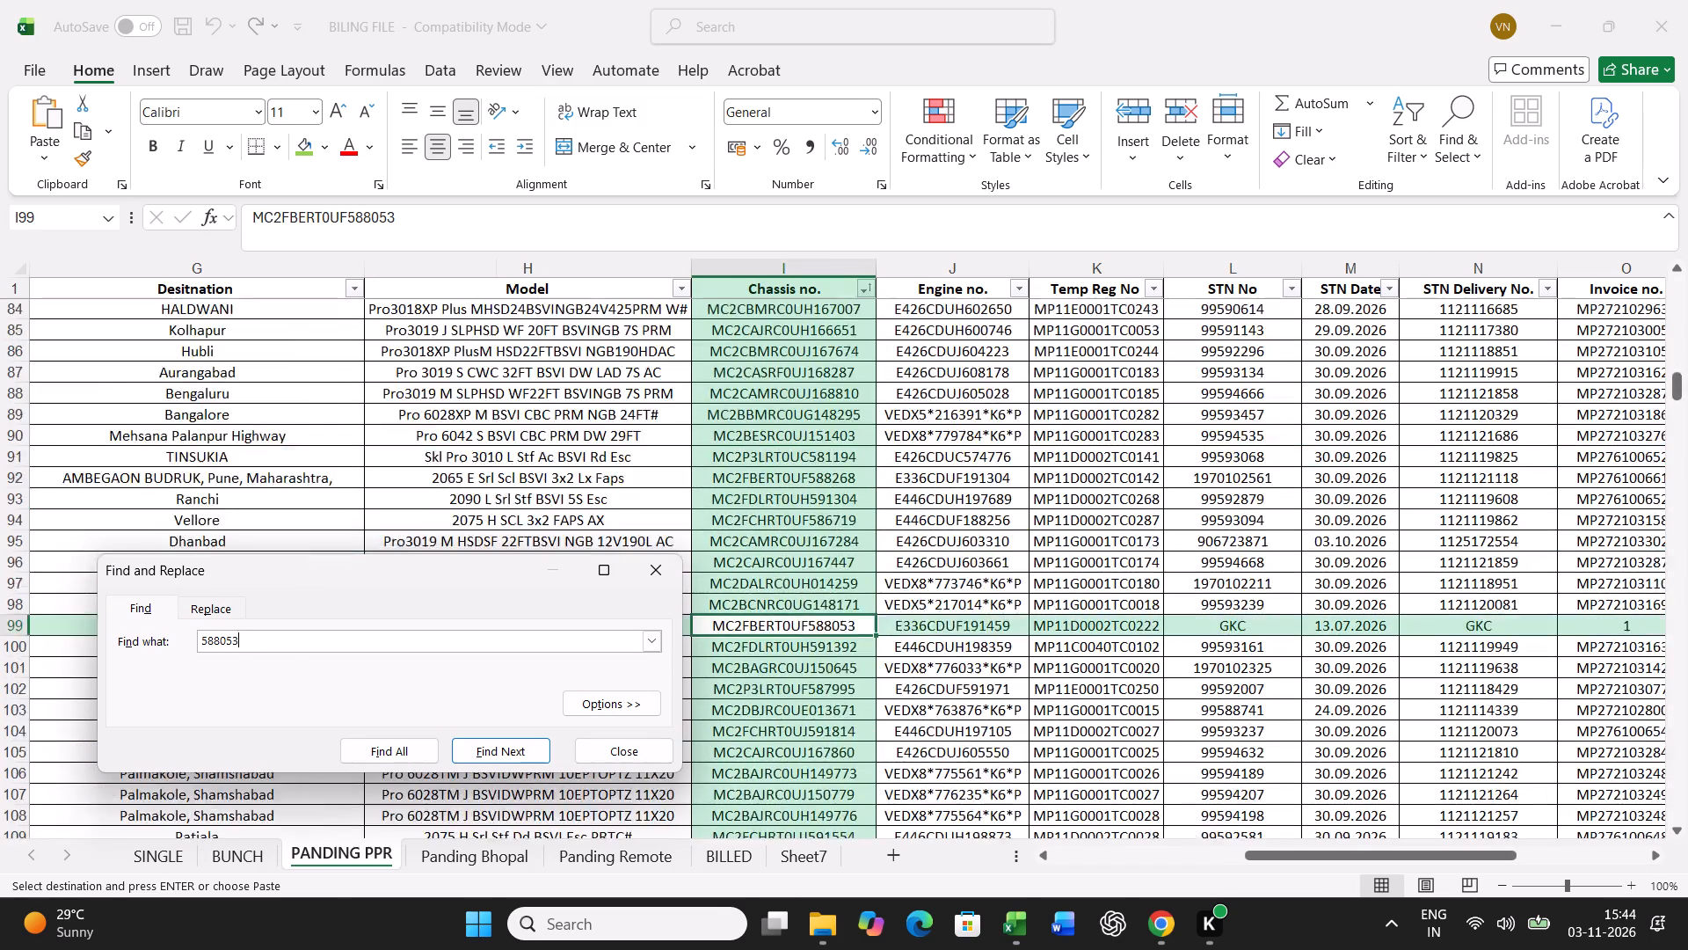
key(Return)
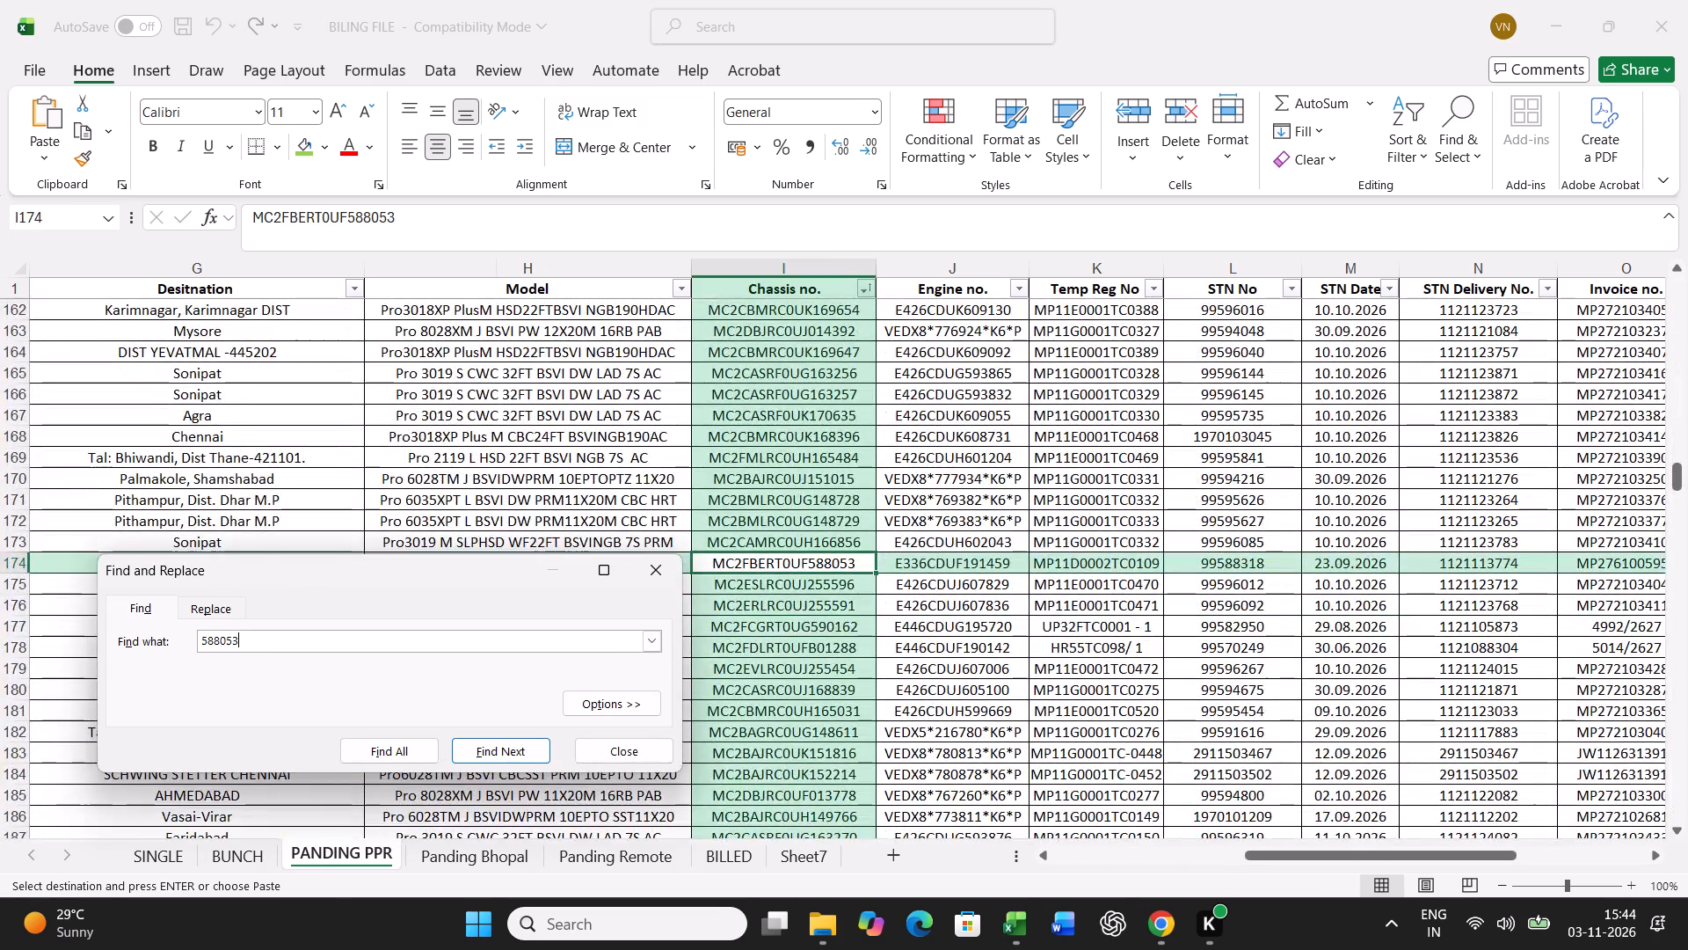
drag(488, 563, 1271, 362)
key(Return)
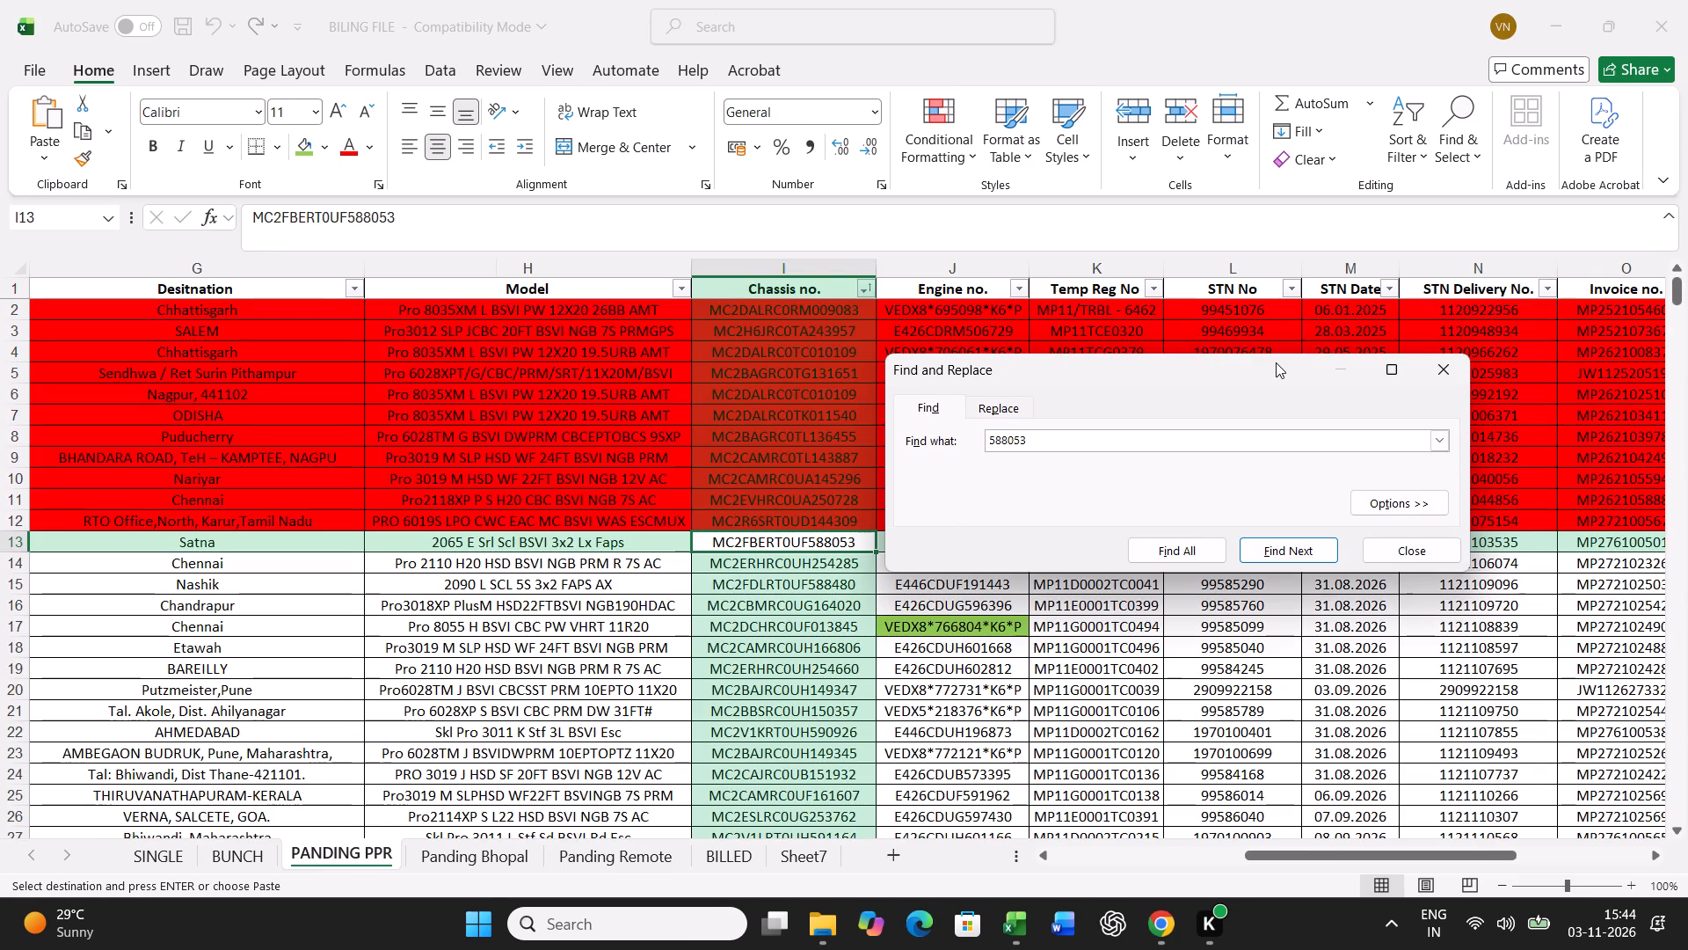
key(Return)
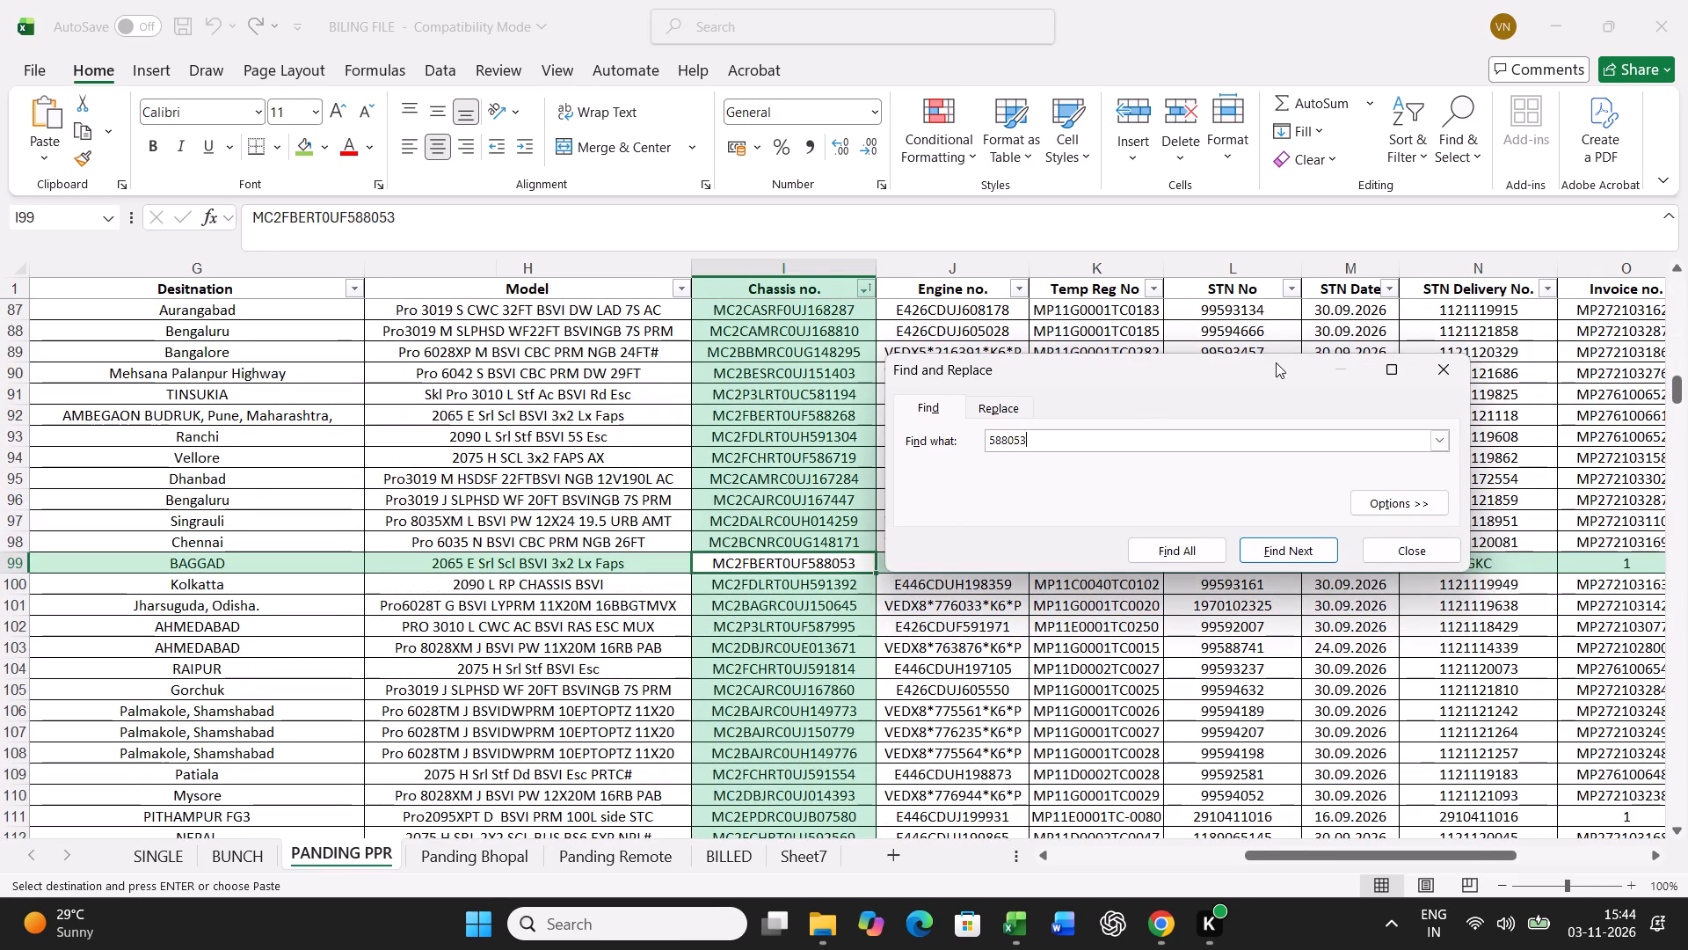
key(Return)
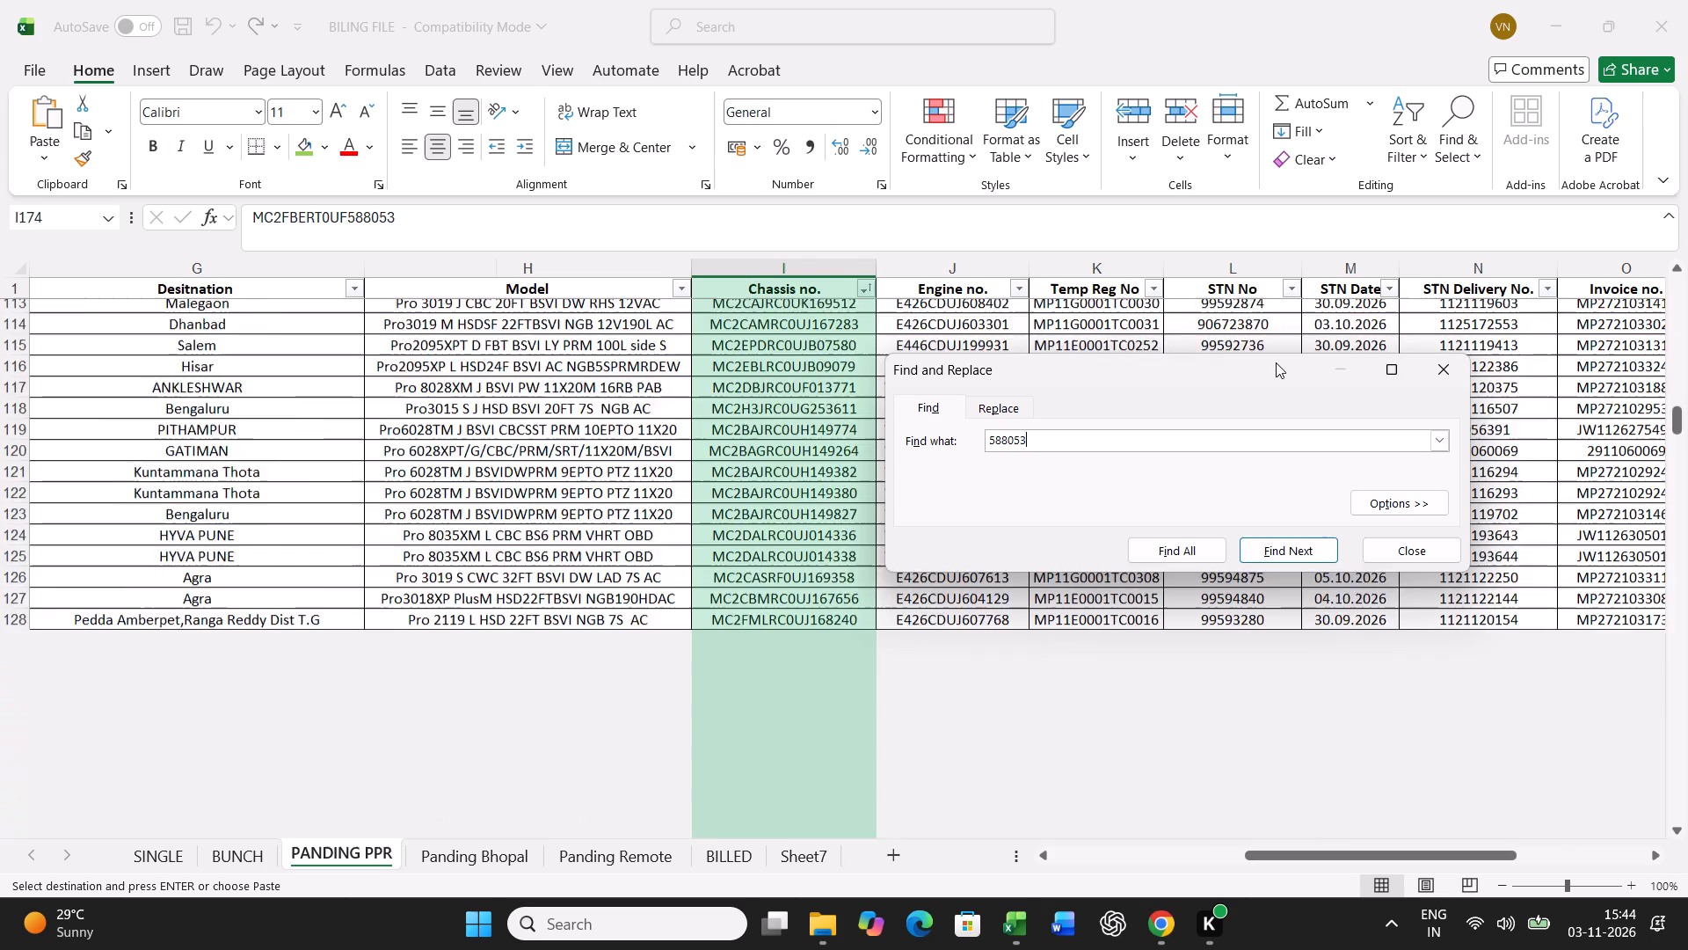
key(Escape)
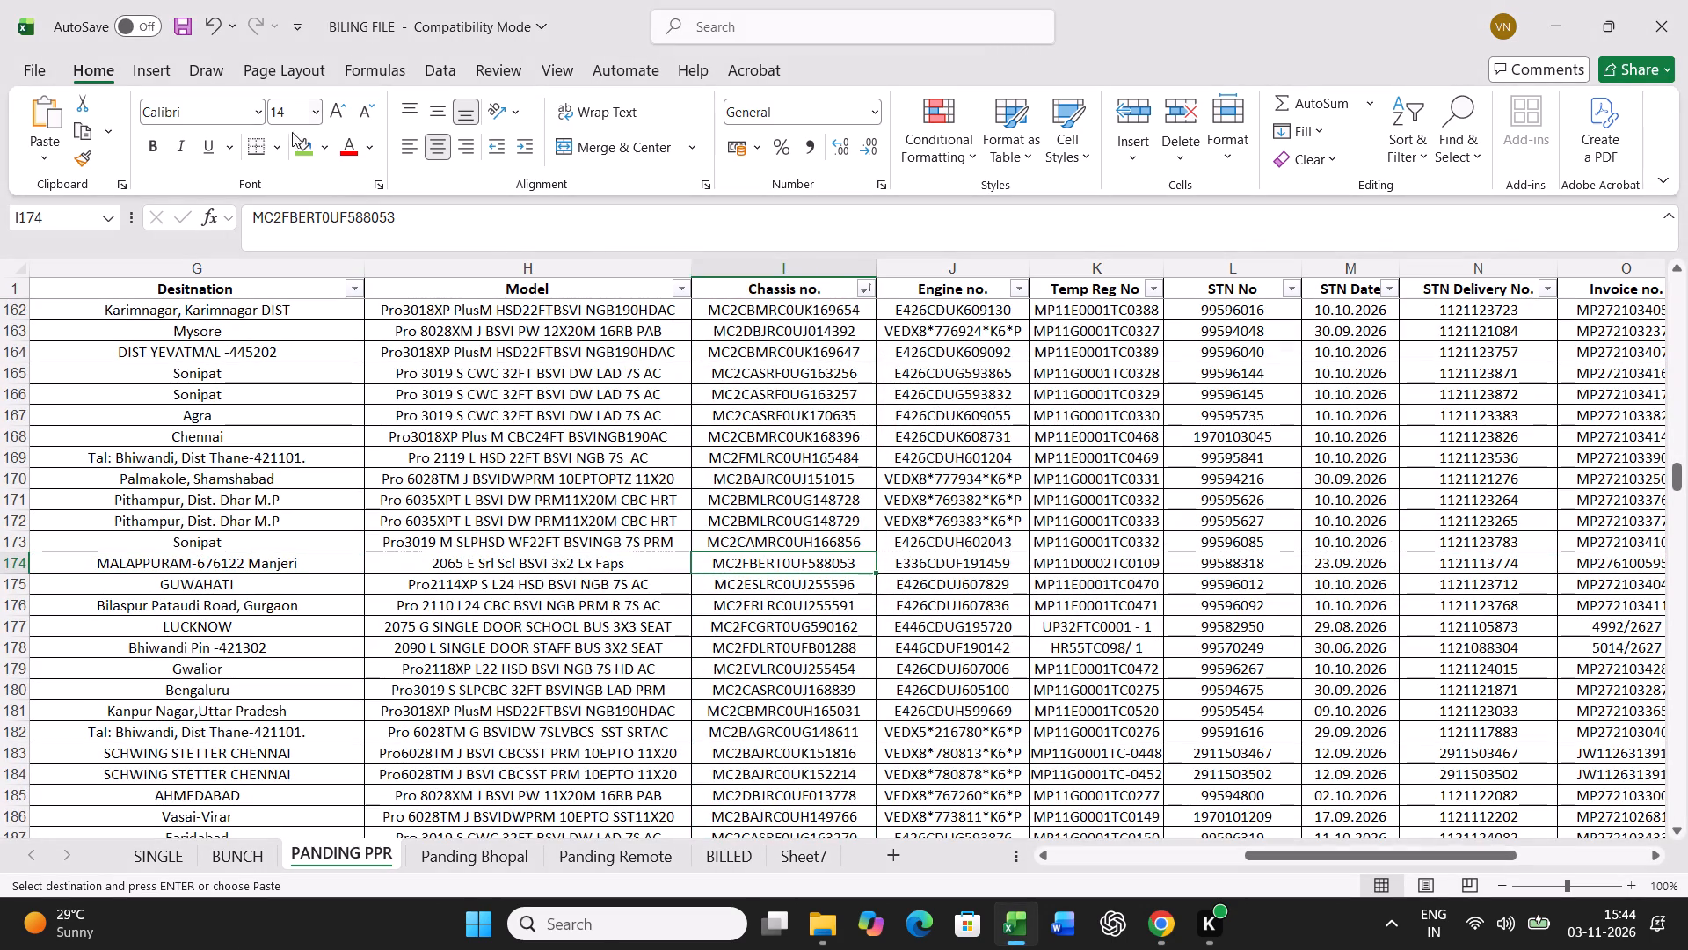
click(304, 151)
key(Left)
key(Left)
key(Left)
key(Left)
key(Left)
key(Left)
key(Left)
key(Left)
key(Left)
key(Left)
key(Left)
key(Left)
key(Left)
key(Left)
key(Left)
key(Left)
key(Left)
key(Left)
key(Left)
key(Left)
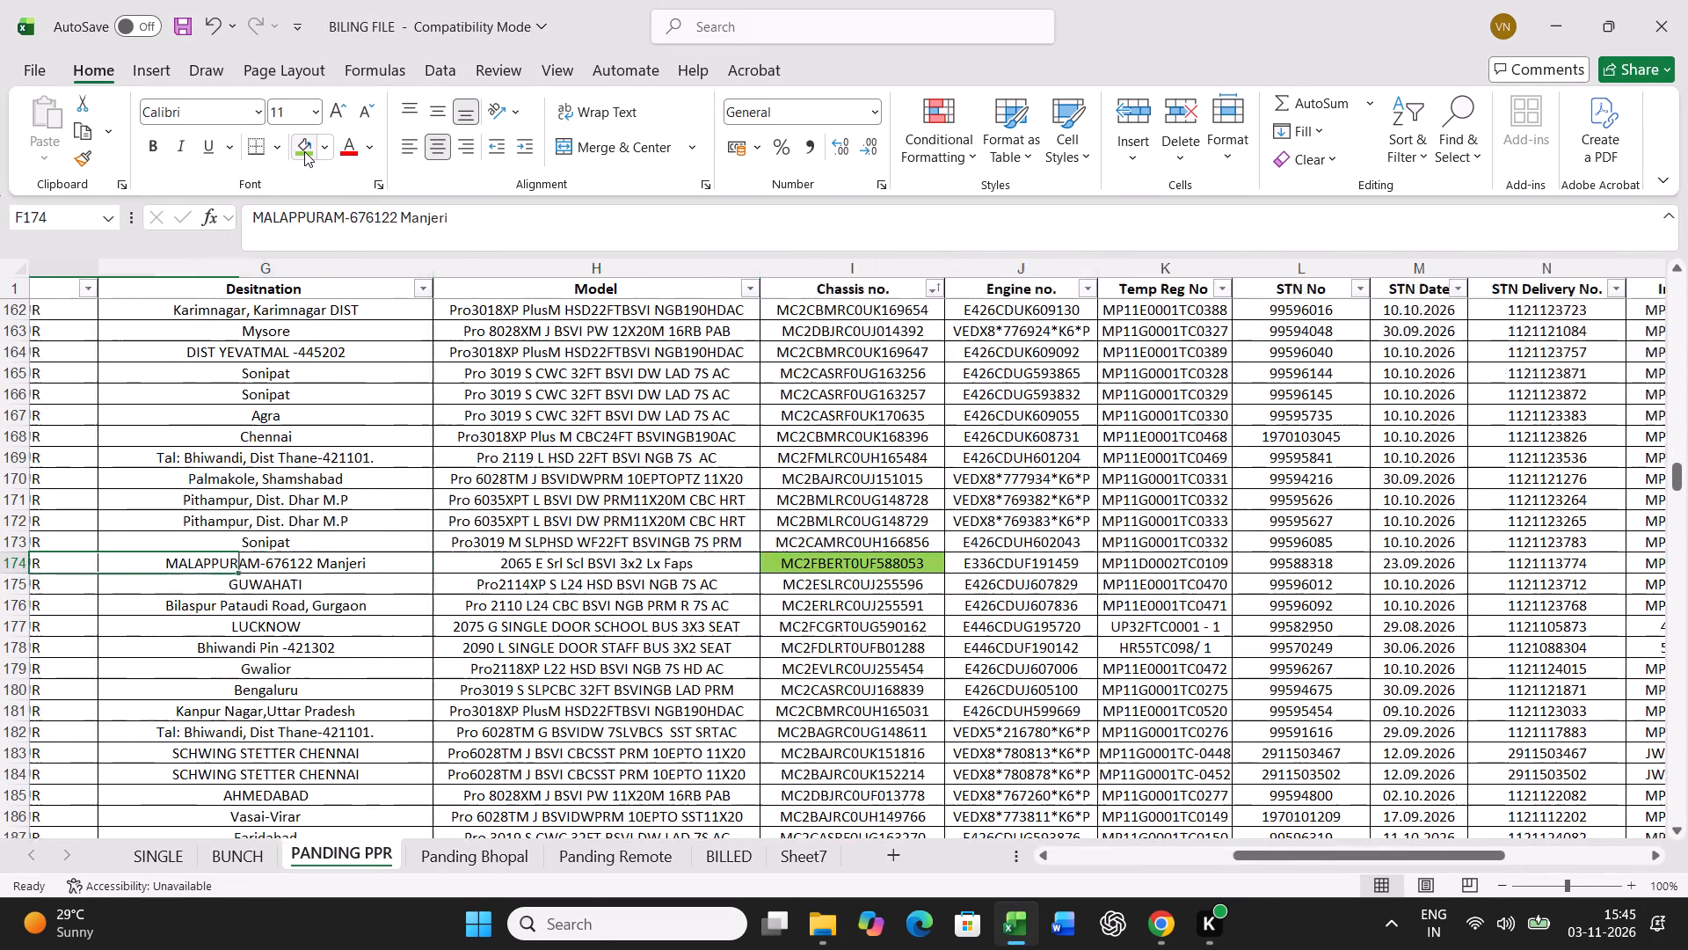
key(ctrl+shift+Right)
key(ctrl+c)
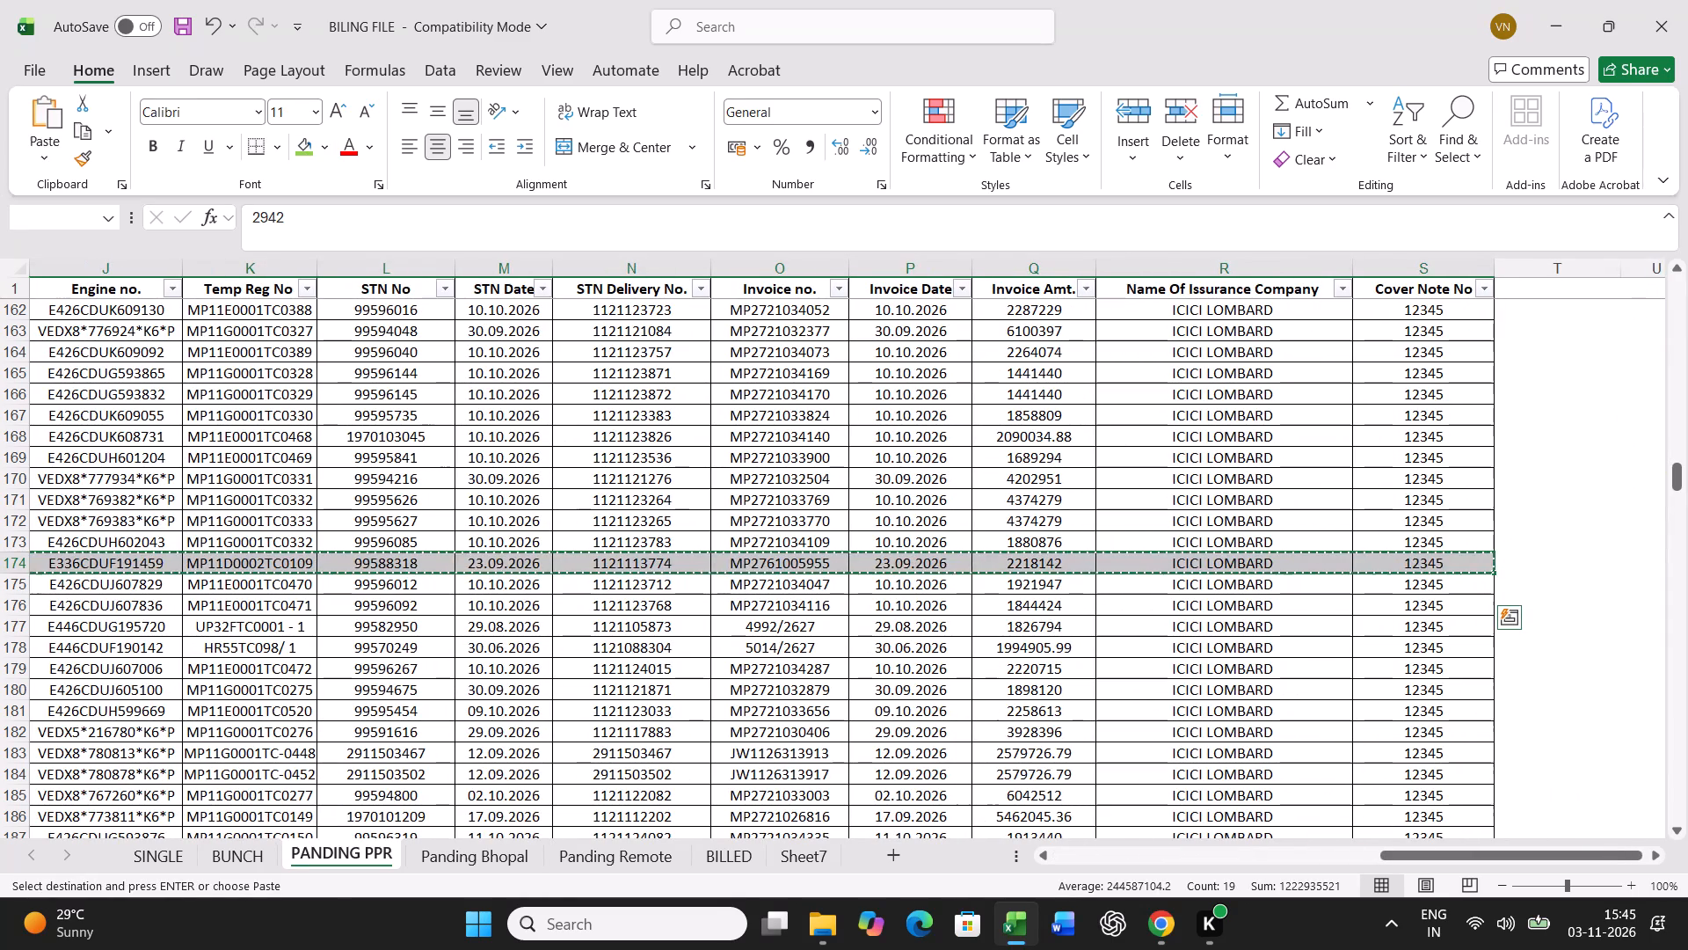
click(244, 854)
scroll(355, 718, up, 15)
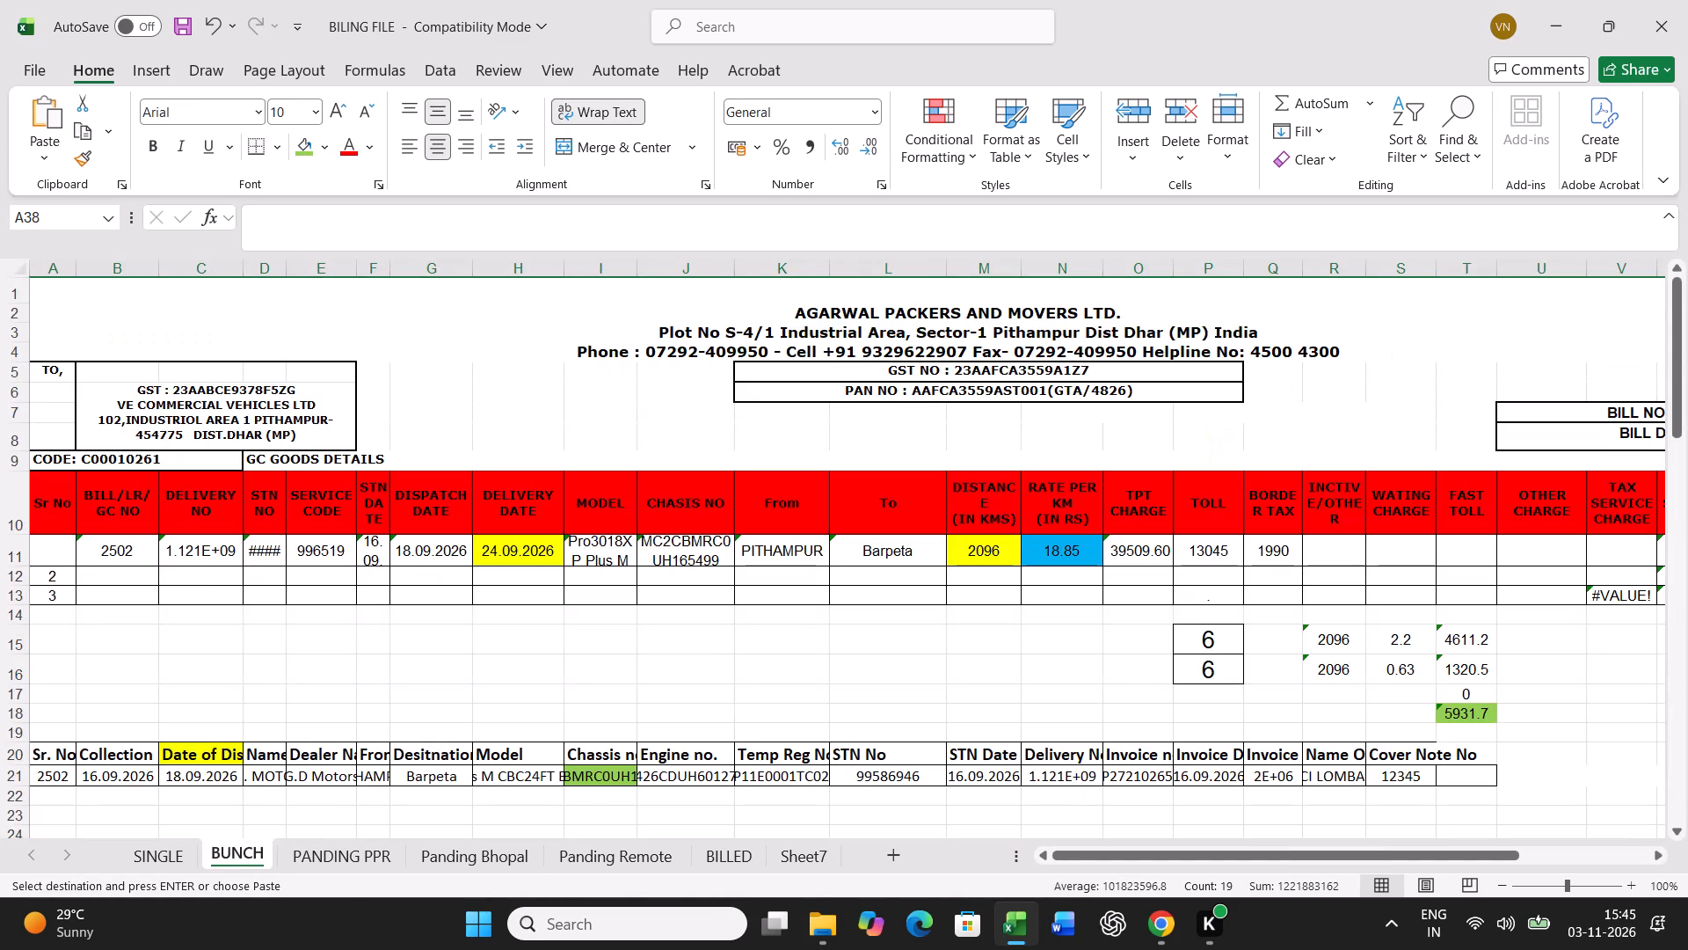
click(50, 773)
key(ctrl+v)
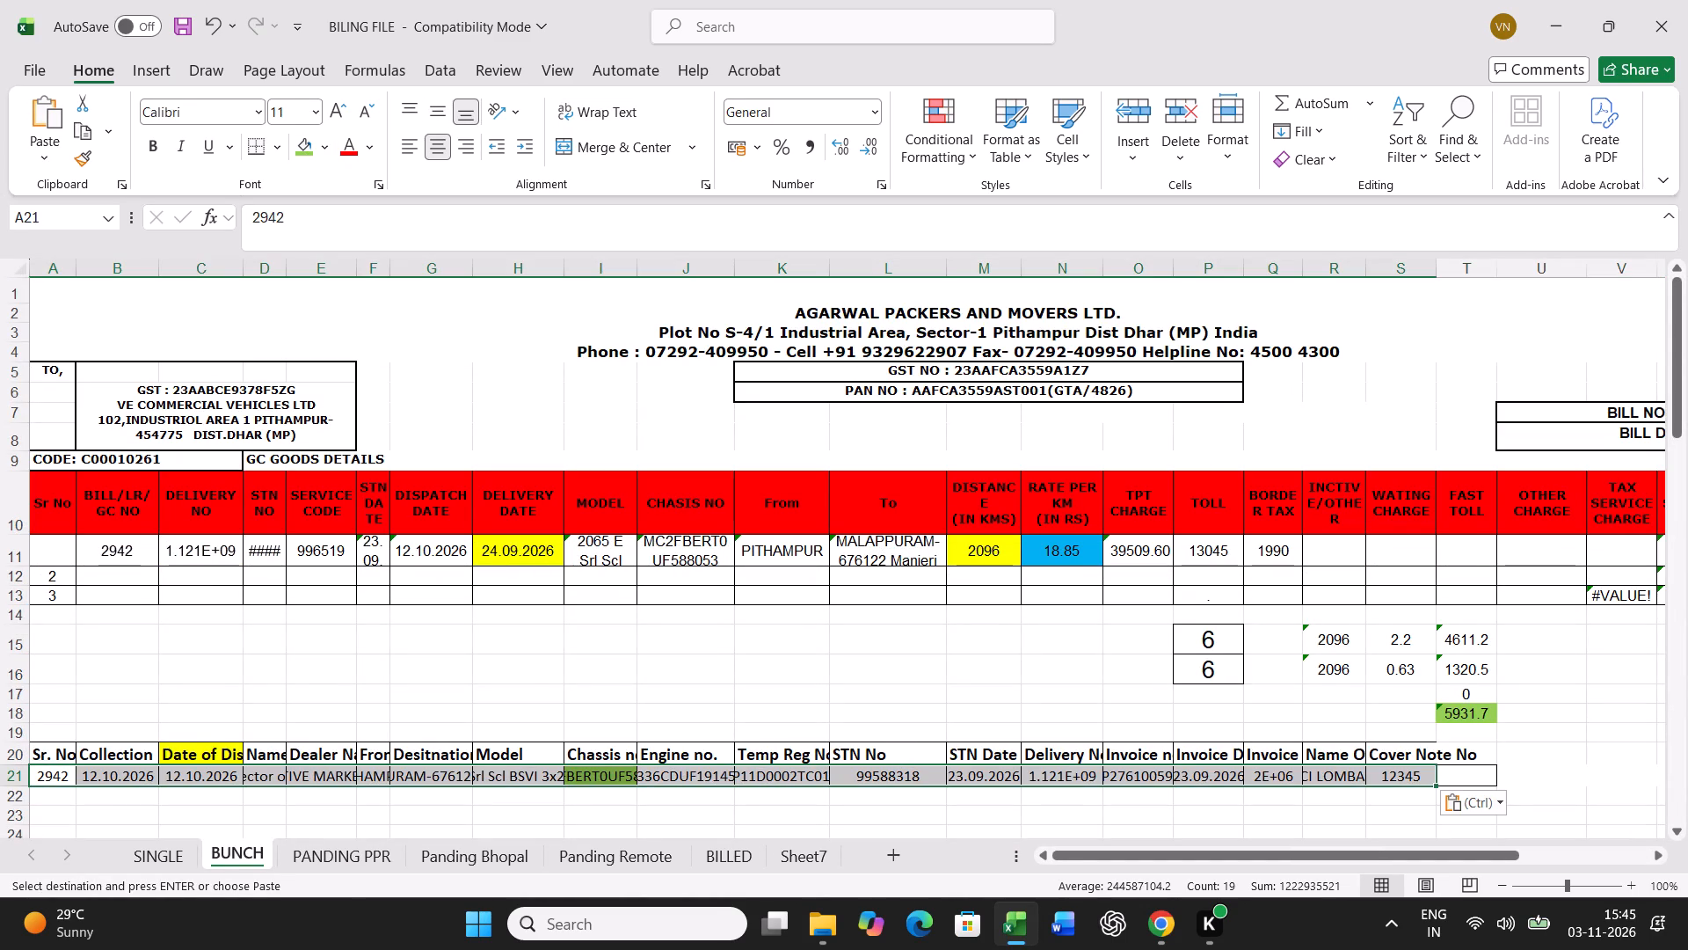
Set the dispatch date in row 21 to 14.10.2026 and the delivery date in row 11 to 21.10.2026.
click(201, 778)
text(14.10.2026)
key(Return)
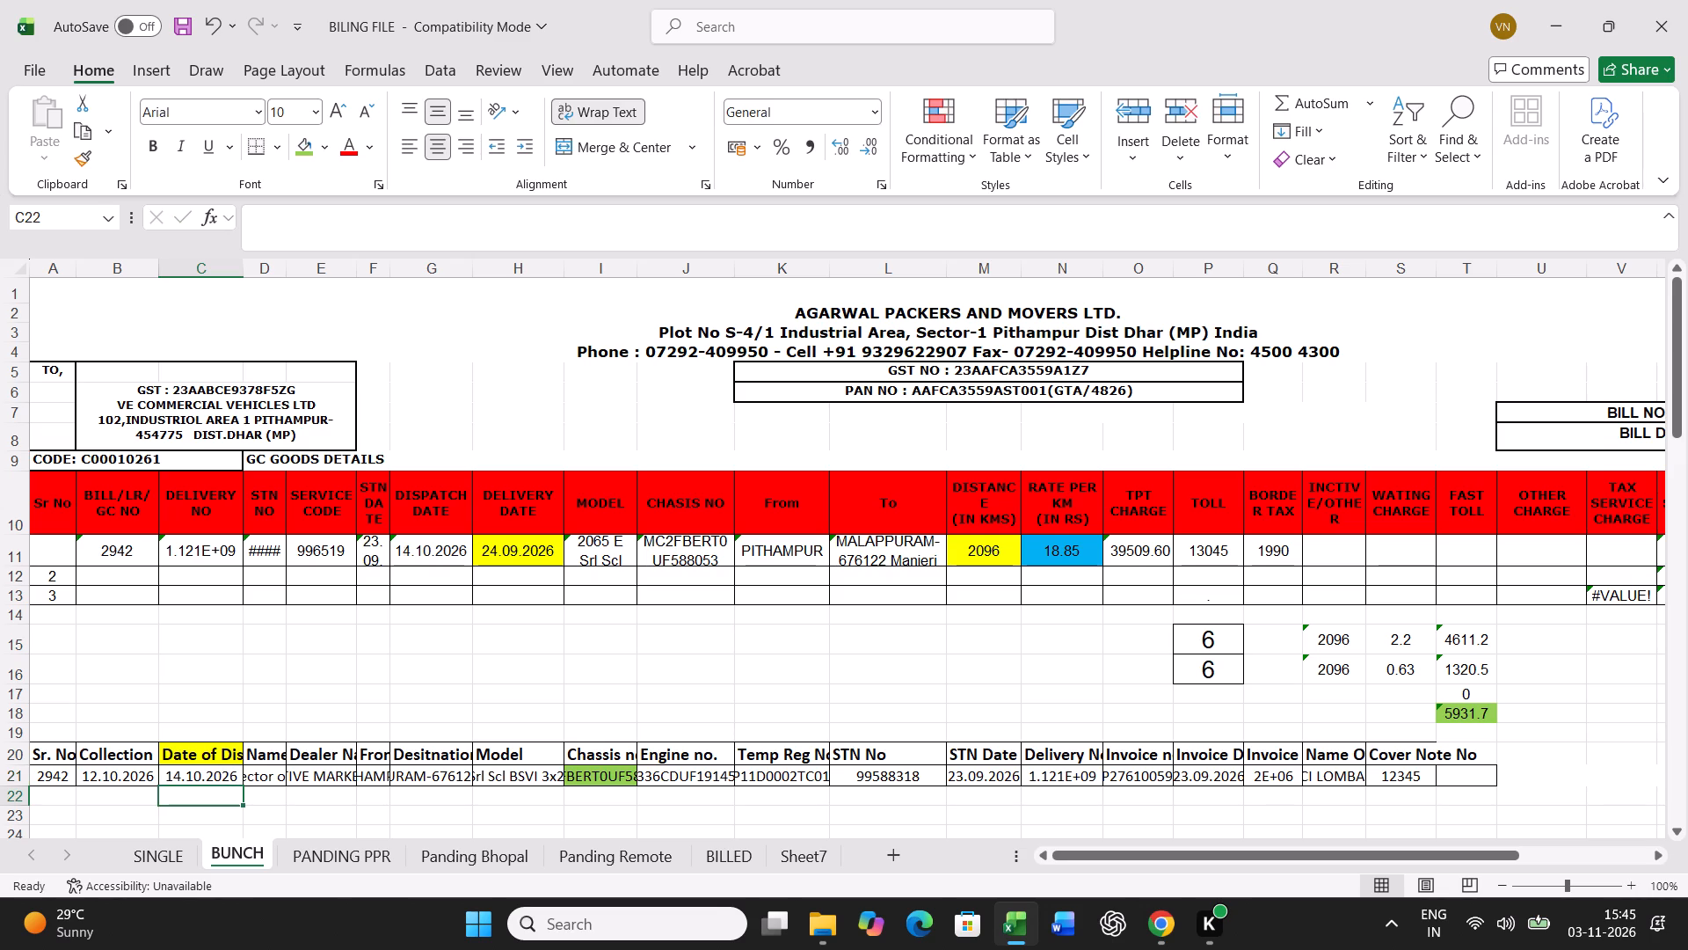
click(518, 550)
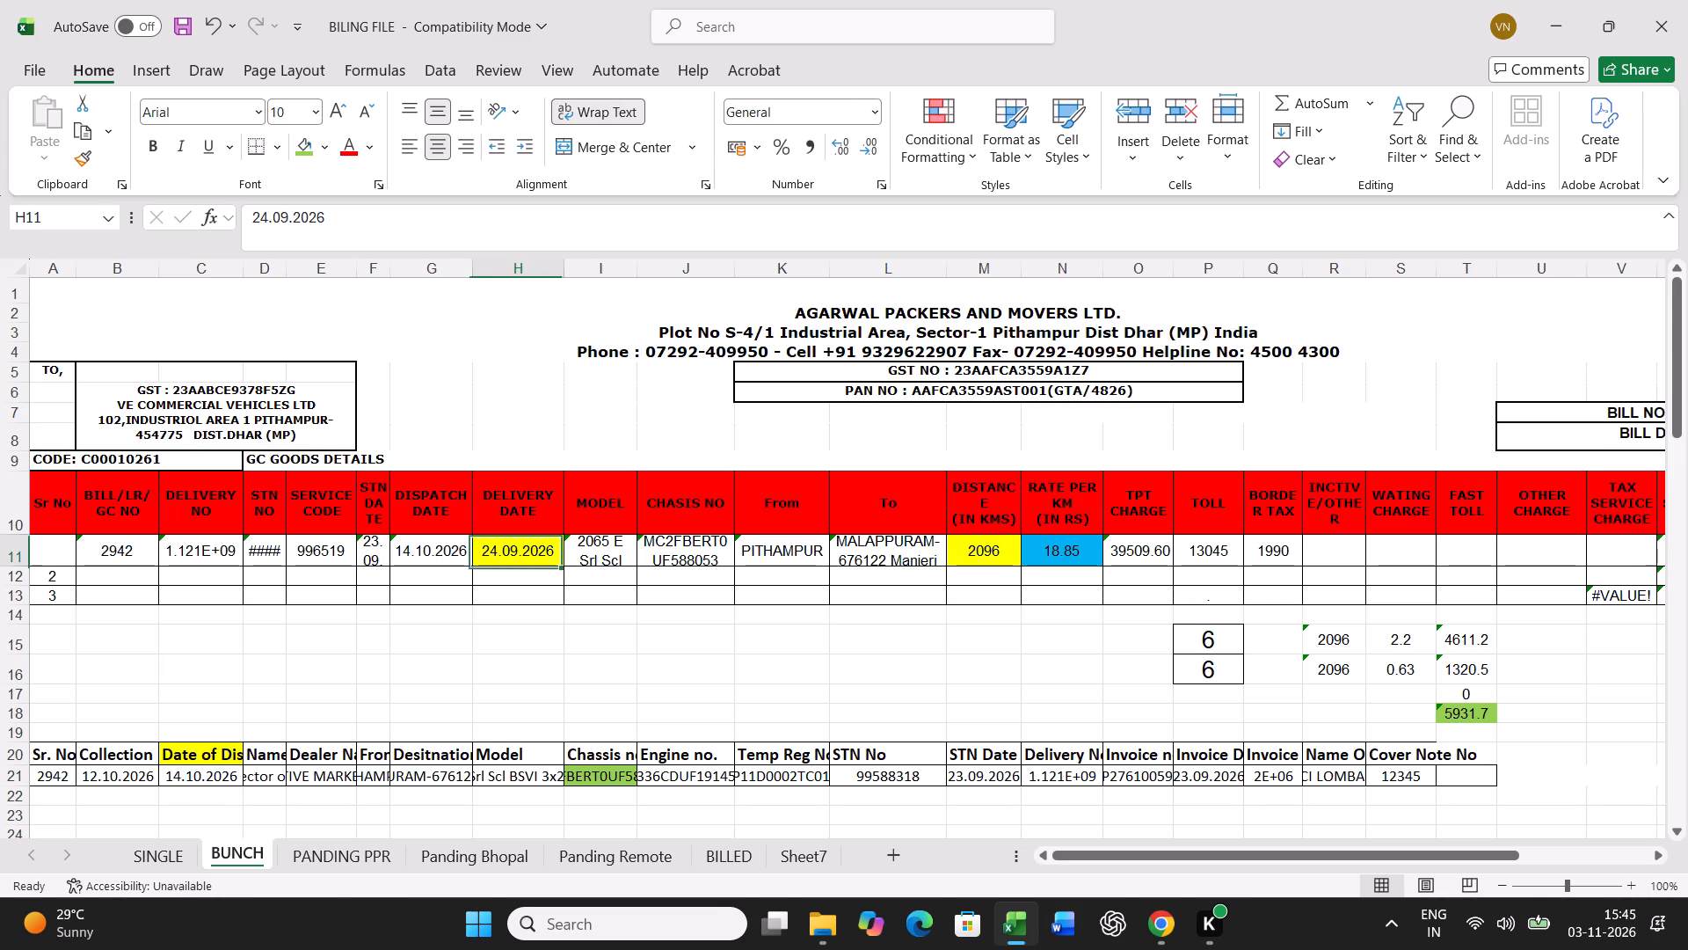
text(21.10.2026)
key(Return)
Fill in row 11's charges: distance 1663 km, rate 15.73, toll 2595 and border tax 520.
key(Up)
key(Right)
key(Right)
key(Right)
key(Right)
key(Right)
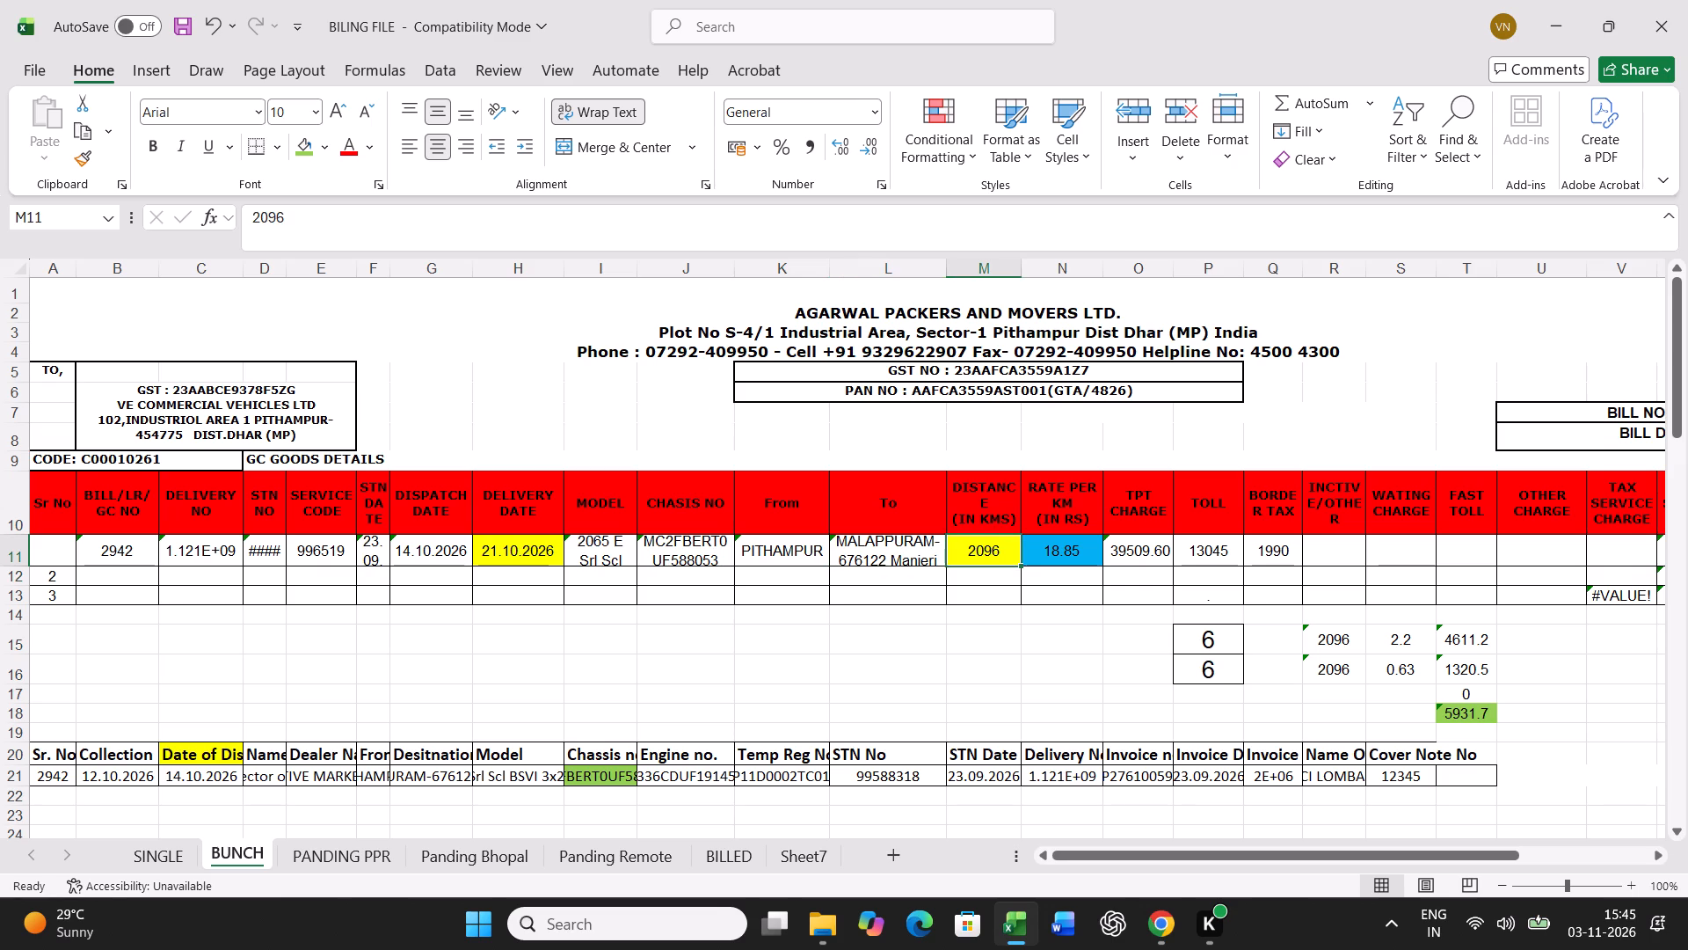
text(1663)
key(Right)
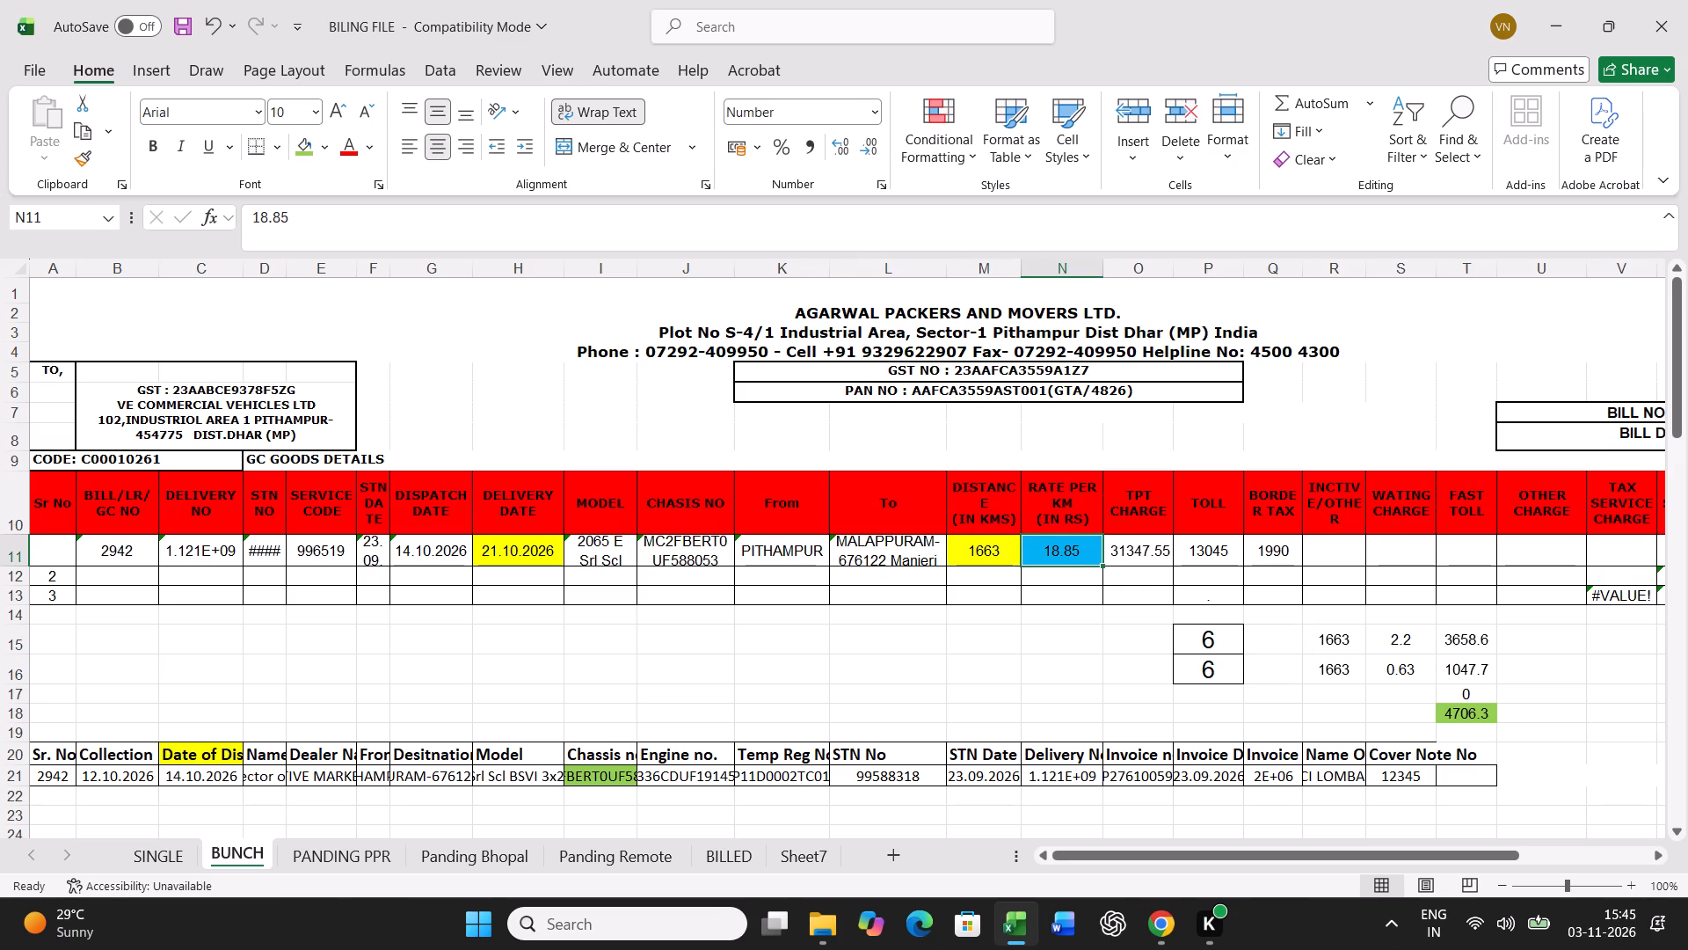
text(15.73)
key(Right)
key(Right)
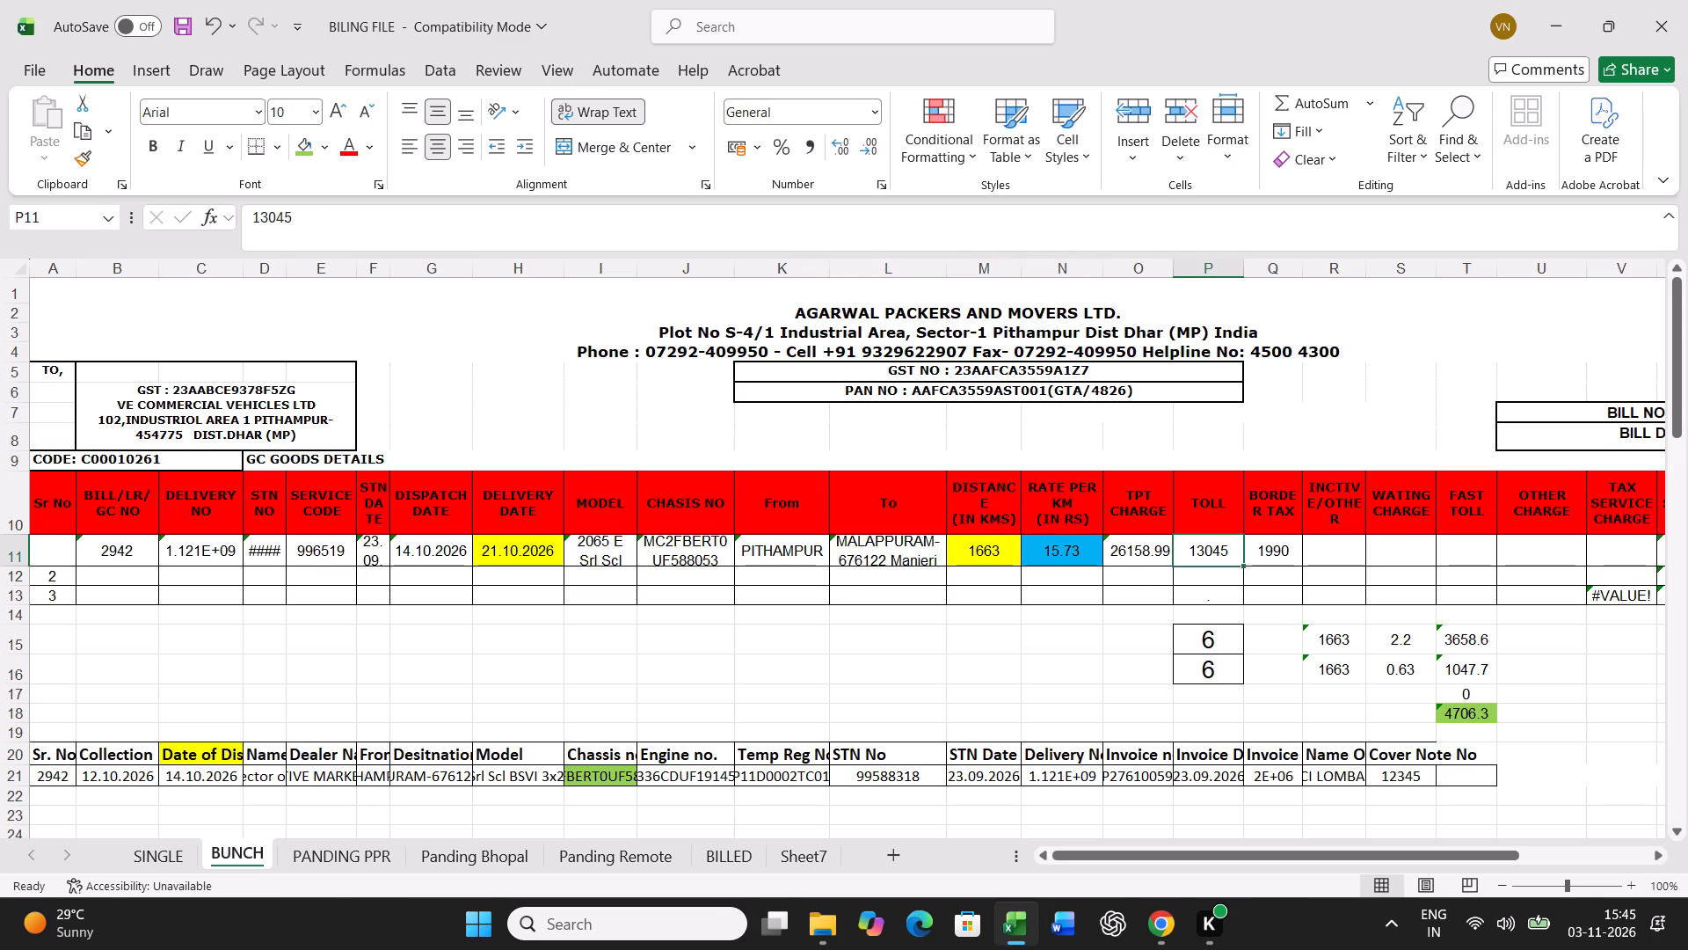
text(2595)
key(Return)
key(Up)
key(Right)
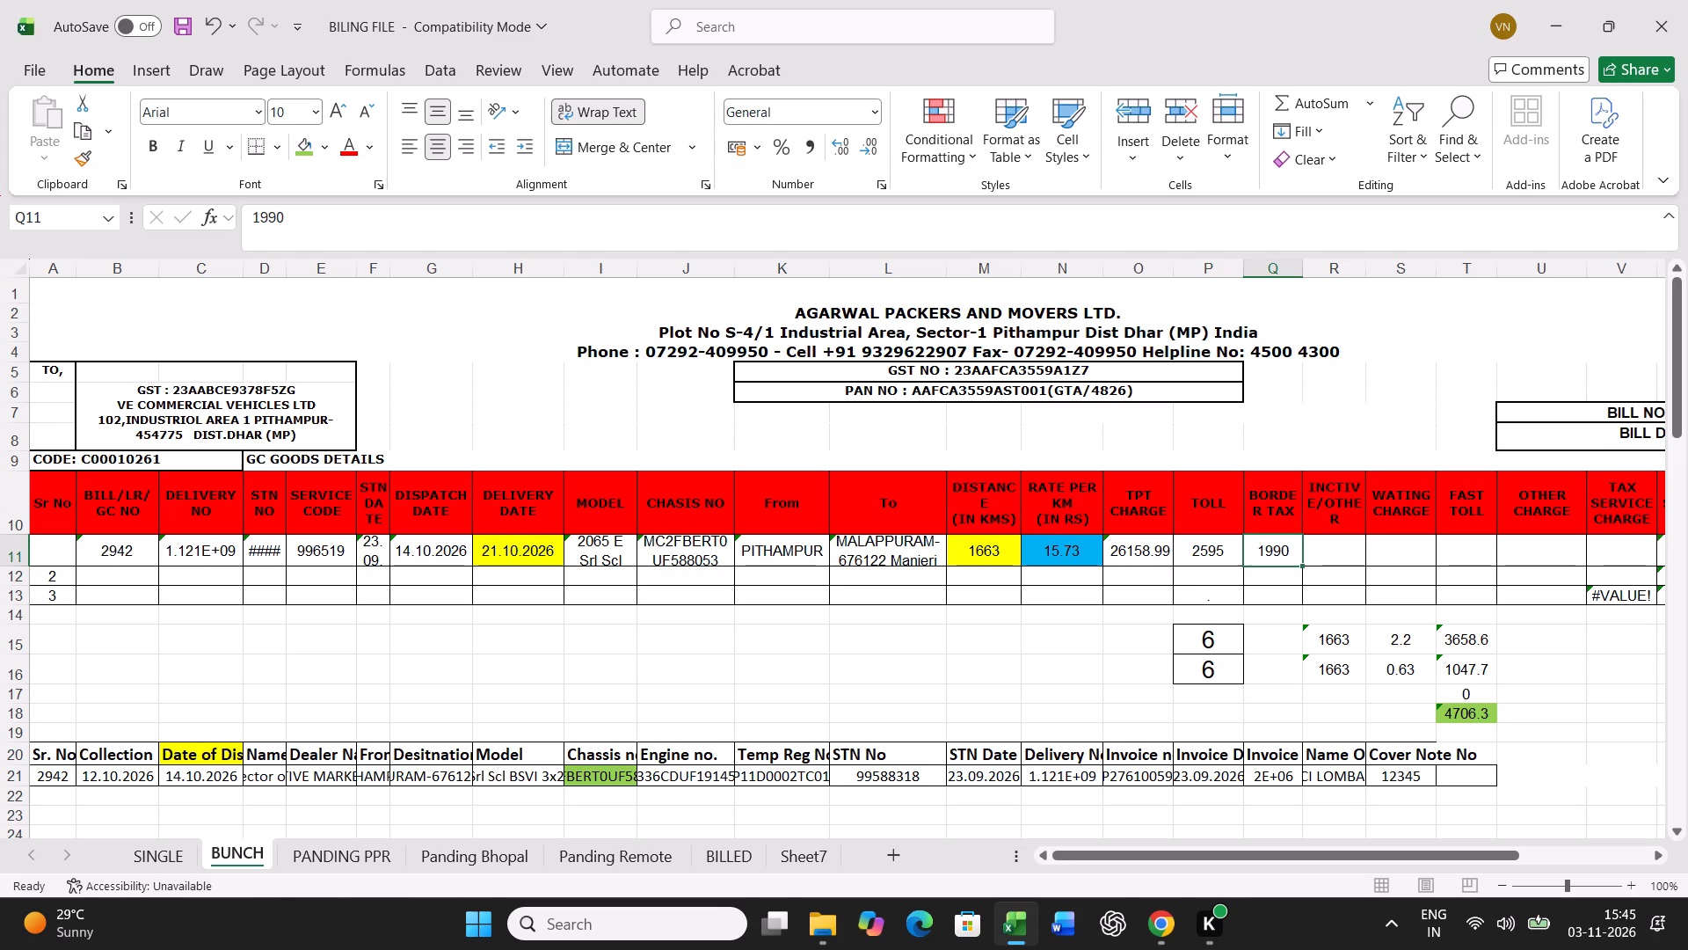
text(520)
key(Return)
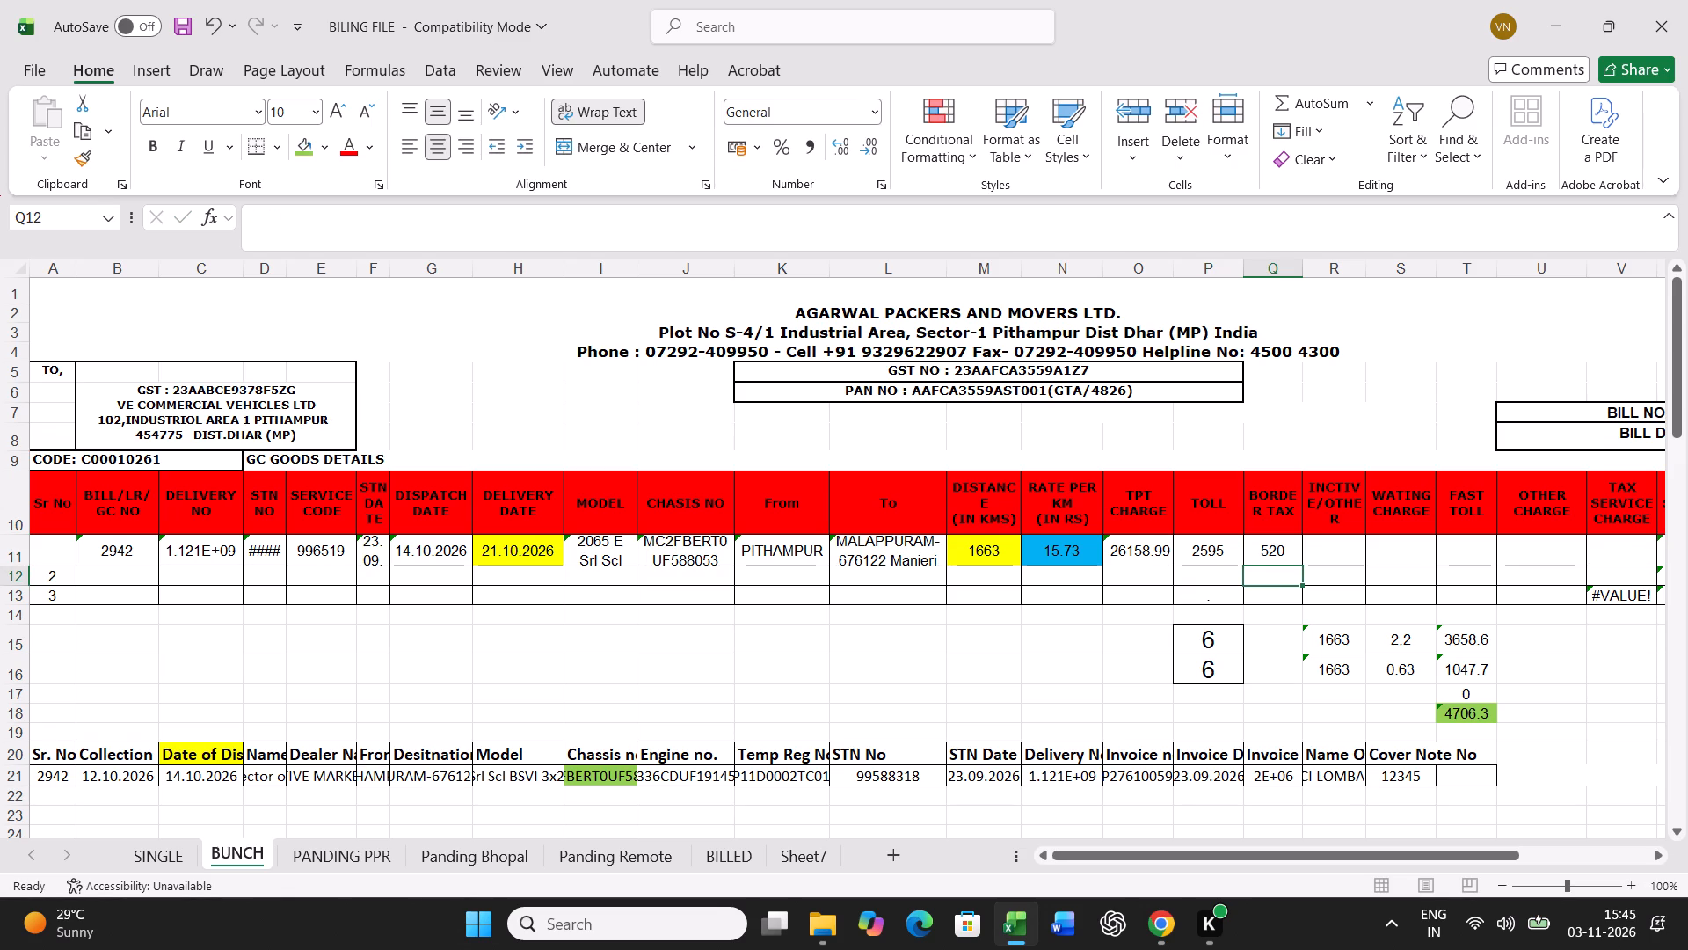
In BUNCH, set the LR 2942 bill's standard transit time to 5 and actual transit time to 7 in P15 and P16.
click(1201, 656)
click(1211, 643)
key(5)
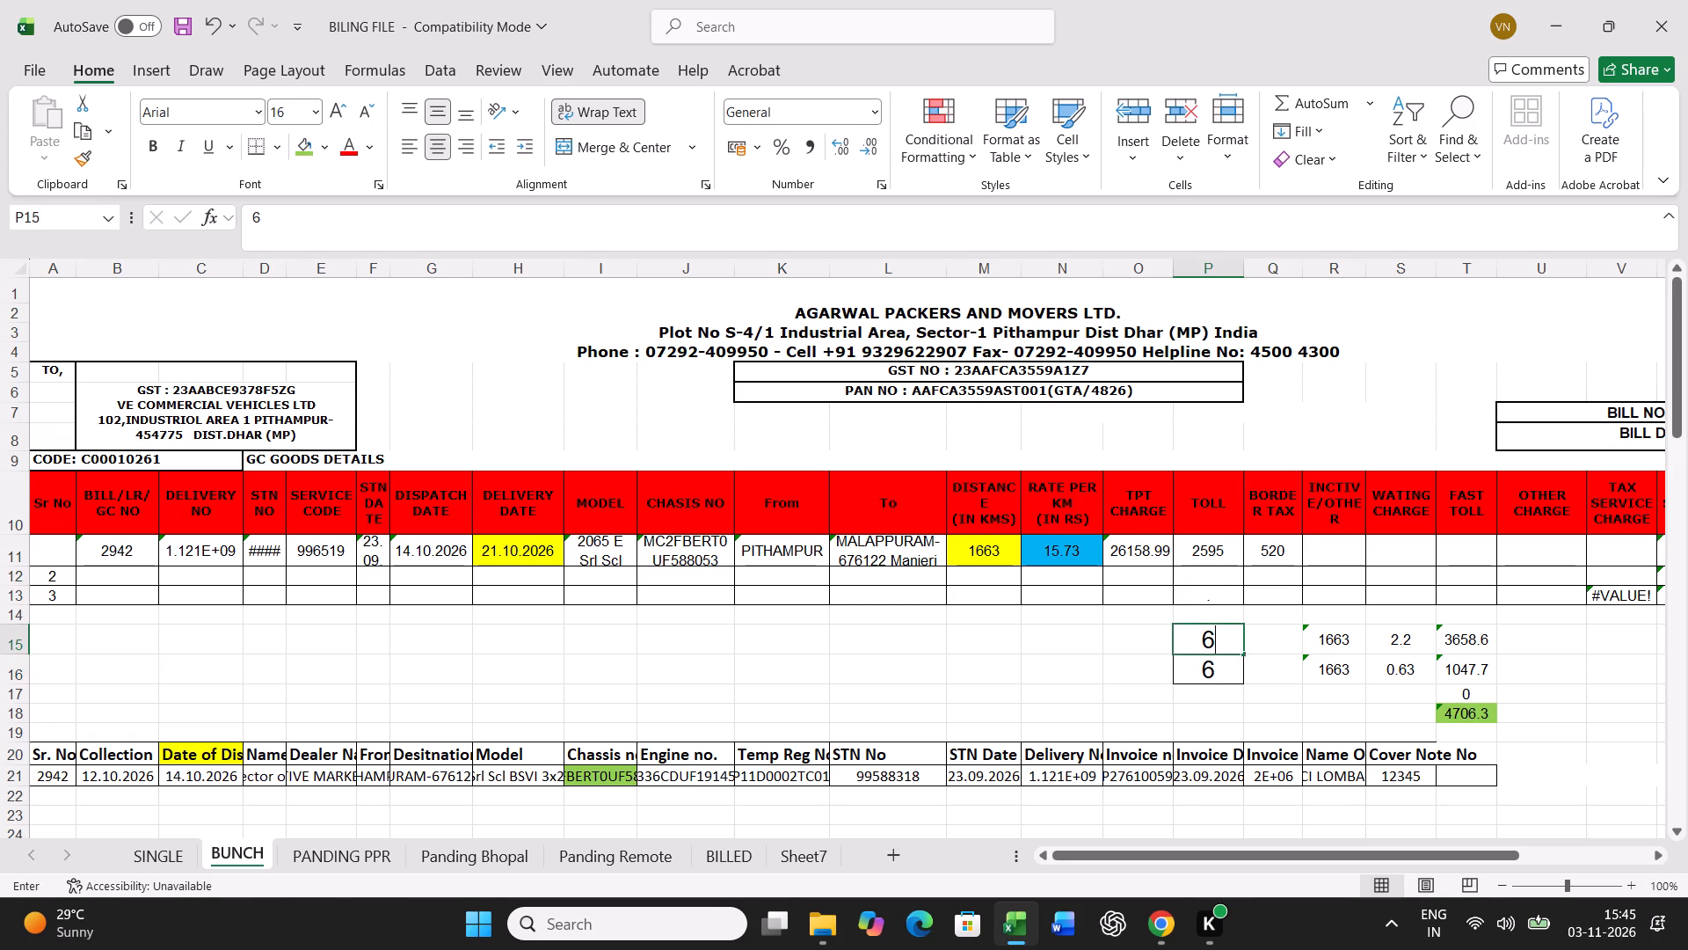
key(Return)
key(7)
key(Return)
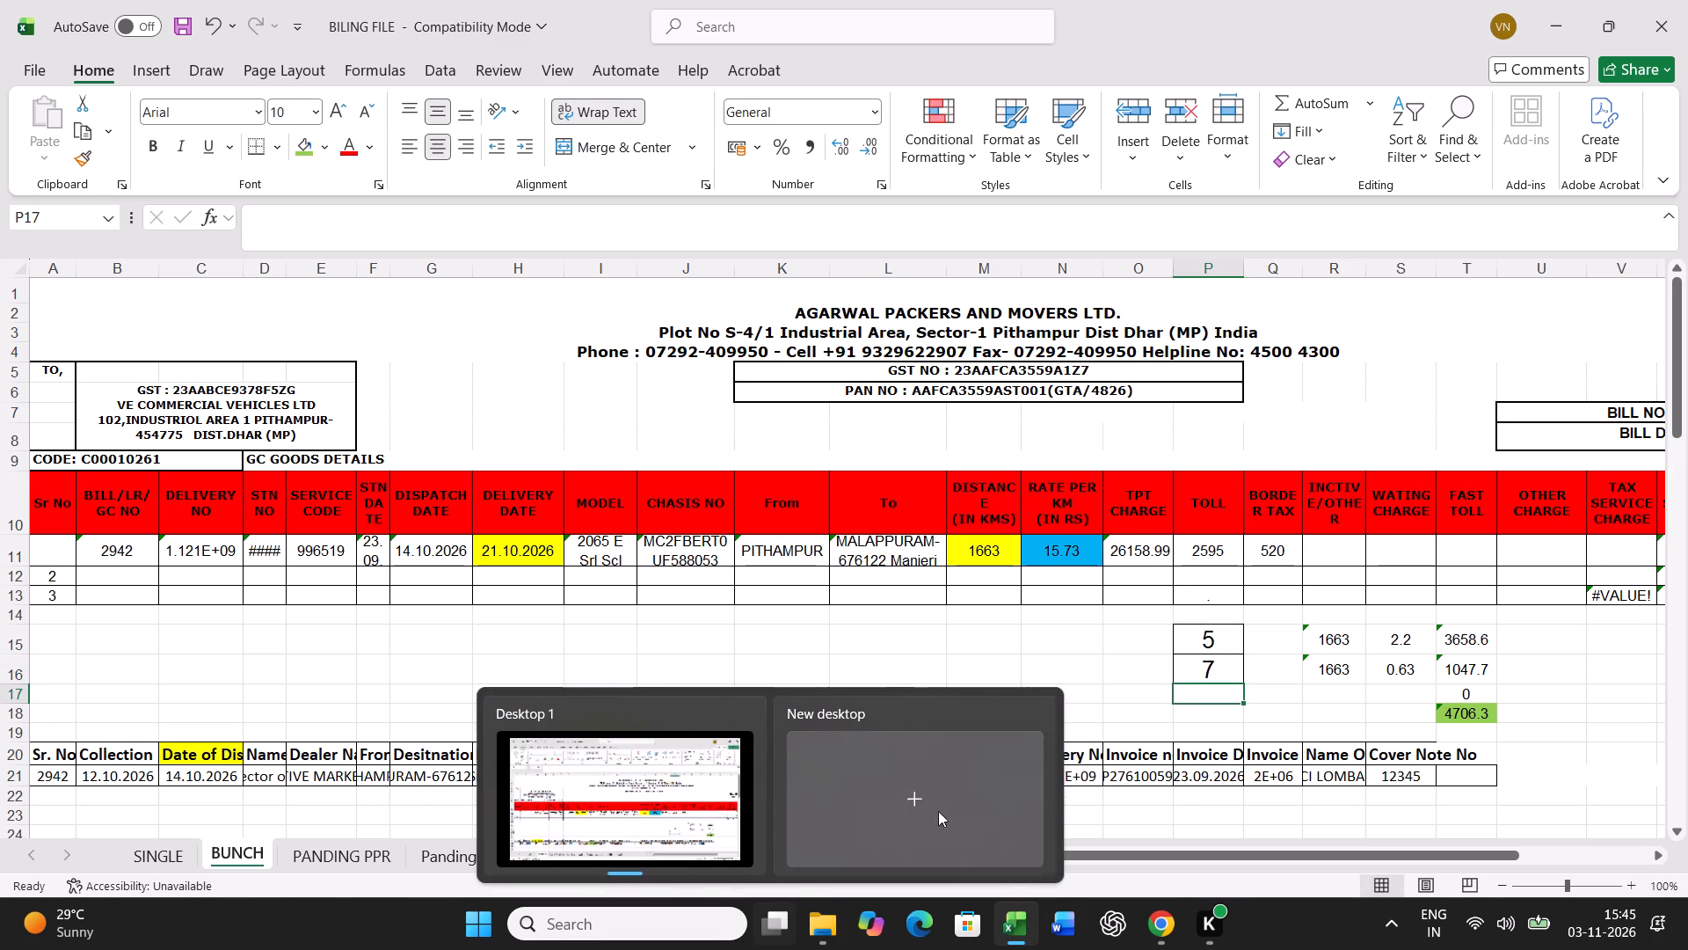
Print the SINGLE freight bill for G.C No 2942, one copy.
click(171, 843)
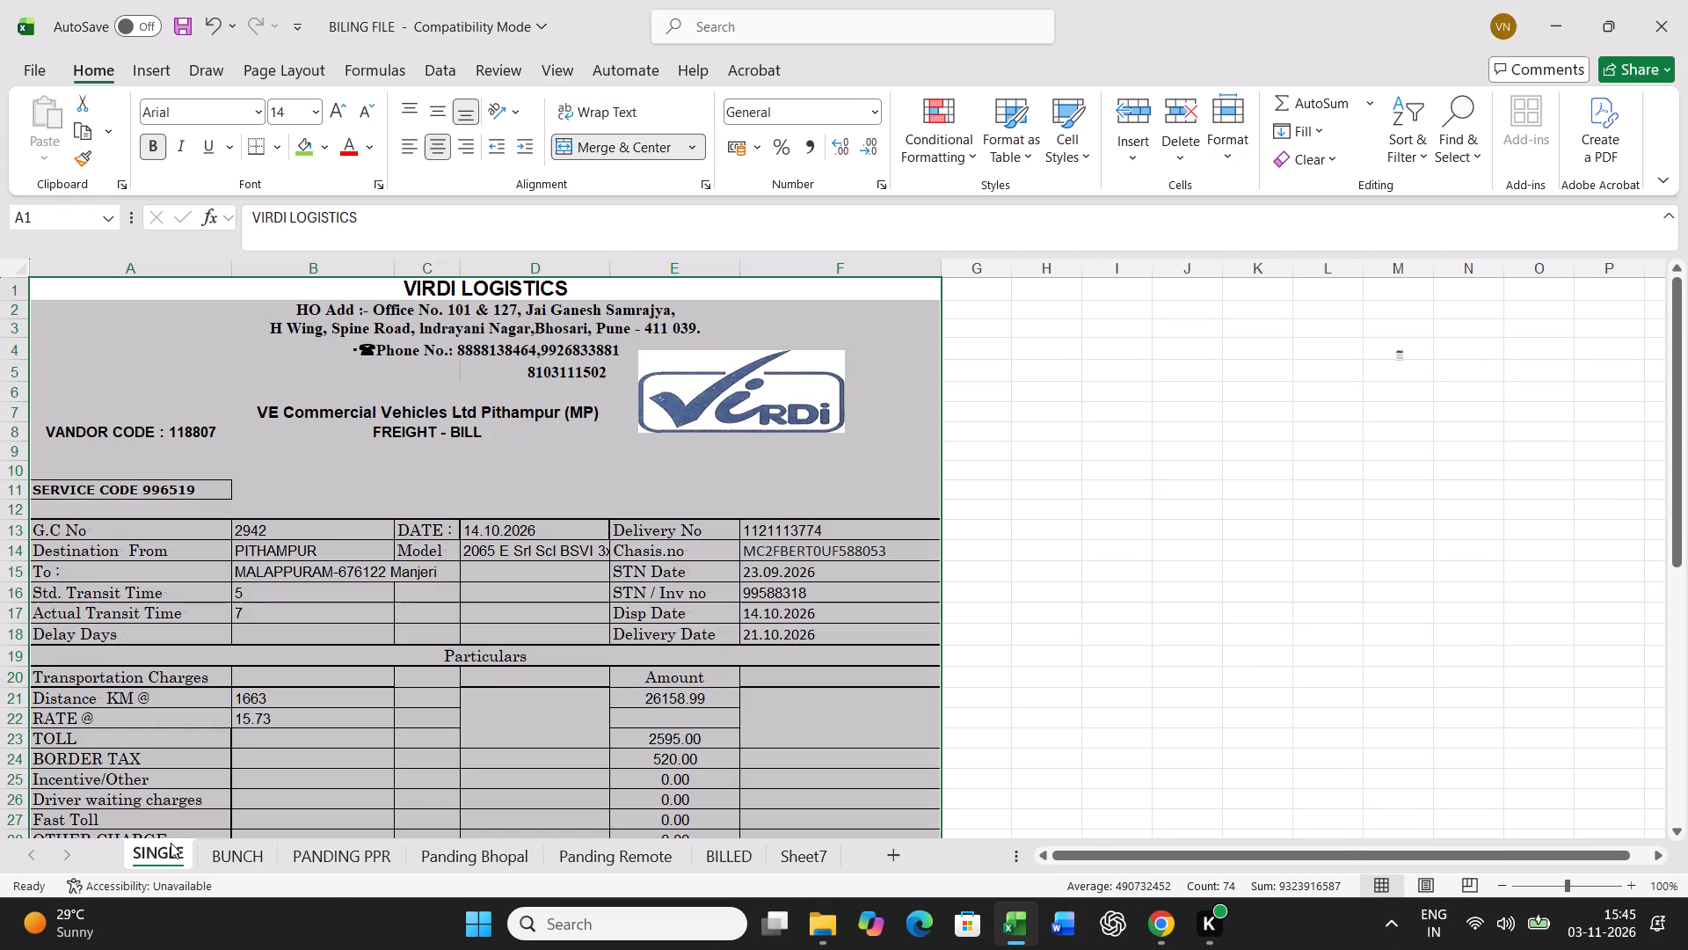
key(ctrl+p)
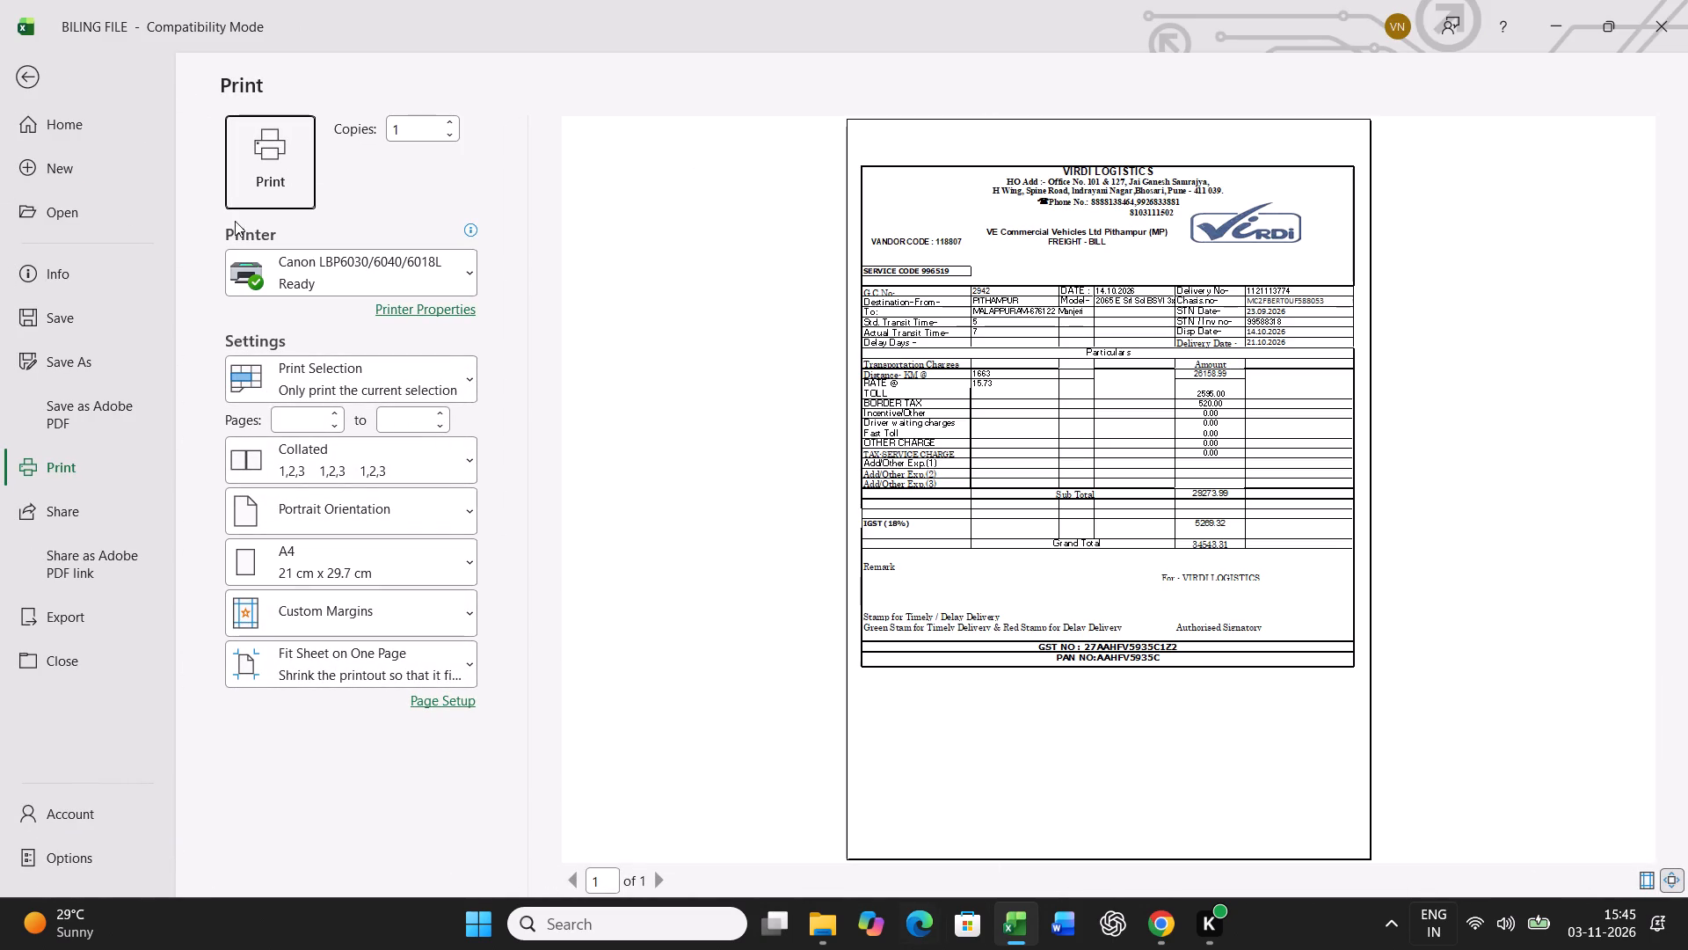
click(278, 154)
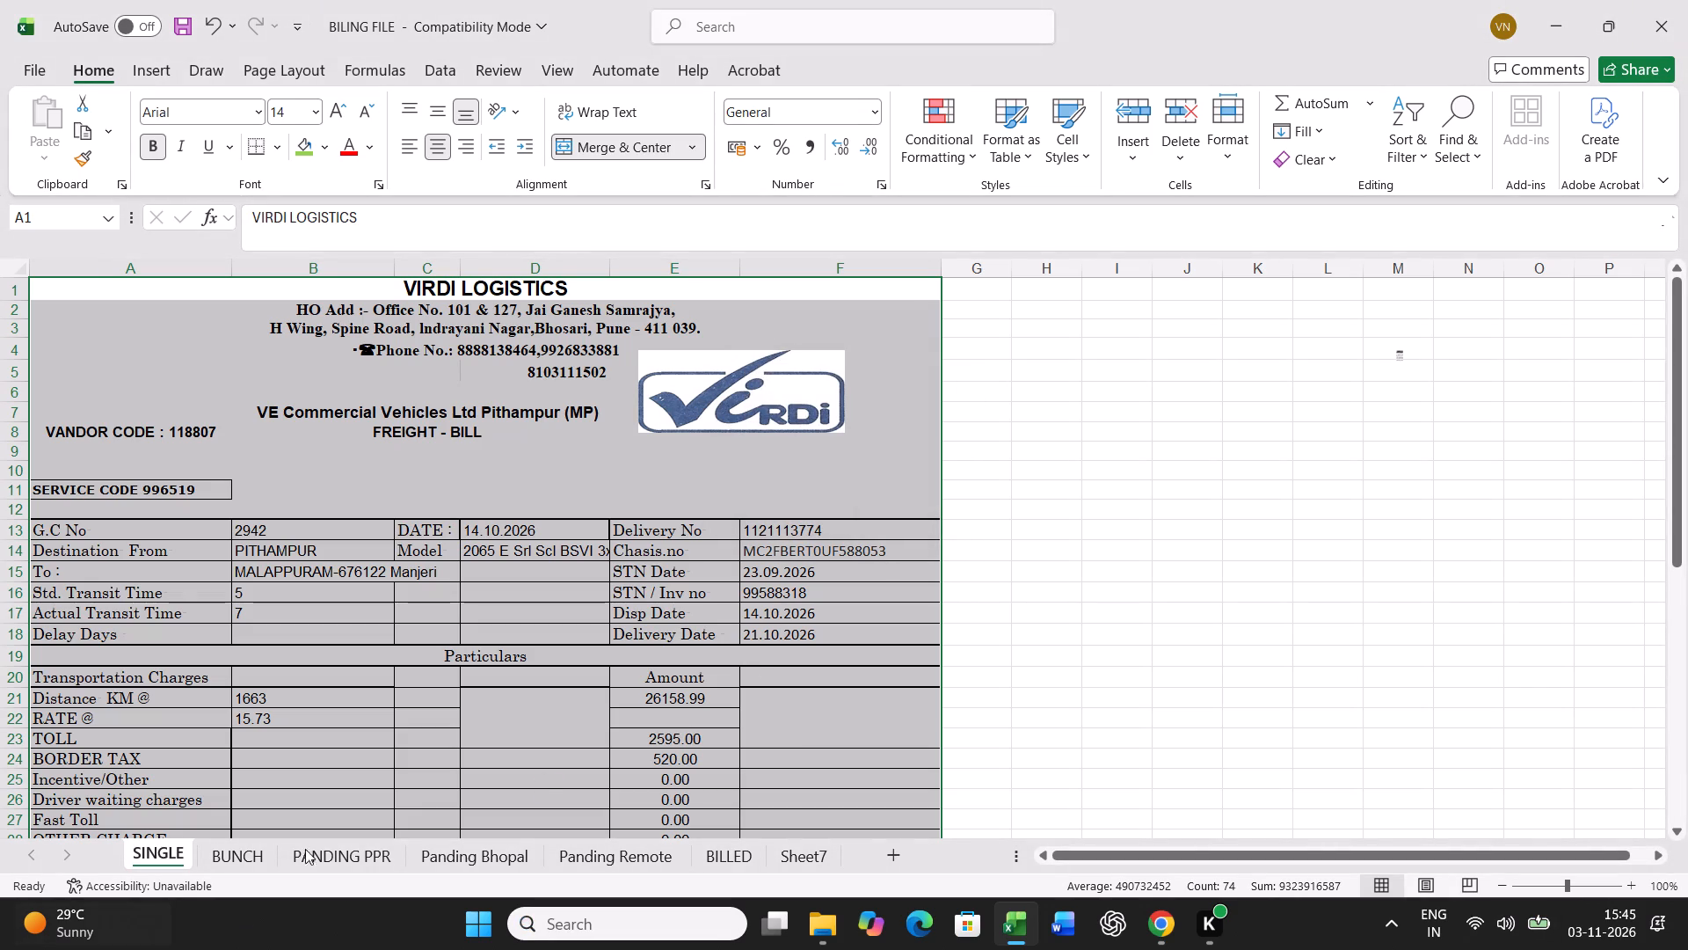
Copy BUNCH row 11 and paste it as values only into row 39 of the lower bill table.
click(247, 862)
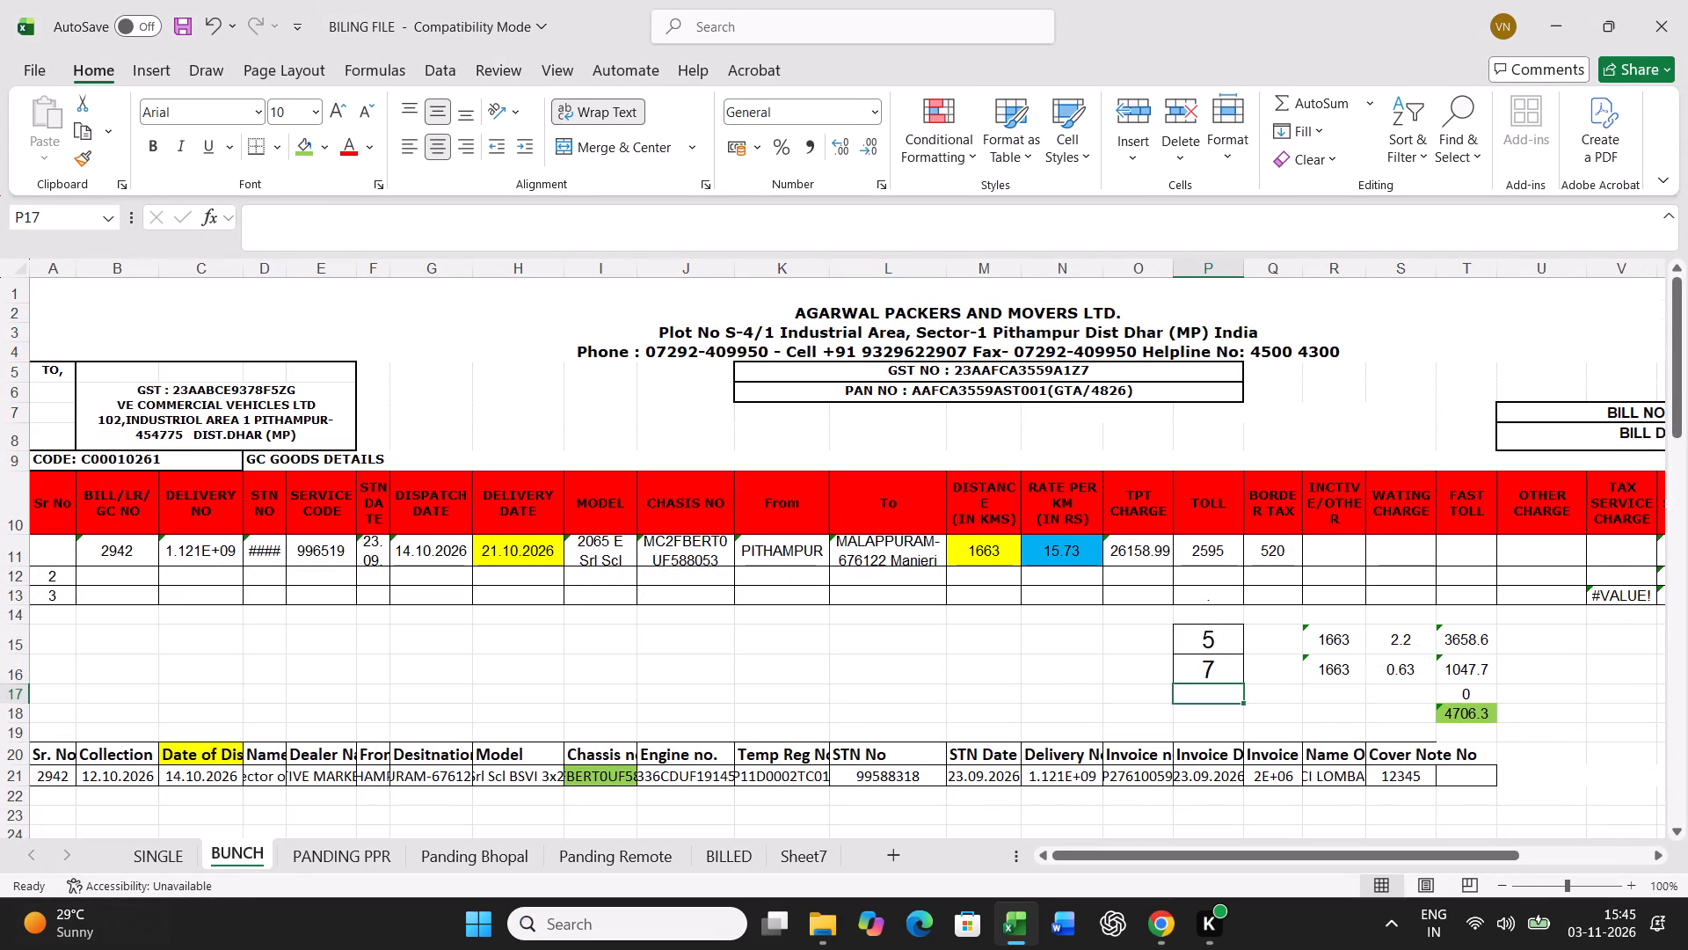
click(13, 544)
key(ctrl+c)
scroll(929, 765, down, 11)
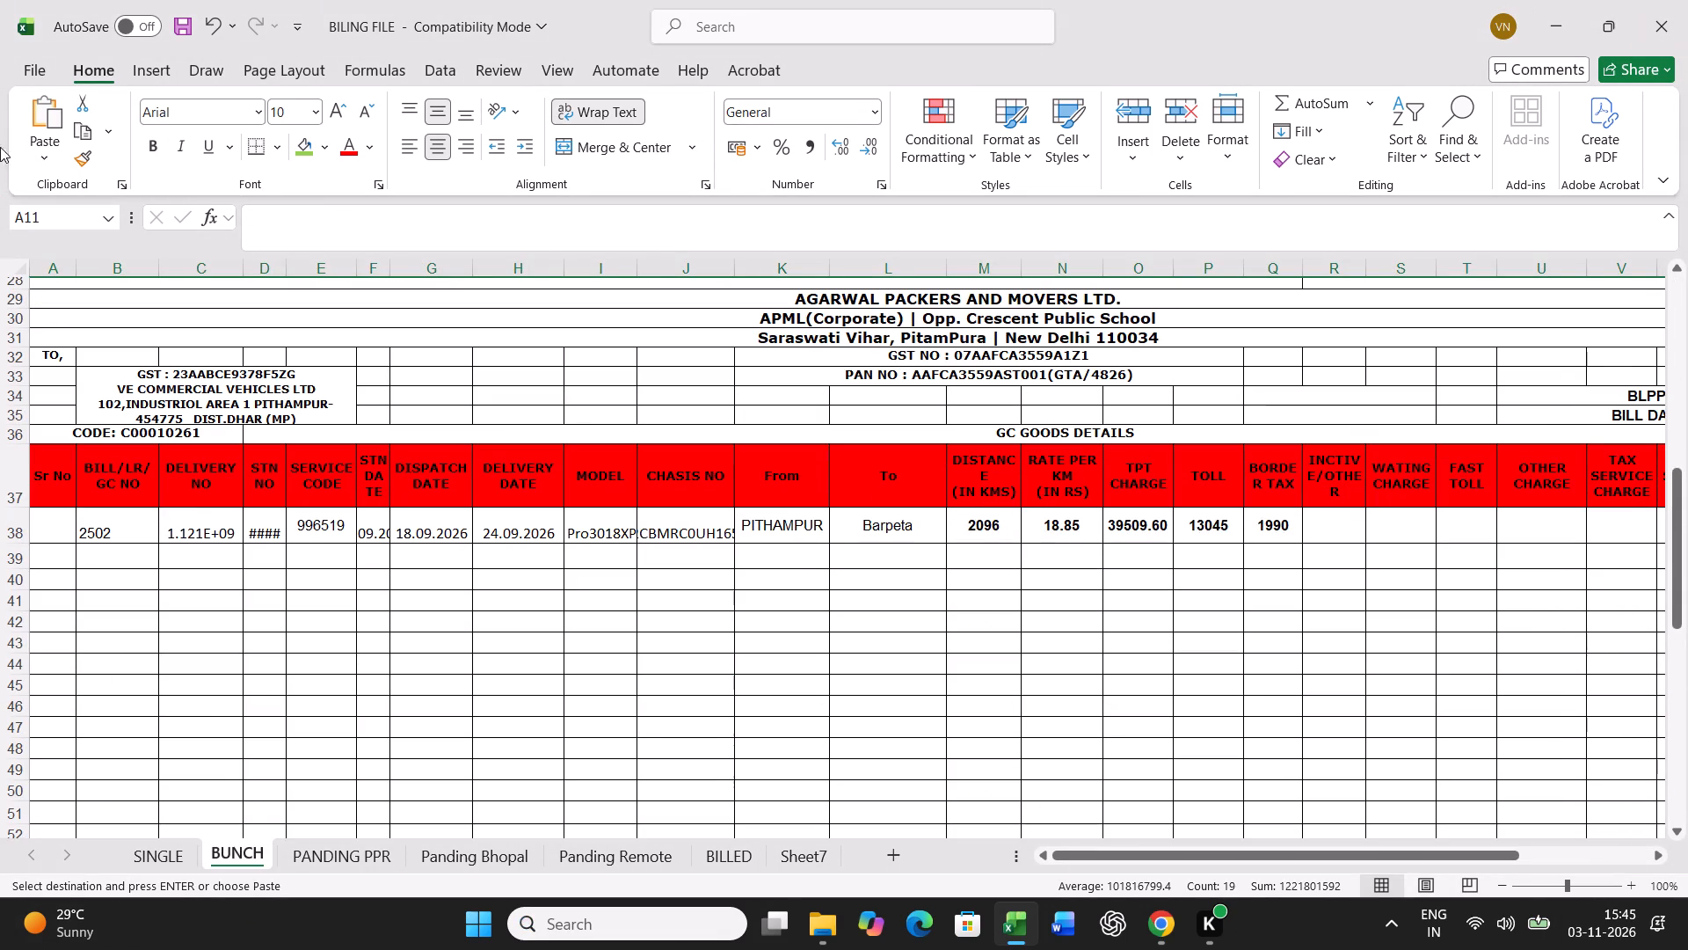
right_click(60, 552)
click(171, 398)
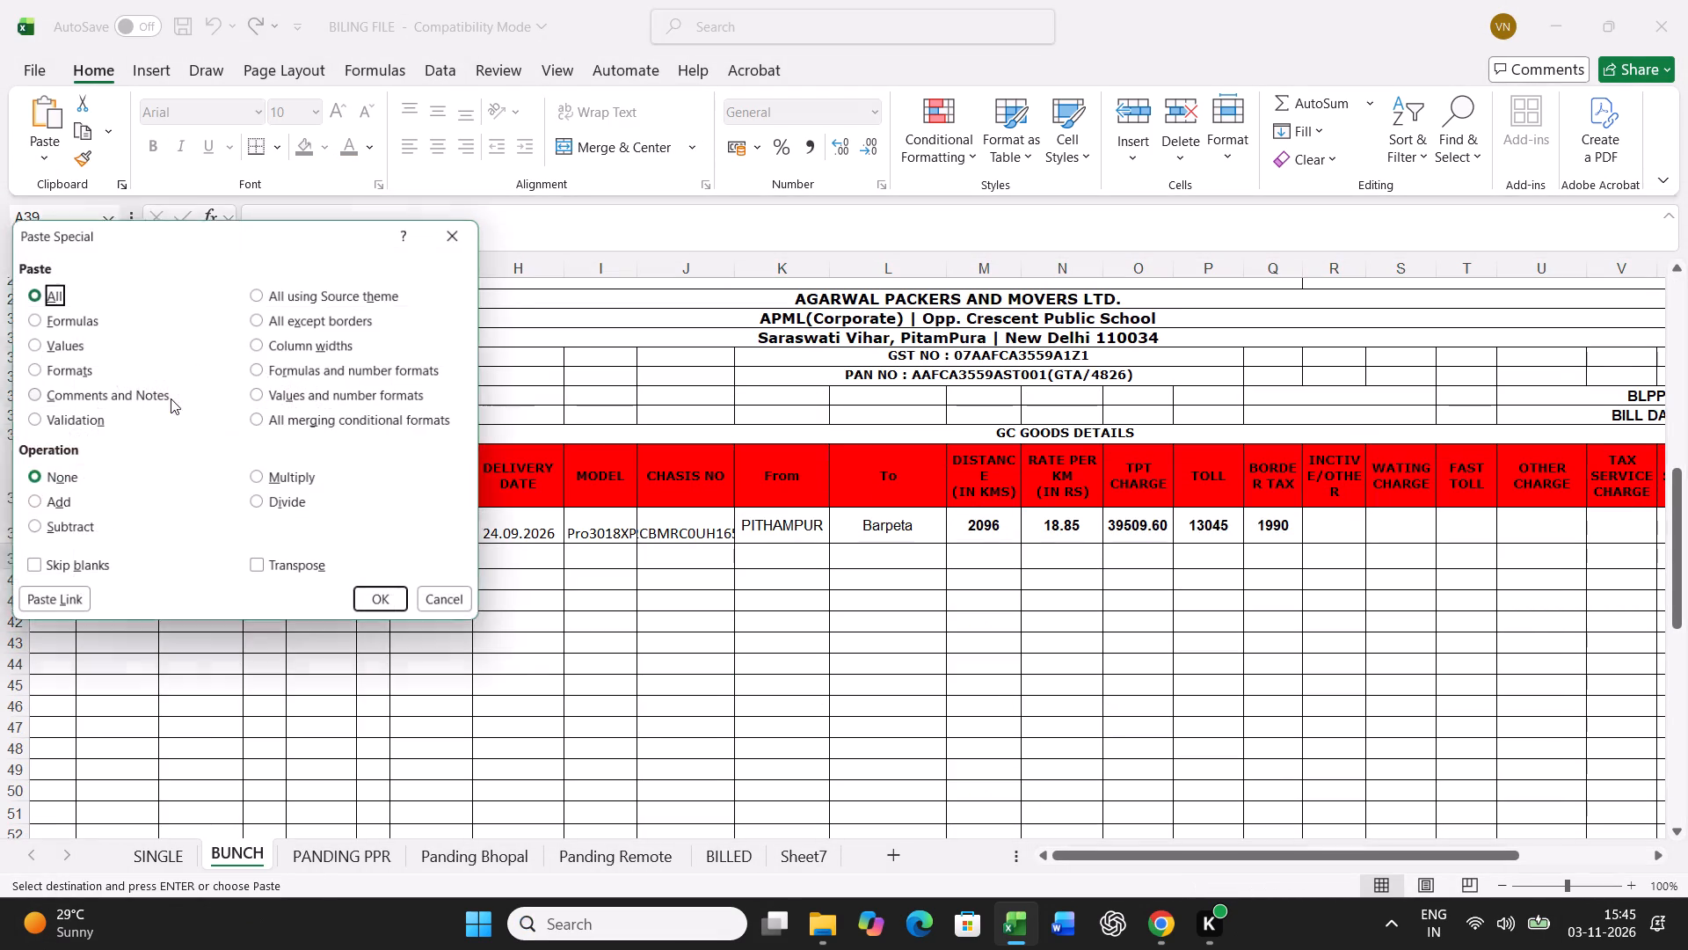
click(60, 325)
click(59, 343)
click(397, 610)
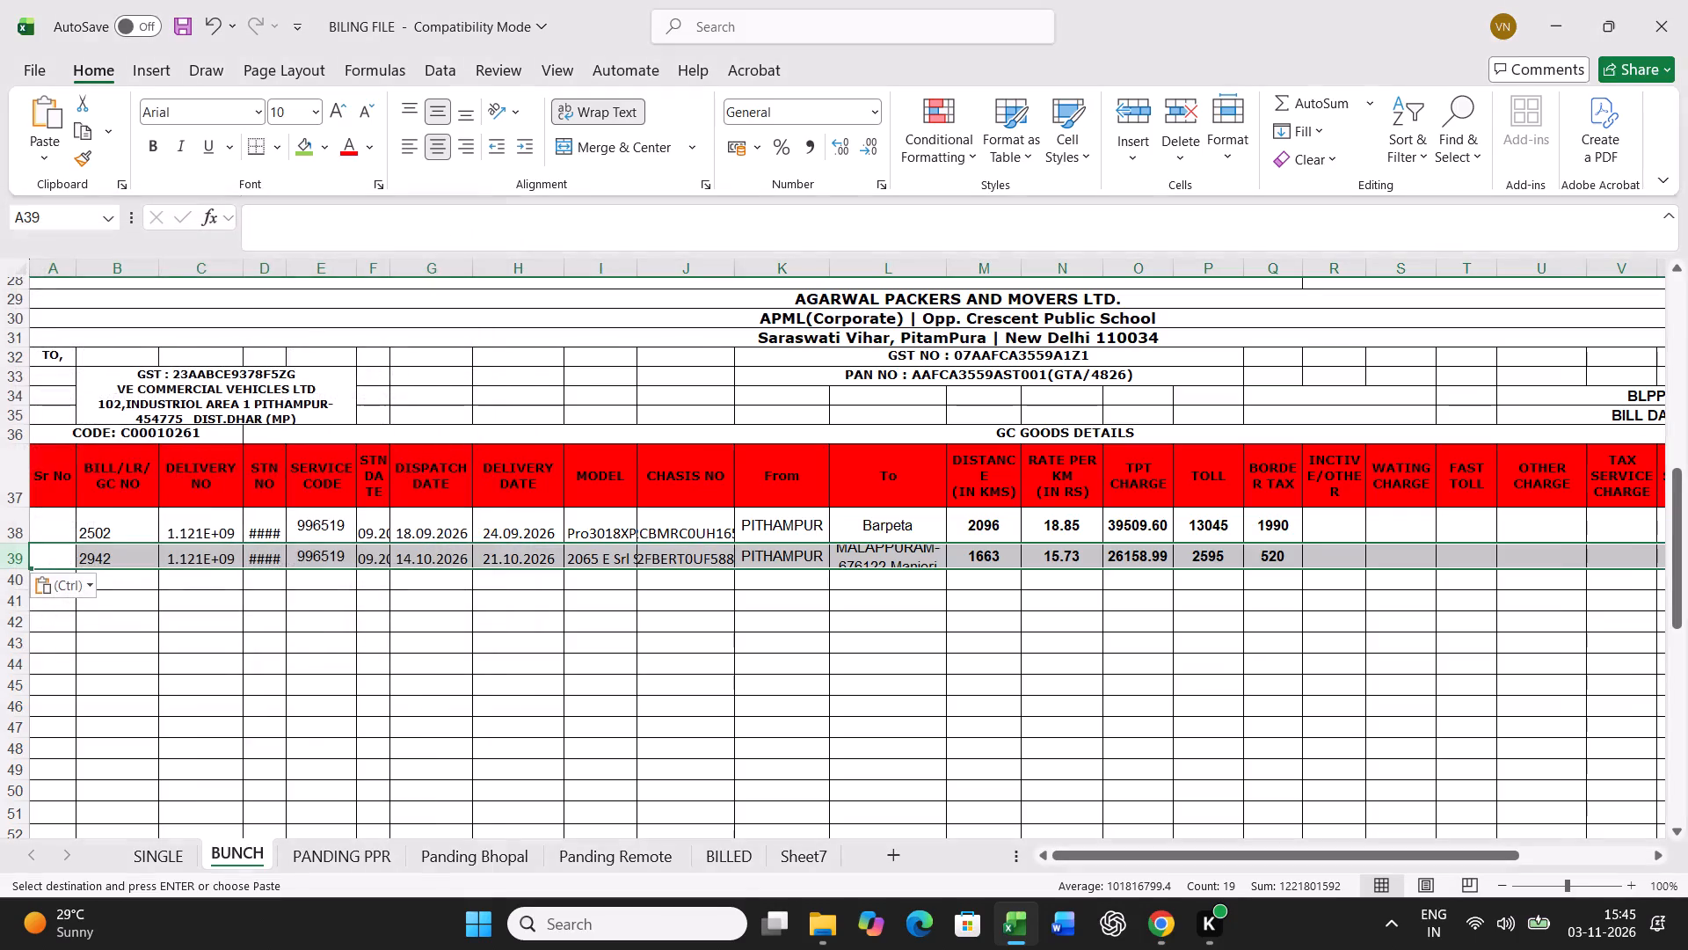
click(445, 864)
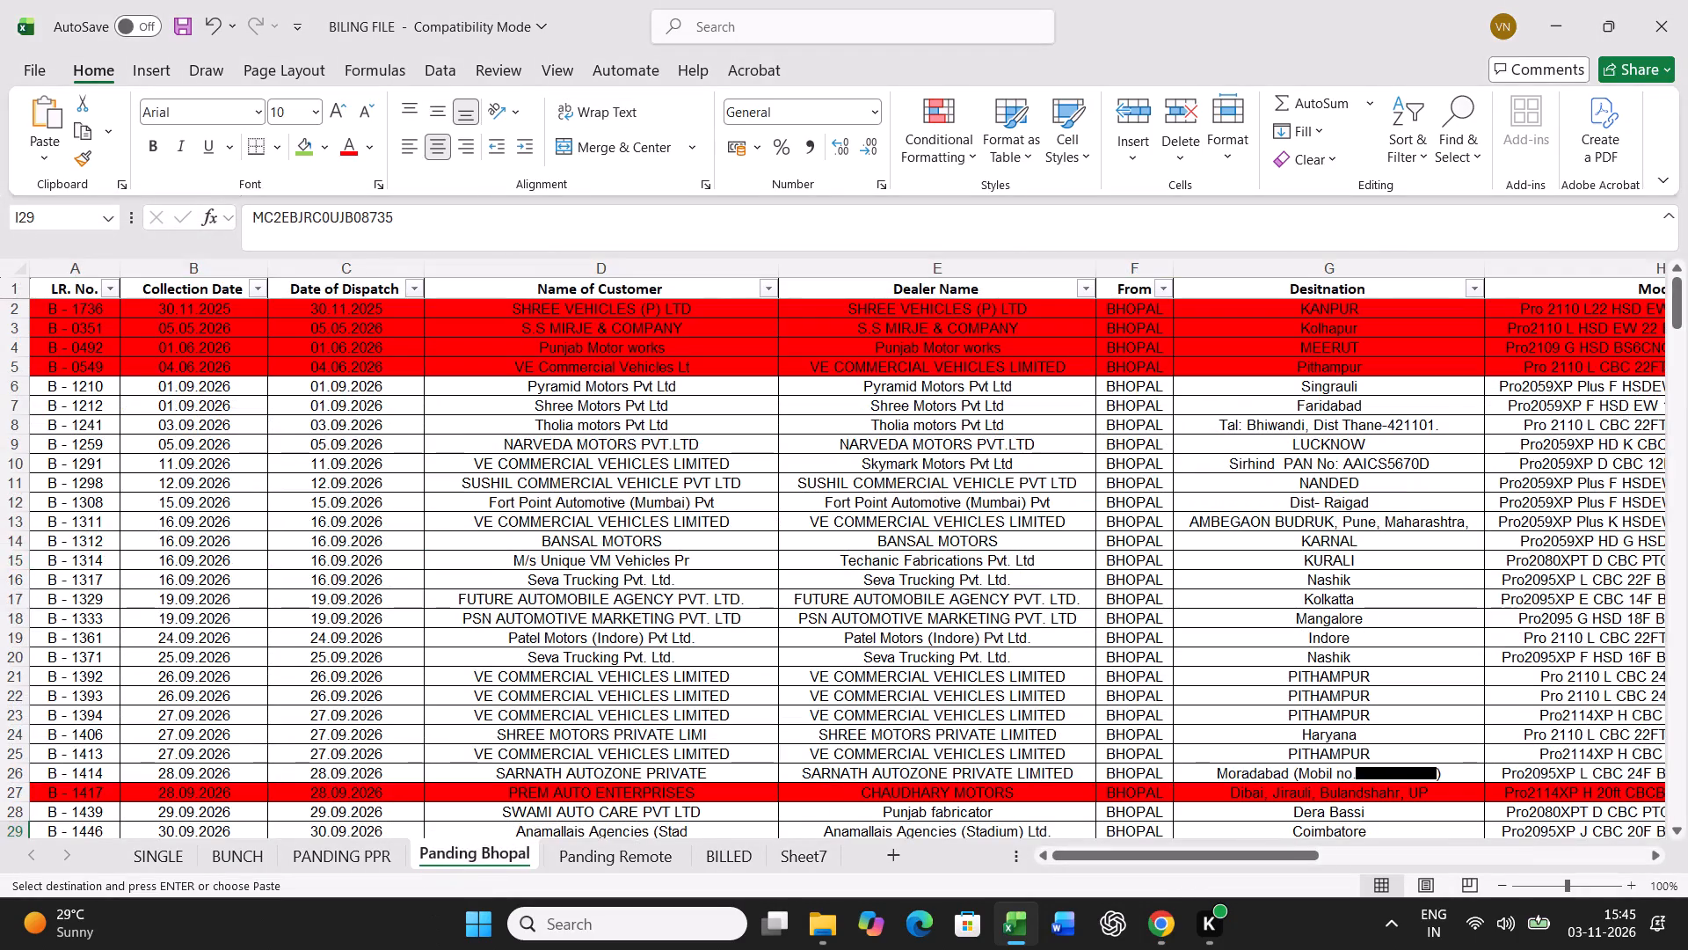
click(371, 852)
click(701, 681)
key(ctrl+f)
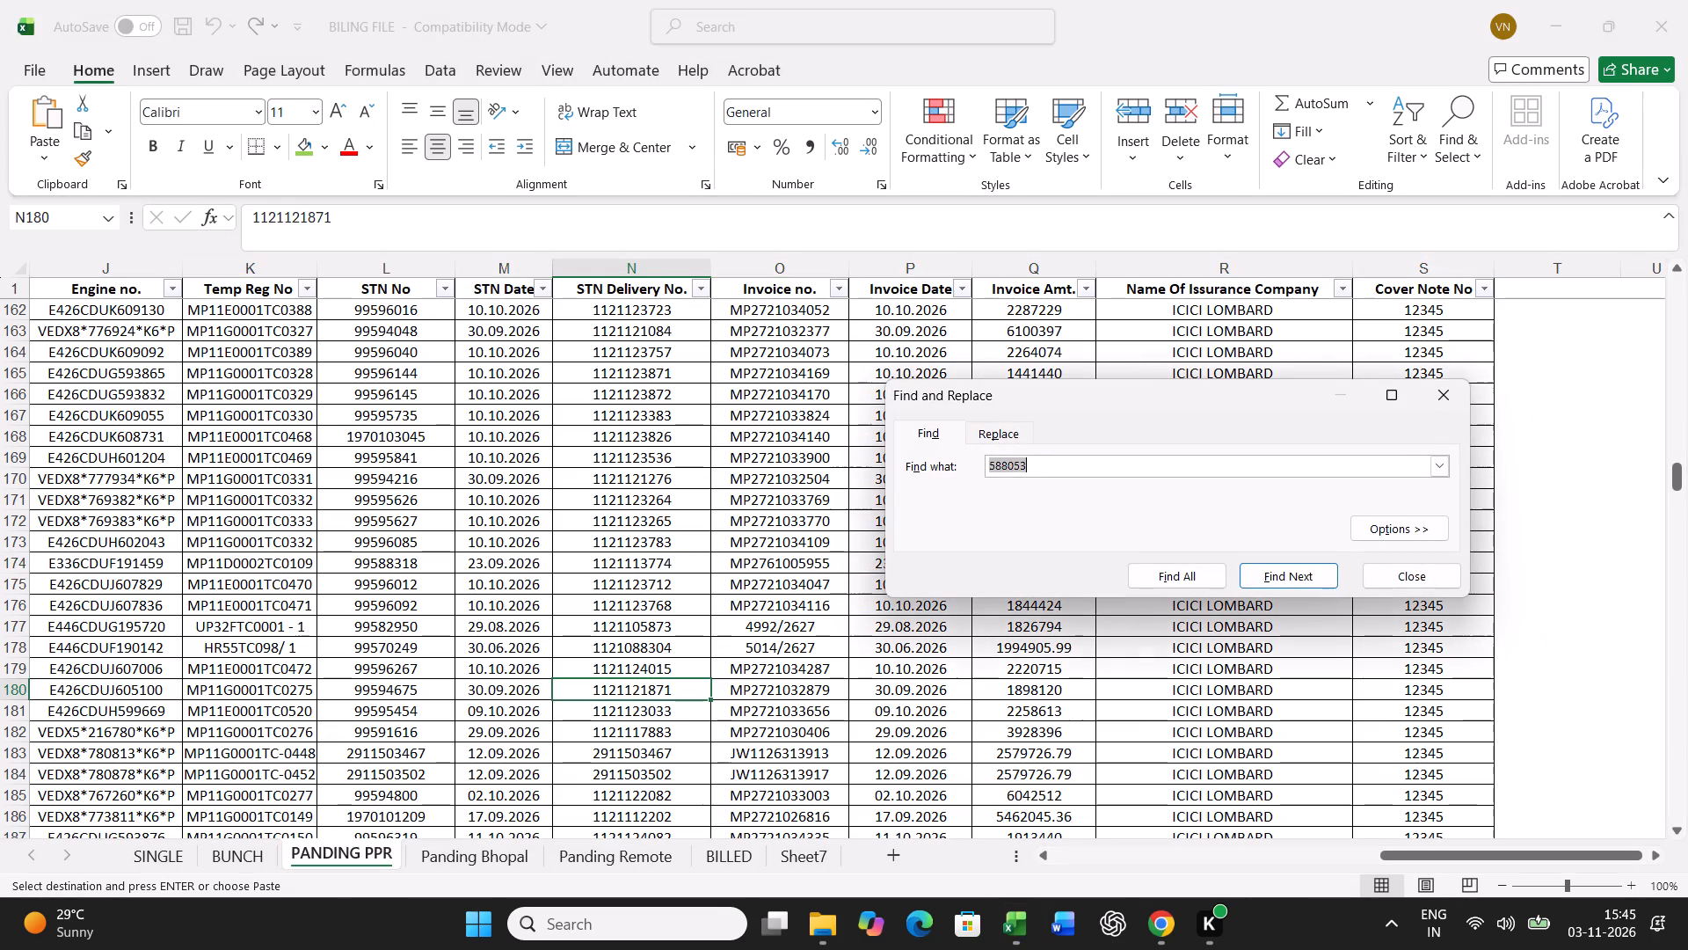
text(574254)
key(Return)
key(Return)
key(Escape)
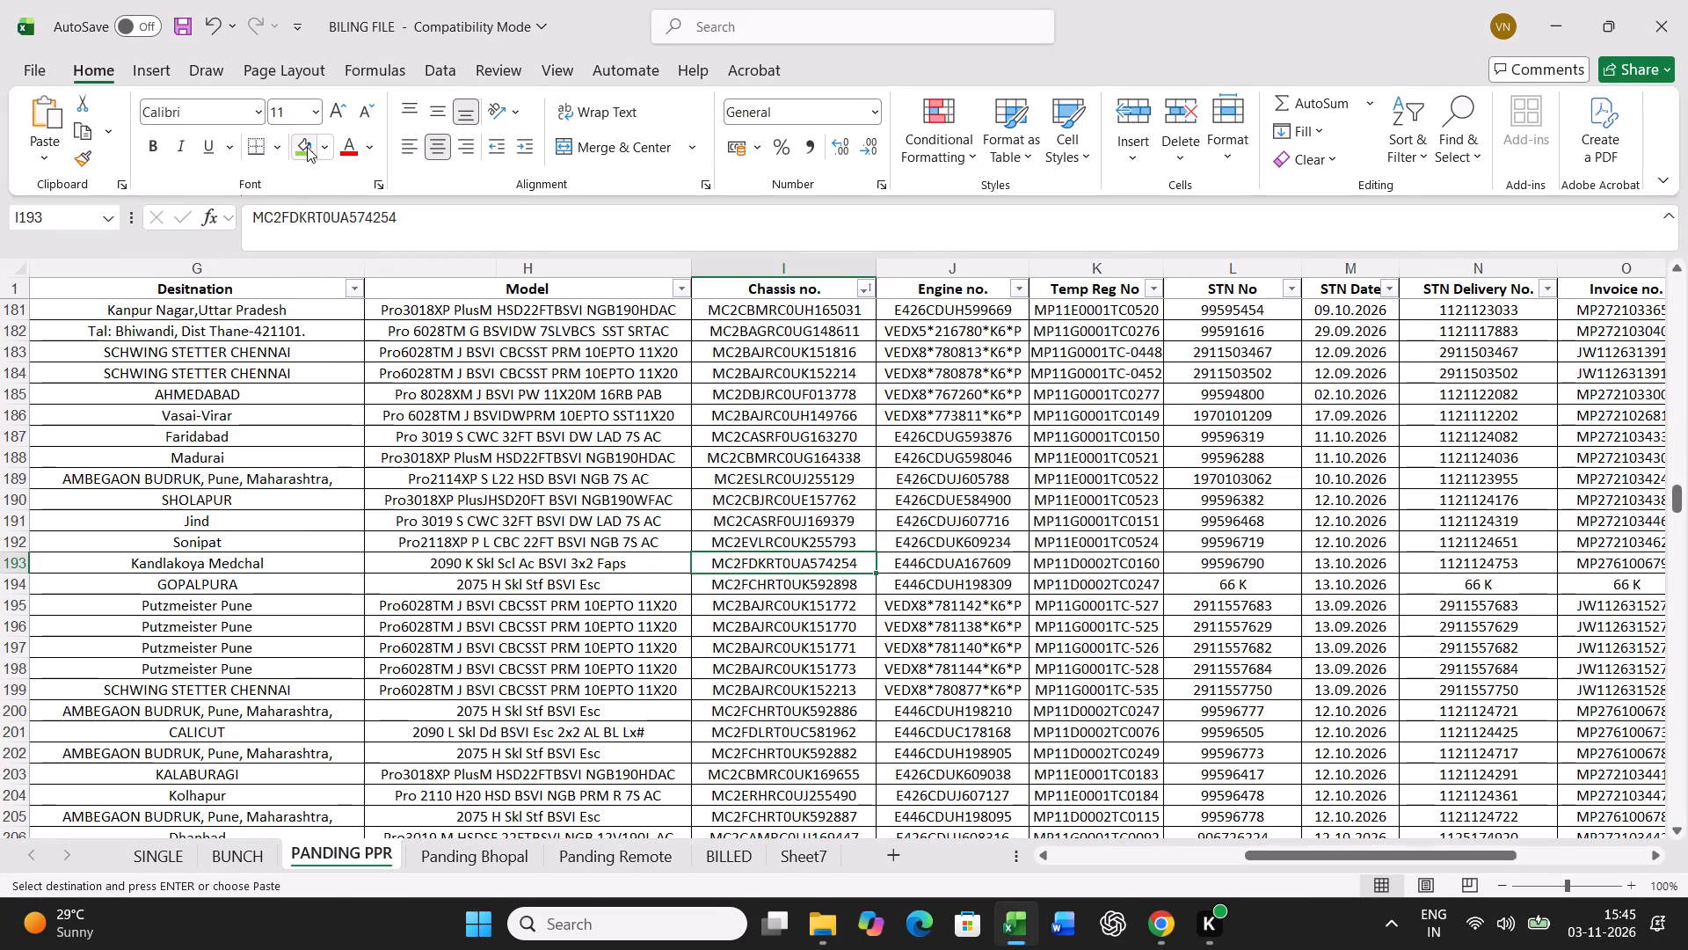
click(307, 147)
Copy the Kandlakoya Medchal vehicle's full PANDING PPR record, LR 2968, over BUNCH data row 21, starting at Sr. No.
key(Left)
key(Left)
key(Left)
key(Left)
key(Left)
key(Left)
key(Left)
key(Left)
key(Left)
key(Left)
key(Left)
key(Left)
key(Left)
key(Left)
key(Left)
key(Left)
key(Left)
key(ctrl+shift+Right)
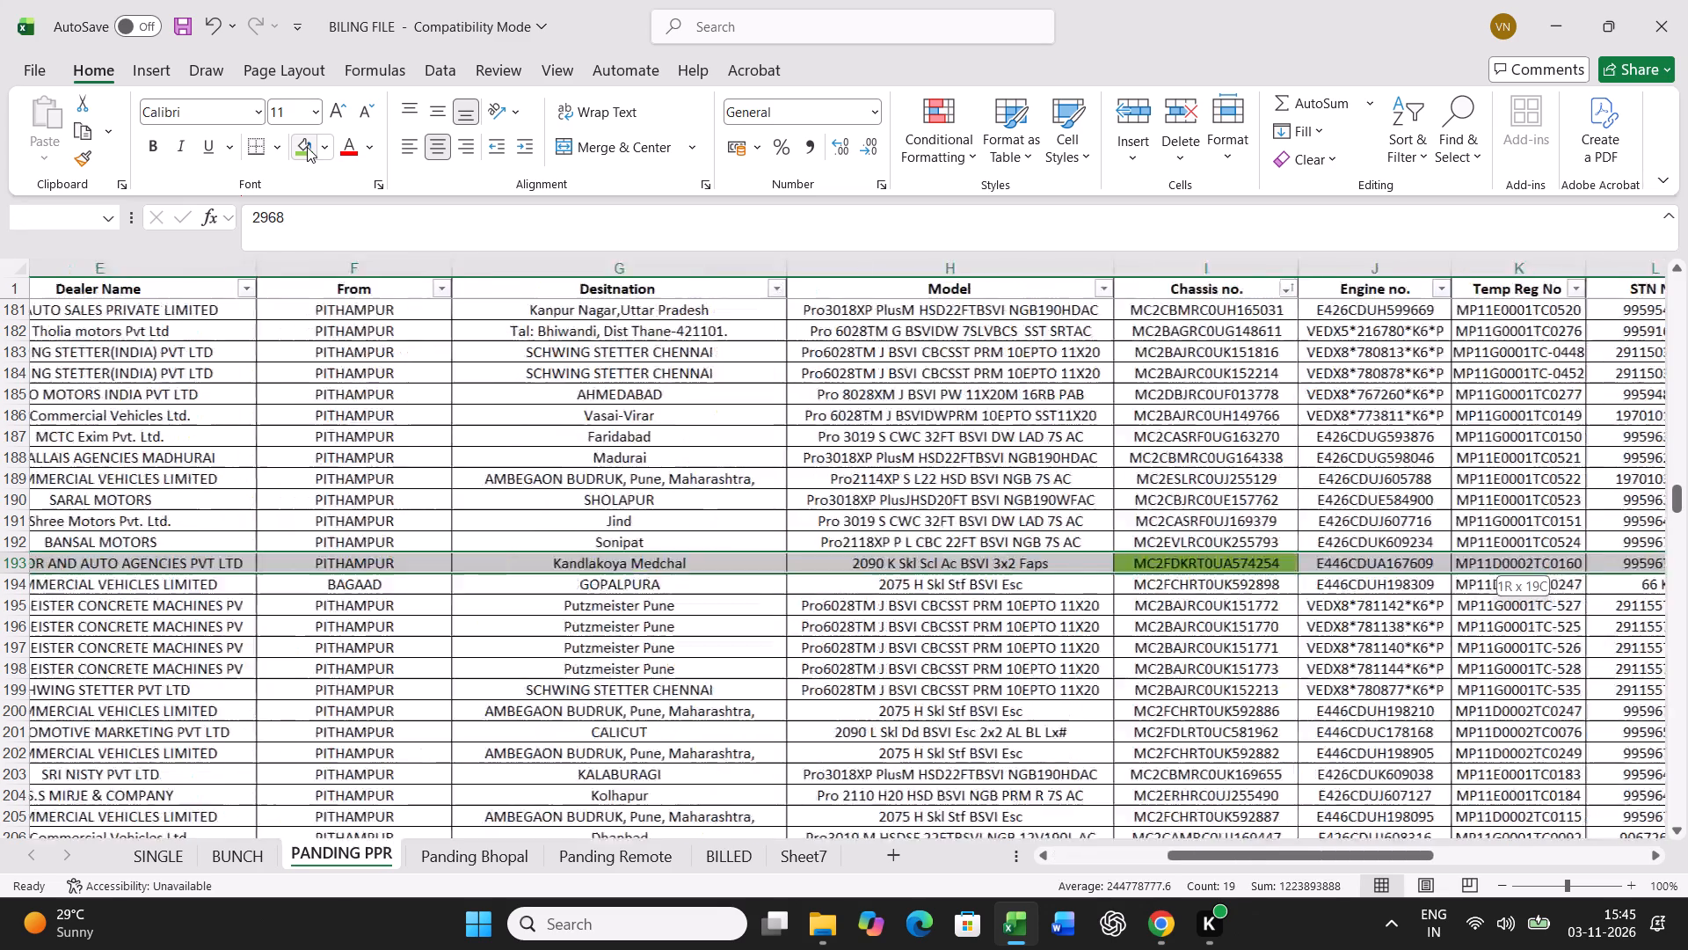
key(ctrl+c)
click(248, 851)
scroll(416, 689, up, 8)
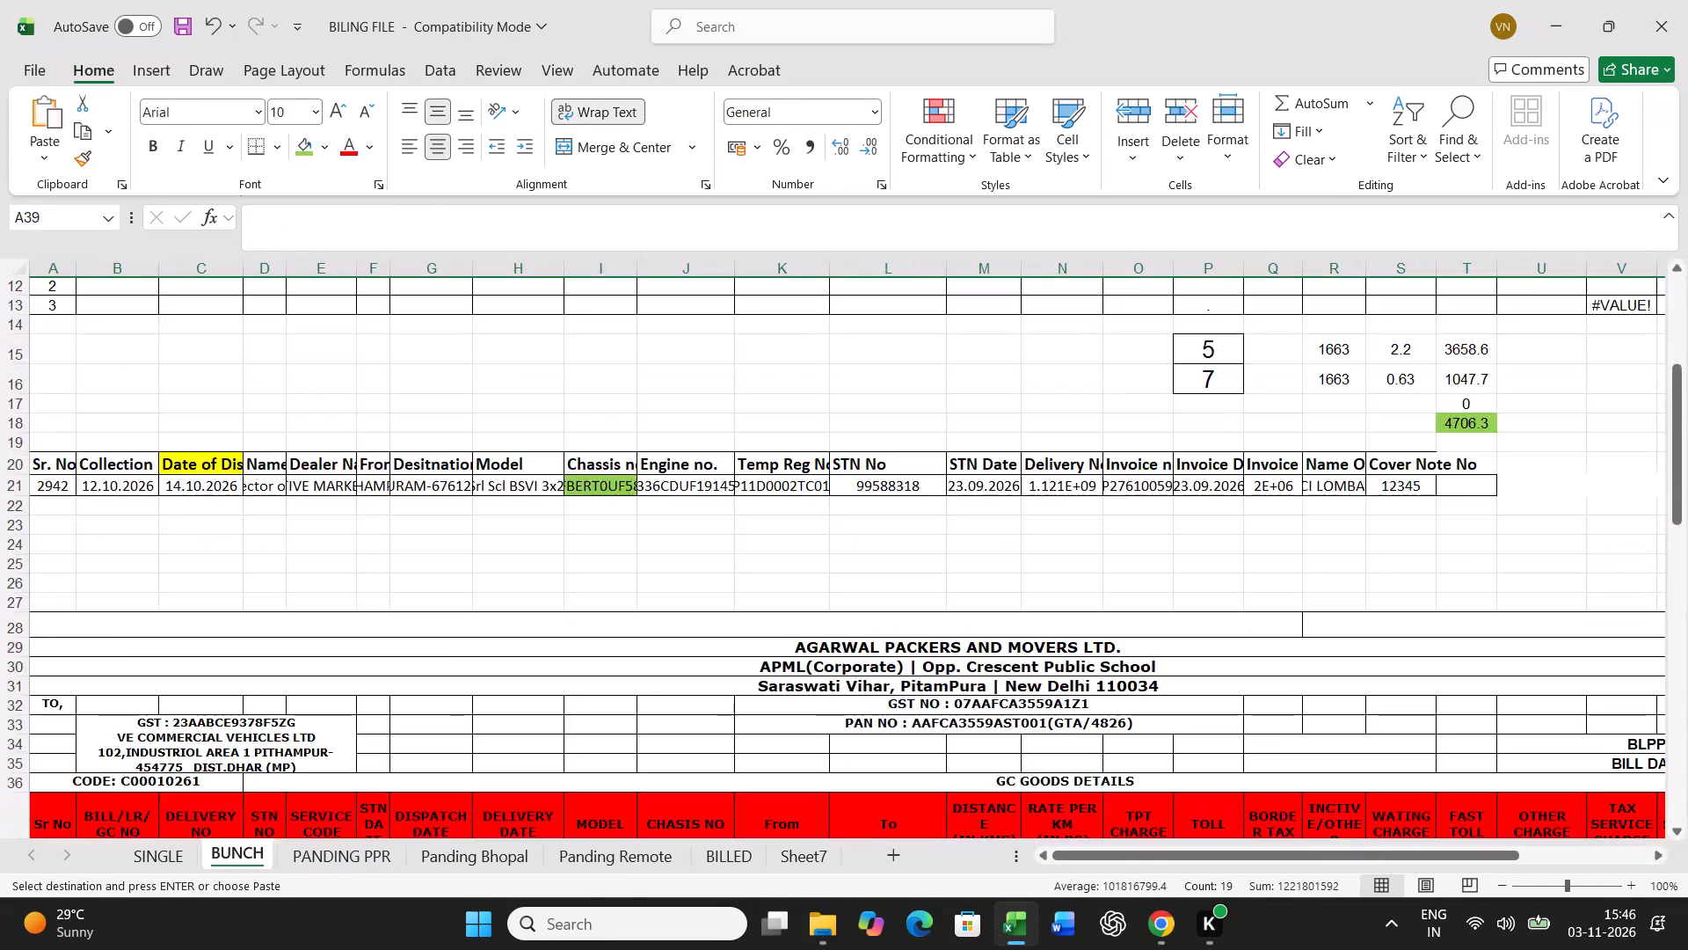
scroll(416, 689, up, 4)
click(49, 785)
key(ctrl+v)
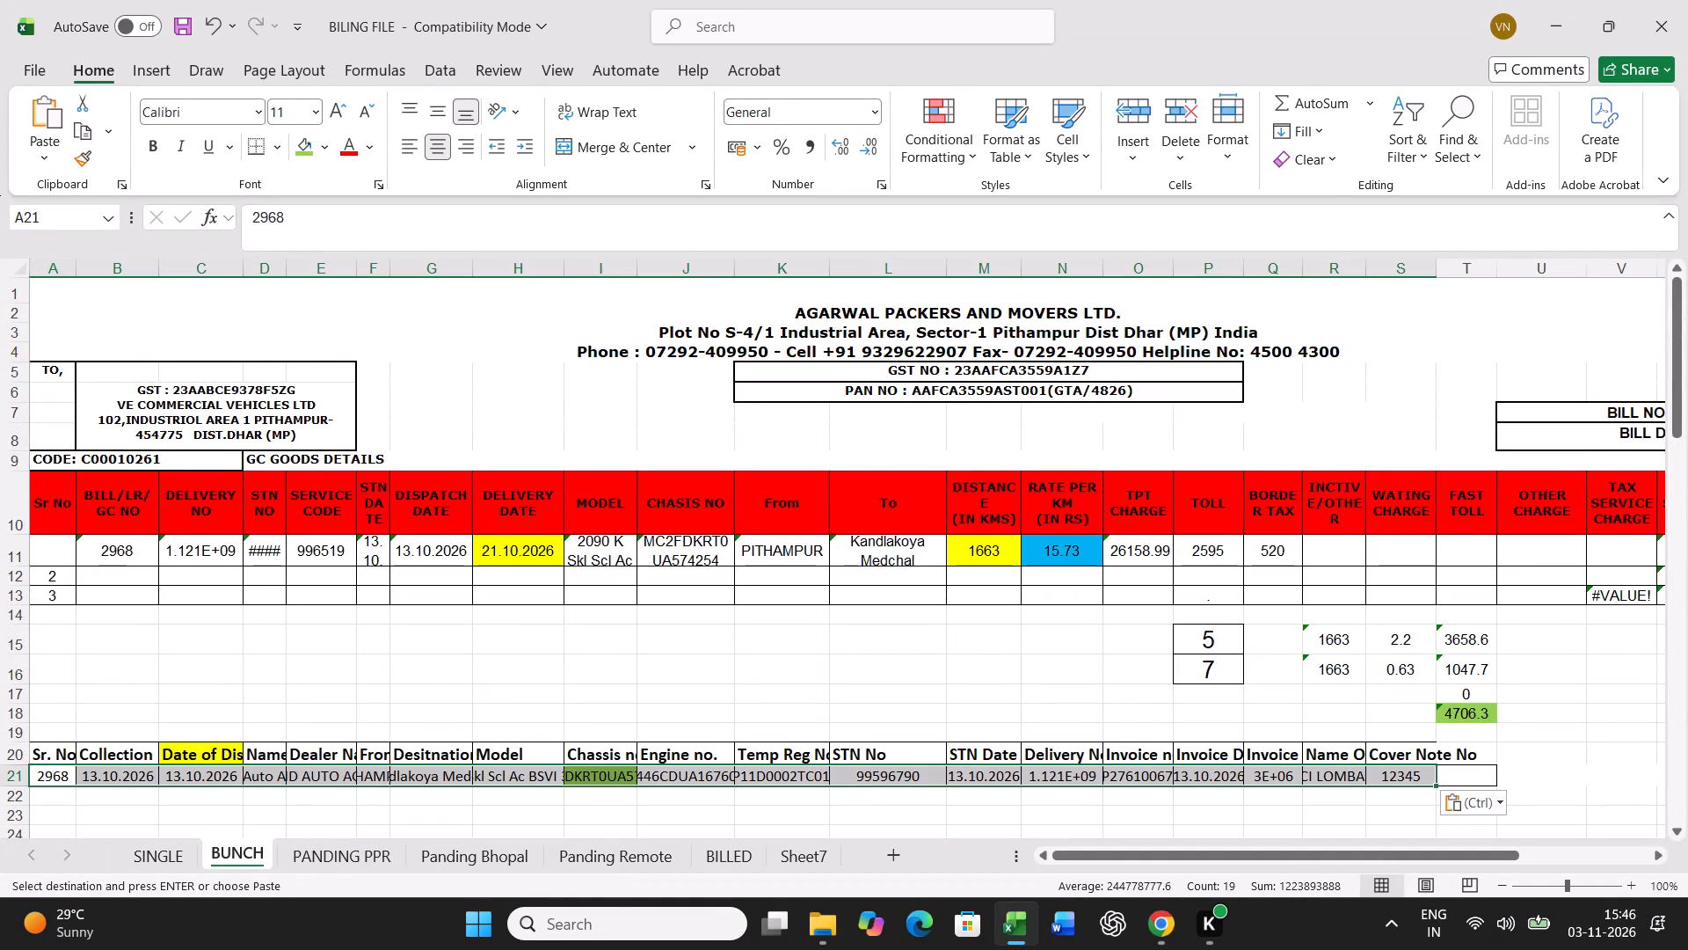
Set the delivery date in BUNCH row 11 to 17.10.2026.
click(536, 548)
text(17.10.2026)
key(Right)
Fill in row 11's charges: distance 807 km, rate 15.73, toll 4270, border tax cleared and incentive/other 500.
key(Right)
key(Right)
key(Right)
key(Right)
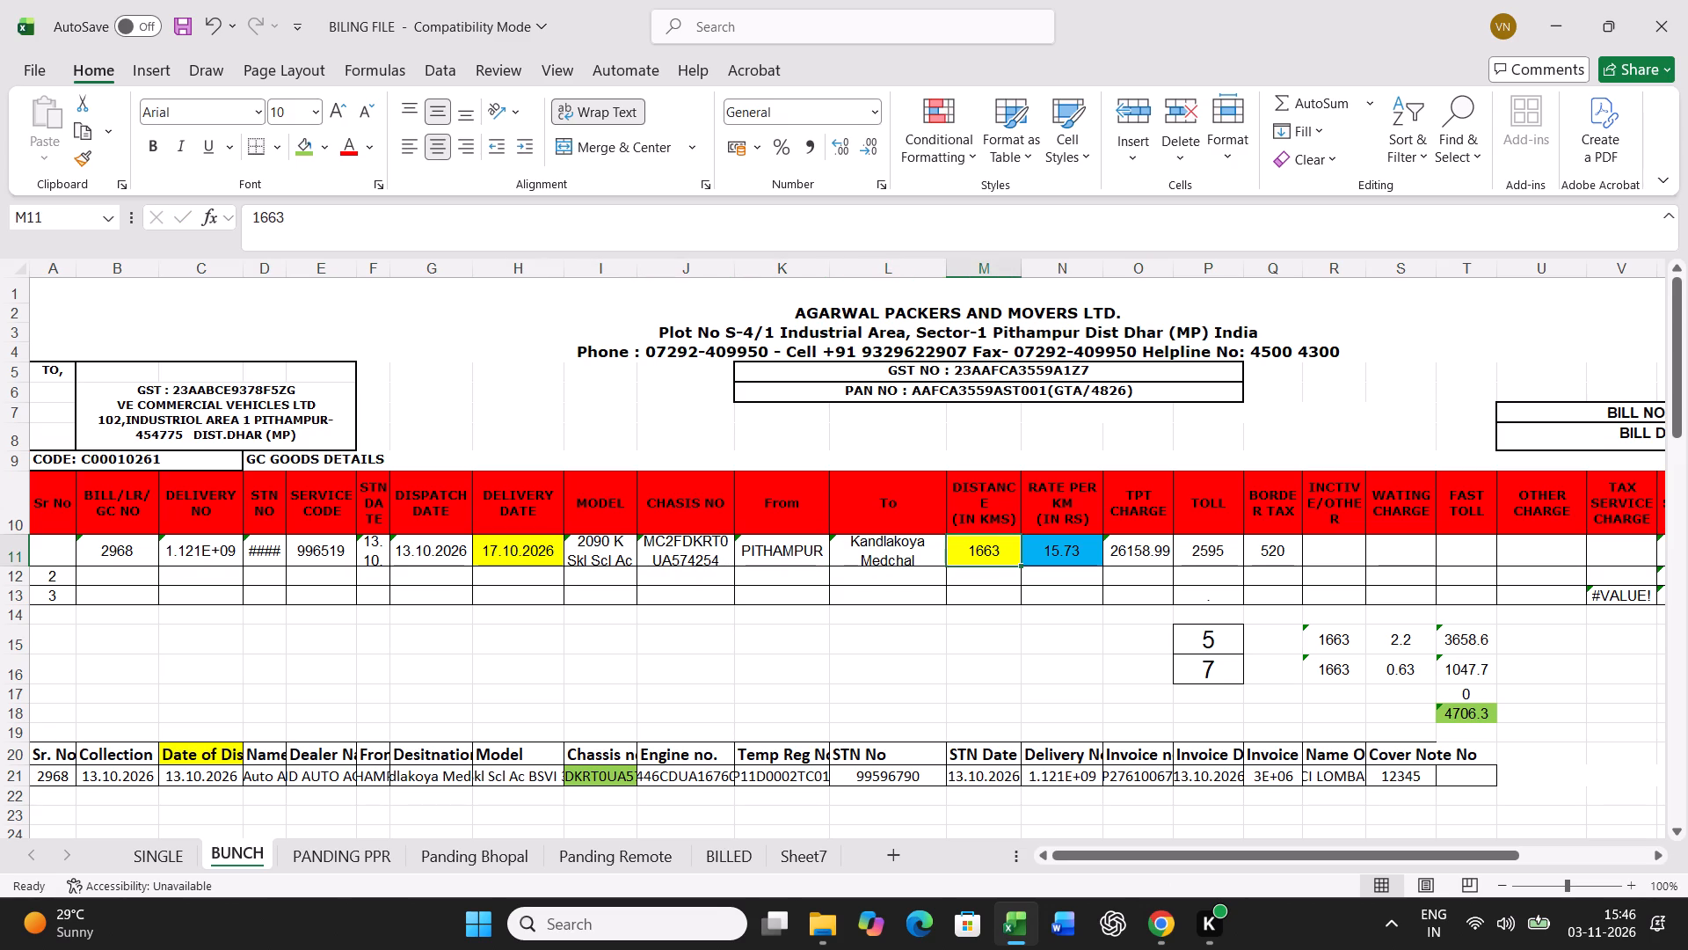
text(807)
key(Right)
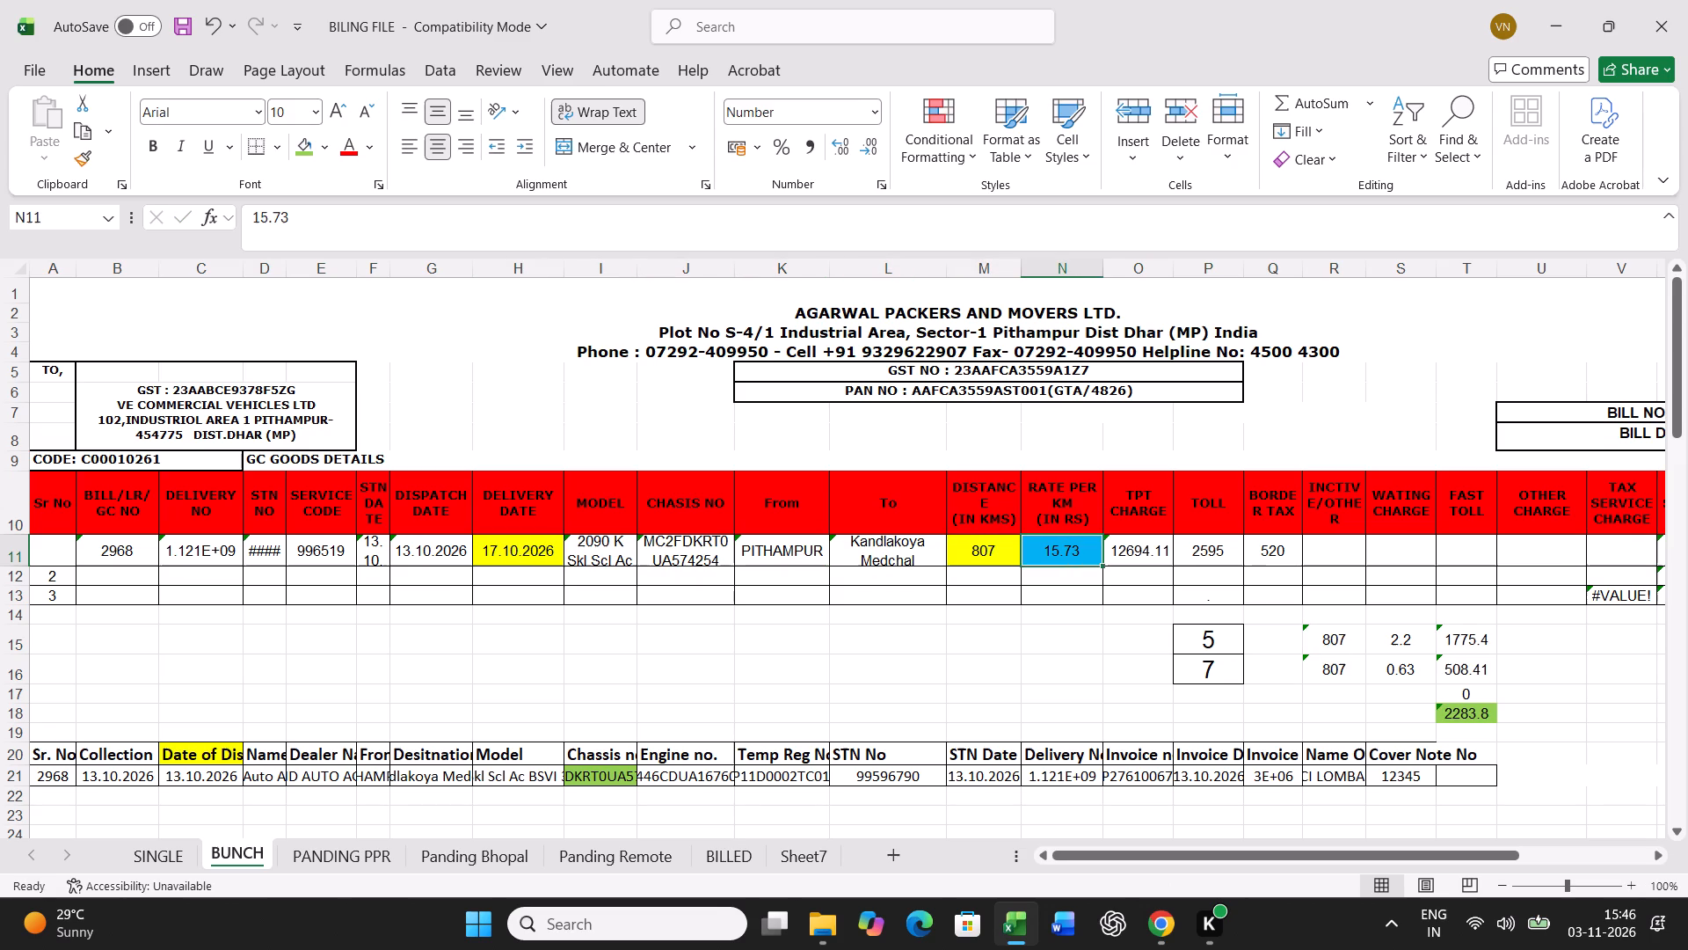
text(15.73)
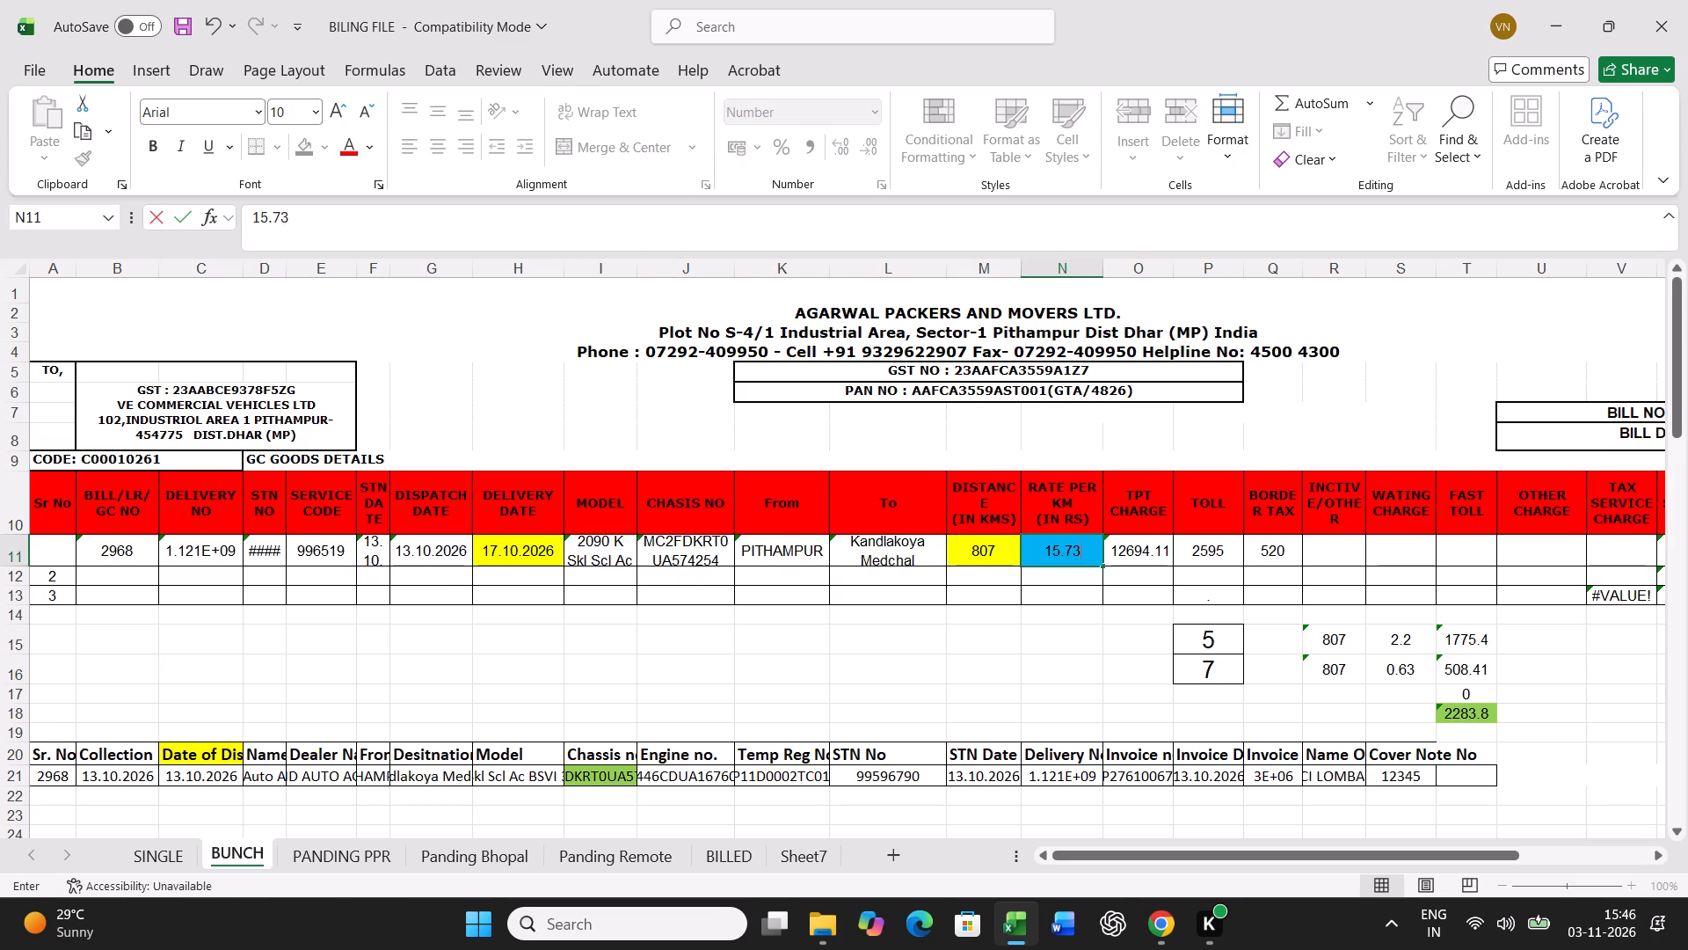
key(Right)
key(Right)
text(4270)
key(Right)
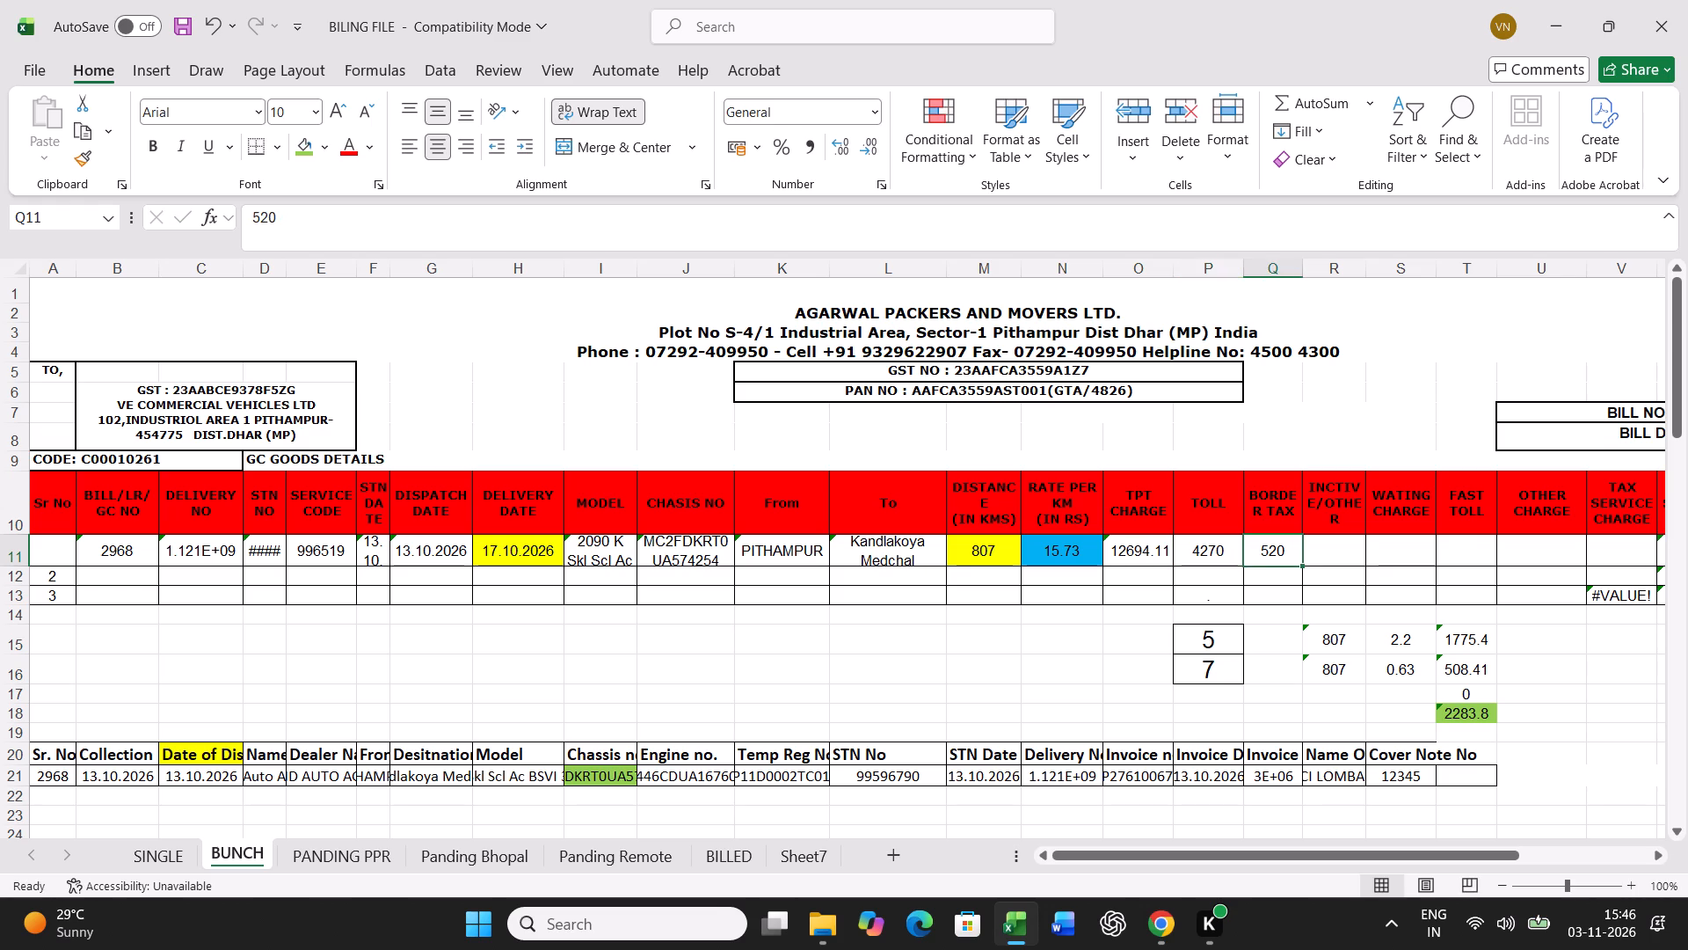
key(Delete)
key(Right)
text(500)
key(Return)
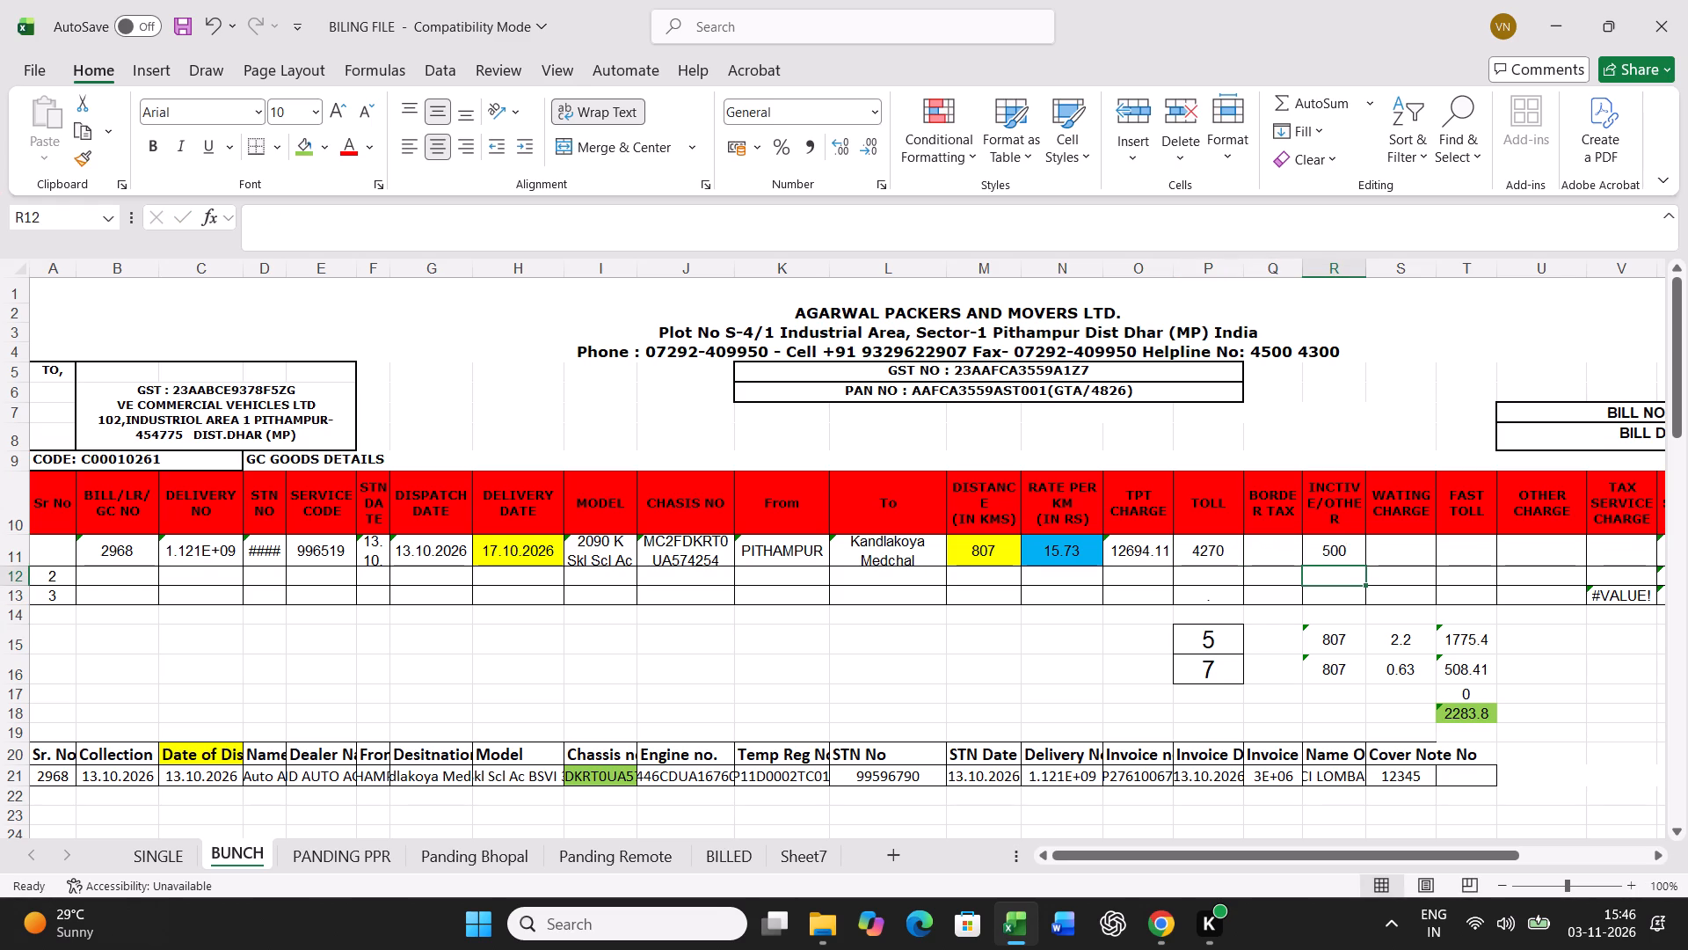
Set the LR 2968 bill's standard transit time to 3 and actual transit time to 4 in P15 and P16.
click(1224, 639)
key(3)
key(Return)
key(4)
key(Return)
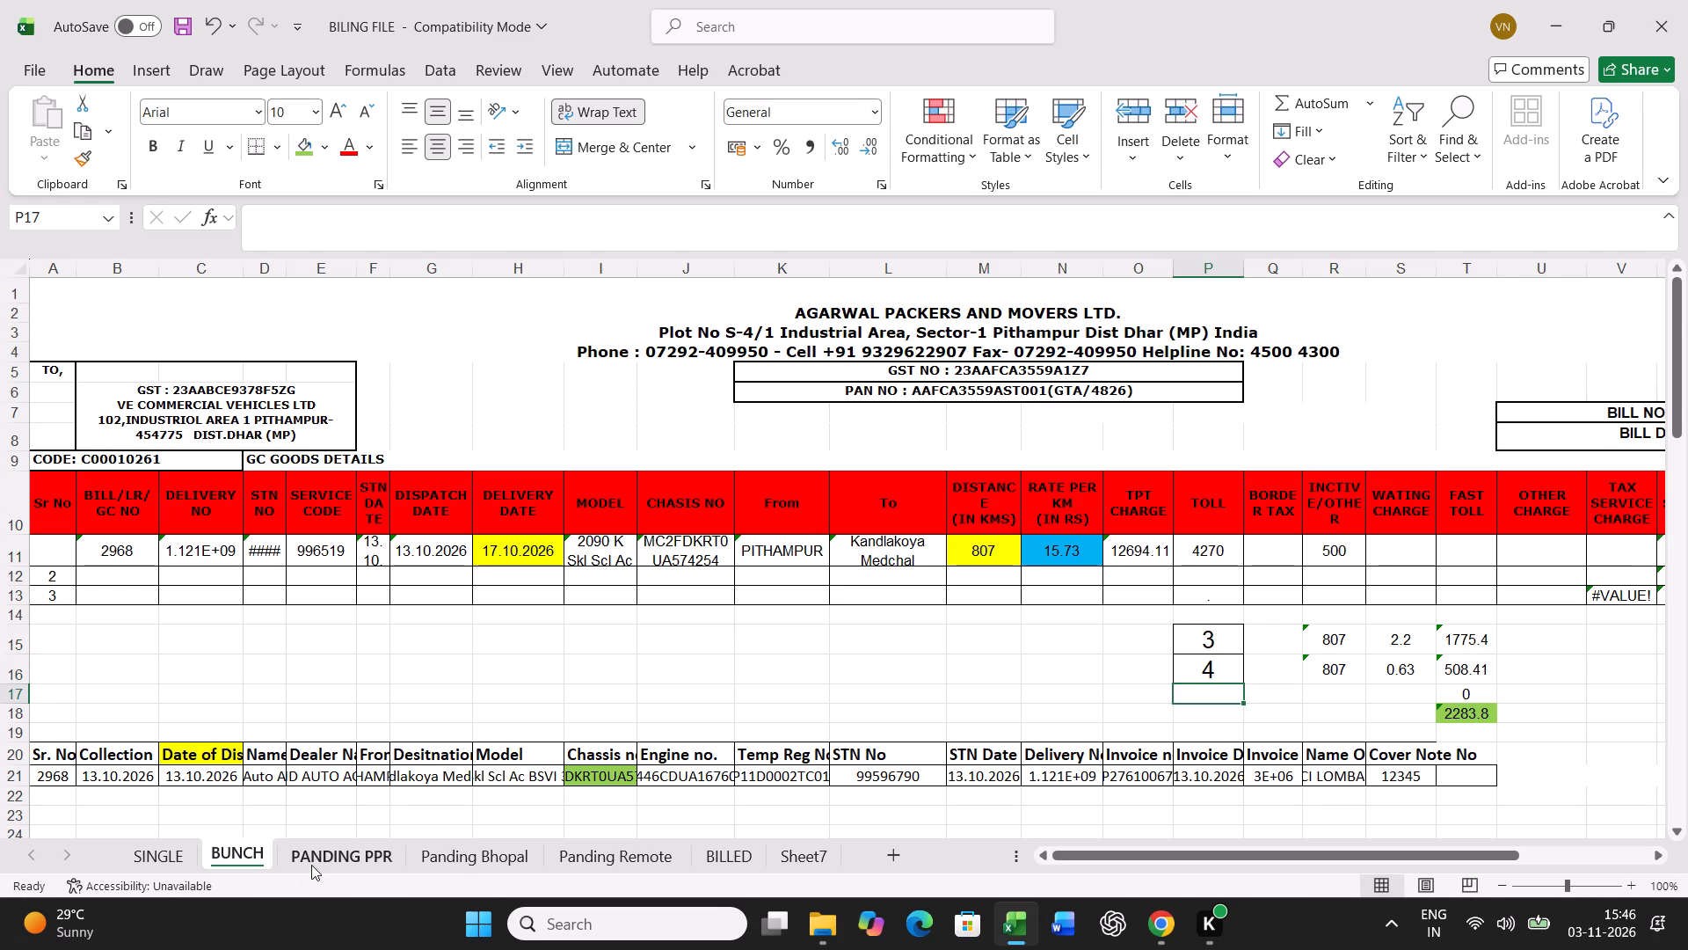
click(177, 851)
key(ctrl+p)
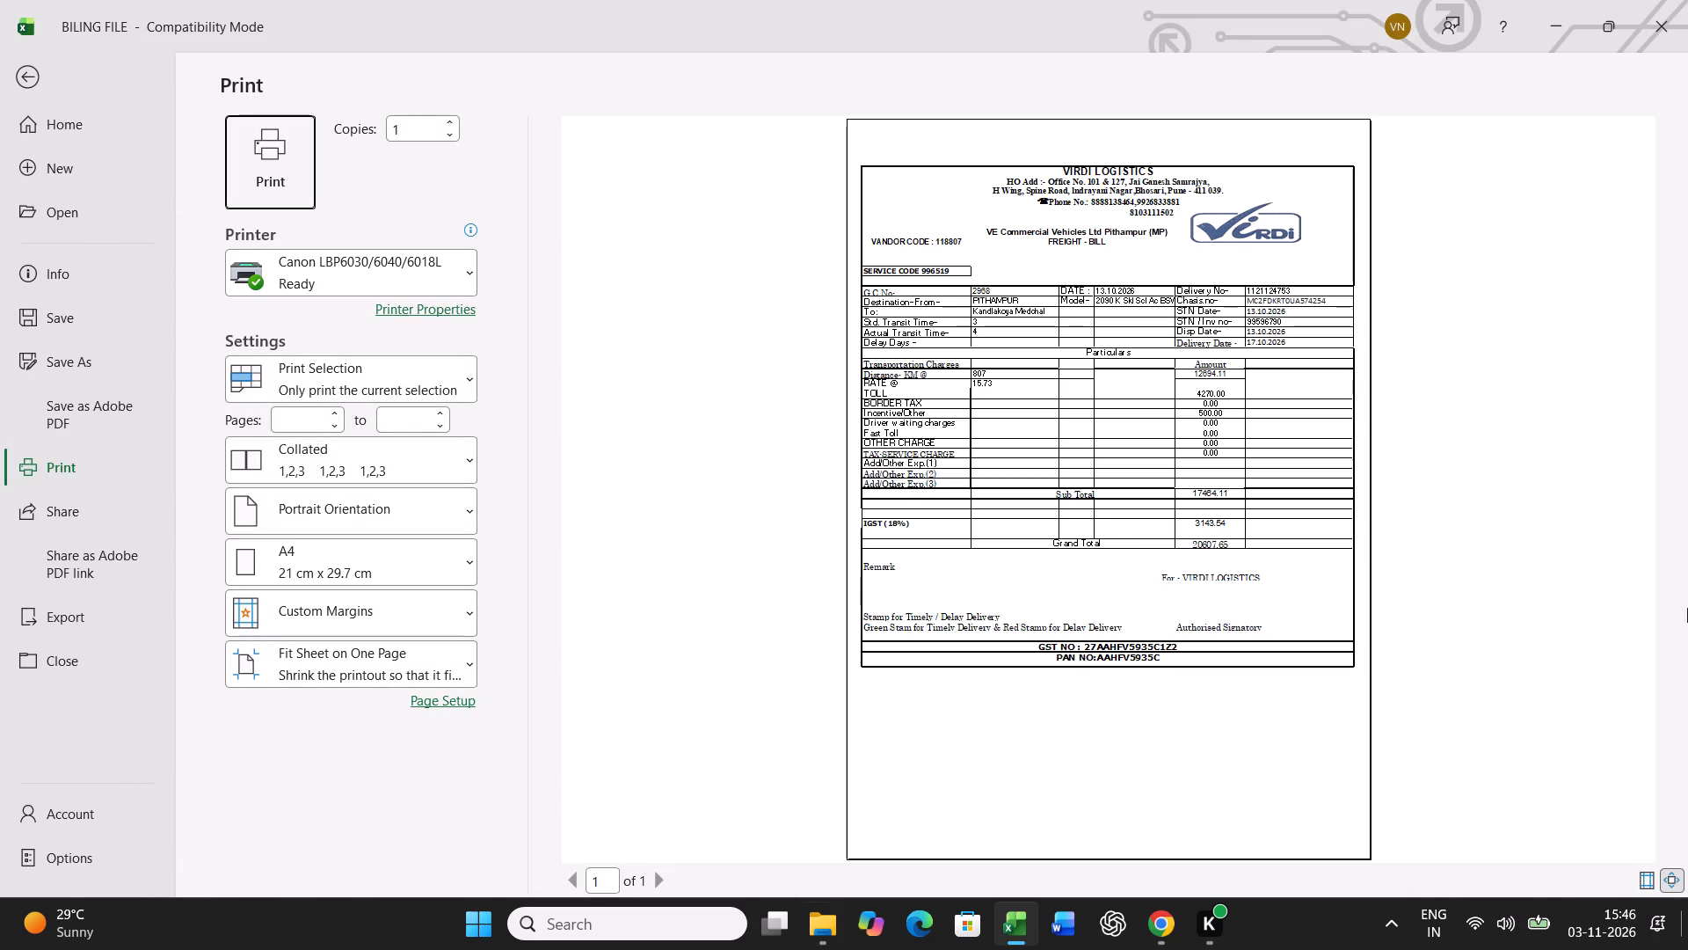
click(291, 173)
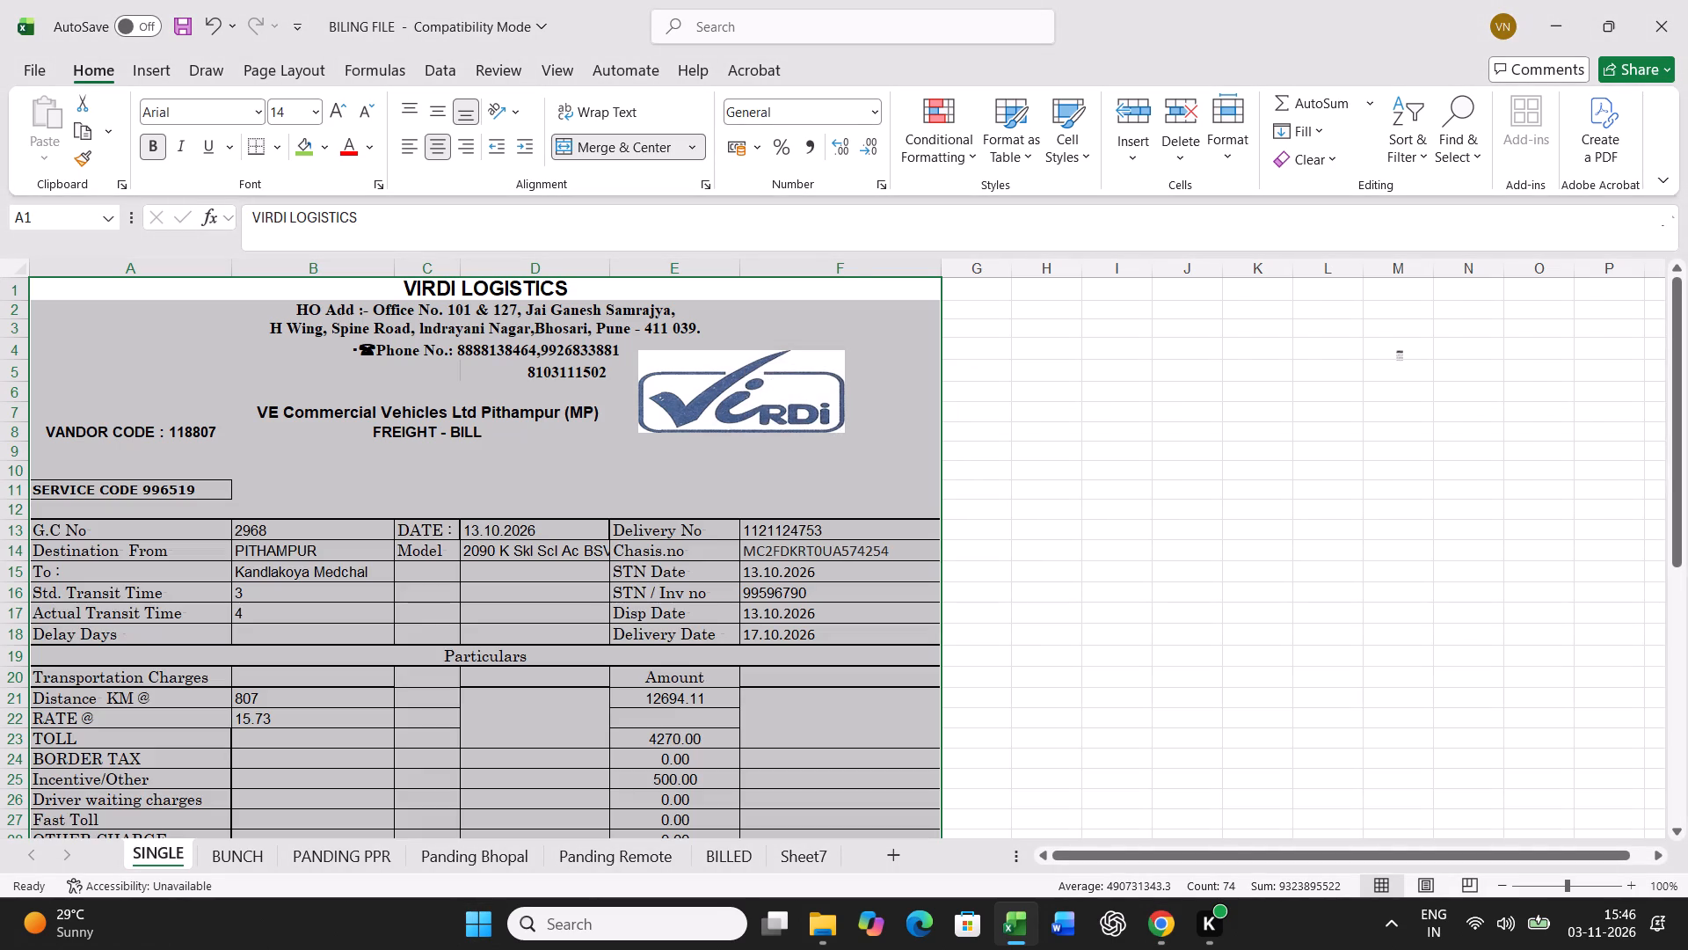
Copy BUNCH row 11 and paste it as values only into row 40 of the lower bill table.
click(235, 851)
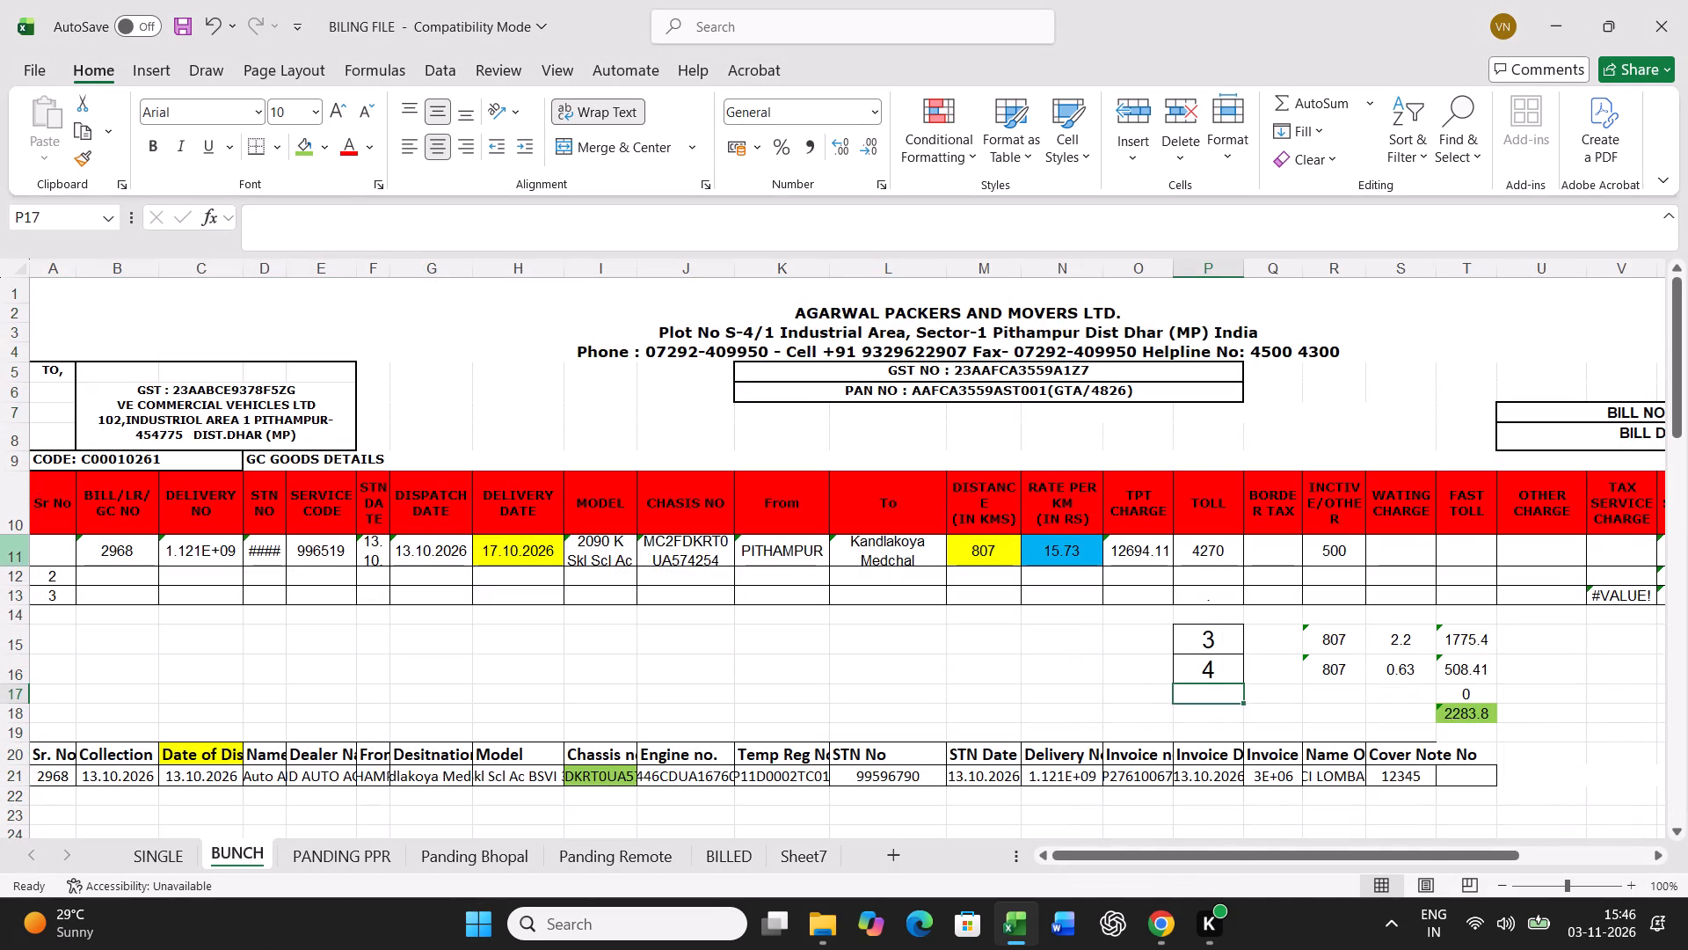
click(9, 548)
key(ctrl+c)
scroll(676, 616, down, 11)
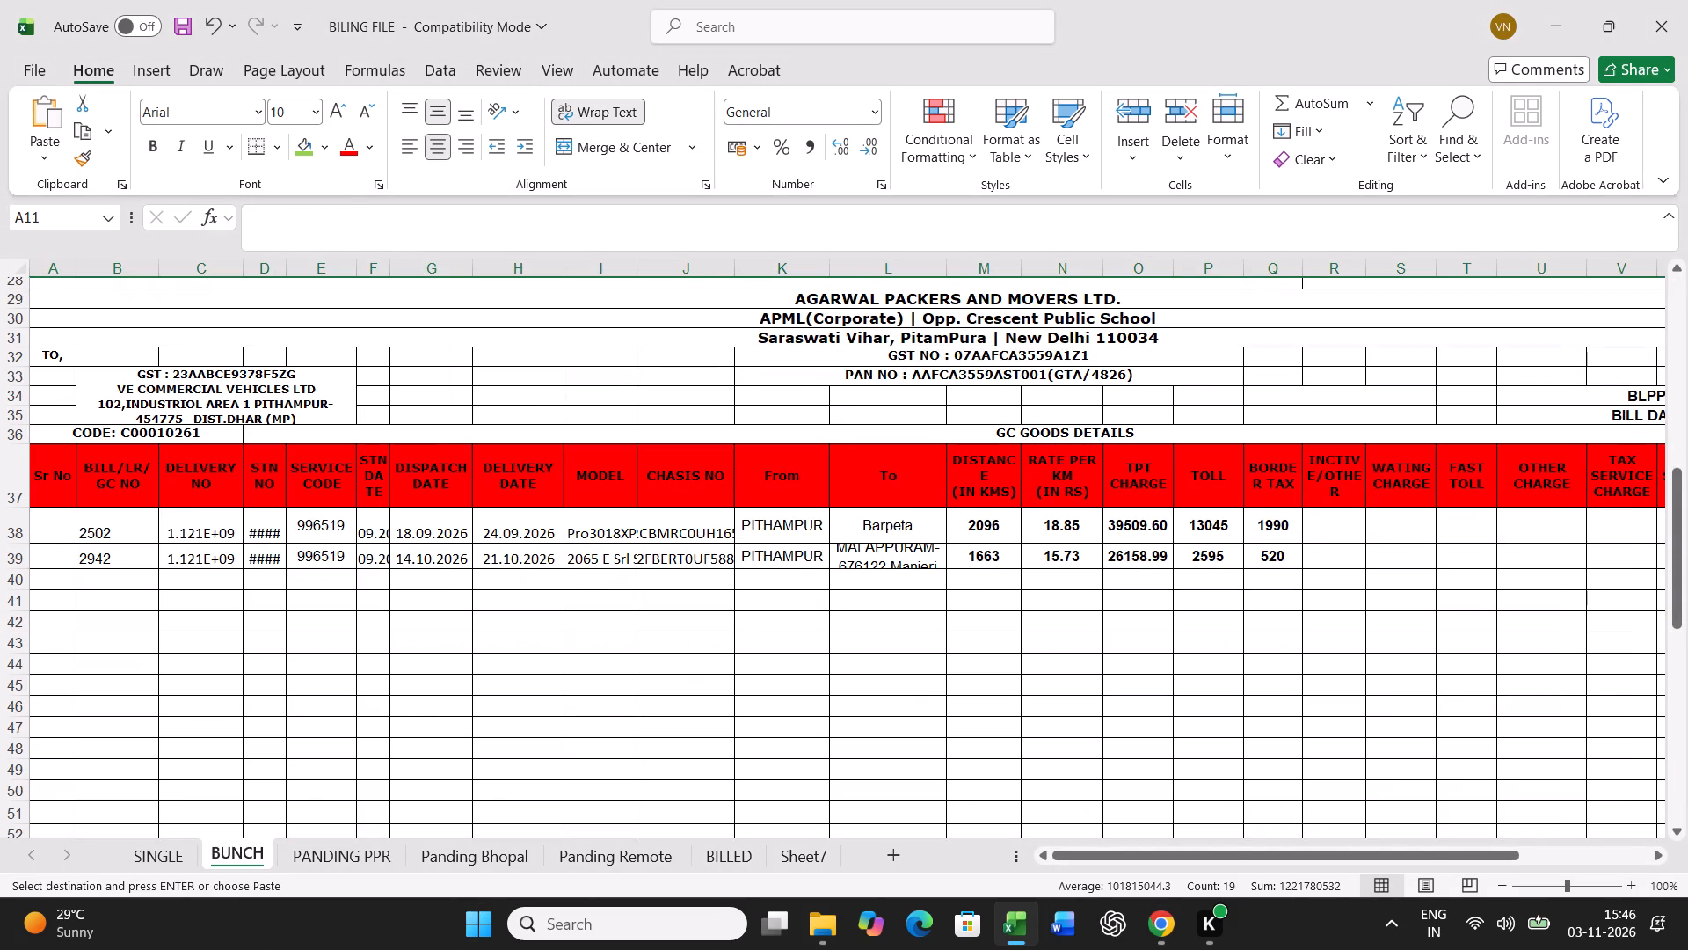
right_click(53, 586)
click(156, 407)
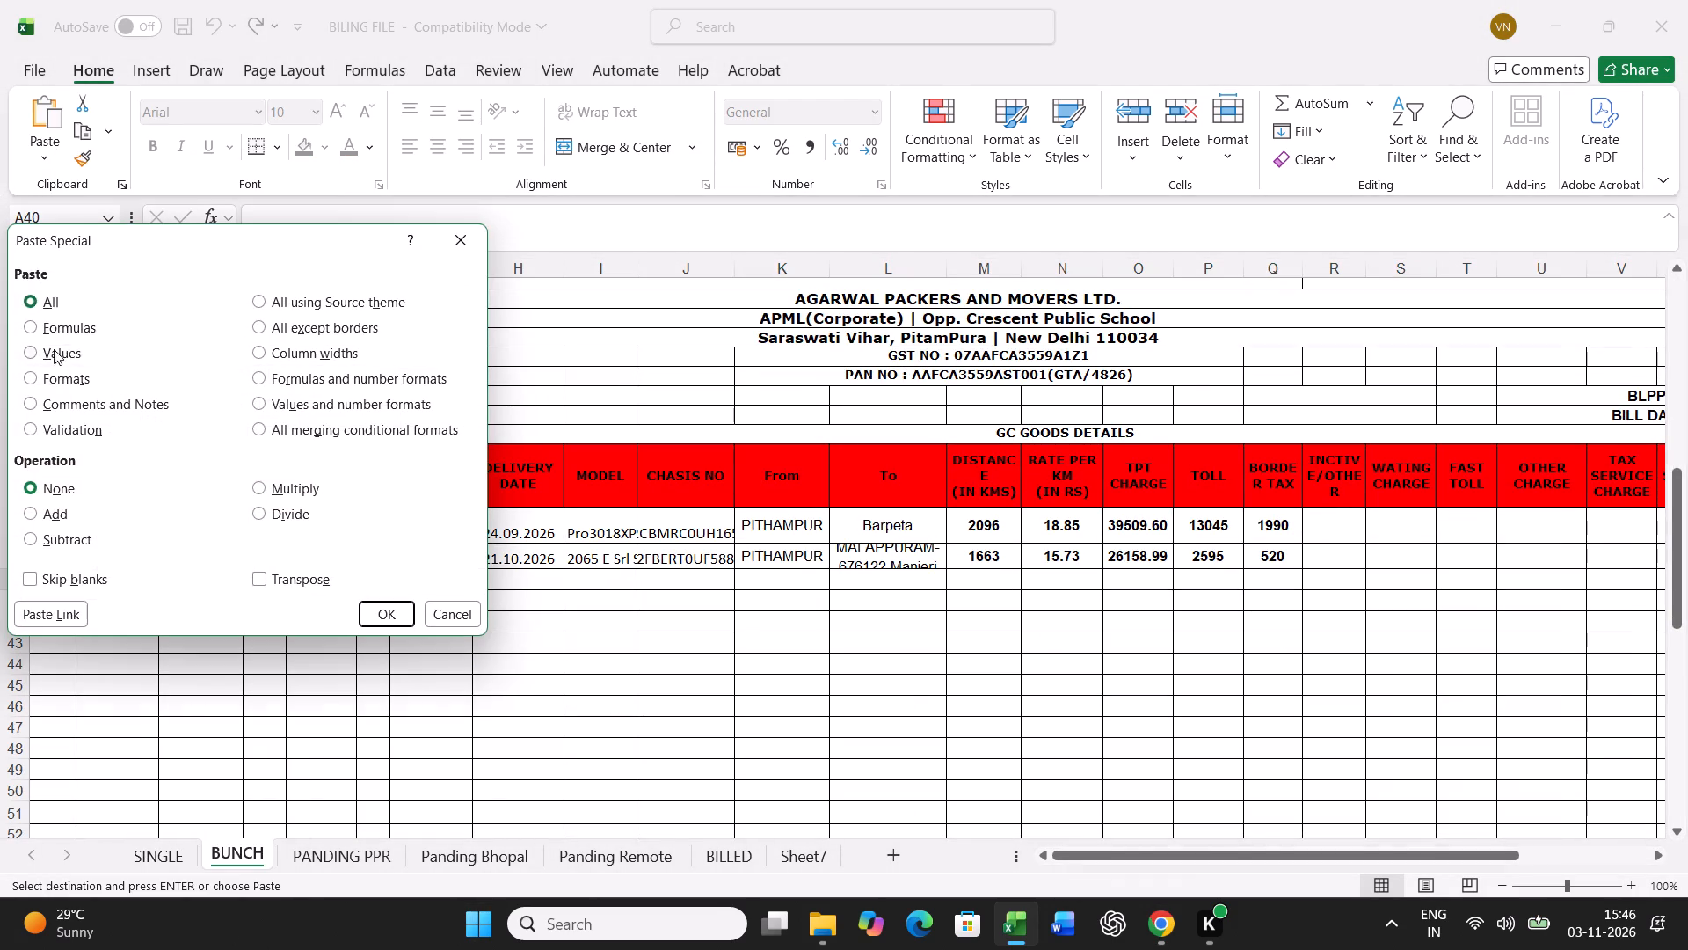
click(54, 349)
click(363, 603)
click(382, 866)
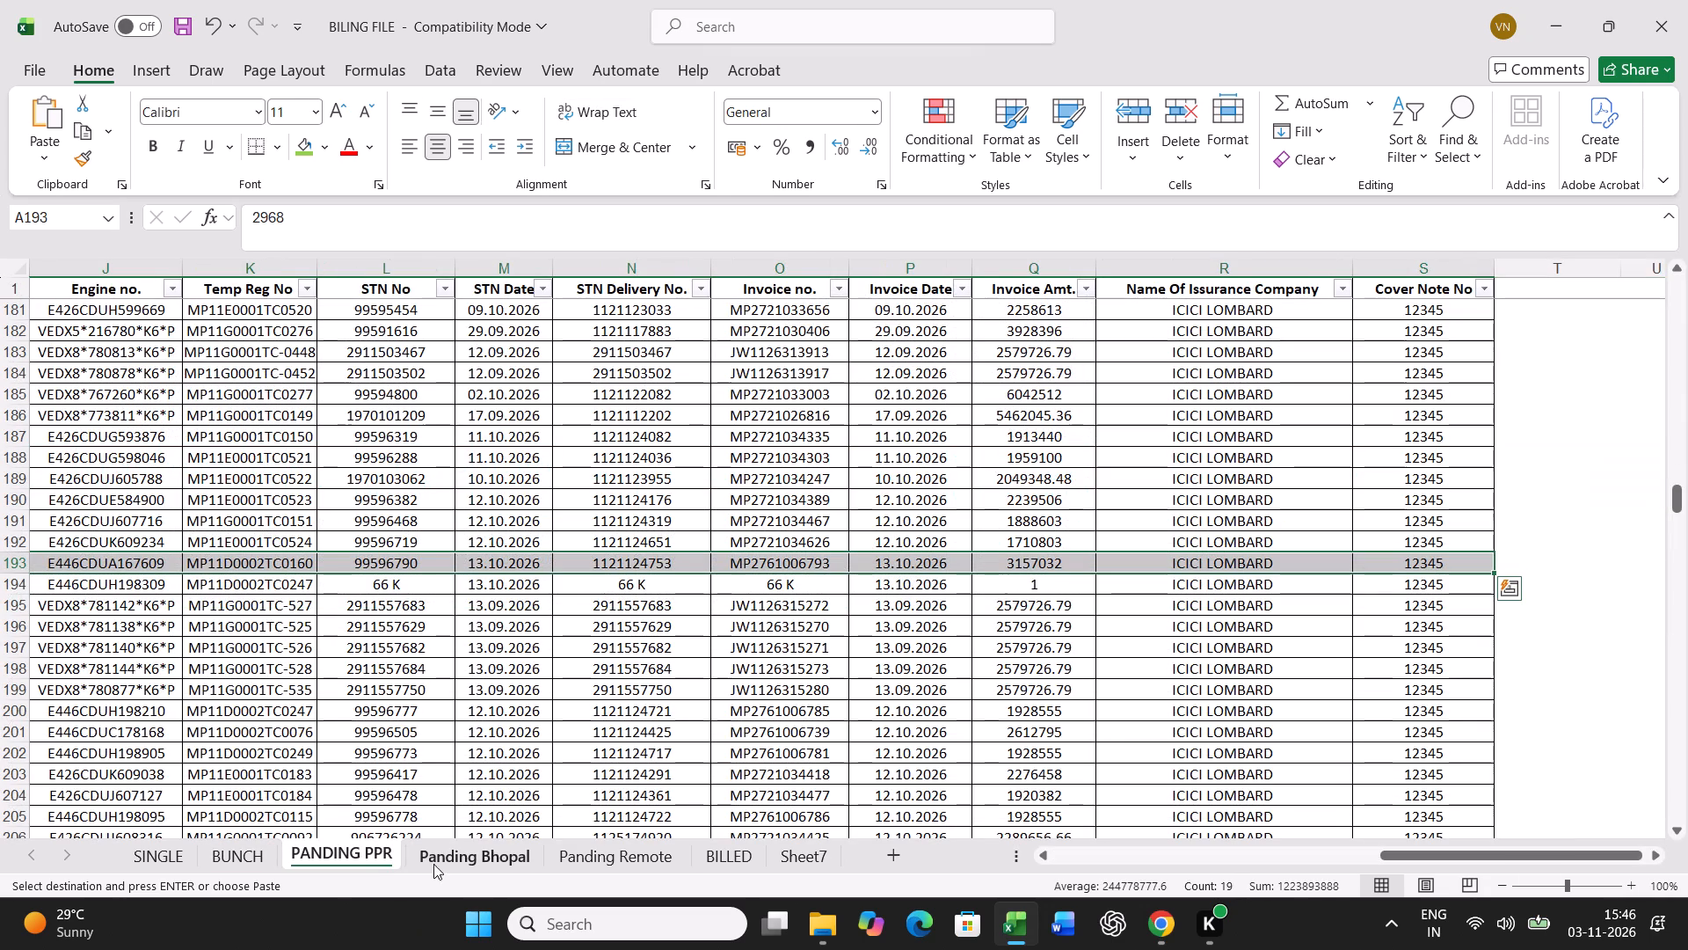
click(677, 676)
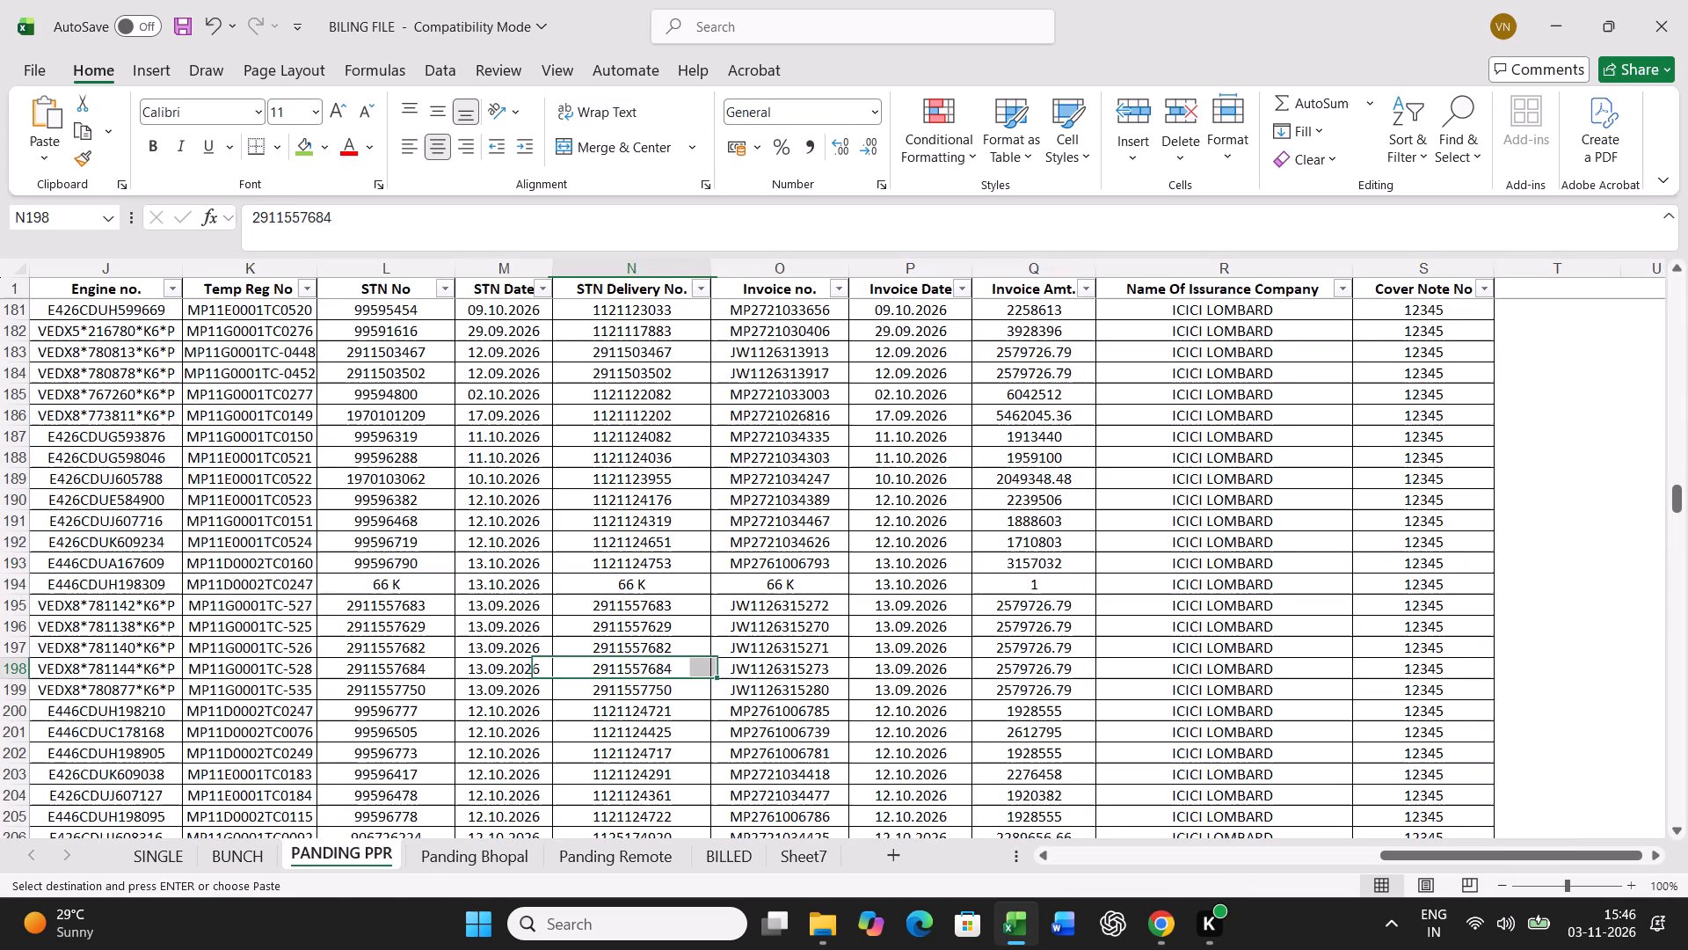
key(ctrl+f)
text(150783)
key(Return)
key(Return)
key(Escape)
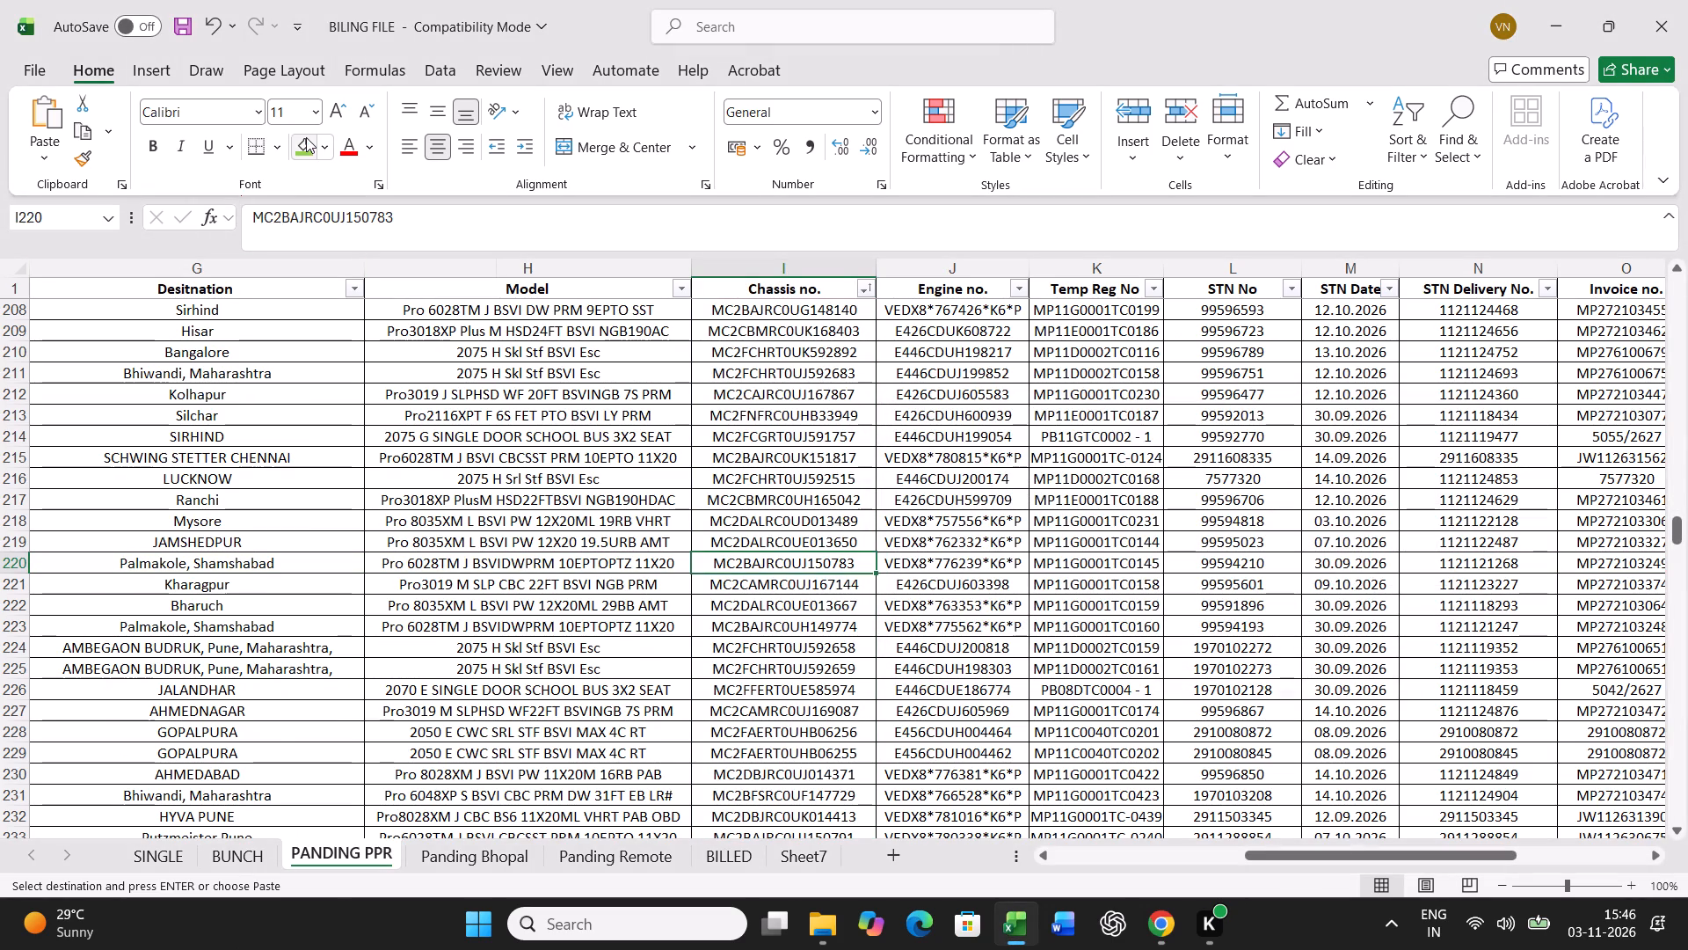
click(306, 137)
Copy that Palmakole, Shamshabad vehicle's full PANDING PPR record, LR 2998, over BUNCH data row 21, starting at Sr. No.
key(Left)
key(Left)
key(Left)
key(Left)
key(Left)
key(Left)
key(Left)
key(Left)
key(Left)
key(Left)
key(Left)
key(Left)
key(Left)
key(Left)
key(Left)
key(Left)
key(Left)
key(Left)
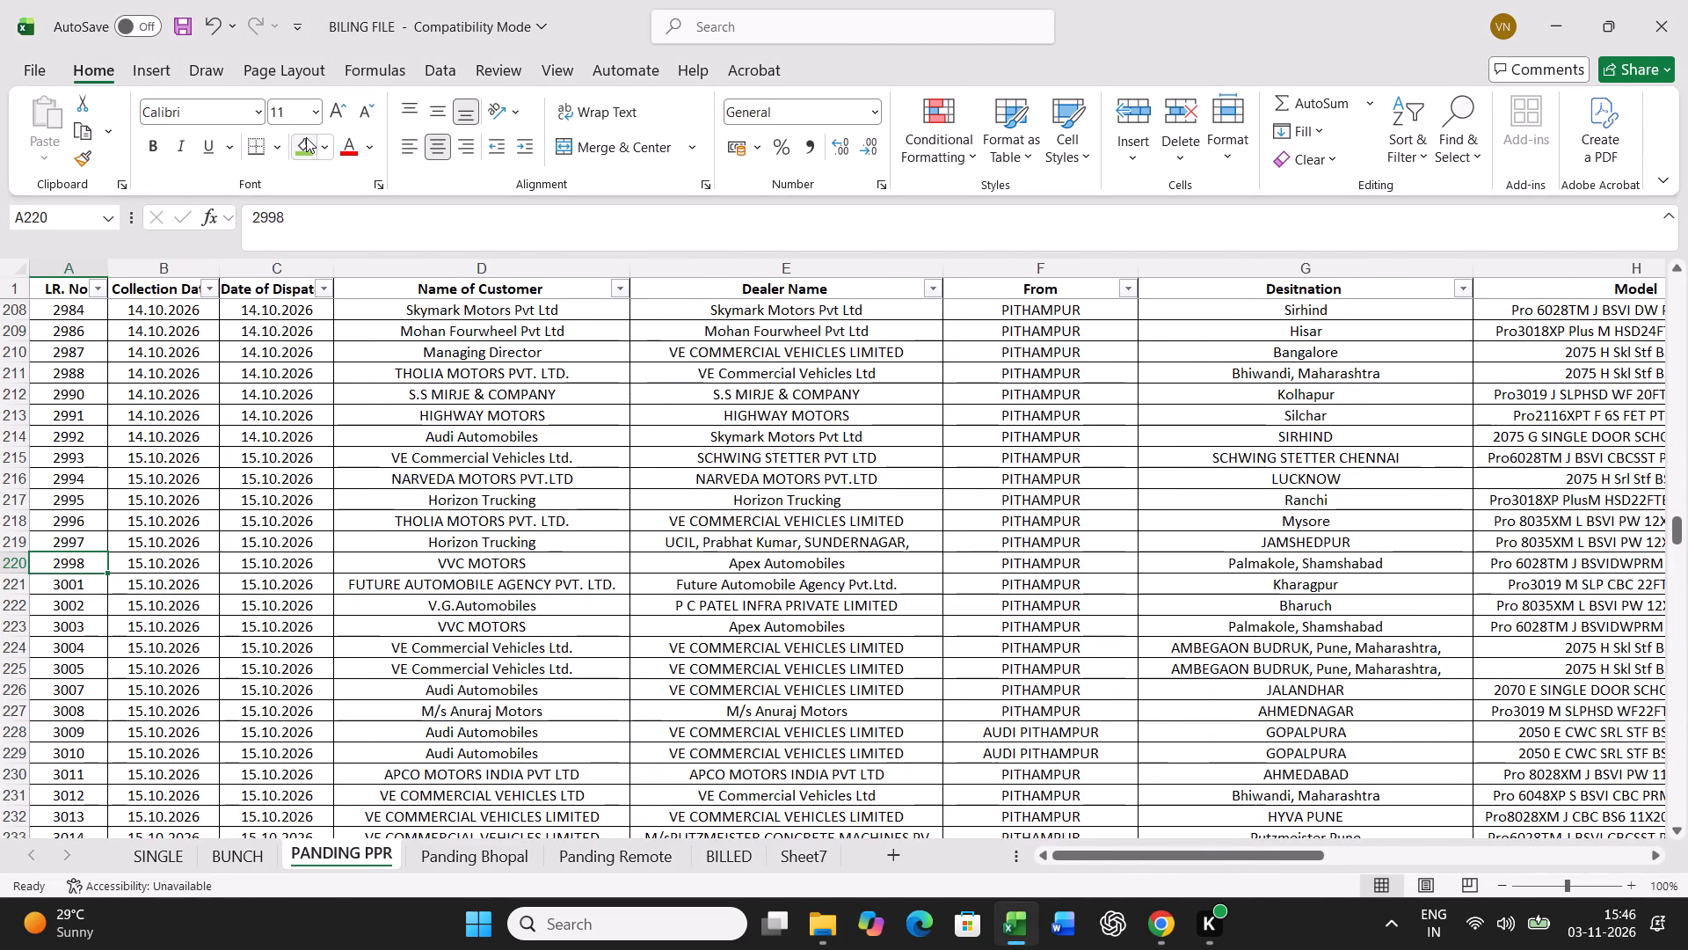
key(ctrl+shift+Right)
key(ctrl+c)
click(256, 847)
scroll(354, 708, up, 4)
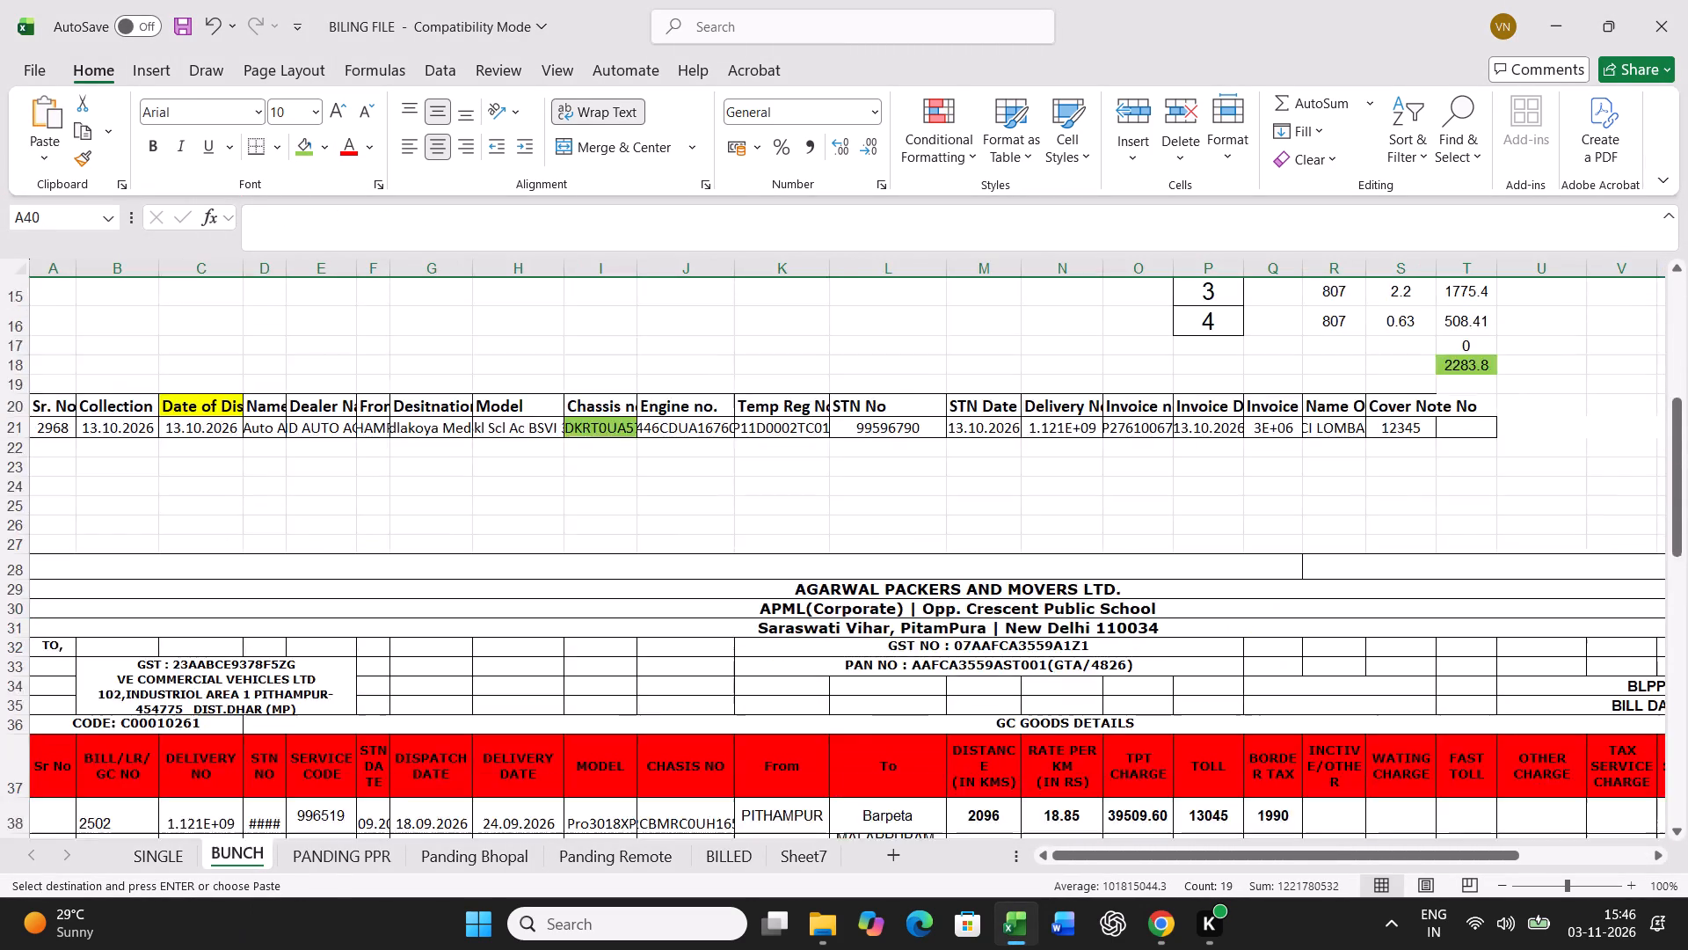
scroll(354, 708, up, 8)
click(55, 779)
key(ctrl+v)
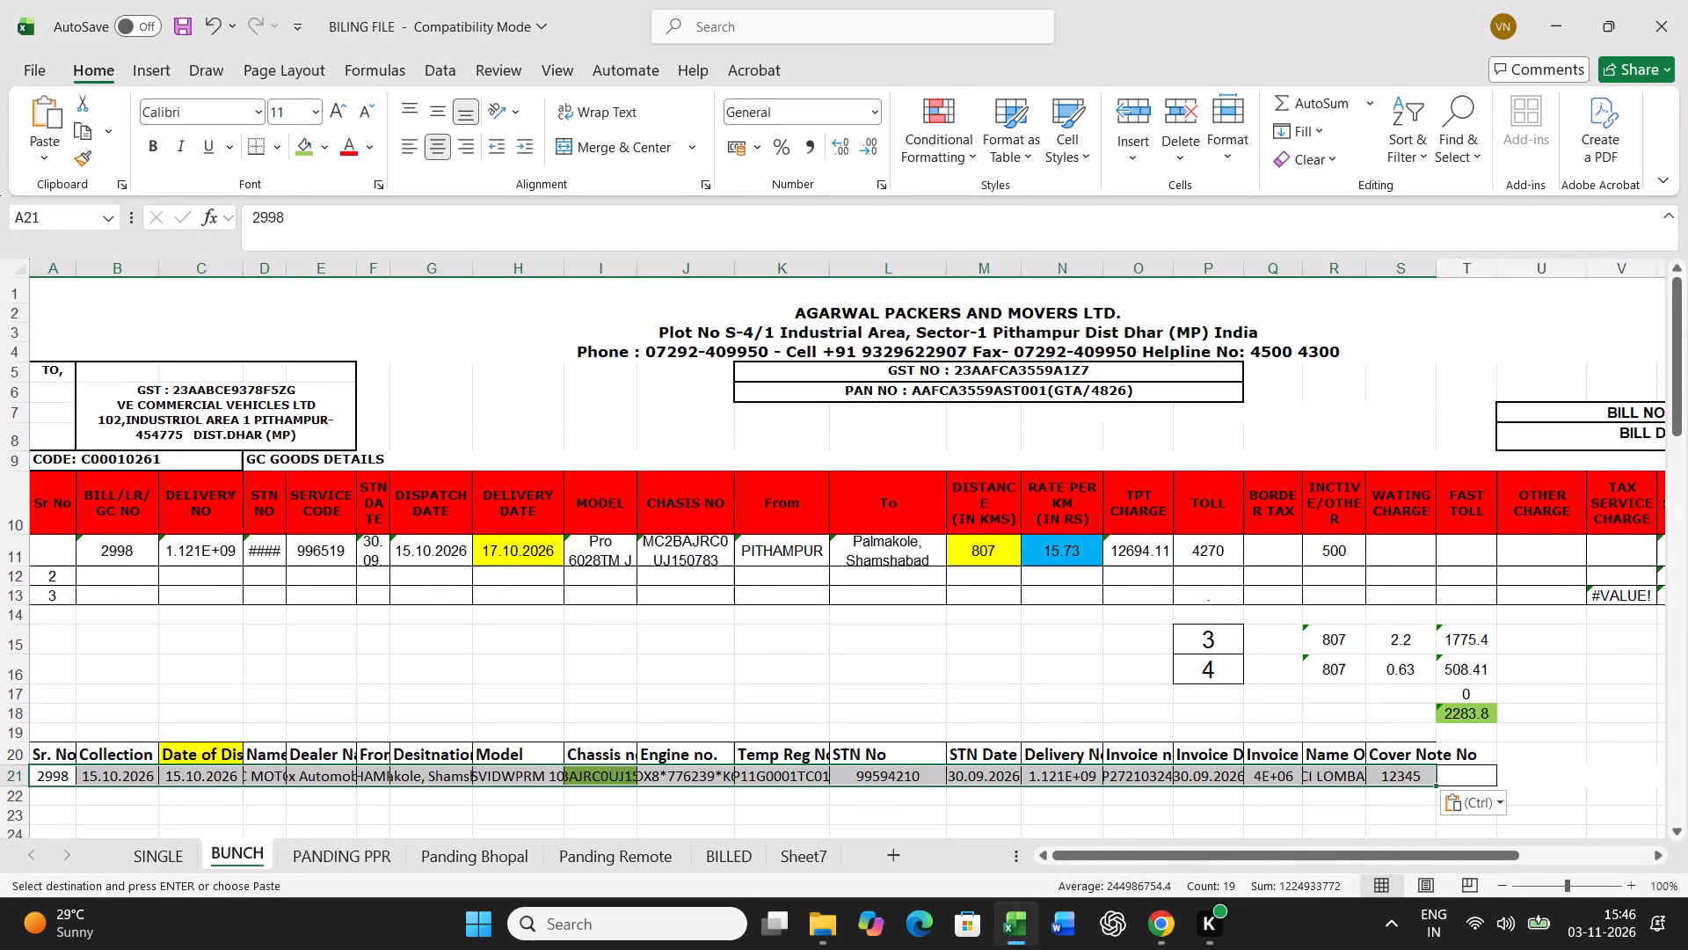
Set the date of dispatch in BUNCH row 21 to 20.10.2026.
click(223, 779)
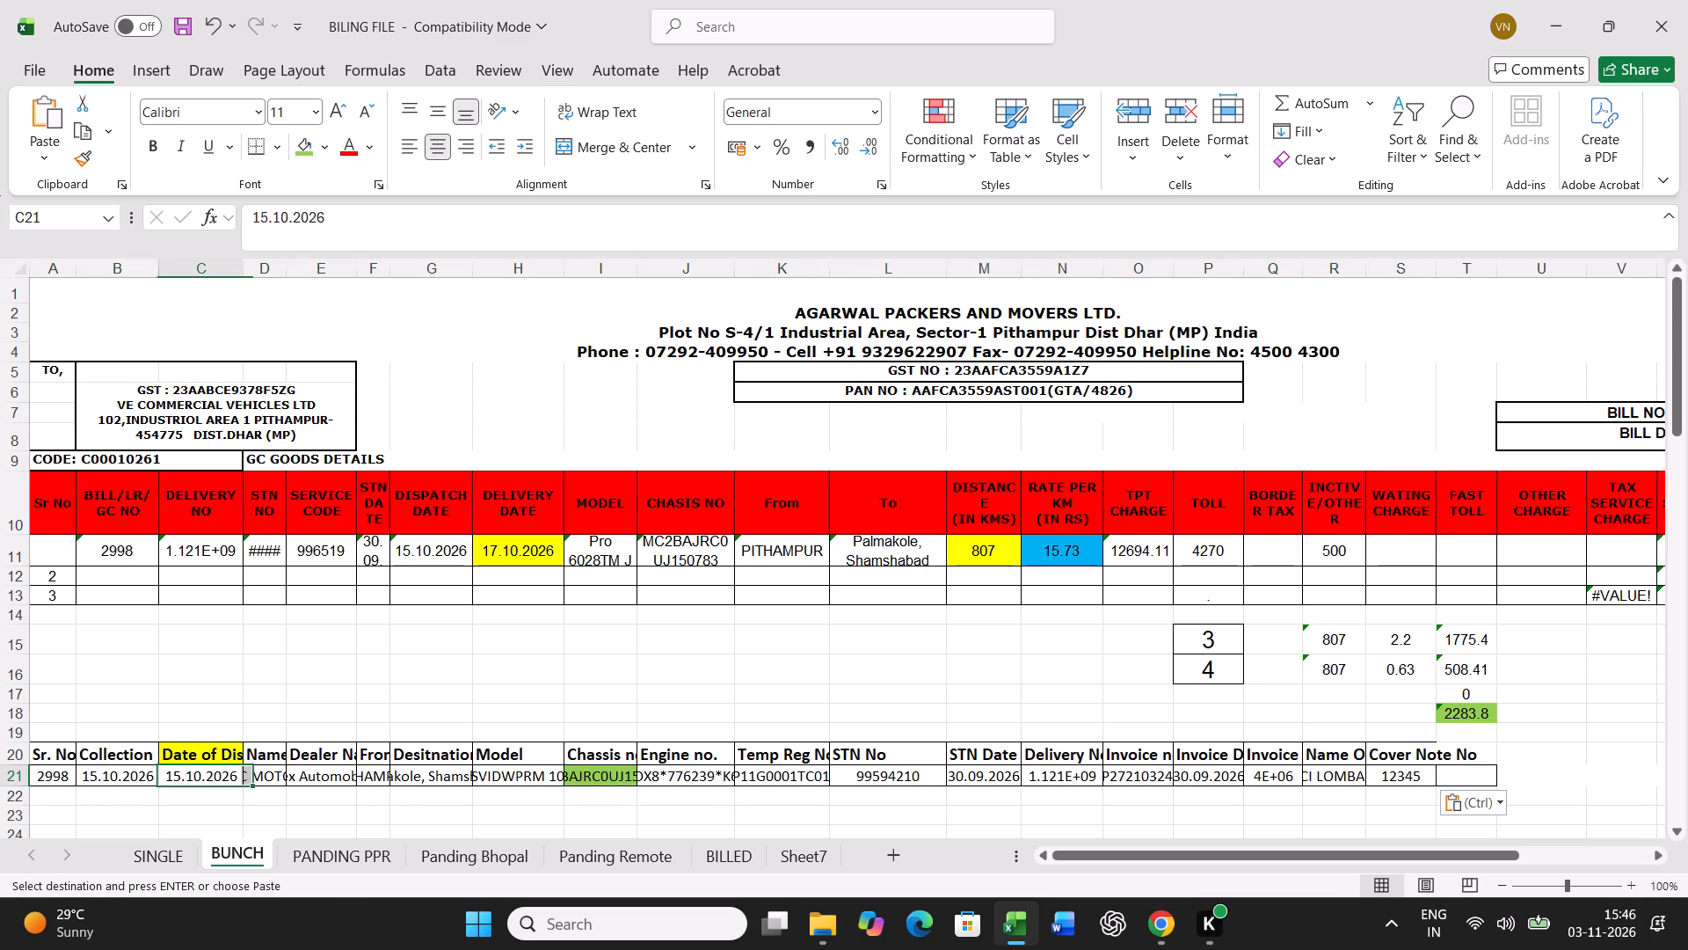
text(20.10.2025)
key(BackSpace)
key(6)
key(Return)
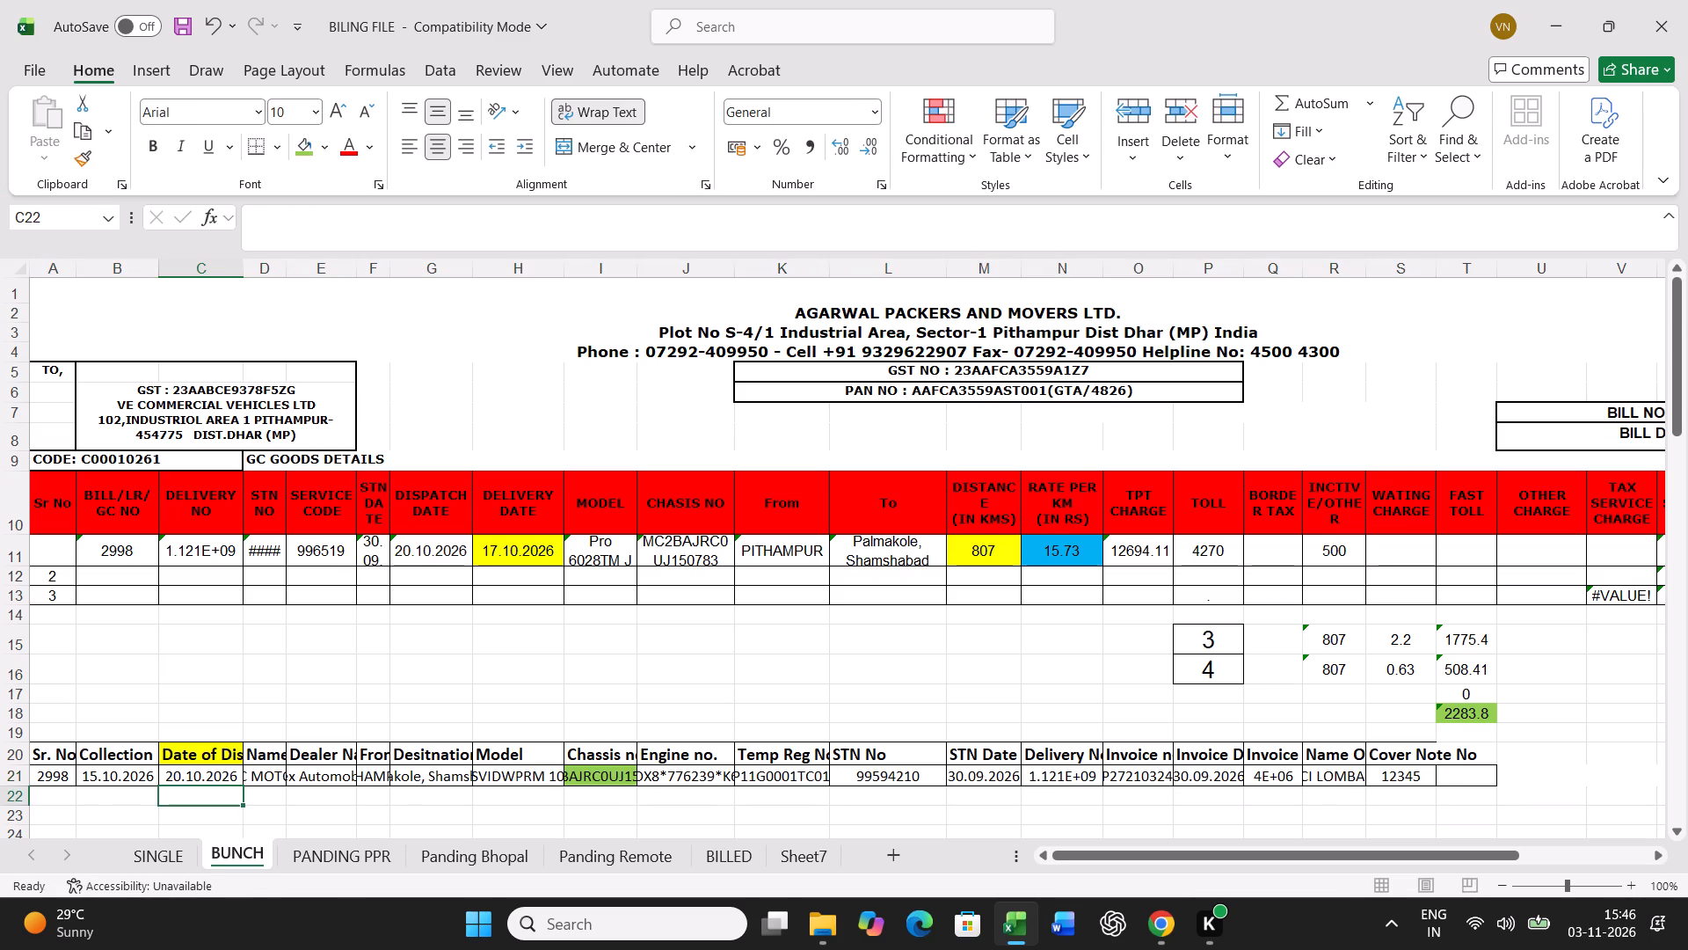
Update BUNCH row 11 with delivery date 23.10.2026, distance 835 km, rate 30.34 and toll 5400.
click(520, 550)
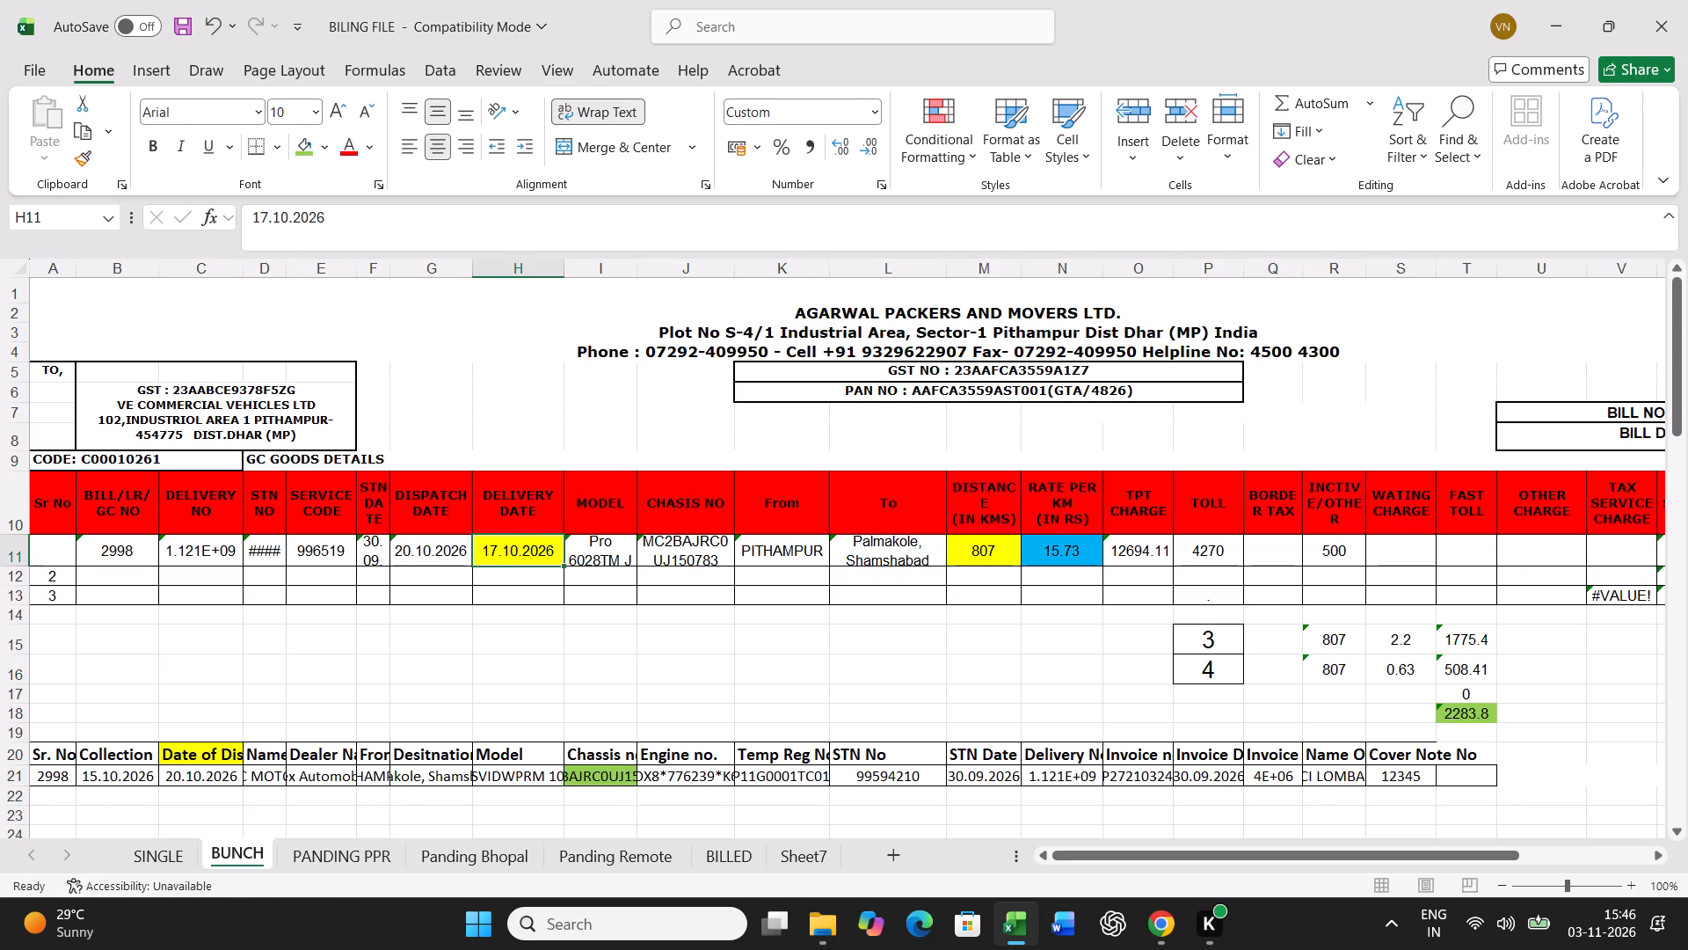
text(23.10.2026)
key(Right)
key(Right)
key(Right)
key(Right)
key(Right)
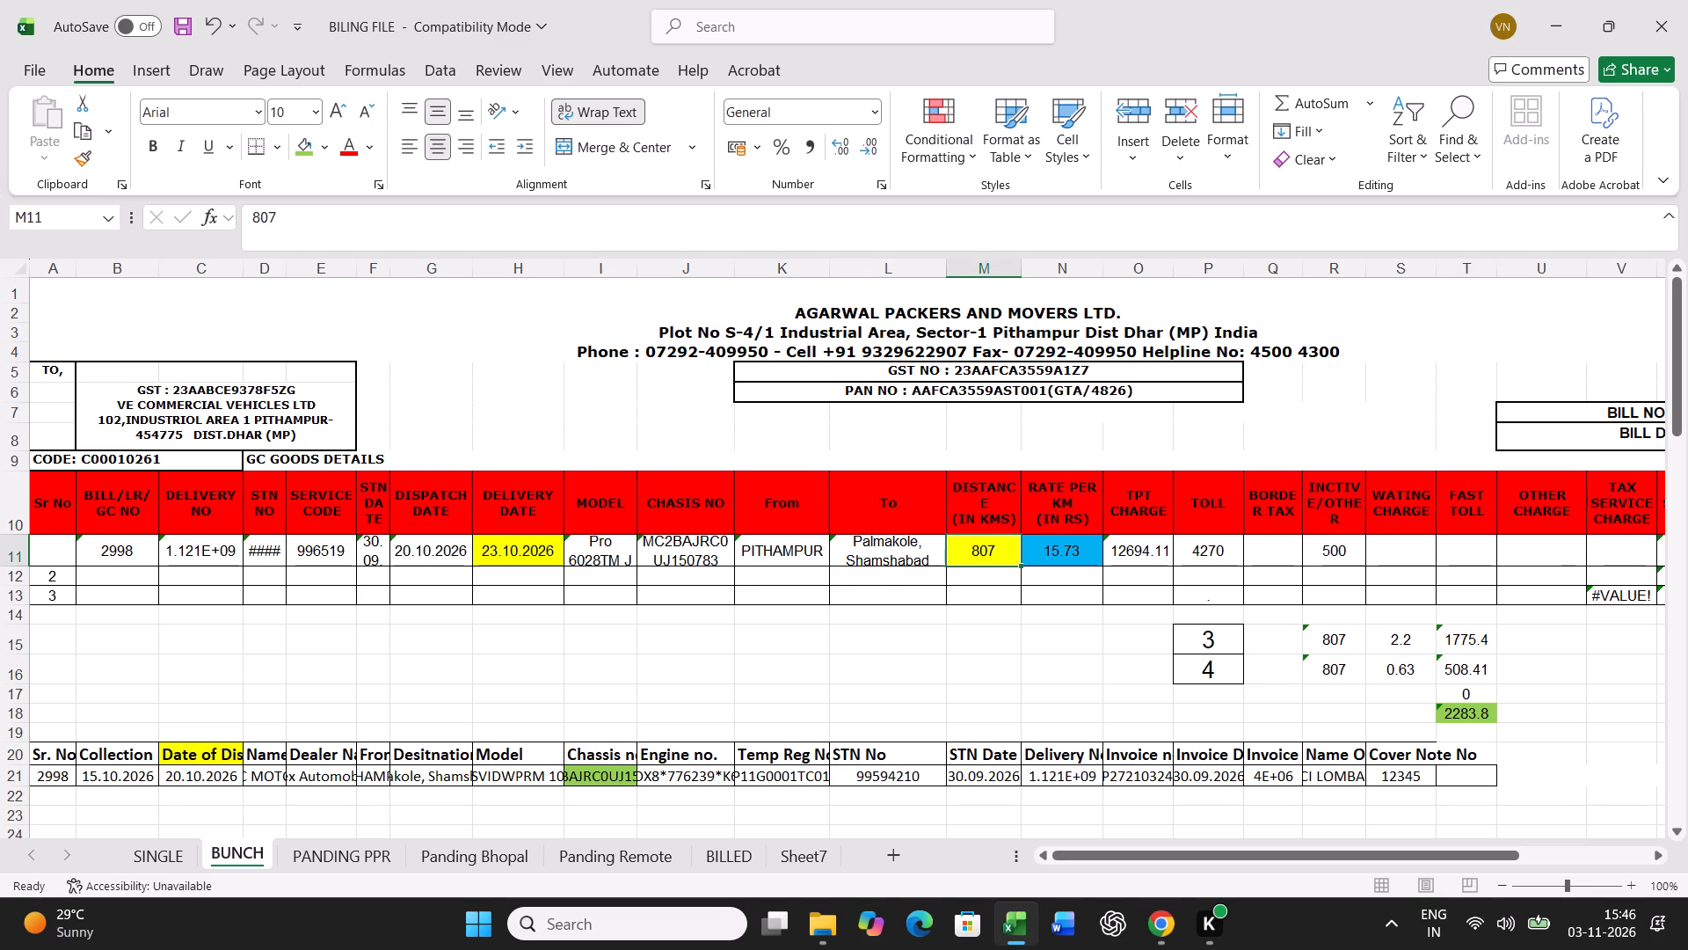
text(835)
key(Right)
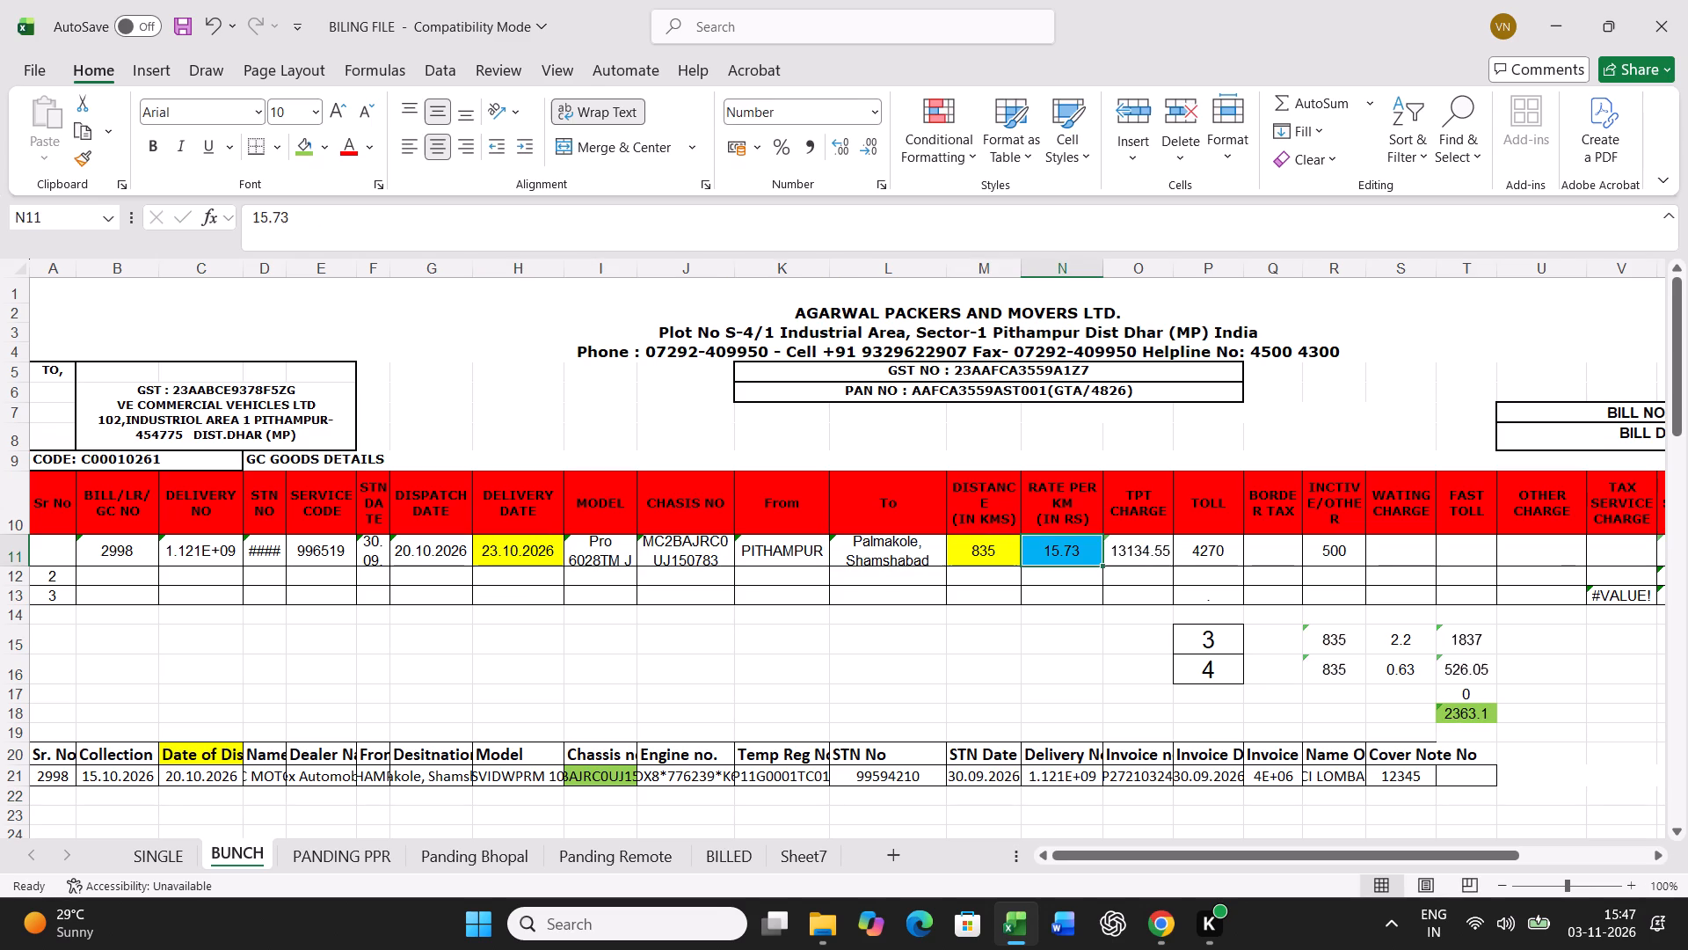
text(30.34)
key(Right)
key(Right)
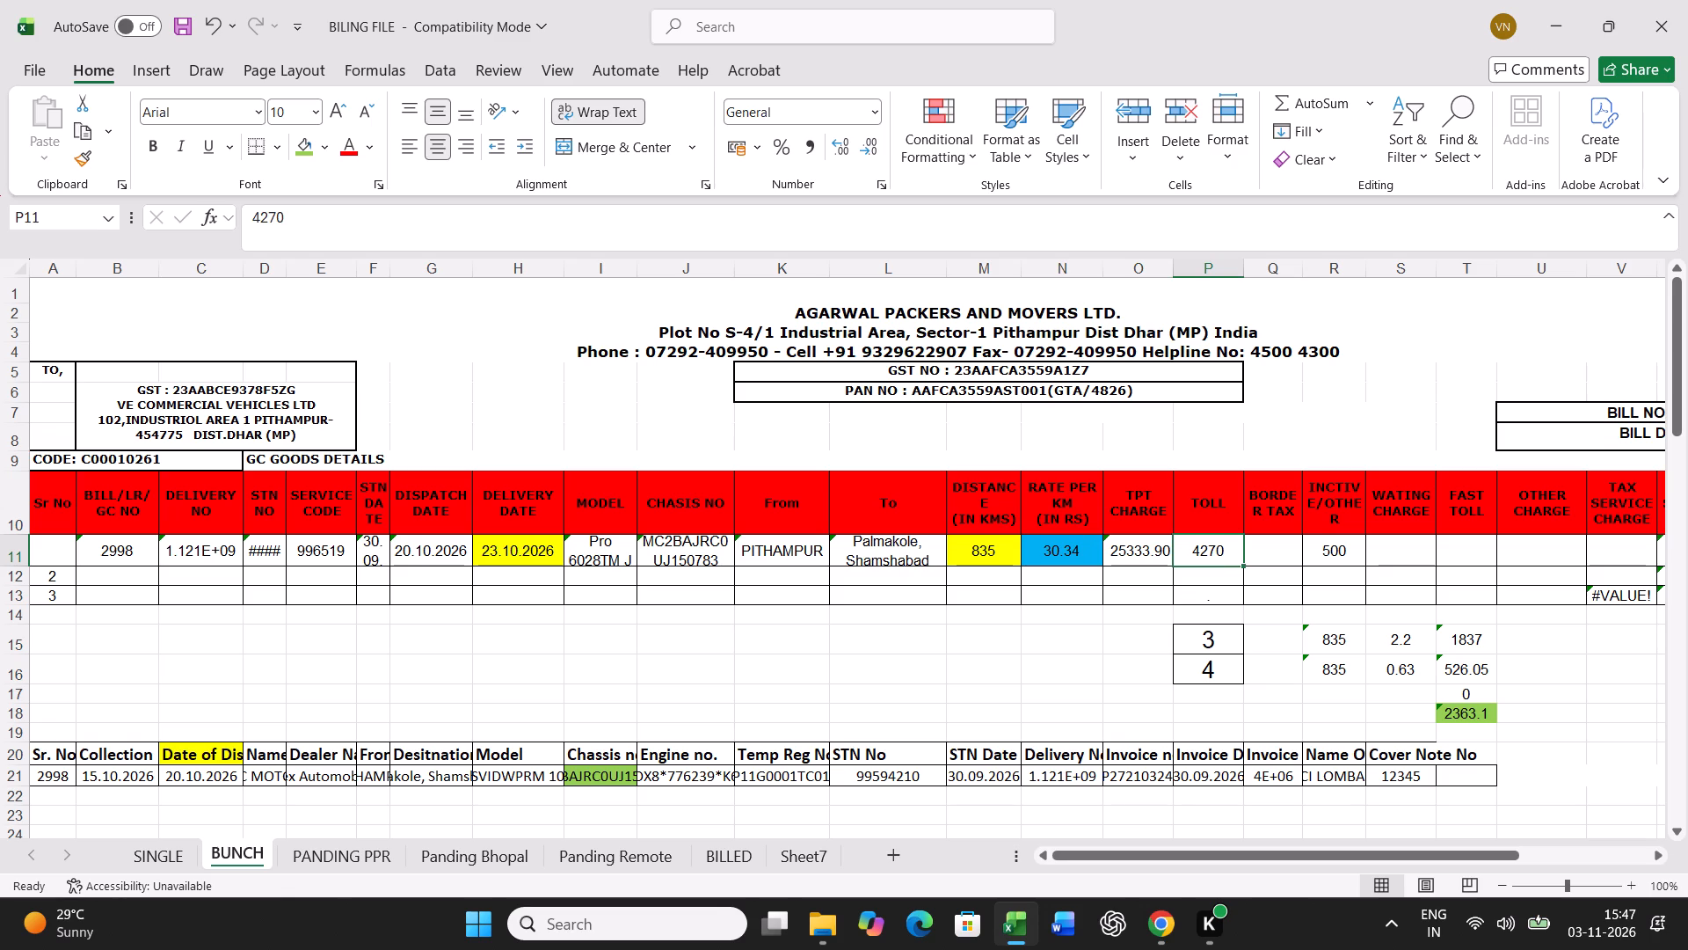
text(5400)
key(Right)
key(Right)
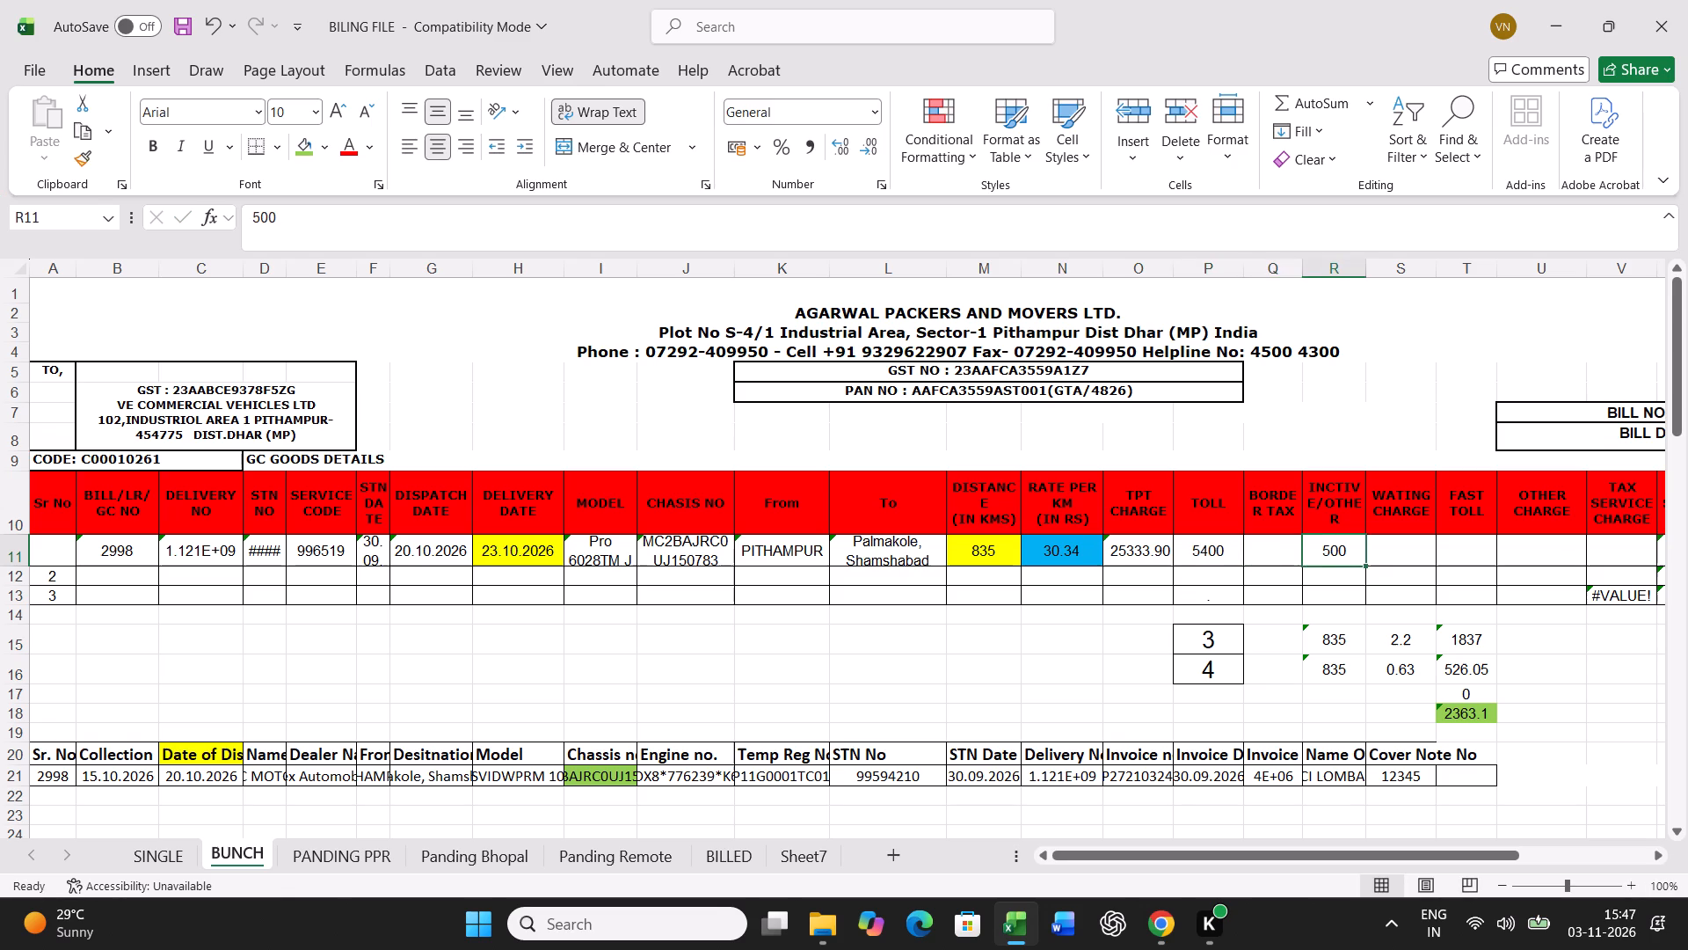
Set the actual transit time in BUNCH cell P16 to 3.
click(1221, 666)
key(3)
key(Return)
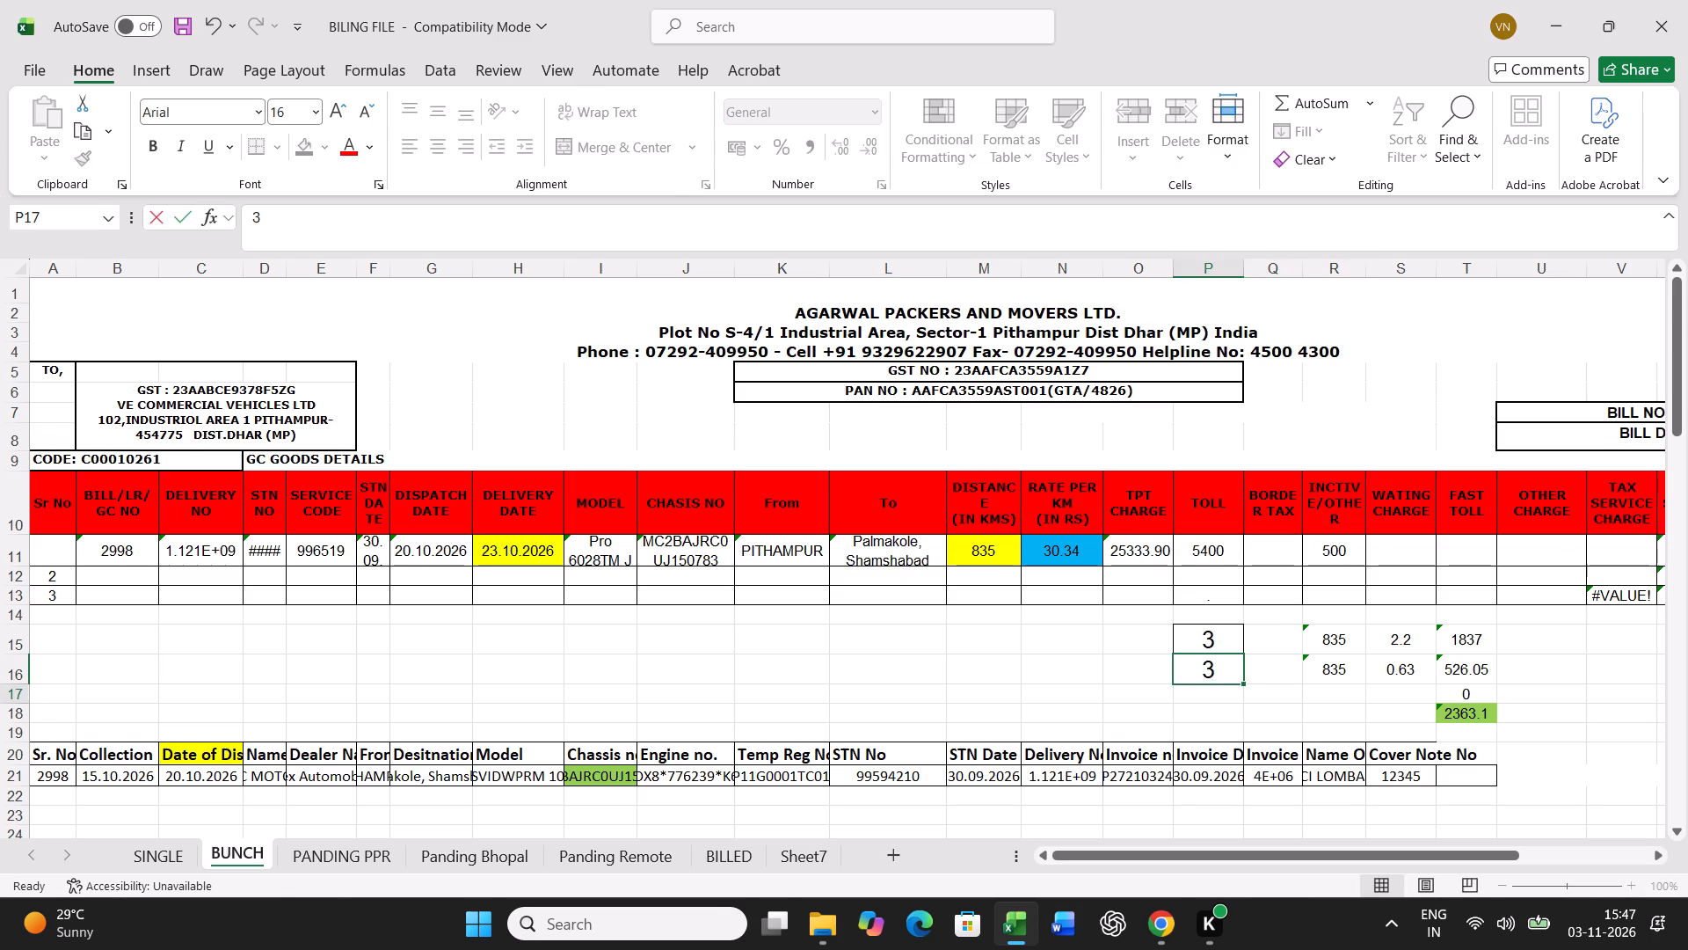
Print one copy of the SINGLE freight bill for G.C. No 2998.
click(167, 841)
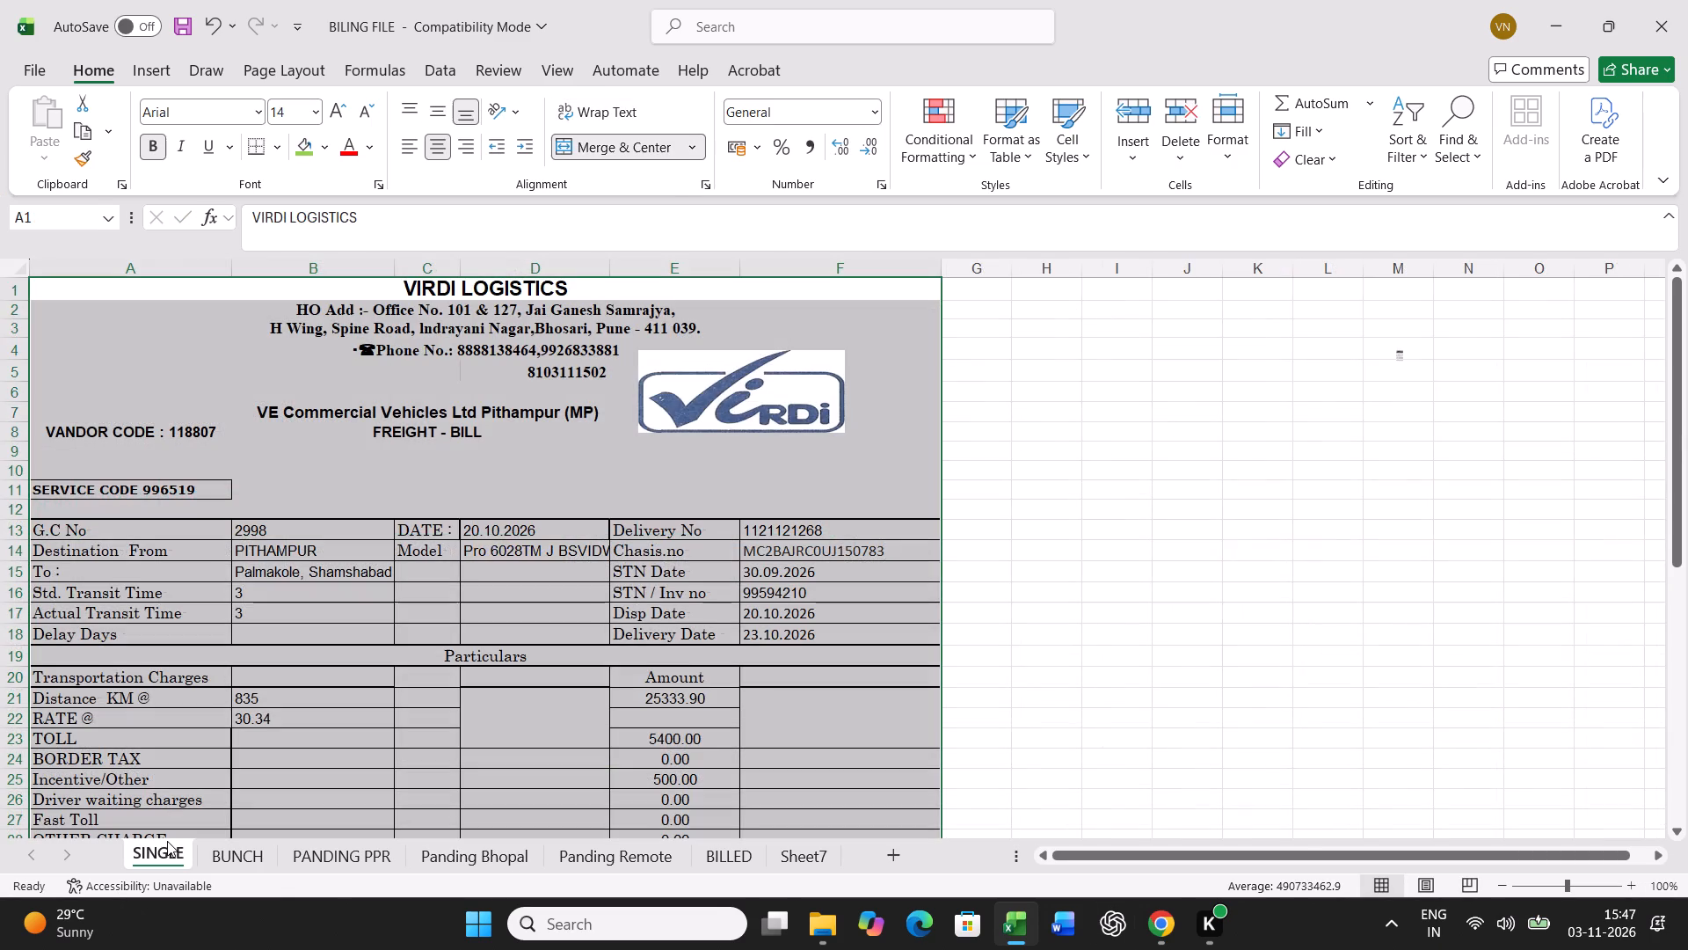
key(ctrl+p)
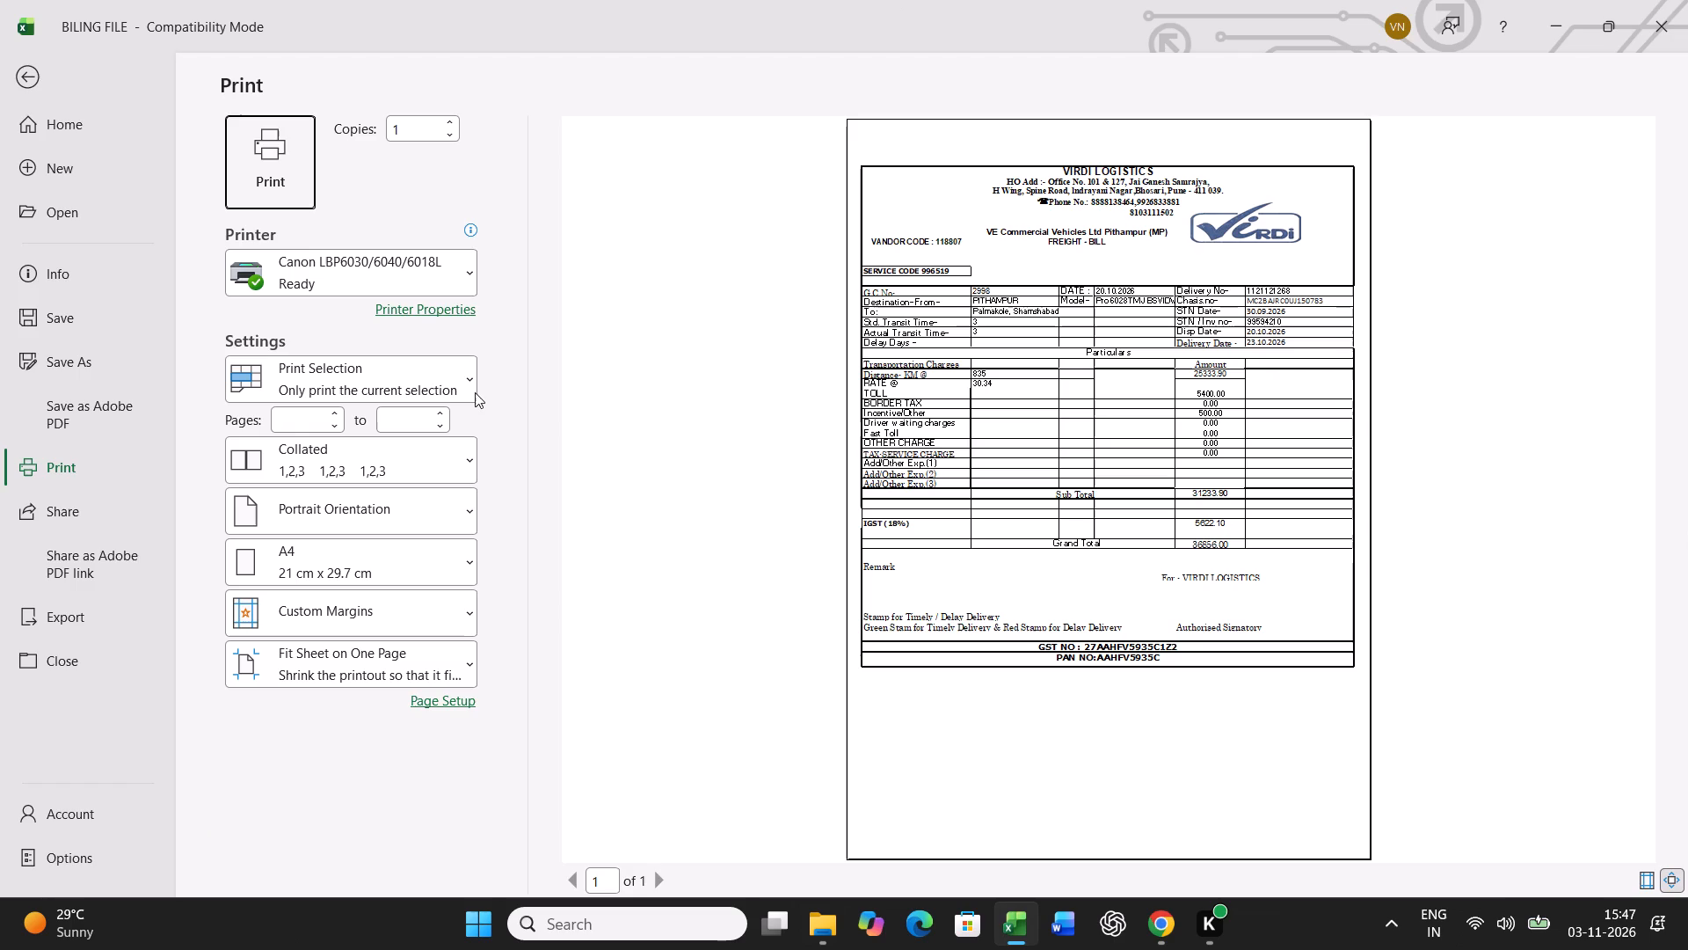
click(286, 186)
Copy BUNCH row 11 and paste it as values only into row 41 of the lower bill table.
click(239, 871)
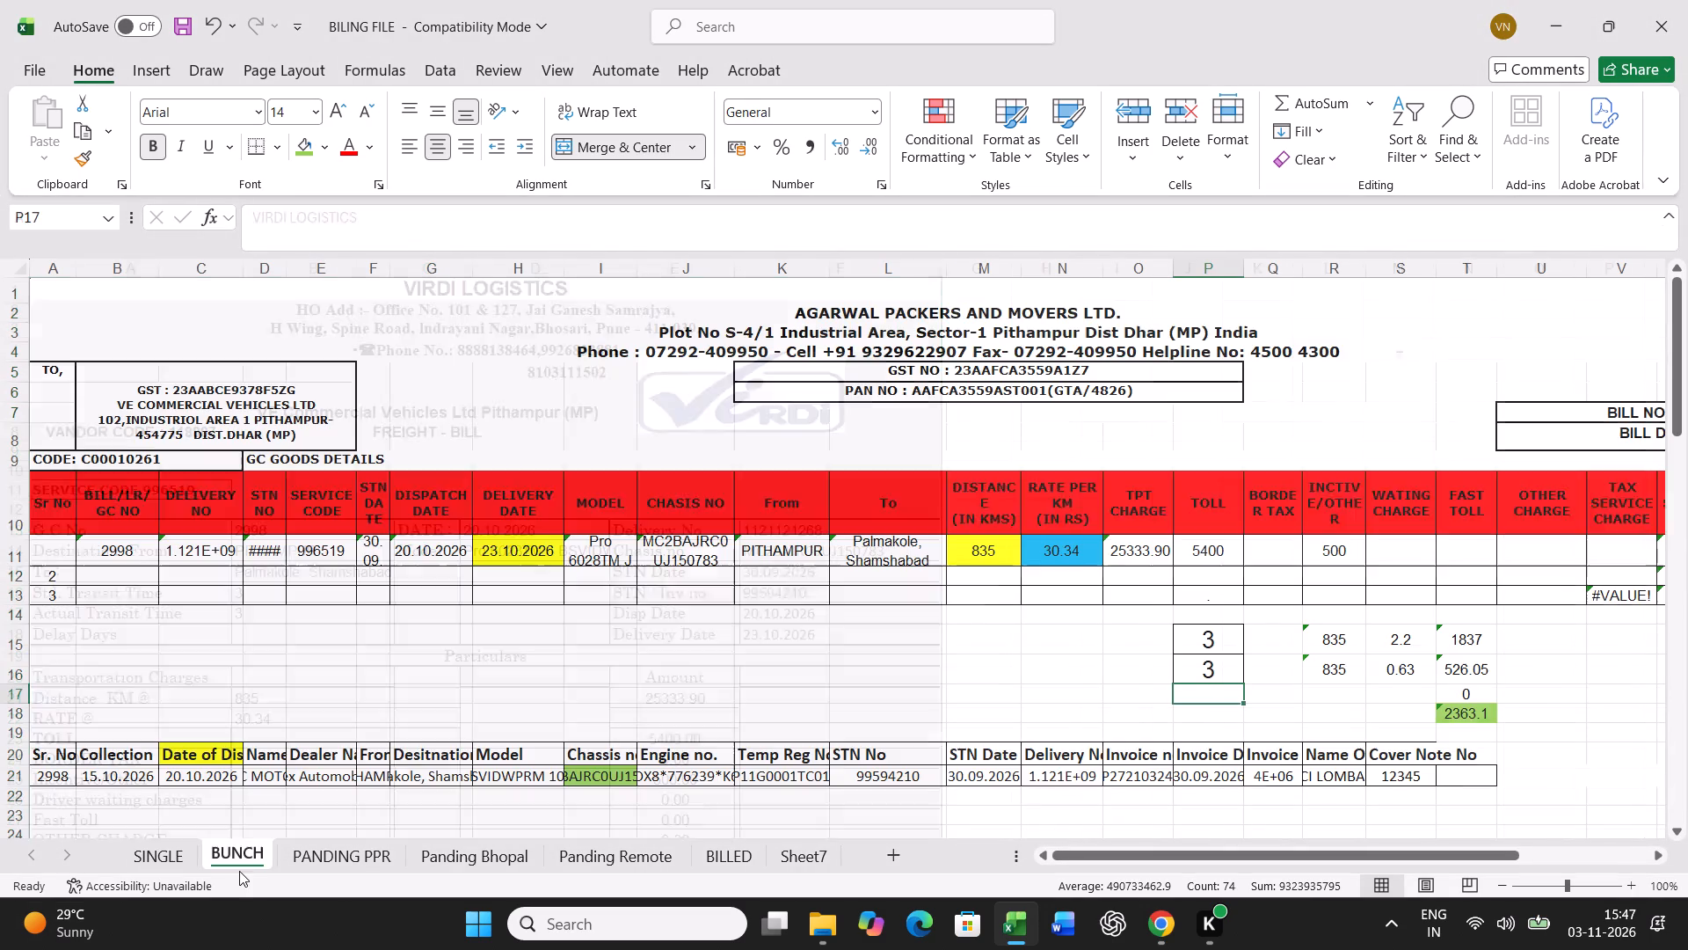
click(19, 552)
key(ctrl+c)
scroll(401, 565, down, 12)
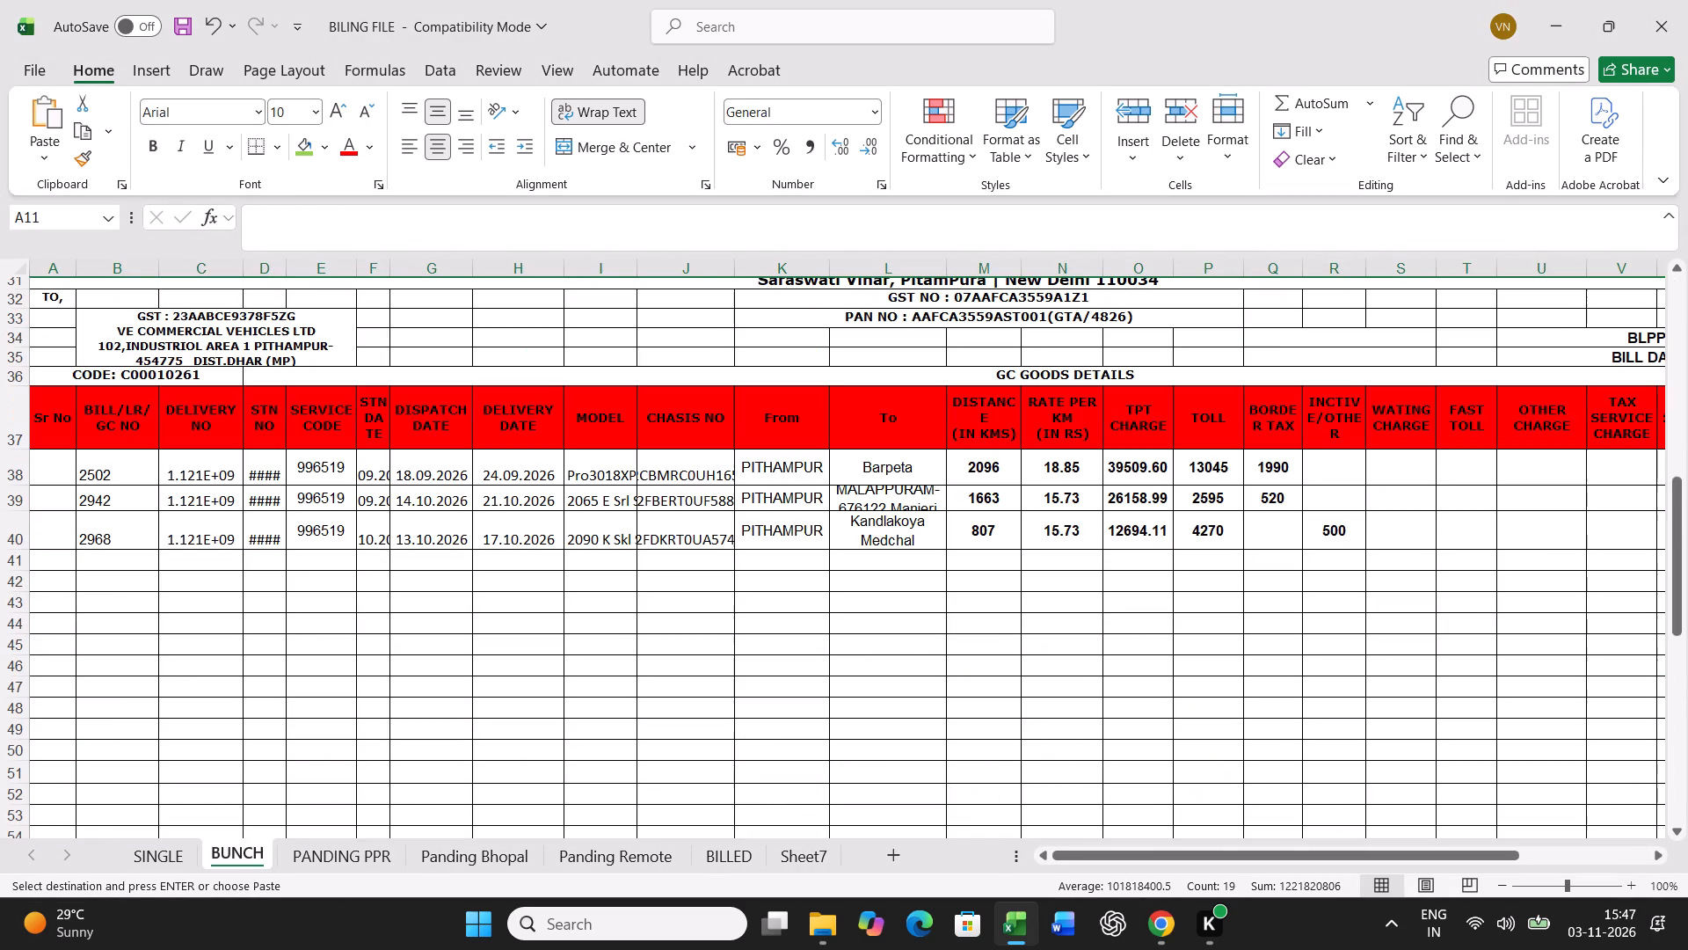
right_click(47, 564)
click(147, 411)
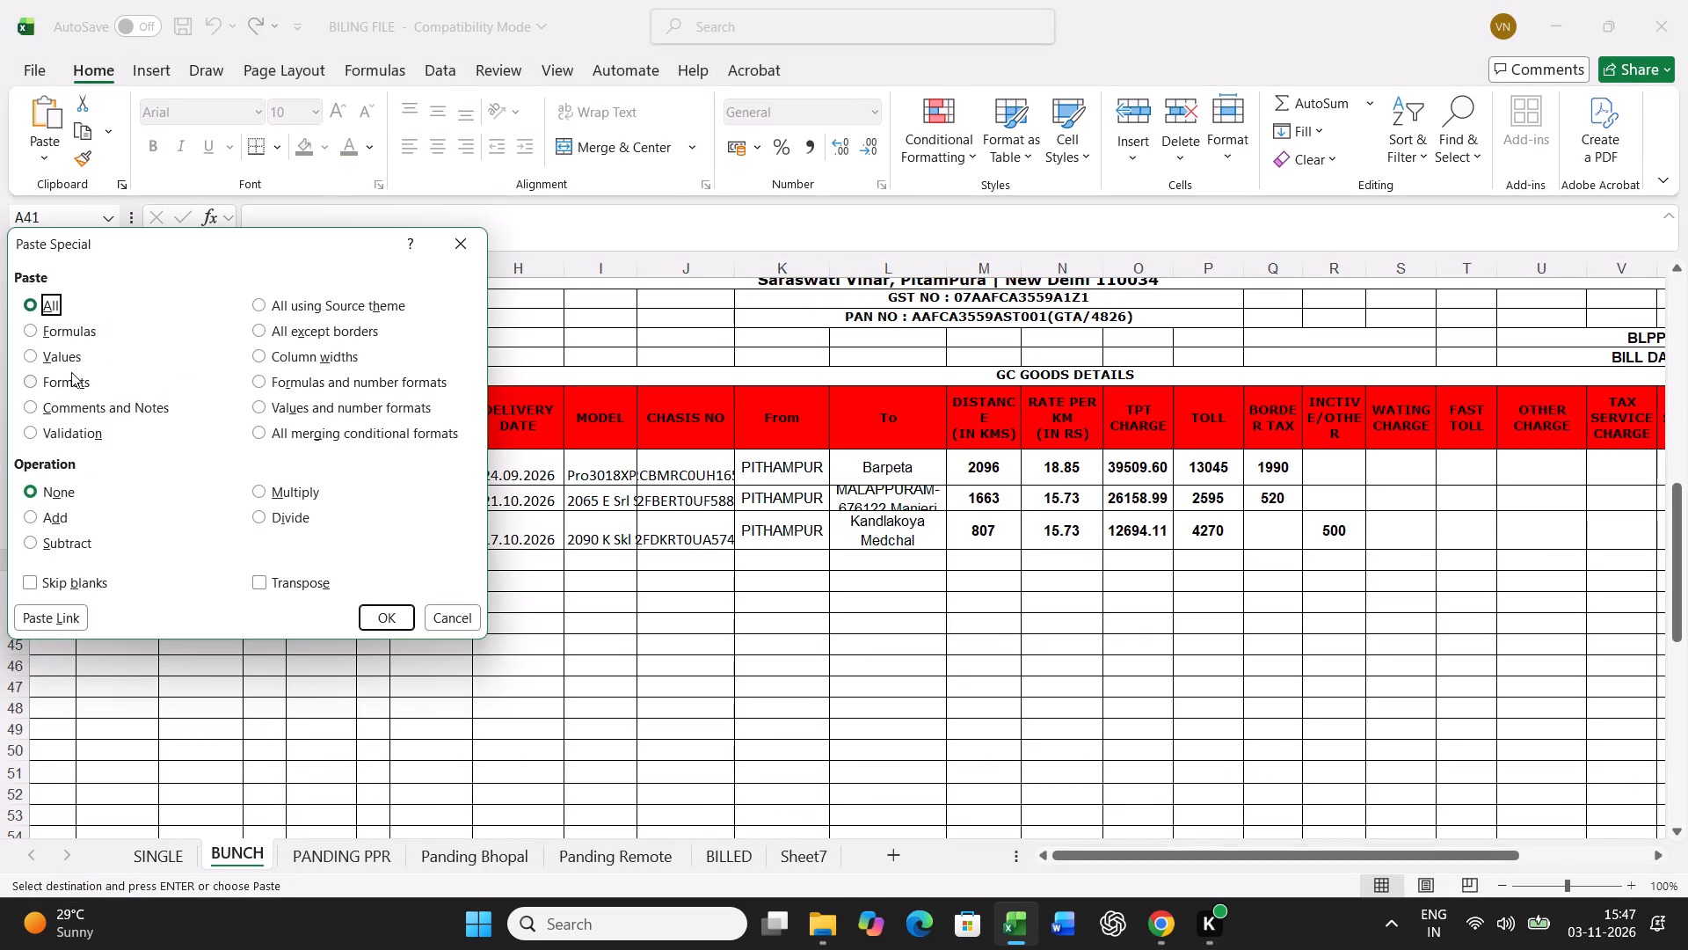
click(69, 355)
click(379, 610)
click(379, 839)
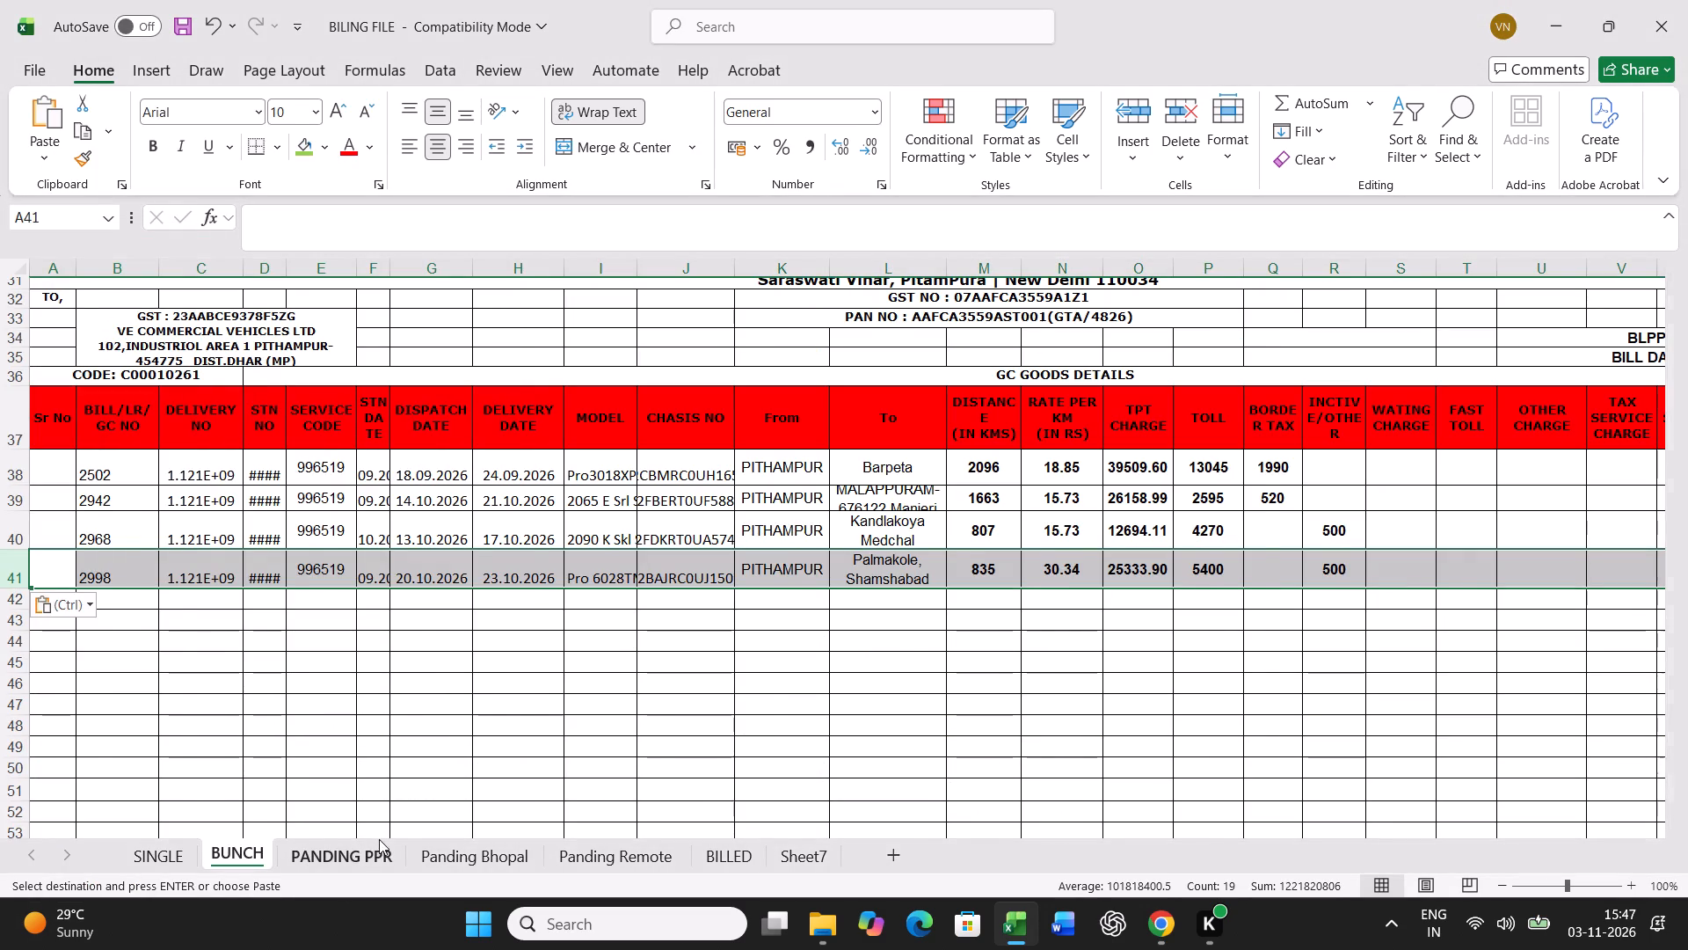
click(807, 636)
key(ctrl+f)
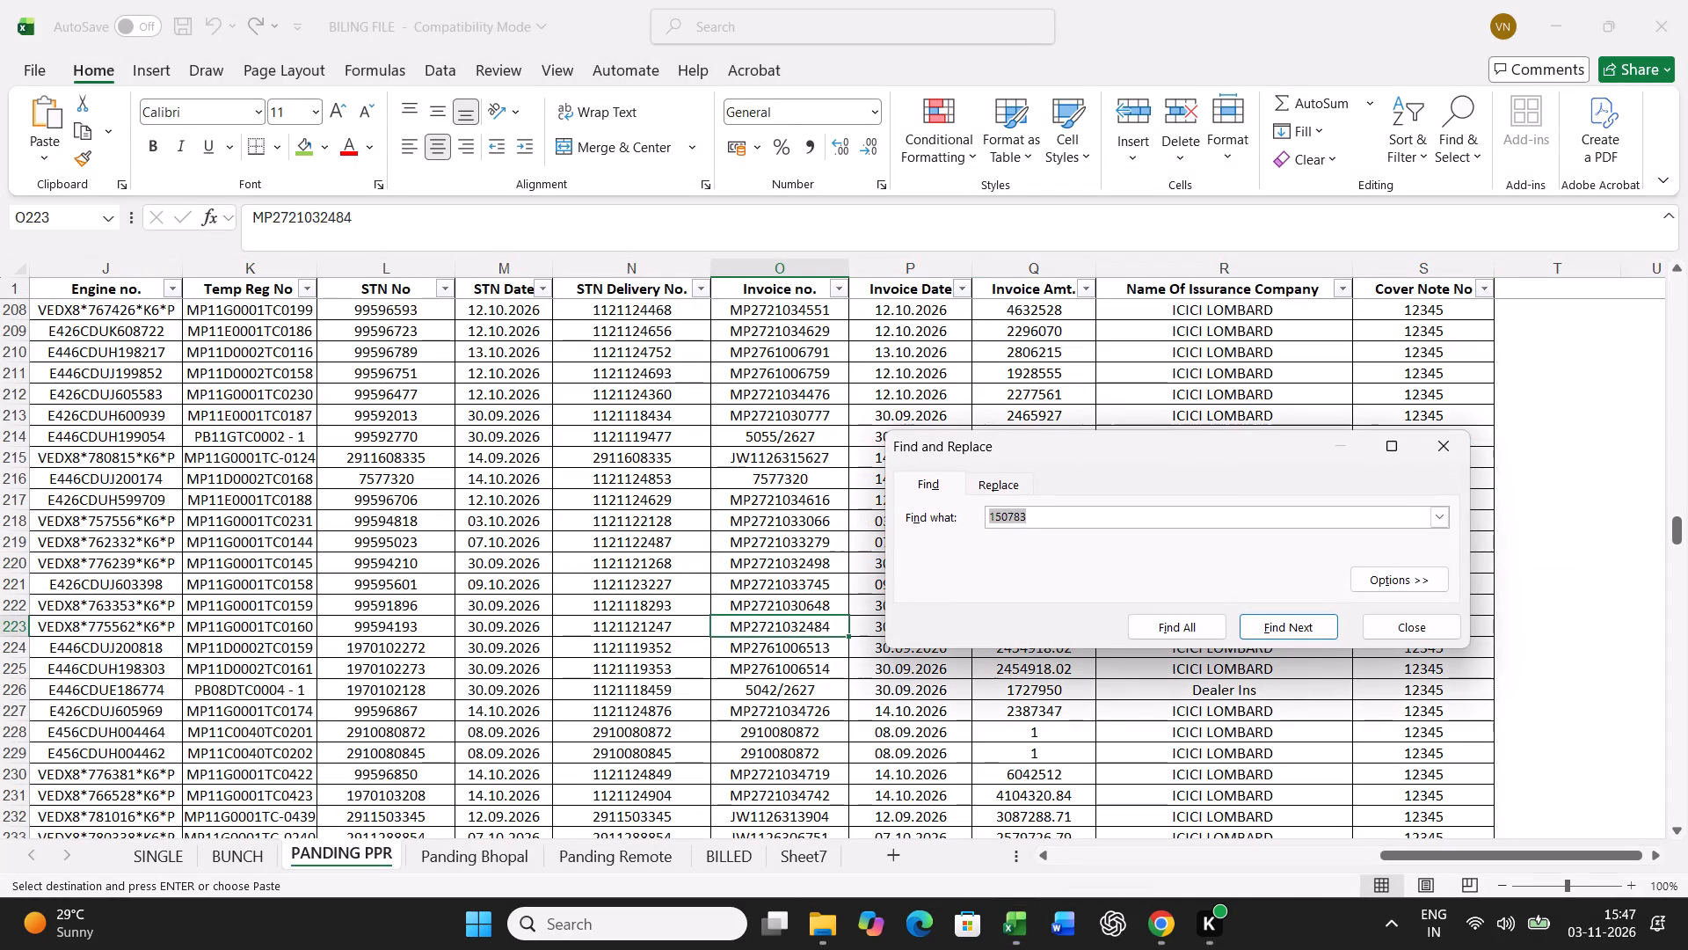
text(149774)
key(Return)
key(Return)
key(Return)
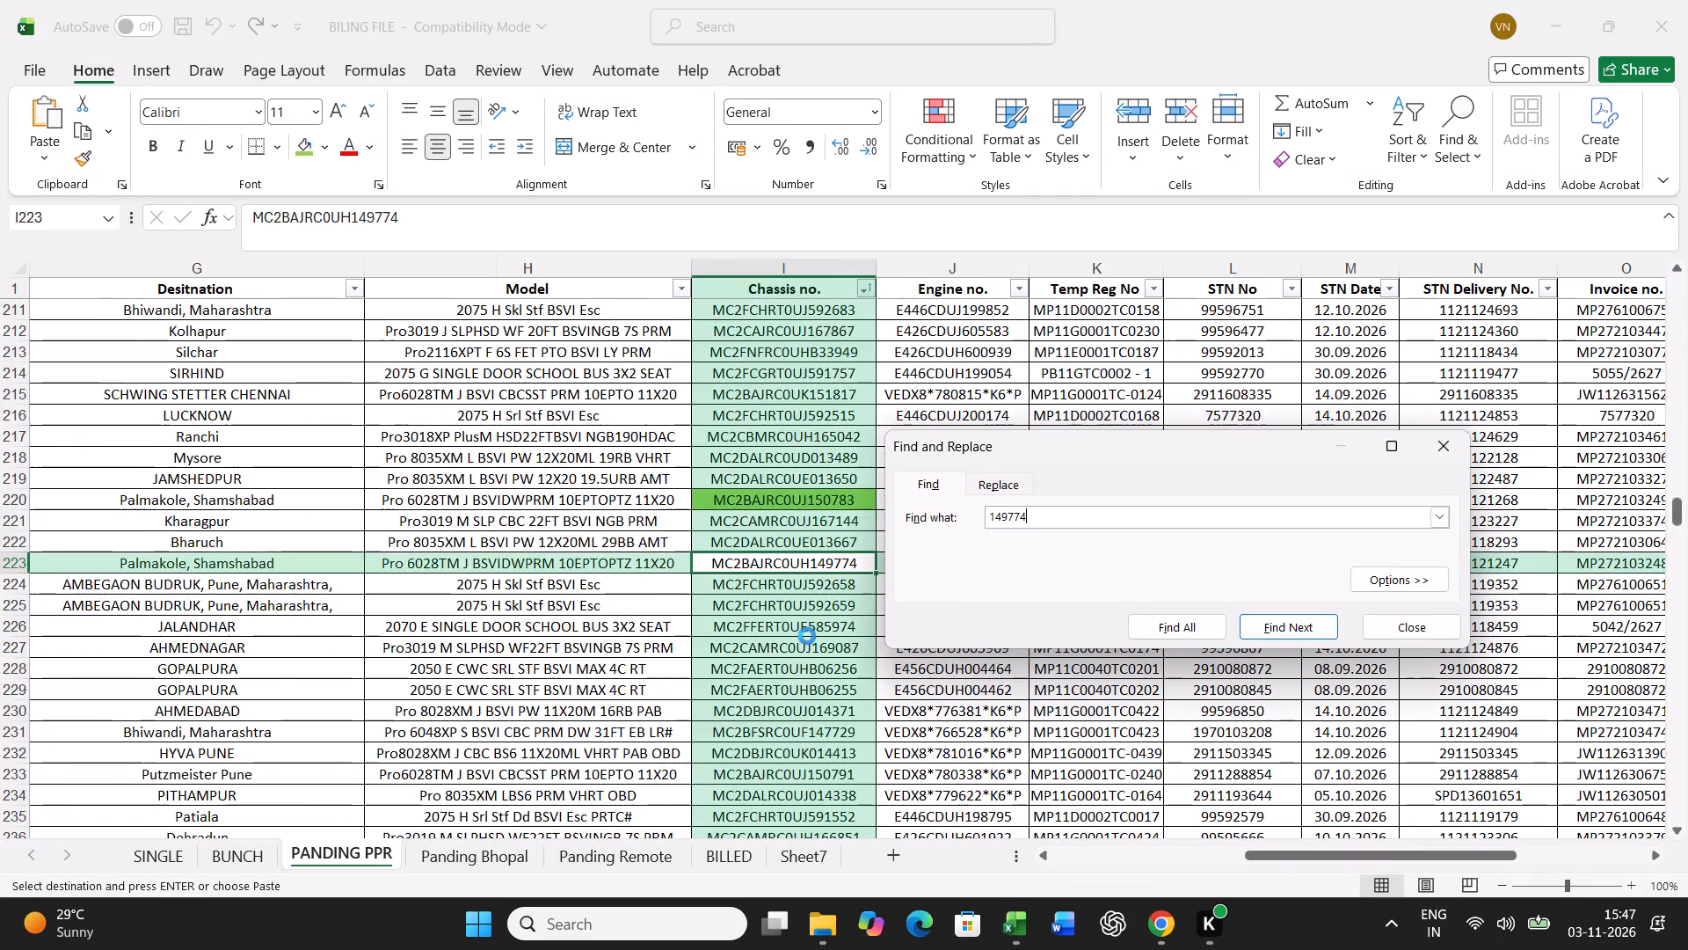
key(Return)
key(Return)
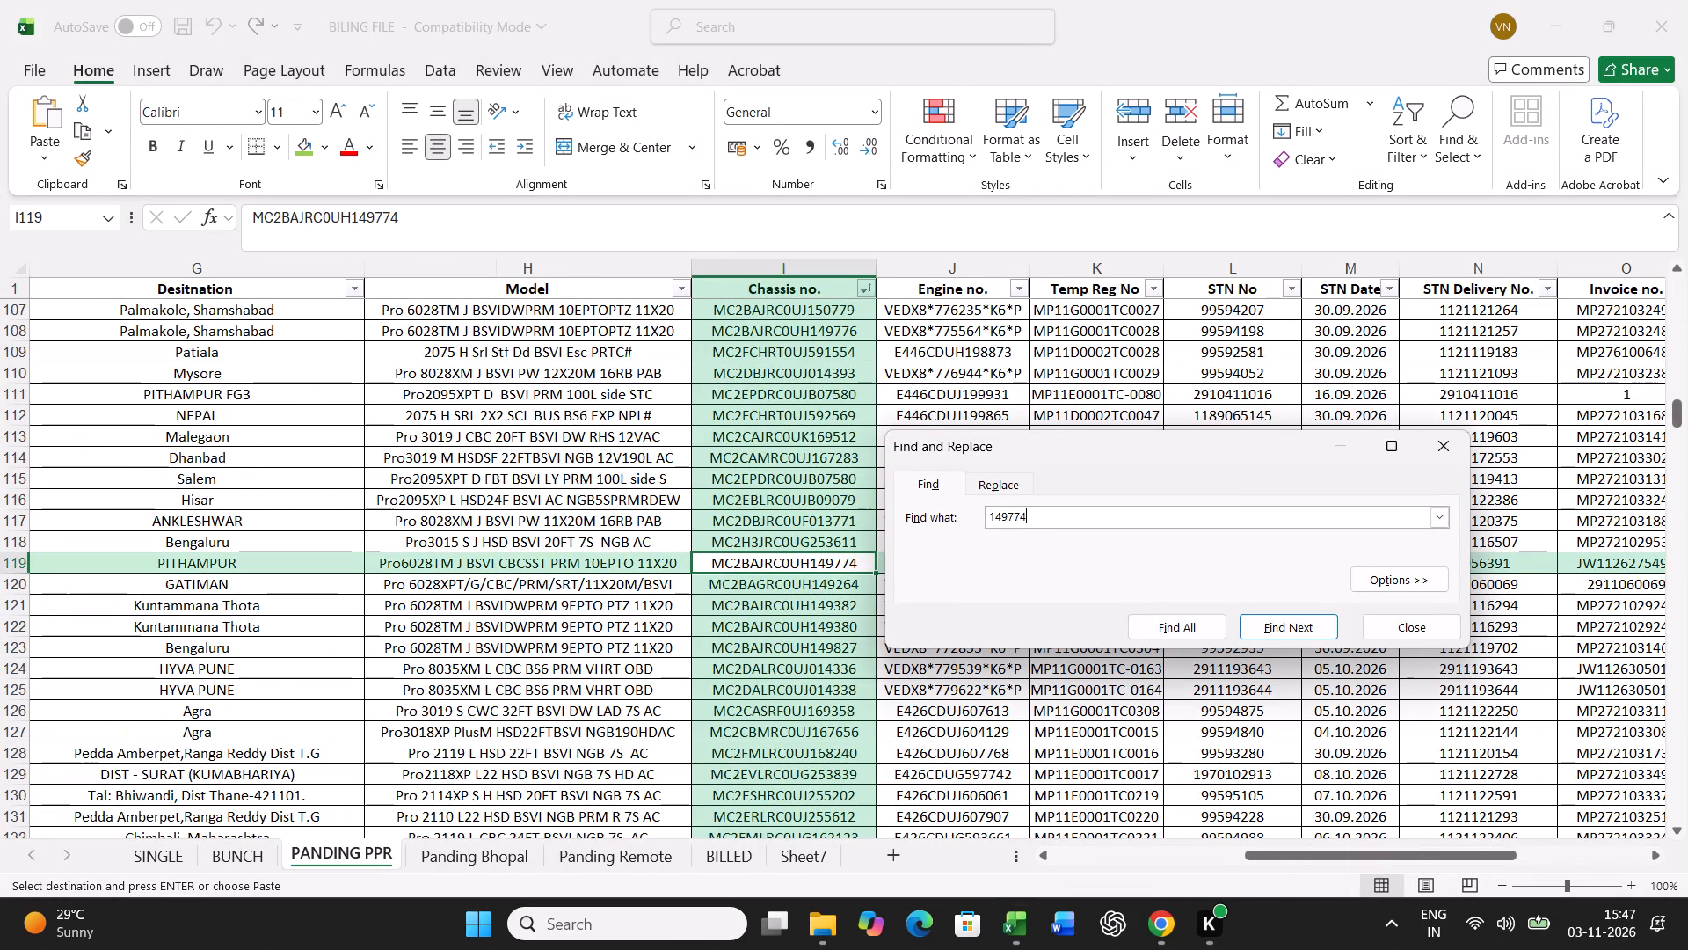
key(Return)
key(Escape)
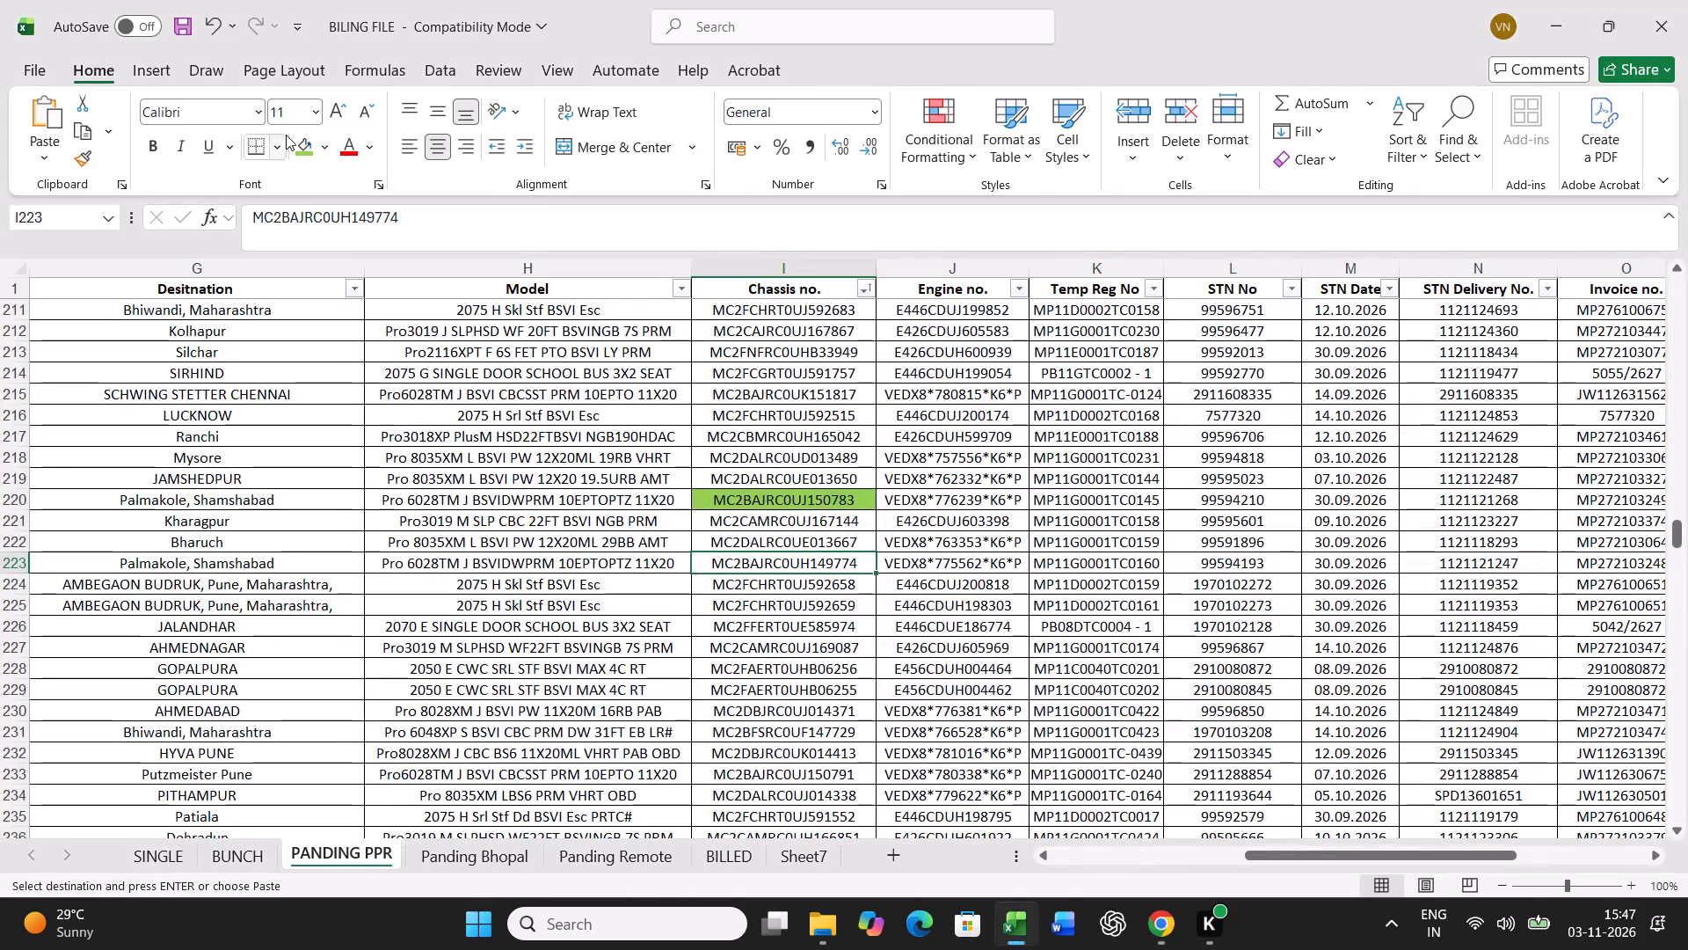
click(295, 142)
Copy that Palmakole, Shamshabad vehicle's full PANDING PPR record, LR 3003, over BUNCH data row 21, starting at Sr. No.
key(Left)
key(Left)
key(Left)
key(Left)
key(Left)
key(Left)
key(Left)
key(Left)
key(Left)
key(Left)
key(Left)
key(Left)
key(Left)
key(Left)
key(Left)
key(Left)
key(Left)
key(Left)
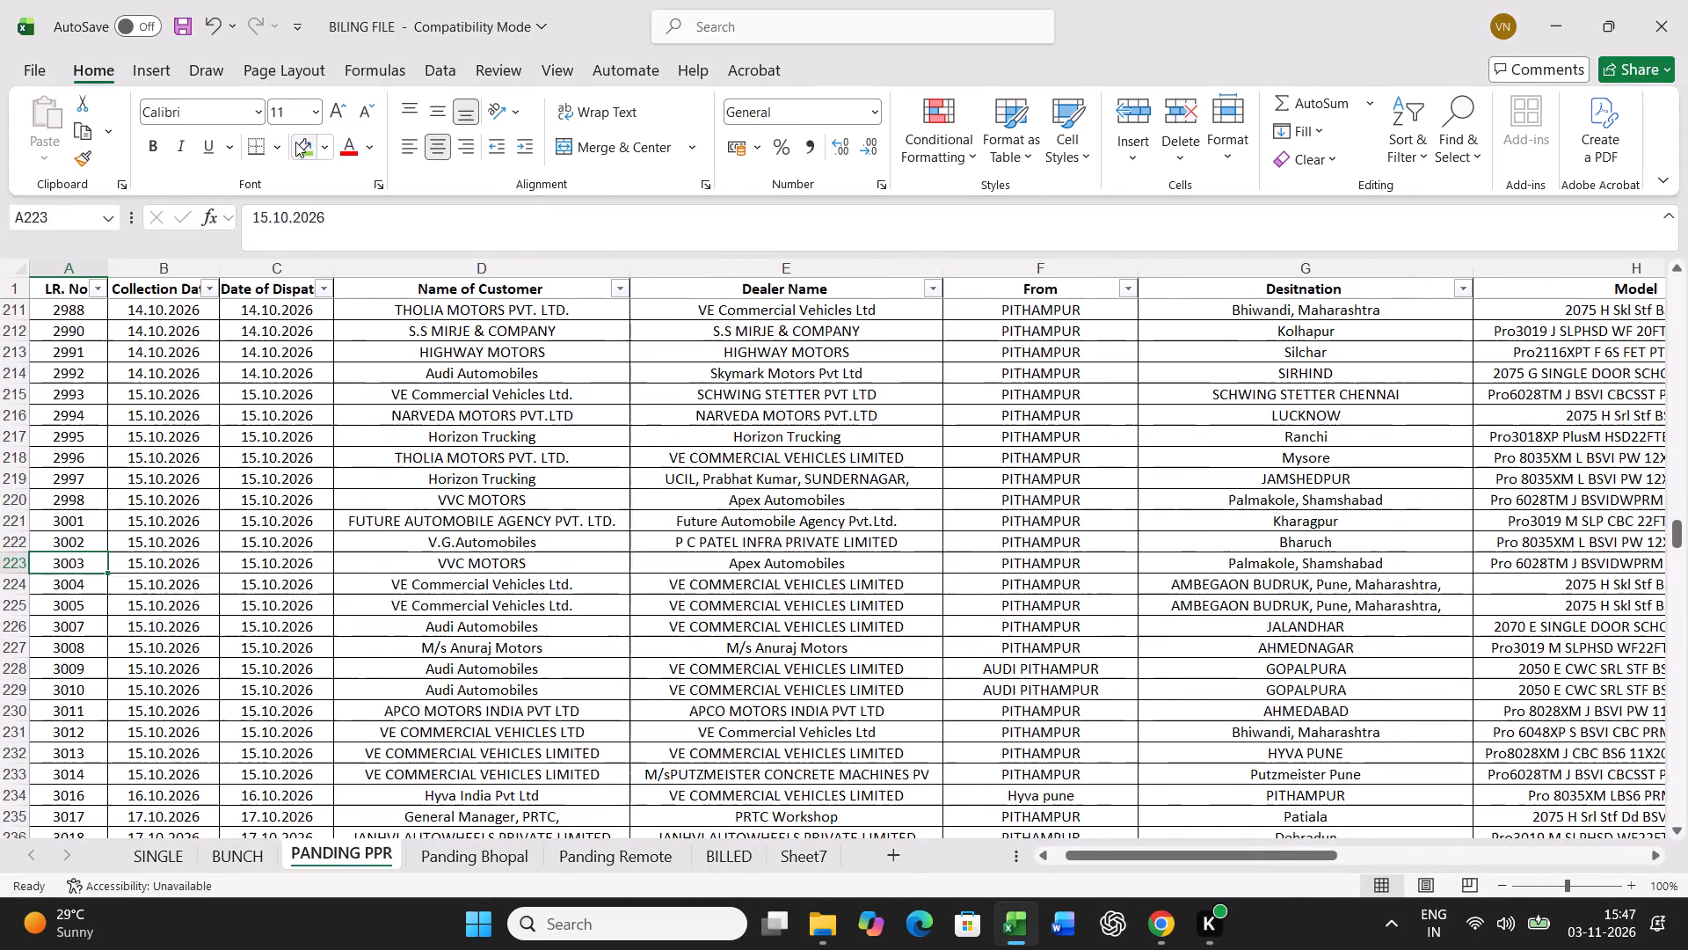
key(ctrl+shift+Right)
key(ctrl+c)
click(241, 850)
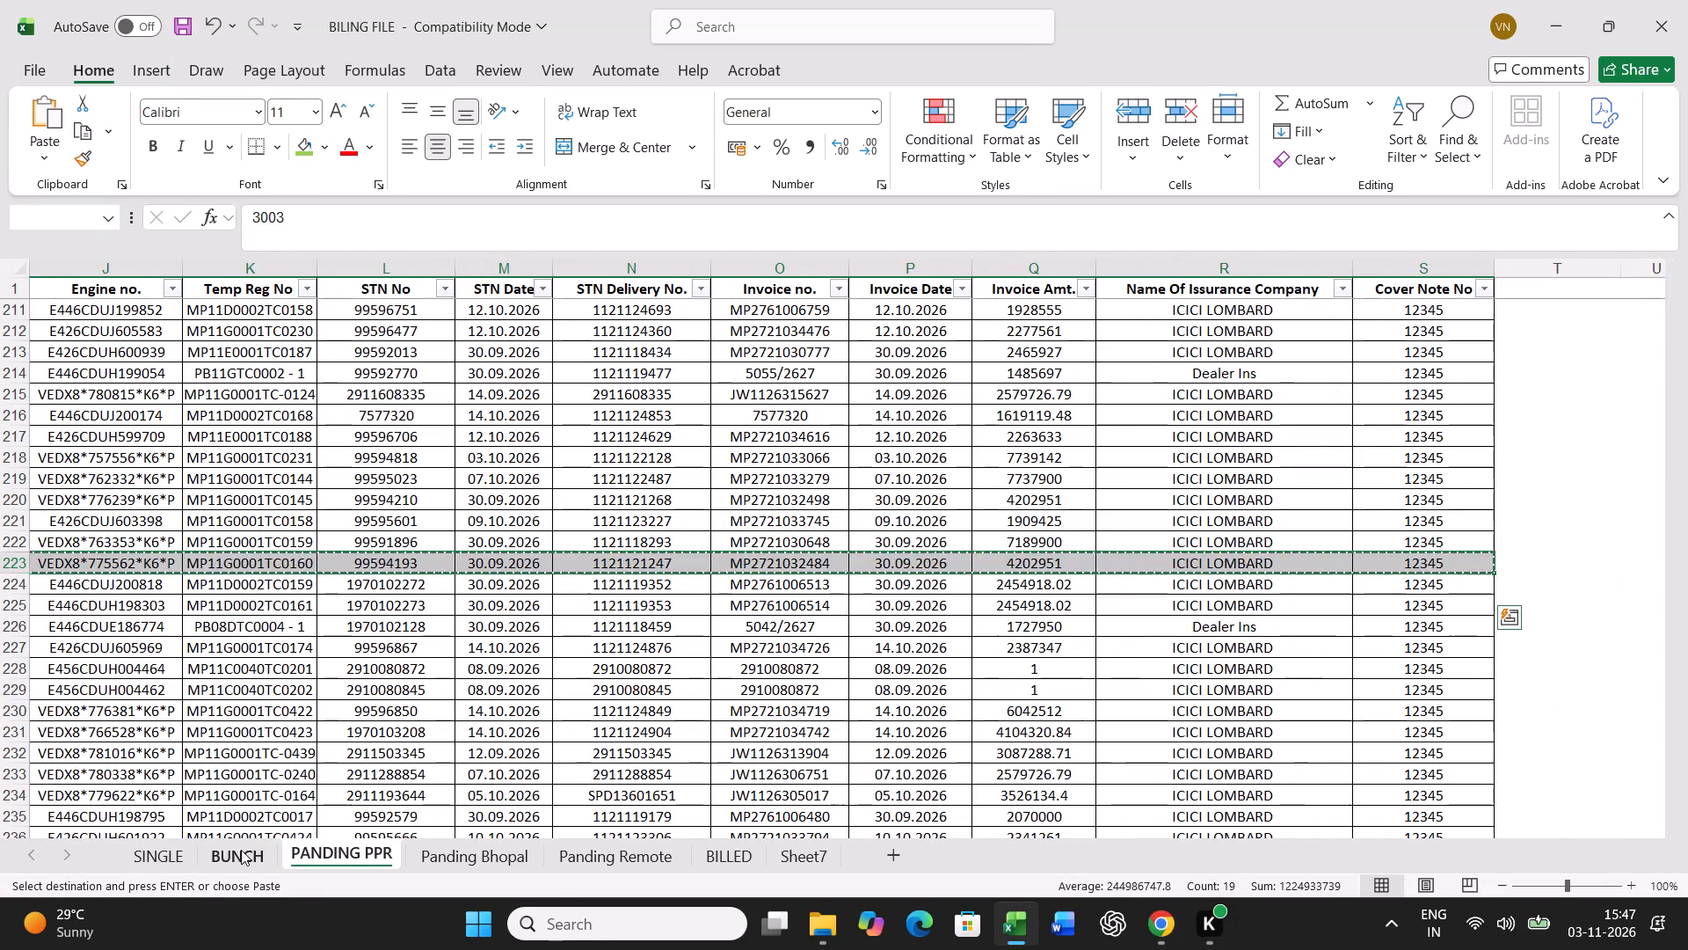
scroll(328, 686, up, 12)
click(61, 771)
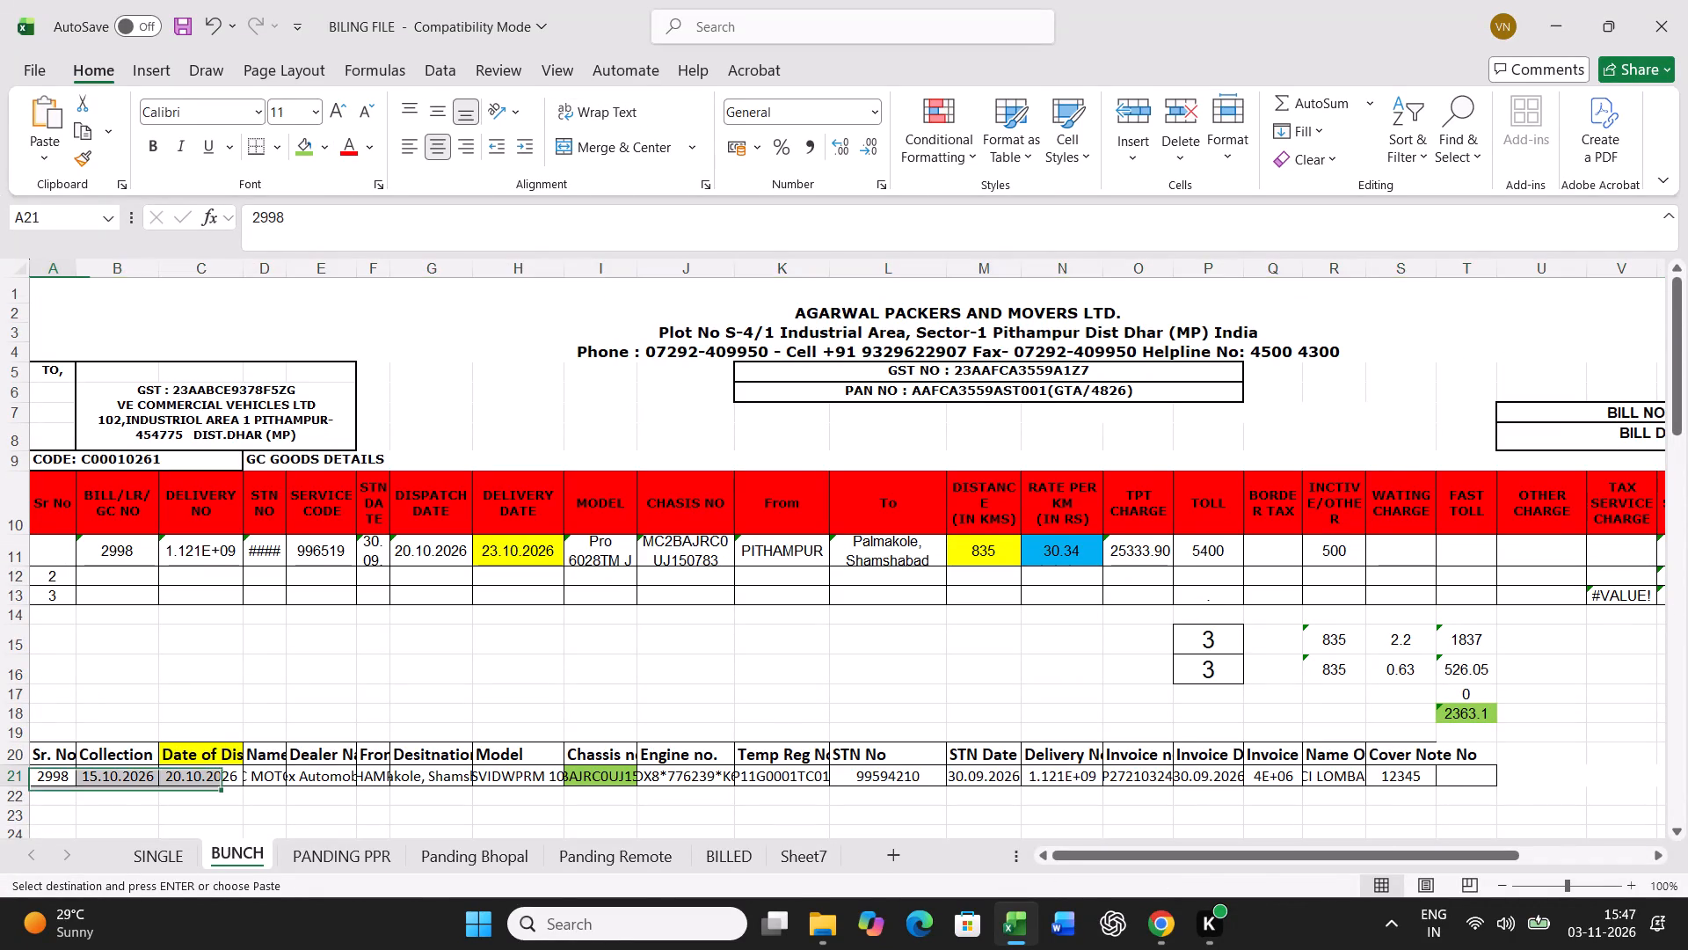
key(ctrl+v)
Set the date of dispatch in BUNCH row 21 to 20.10.2026.
click(190, 781)
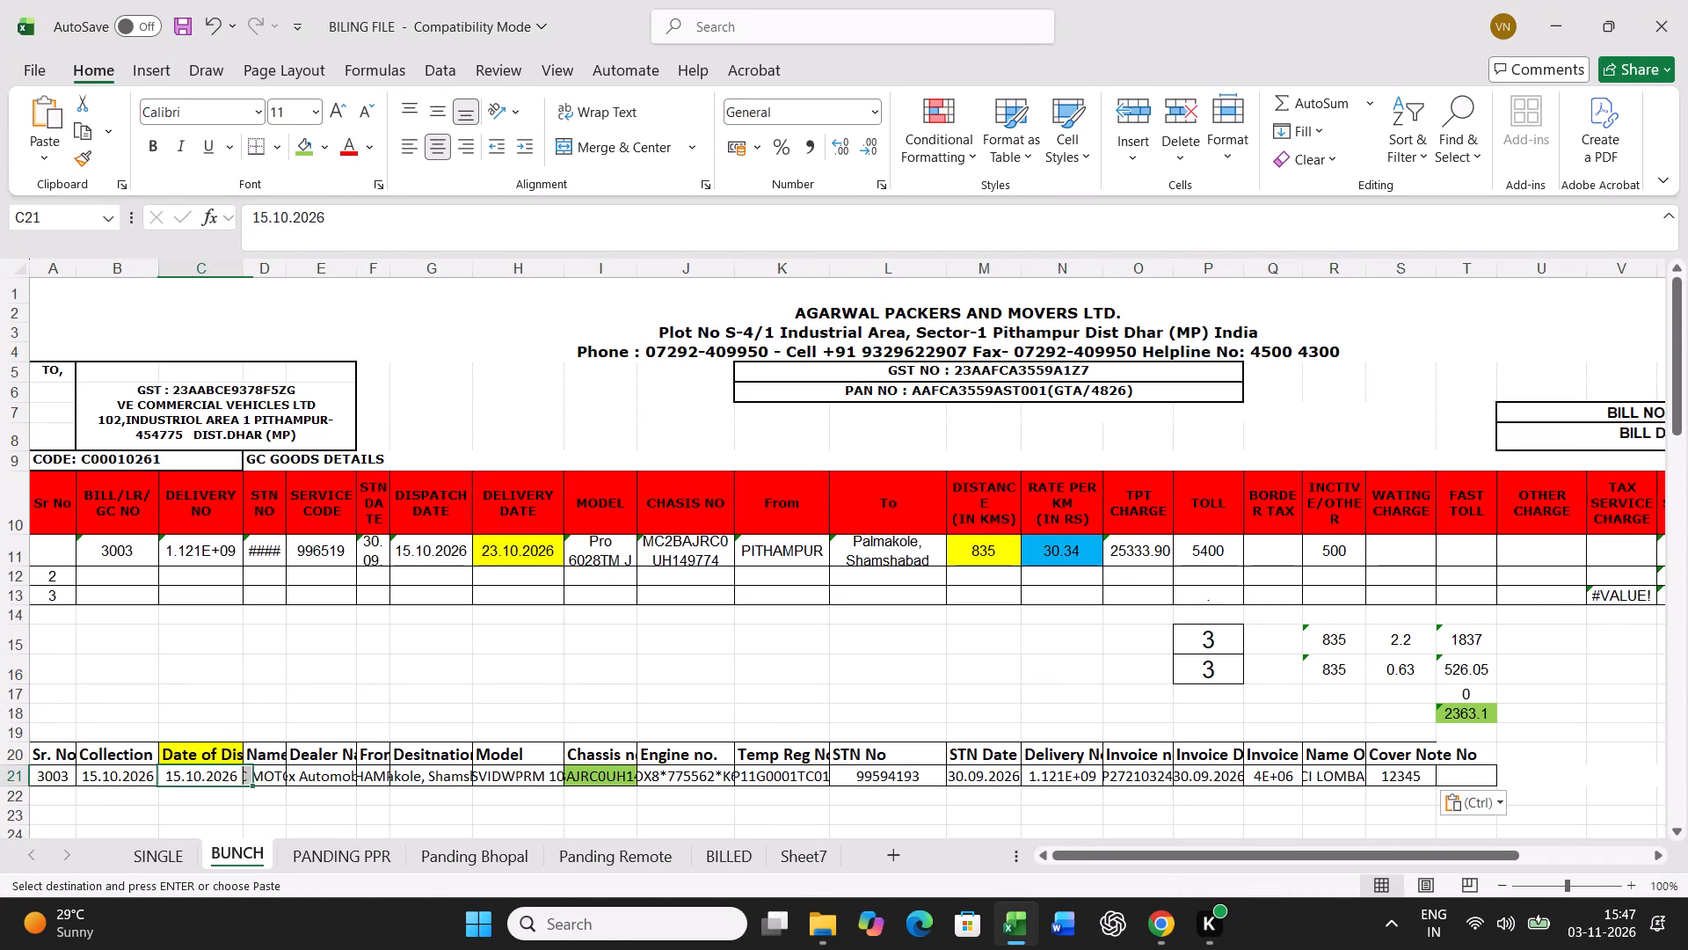
text(20.10.2026)
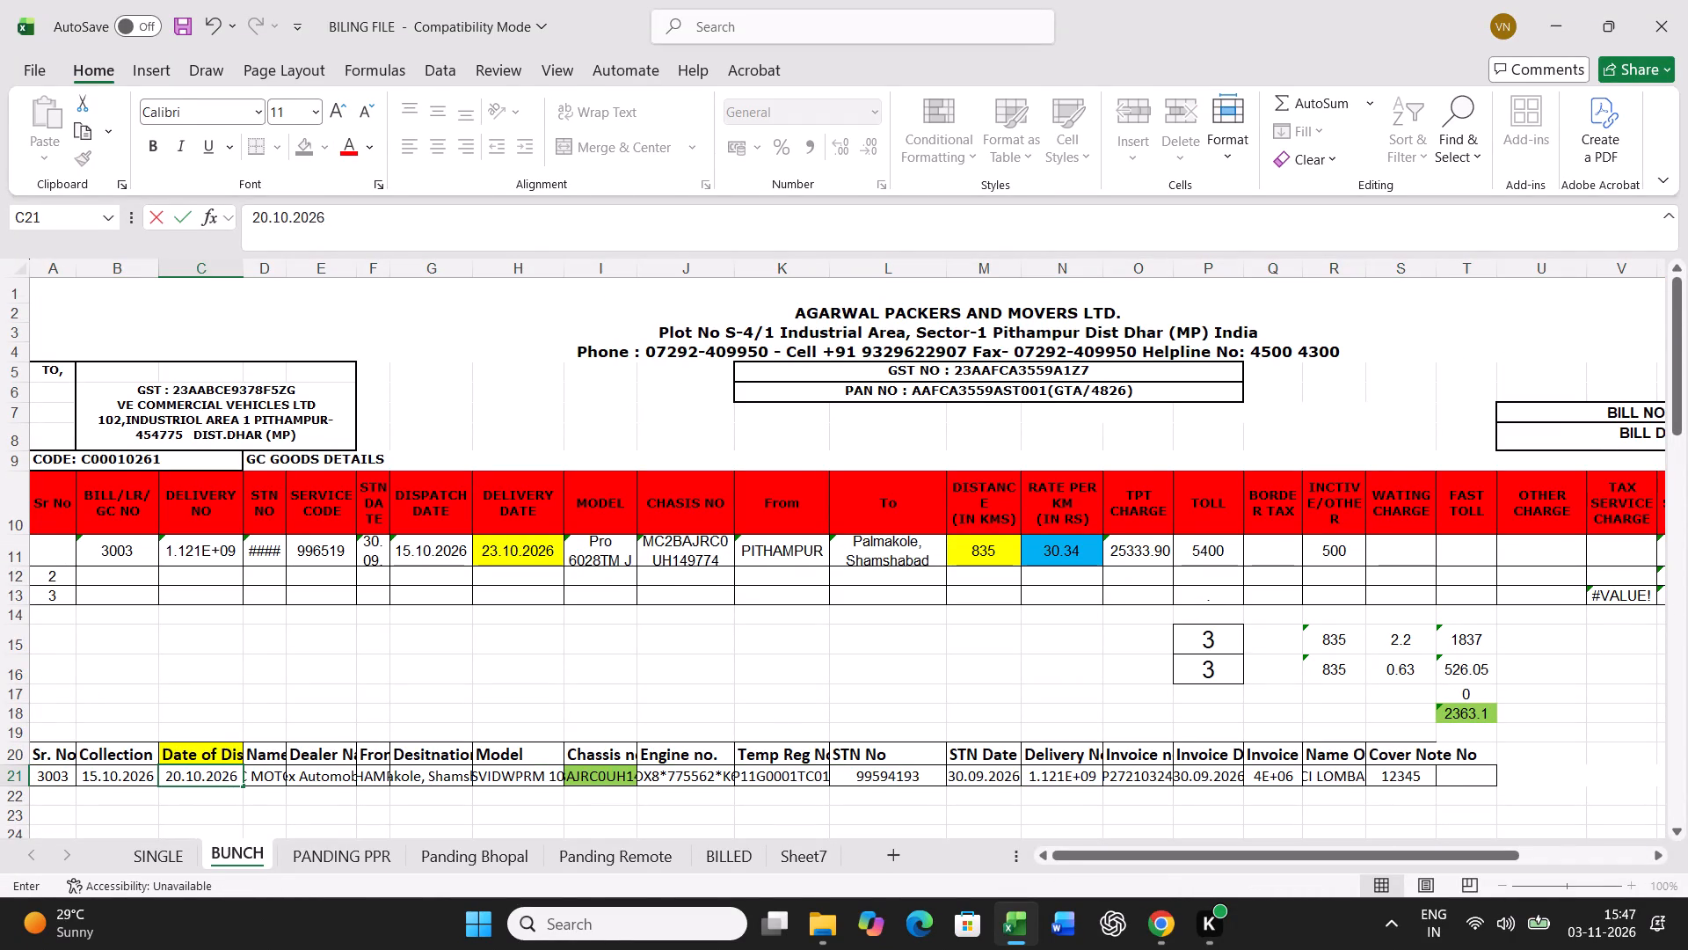
key(Return)
Review the trip details in BUNCH row 11 from the delivery date onward and set the toll to 4960.
click(527, 560)
key(Right)
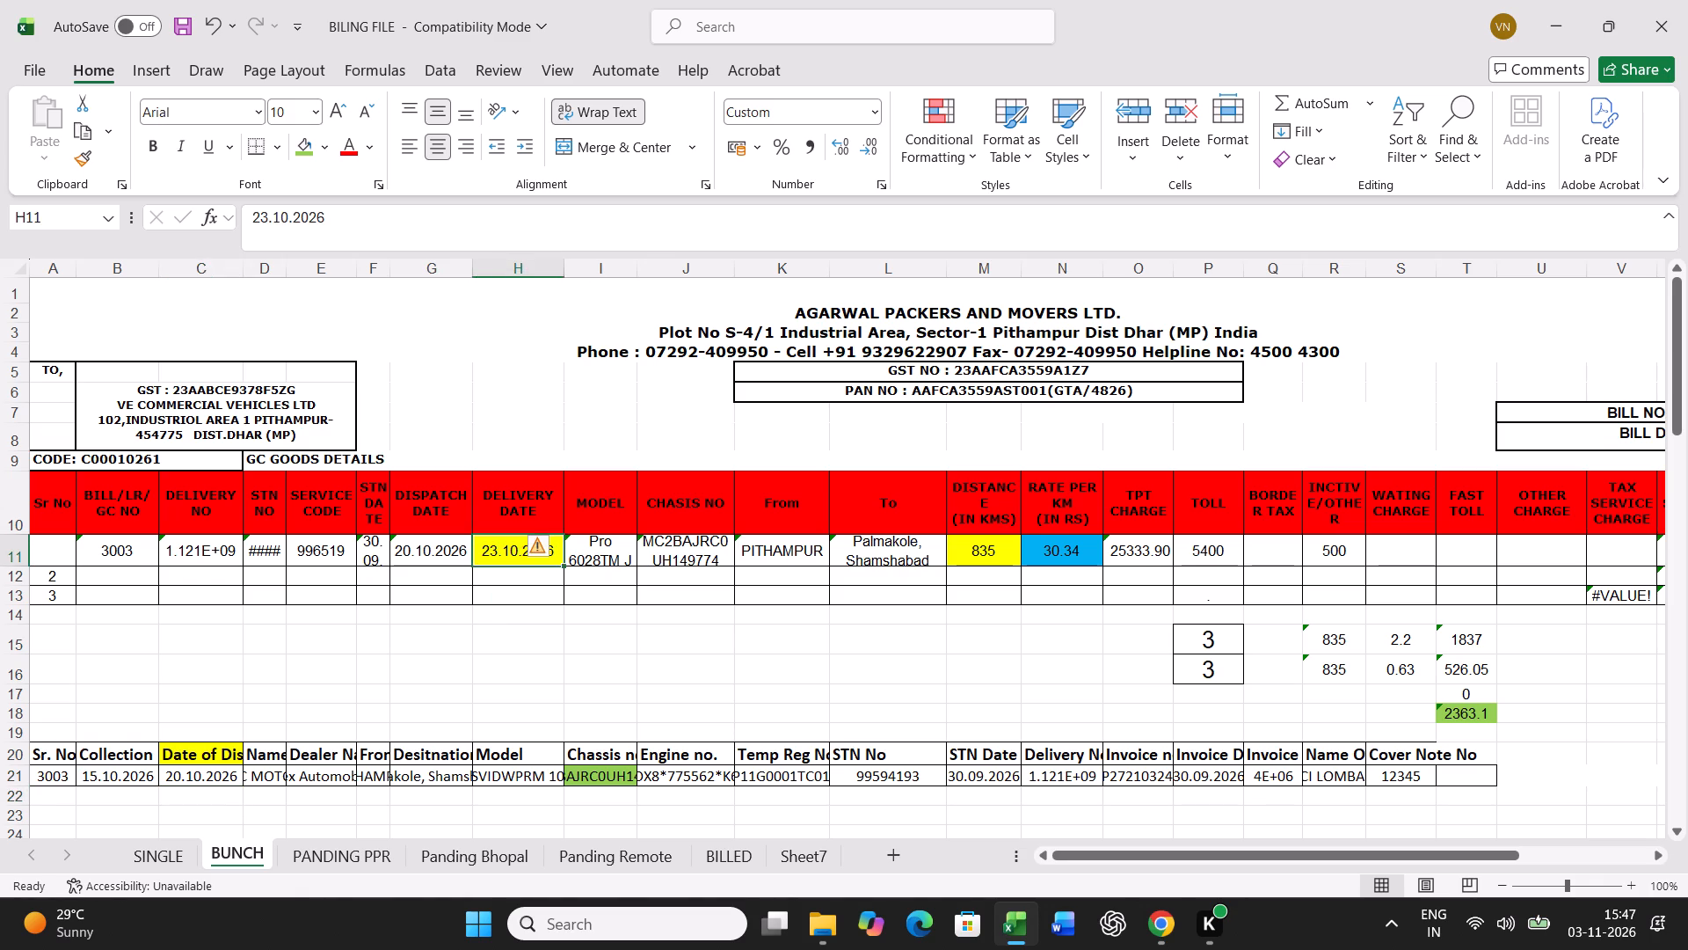
key(Right)
key(Right)
key(Right)
key(Right)
key(Right)
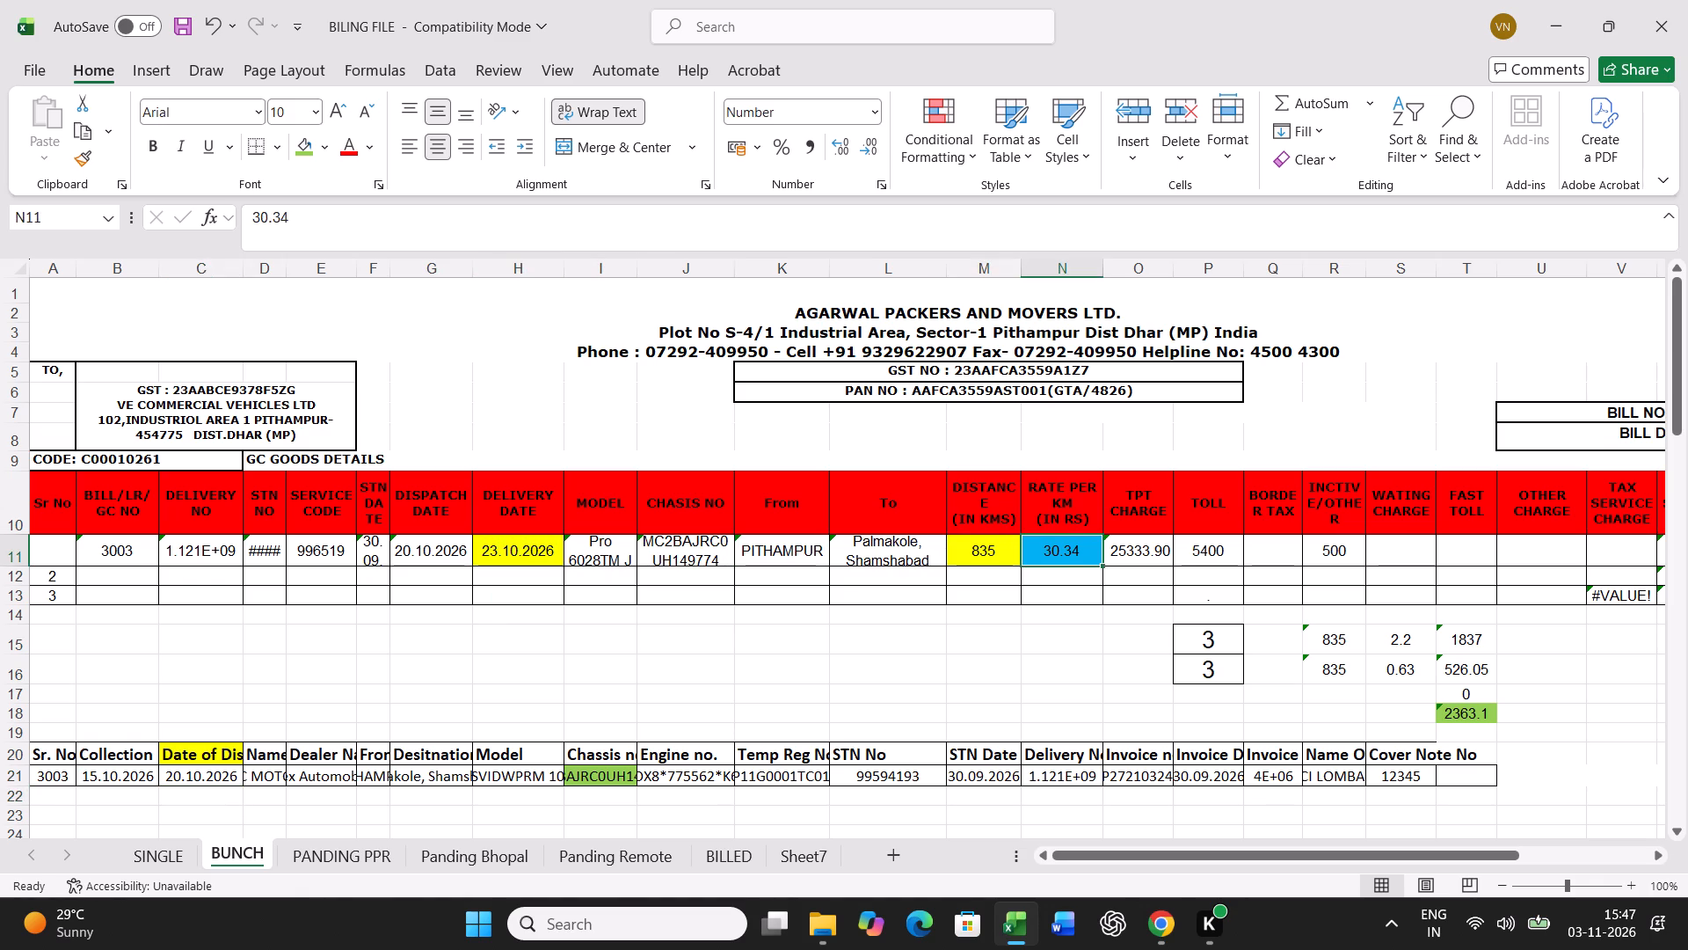
key(Right)
key(Right)
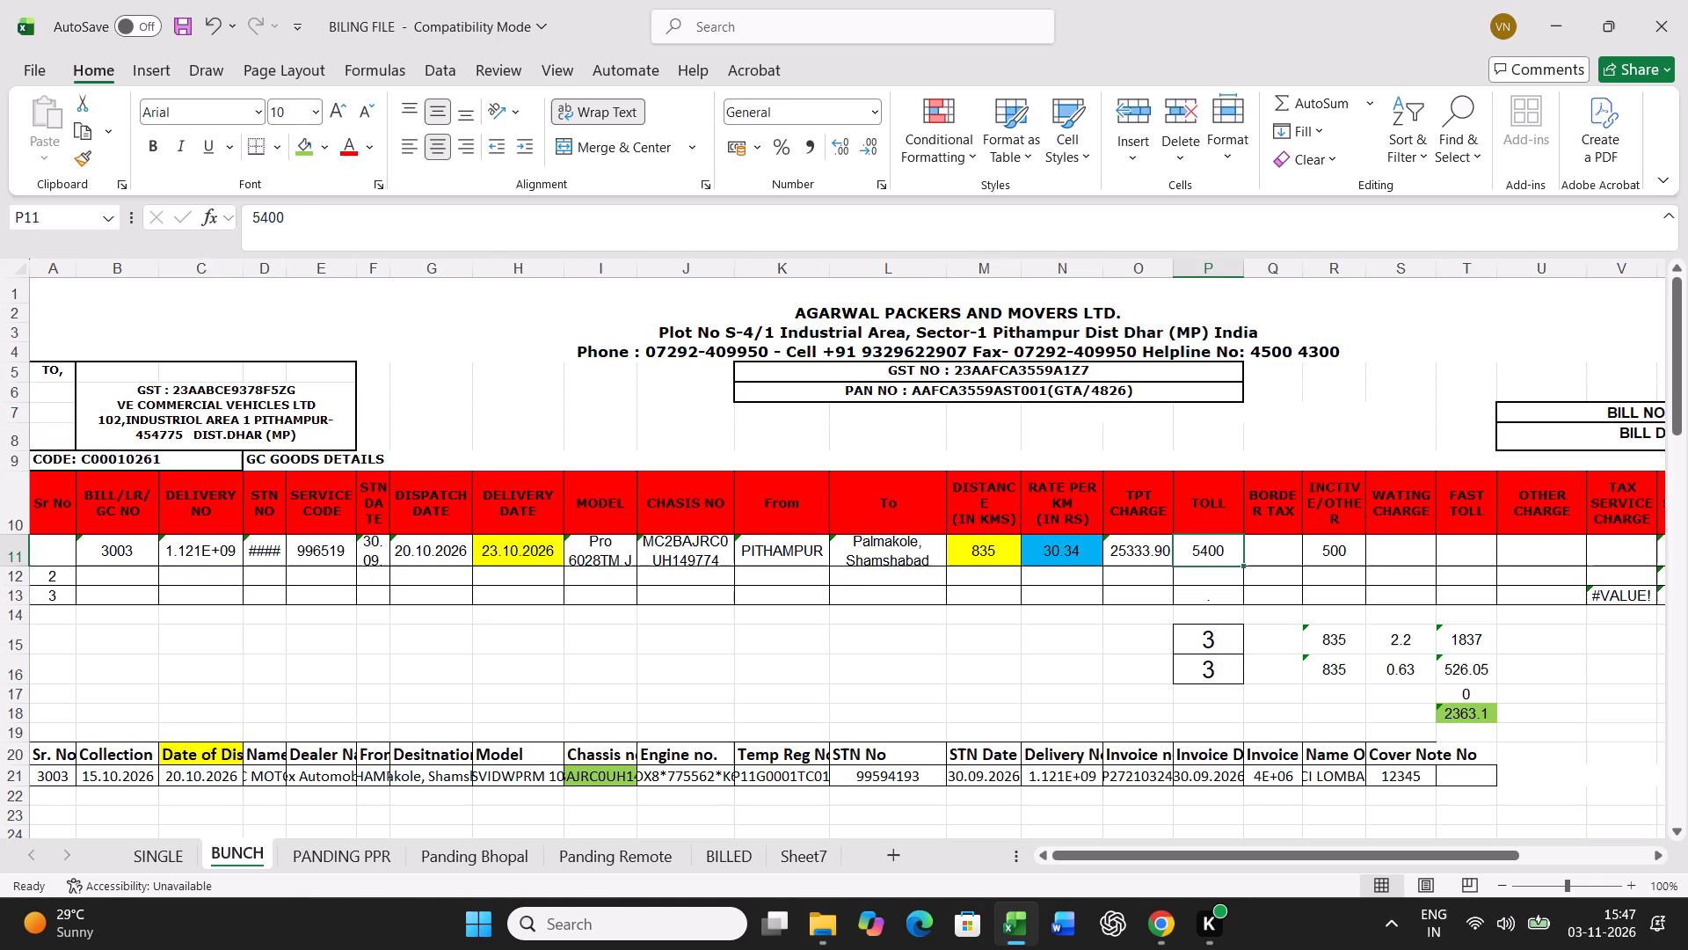
text(4960)
key(Right)
key(Right)
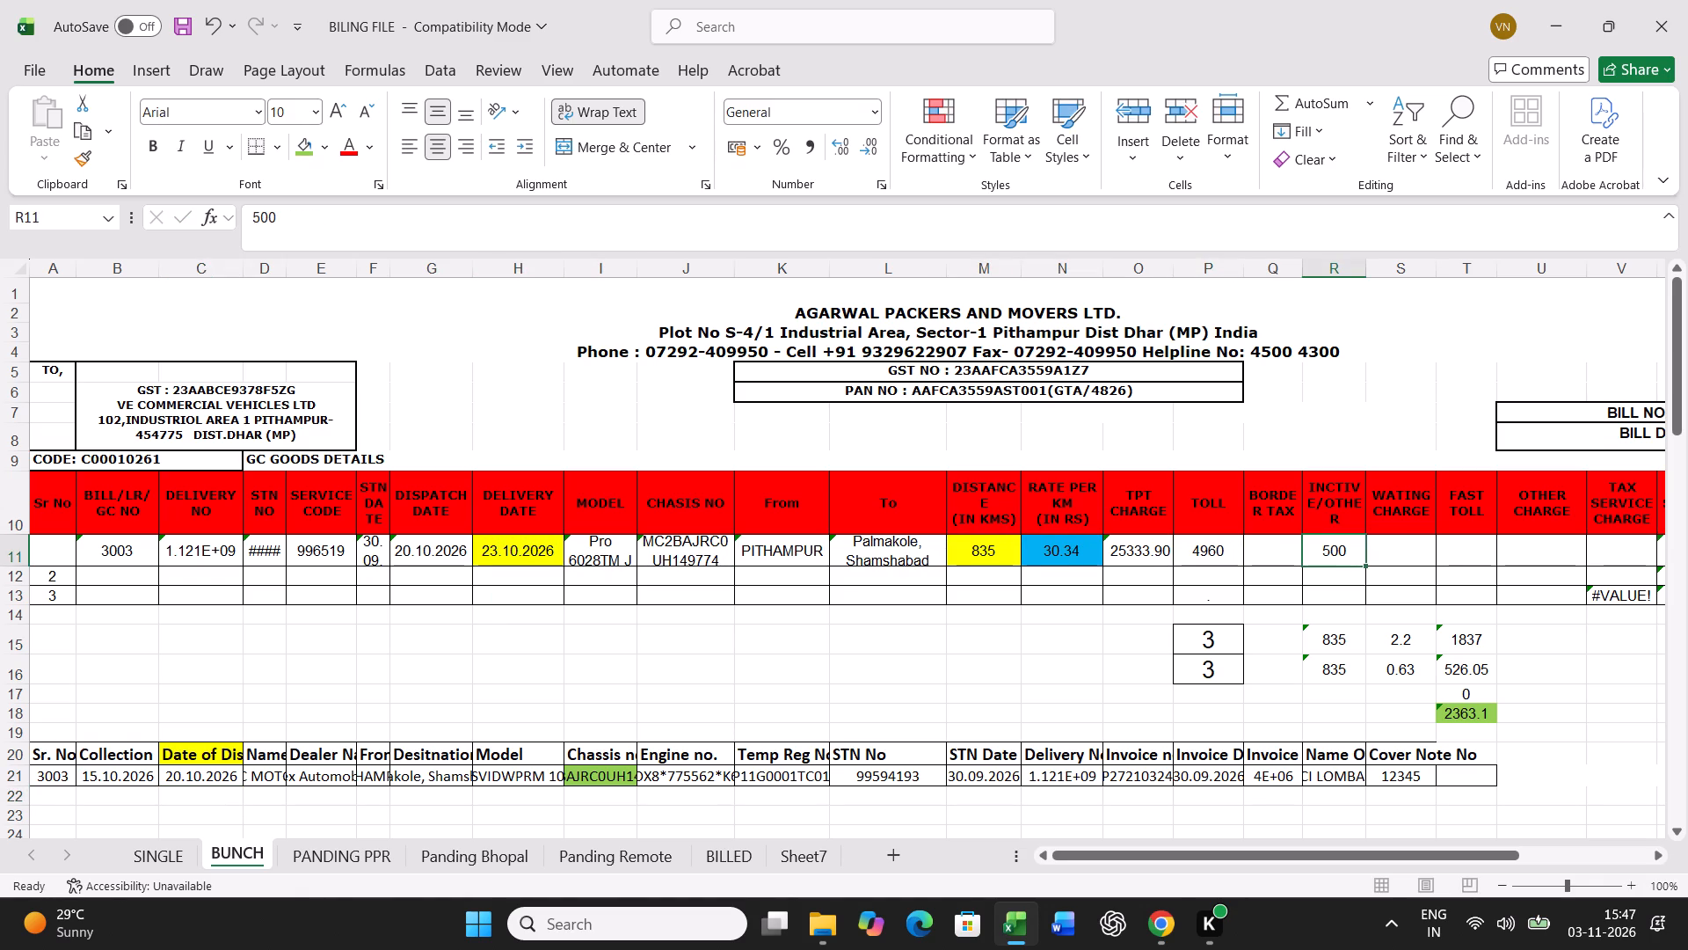
Print one copy of the SINGLE freight bill for G.C. No 3003.
click(156, 857)
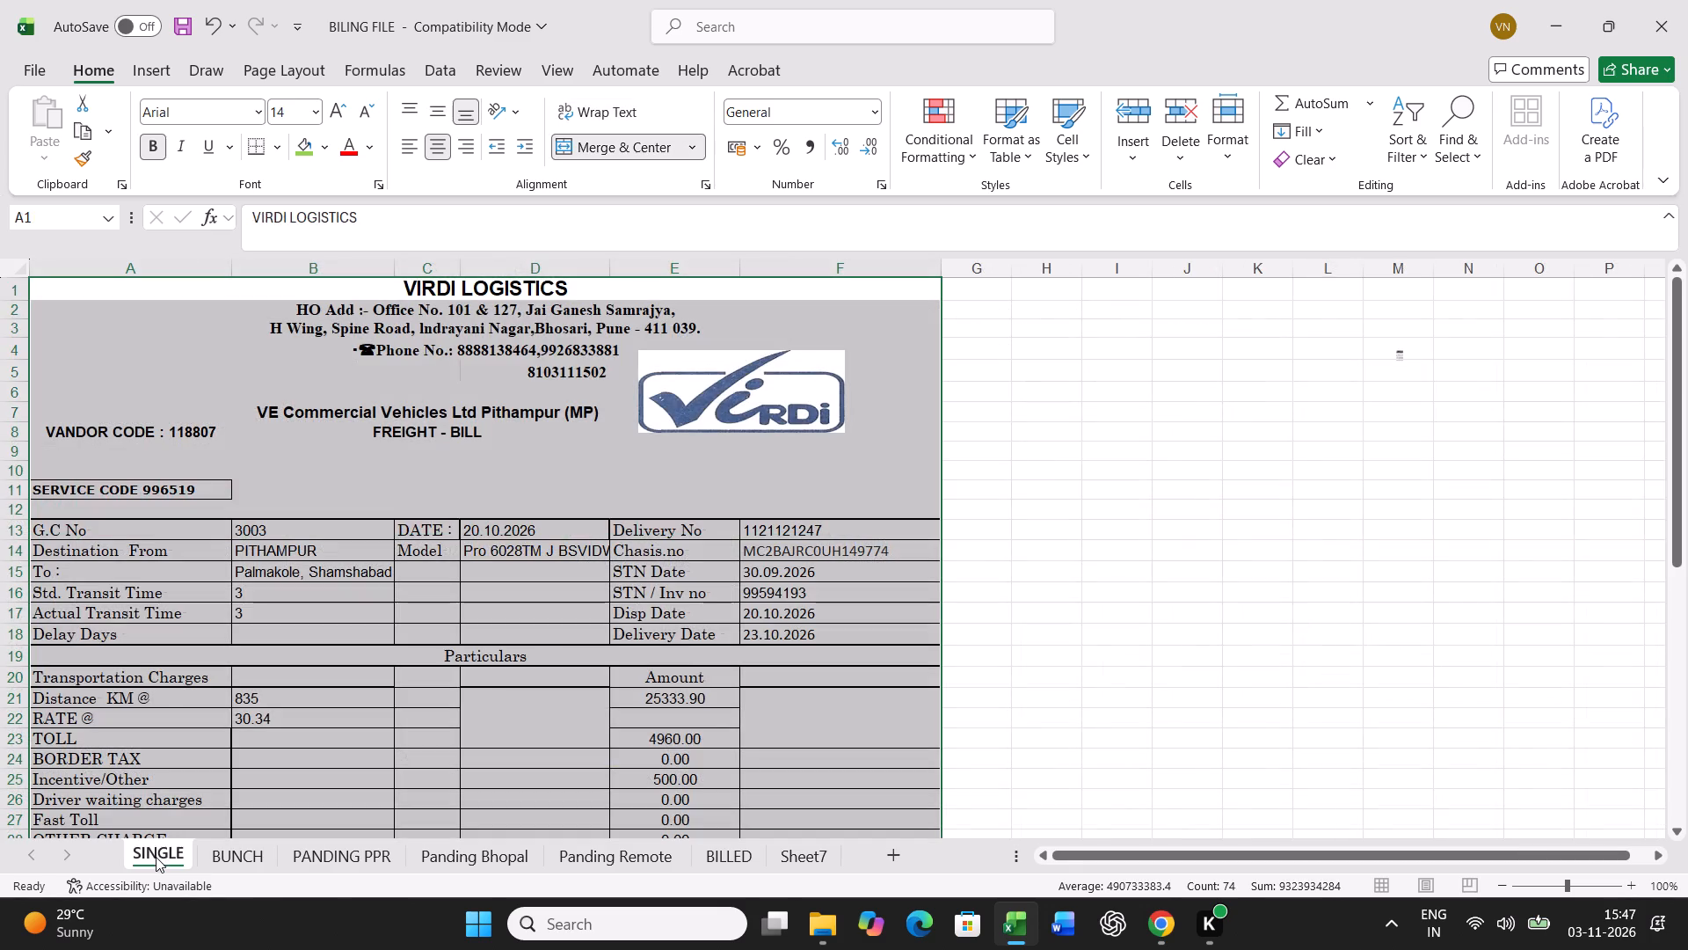
key(ctrl+p)
click(294, 136)
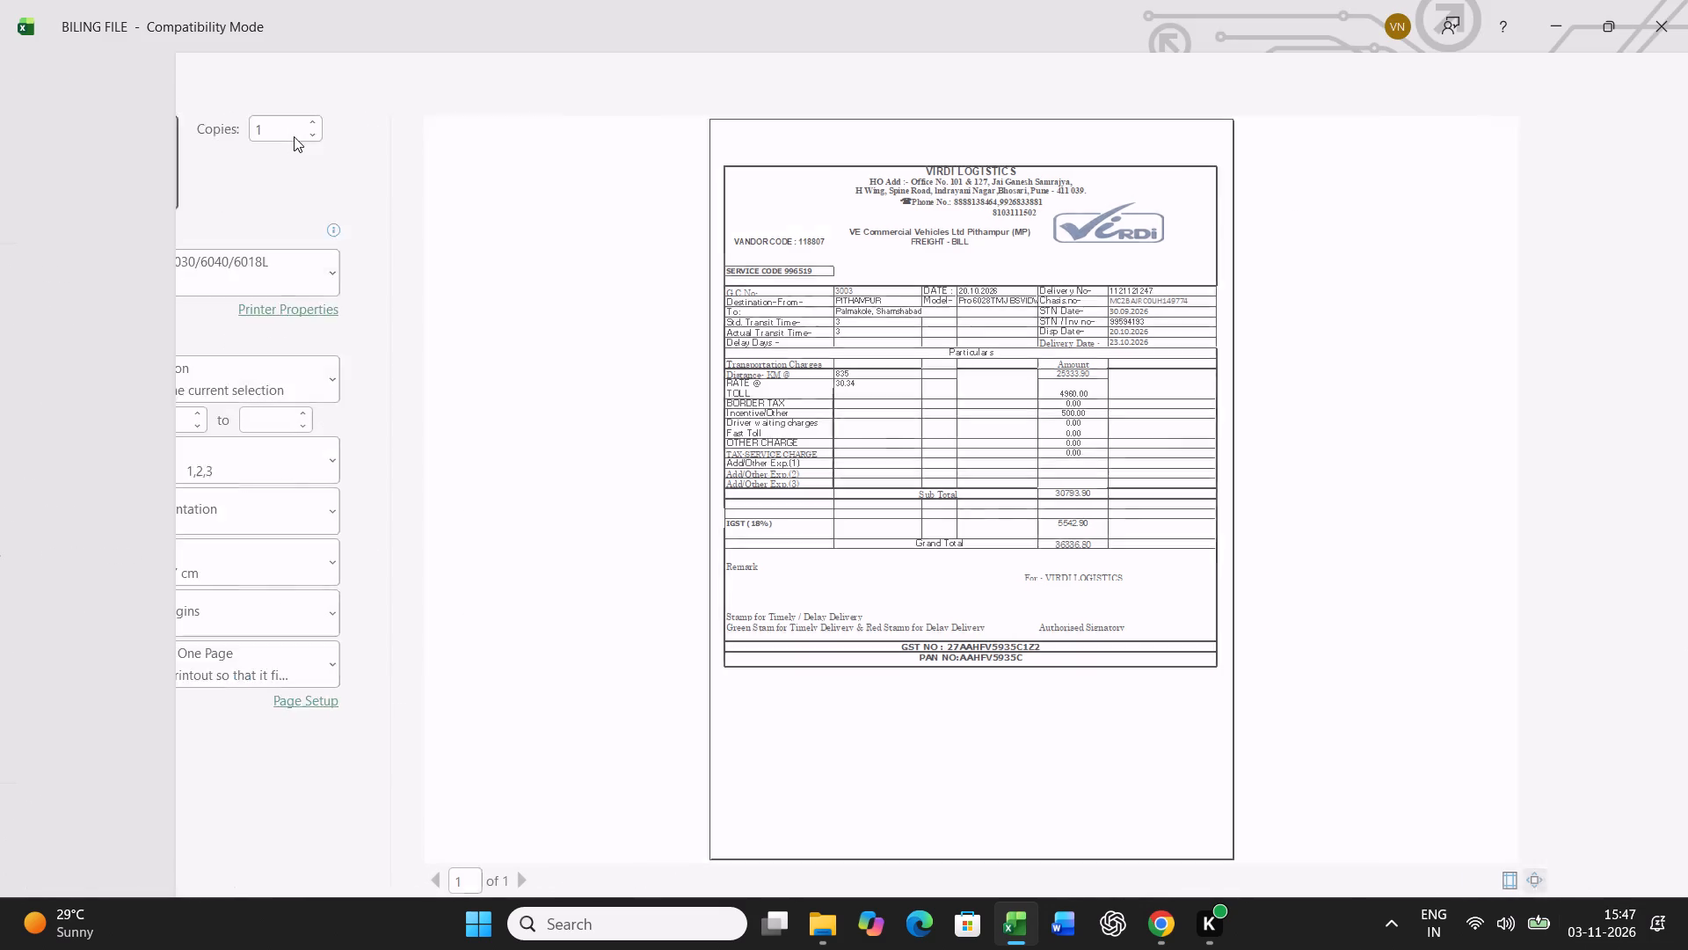
Copy BUNCH row 11 and paste it as values only into row 42 of the lower bill table.
click(236, 850)
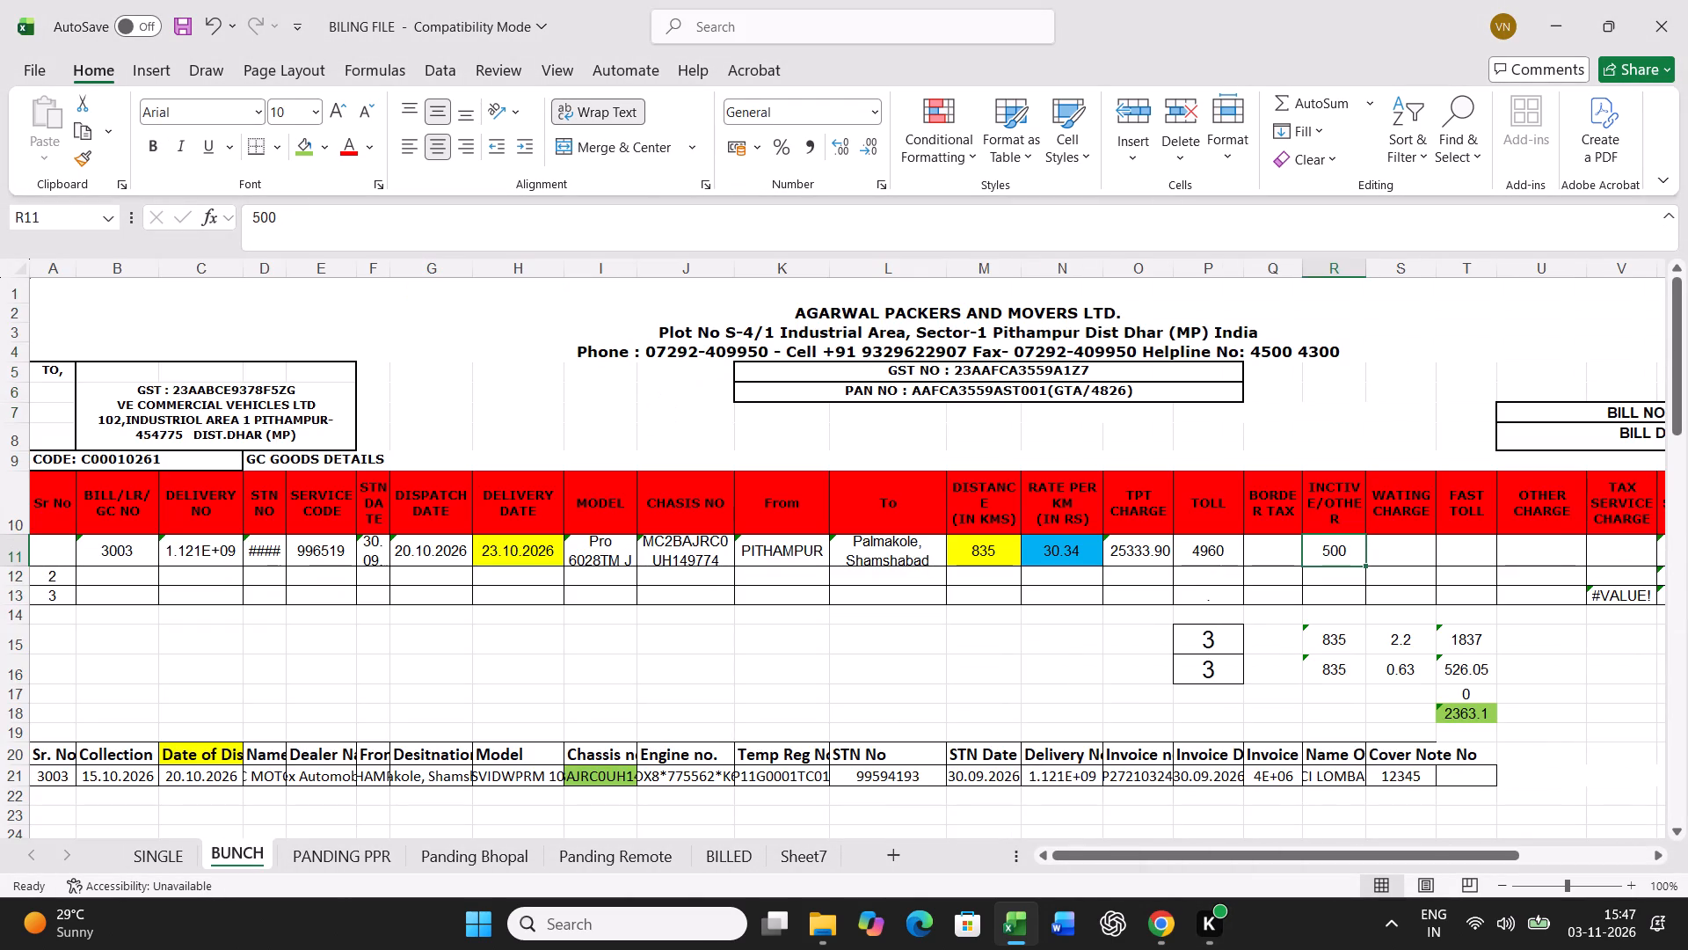
click(11, 553)
key(ctrl+c)
scroll(692, 598, down, 12)
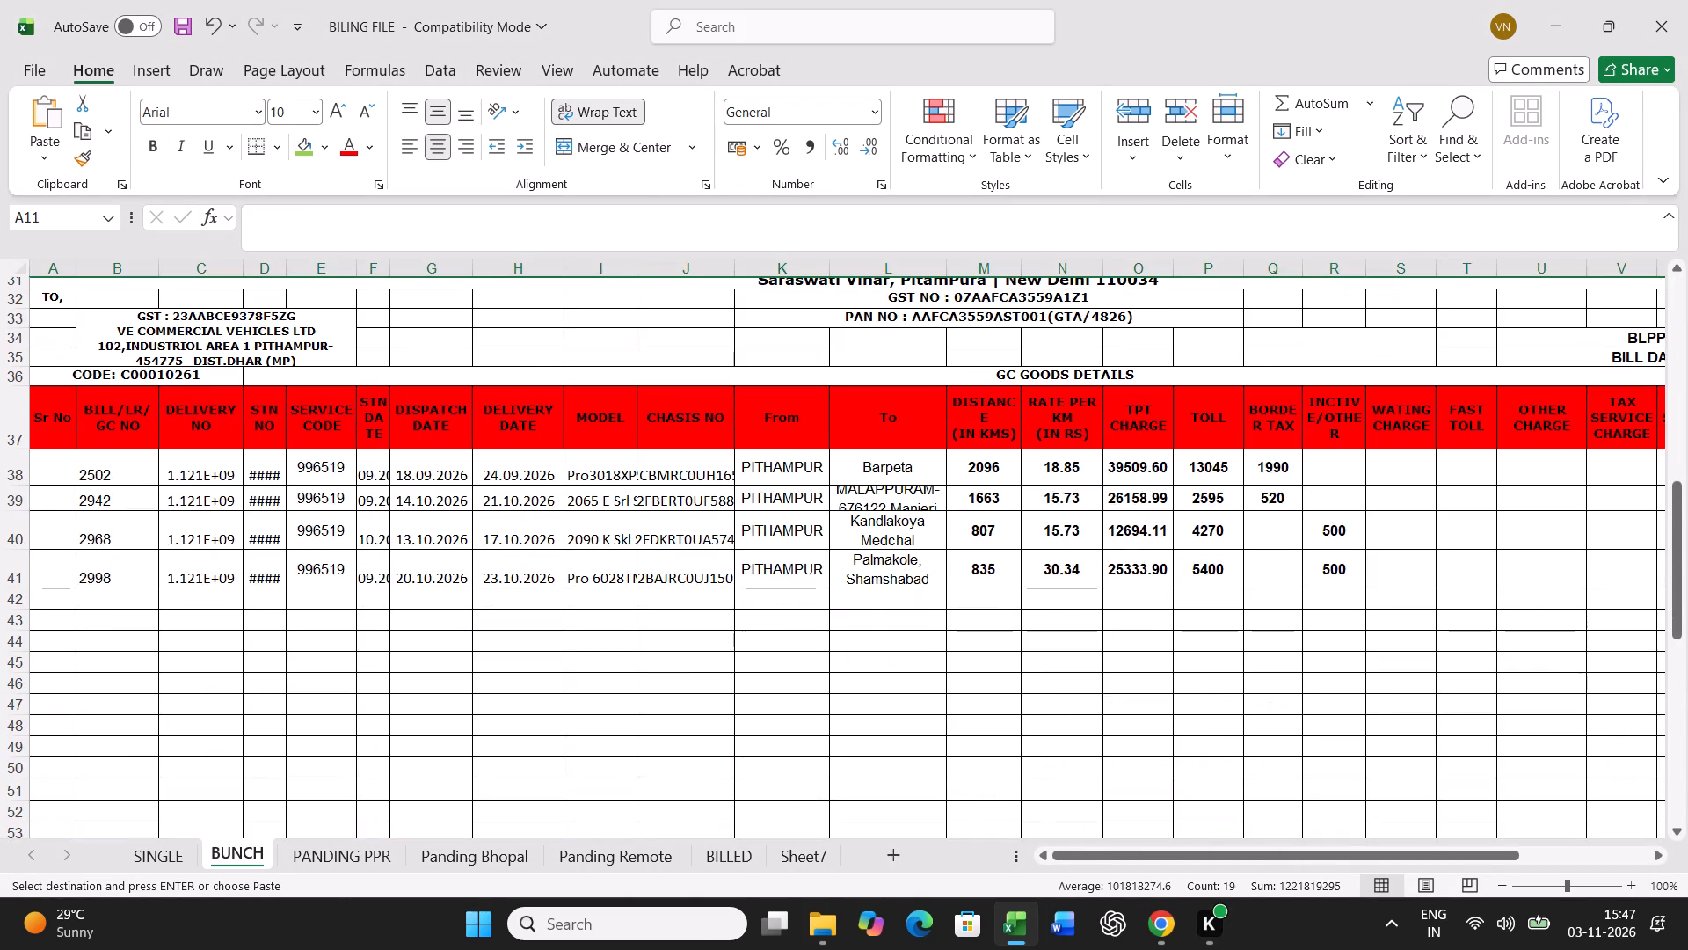
right_click(56, 599)
click(162, 411)
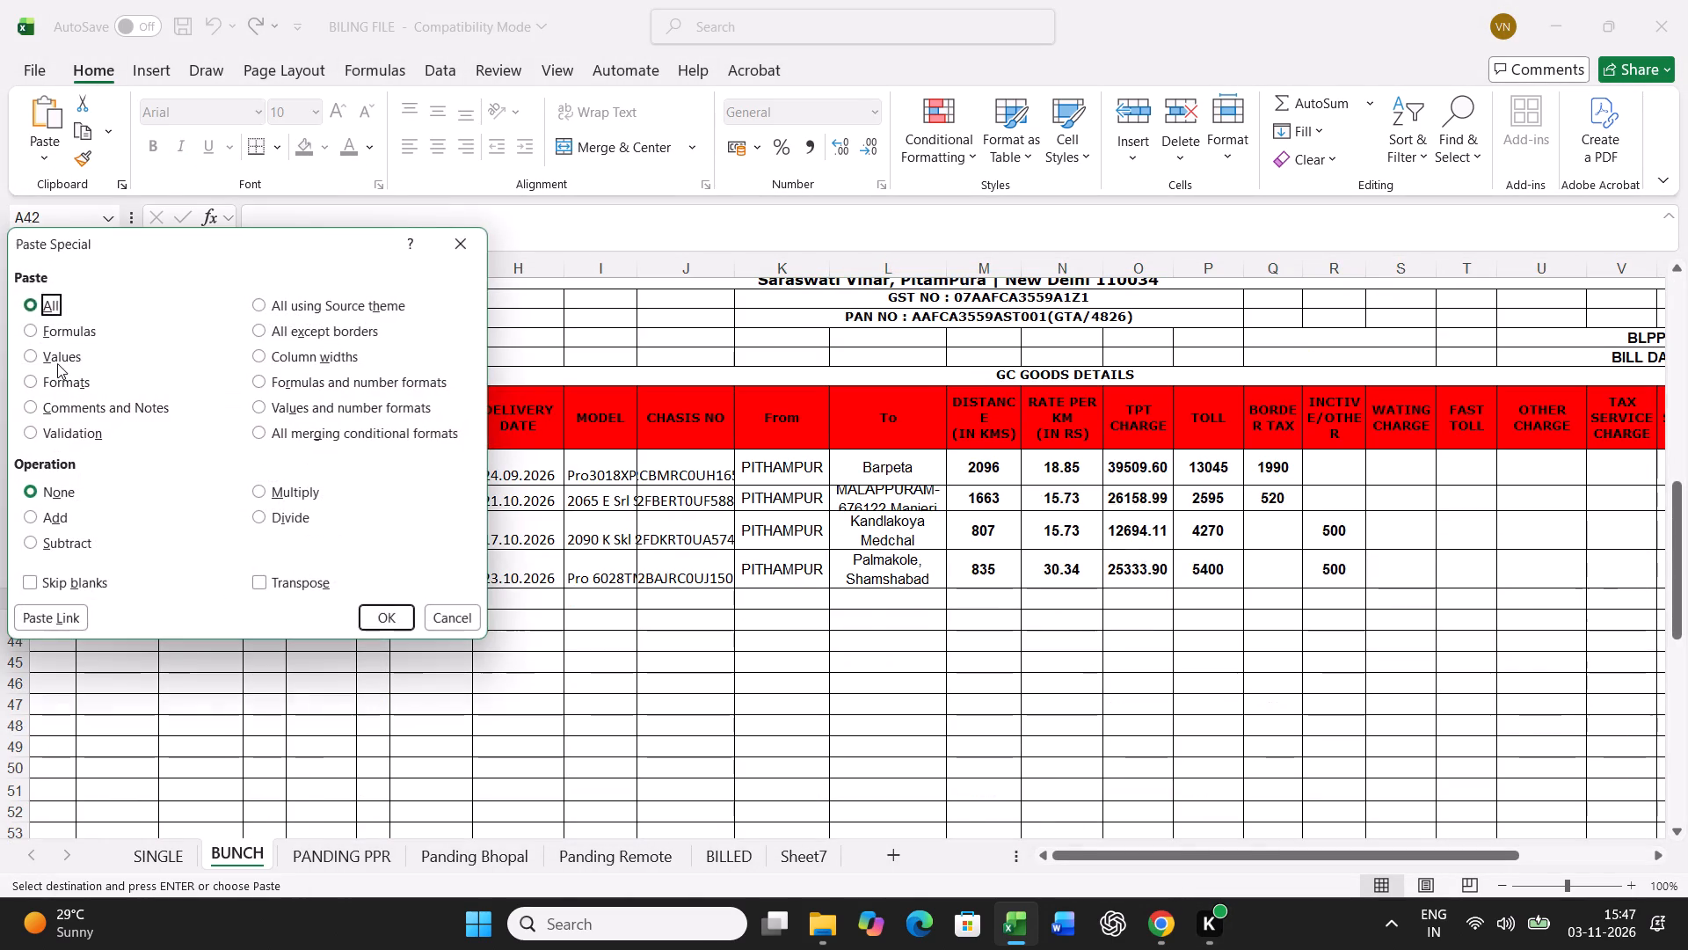
click(57, 363)
click(376, 614)
click(382, 839)
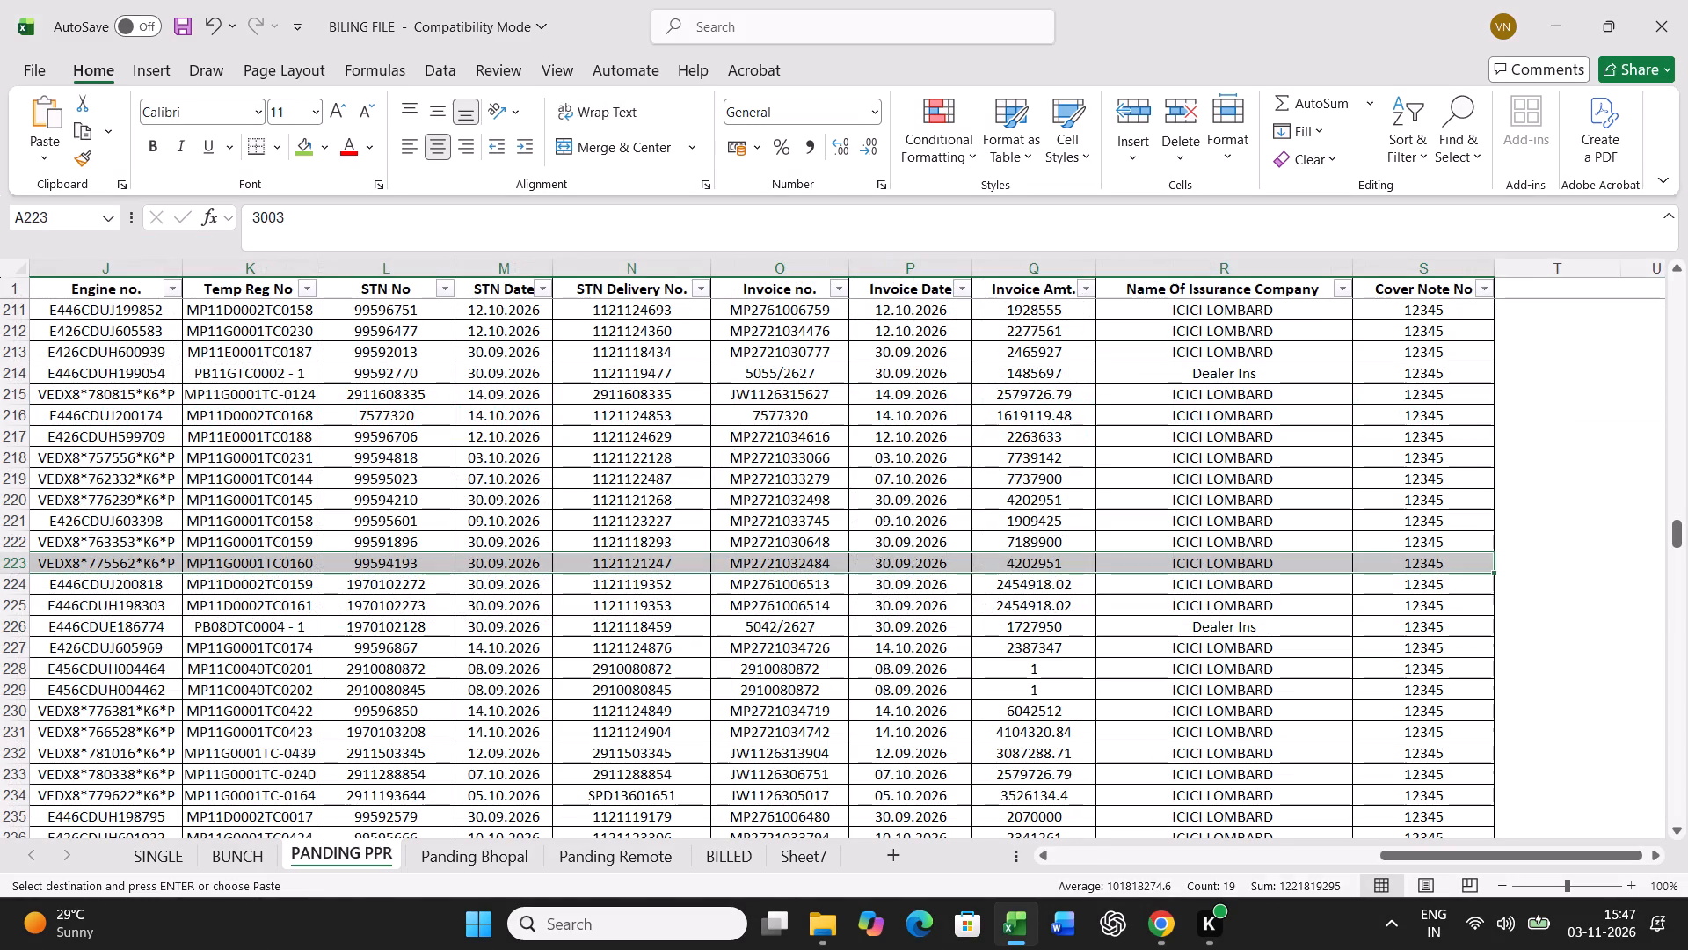
click(823, 634)
key(ctrl+f)
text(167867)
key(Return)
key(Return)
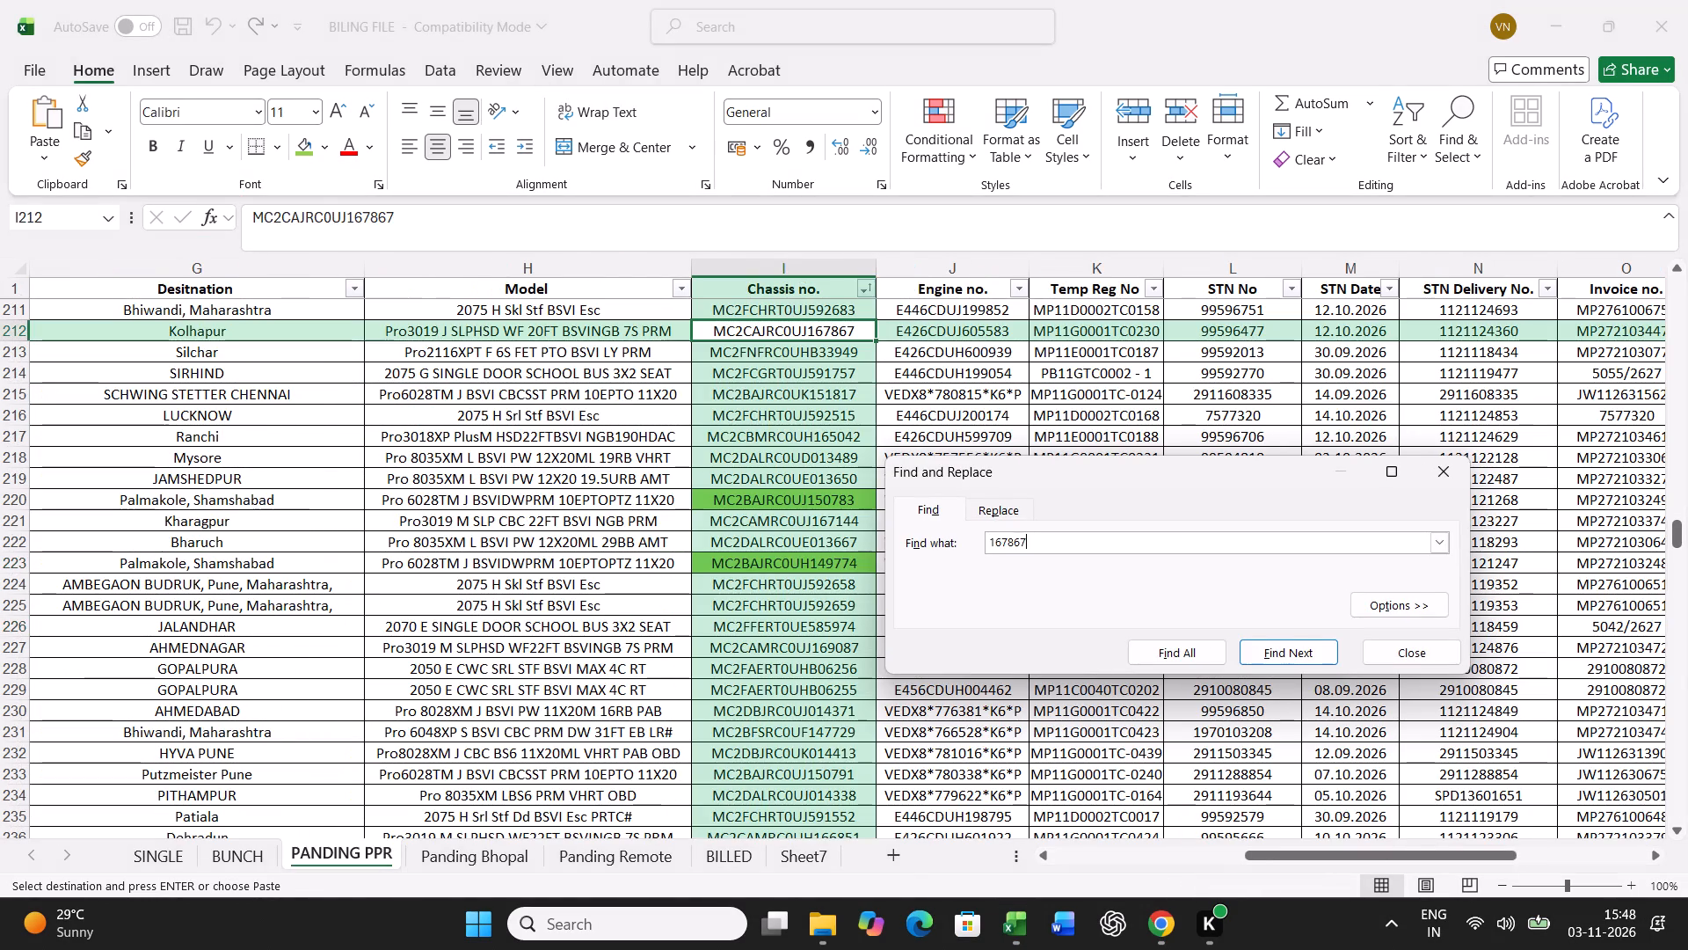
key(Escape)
click(302, 154)
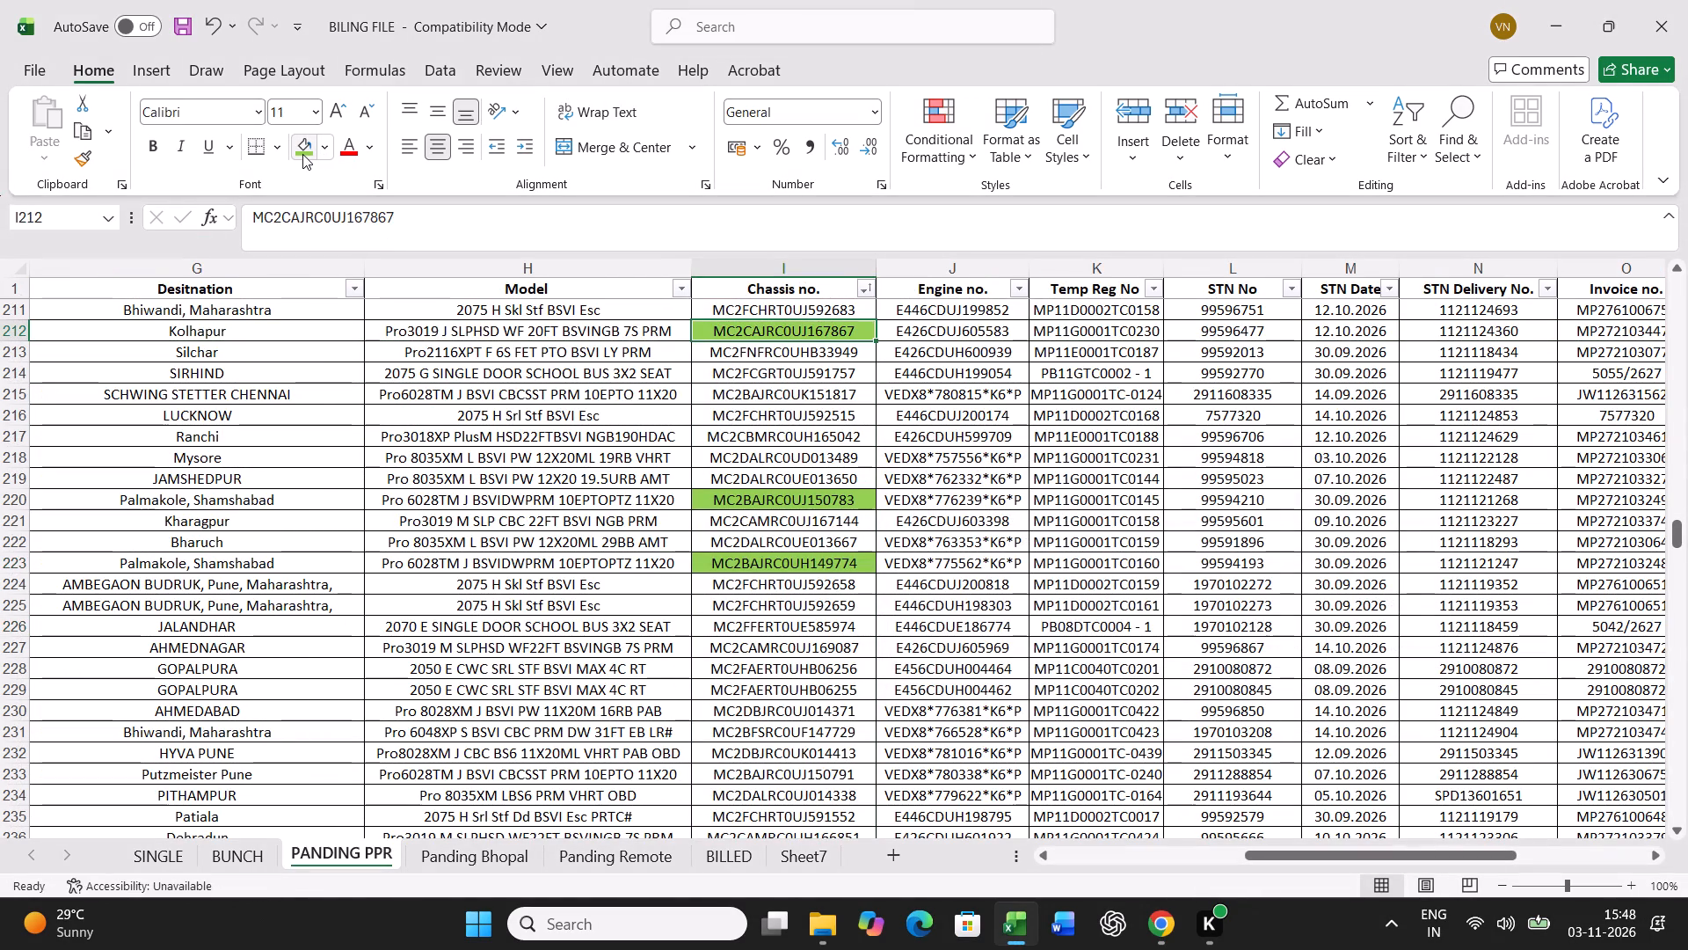
Copy the LR No 2990 Kolhapur row from PANDING PPR and paste it into BUNCH row 21.
key(Left)
key(Left)
key(Left)
key(Left)
key(Left)
key(Left)
key(Left)
key(Left)
key(Left)
key(Left)
key(Left)
key(Left)
key(Left)
key(Left)
key(Left)
key(Left)
key(Left)
key(Left)
key(Left)
key(ctrl+shift+Right)
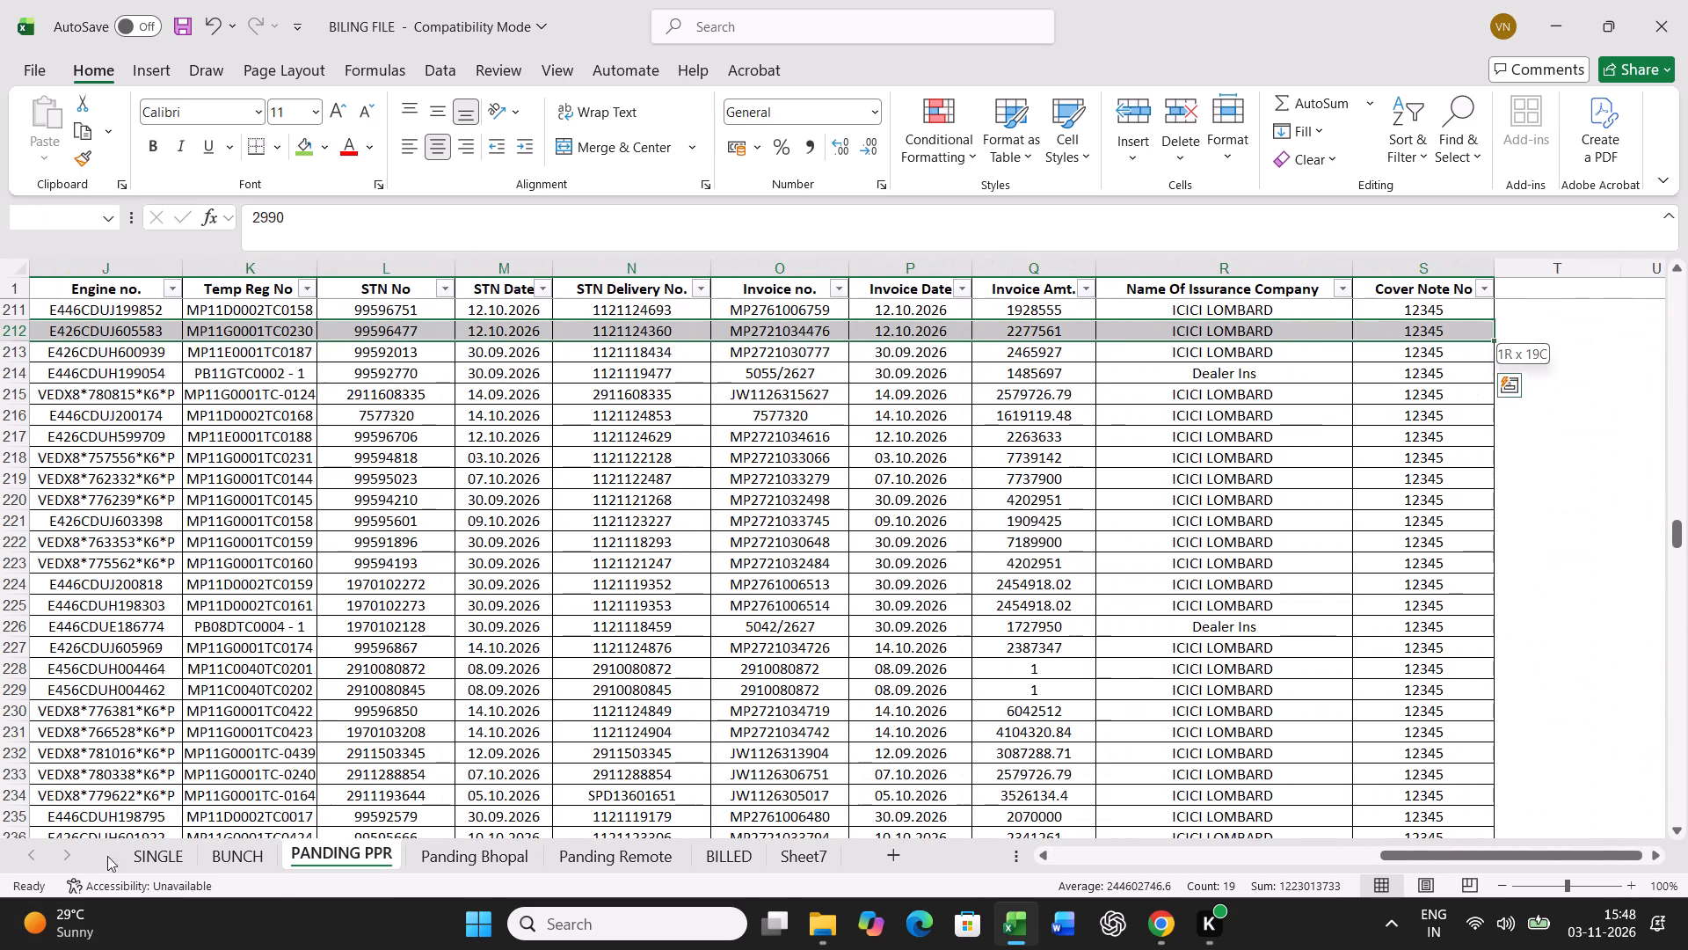
key(ctrl+c)
click(243, 849)
scroll(295, 677, up, 13)
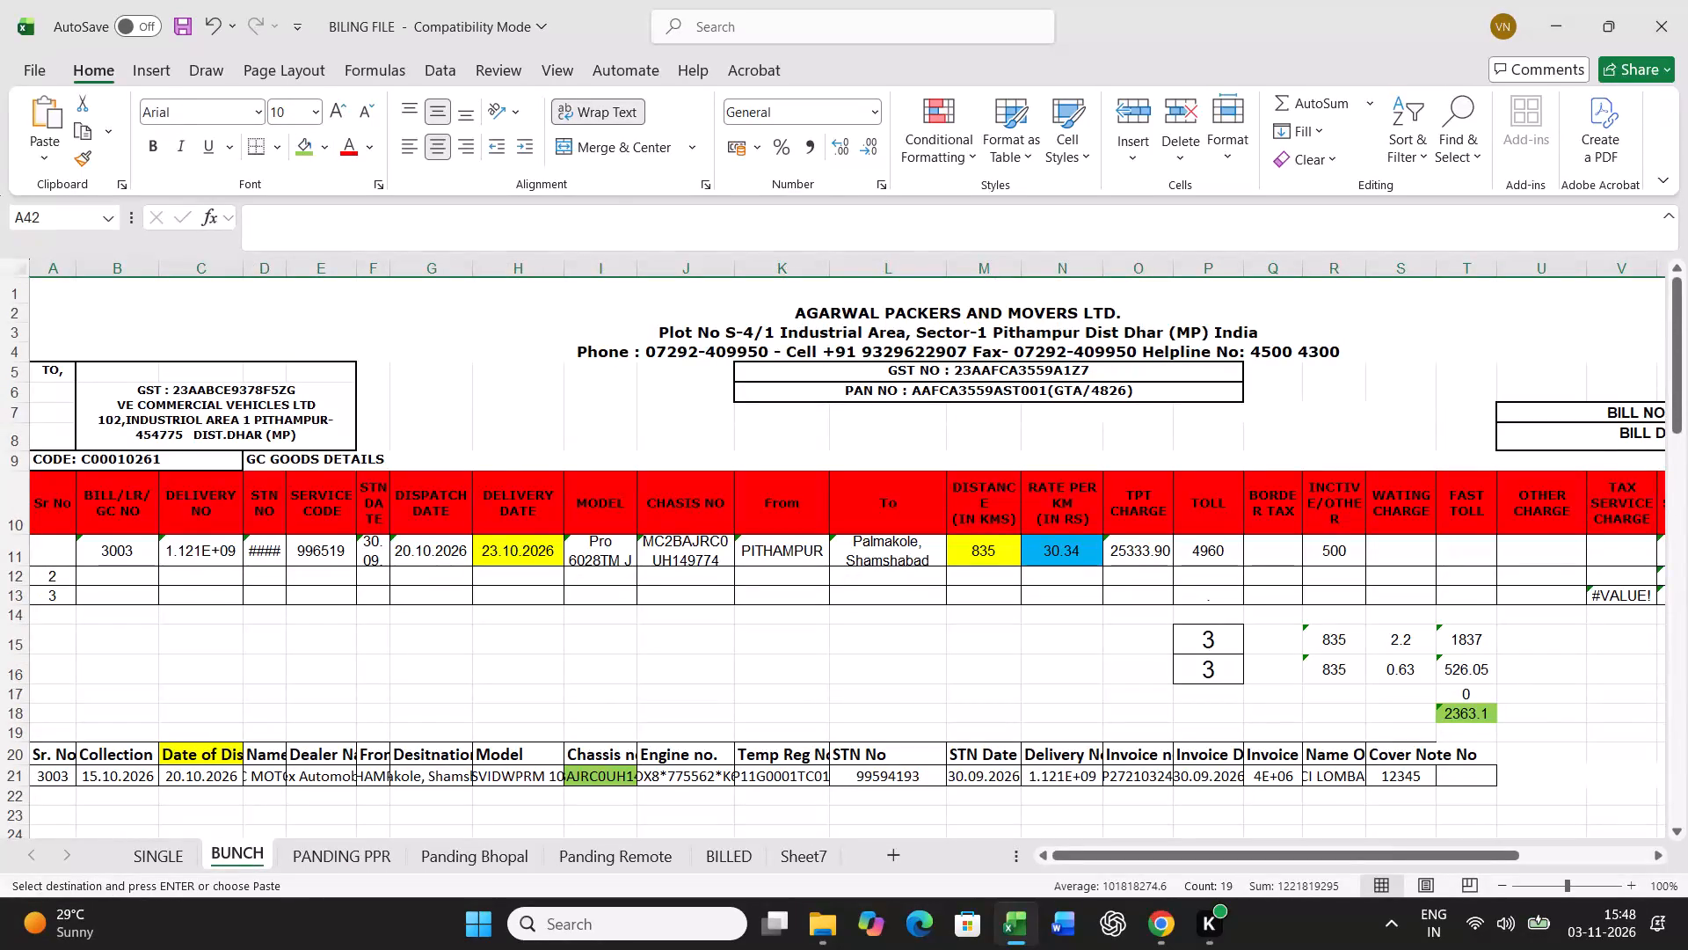
click(45, 769)
key(ctrl+v)
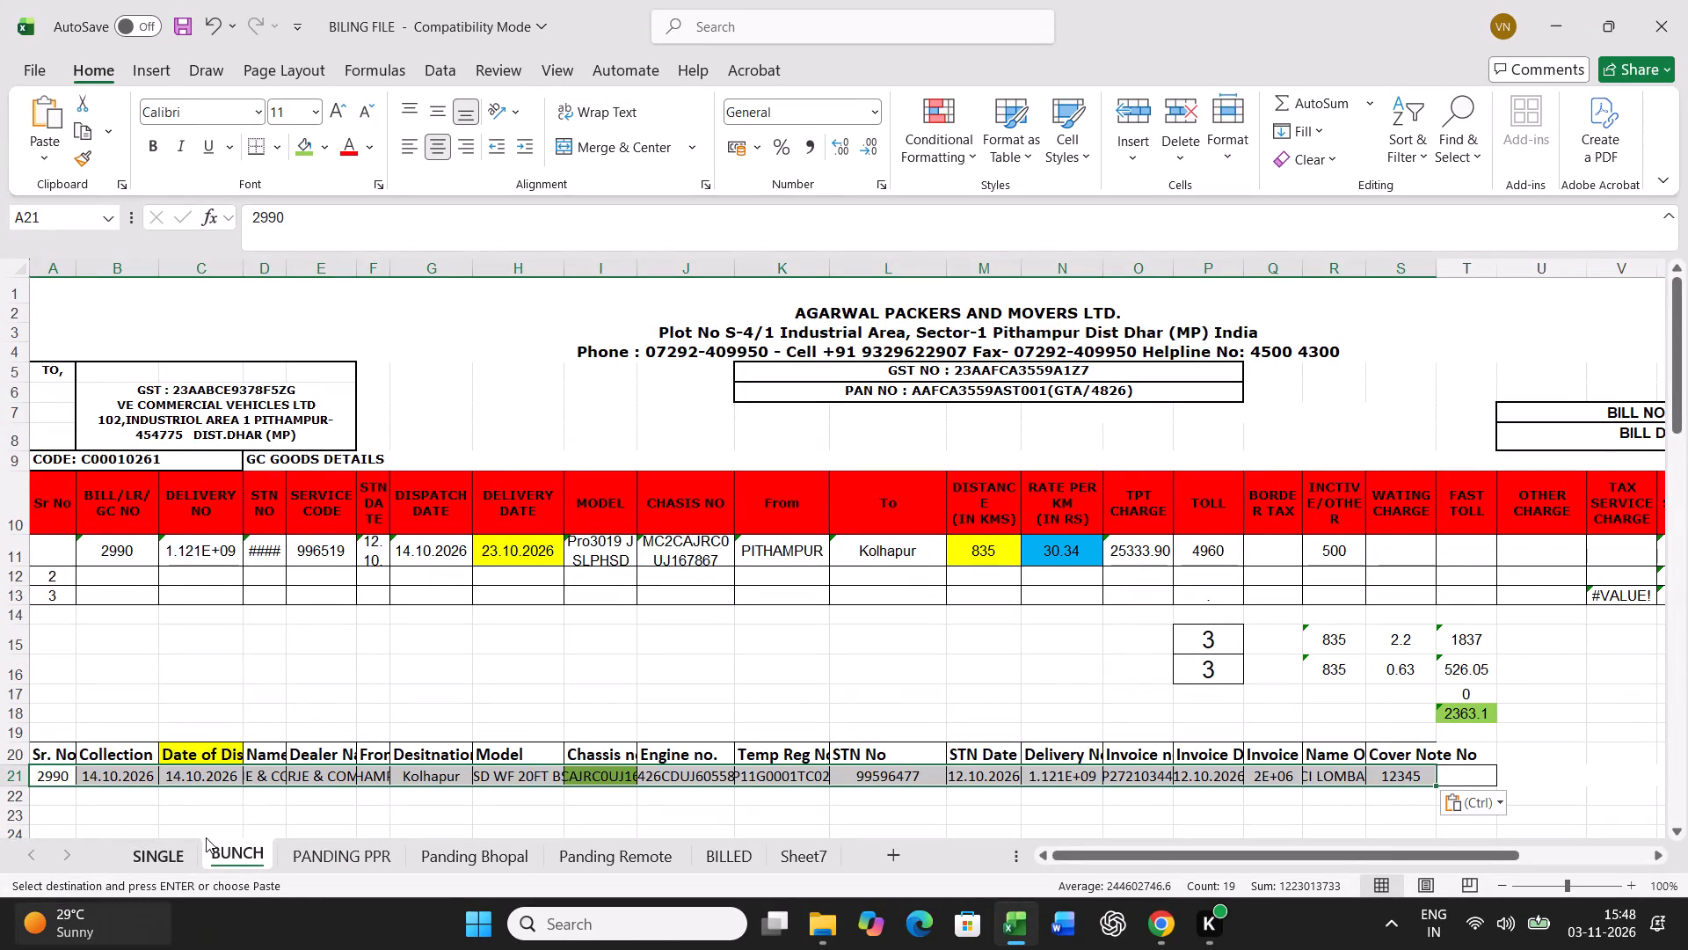
Set the date of dispatch in BUNCH row 21 to 20.10.2026.
click(229, 775)
text(20.10.2026)
key(Return)
Set the distance in BUNCH row 11 to 810 km and the rate per km to 18.95.
click(891, 552)
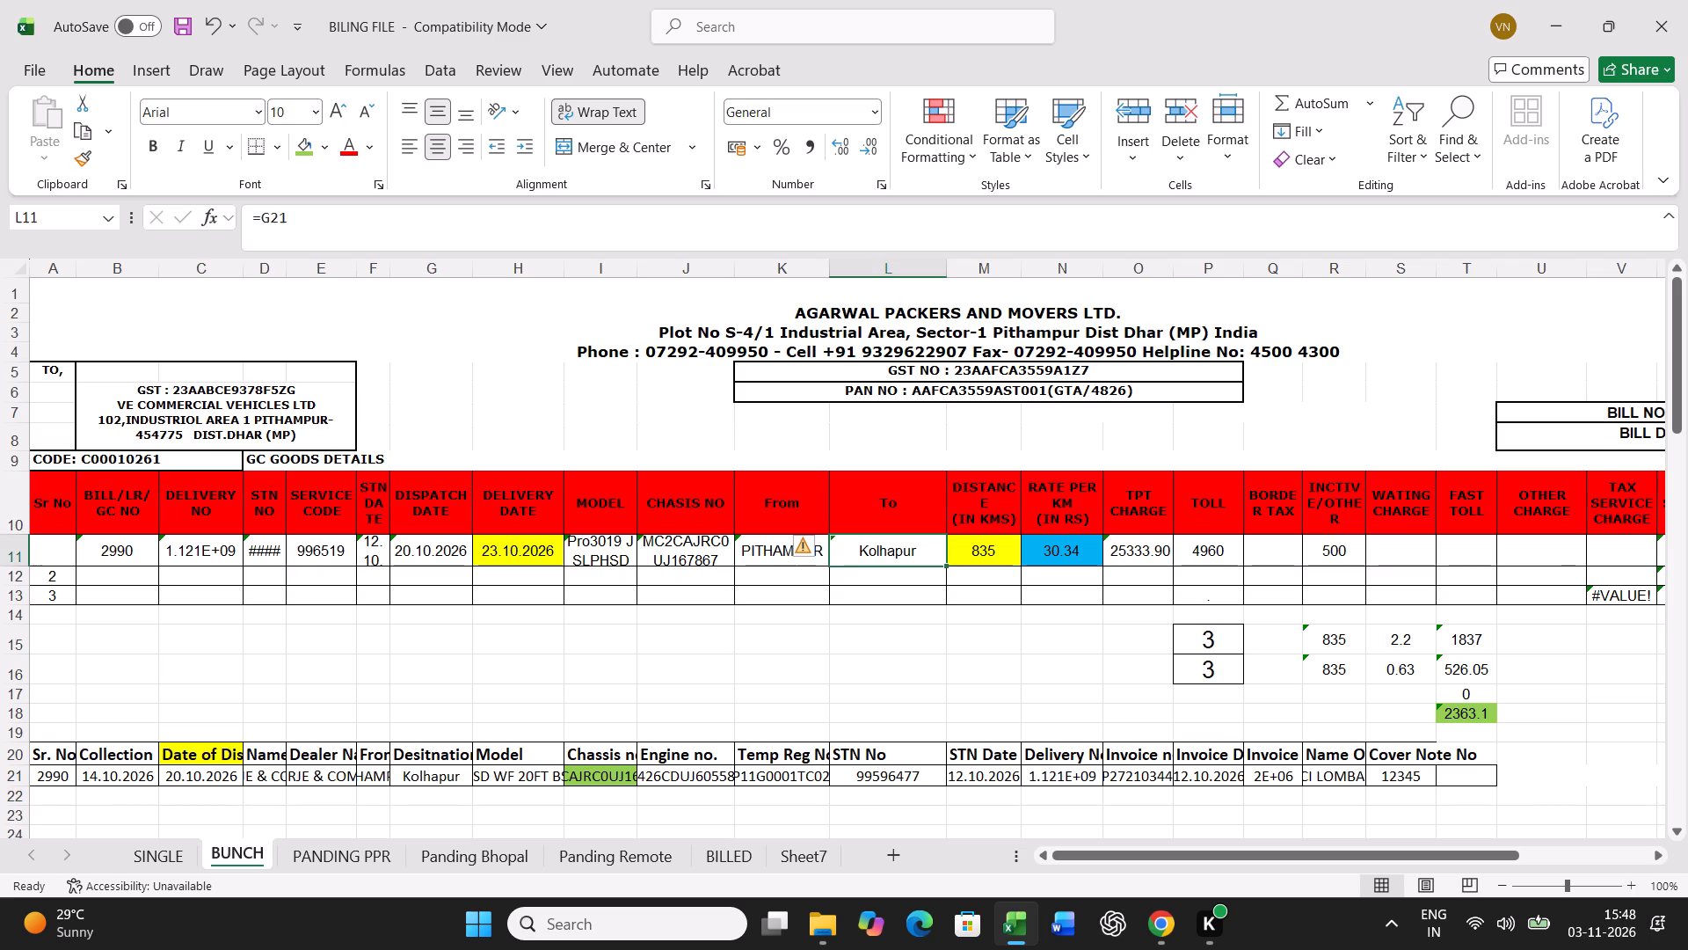
key(Right)
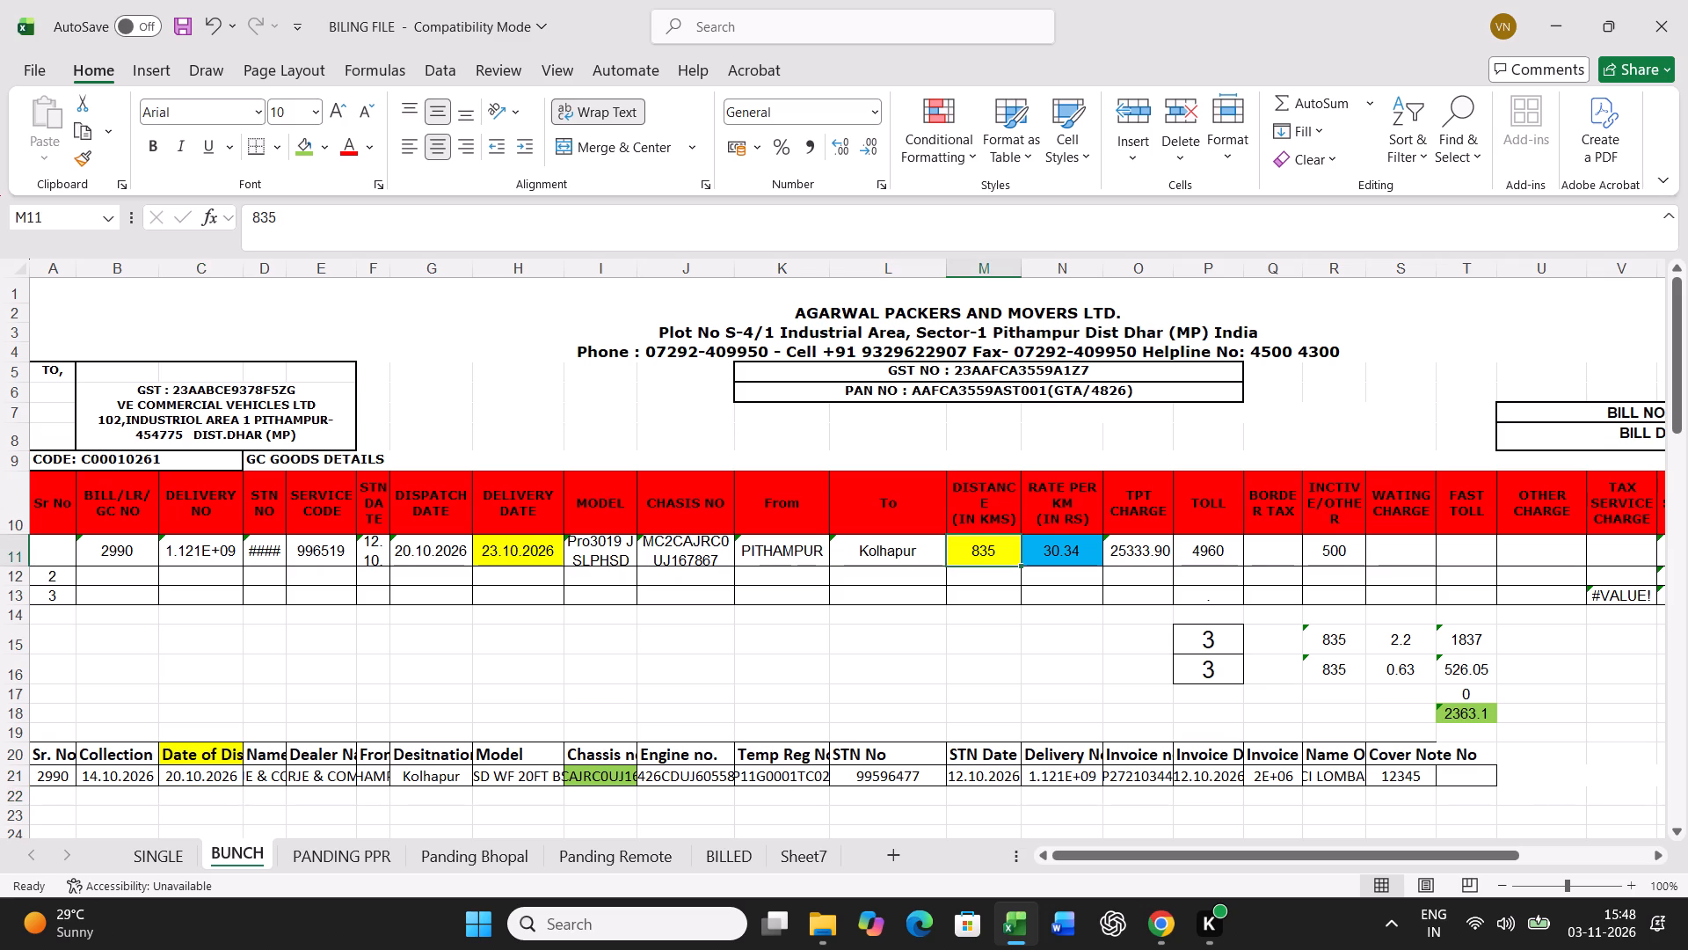
text(18.95)
key(Right)
key(Right)
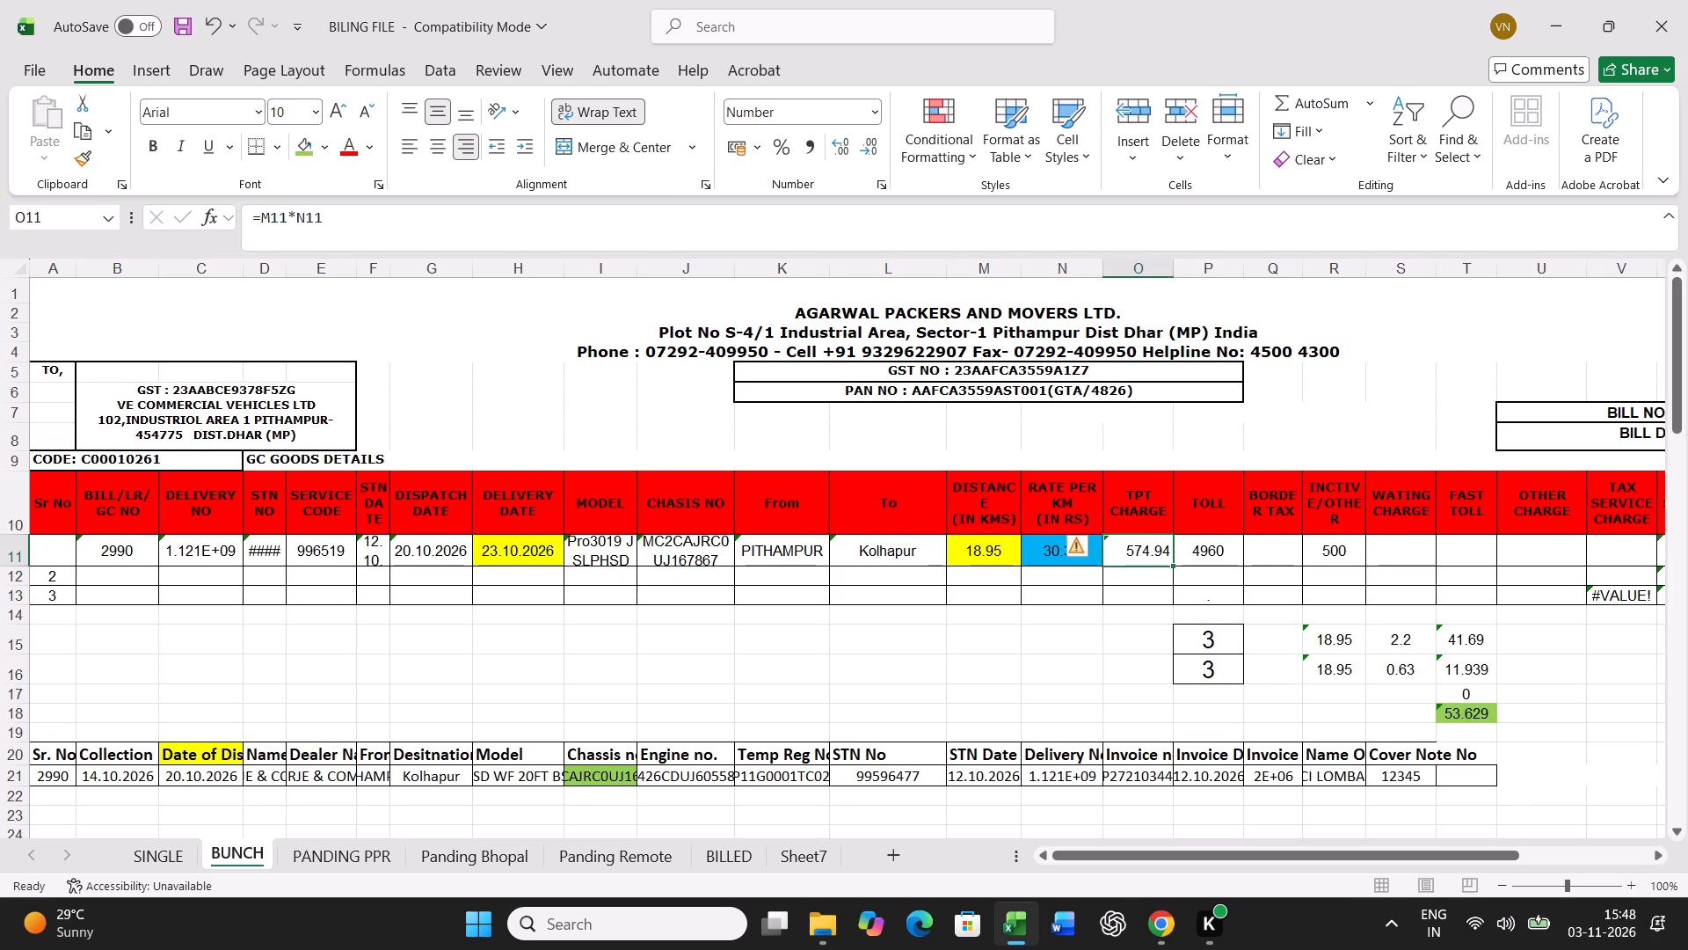
key(Left)
key(Left)
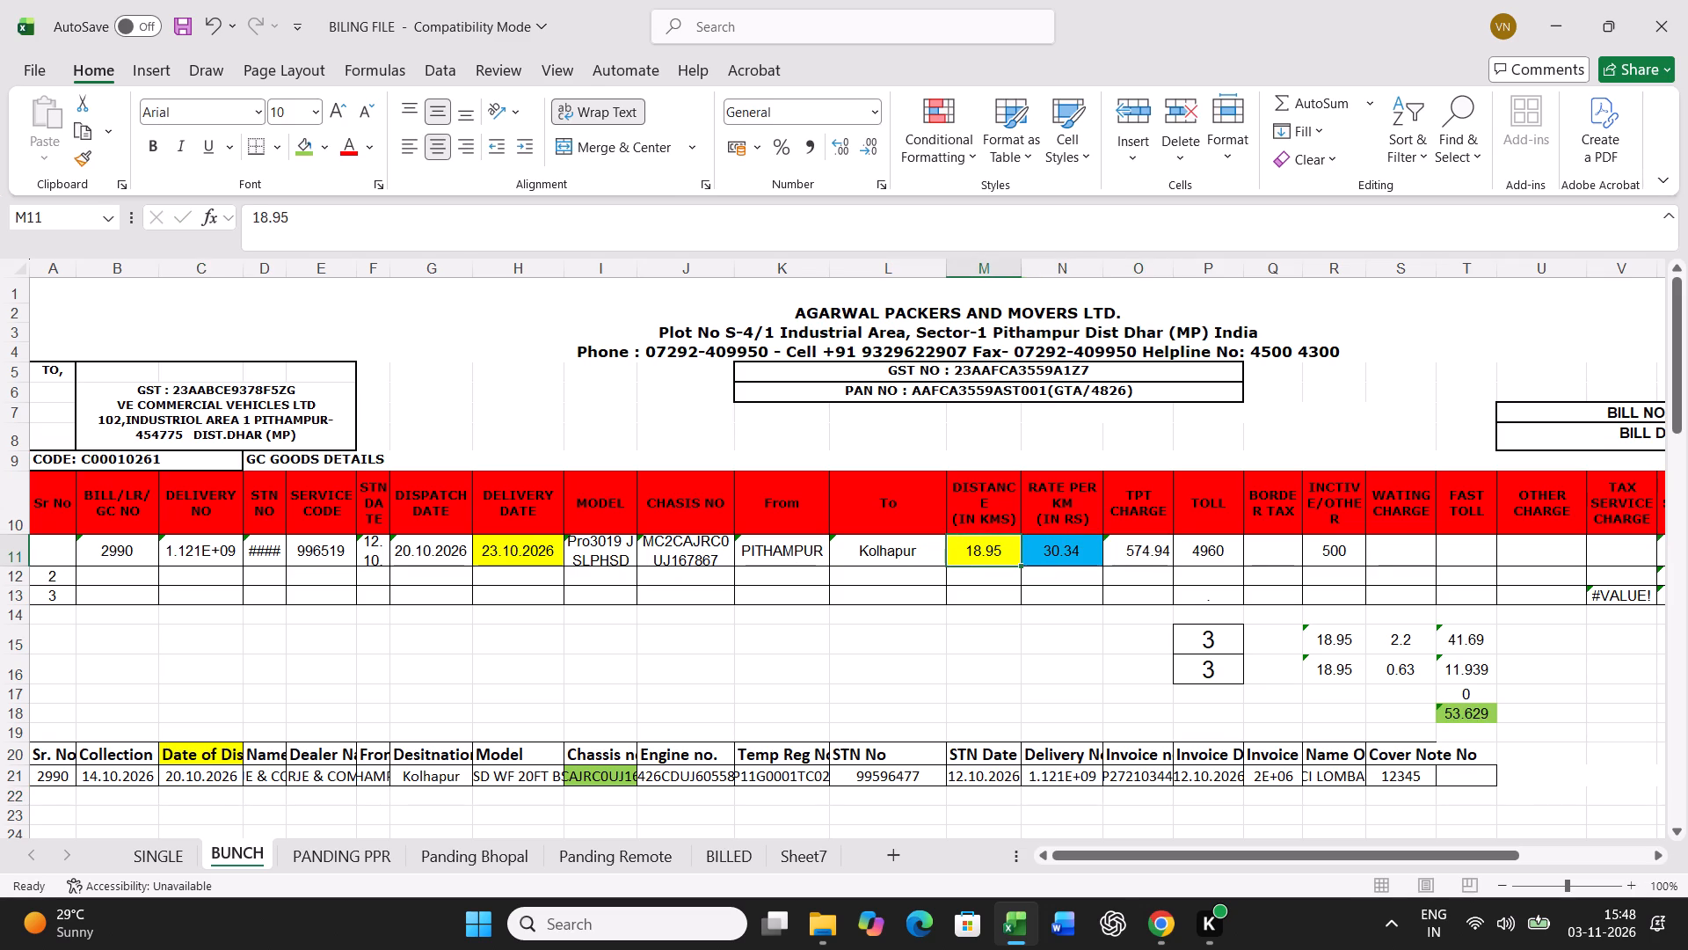
text(810)
key(Right)
text(18.95)
key(Right)
Set the toll in BUNCH row 11 to 3125 and clear its incentive amount.
key(Right)
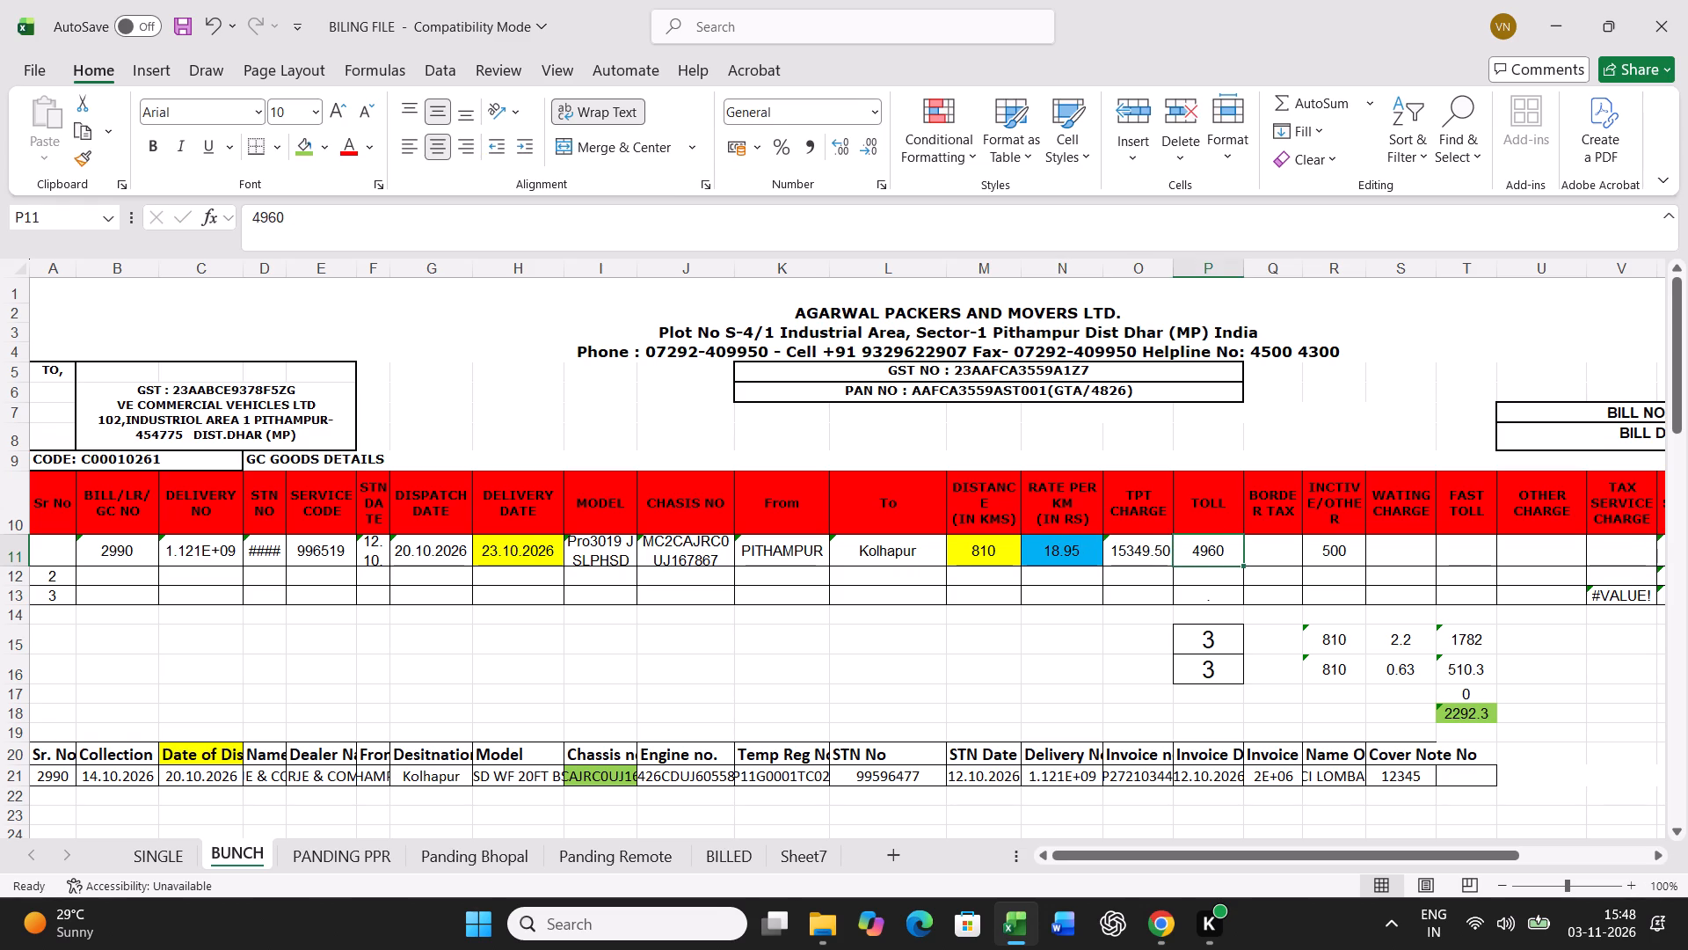
text(3125)
key(Right)
key(Right)
key(Delete)
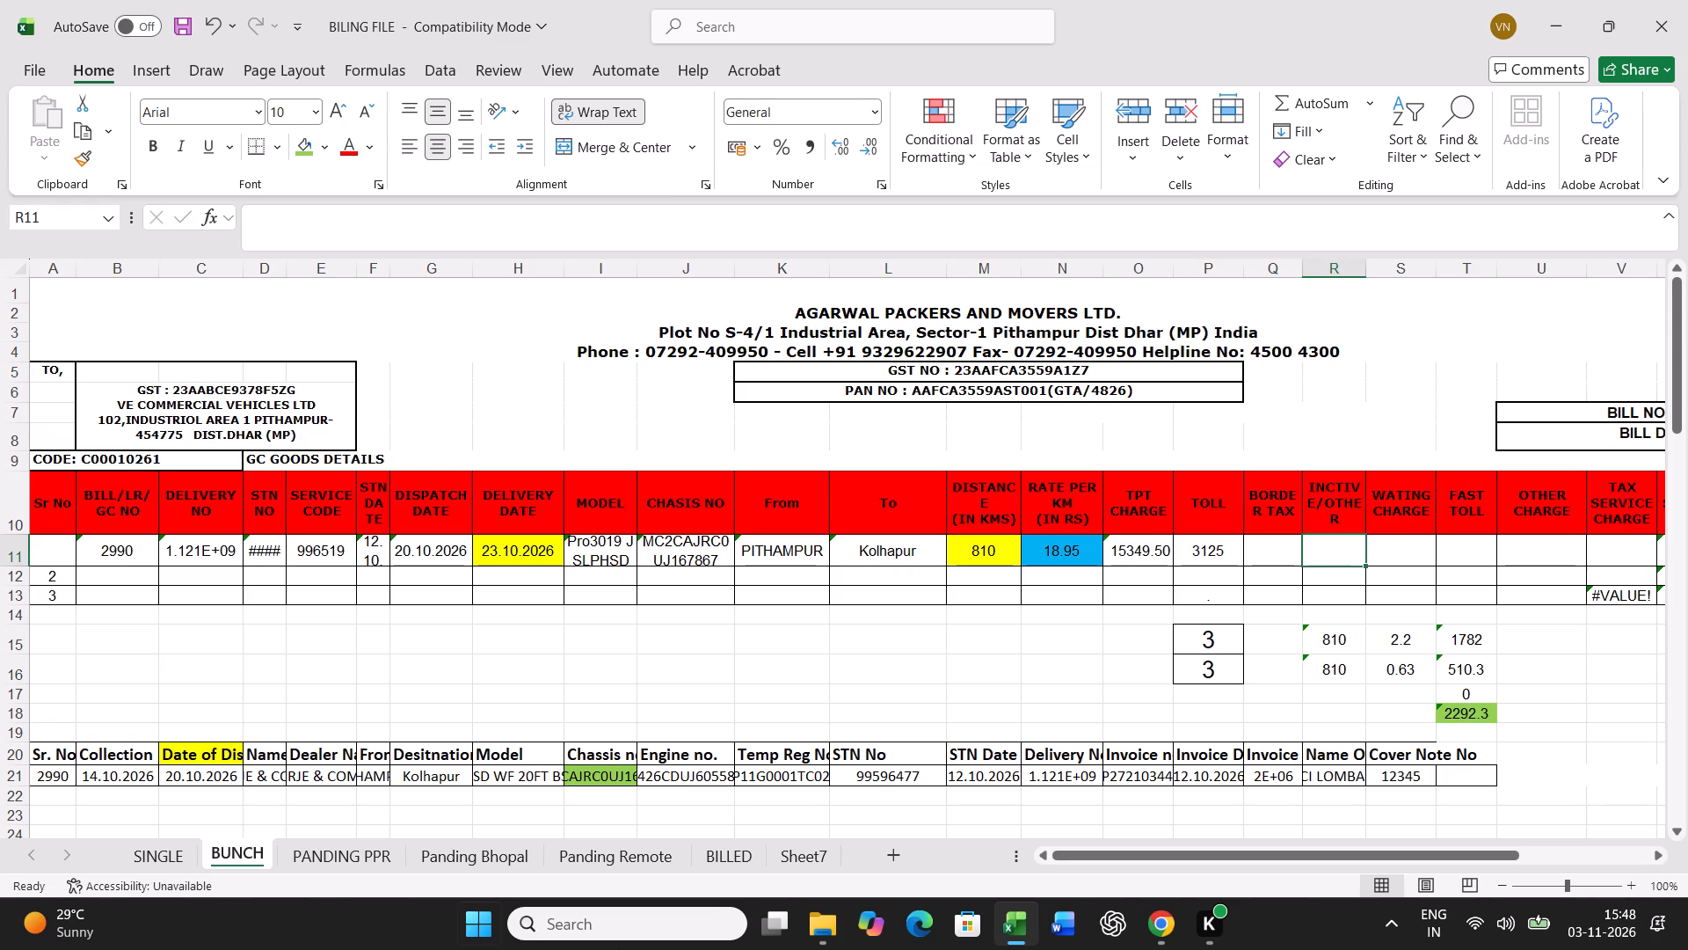
Print one copy of the SINGLE freight bill for G.C. No 2990.
click(184, 849)
key(ctrl+p)
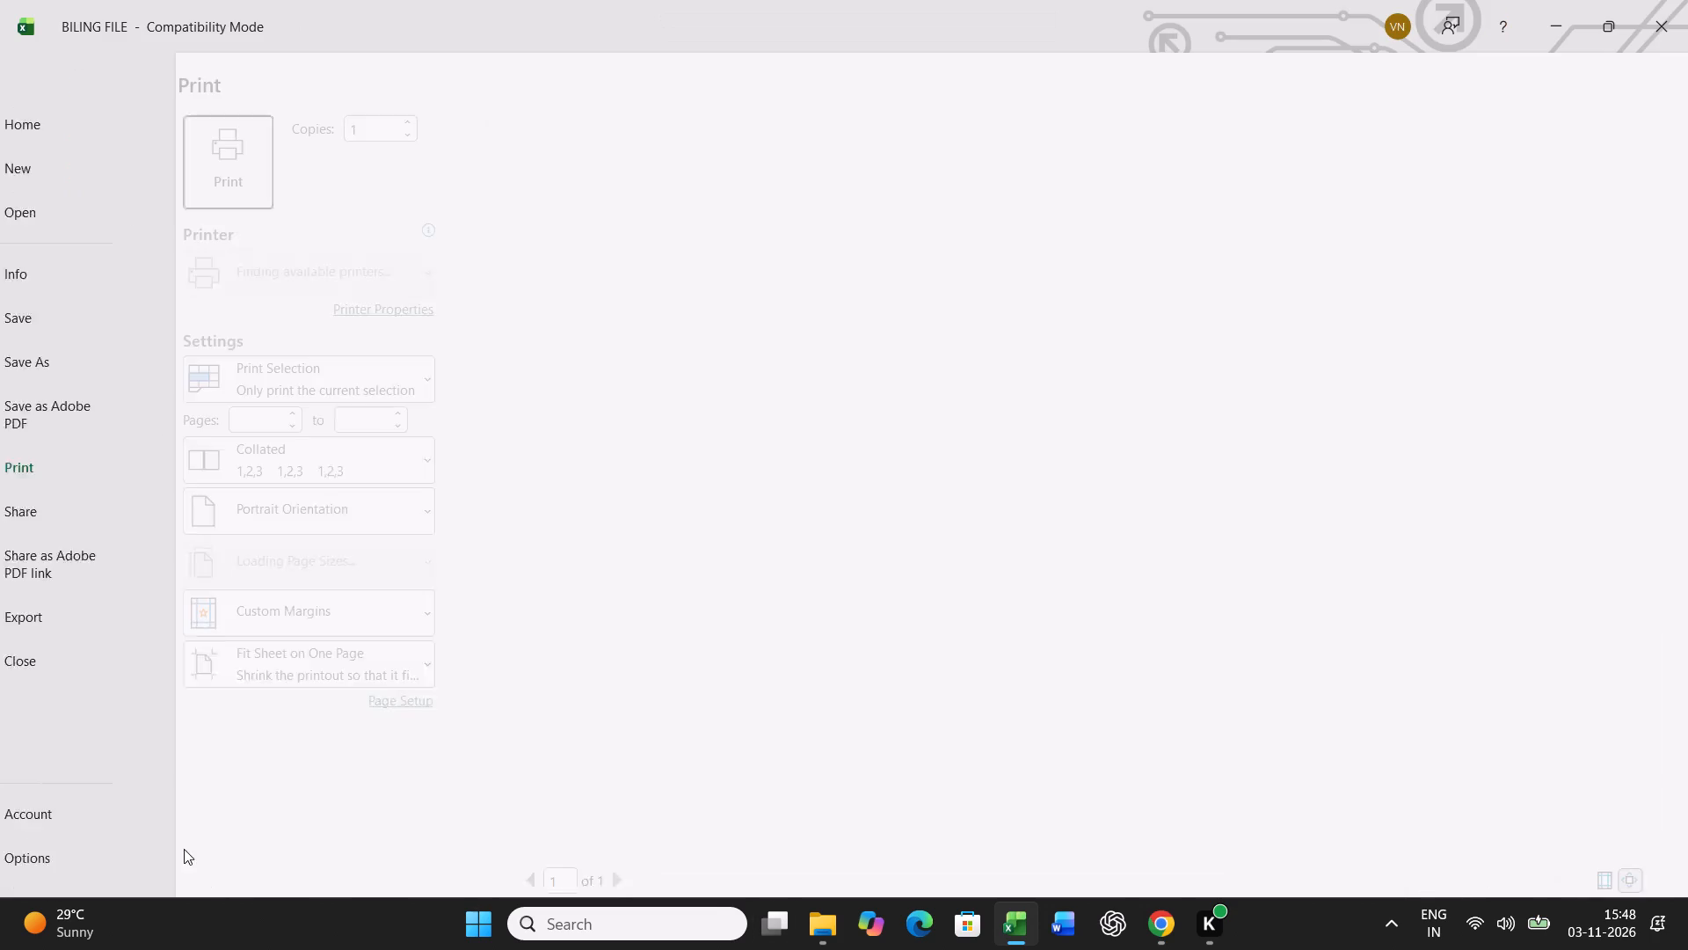
click(237, 167)
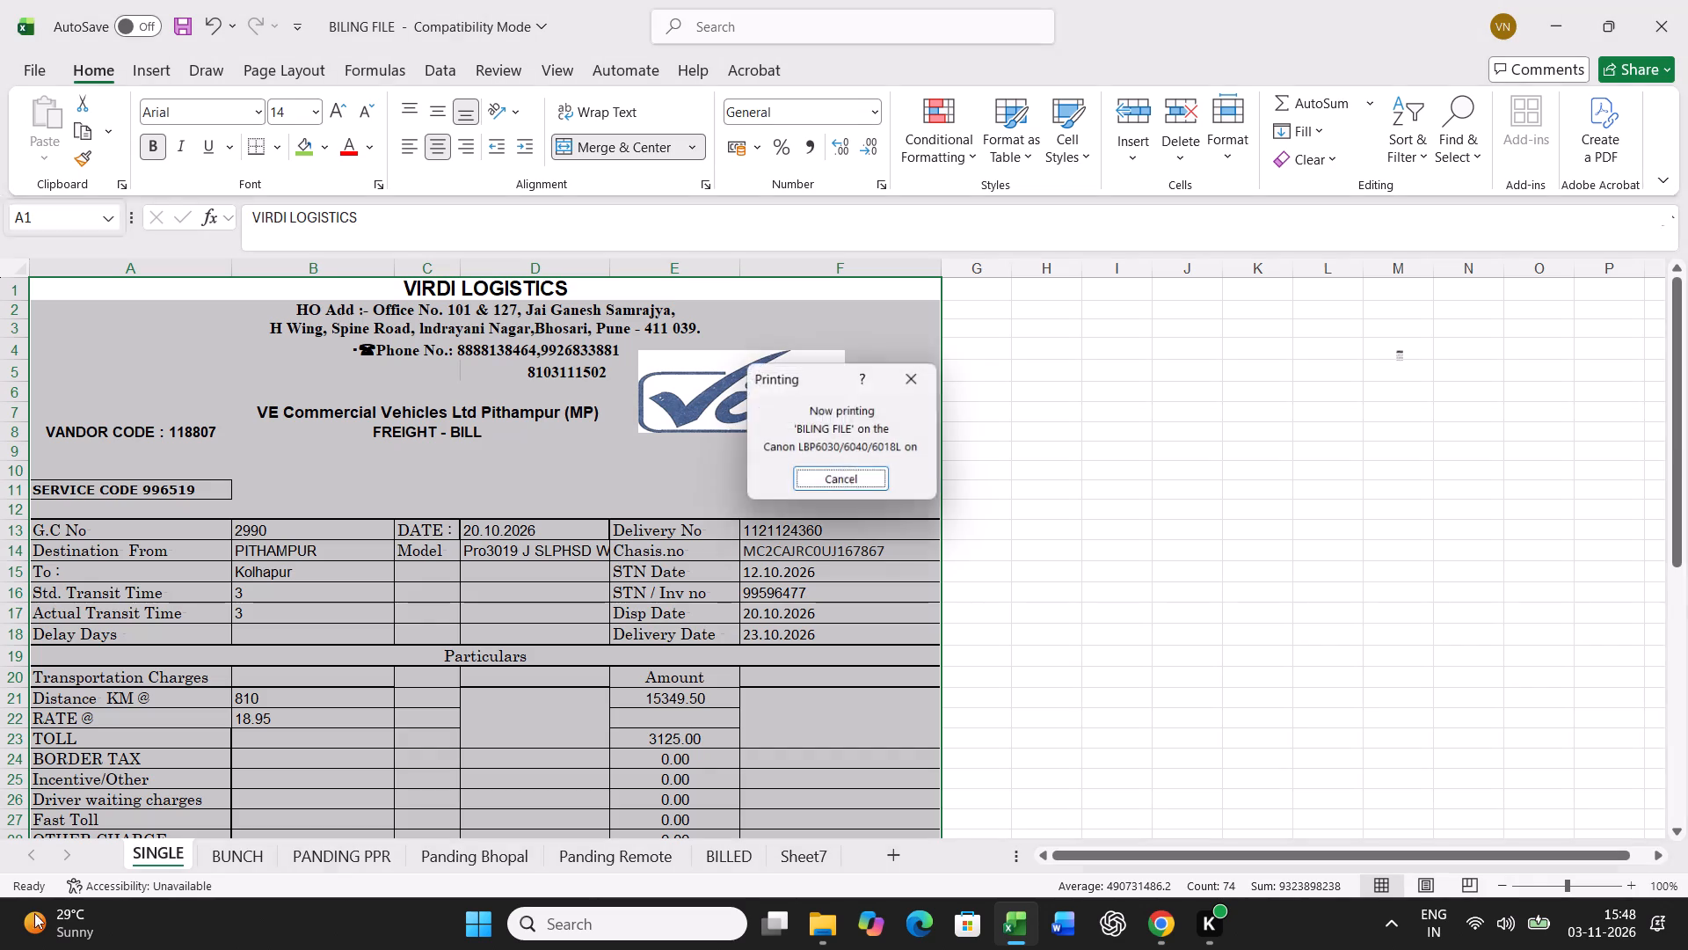
Copy BUNCH row 11 and paste it as values only into row 43 of the lower bill table.
click(266, 851)
click(17, 543)
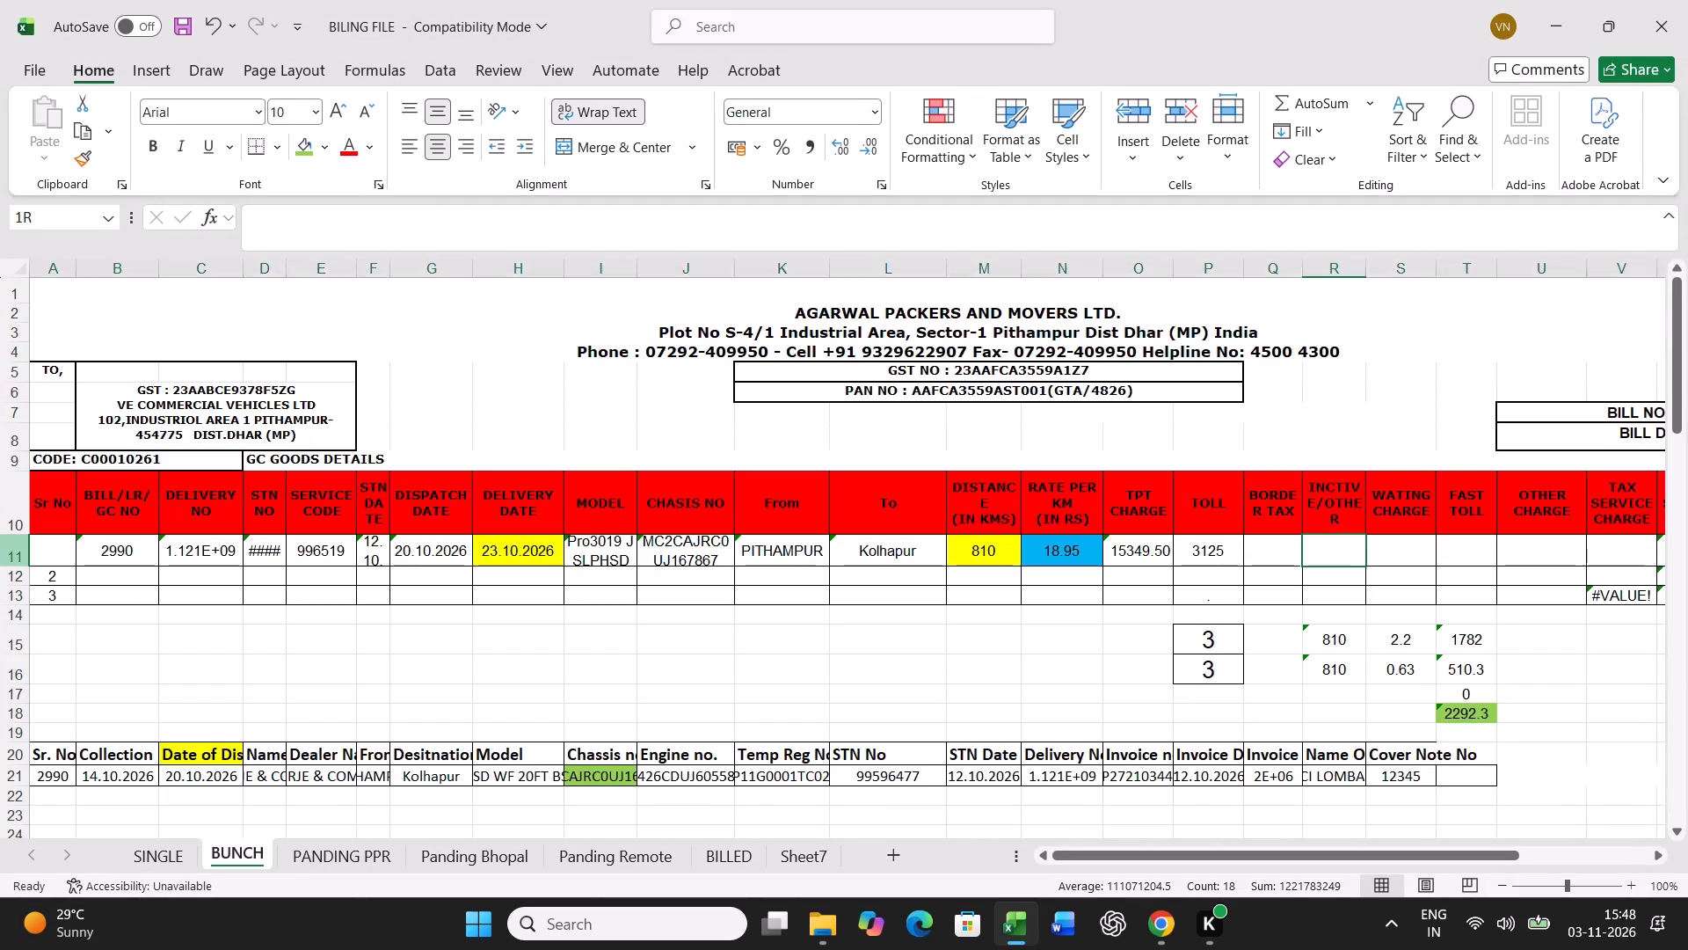
key(ctrl+c)
scroll(562, 636, down, 15)
scroll(562, 636, up, 3)
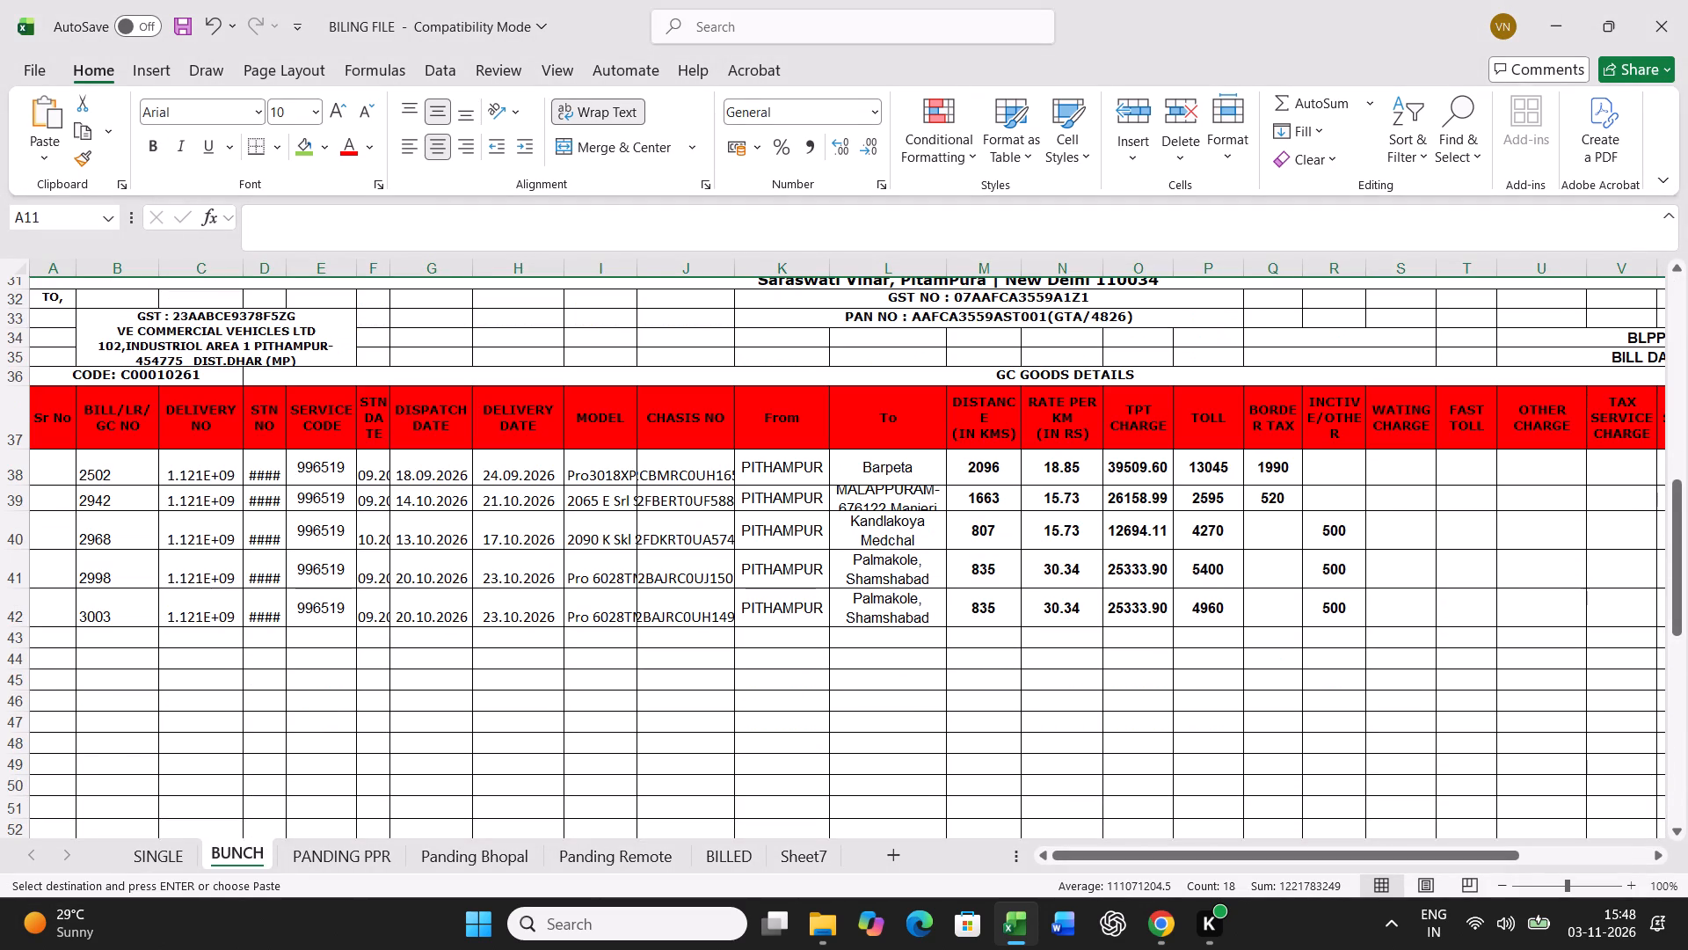
right_click(60, 638)
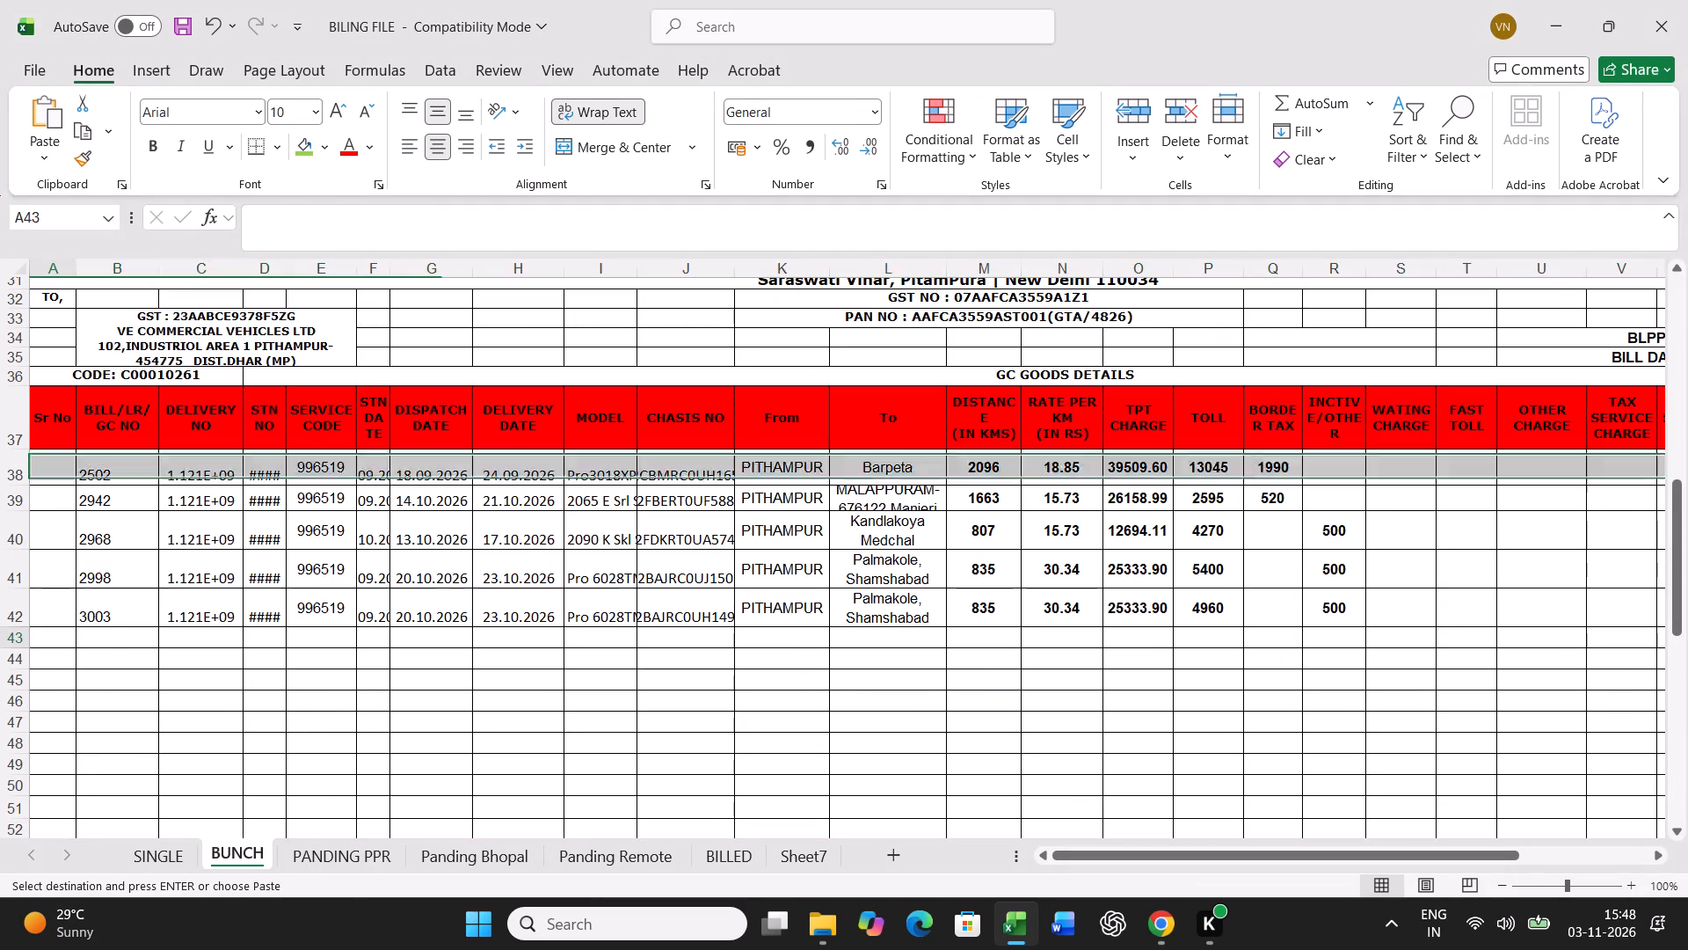
click(163, 410)
click(62, 343)
click(60, 369)
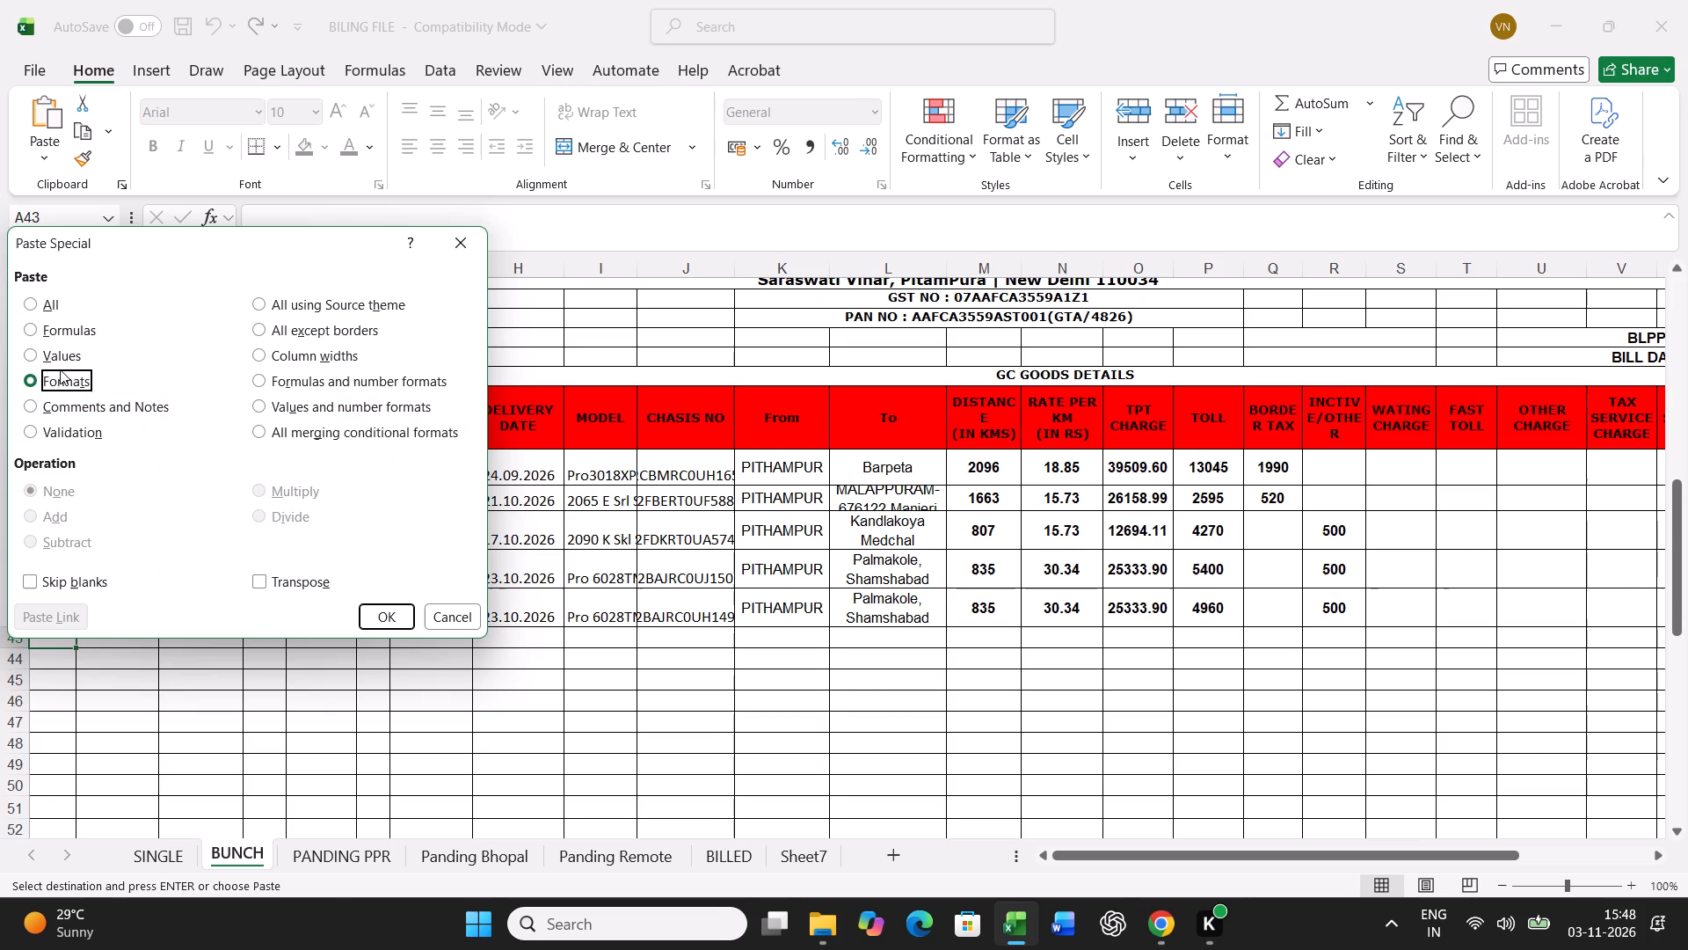
click(63, 354)
click(386, 615)
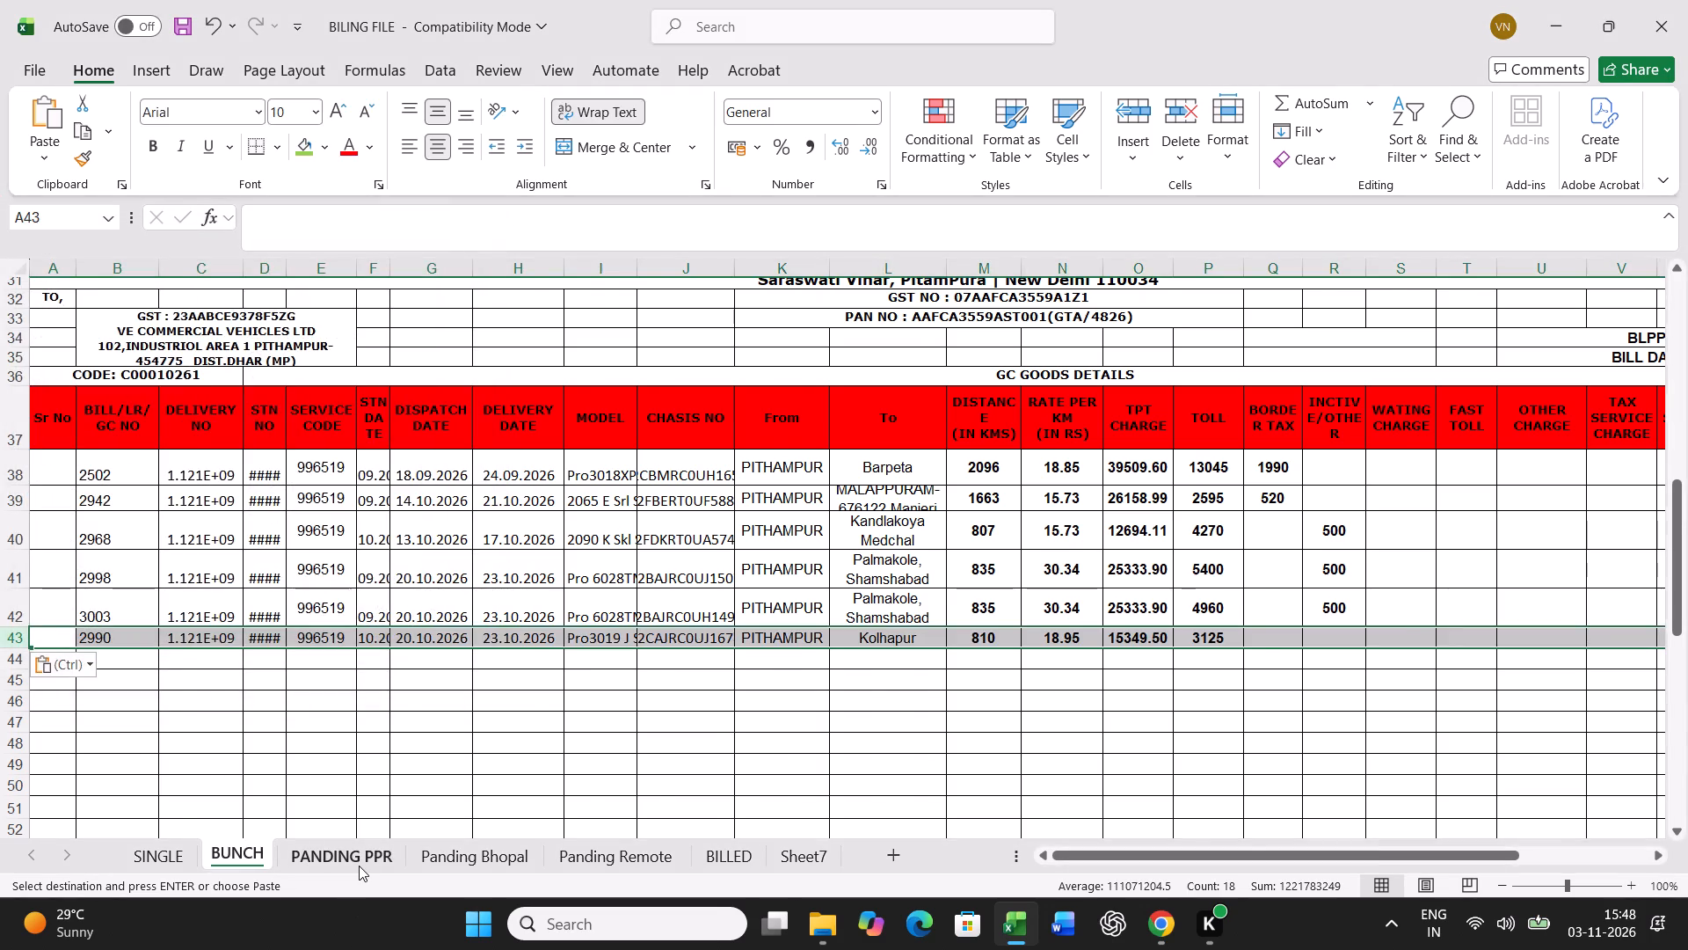
click(359, 866)
click(768, 648)
key(ctrl+f)
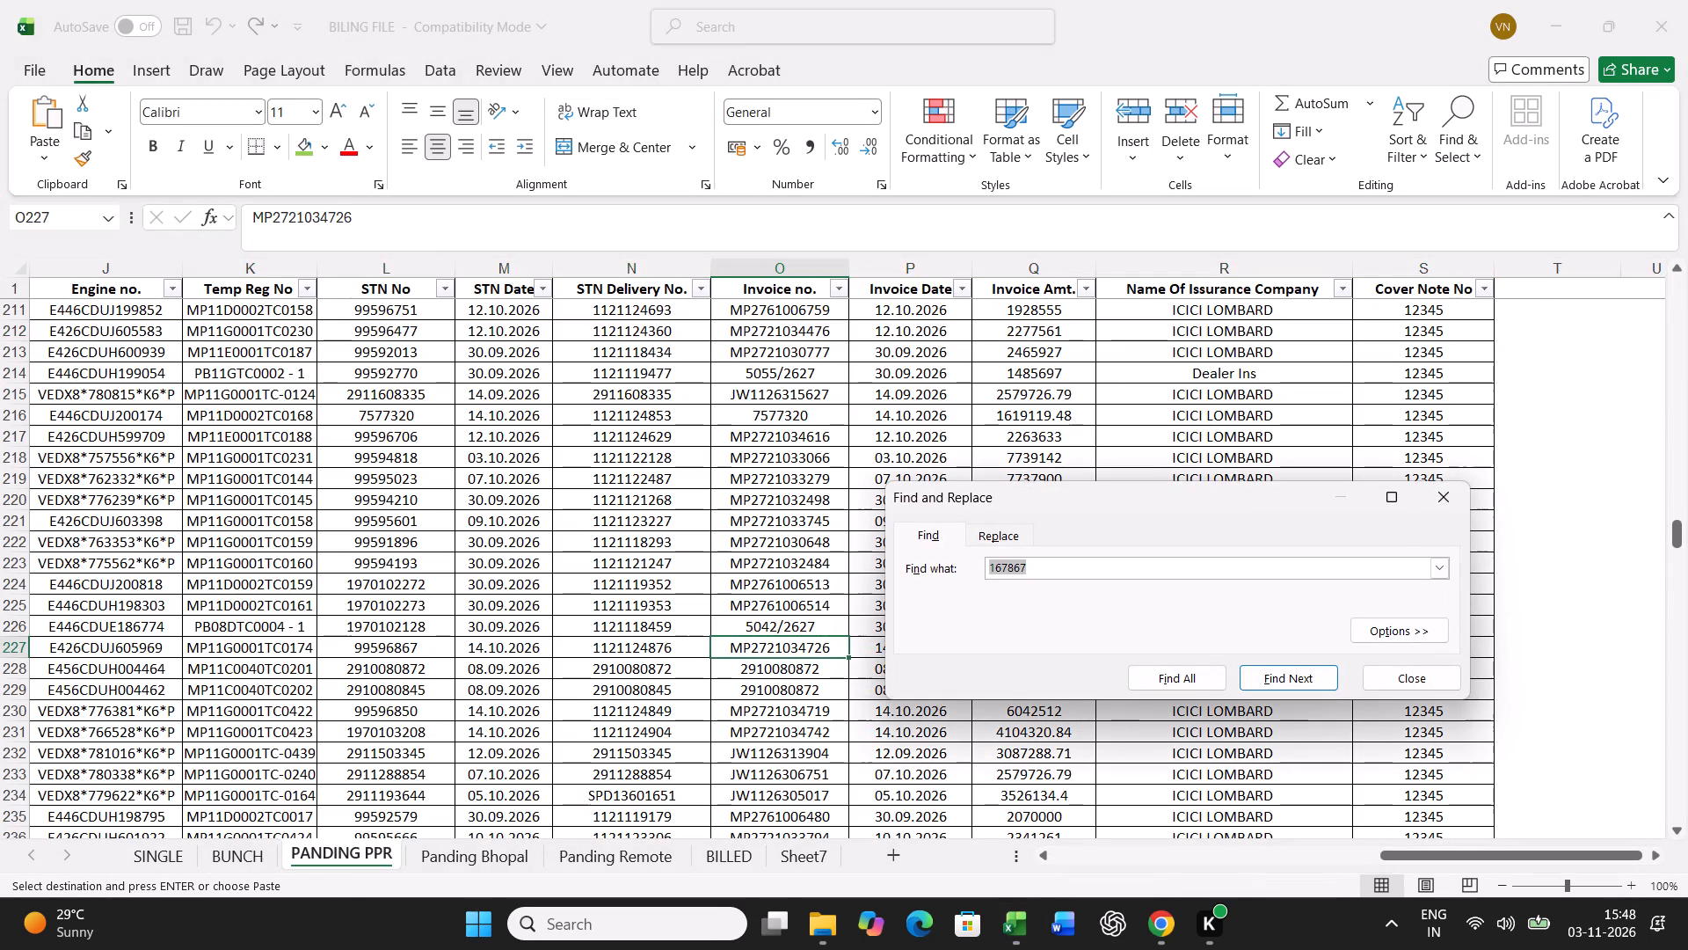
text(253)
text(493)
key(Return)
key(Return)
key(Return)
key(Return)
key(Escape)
click(314, 148)
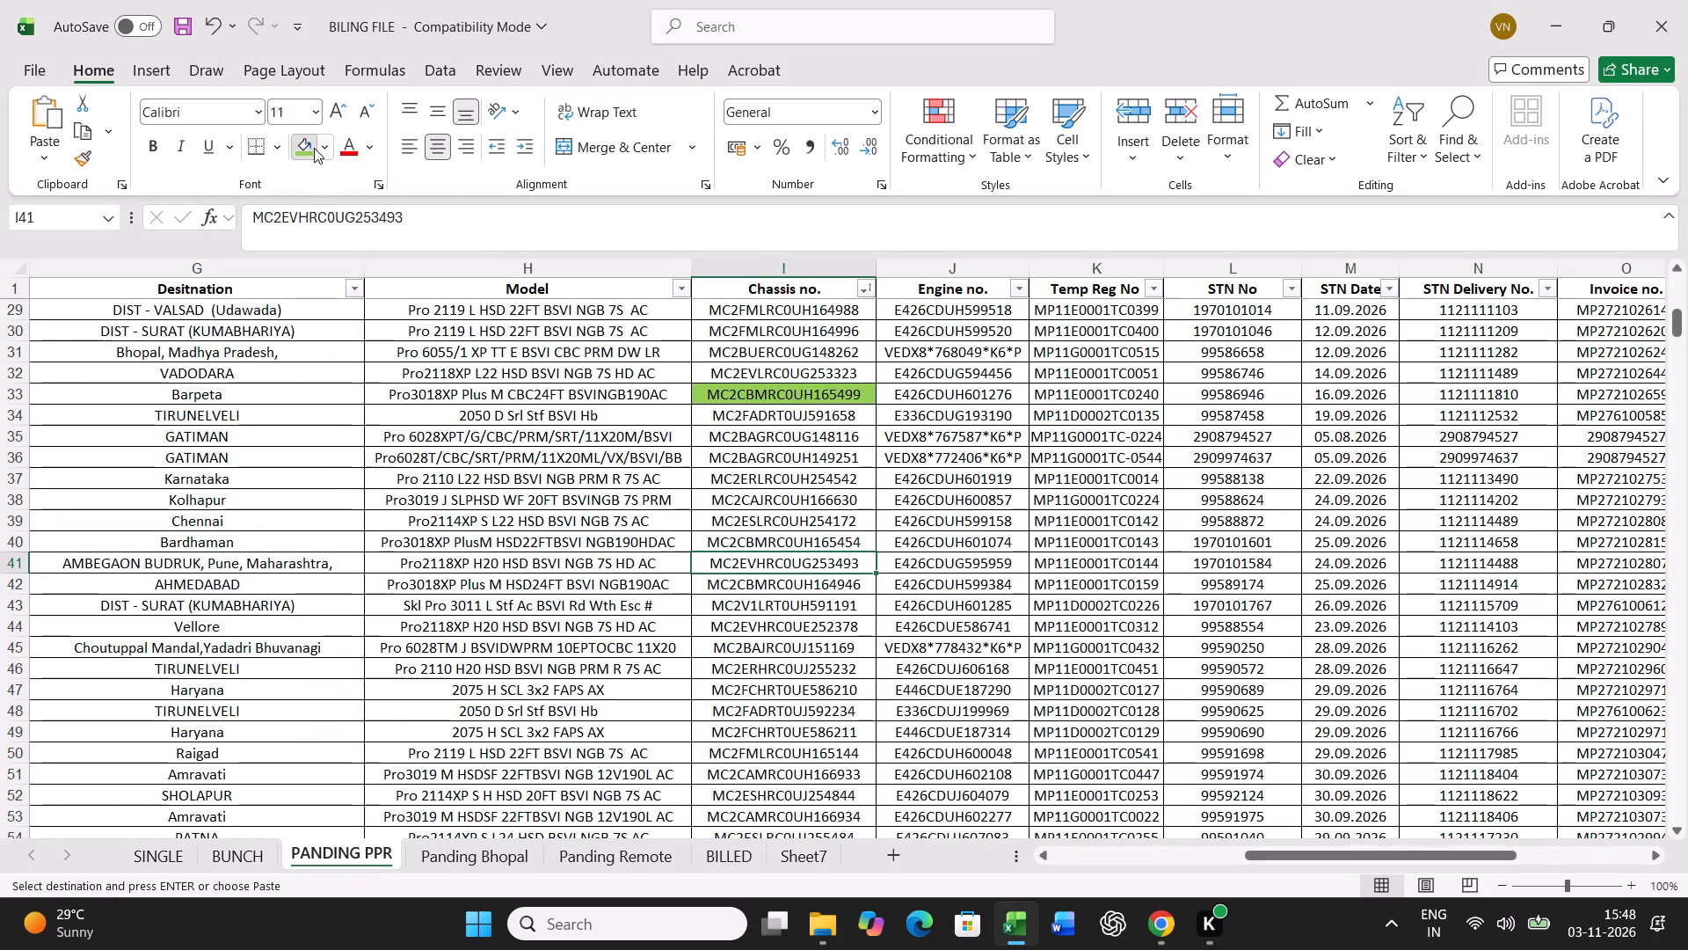
Copy the LR No 2600 Ambegaon Budruk row from PANDING PPR and paste it into BUNCH row 21.
key(Left)
key(Left)
key(Left)
key(Left)
key(Left)
key(Left)
key(Left)
key(Left)
key(Left)
key(Left)
key(Left)
key(Left)
key(Left)
key(Left)
key(Left)
key(Left)
key(Left)
key(Left)
key(Left)
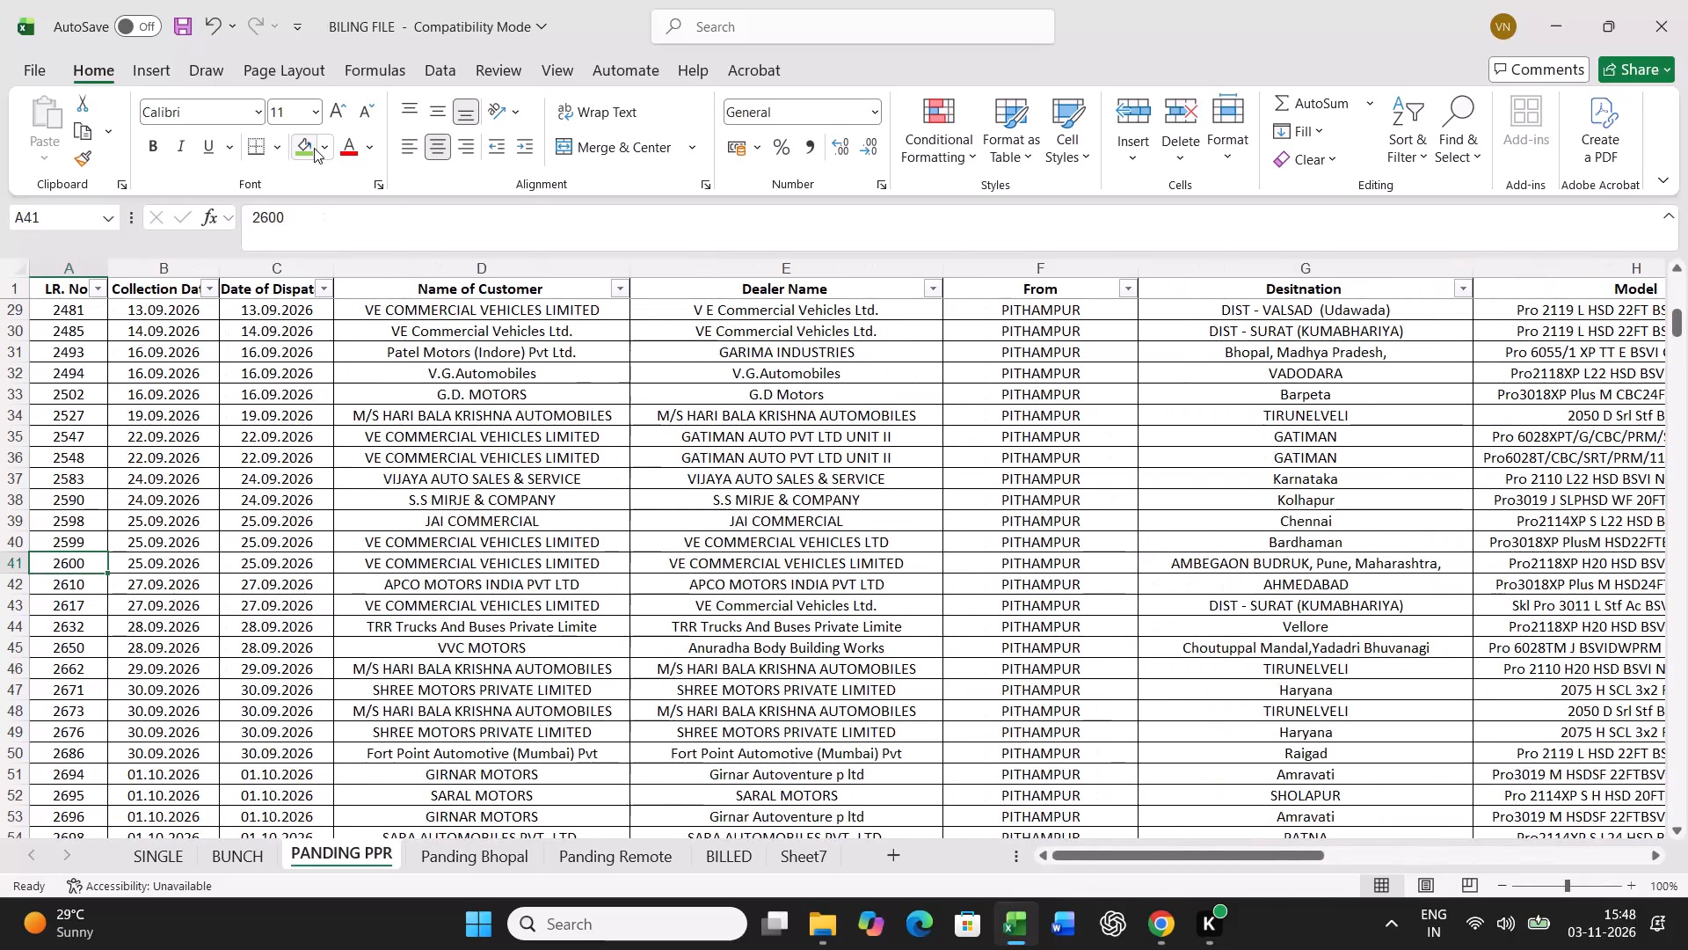
key(ctrl+shift+Right)
key(ctrl+c)
click(243, 854)
scroll(336, 743, up, 7)
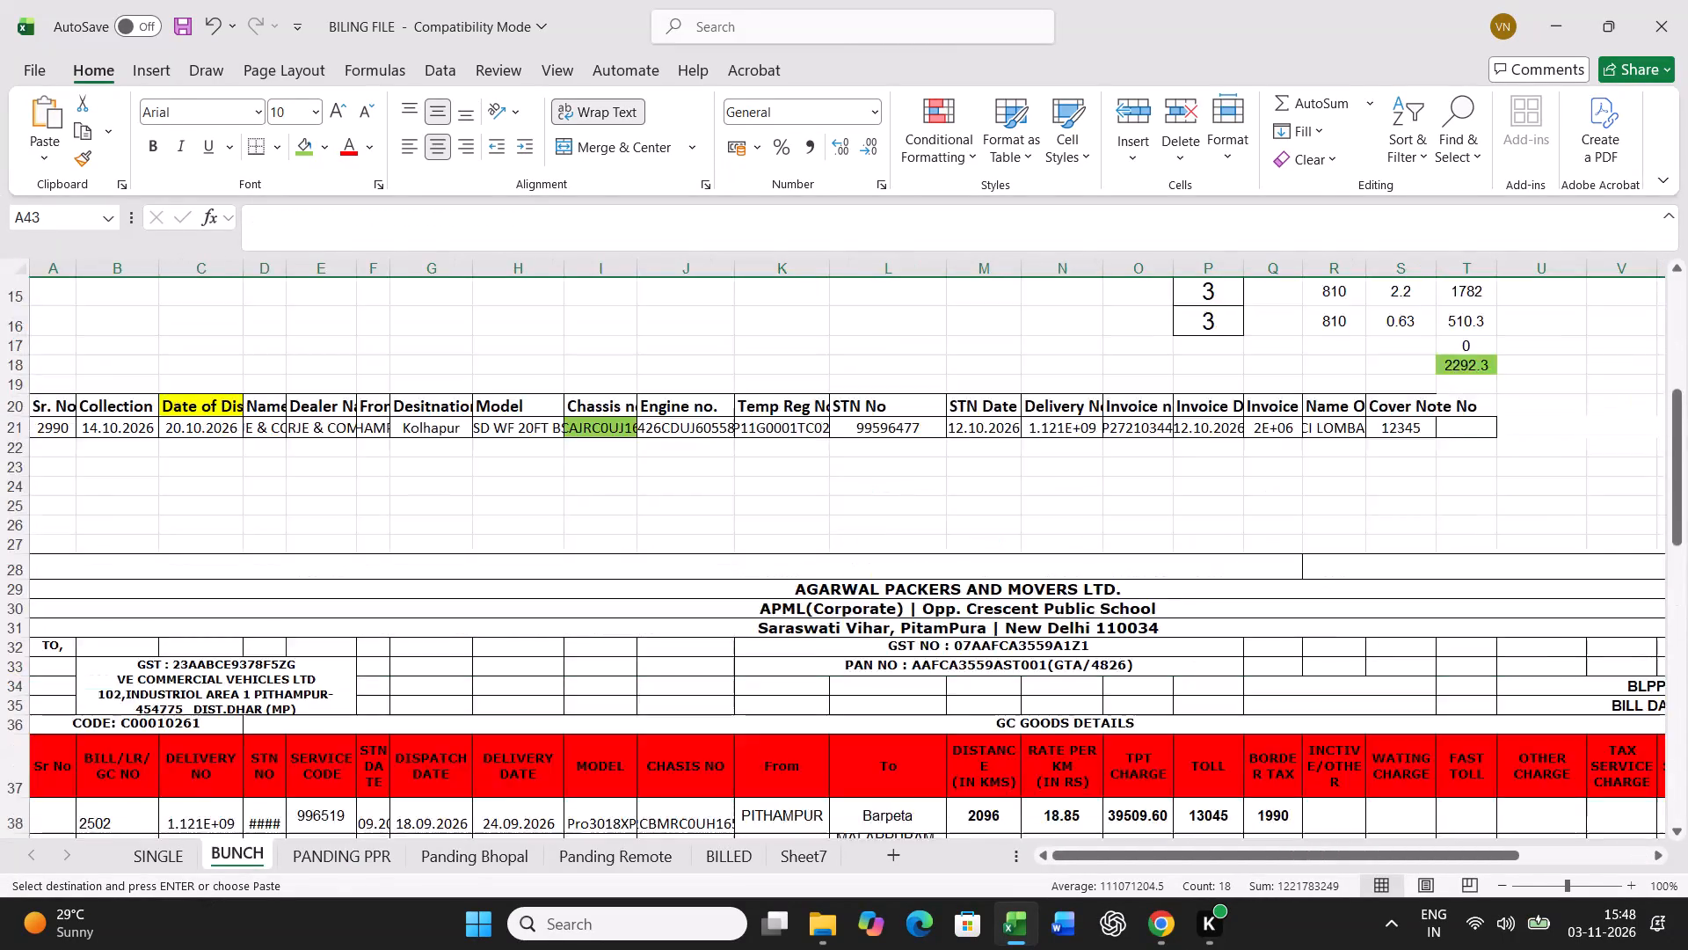
scroll(336, 743, up, 5)
click(40, 774)
key(ctrl+v)
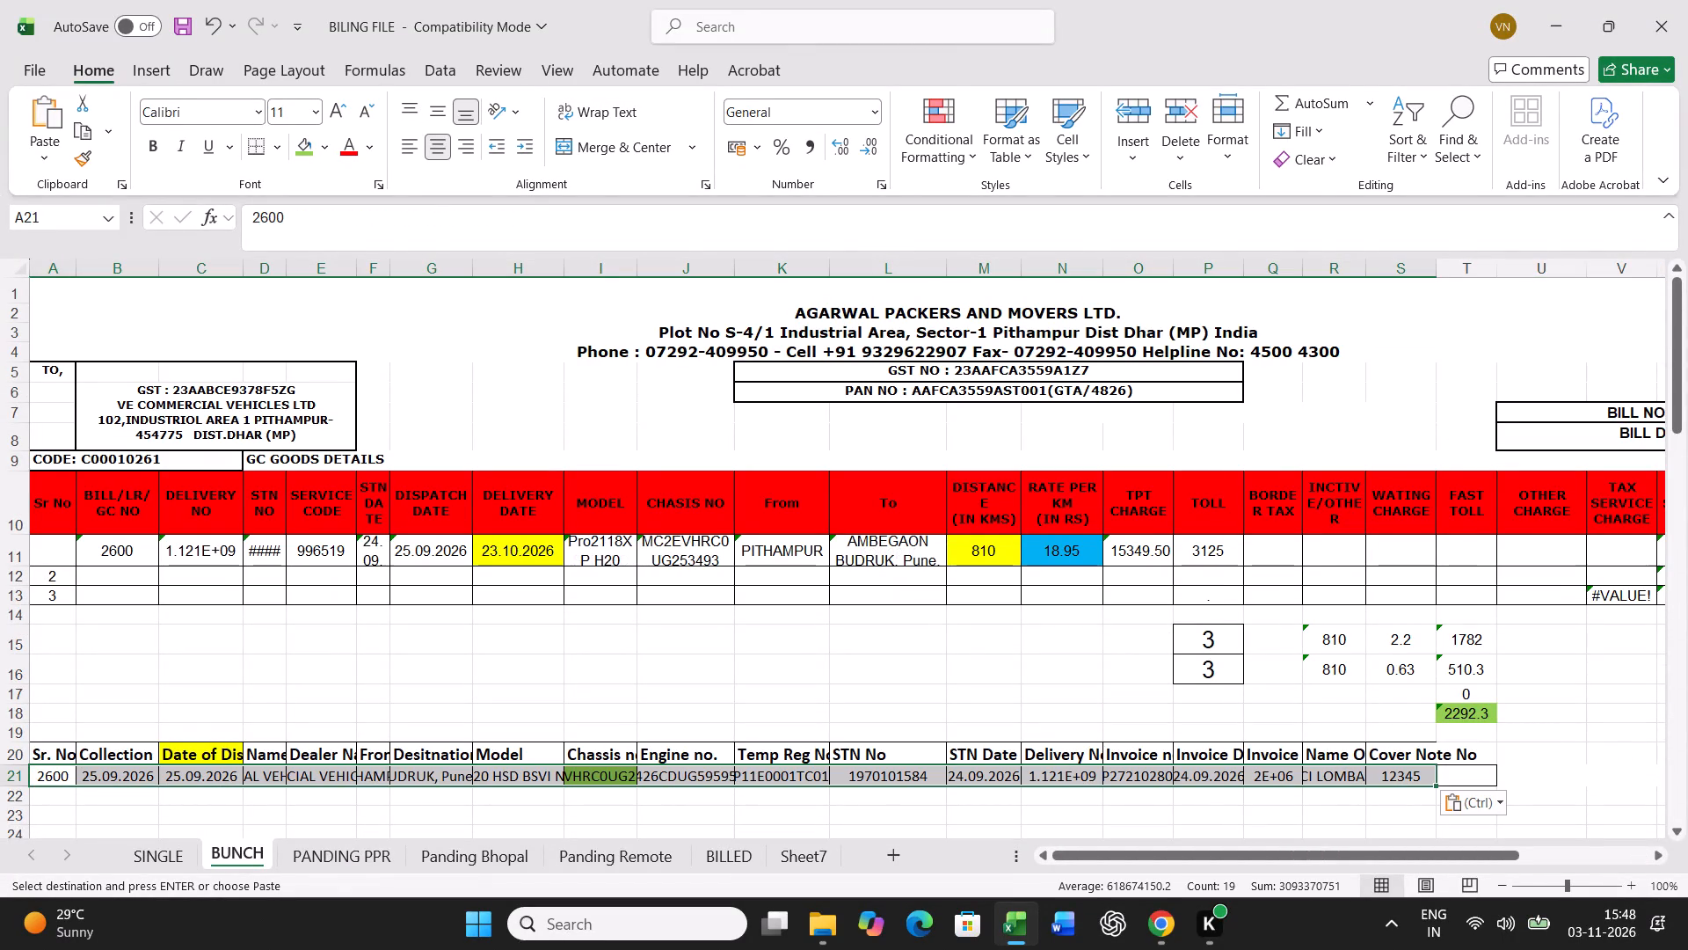
Set the dispatch date in BUNCH row 21 to 27.09.2026 and the delivery date in row 11 to 29.09.2026.
click(215, 771)
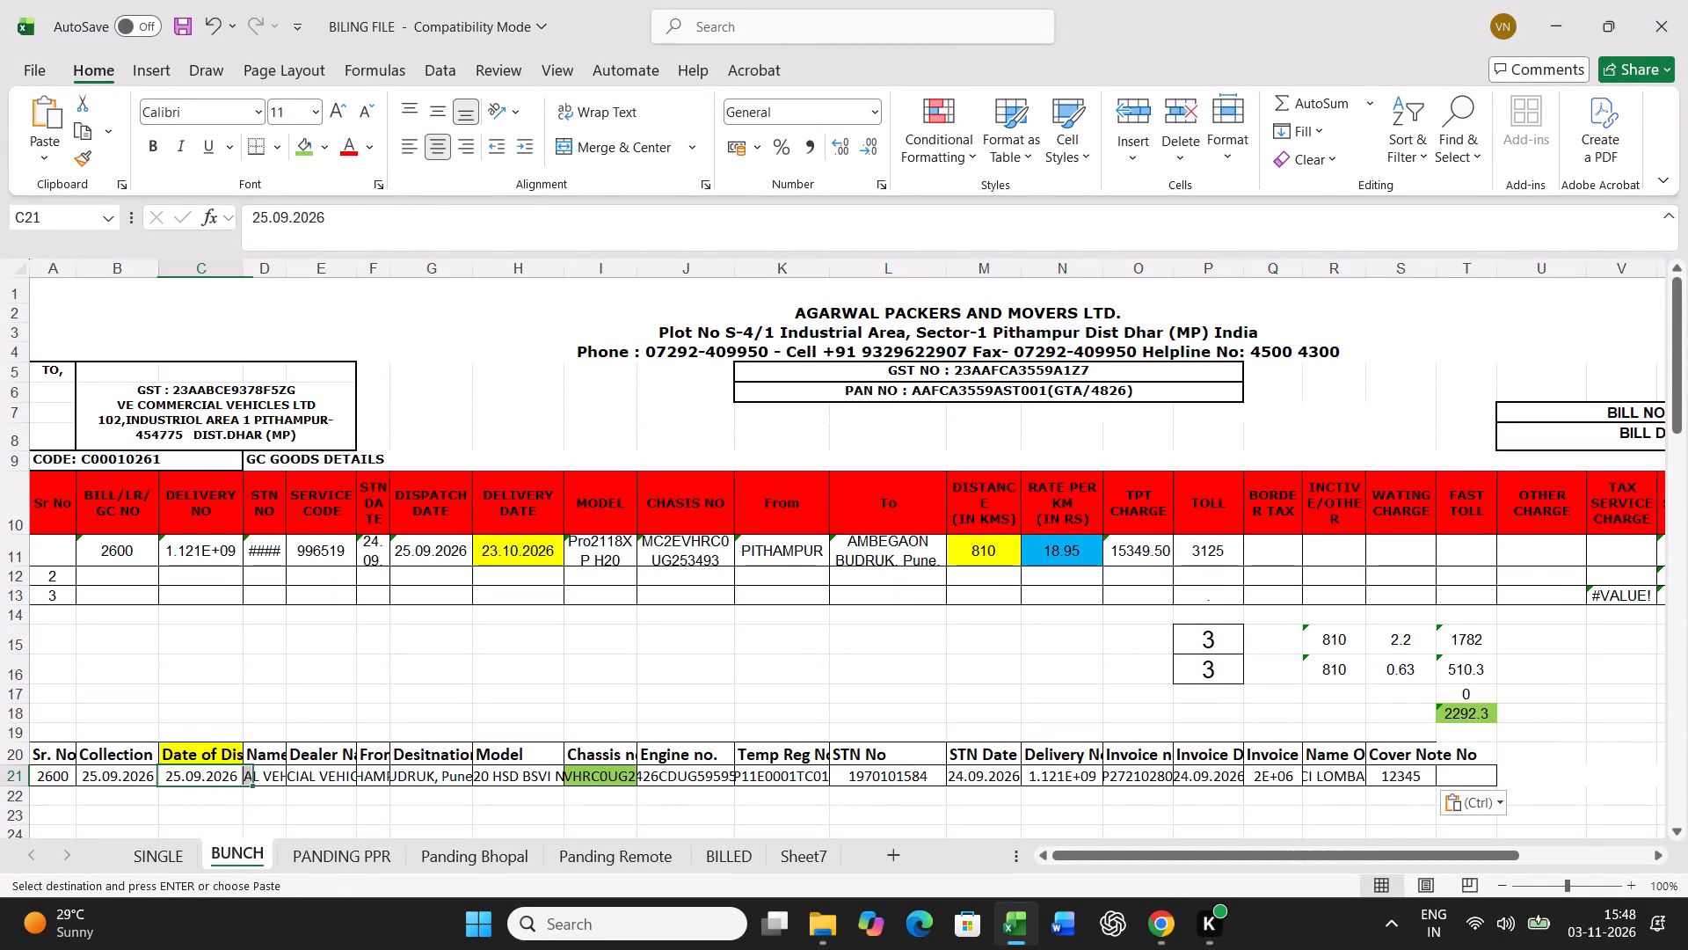
text(27.09.2026)
key(Return)
click(509, 552)
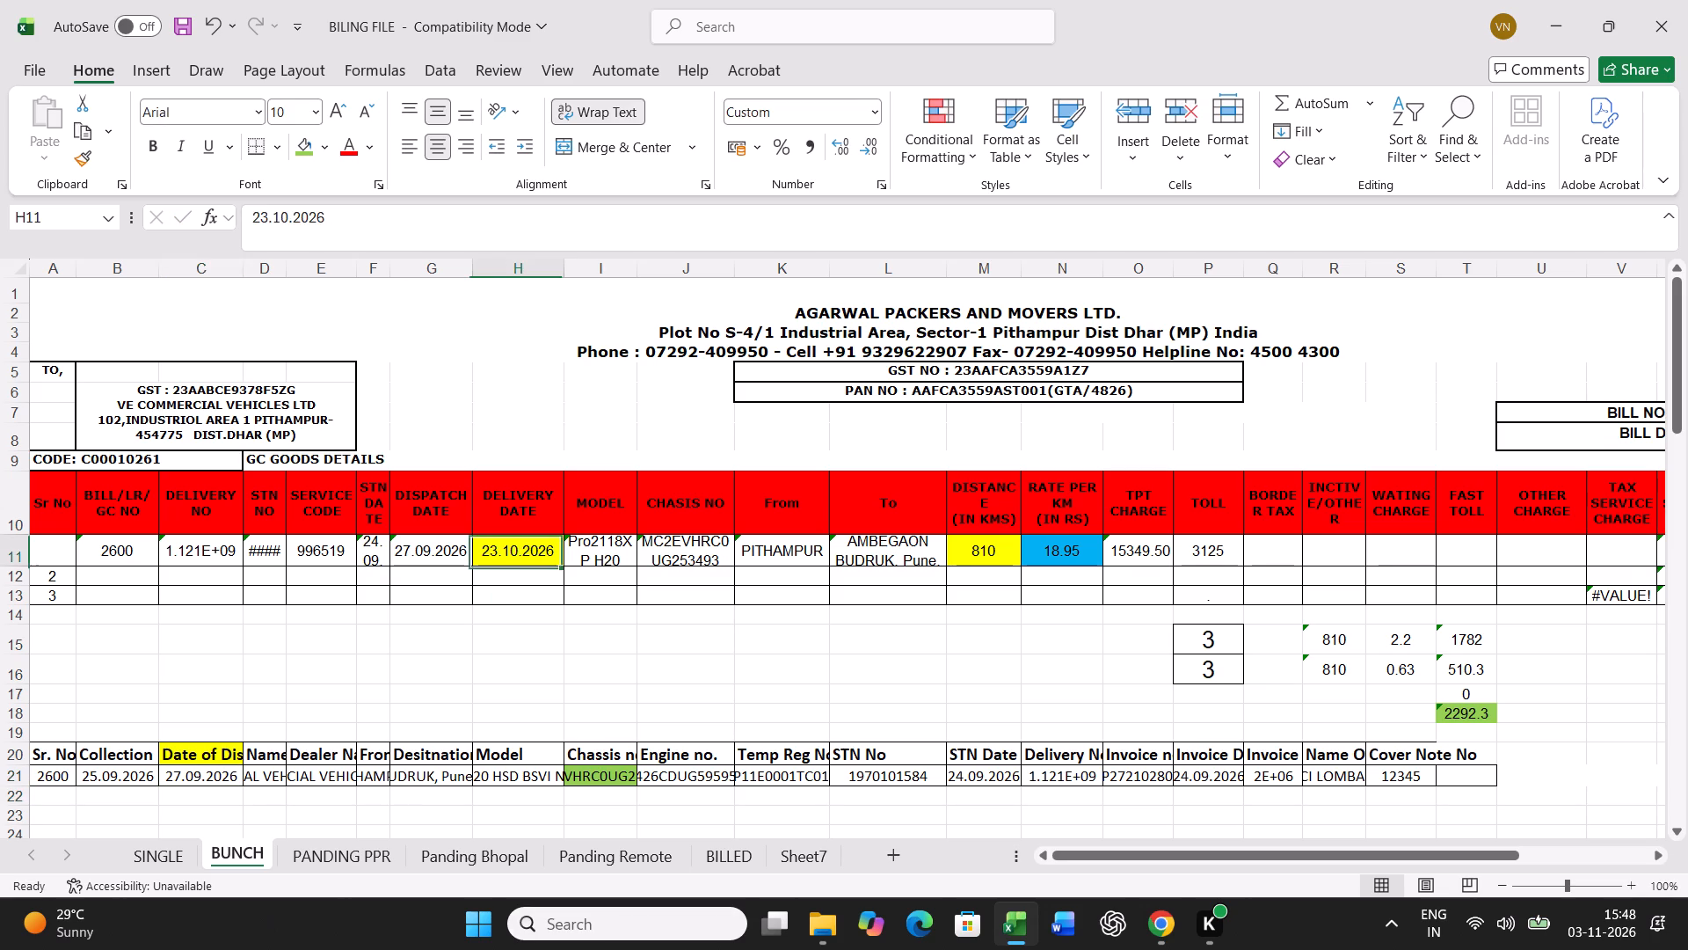
text(29.09.2026)
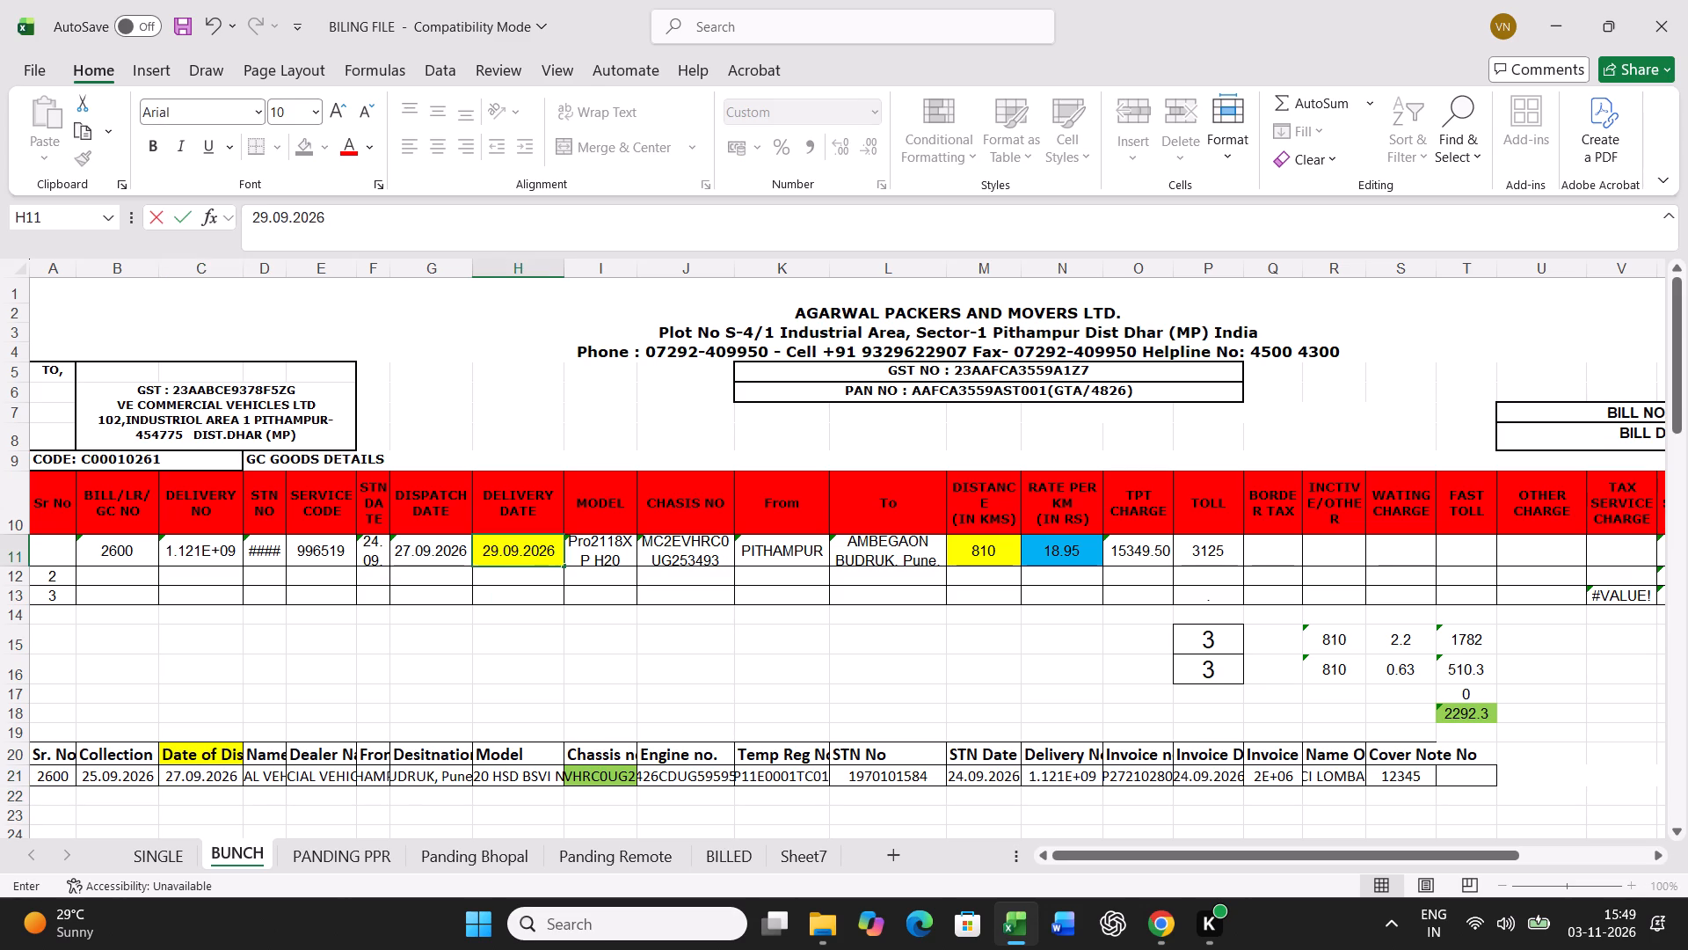
Set BUNCH row 11's distance to 589 km, rate per km to 18.95 and toll to 2330.
key(Right)
key(Right)
key(Right)
key(Right)
key(Right)
text(589)
key(Right)
text(18.95)
key(Right)
key(Right)
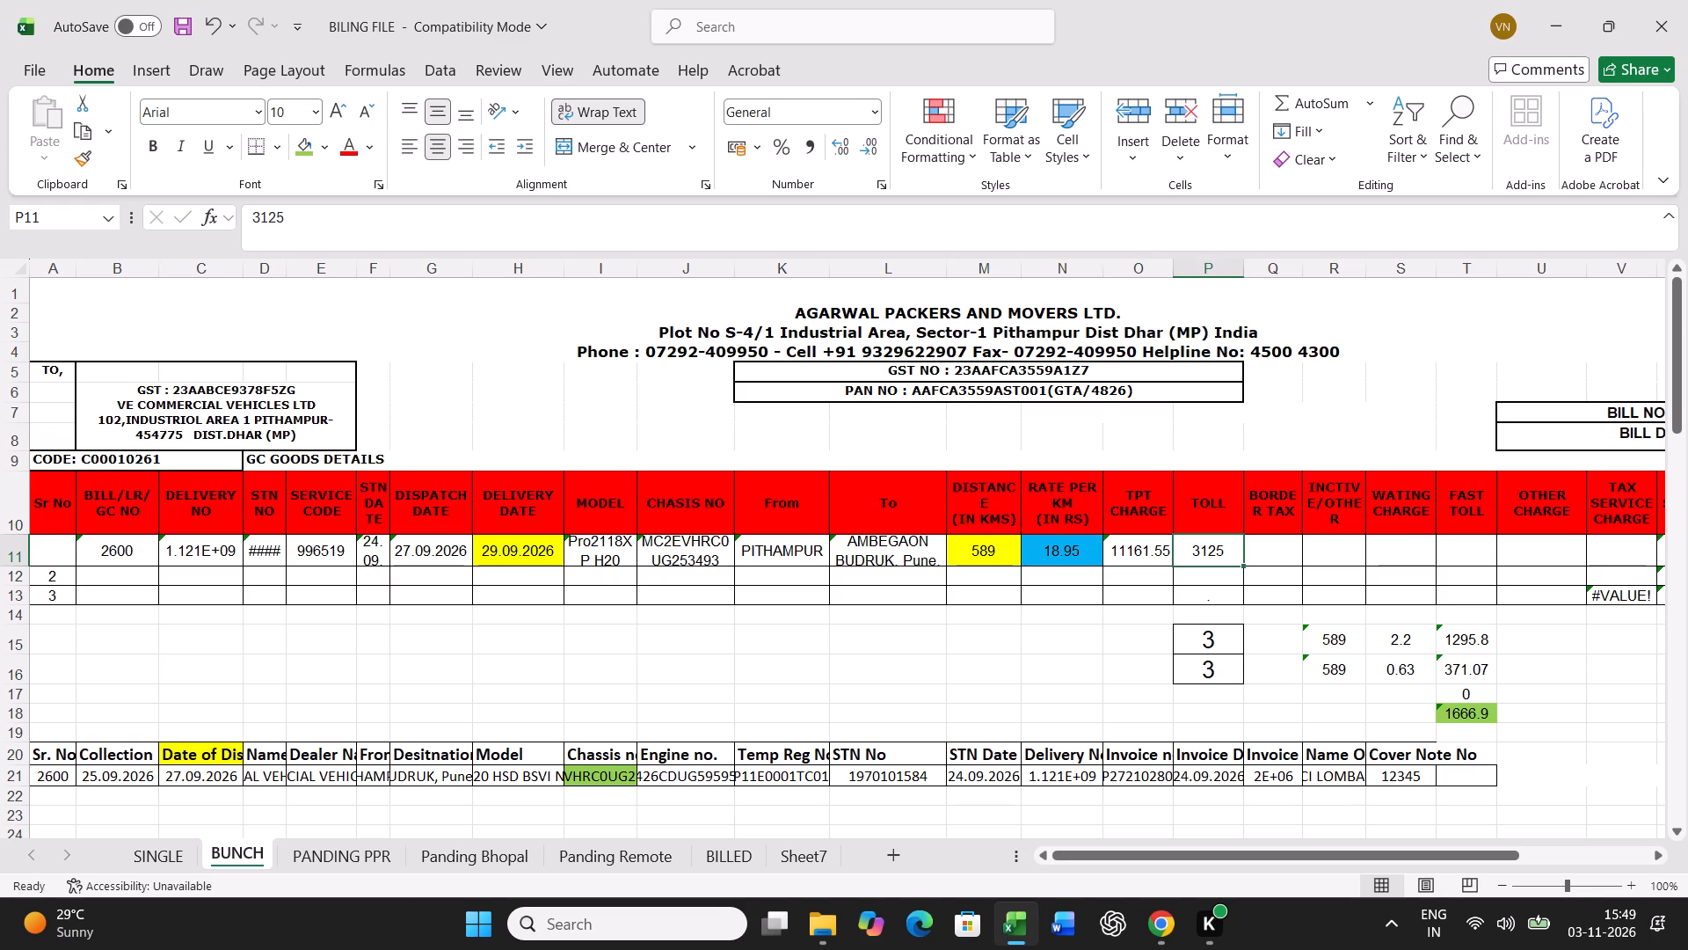
text(2330)
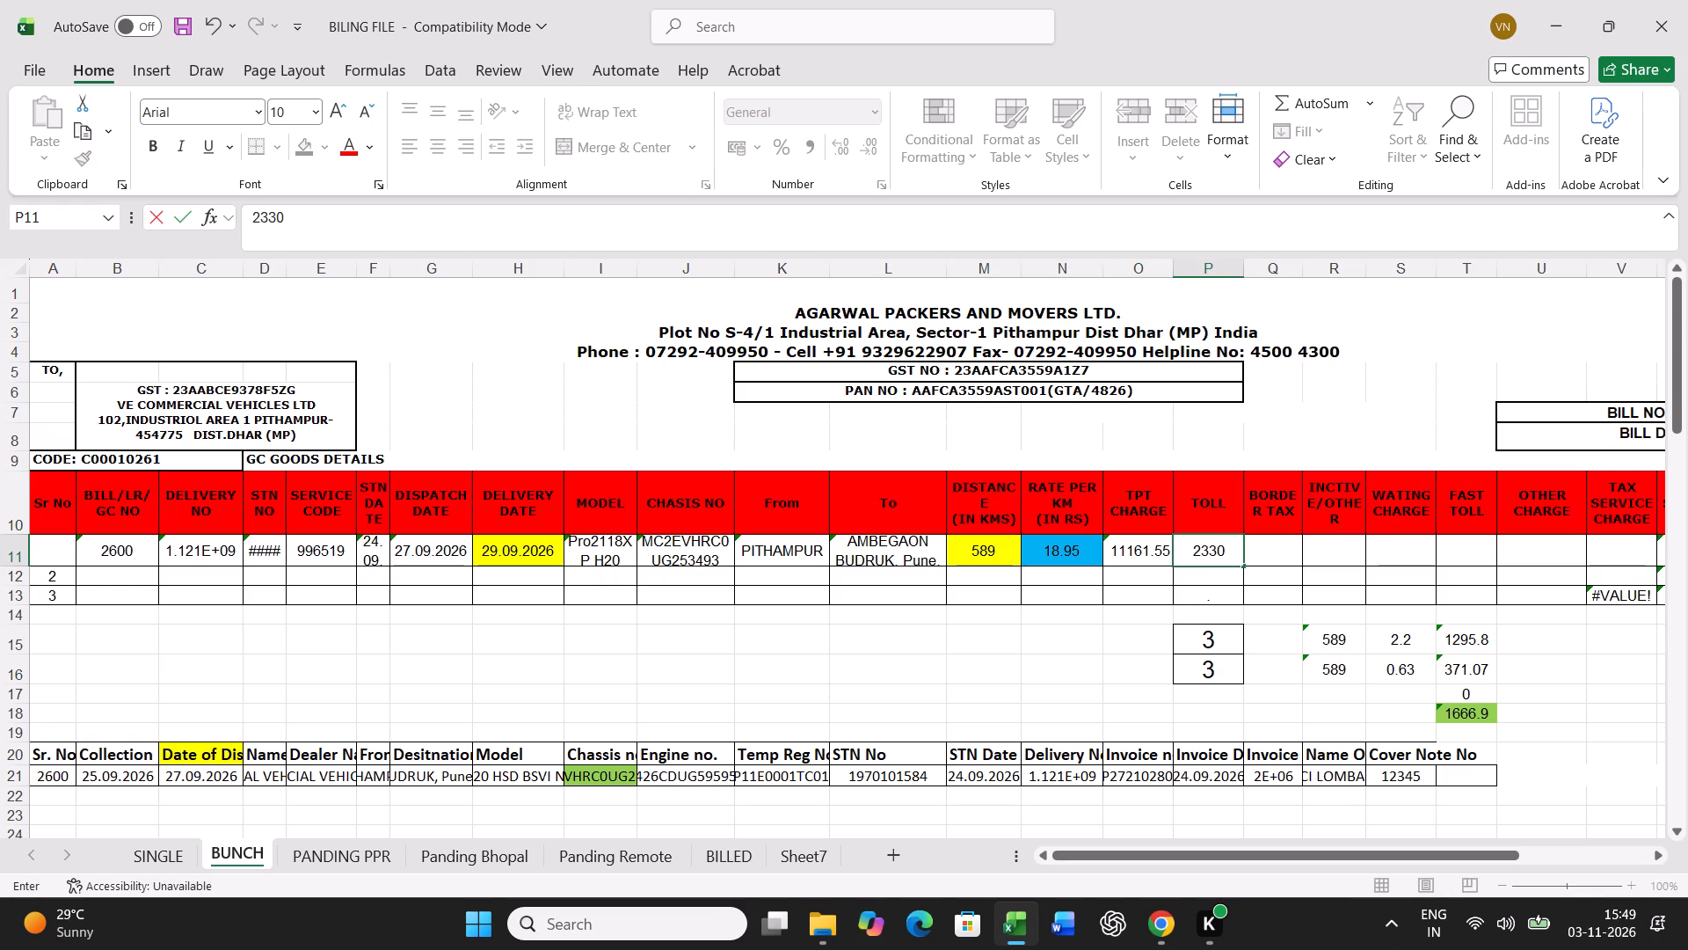
key(Return)
Set both the standard and actual transit times in BUNCH cells P15 and P16 to 2.
key(Return)
key(Return)
key(Return)
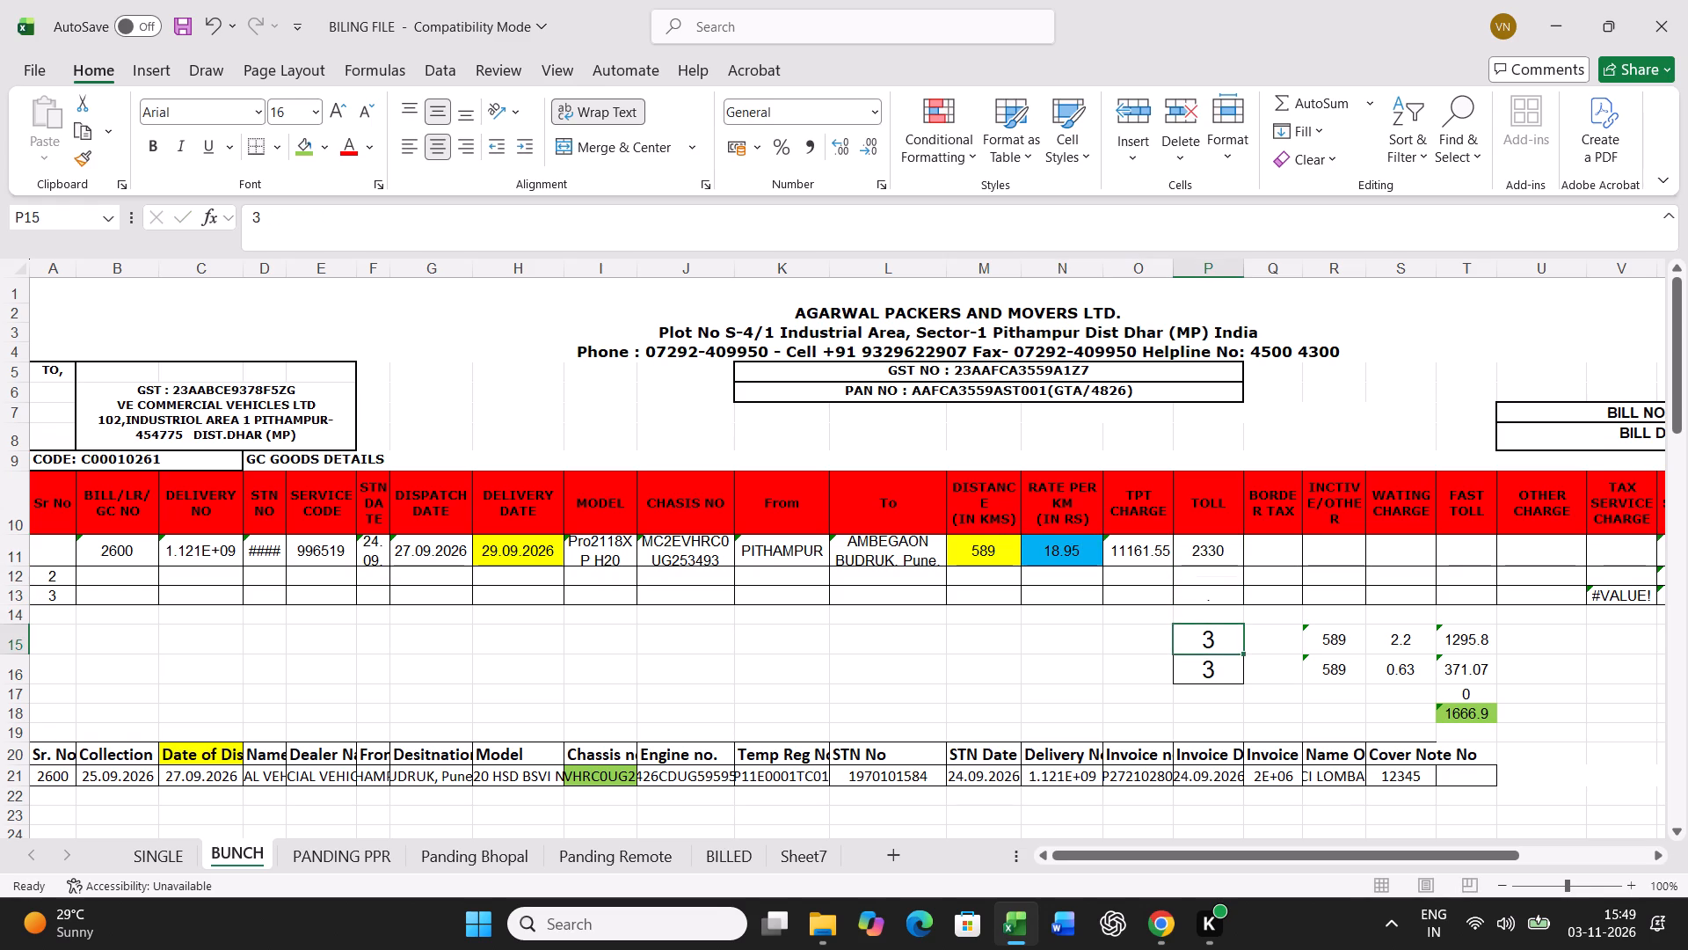
key(2)
key(Return)
key(2)
key(Return)
Print one copy of the SINGLE freight bill for G.C. No 2600.
click(161, 859)
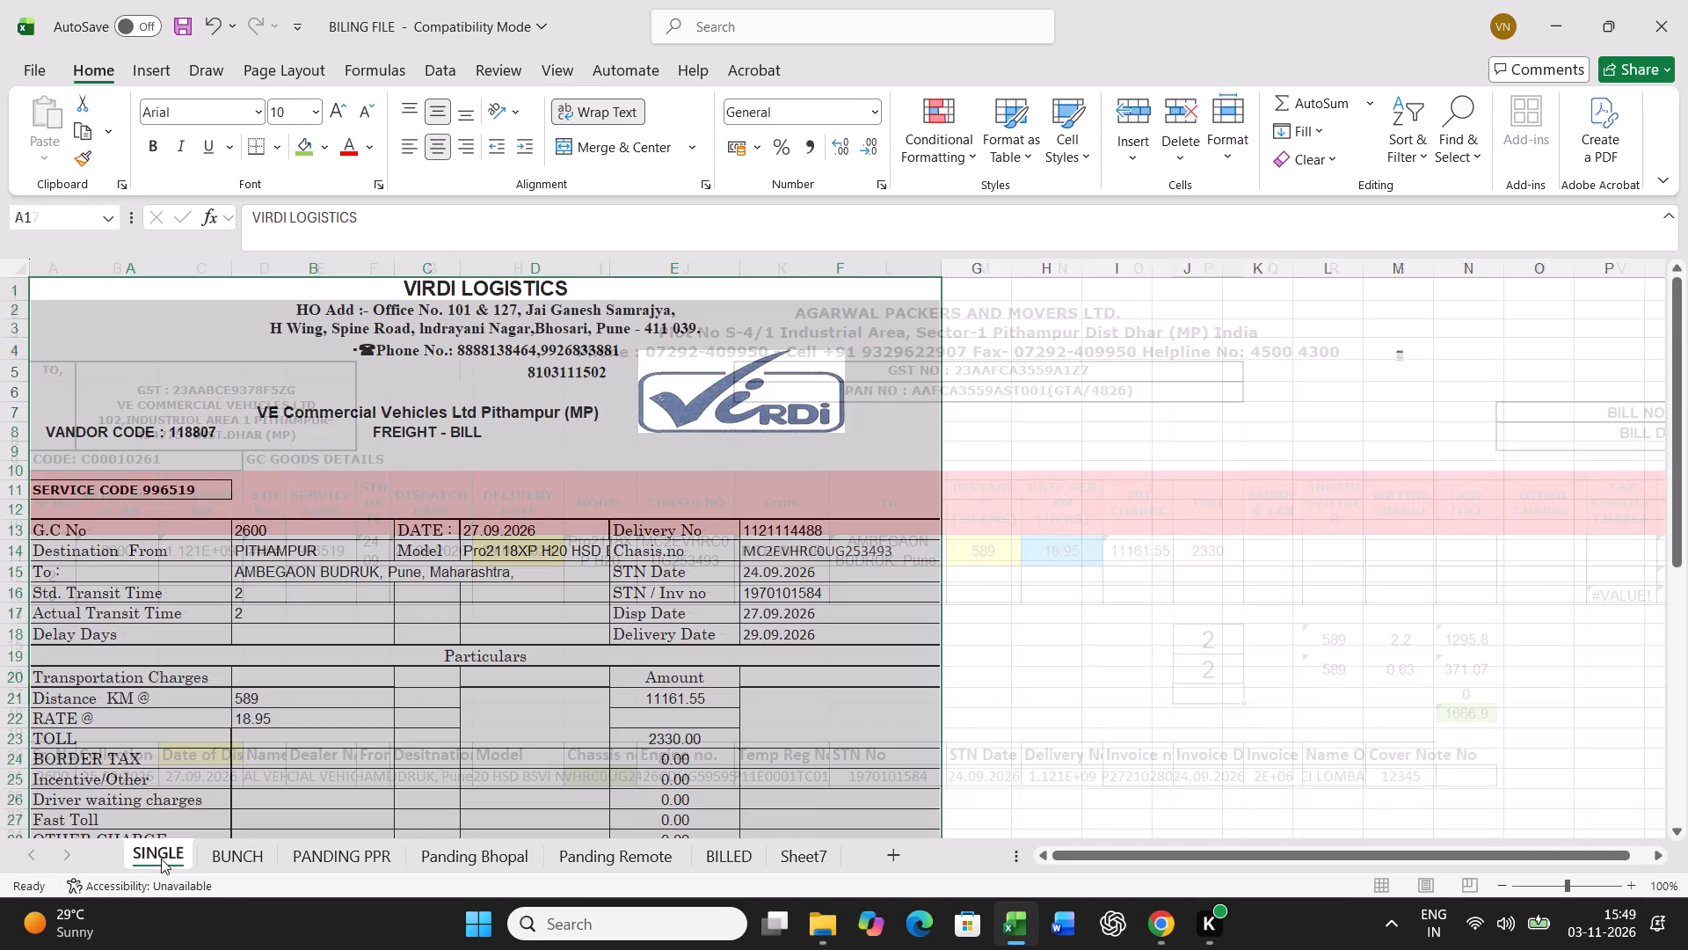
key(ctrl+p)
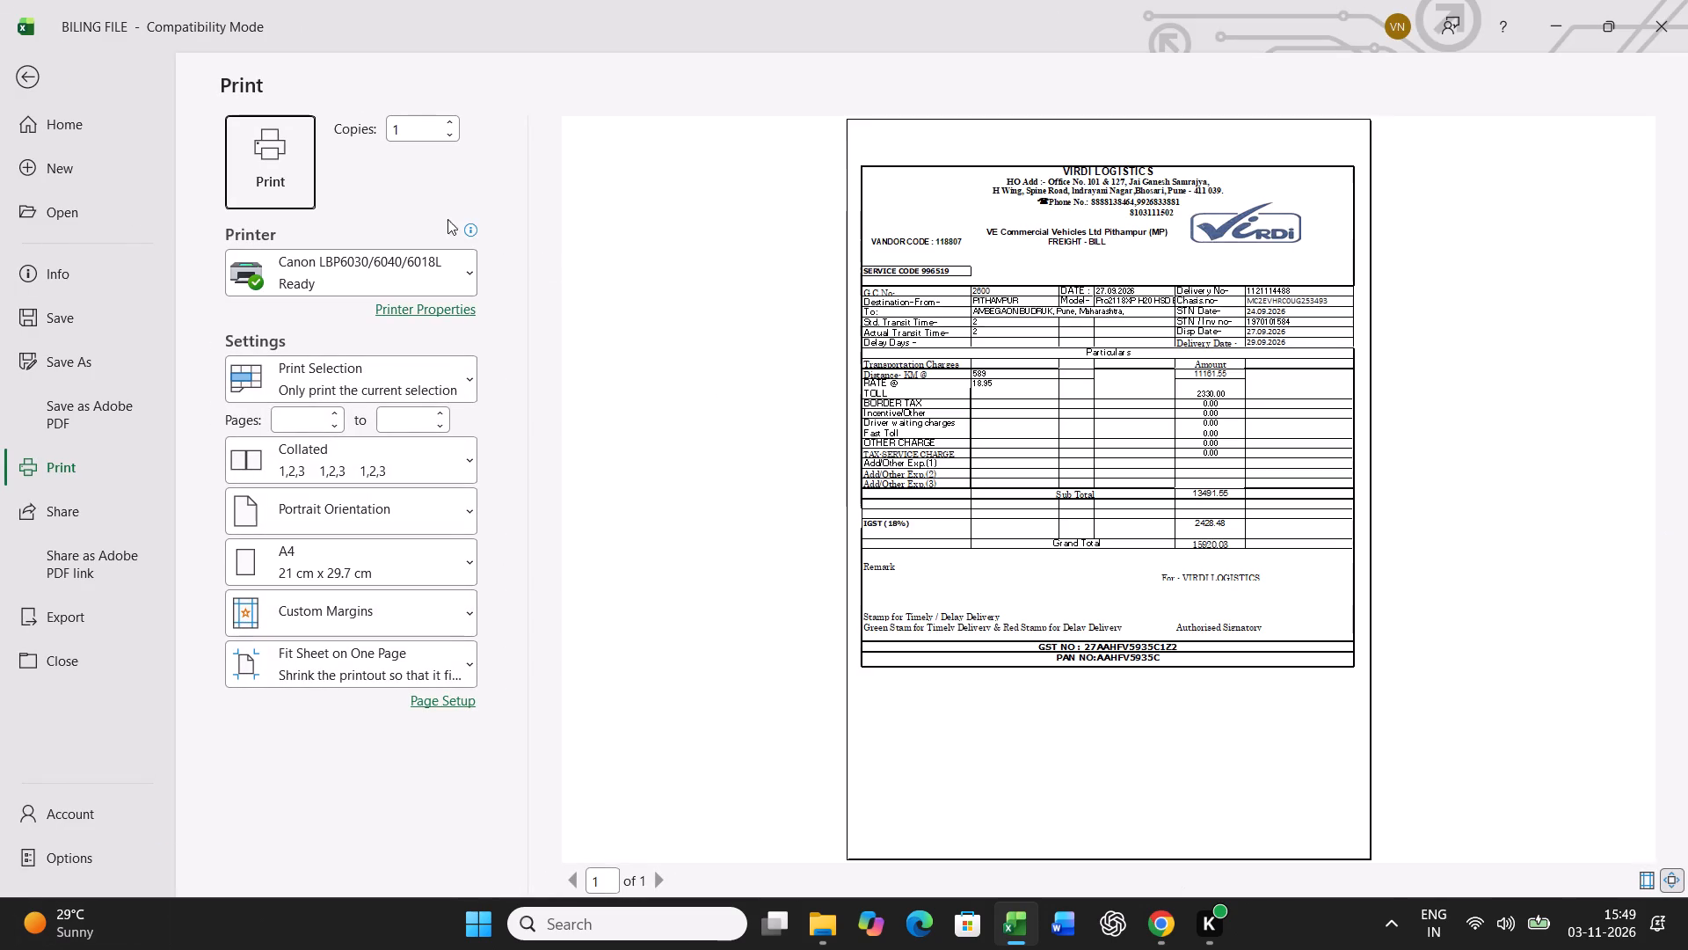
click(309, 167)
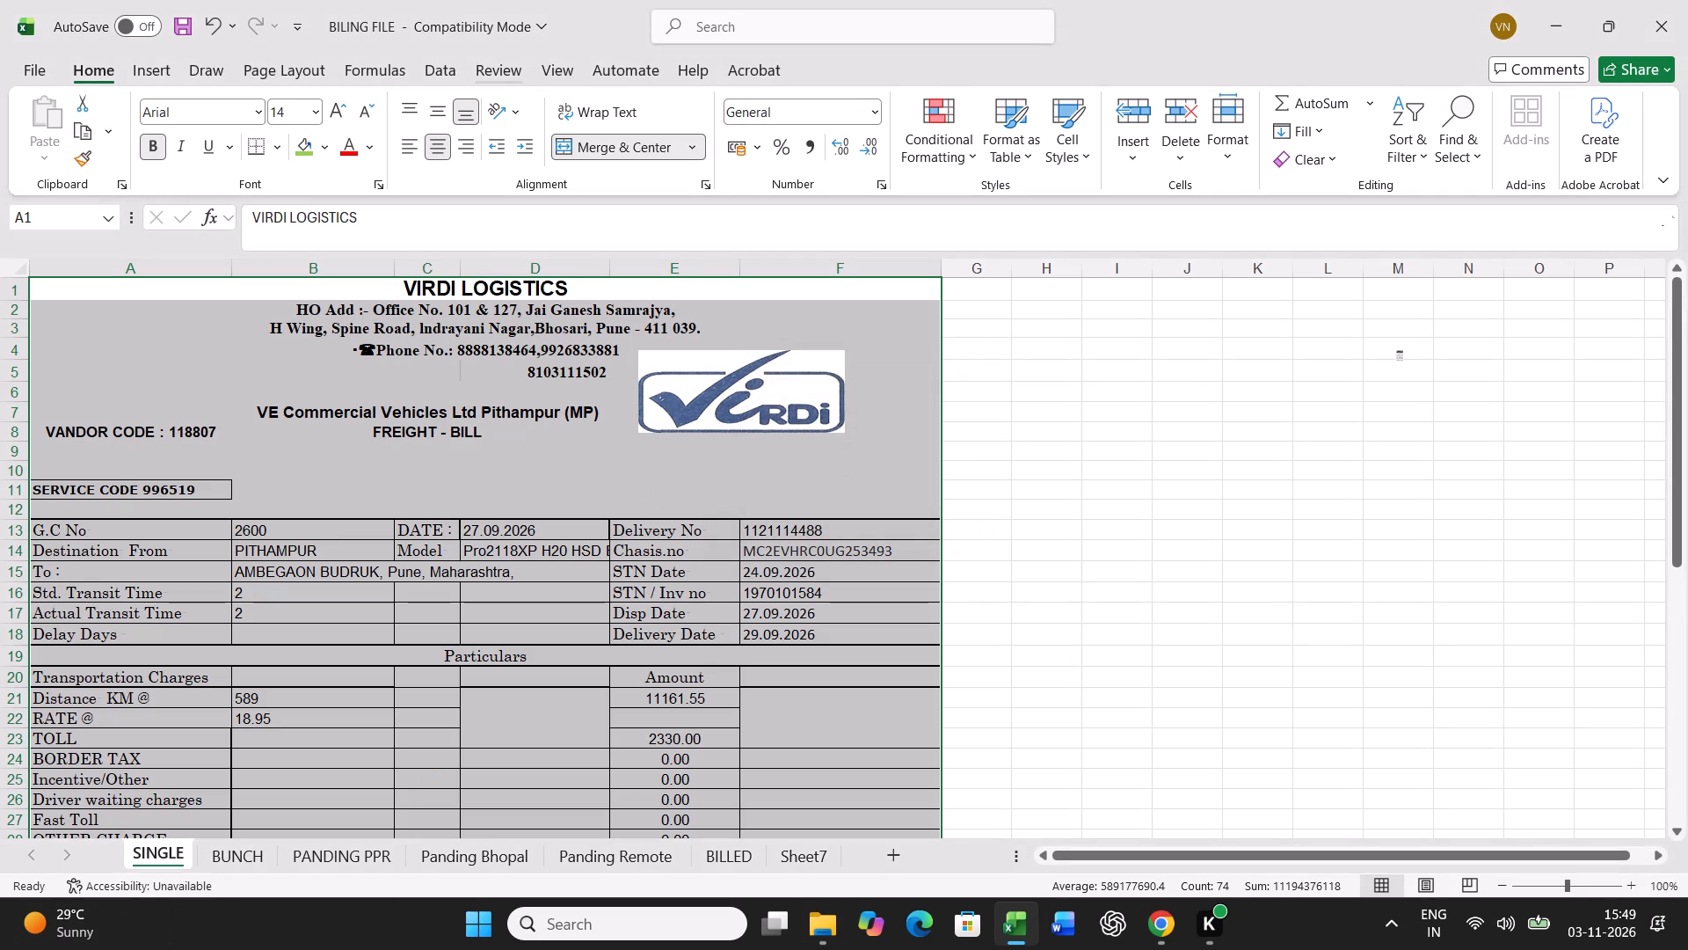
Copy BUNCH row 11 and paste it as values only into row 44 of the lower bill table.
click(249, 840)
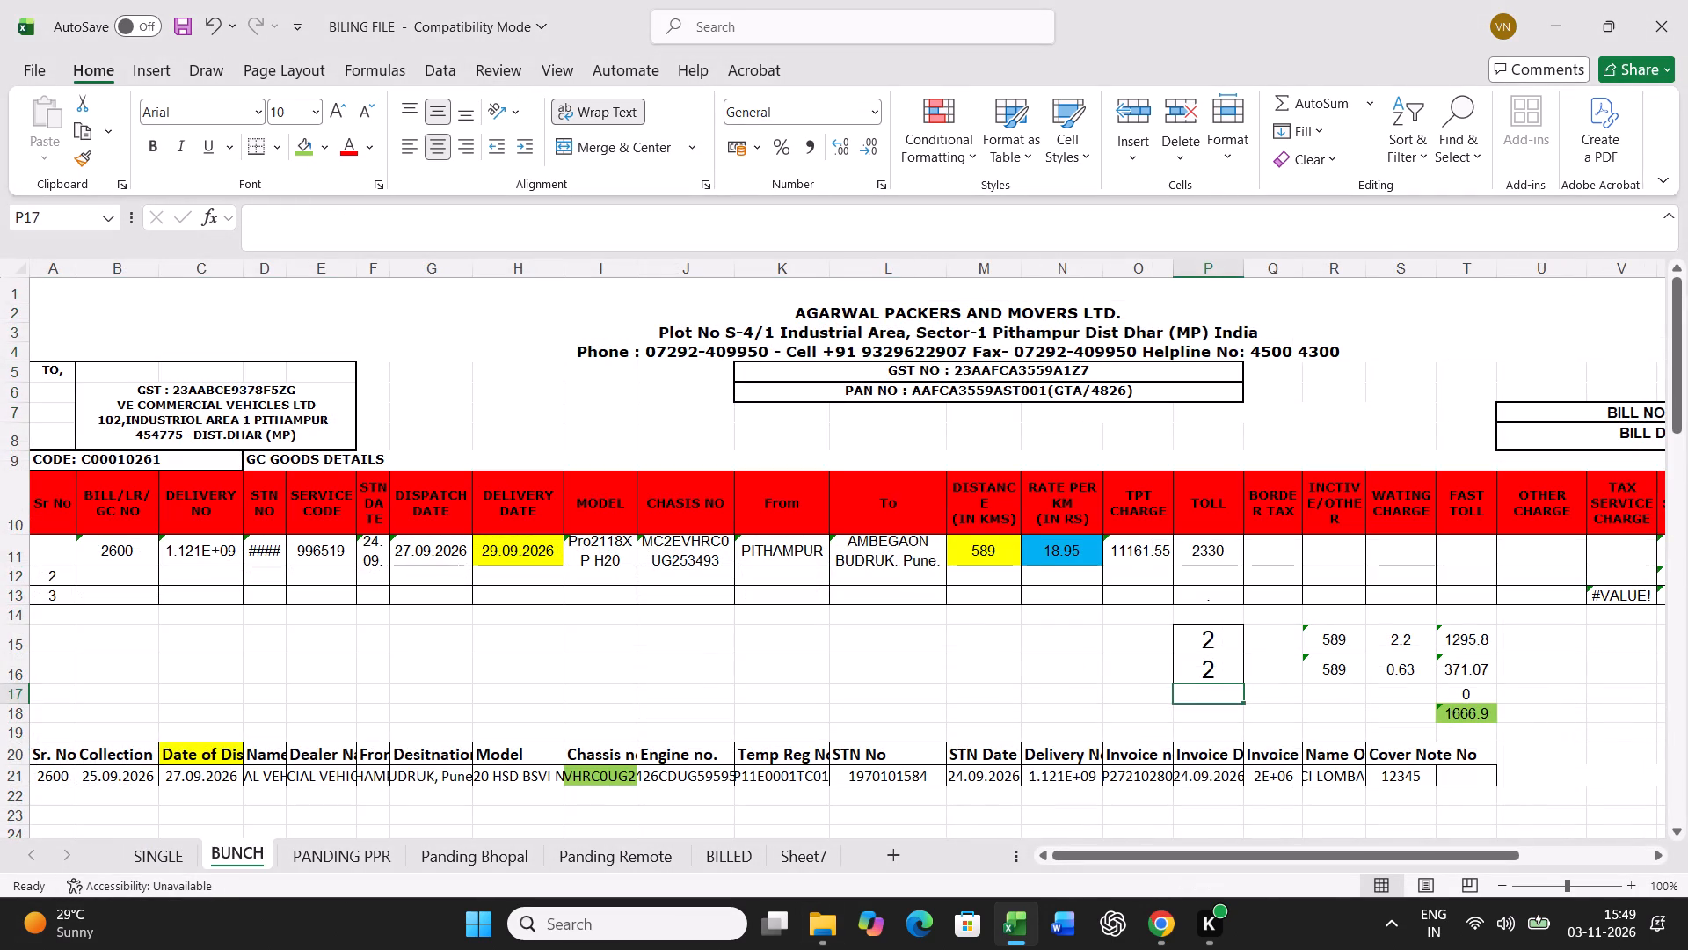
click(20, 551)
key(ctrl+c)
scroll(447, 579, down, 13)
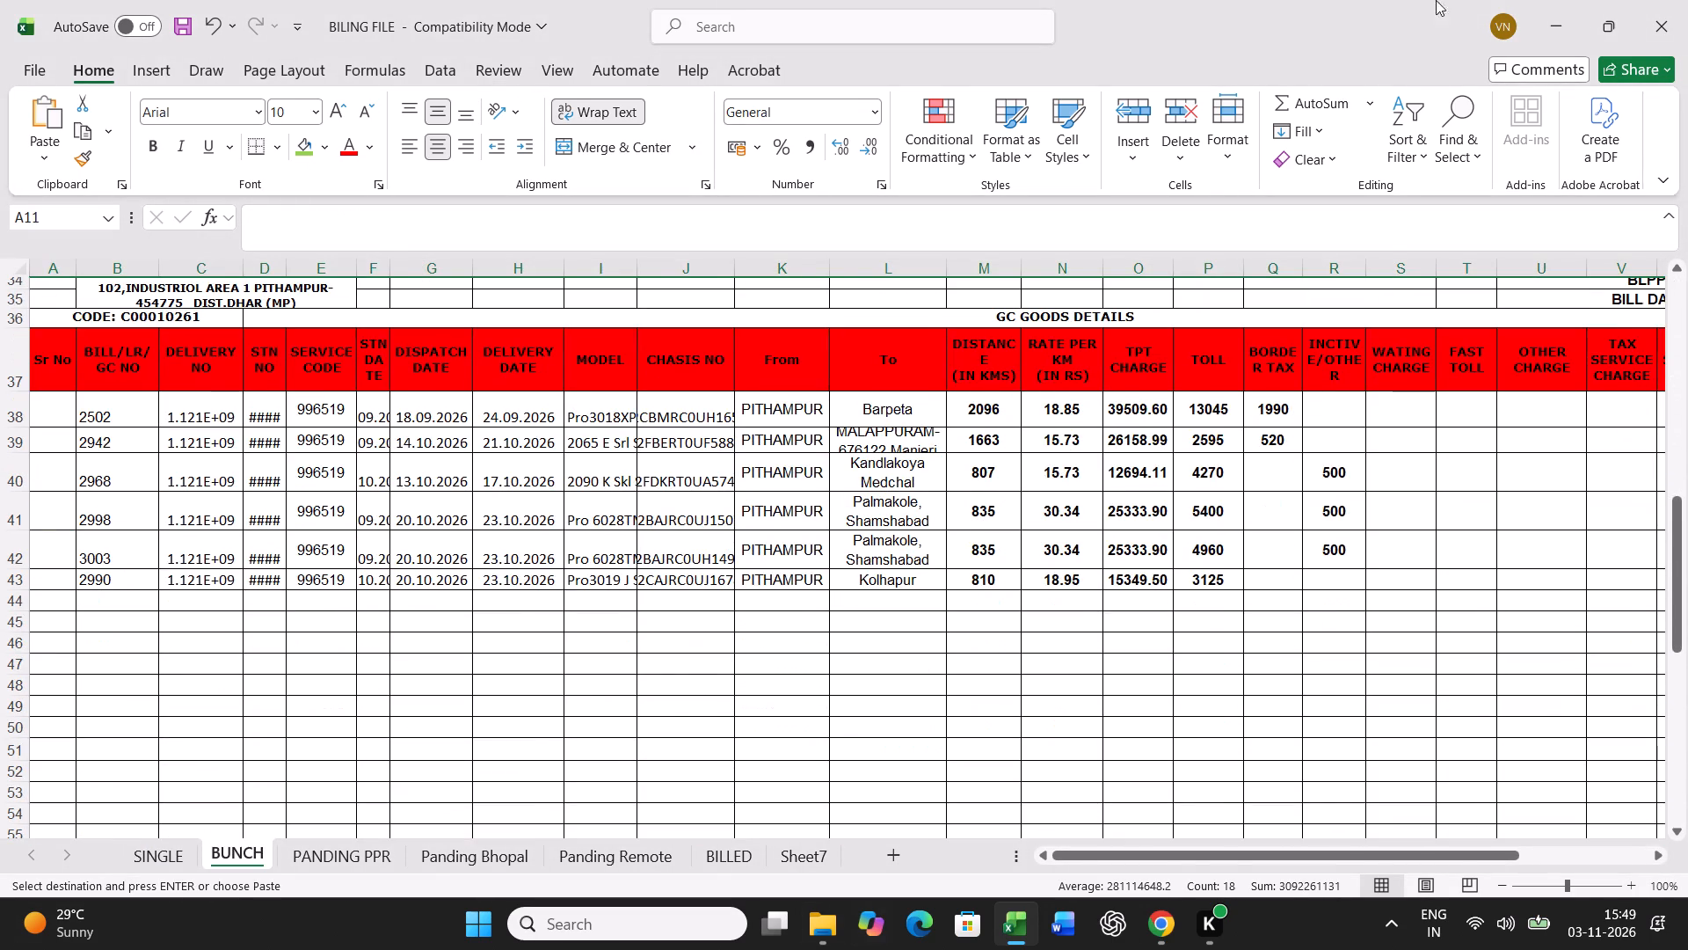
right_click(51, 603)
click(152, 410)
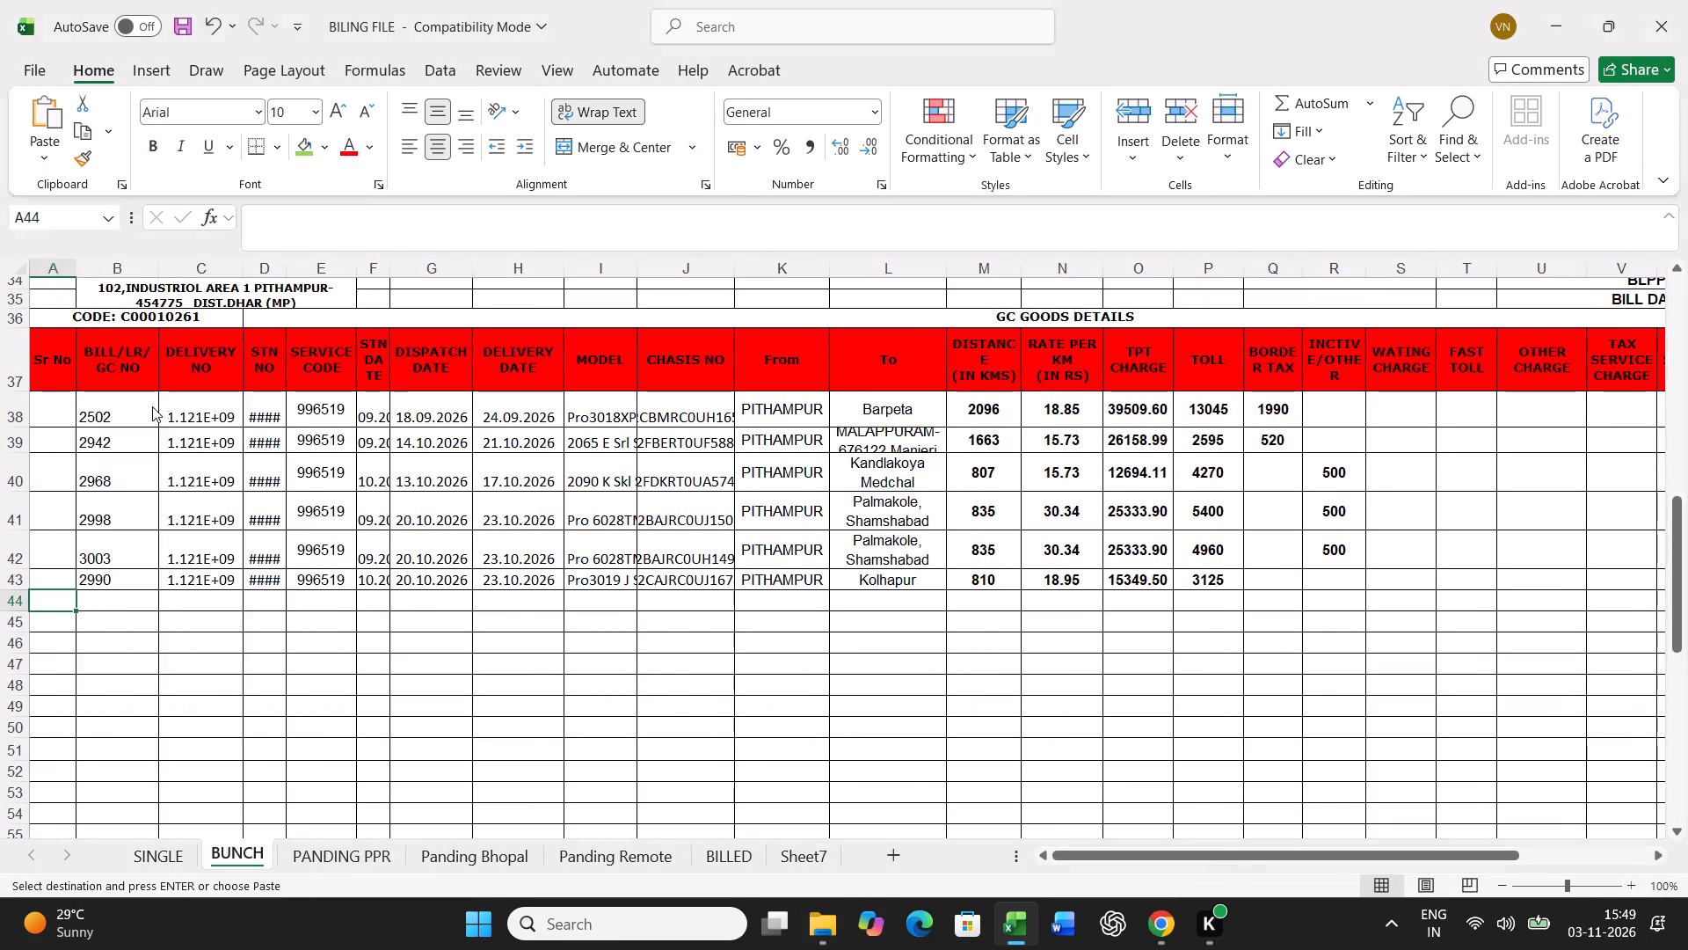
click(78, 360)
click(379, 608)
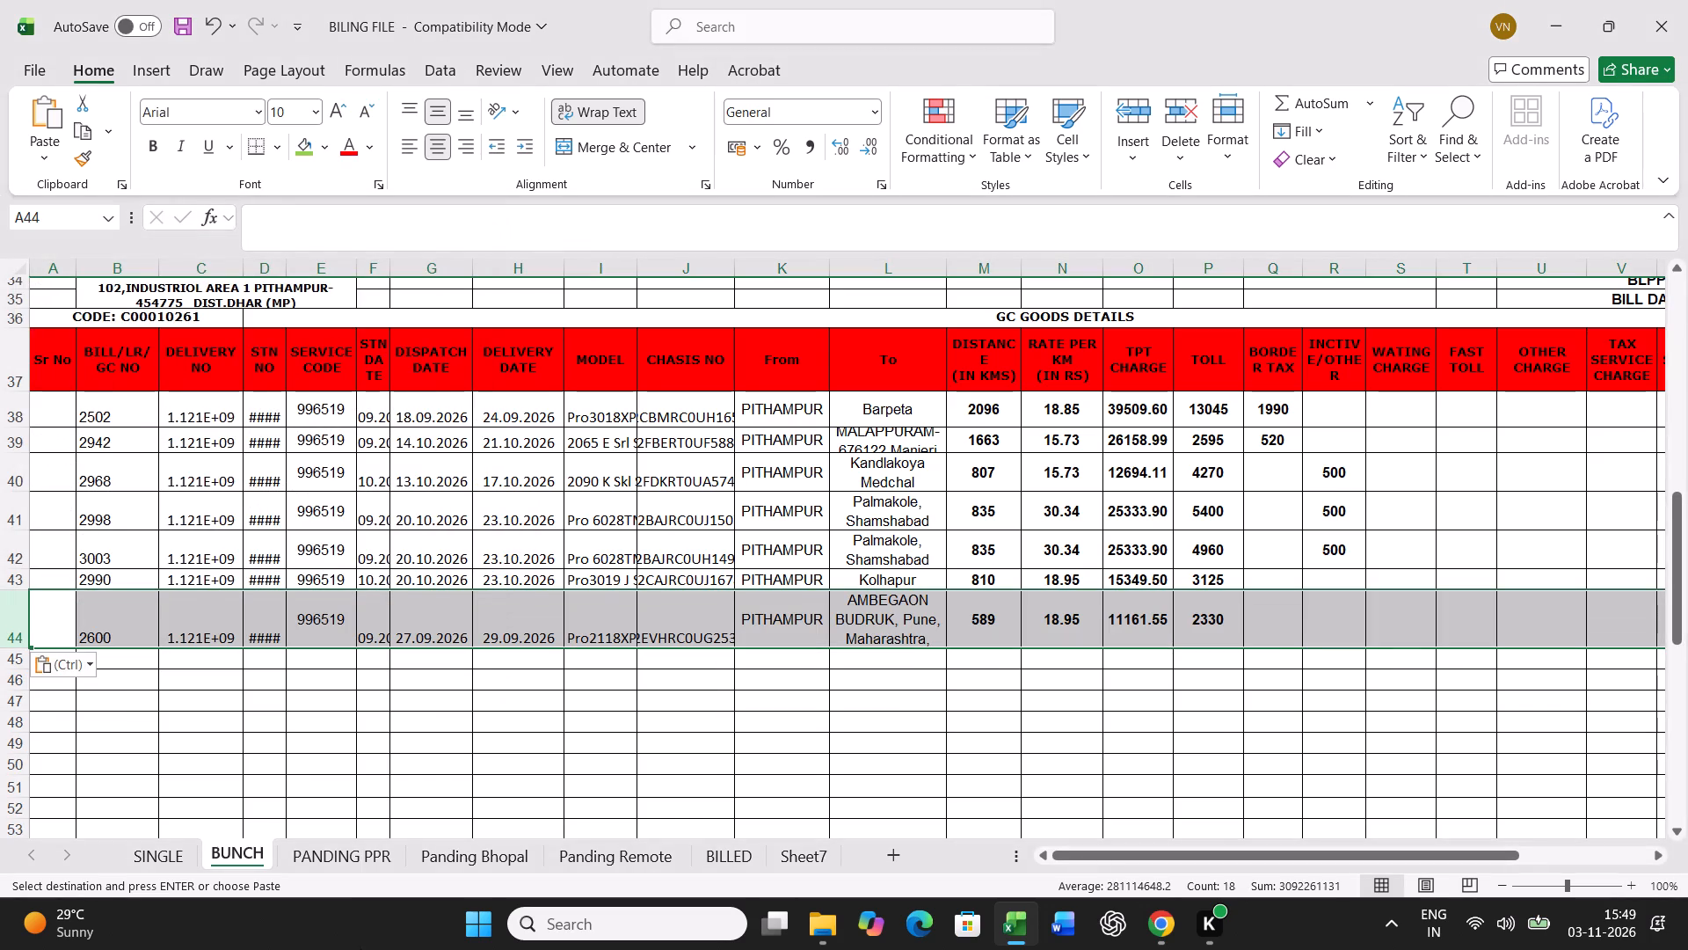
Find chassis number 166622 in PANDING PPR and fill its chassis cell green.
click(364, 859)
click(721, 672)
key(ctrl+f)
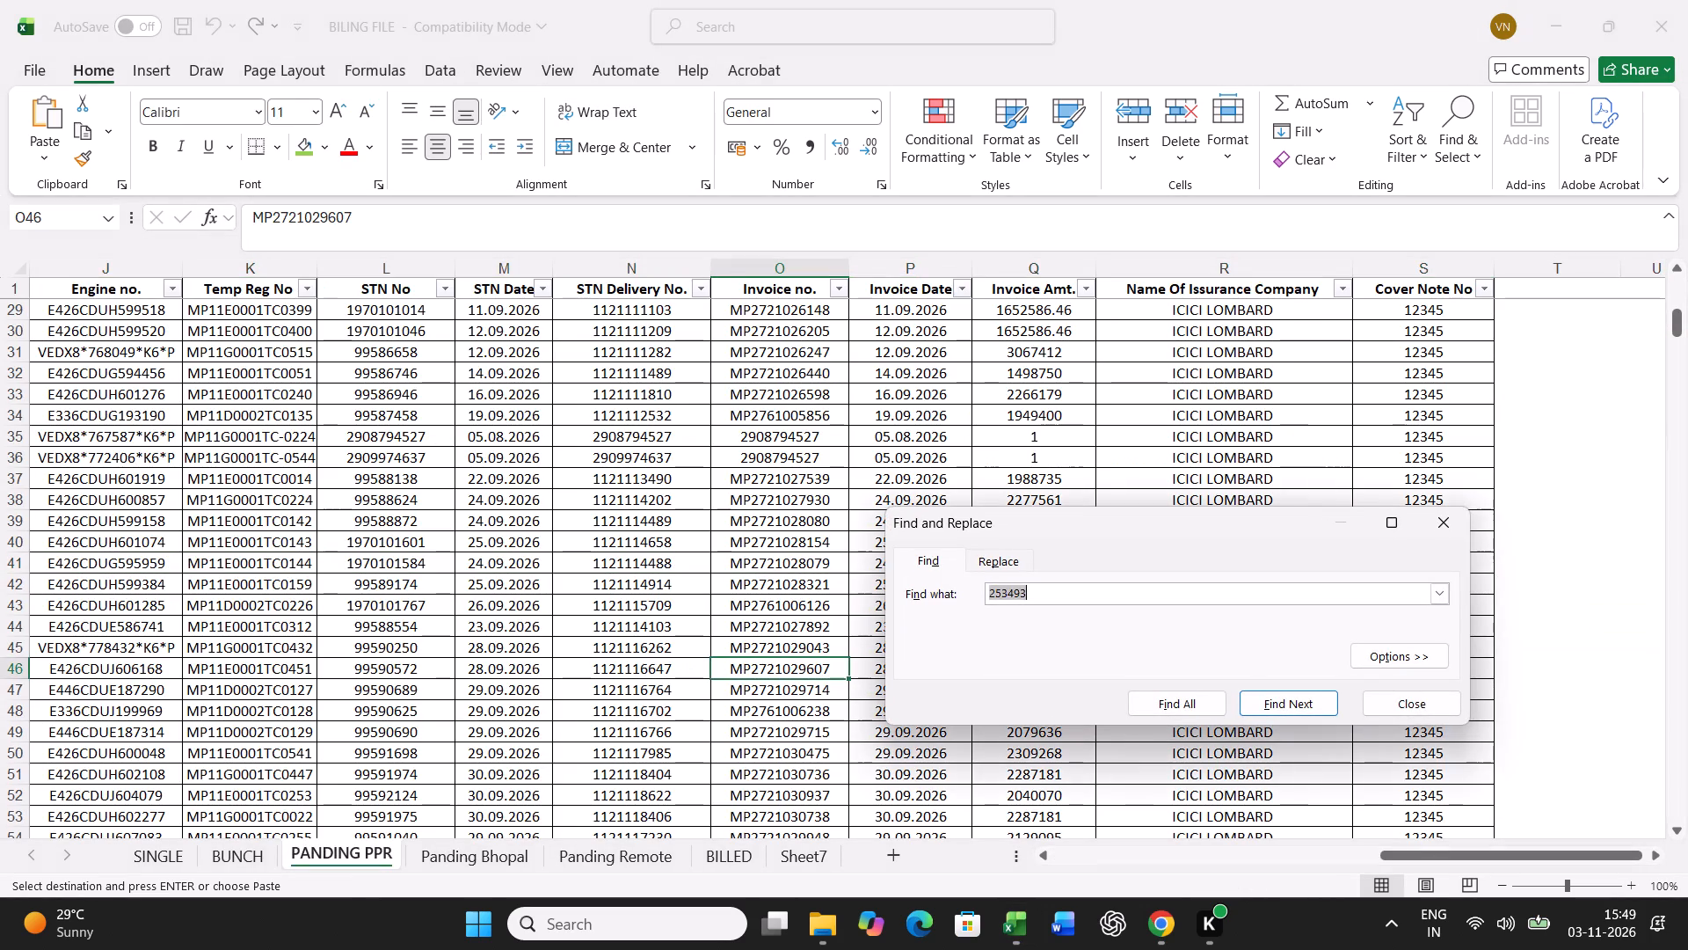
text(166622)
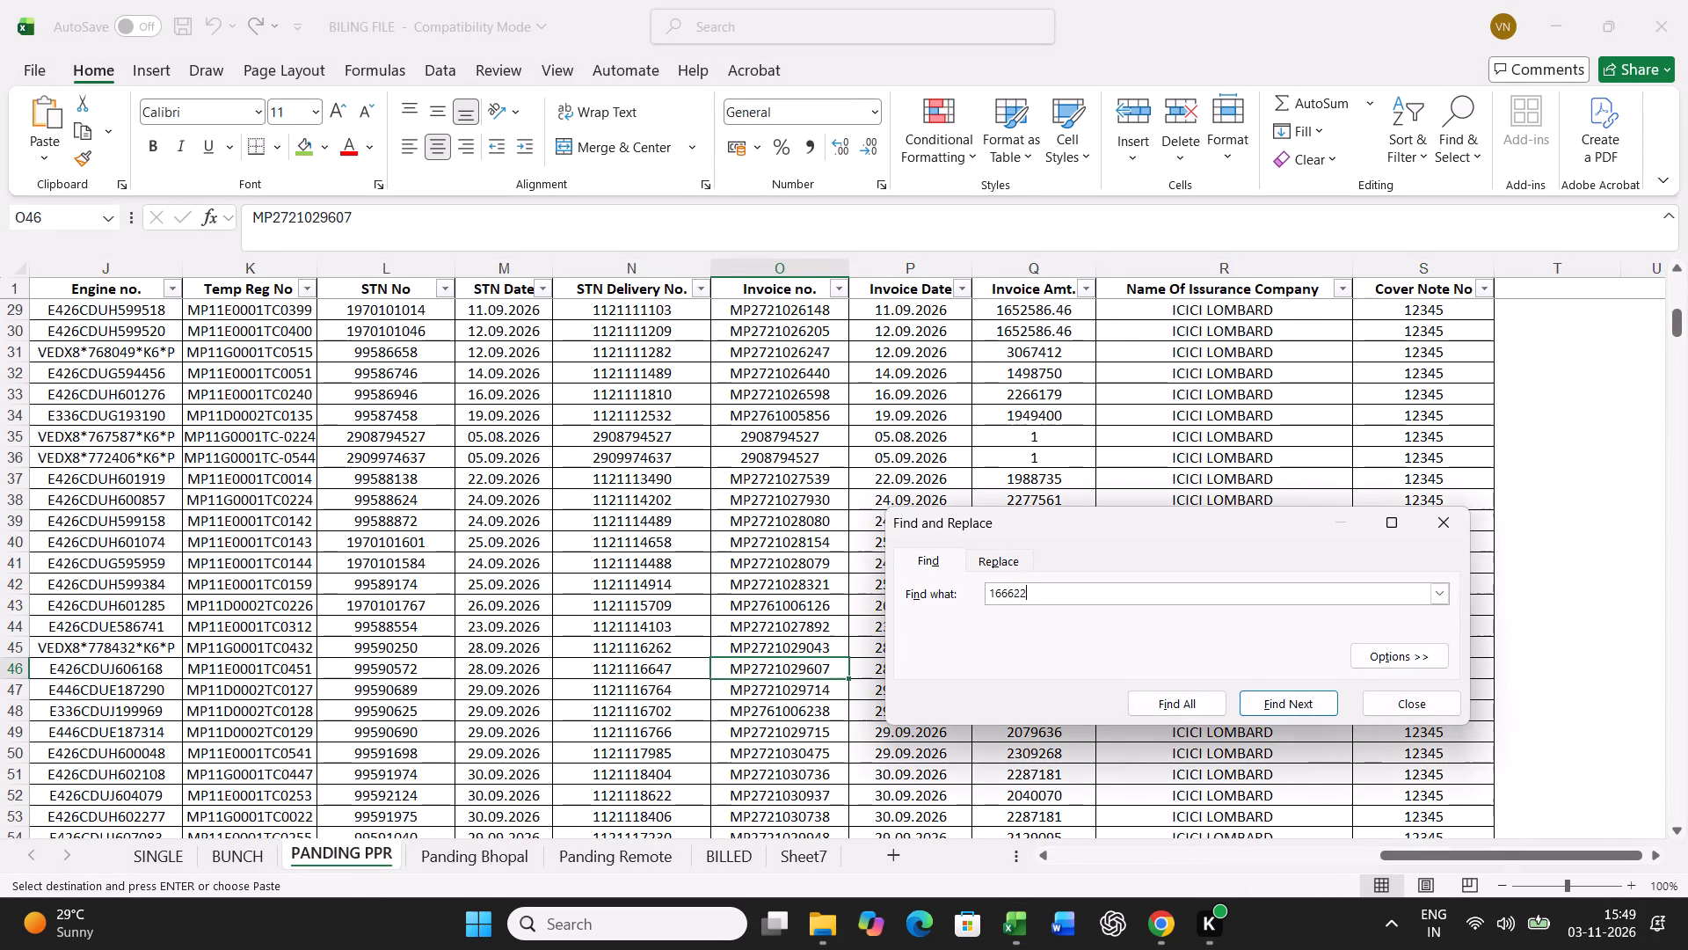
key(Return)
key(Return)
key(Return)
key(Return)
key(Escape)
click(309, 146)
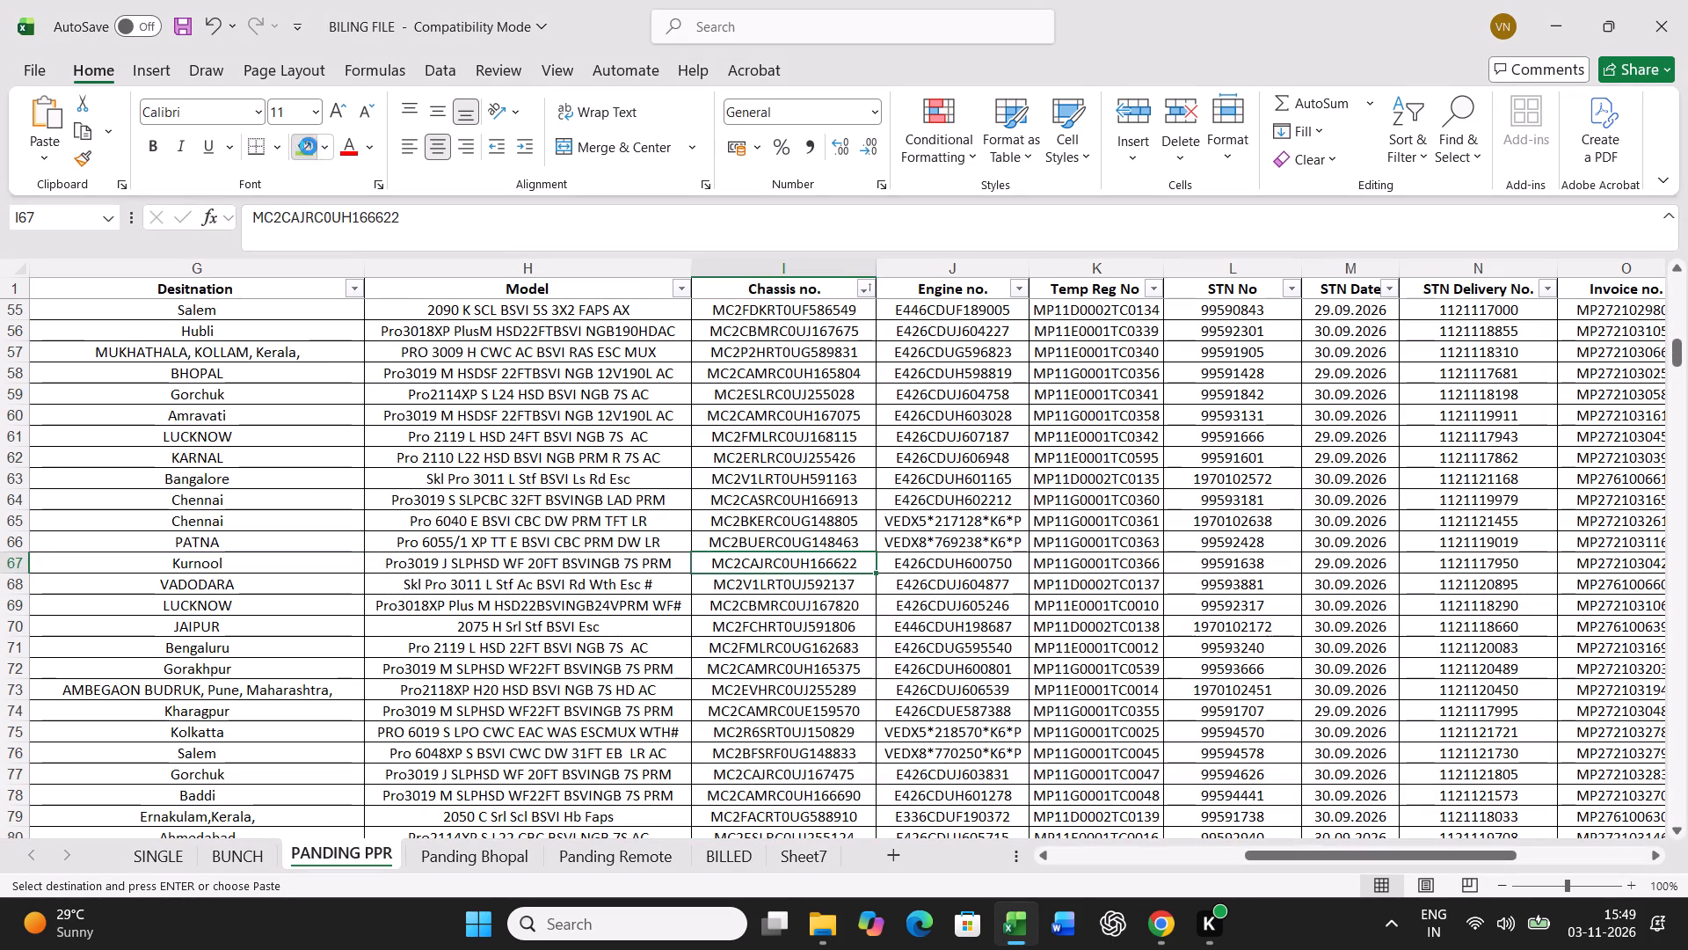
Copy the full PANDING PPR record of the Kurnool vehicle into BUNCH row 21, starting at A21.
key(Left)
key(Left)
key(Left)
key(Left)
key(Left)
key(Left)
key(Left)
key(Left)
key(Left)
key(Left)
key(Left)
key(Left)
key(Left)
key(Left)
key(Left)
key(Left)
key(Left)
key(Left)
key(Left)
key(ctrl+shift+Right)
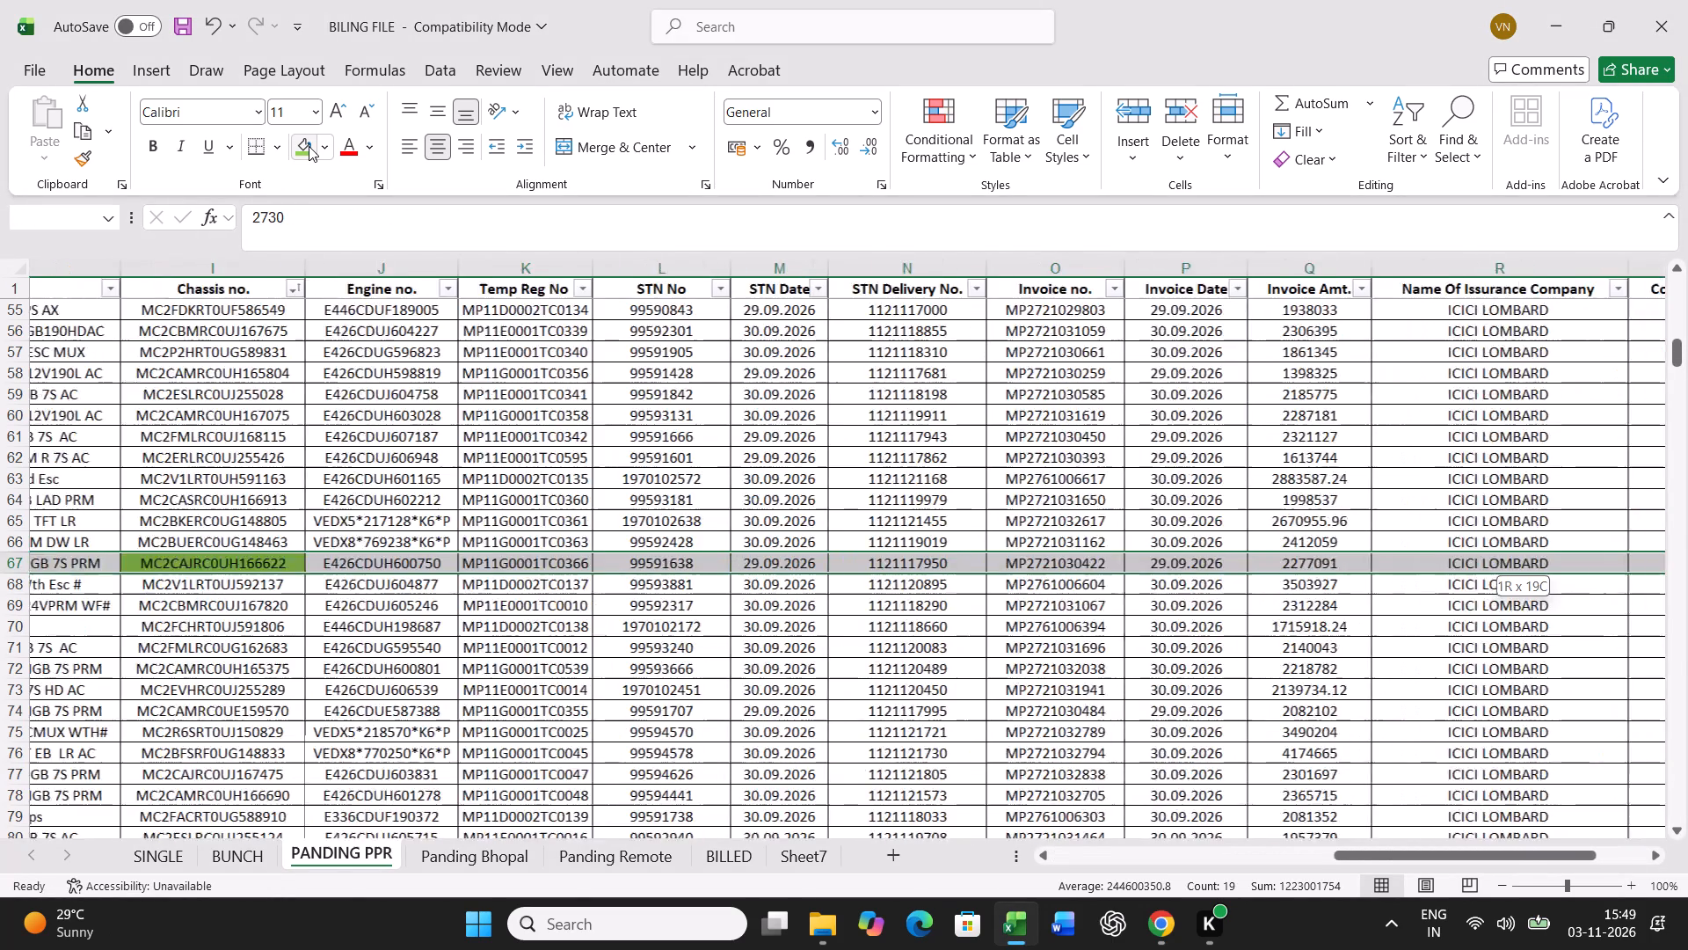
key(ctrl+c)
click(224, 864)
scroll(440, 649, up, 11)
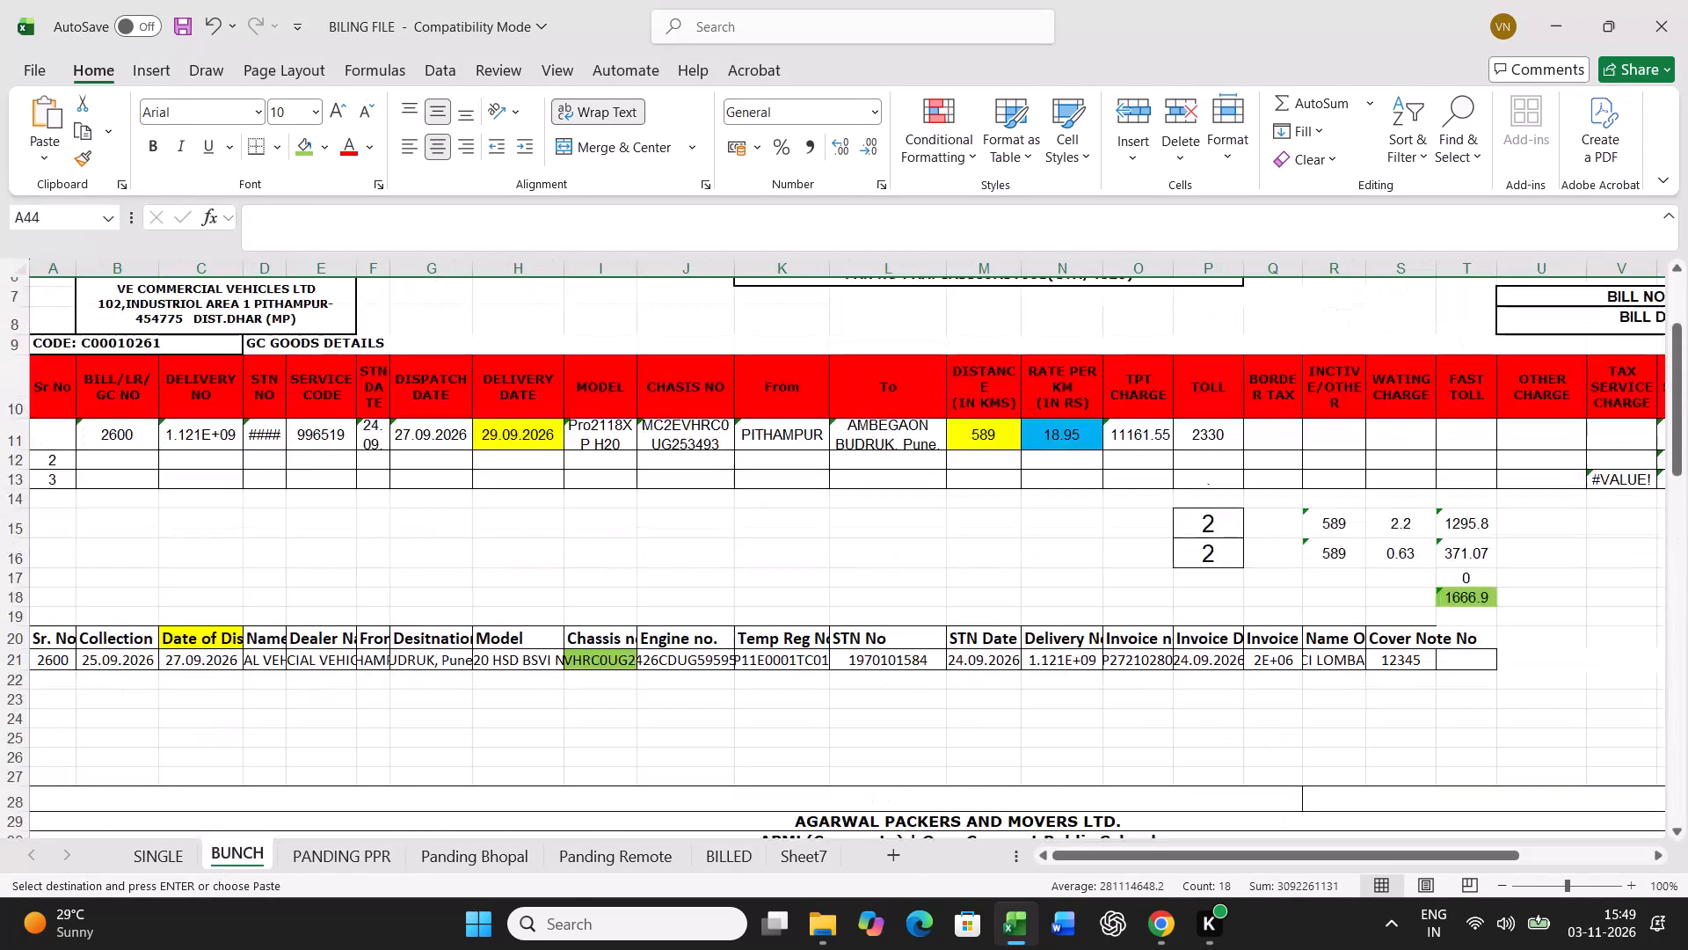
click(55, 662)
key(ctrl+v)
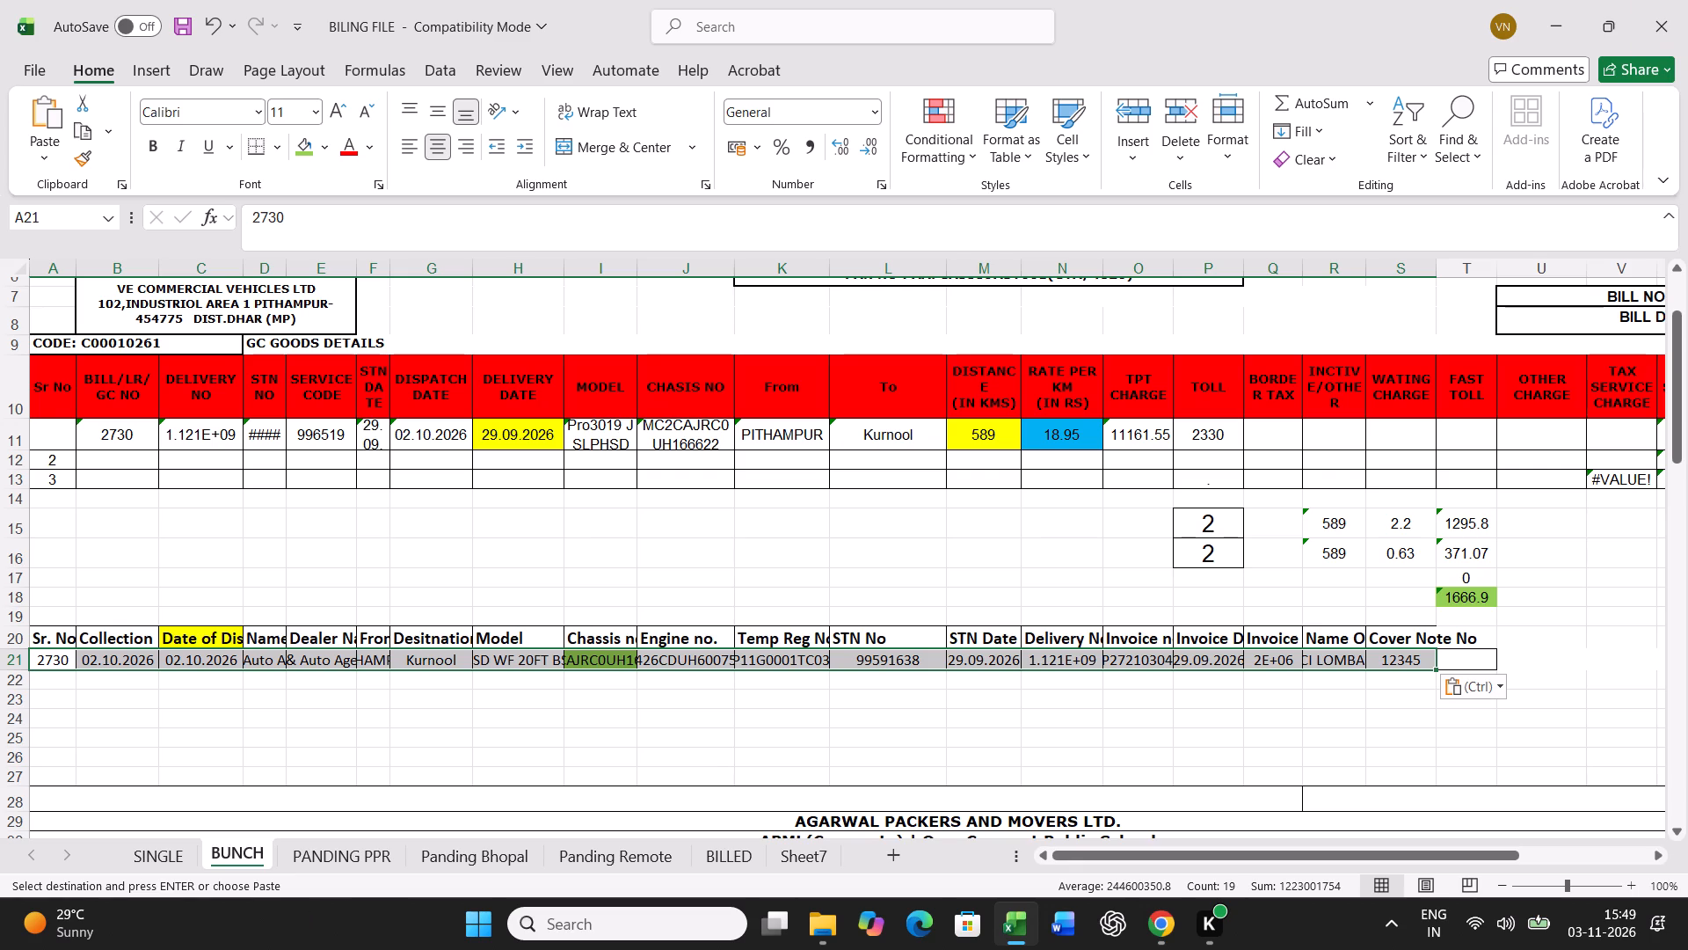
Set the dispatch date in BUNCH C21 to 07.10.2026 and the delivery date in H11 to 12.10.2026.
click(190, 655)
text(07.10.2026)
key(Return)
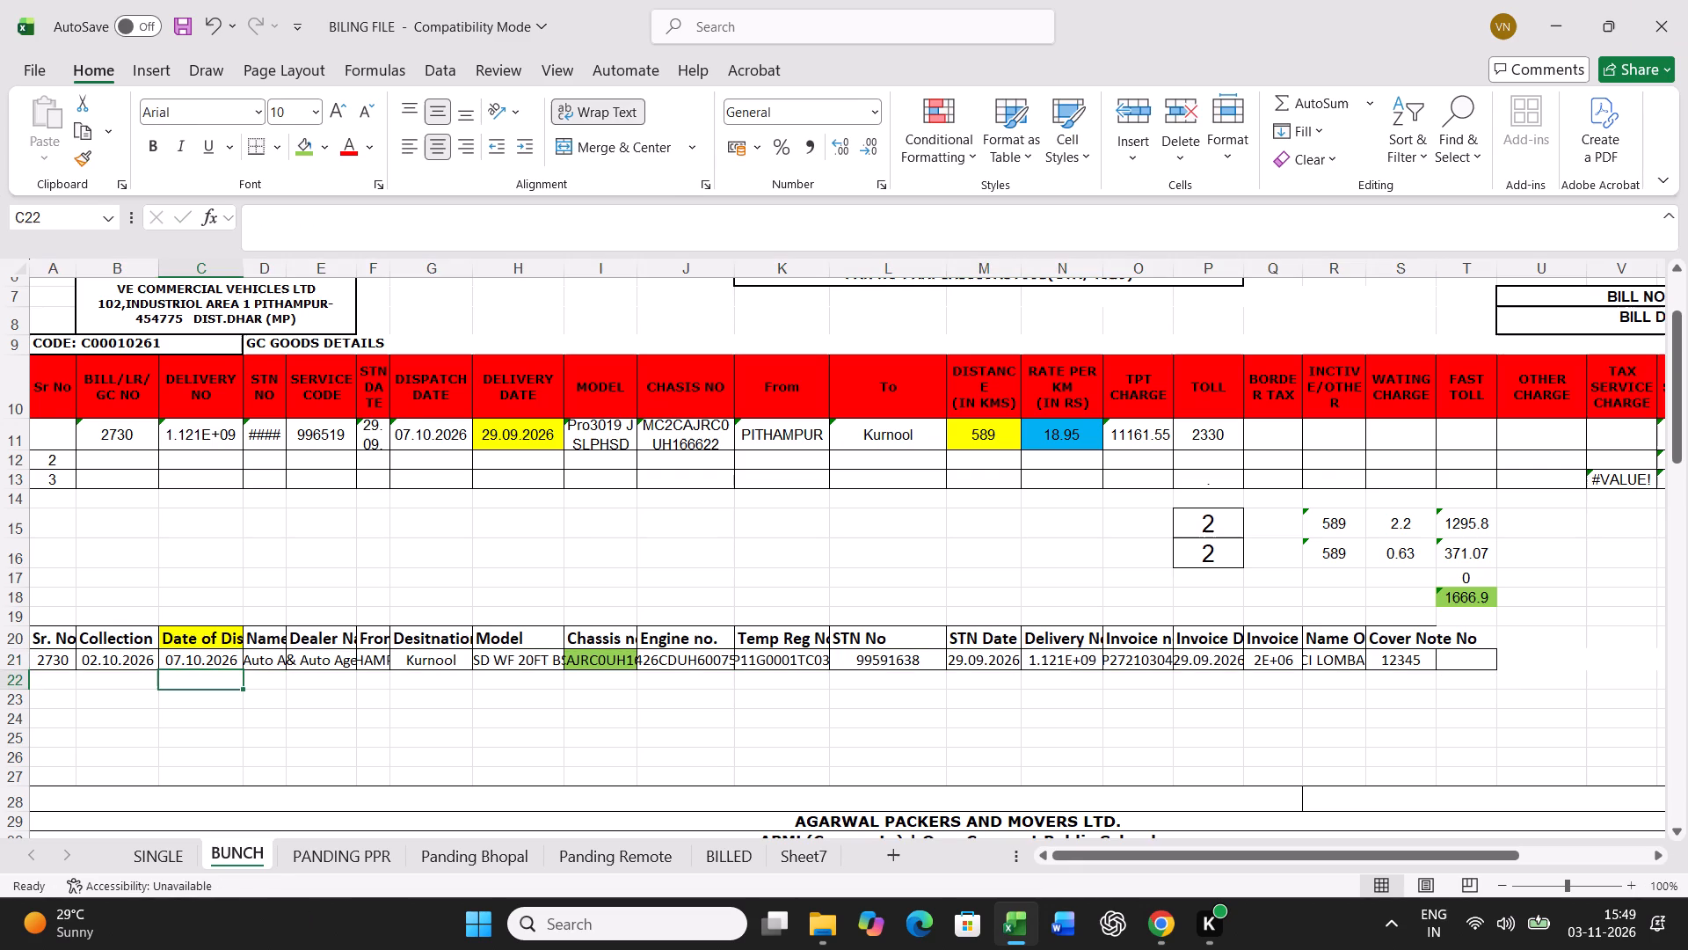
click(514, 440)
text(12.10.2026)
key(Right)
Set BUNCH row 11's distance to 1014 km and toll to 5767.
key(Right)
key(Right)
key(Right)
key(Right)
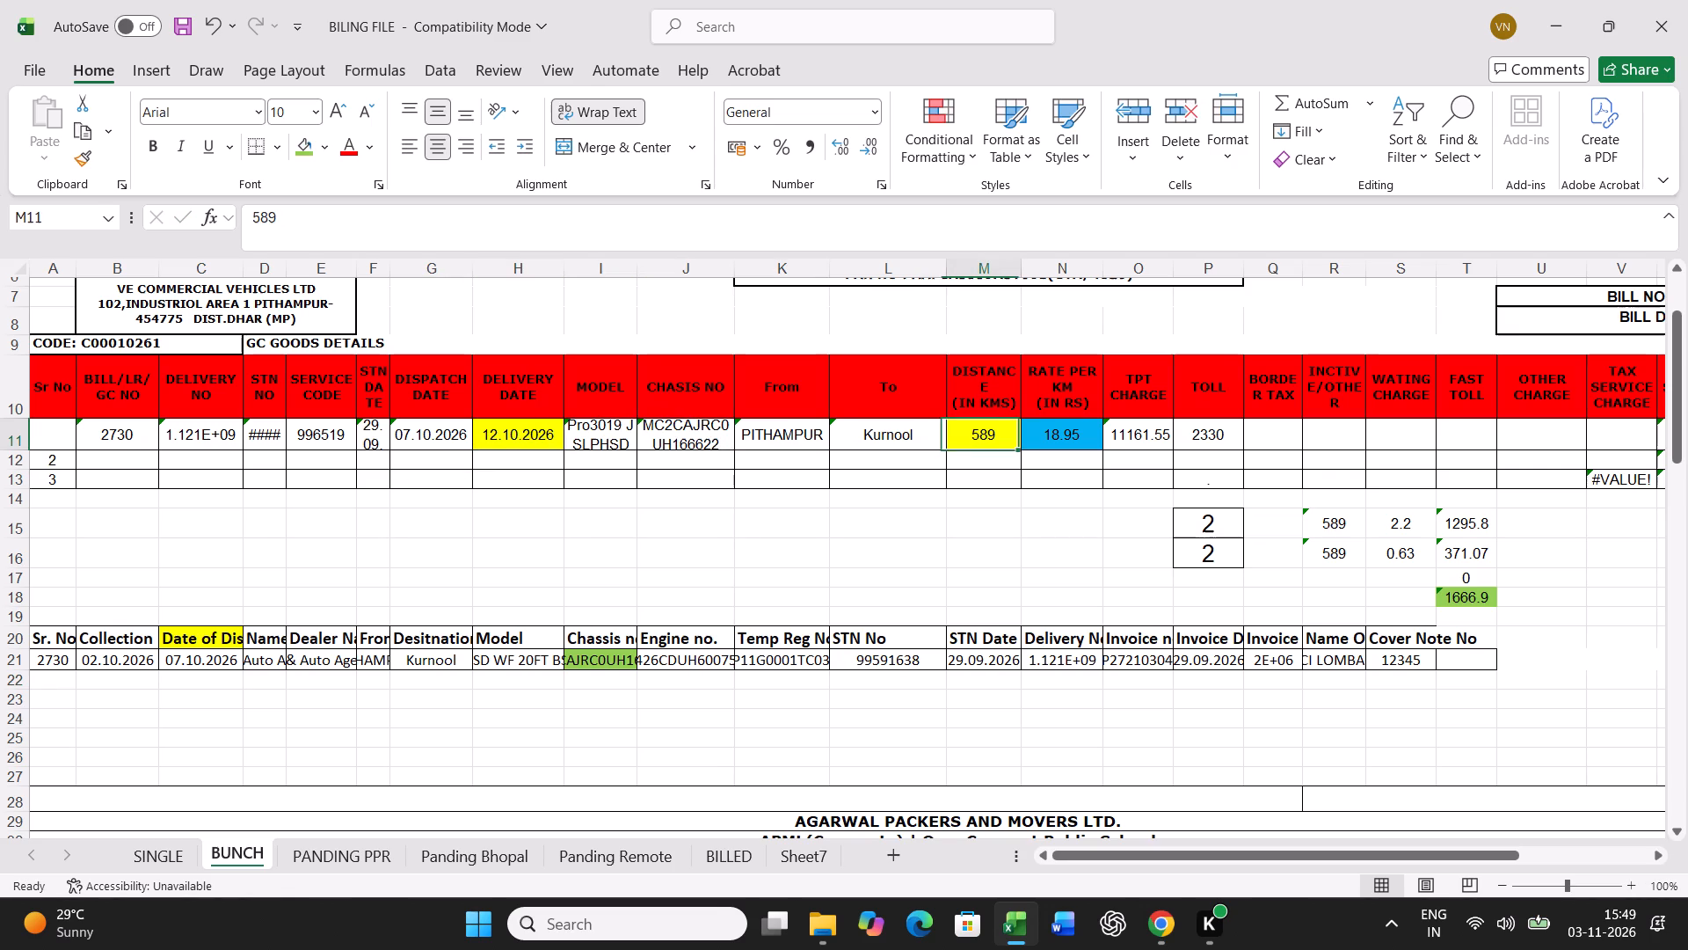
key(1)
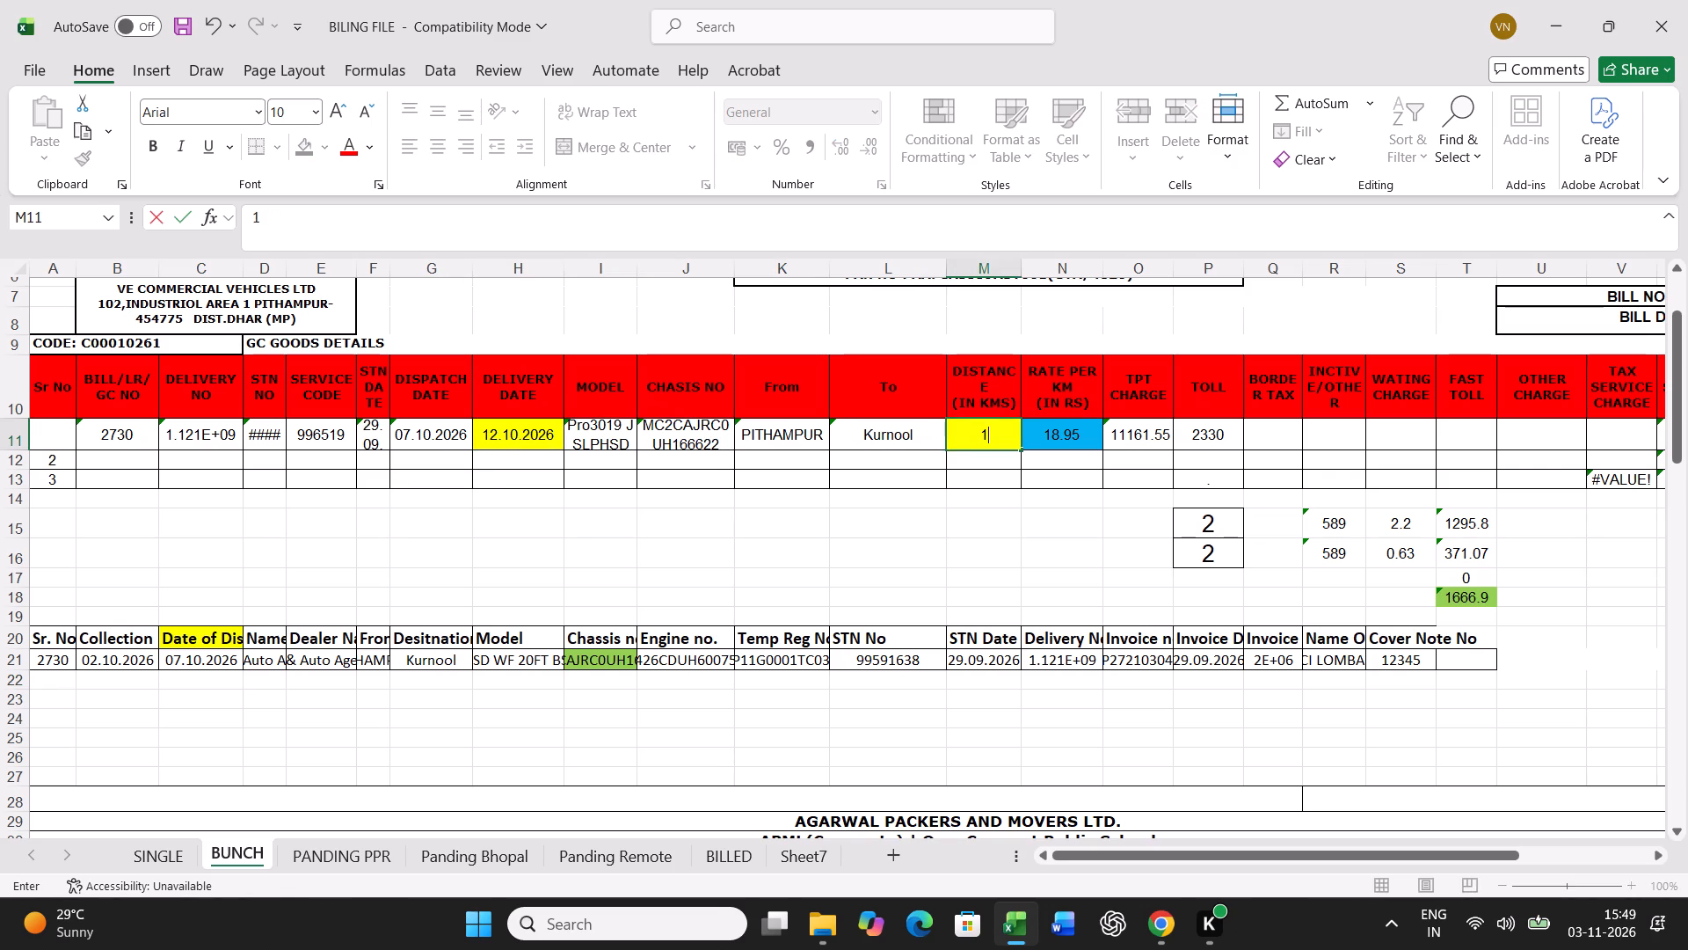
text(014)
key(Right)
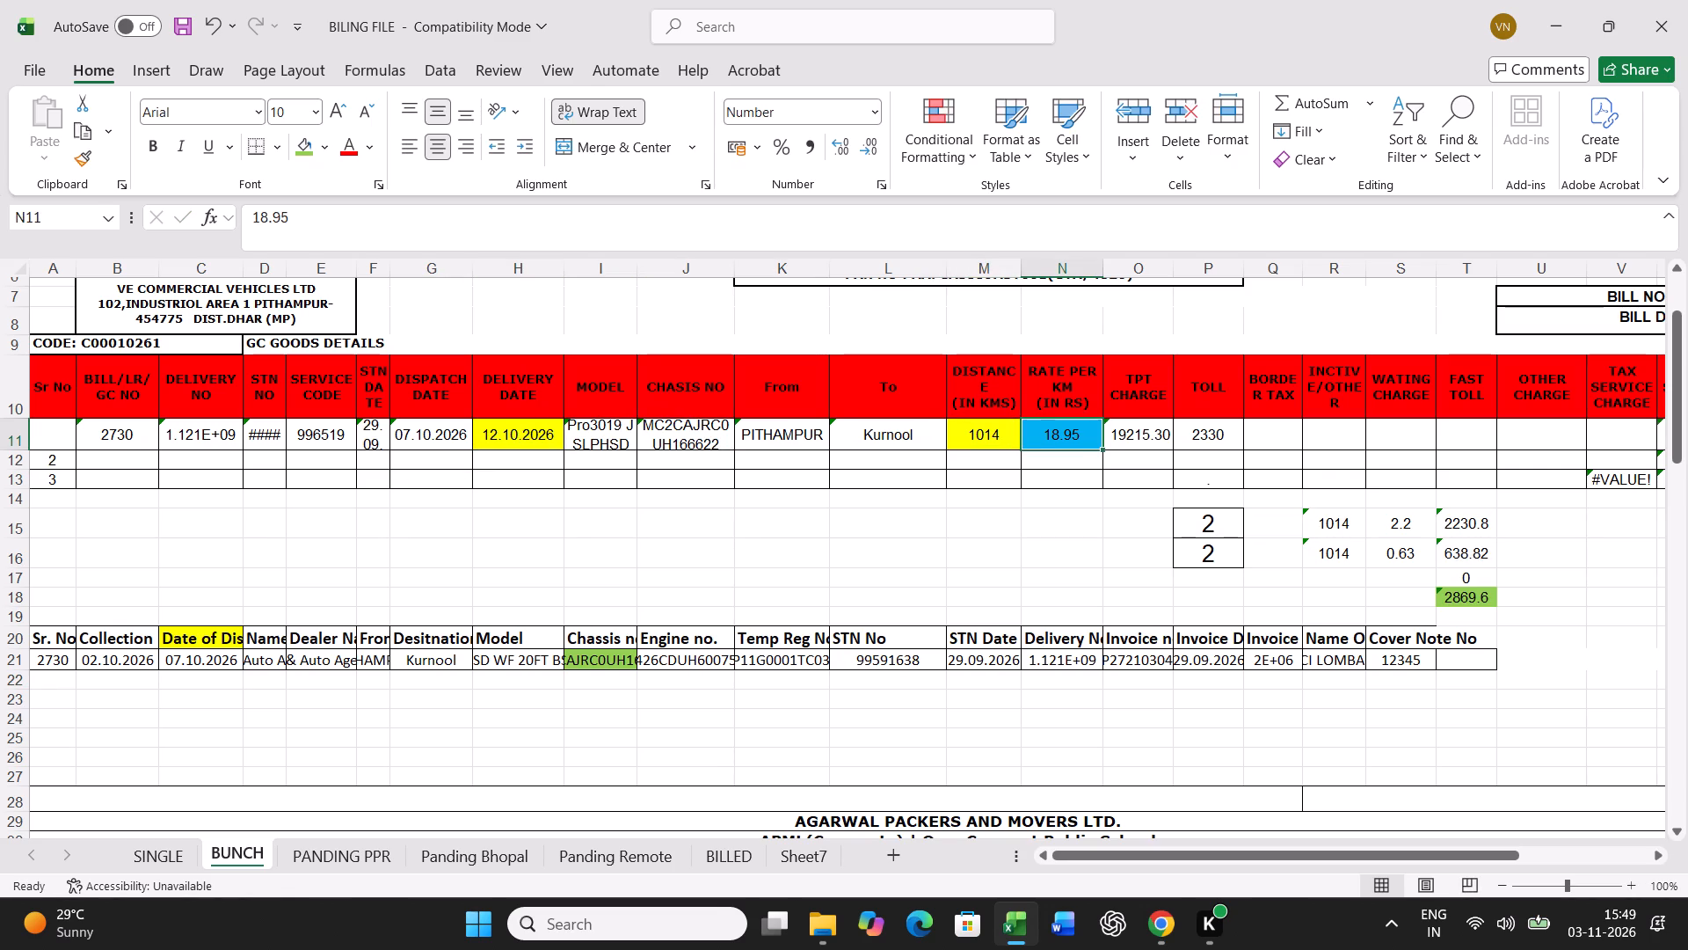
key(Right)
key(Right)
text(5767)
key(Return)
Set the standard transit time in BUNCH P15 to 4 and the actual transit time in P16 to 5.
key(Return)
key(Return)
key(Return)
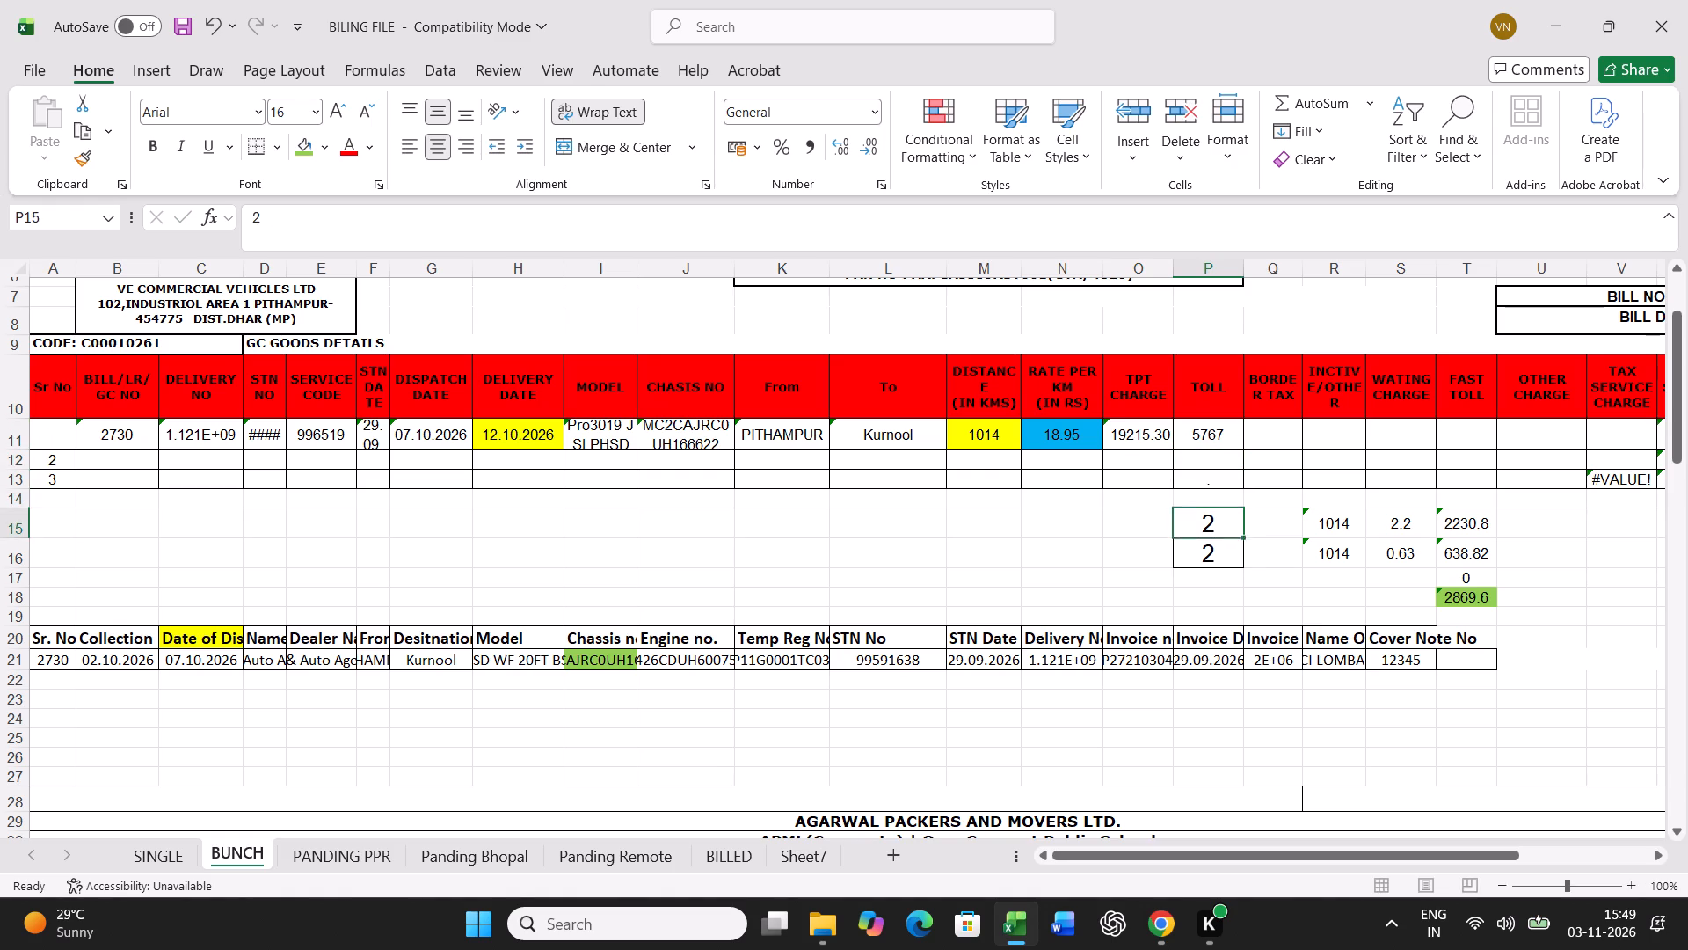
key(Return)
key(Up)
key(4)
key(Return)
key(5)
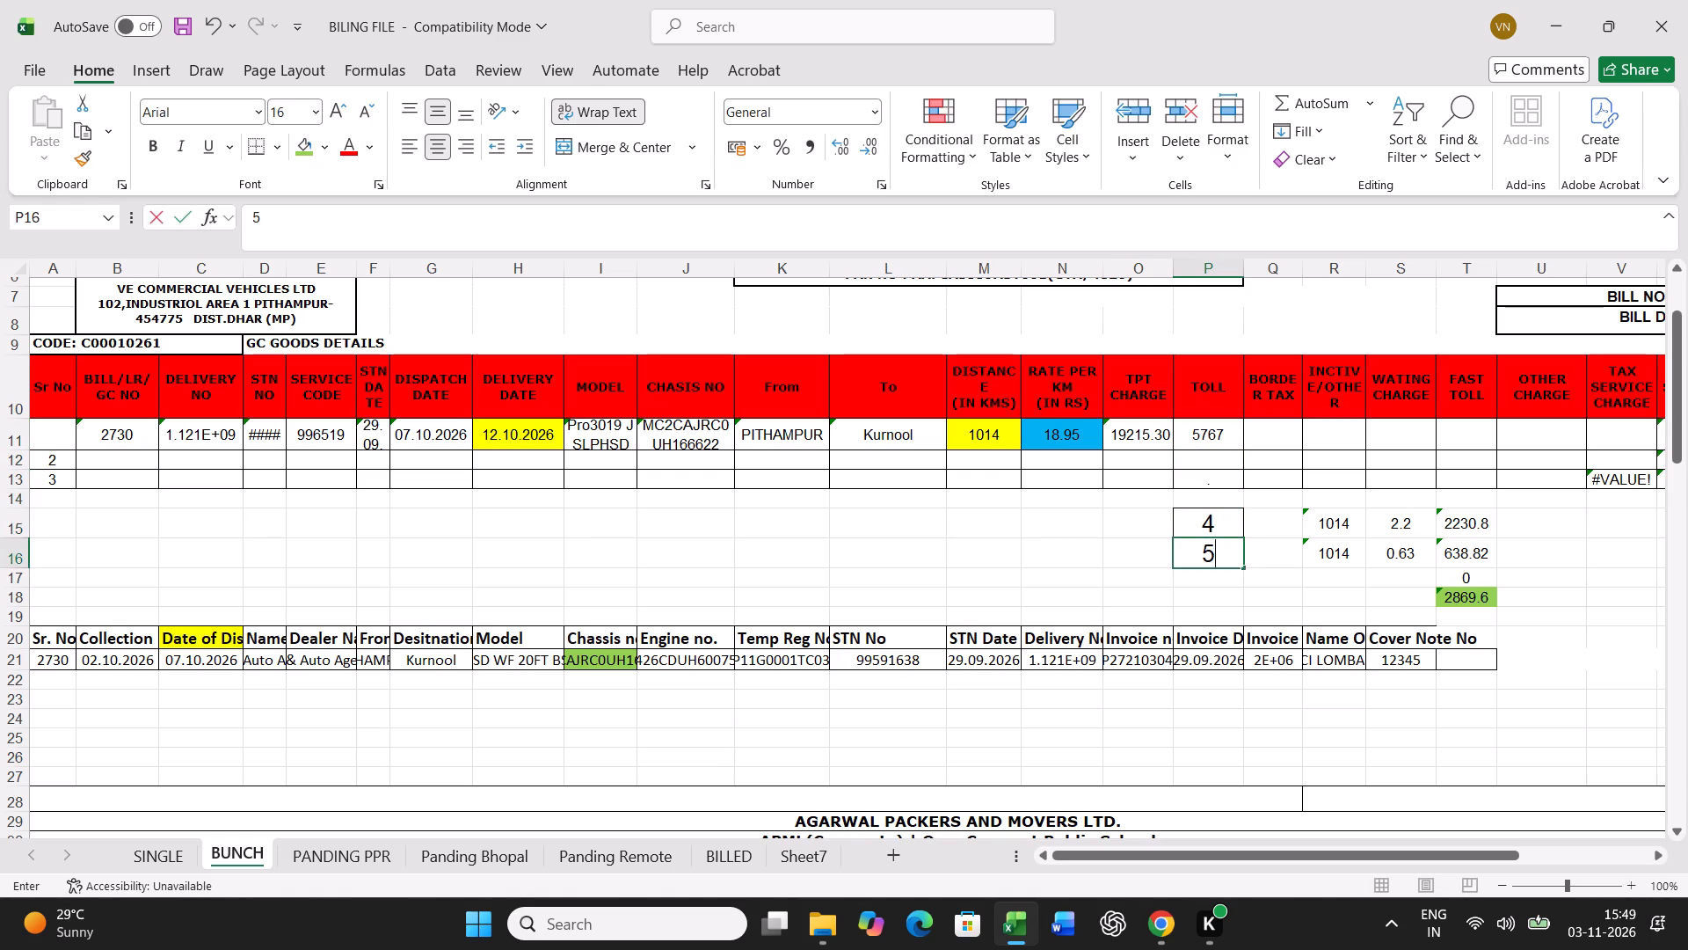
key(Return)
Print one copy of the SINGLE freight bill for G.C. No 2730.
scroll(725, 654, up, 5)
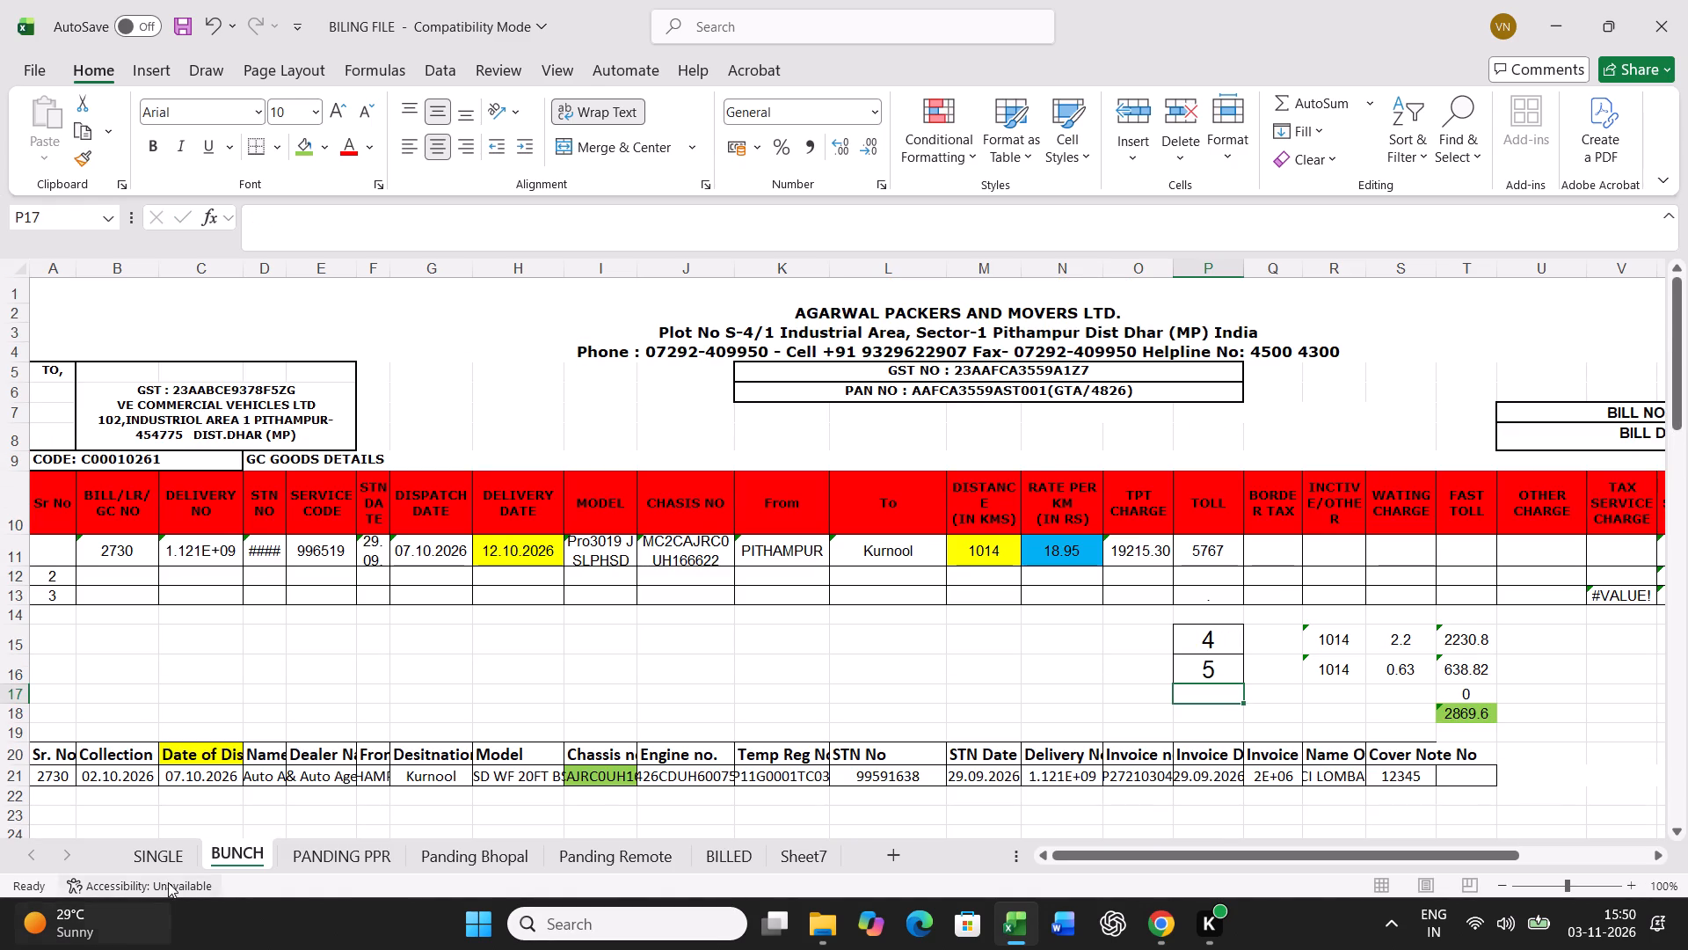
click(178, 858)
key(ctrl+p)
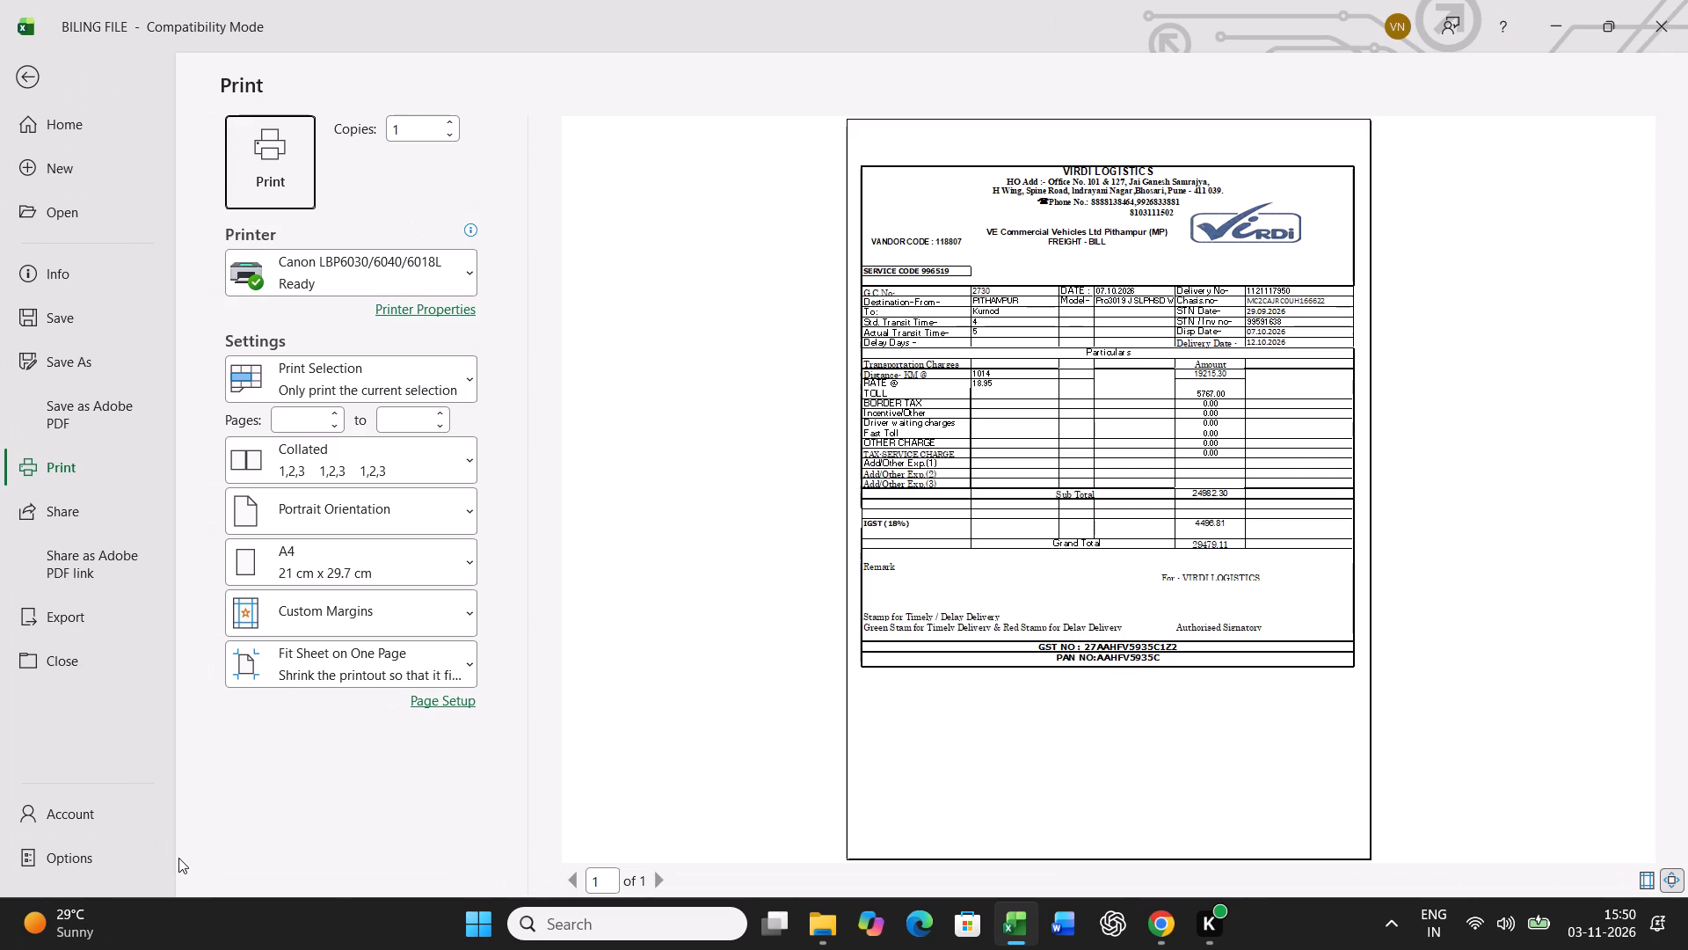
click(253, 160)
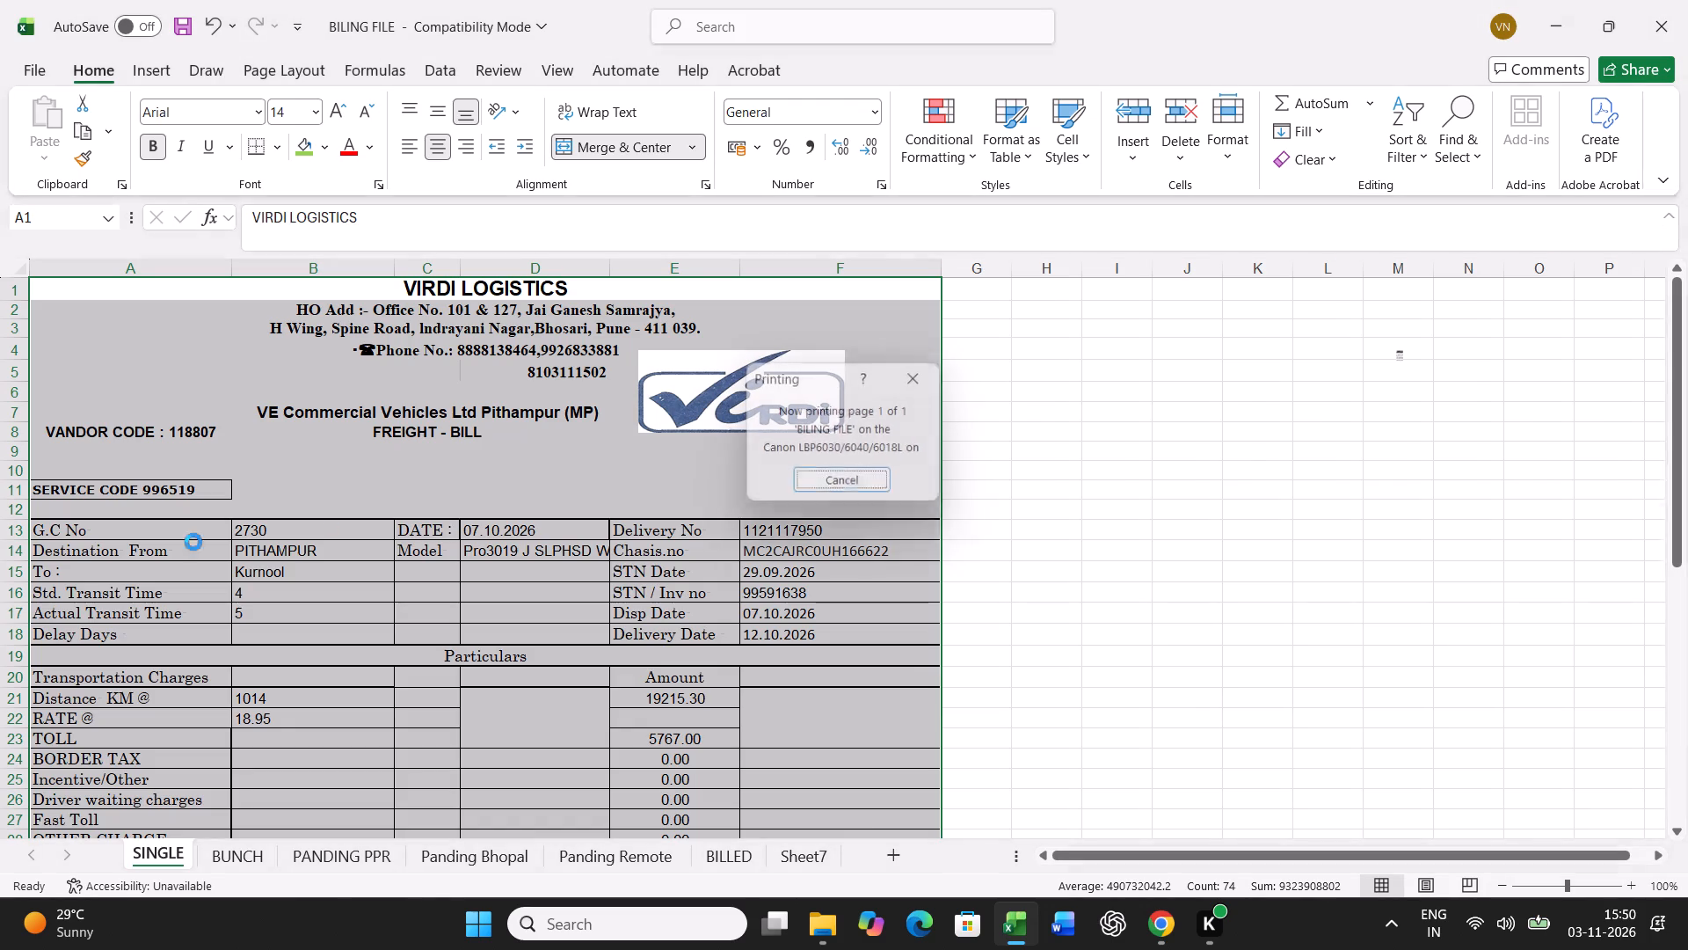
Copy BUNCH row 11 and paste it as values only into row 45 of the lower bill table.
click(254, 862)
click(0, 547)
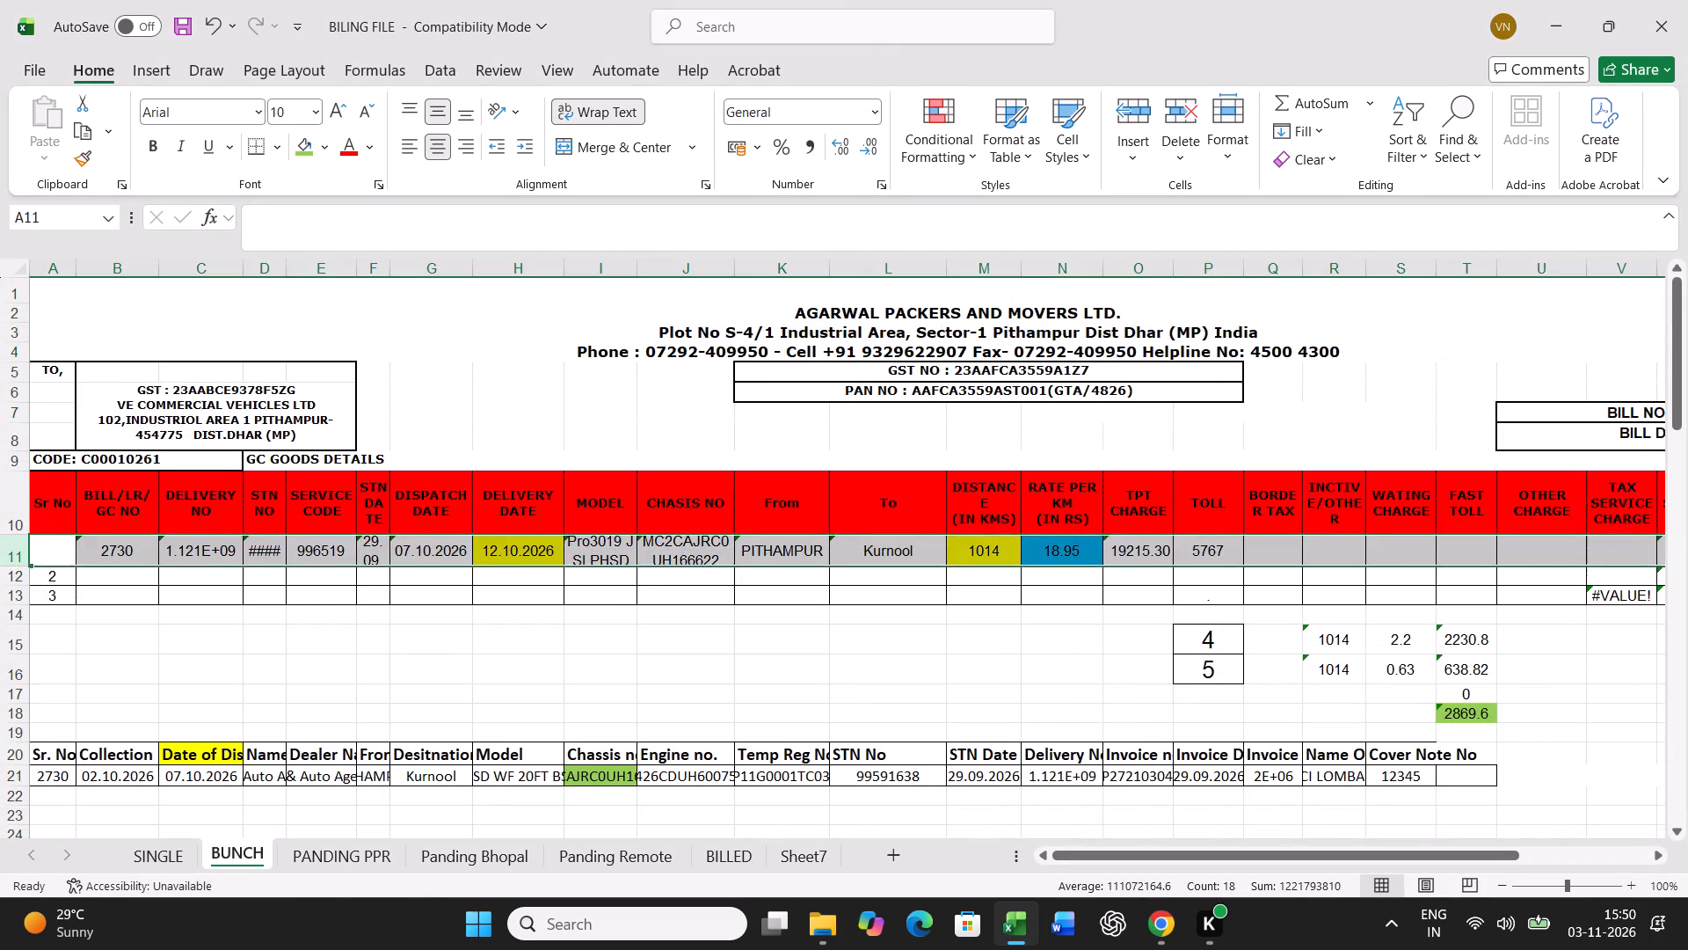
key(ctrl+c)
scroll(804, 631, down, 15)
right_click(55, 544)
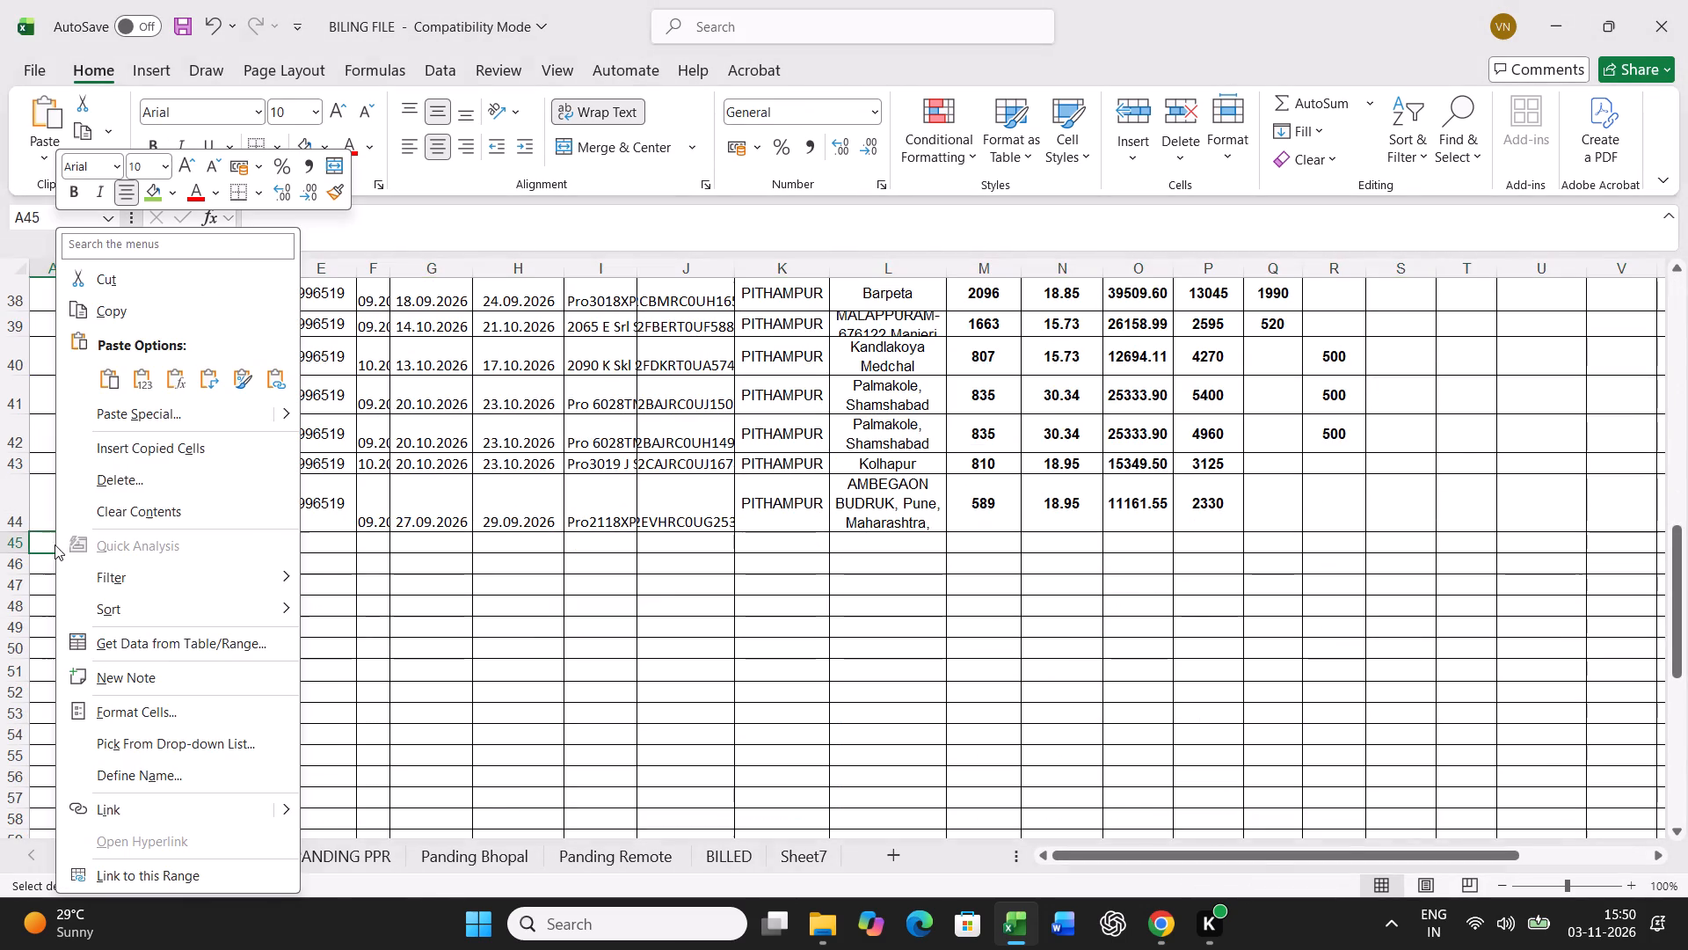
click(151, 425)
click(71, 369)
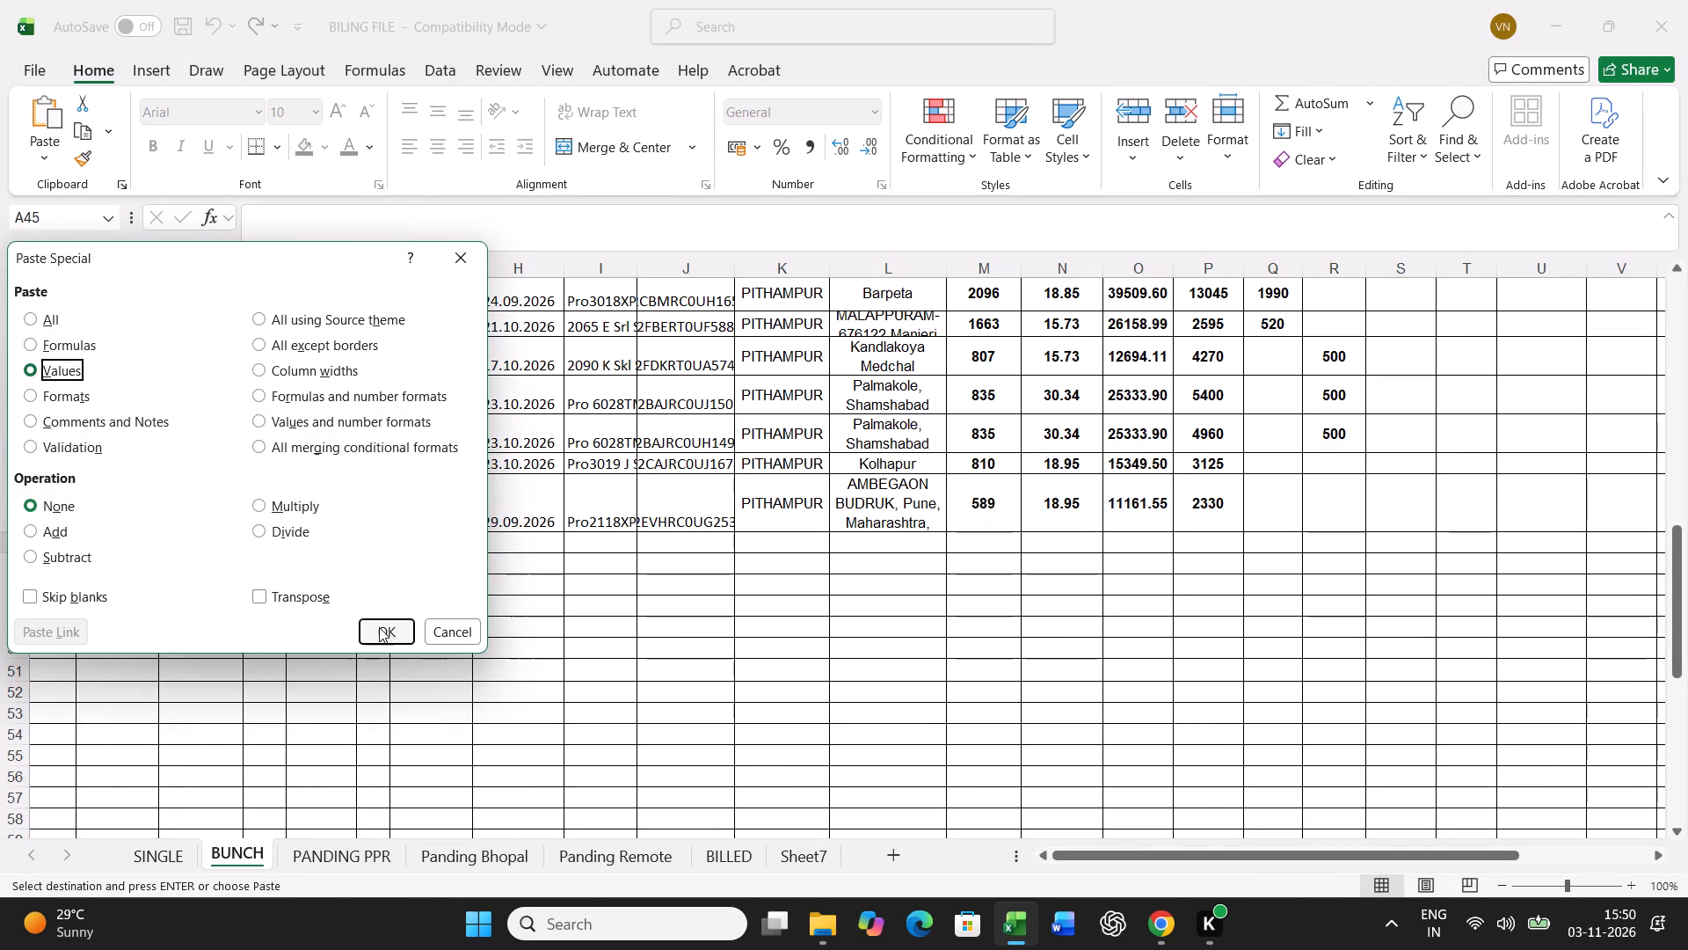
click(379, 627)
click(330, 867)
click(751, 672)
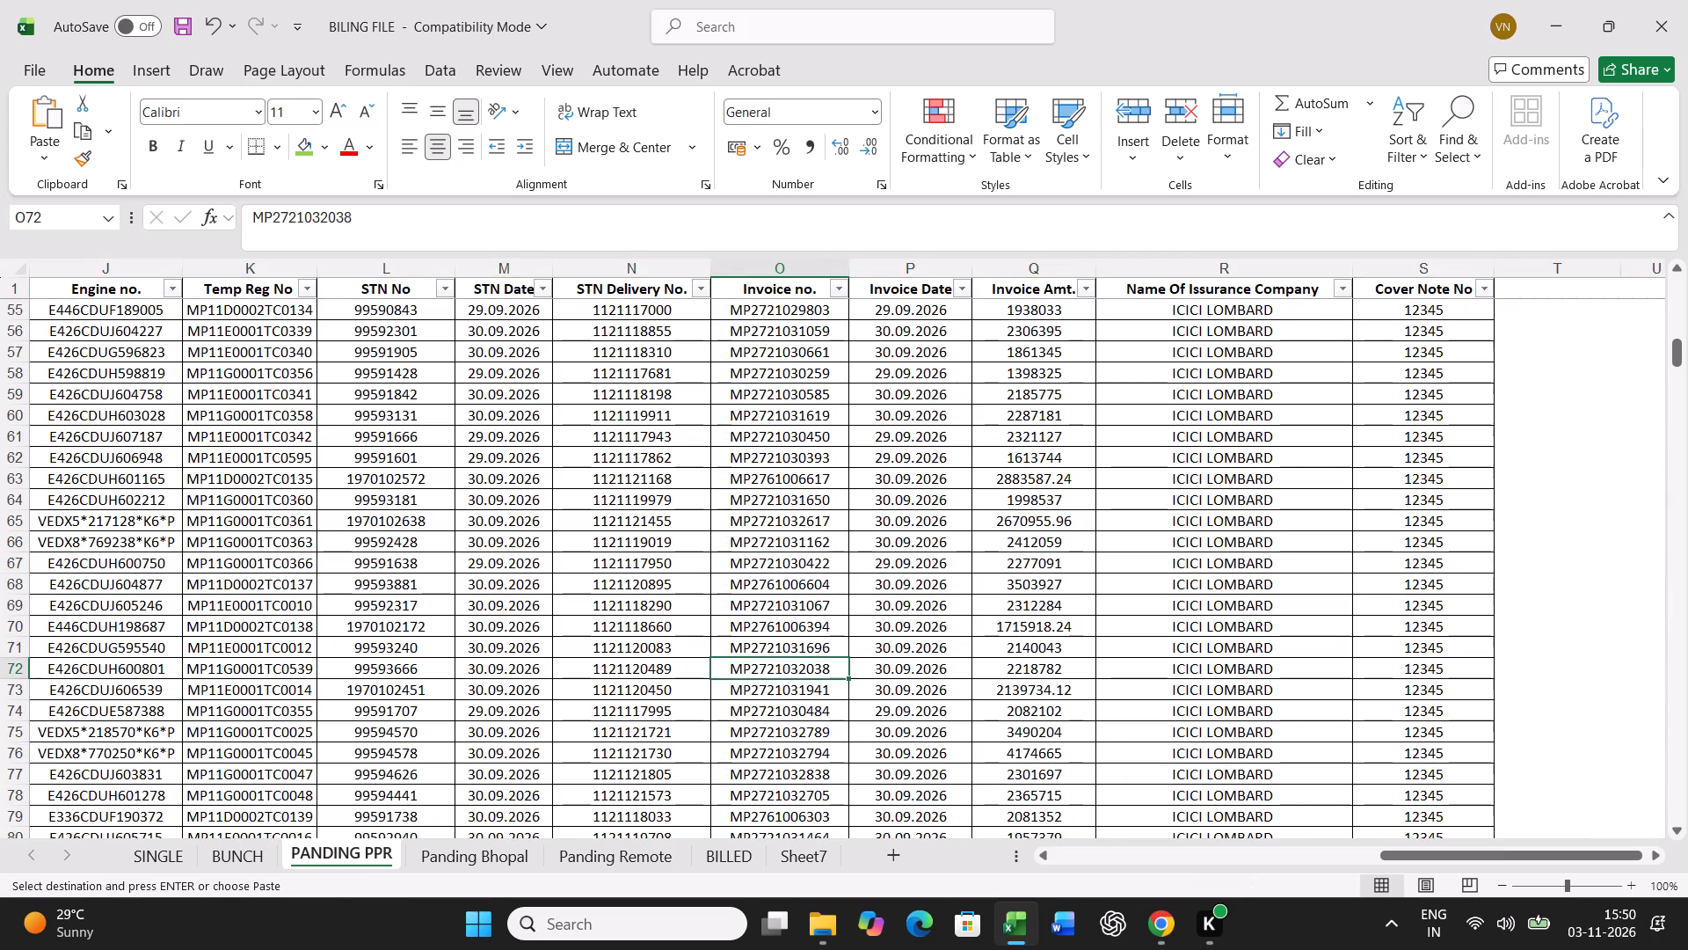
key(ctrl+f)
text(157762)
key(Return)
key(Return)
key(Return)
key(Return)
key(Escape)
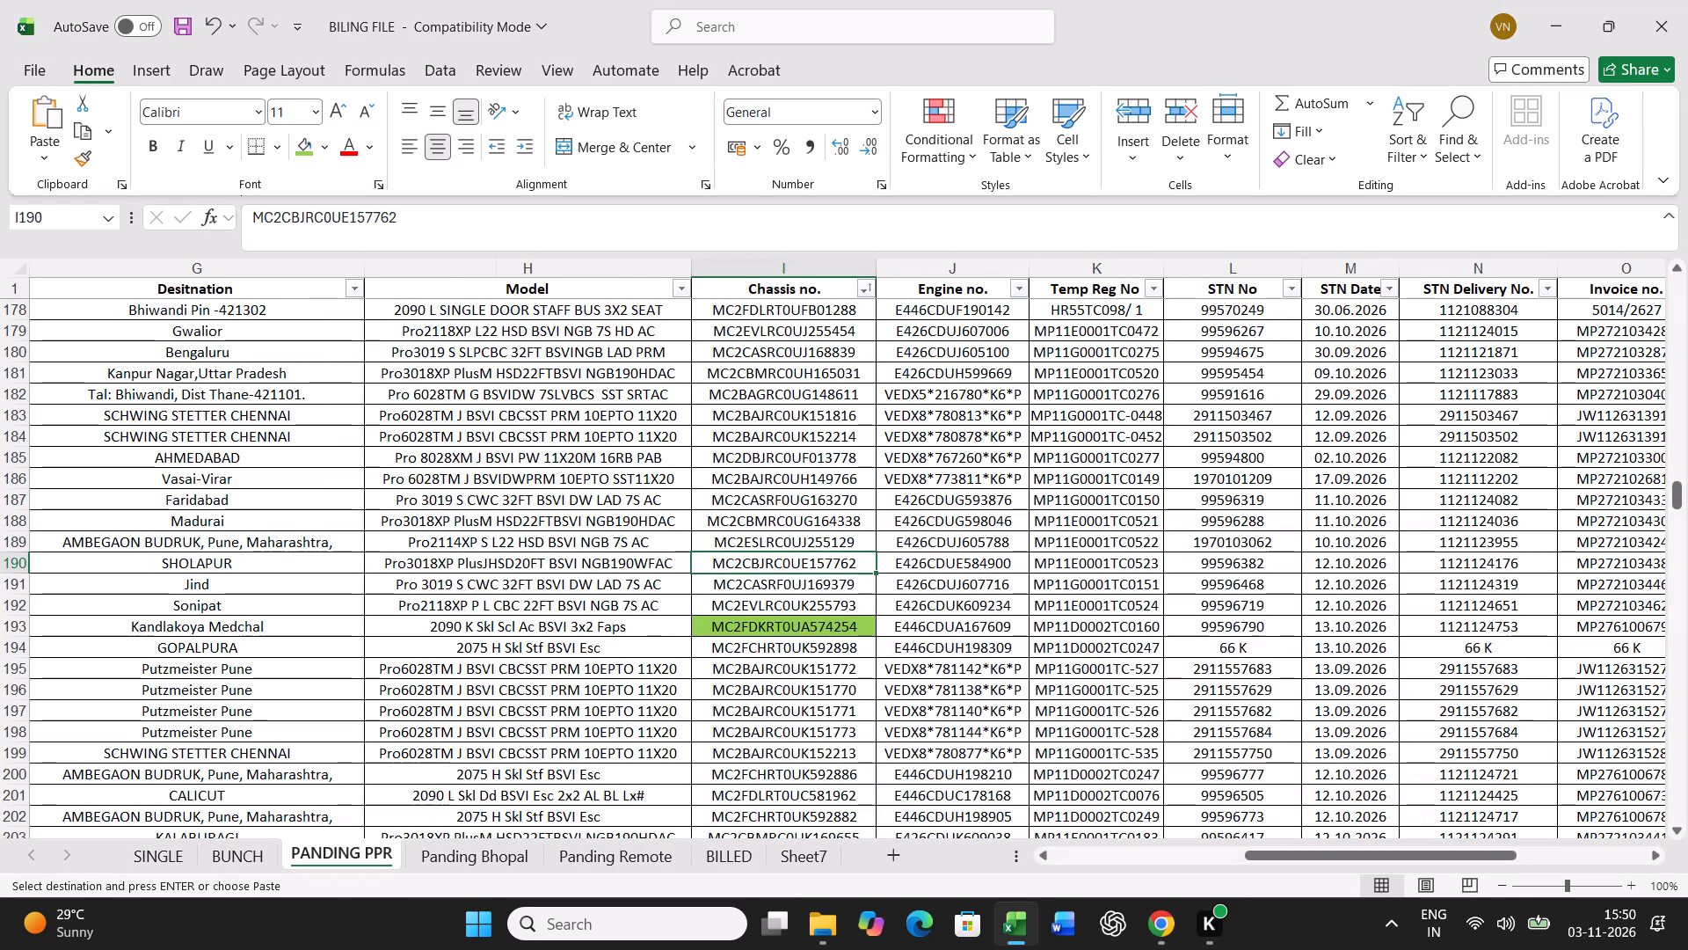
click(301, 144)
Copy the full PANDING PPR record of the Sholapur vehicle in row 190 into BUNCH row 21, starting at A21.
key(Left)
key(Left)
key(Left)
key(Left)
key(Left)
key(Left)
key(Left)
key(Left)
key(Left)
key(Left)
key(Left)
key(Left)
key(Left)
key(Left)
key(Left)
key(Left)
key(Left)
key(Left)
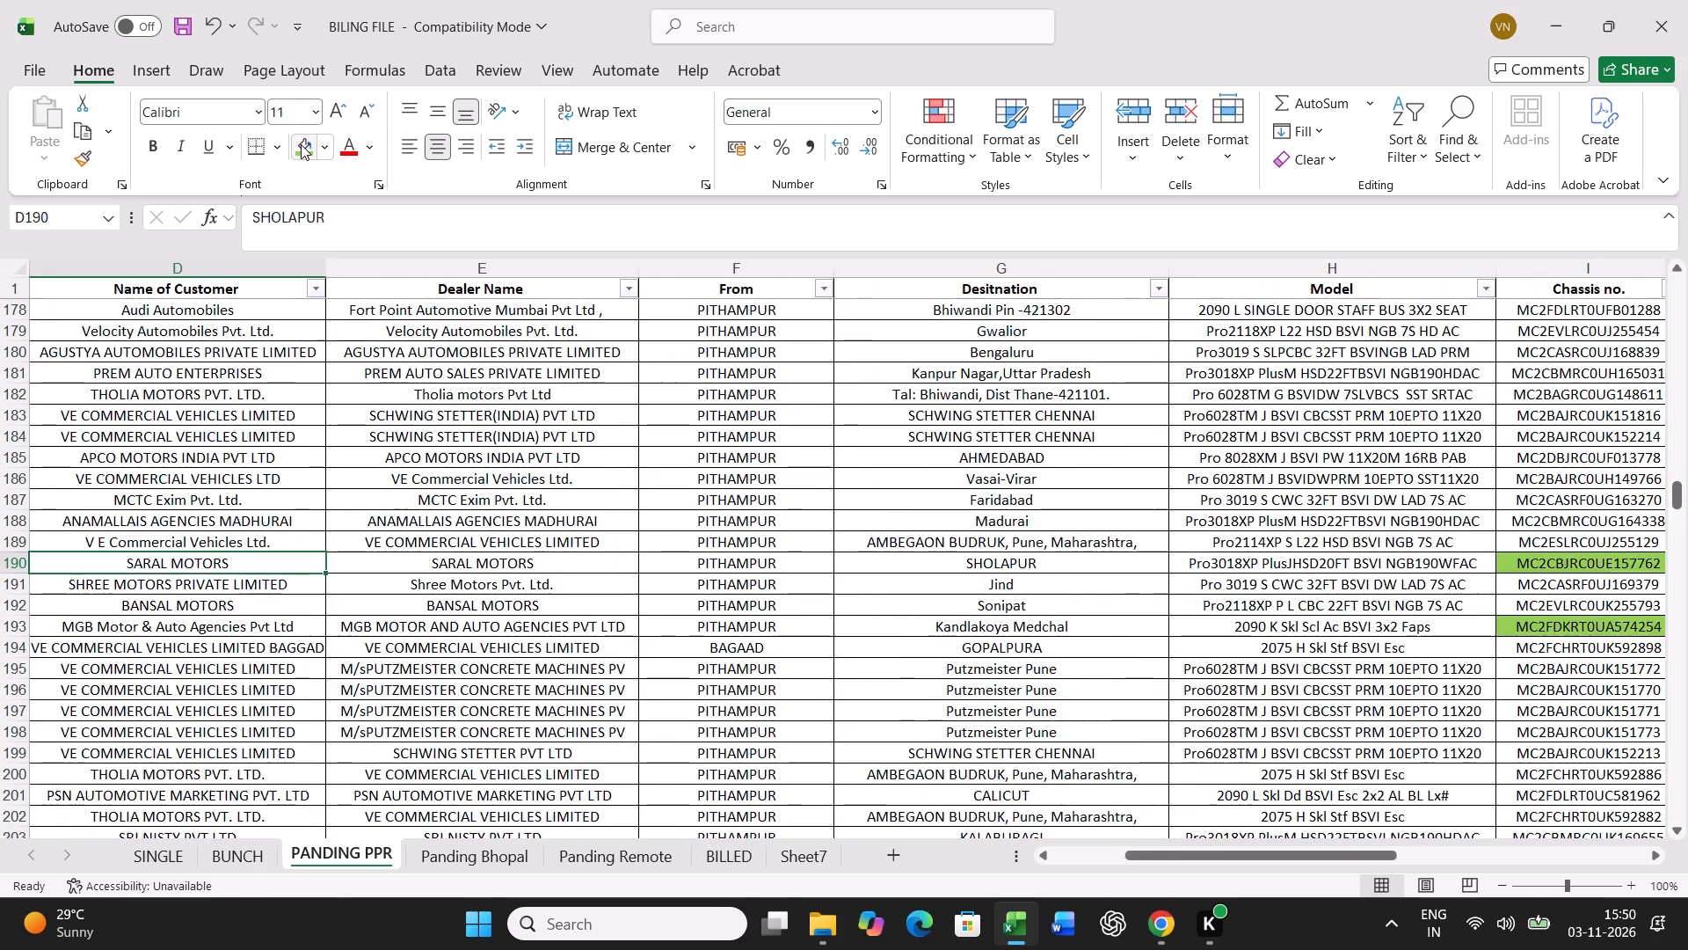
key(ctrl+shift+Right)
key(ctrl+c)
click(245, 846)
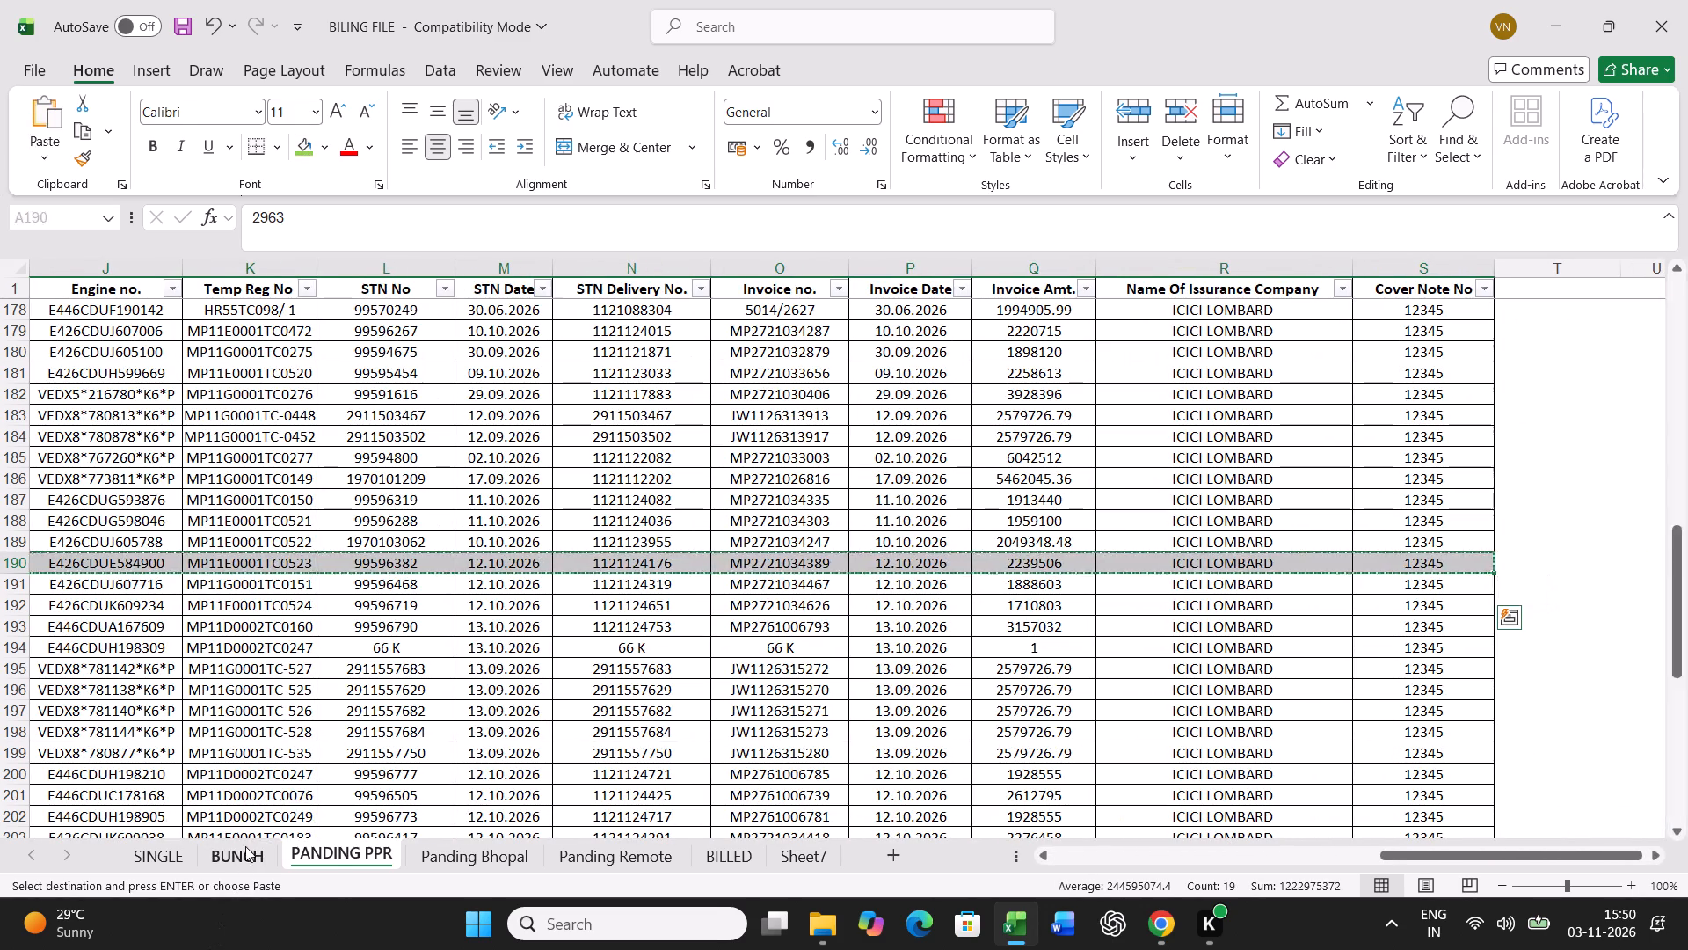
scroll(316, 748, up, 16)
click(62, 765)
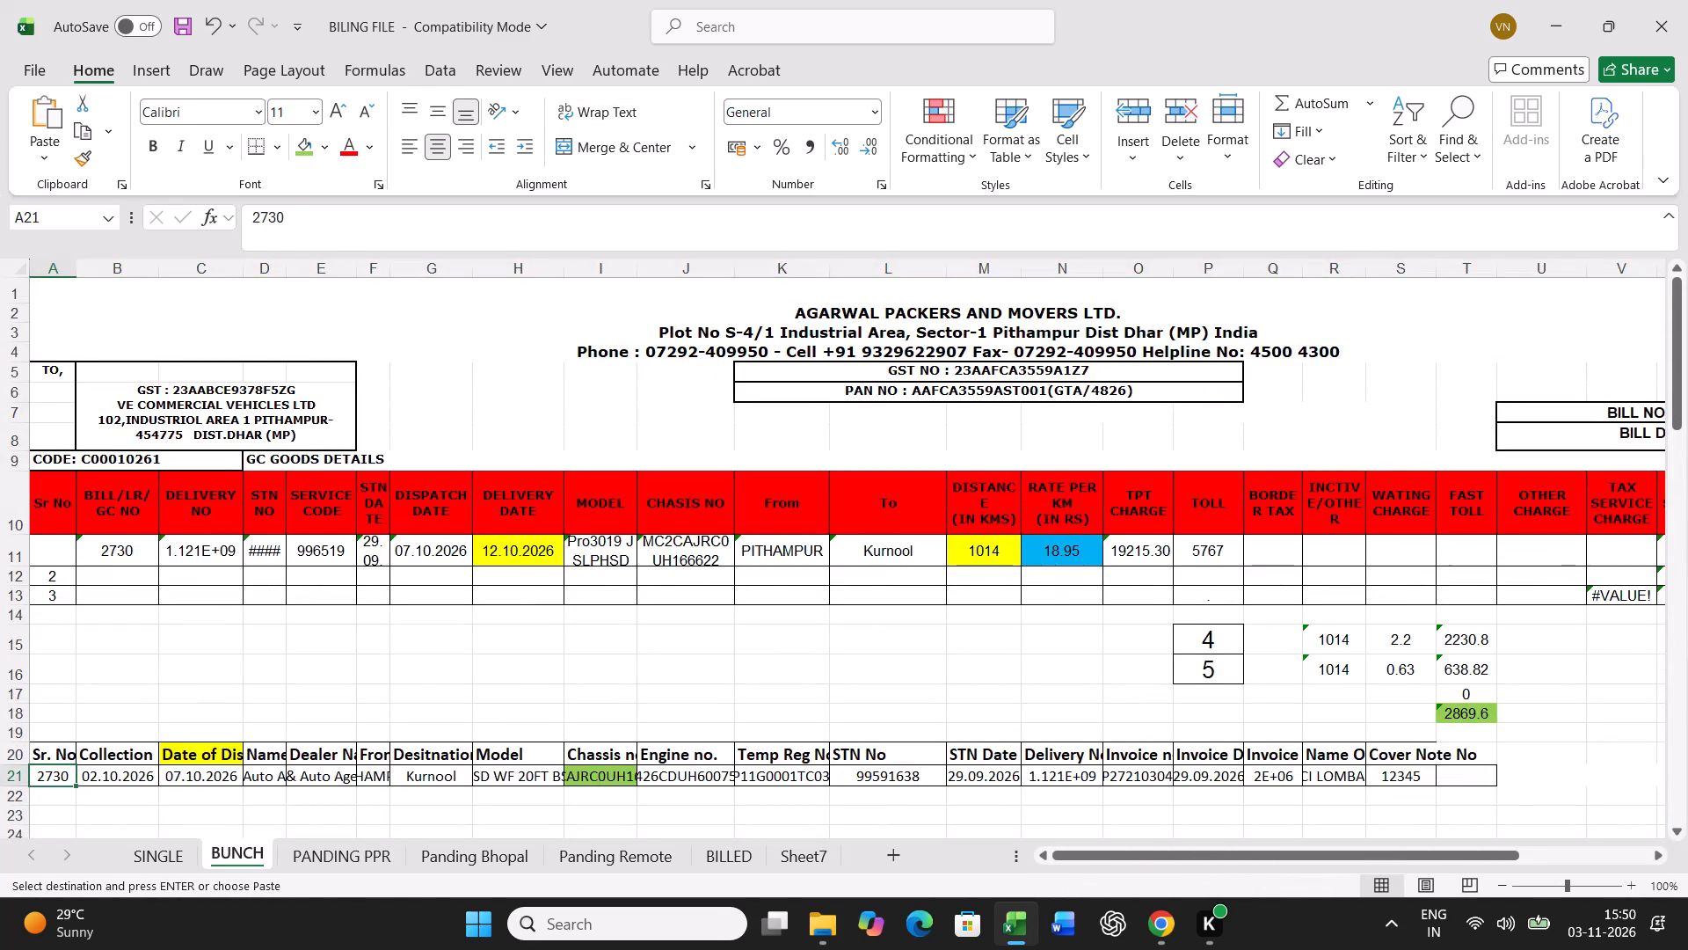
key(ctrl+v)
Set the dispatch date in BUNCH C21 to 17.10.2026 and the delivery date in H11 to 19.10.2026.
click(207, 781)
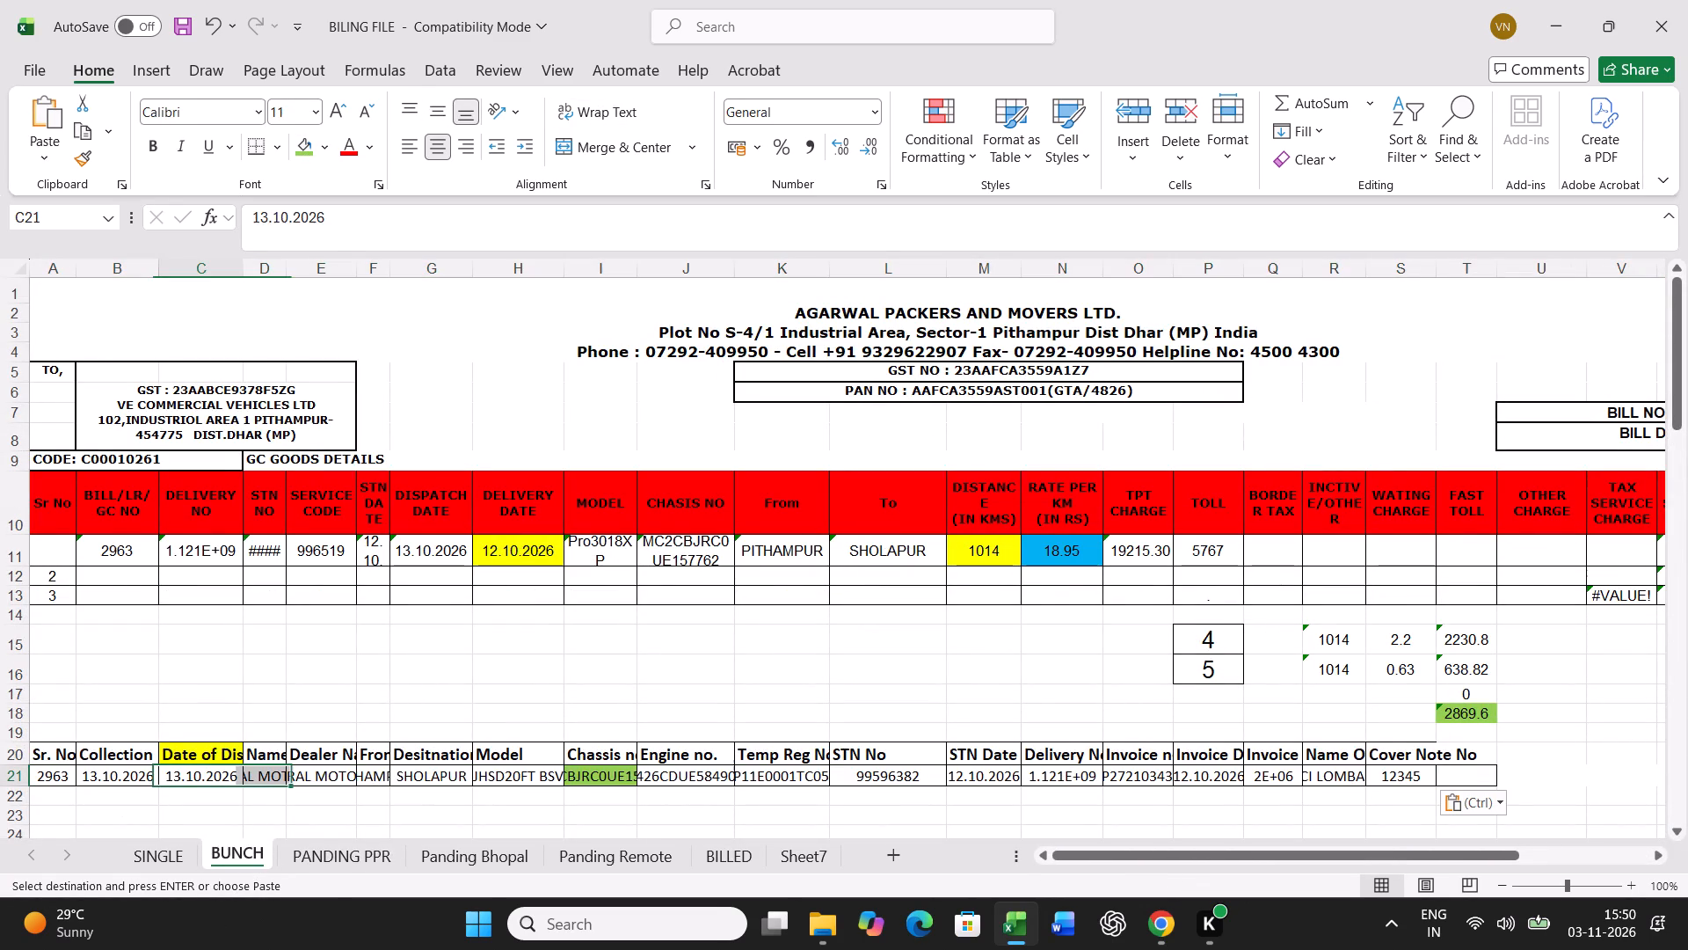
text(17.10.2026)
key(Return)
click(519, 550)
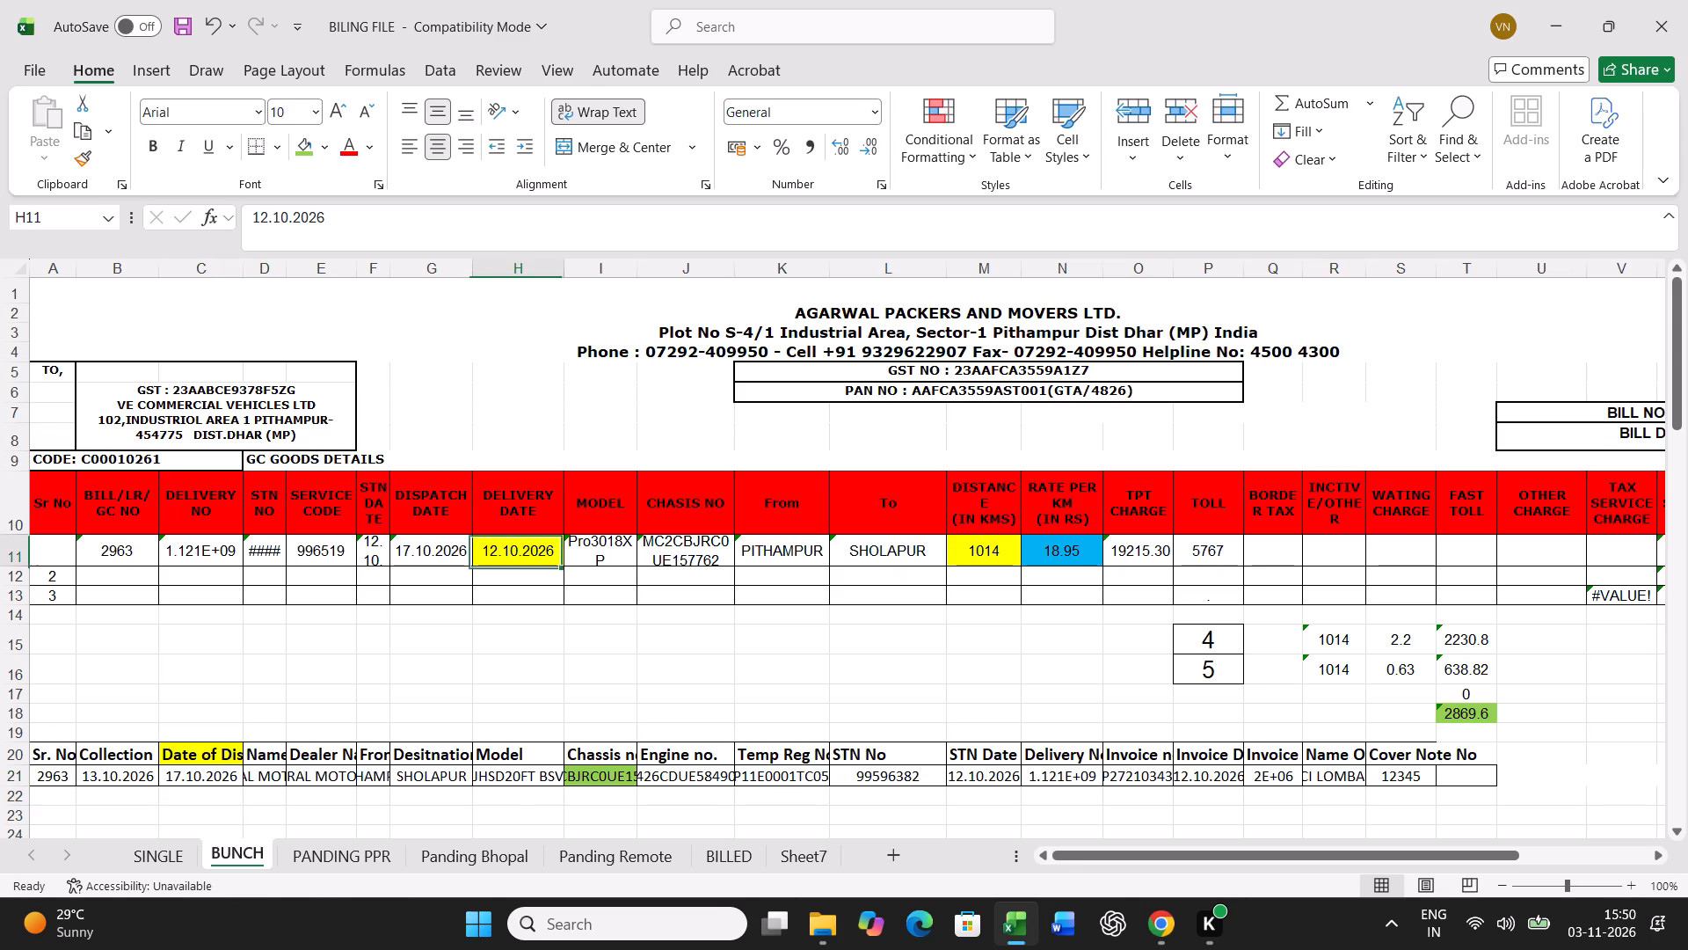
text(19.10.2026)
key(Right)
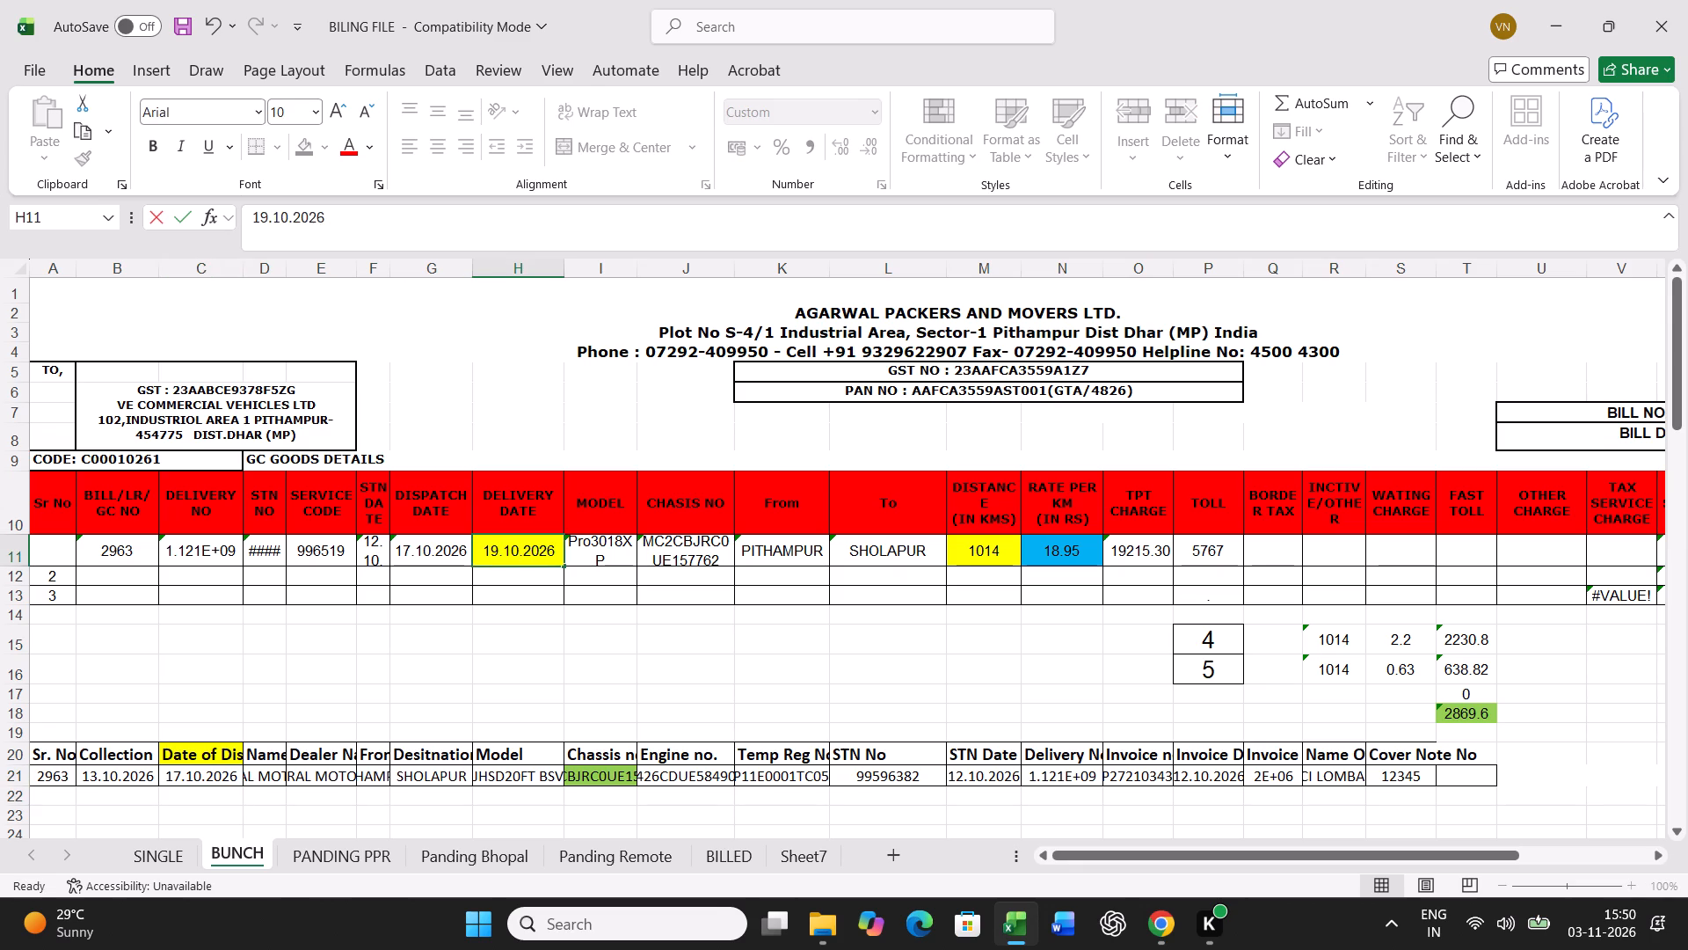
Set BUNCH row 11's distance to 697 km and toll to 3875.
key(Right)
key(Right)
key(Right)
key(Right)
text(69)
key(7)
key(Right)
key(Right)
key(Right)
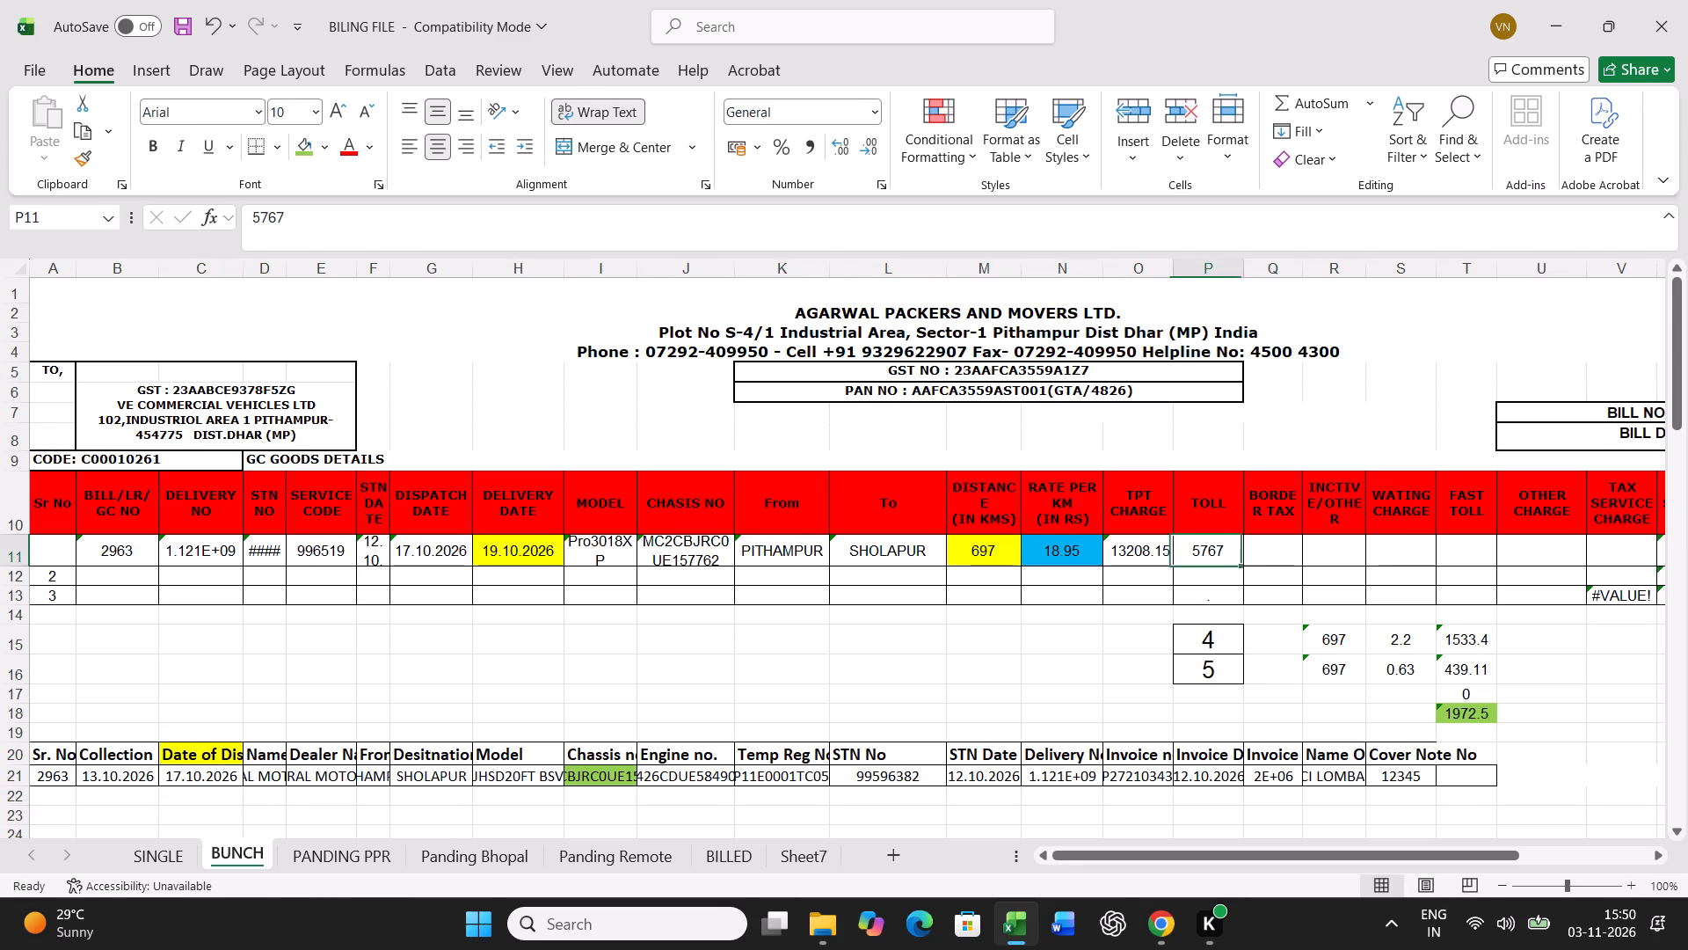
text(3875)
key(Return)
Set both the standard and actual transit times in BUNCH cells P15 and P16 to 2.
key(Return)
key(Return)
key(Return)
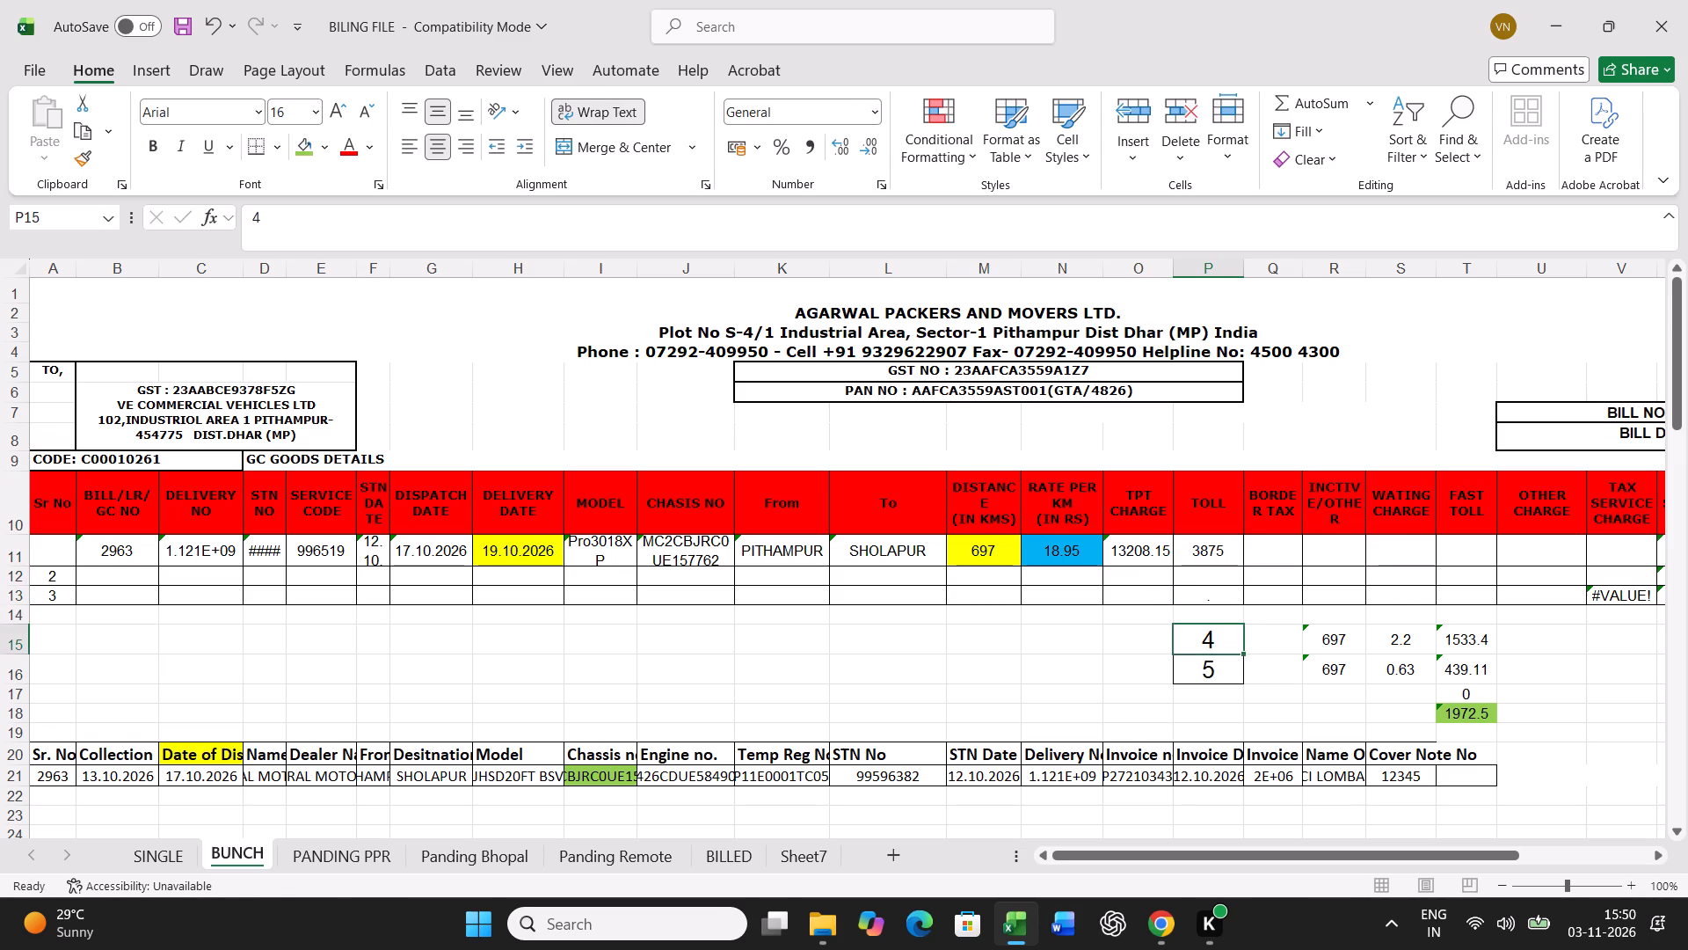
key(2)
key(Return)
key(2)
key(Return)
click(159, 867)
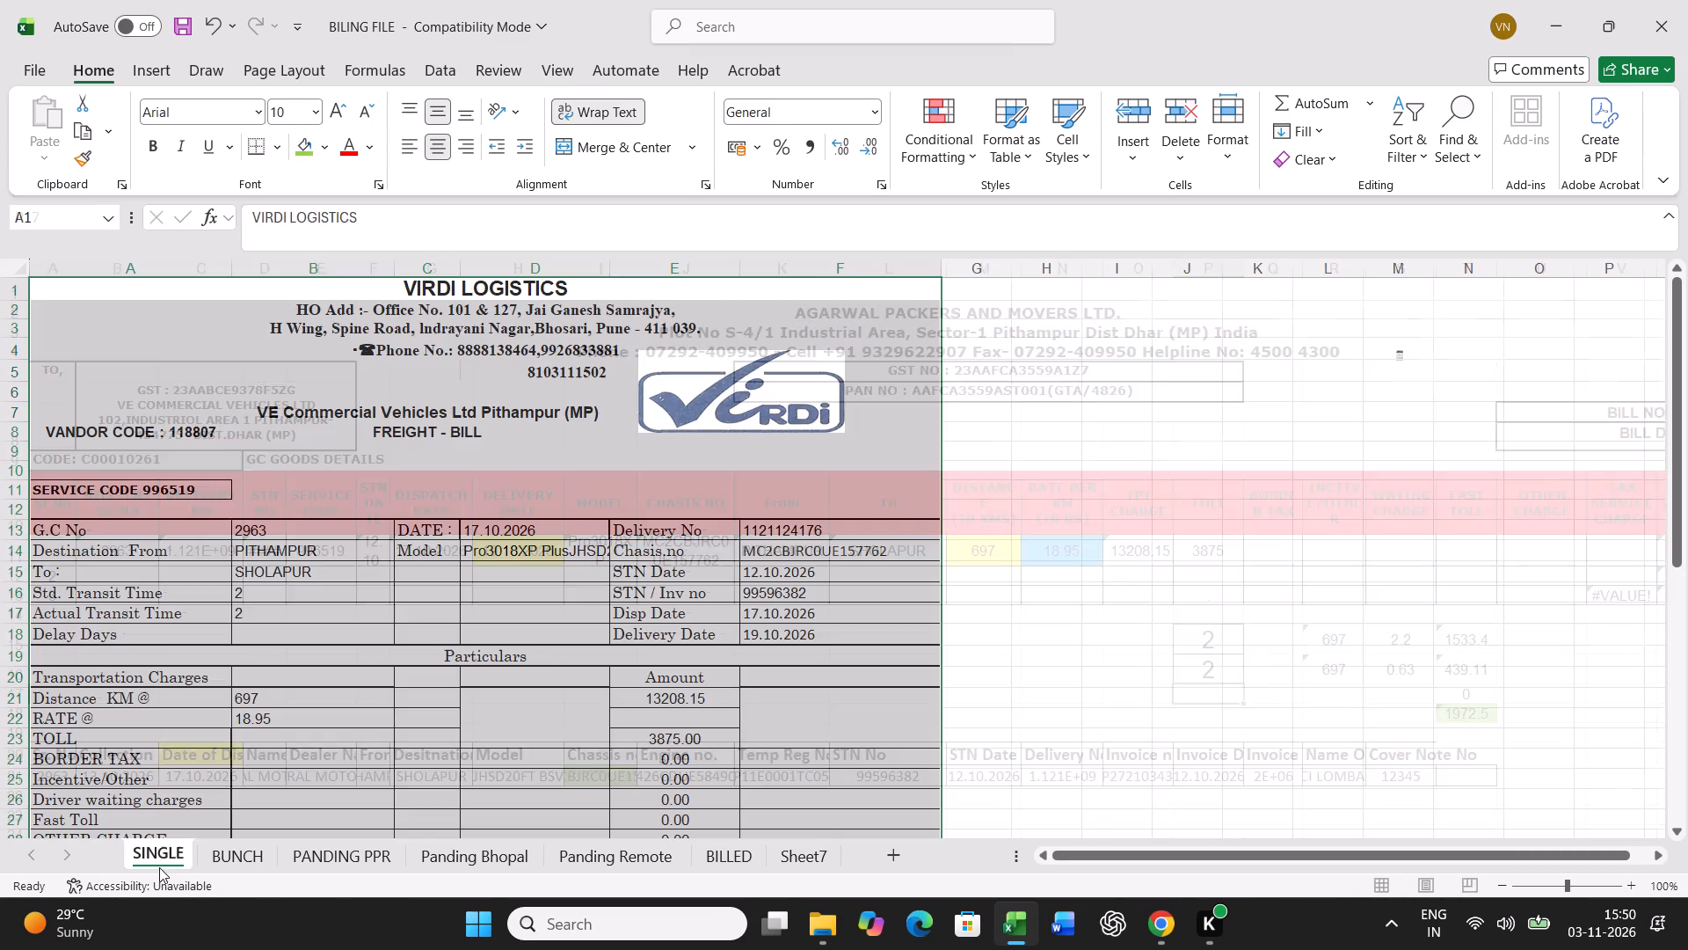
key(ctrl+p)
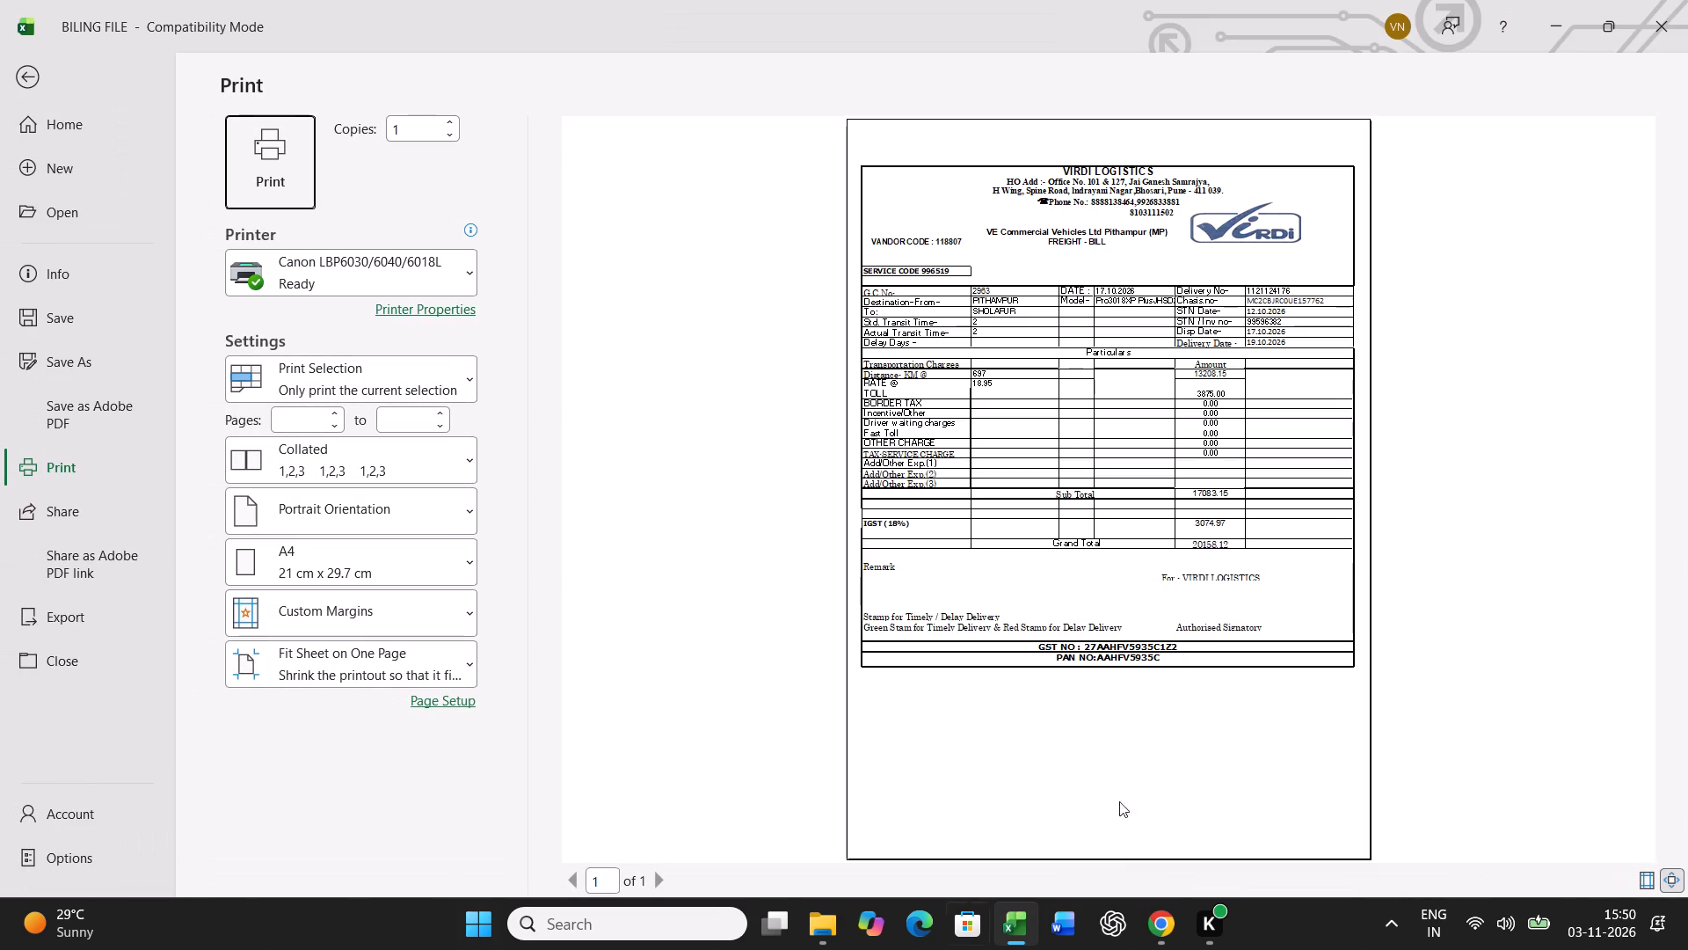
click(293, 150)
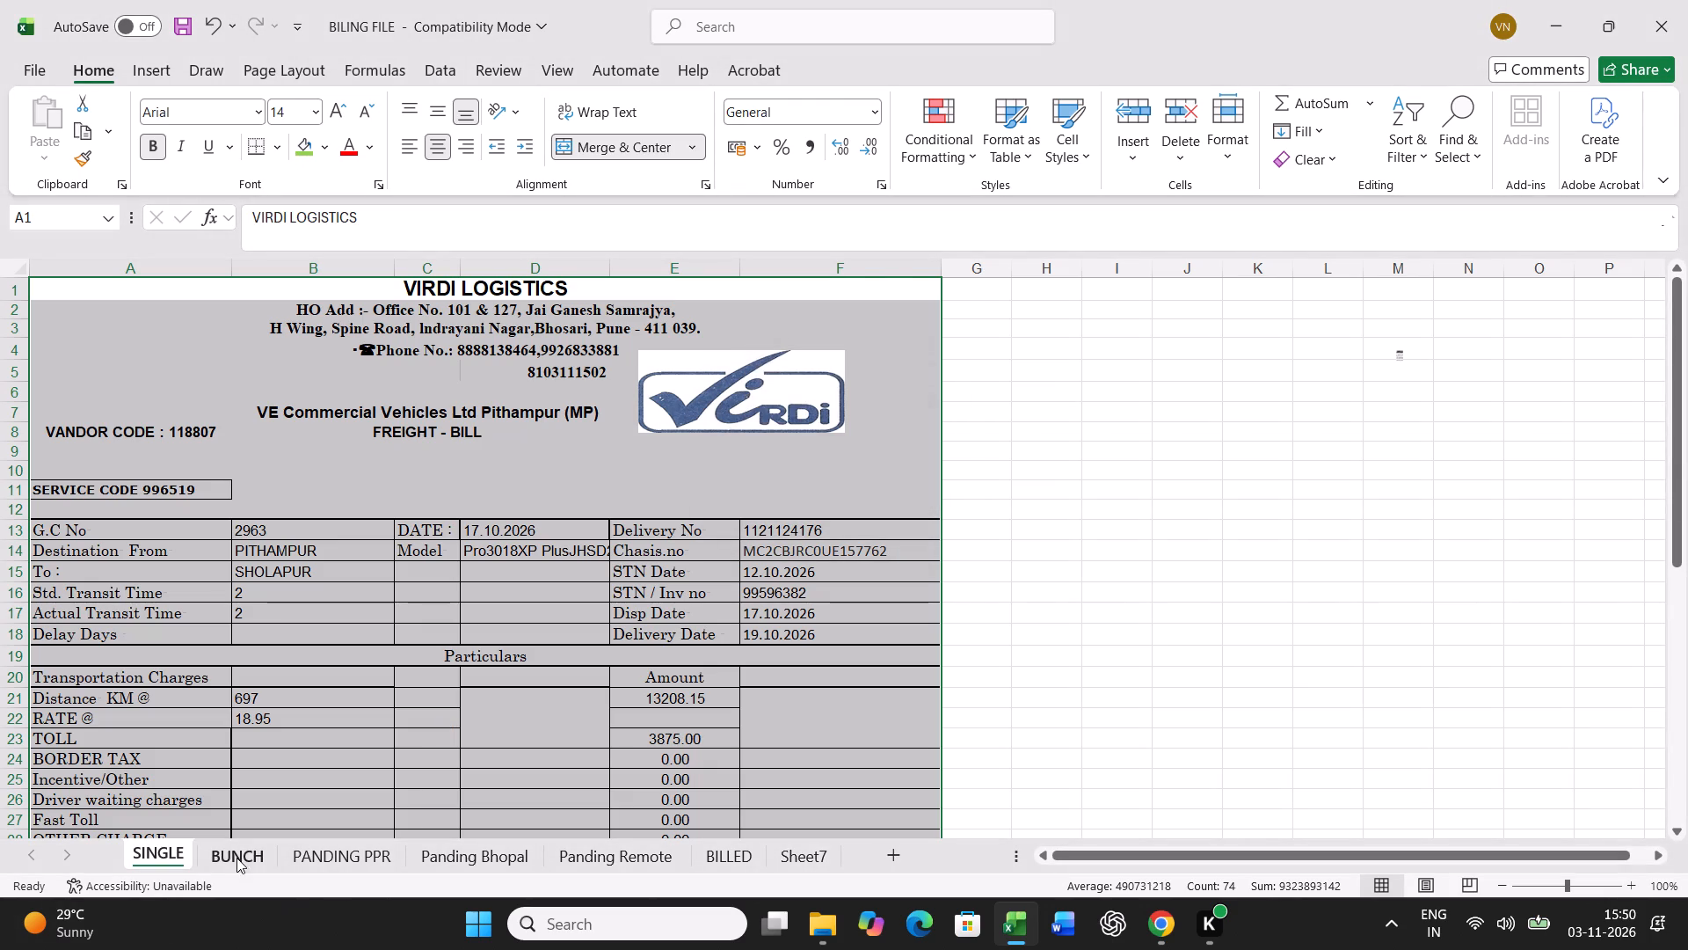
Copy BUNCH row 11 and paste it as values only into row 46 of the lower bill table.
click(218, 857)
click(14, 557)
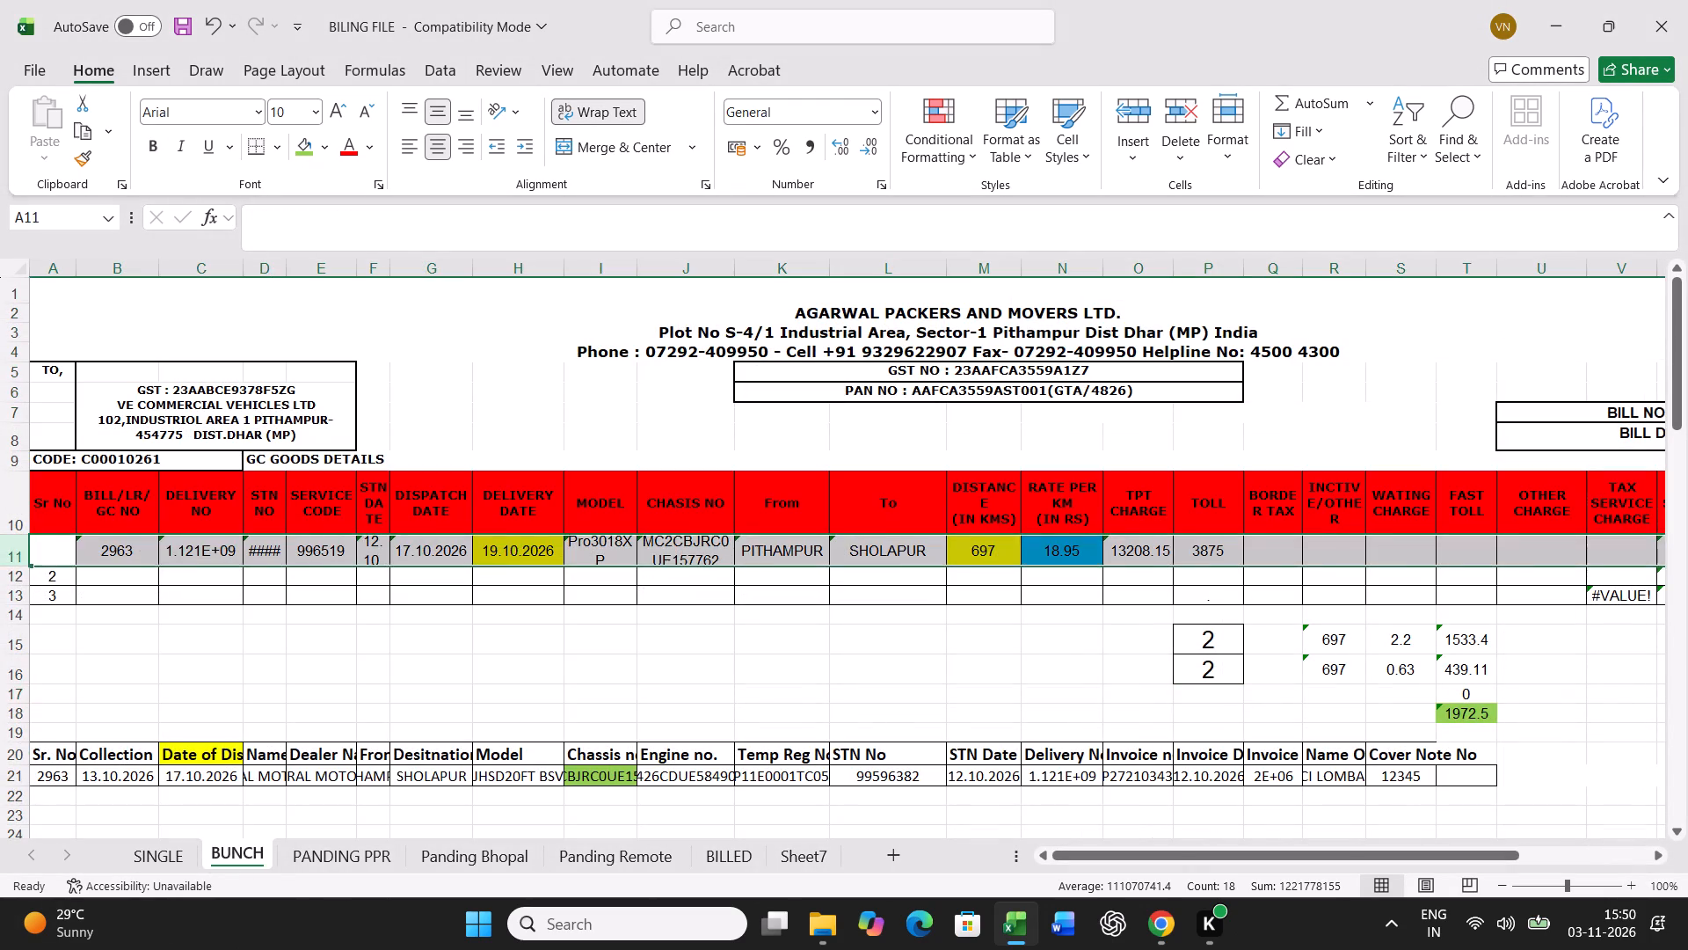
key(ctrl+c)
scroll(806, 652, down, 11)
scroll(327, 688, down, 3)
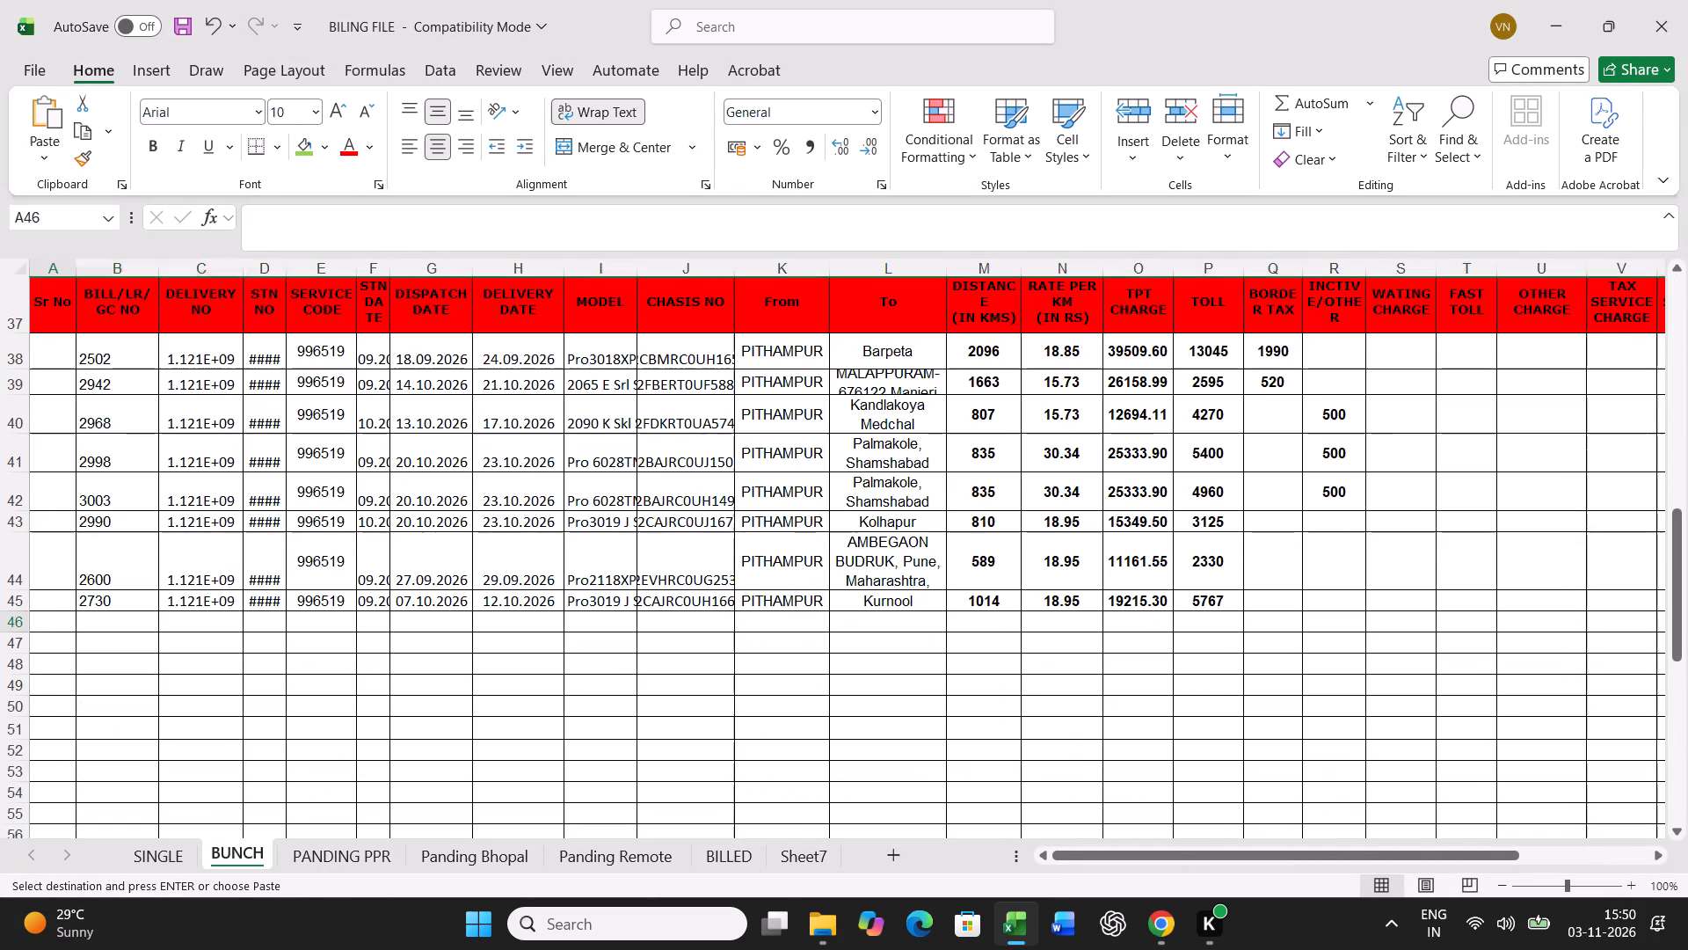
right_click(49, 624)
click(157, 423)
click(83, 361)
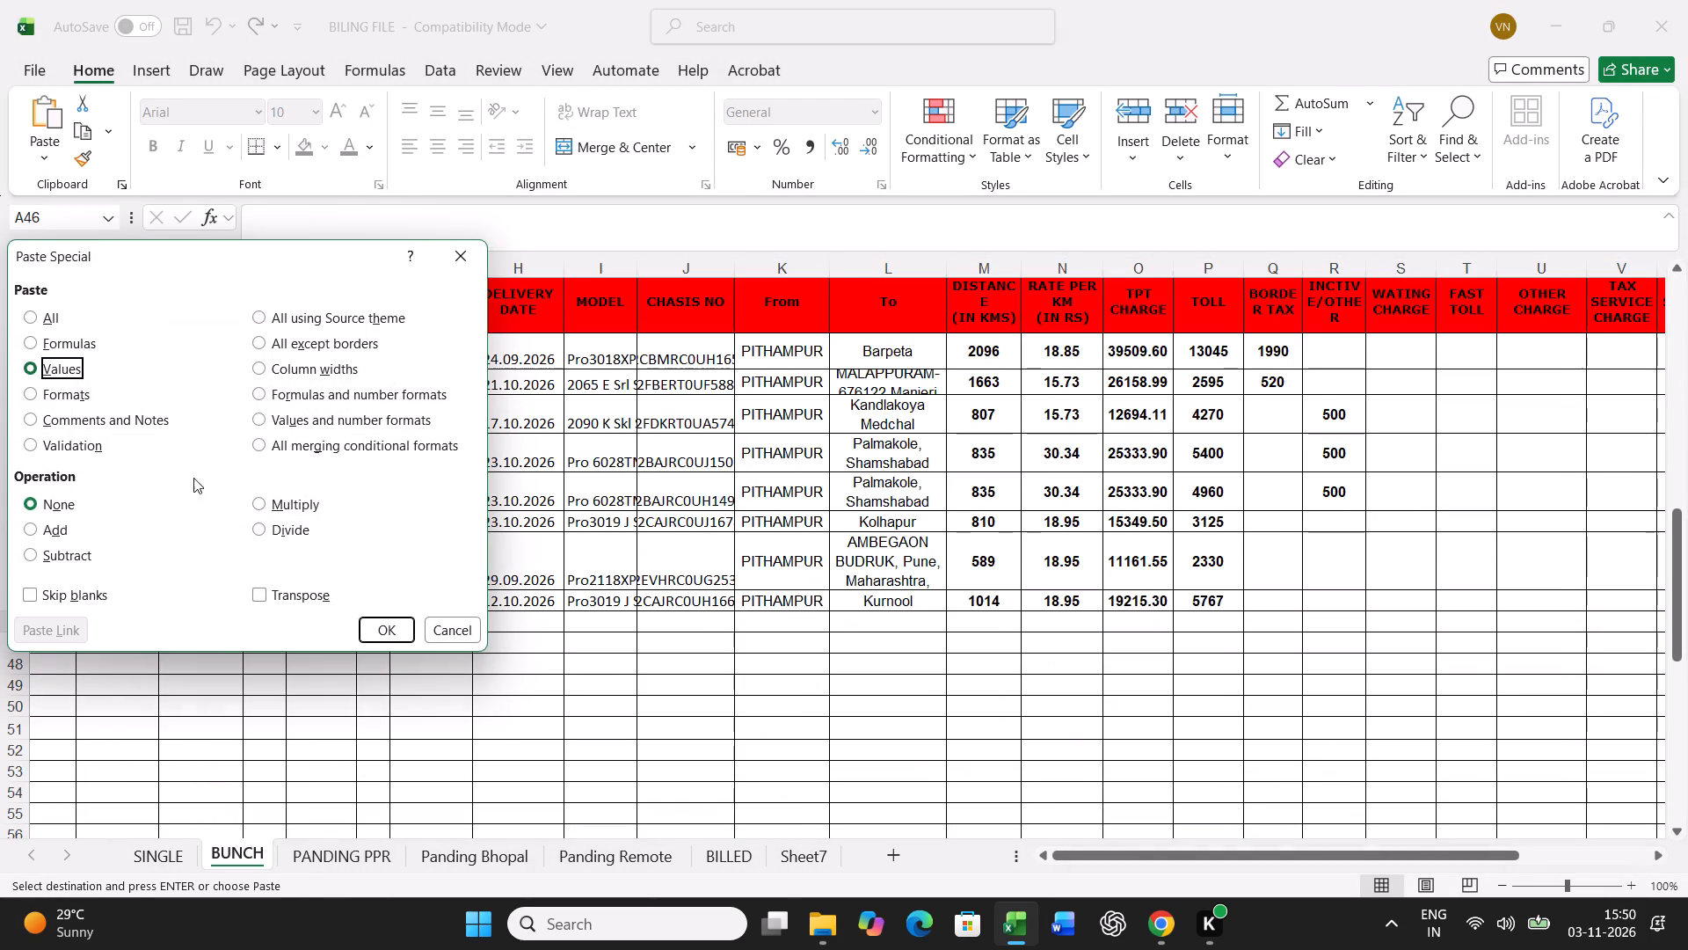
click(381, 634)
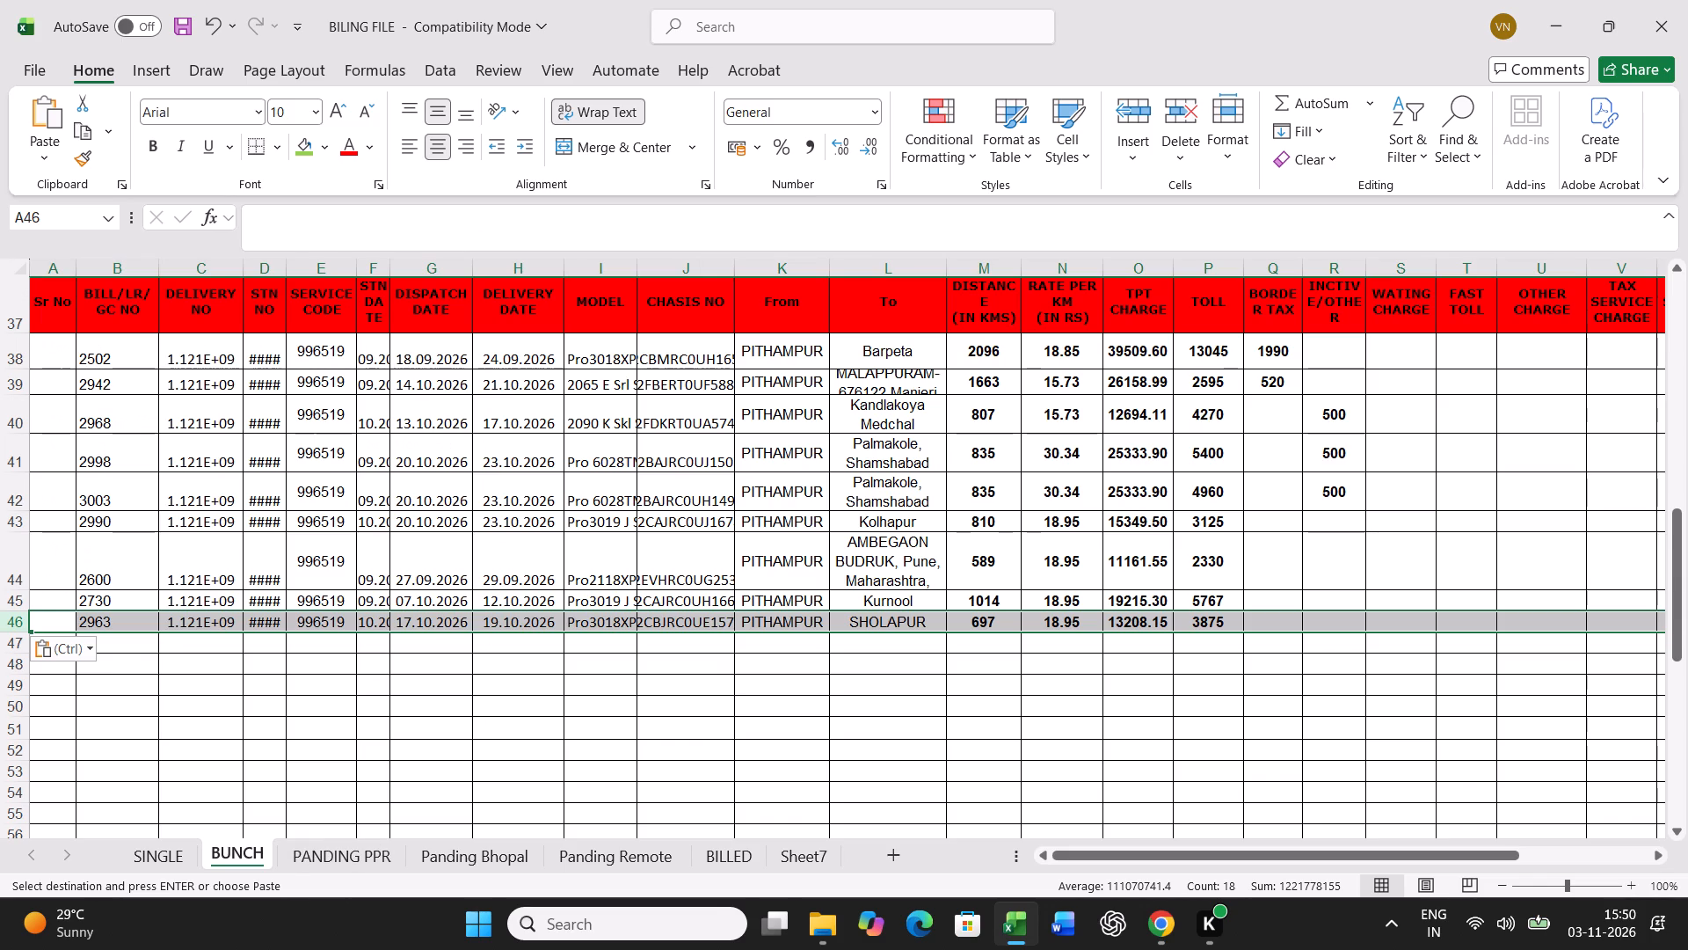
Find chassis number 592683 in PANDING PPR and fill its cell green.
click(355, 855)
click(748, 659)
key(ctrl+f)
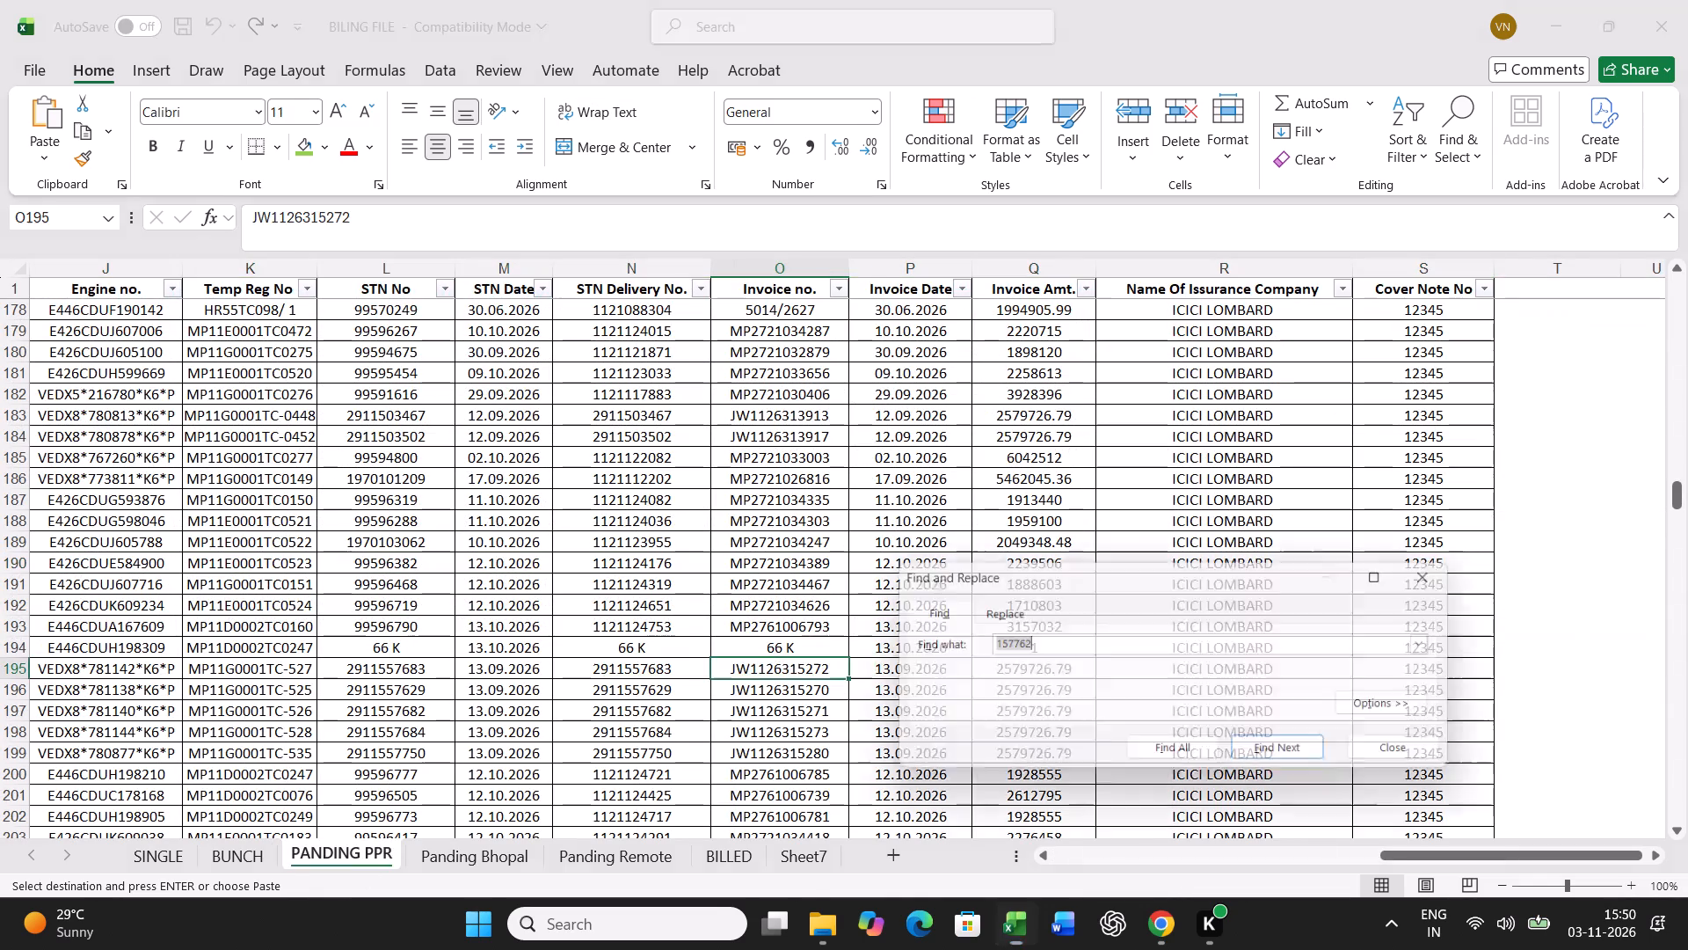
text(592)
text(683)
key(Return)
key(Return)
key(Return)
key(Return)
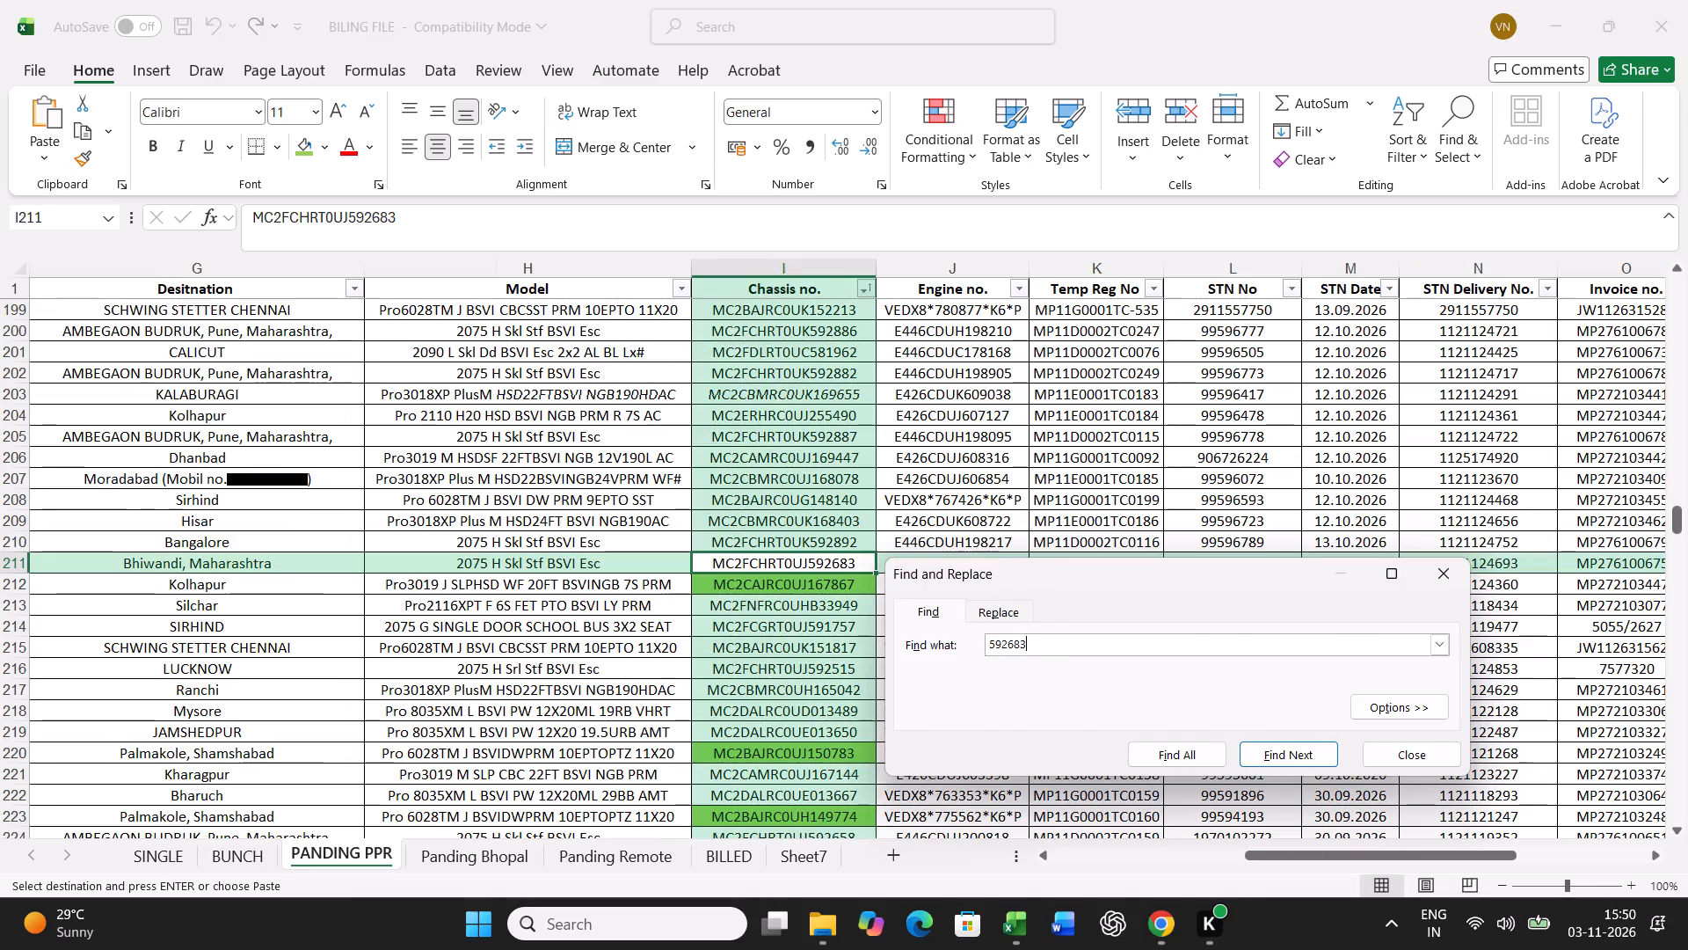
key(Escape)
click(302, 145)
key(Left)
key(Left)
key(Left)
key(Left)
key(Left)
key(Left)
key(Left)
key(Left)
key(Left)
key(Left)
key(Left)
key(Left)
key(Left)
key(Left)
key(Left)
key(Left)
key(Left)
key(Left)
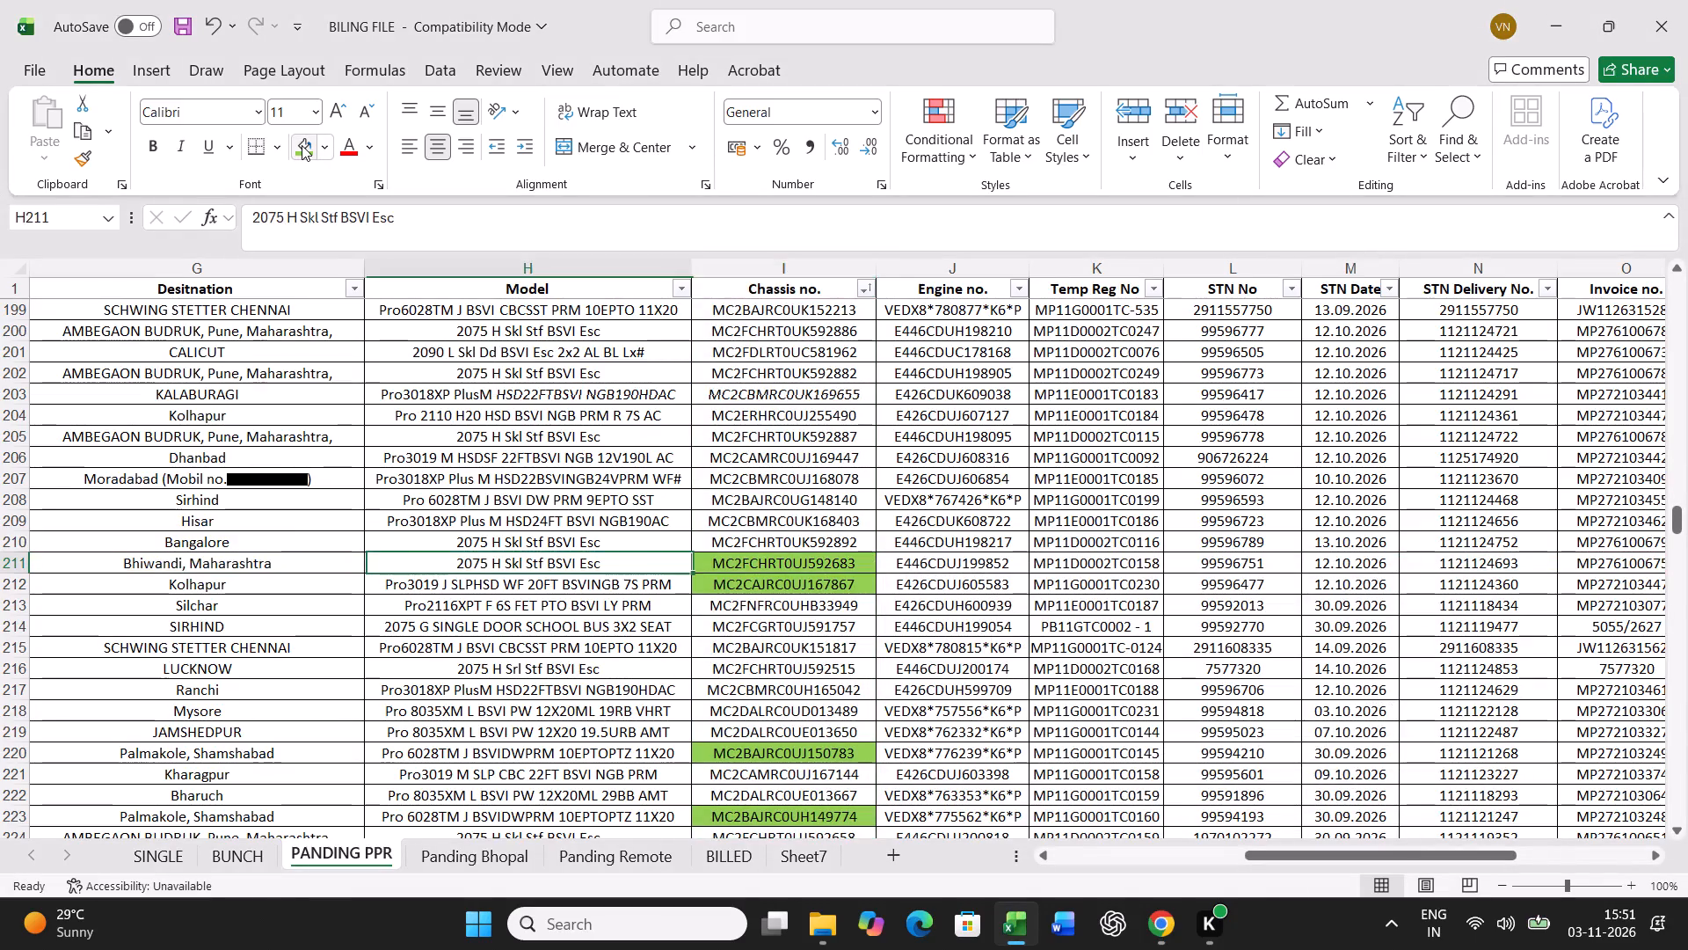
key(ctrl+shift+Right)
key(ctrl+c)
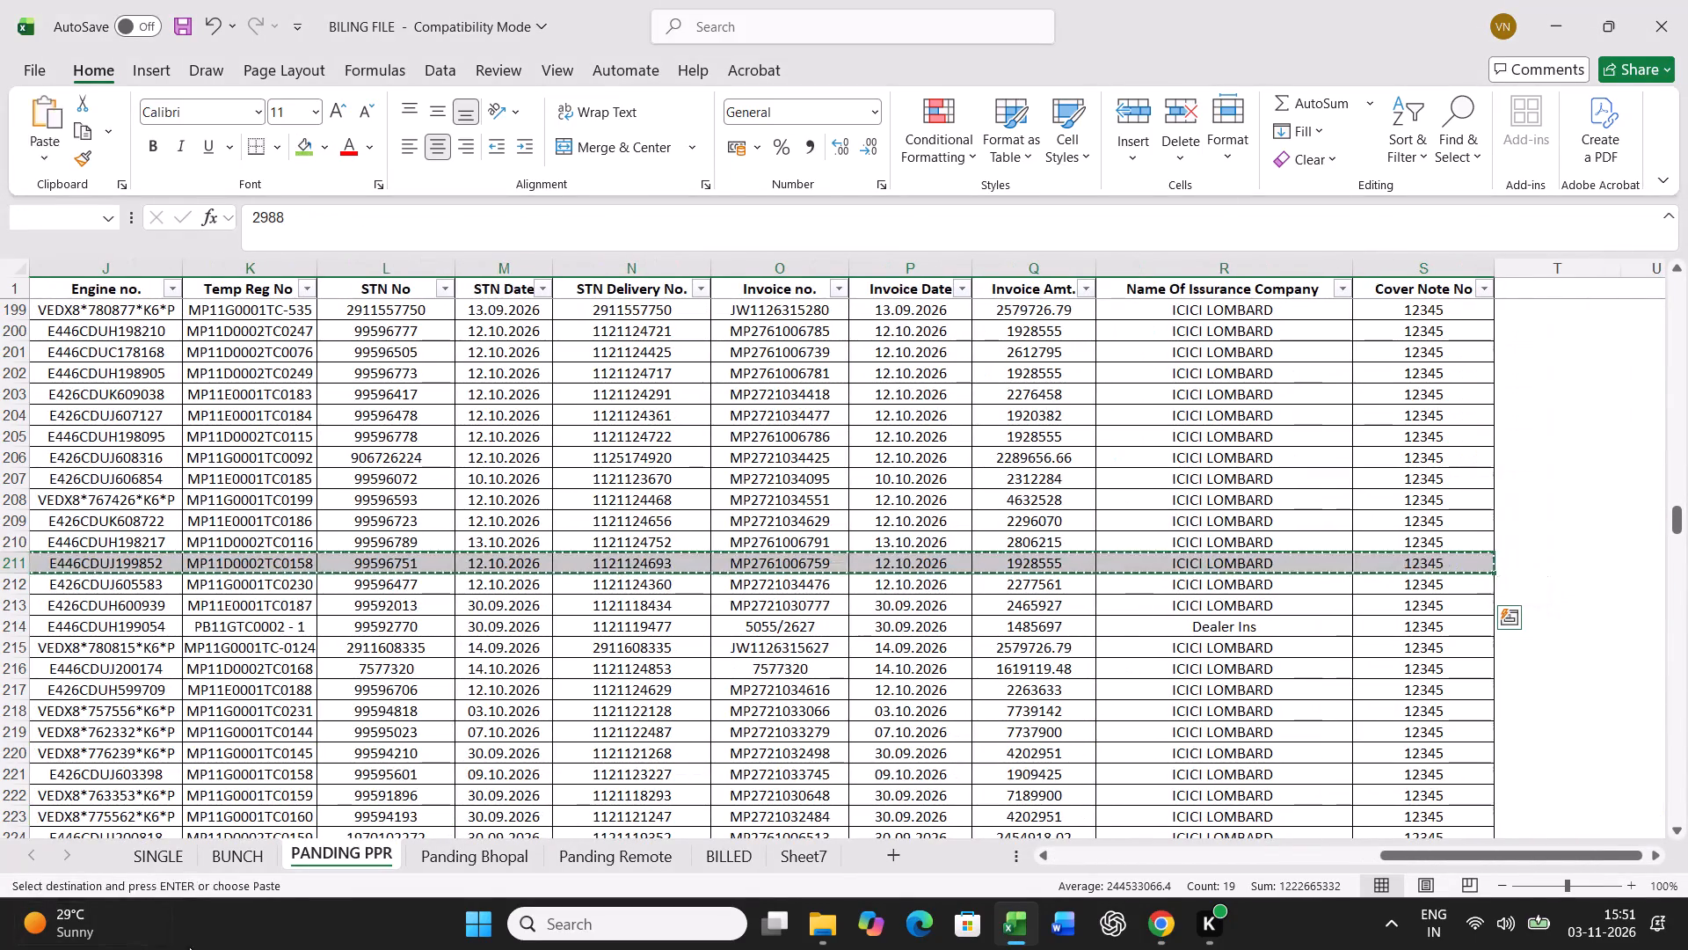
click(263, 847)
scroll(332, 671, up, 15)
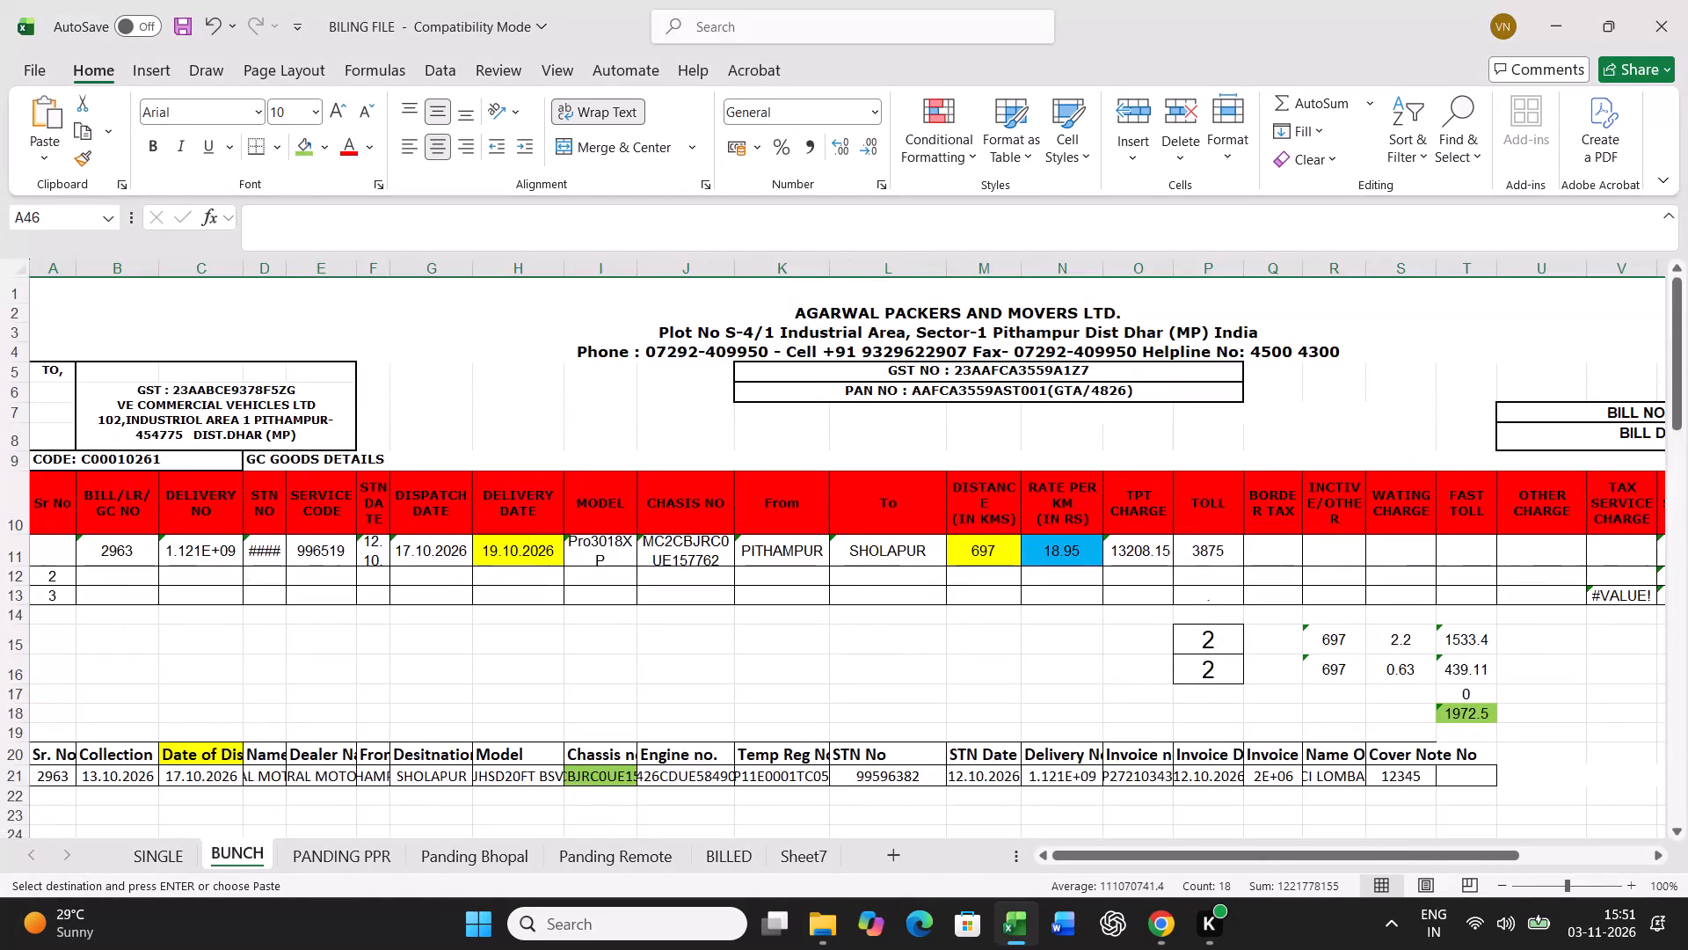
click(43, 780)
key(ctrl+v)
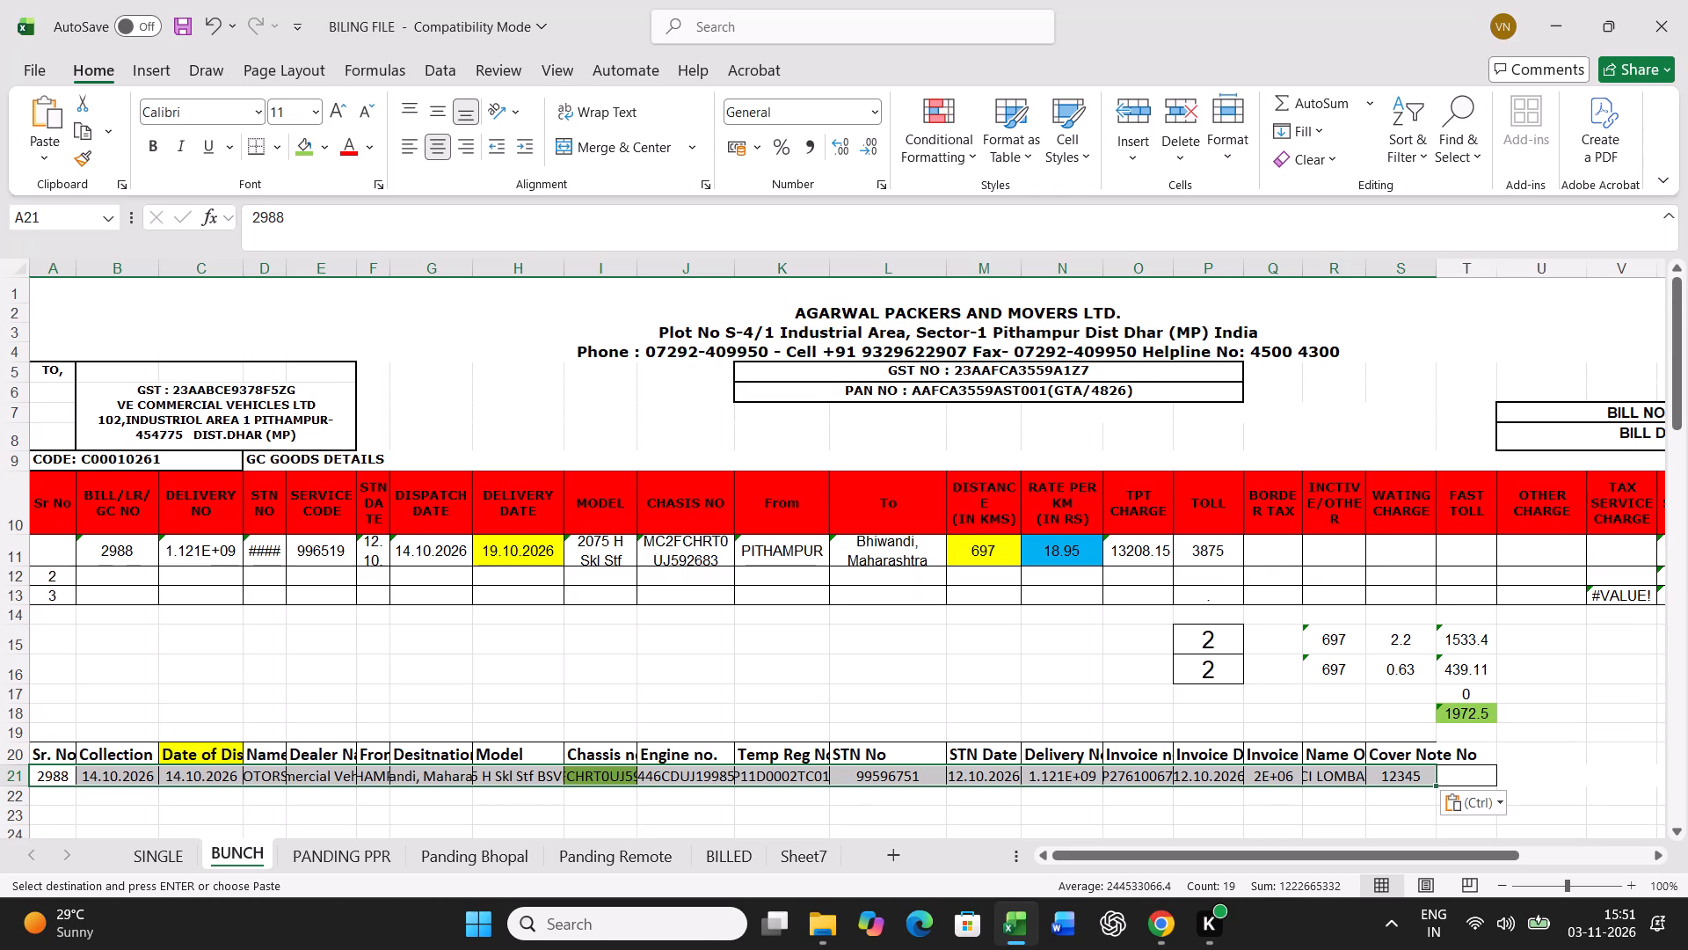
Set the date of dispatch in BUNCH cell C21 to 17.10.2026.
click(211, 775)
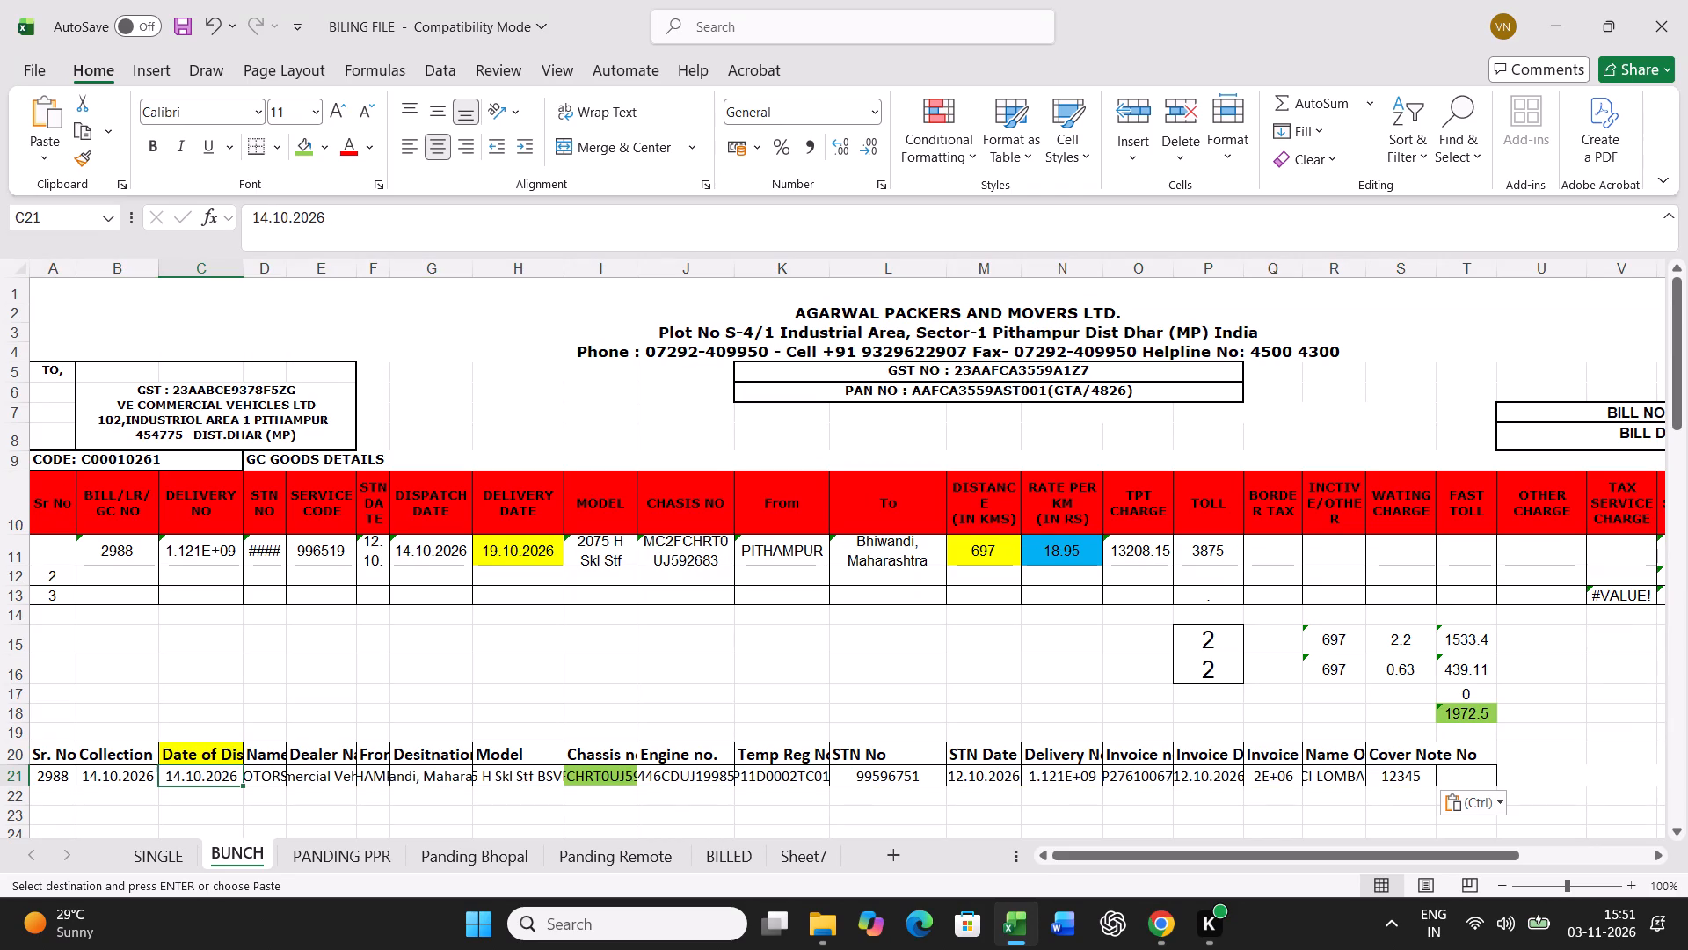
text(17.10.2026)
key(Return)
Set BUNCH row 11's distance to 546 km, rate per km to 15.73 and toll to 1670.
click(532, 552)
key(Right)
key(Right)
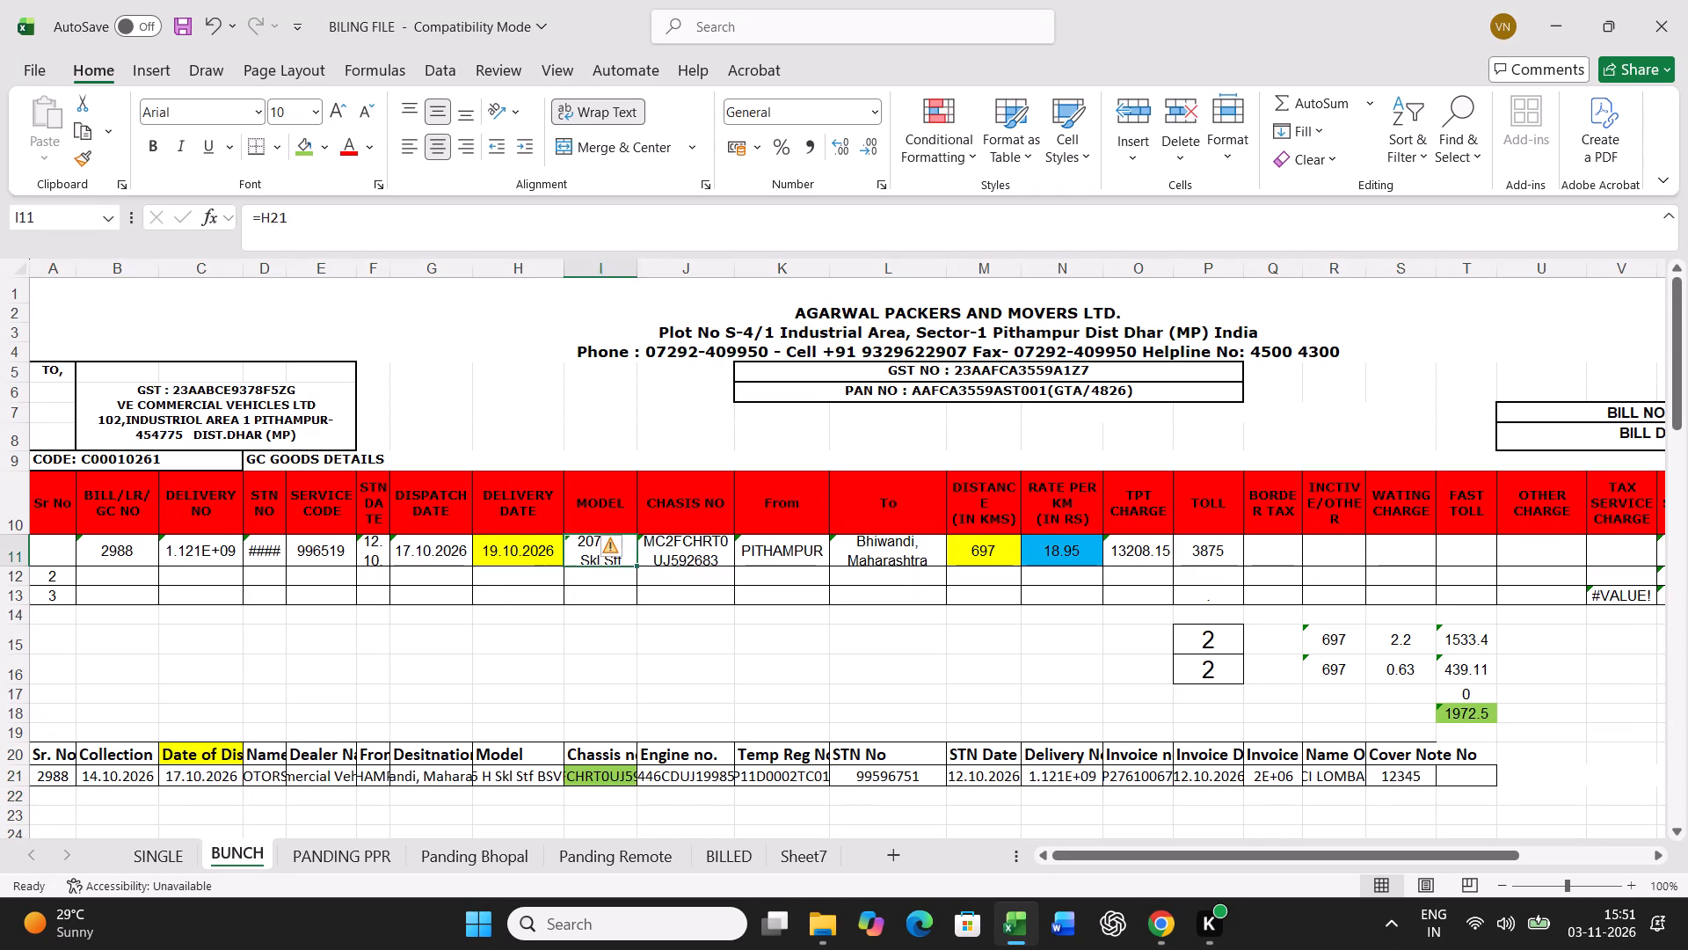
key(Right)
key(Right)
key(Right)
text(546)
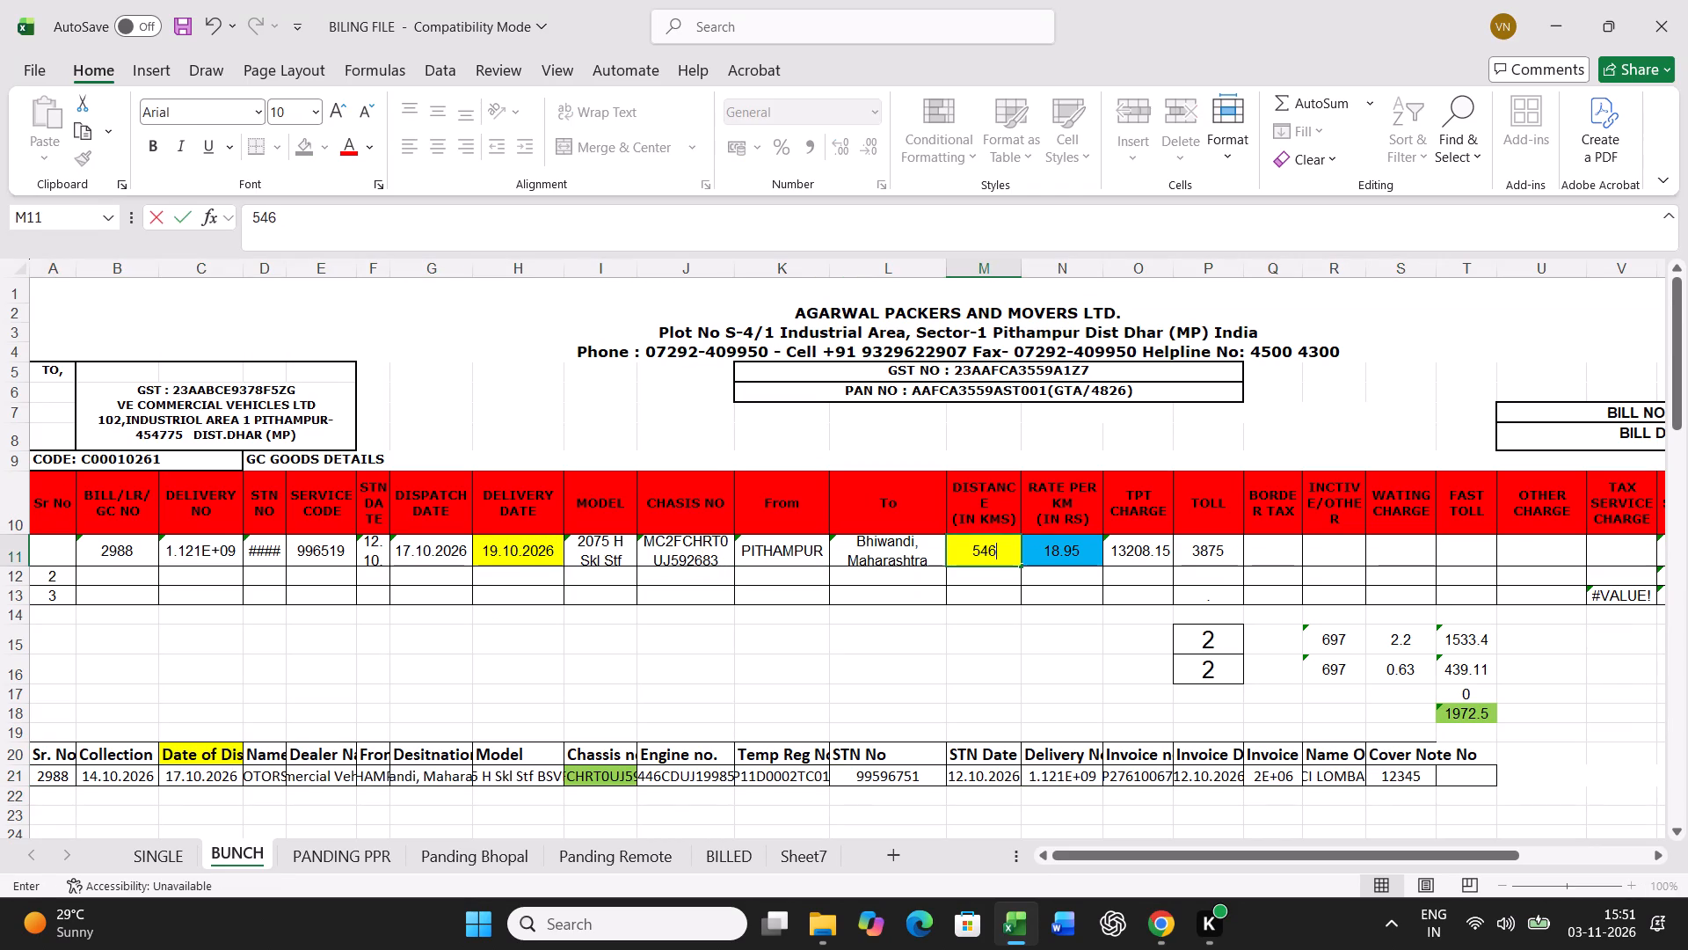
key(Right)
text(15.73)
key(Right)
key(Right)
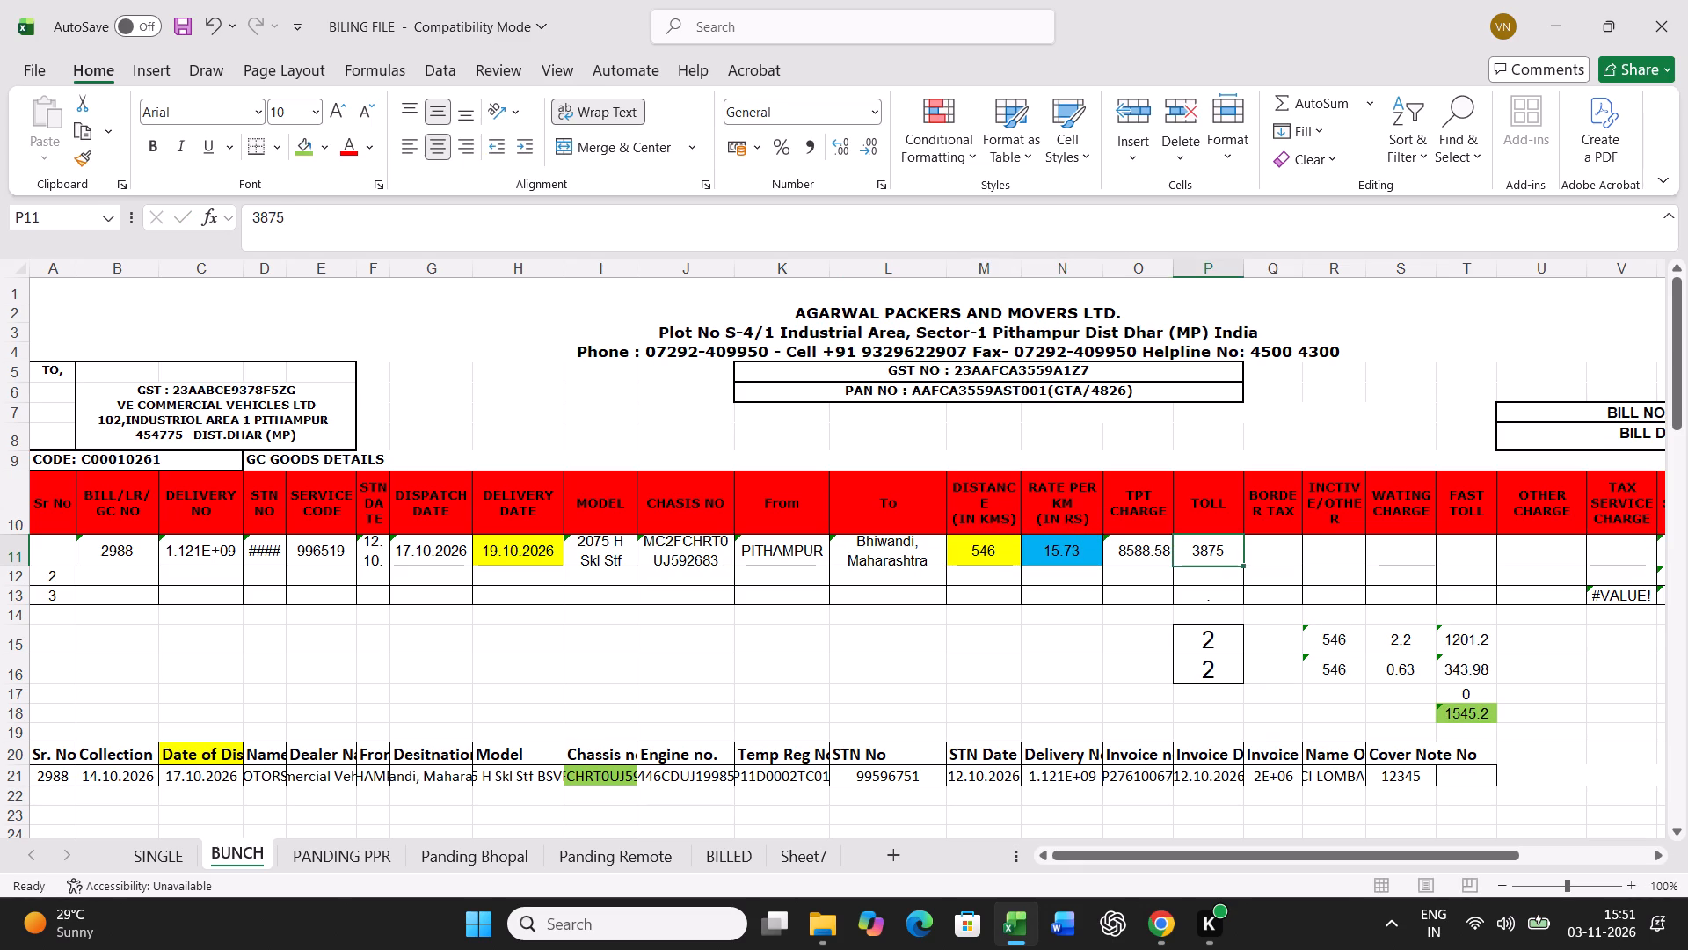
text(1670)
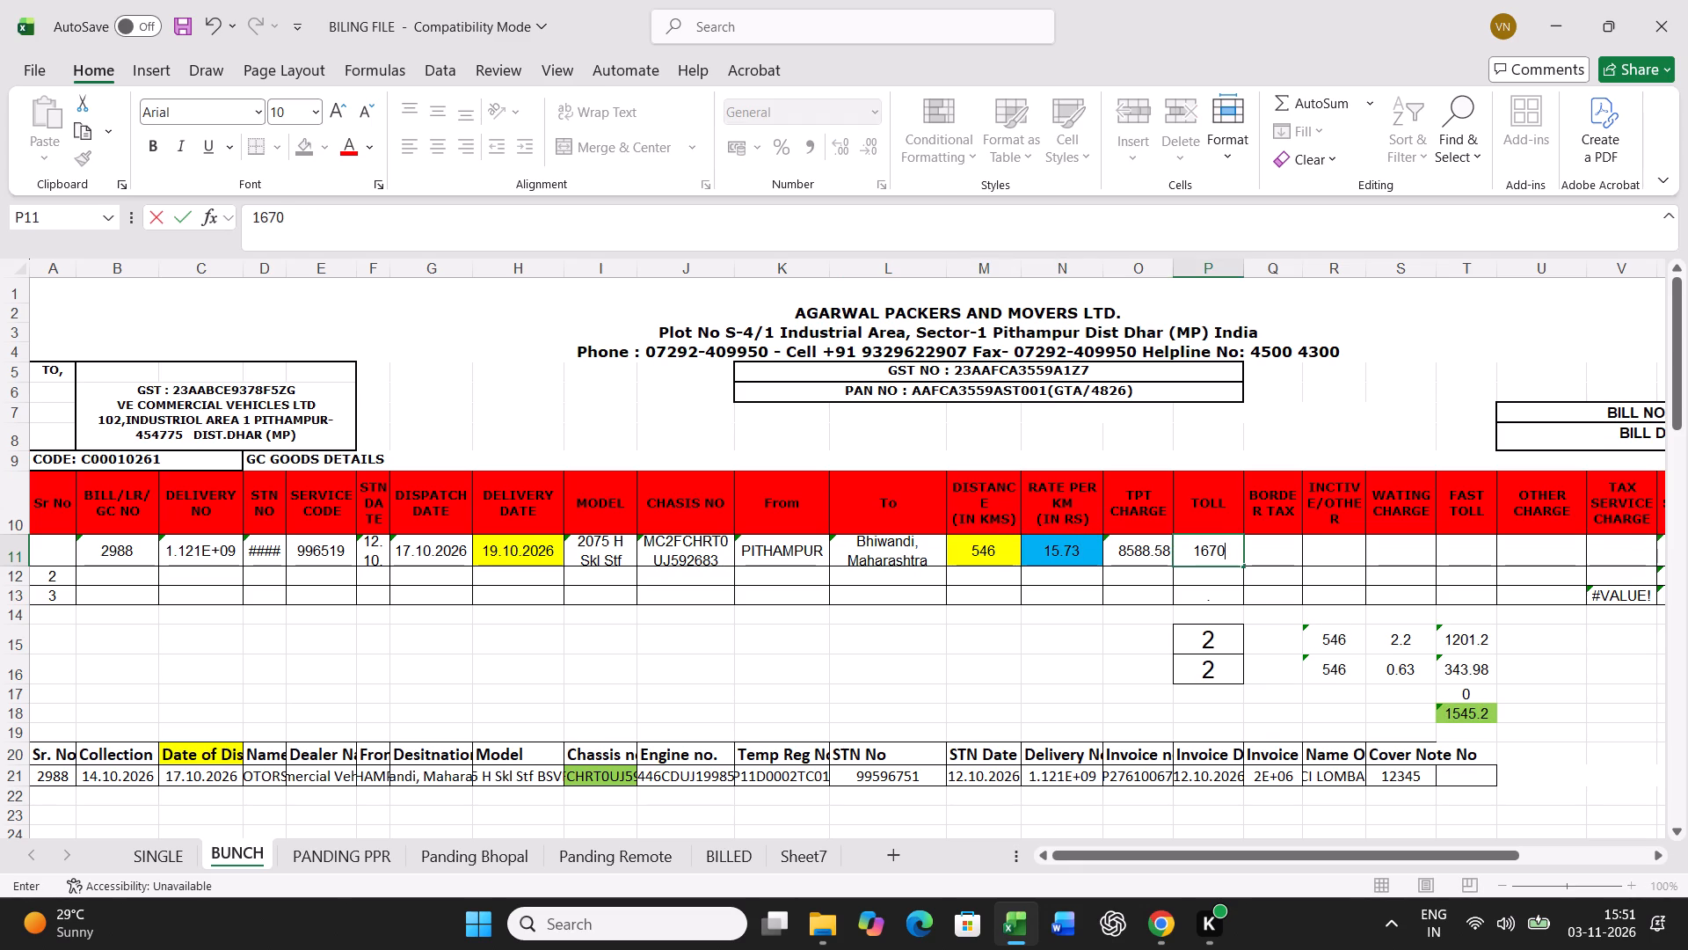
key(Return)
key(Return)
key(Return)
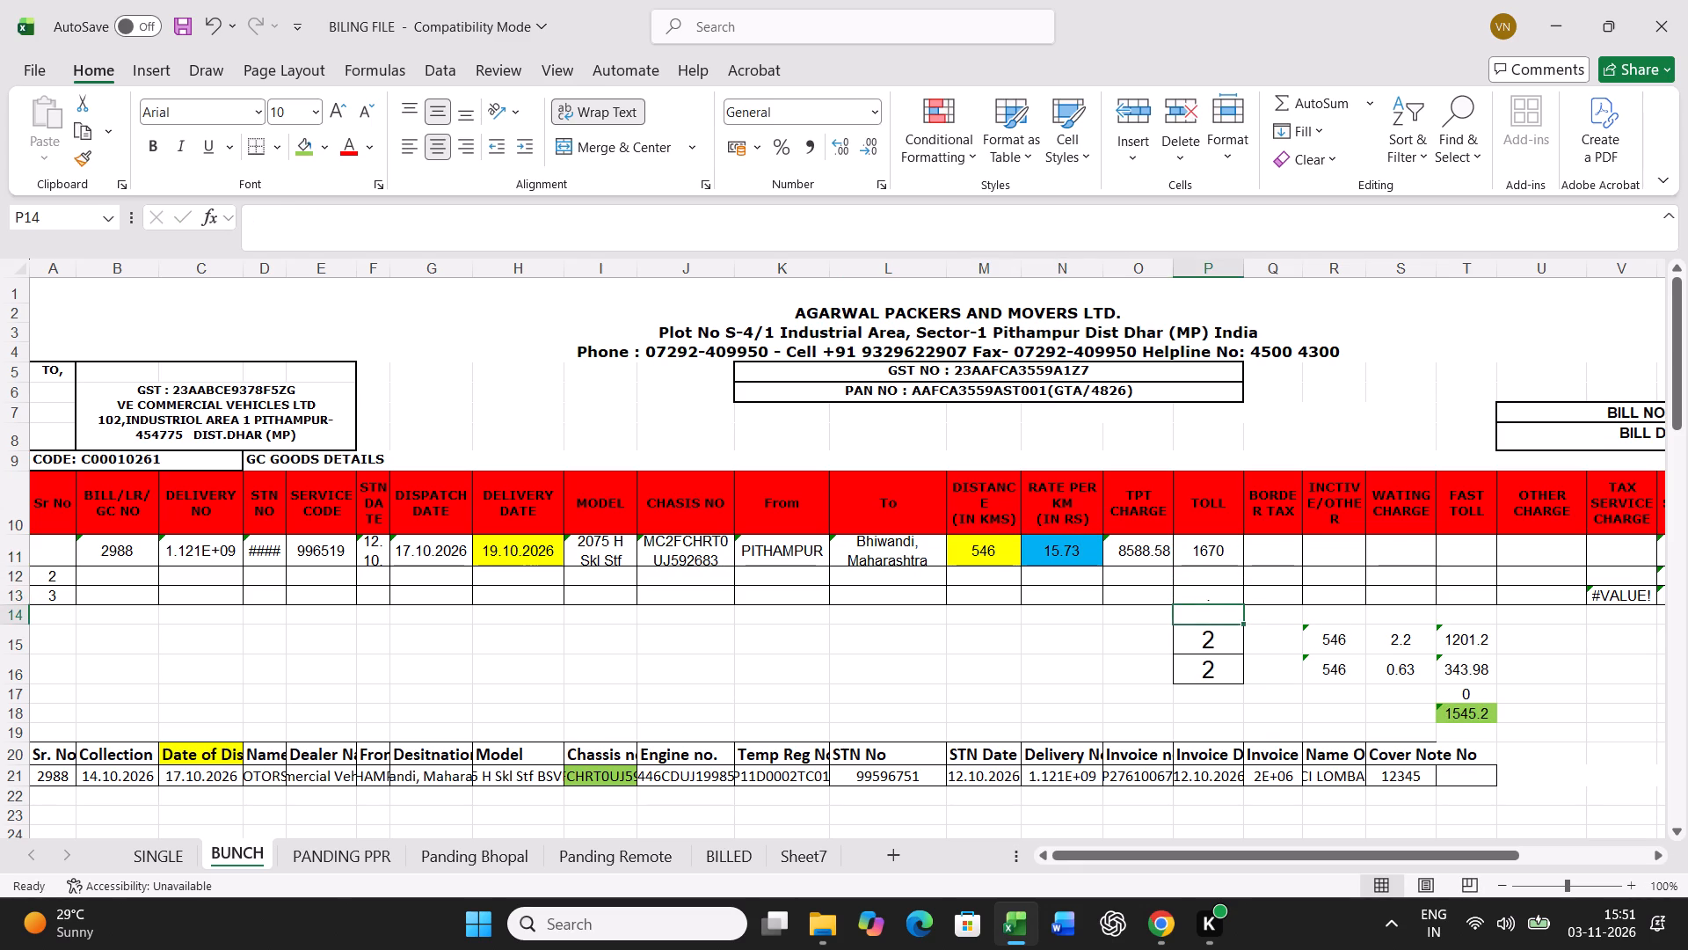
Print one copy of the SINGLE freight bill for G.C. No 2988.
click(167, 841)
key(ctrl+p)
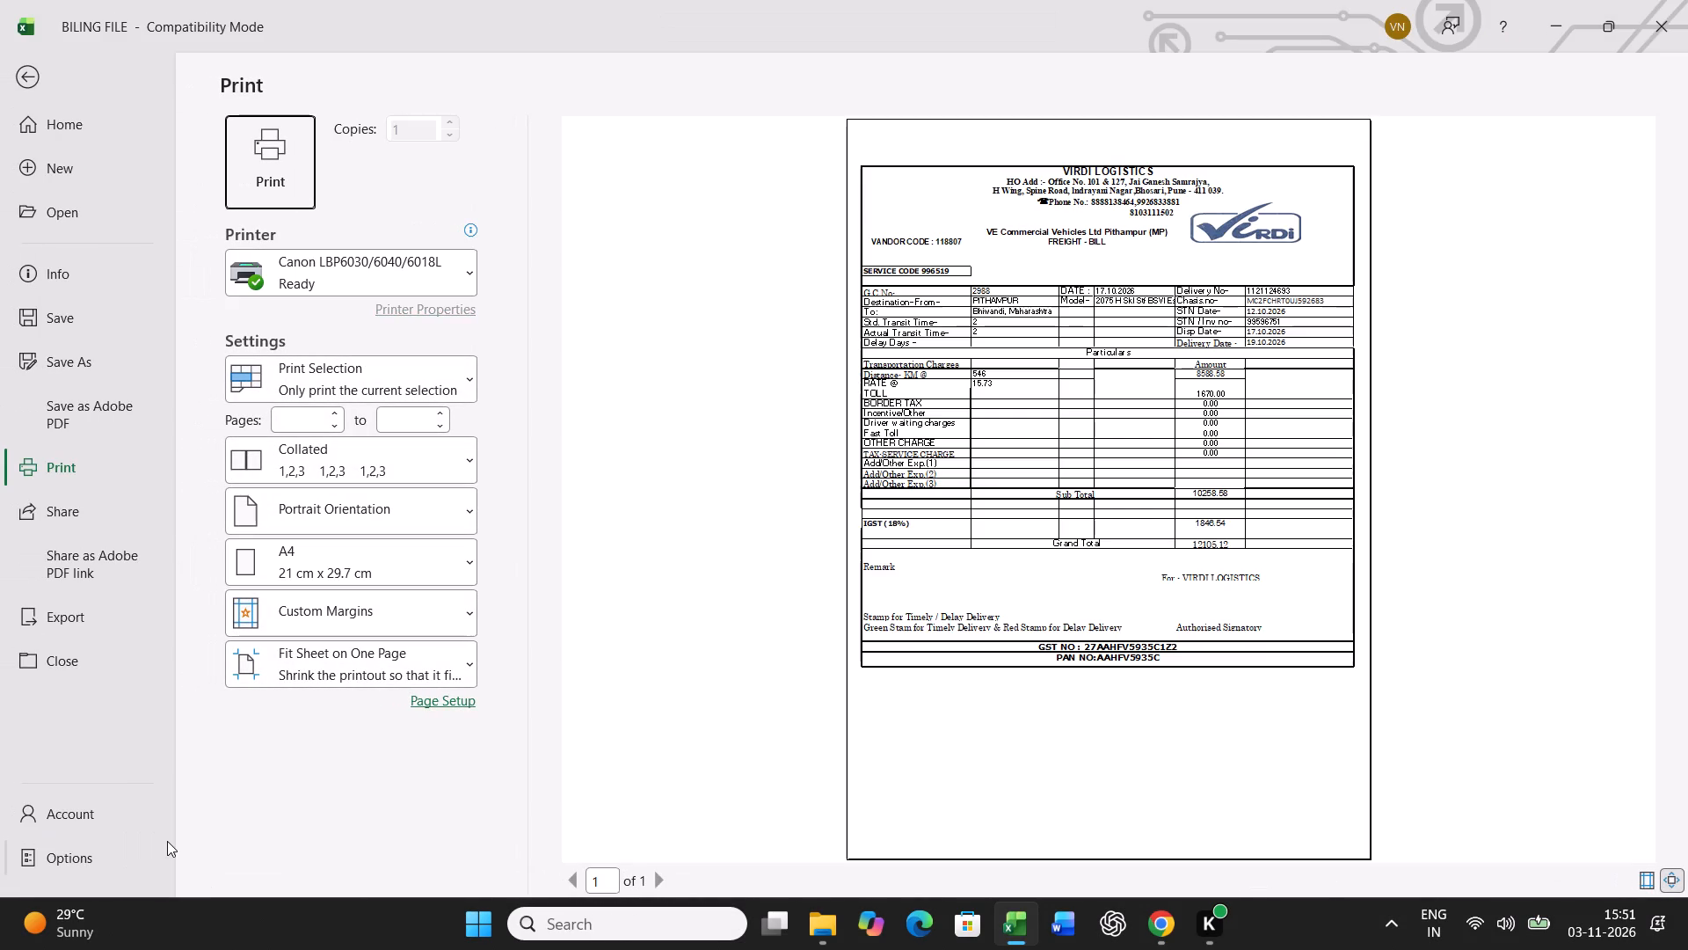
click(255, 172)
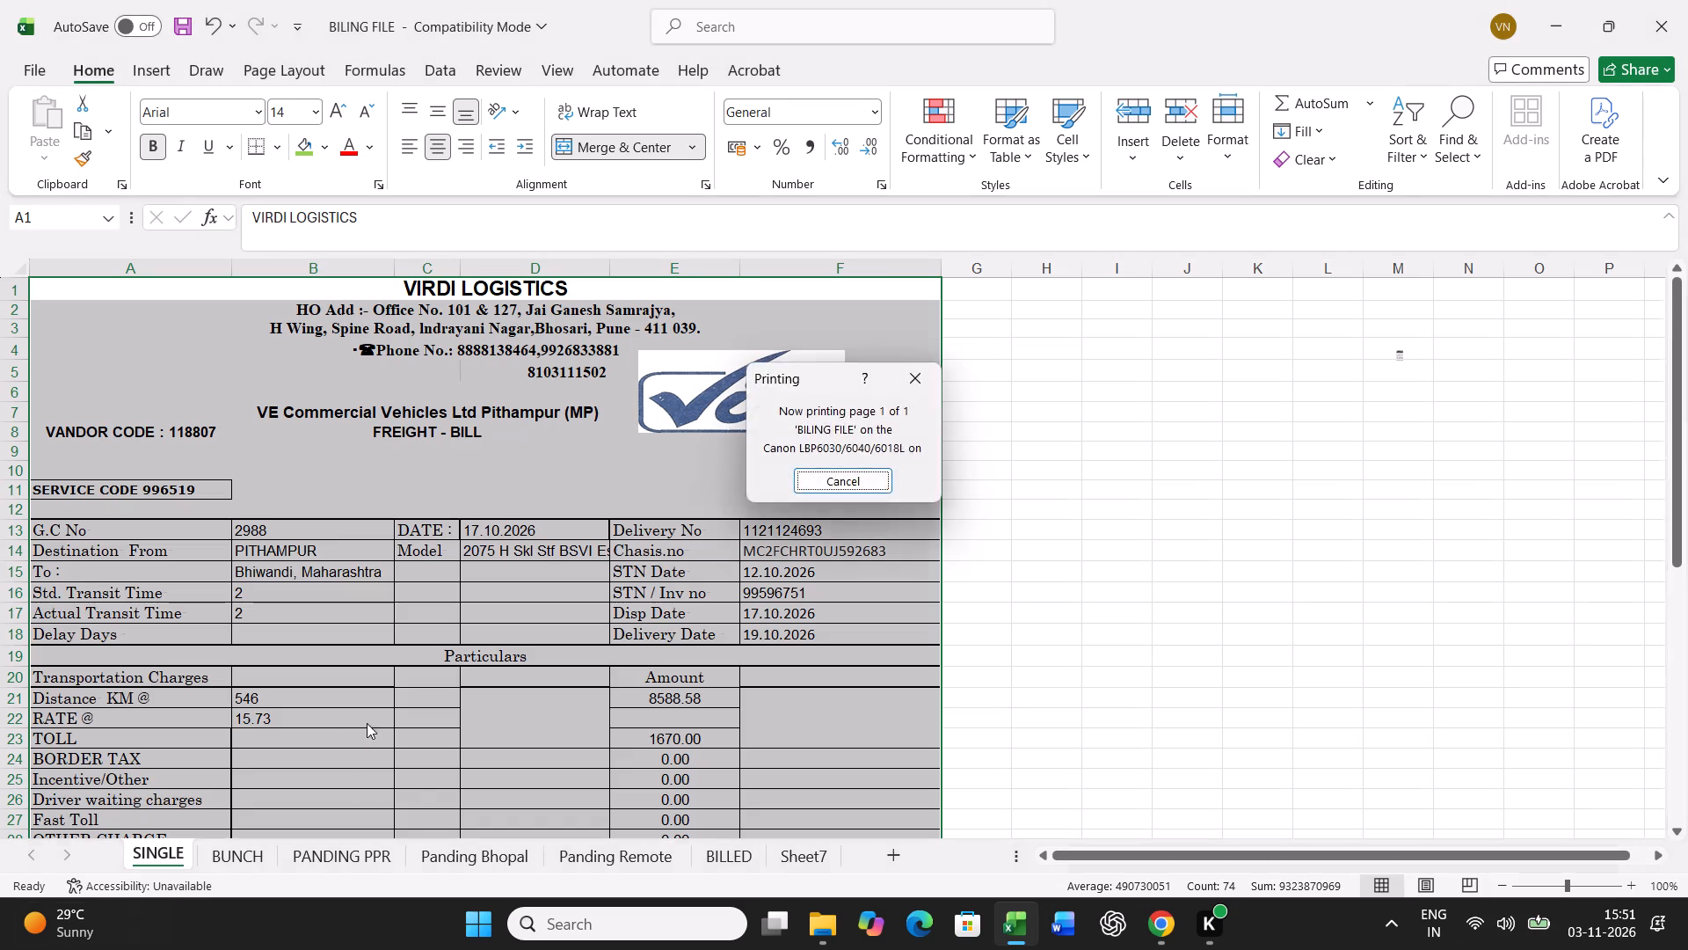
Copy BUNCH row 11 and paste it as values only into row 47 of the lower bill table.
click(243, 864)
click(3, 554)
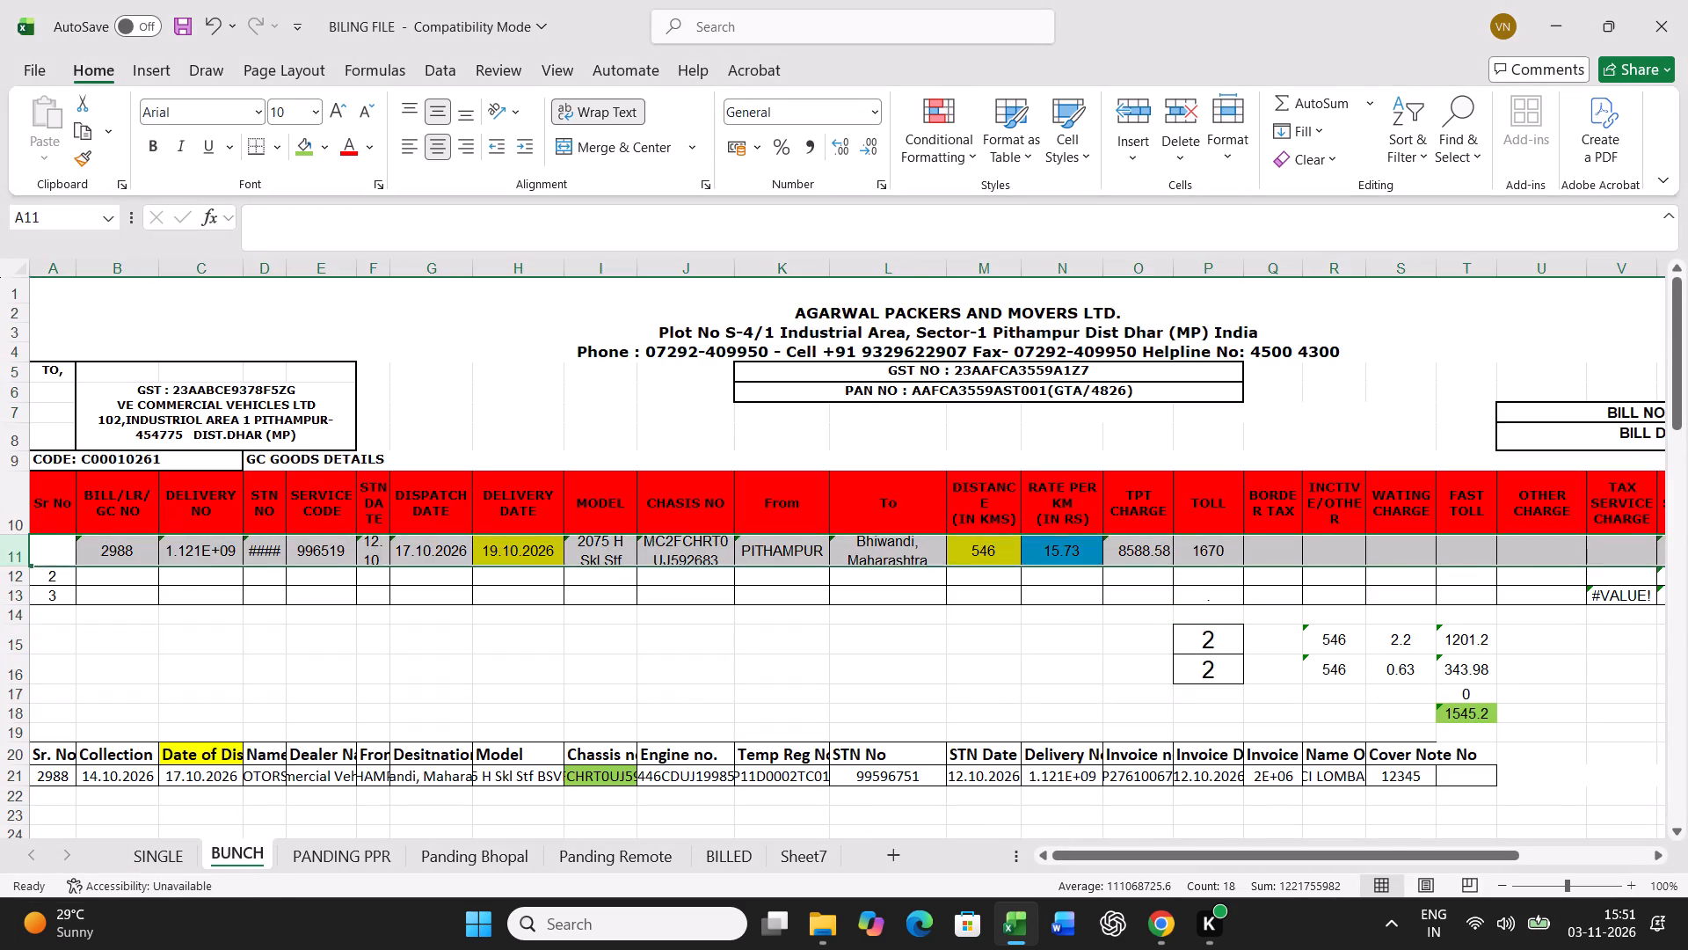
key(ctrl+c)
scroll(509, 592, down, 15)
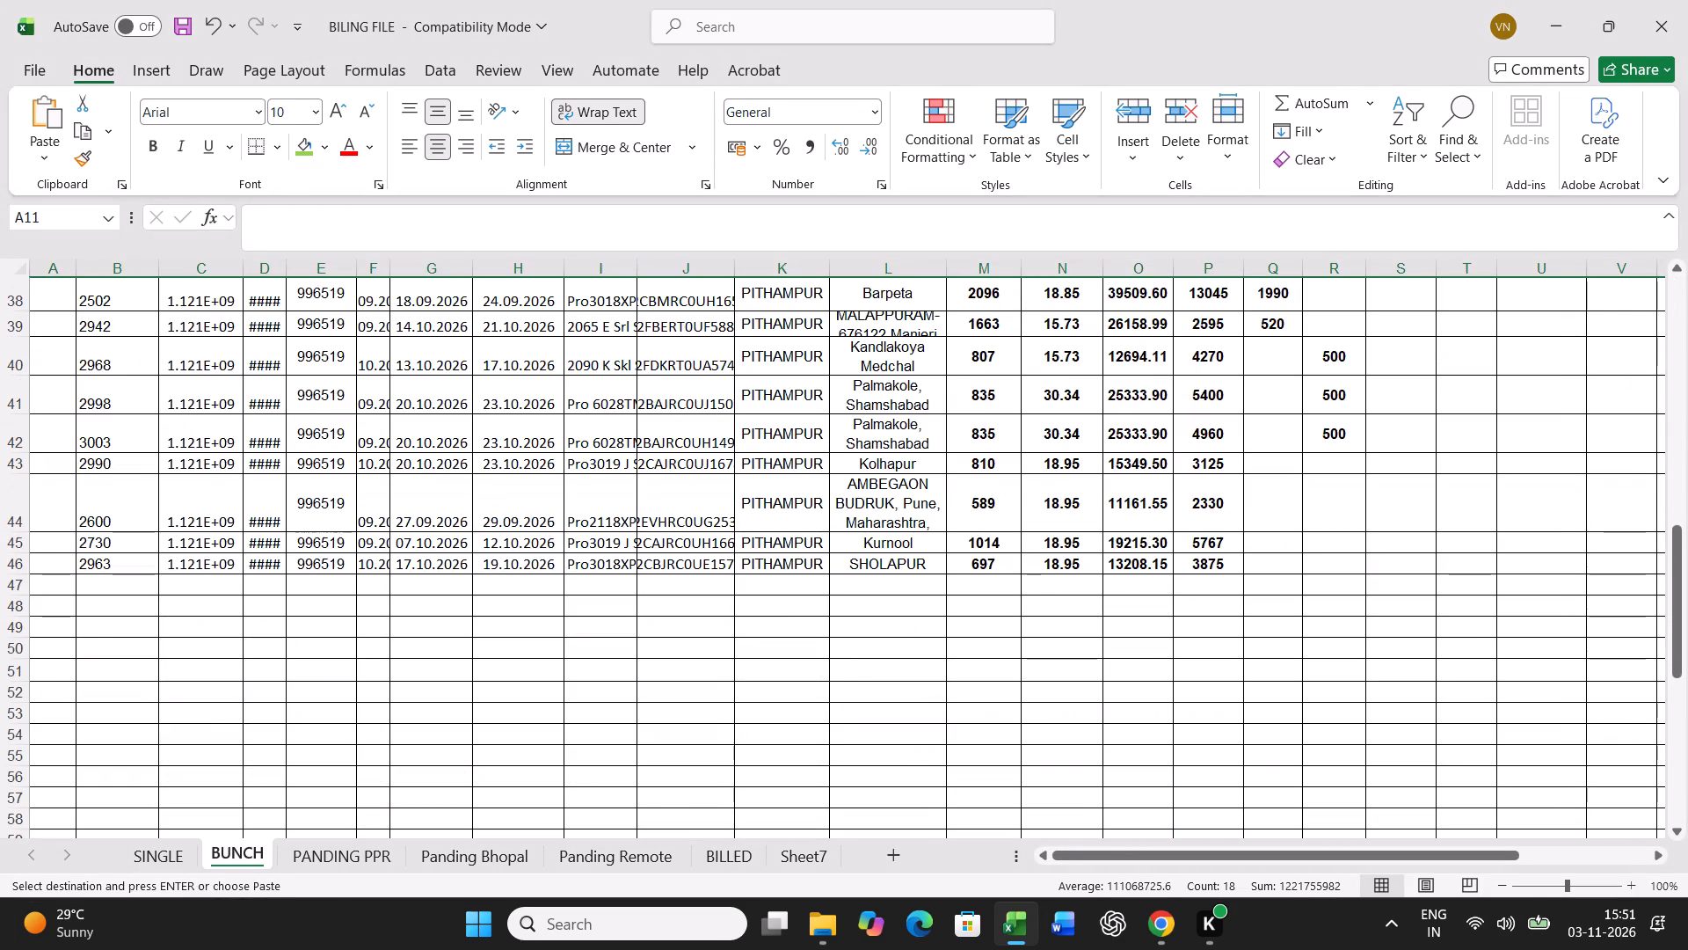
right_click(56, 580)
click(164, 408)
click(47, 347)
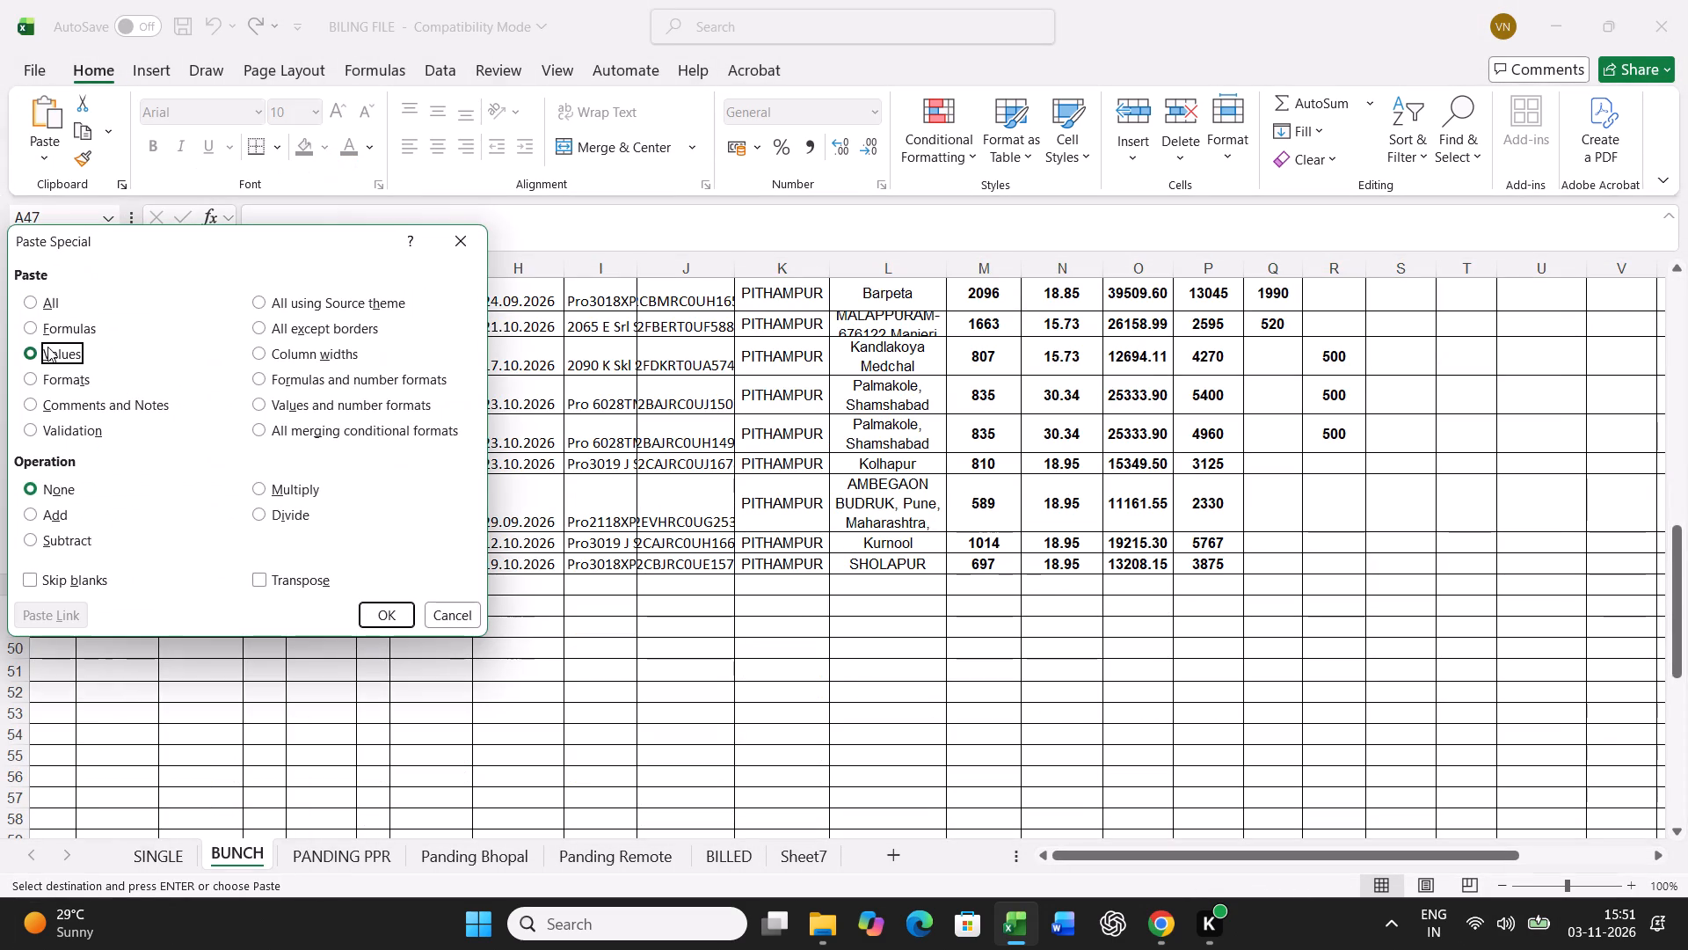
click(389, 623)
click(468, 863)
click(357, 860)
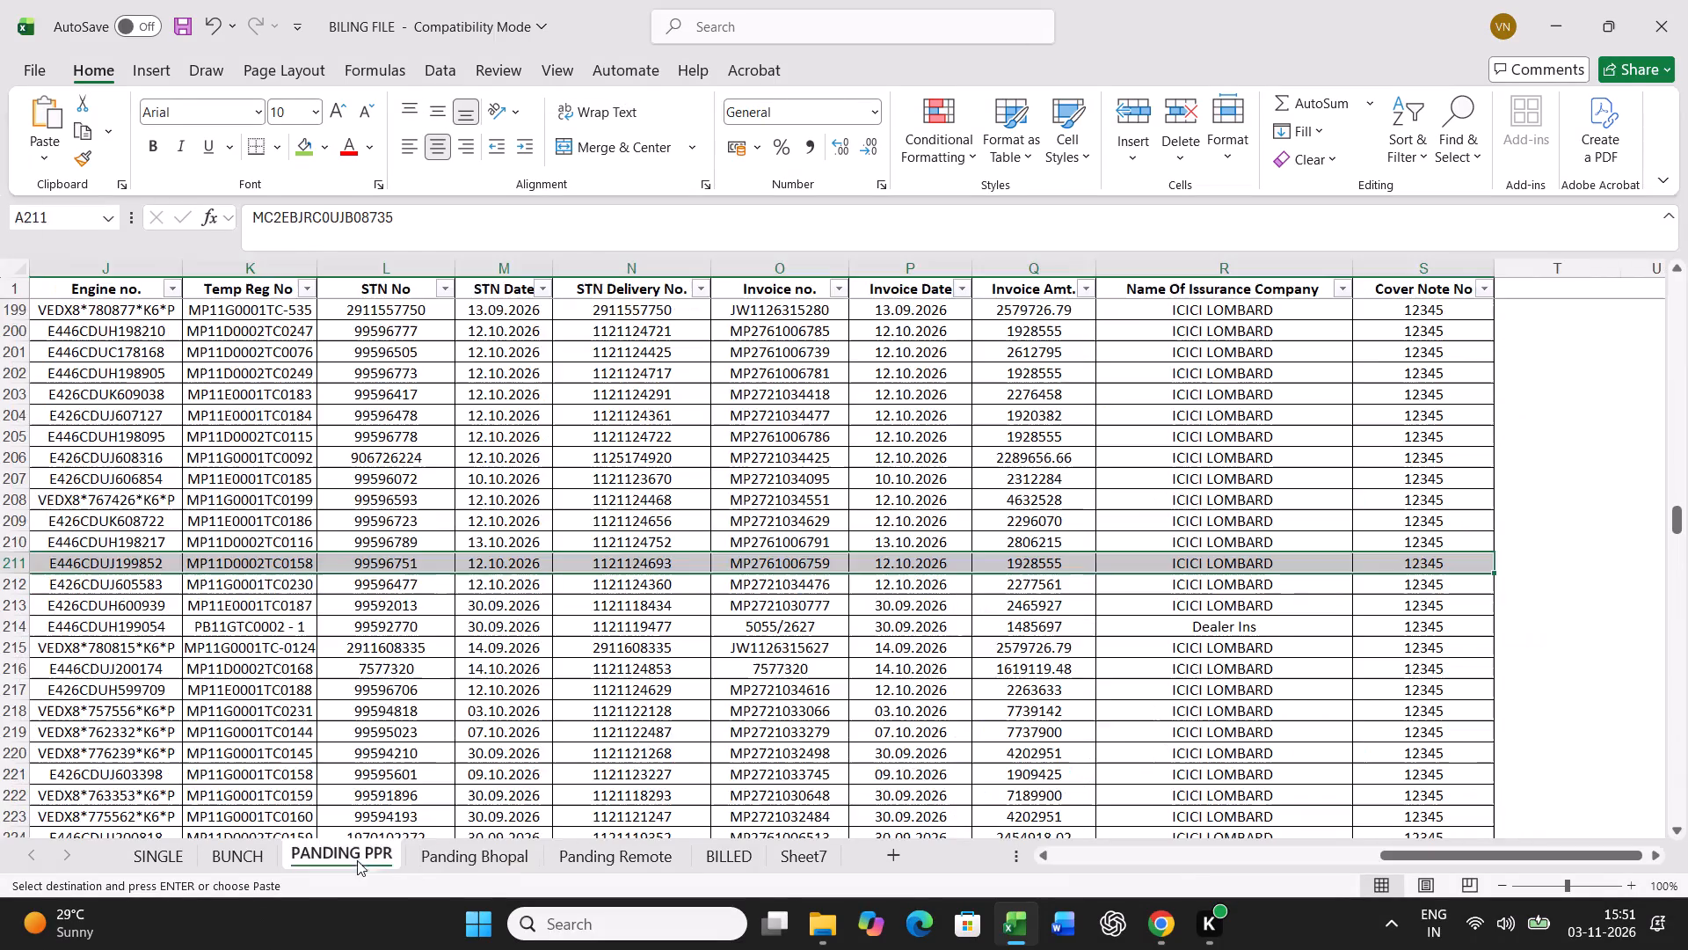
click(600, 686)
key(ctrl+f)
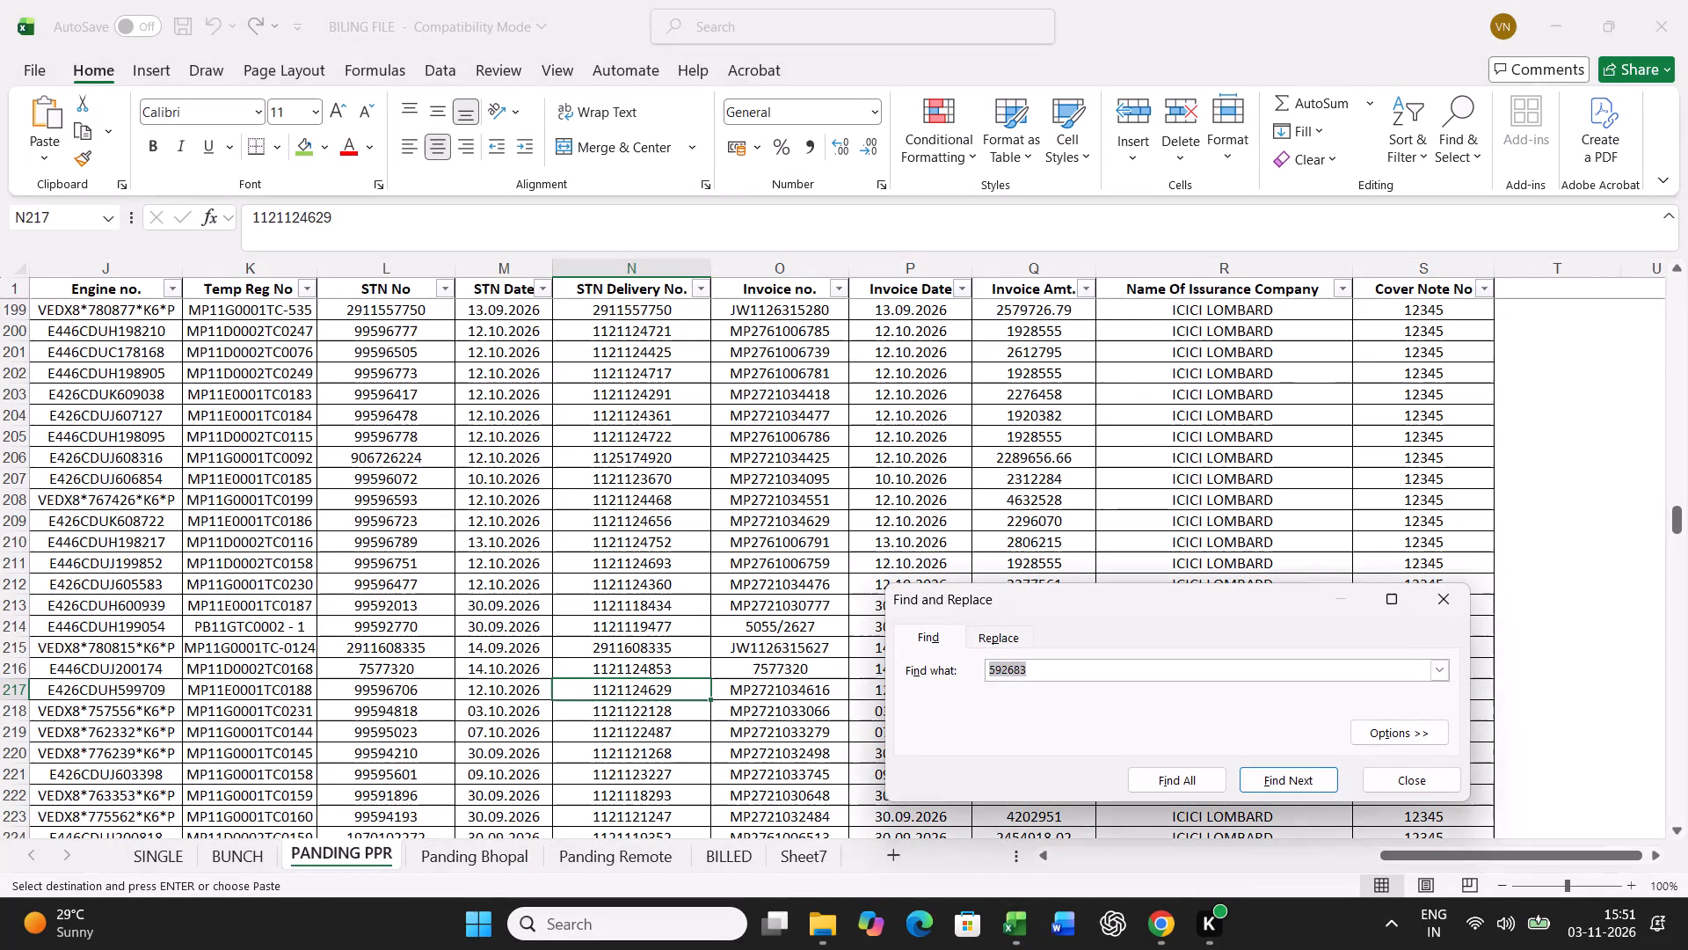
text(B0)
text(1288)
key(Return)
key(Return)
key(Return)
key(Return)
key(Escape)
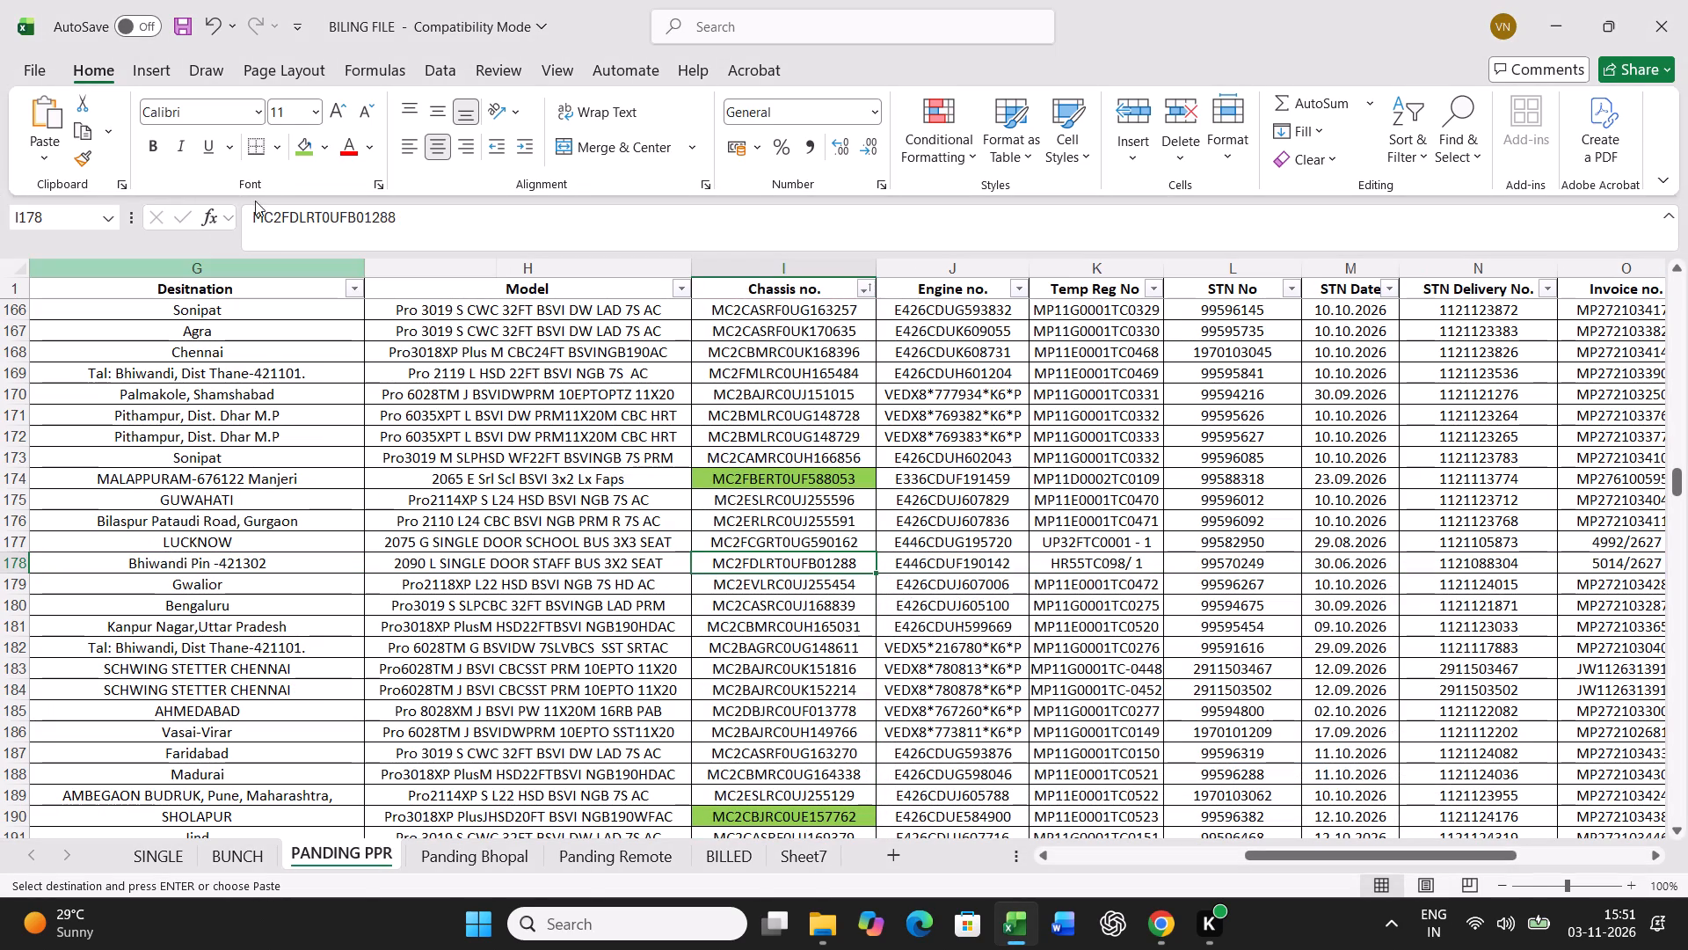
click(302, 153)
Copy the LR 2949 record from PANDING PPR row 178 and paste it into BUNCH starting at cell A21.
key(Left)
key(Left)
key(Left)
key(Left)
key(Left)
key(Left)
key(Left)
key(Left)
key(Left)
key(Left)
key(Left)
key(Left)
key(Left)
key(Left)
key(Left)
key(Left)
key(Left)
key(Left)
key(Left)
key(Left)
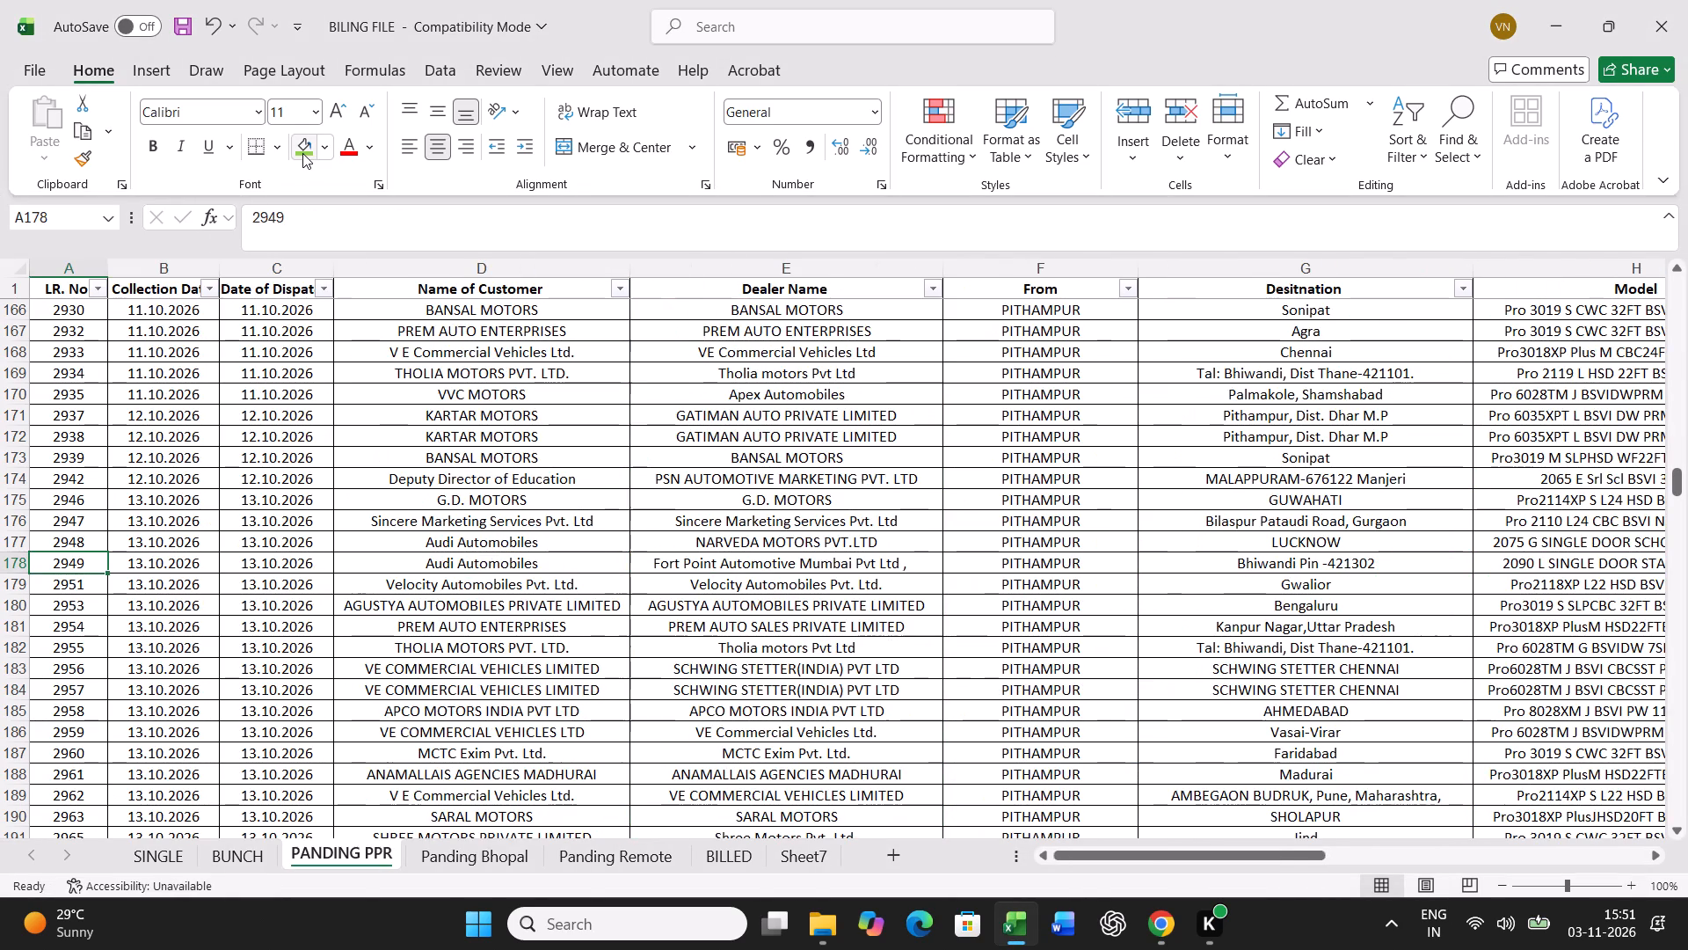
key(ctrl+shift+Right)
key(ctrl+c)
click(244, 865)
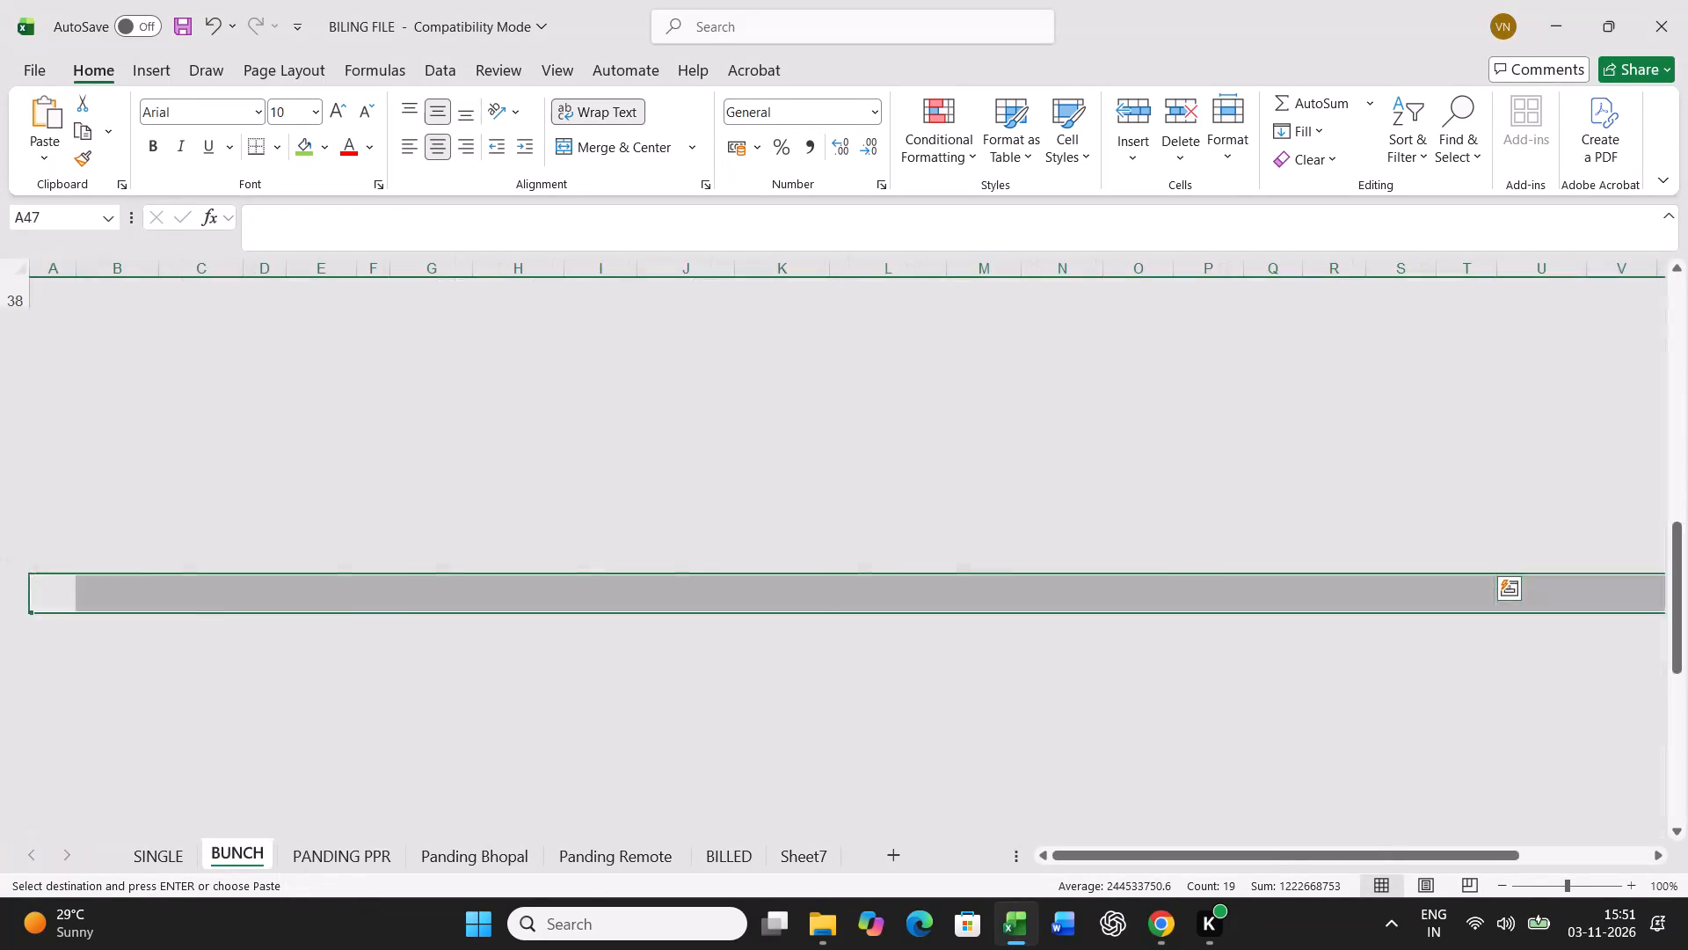
scroll(275, 695, up, 14)
click(69, 717)
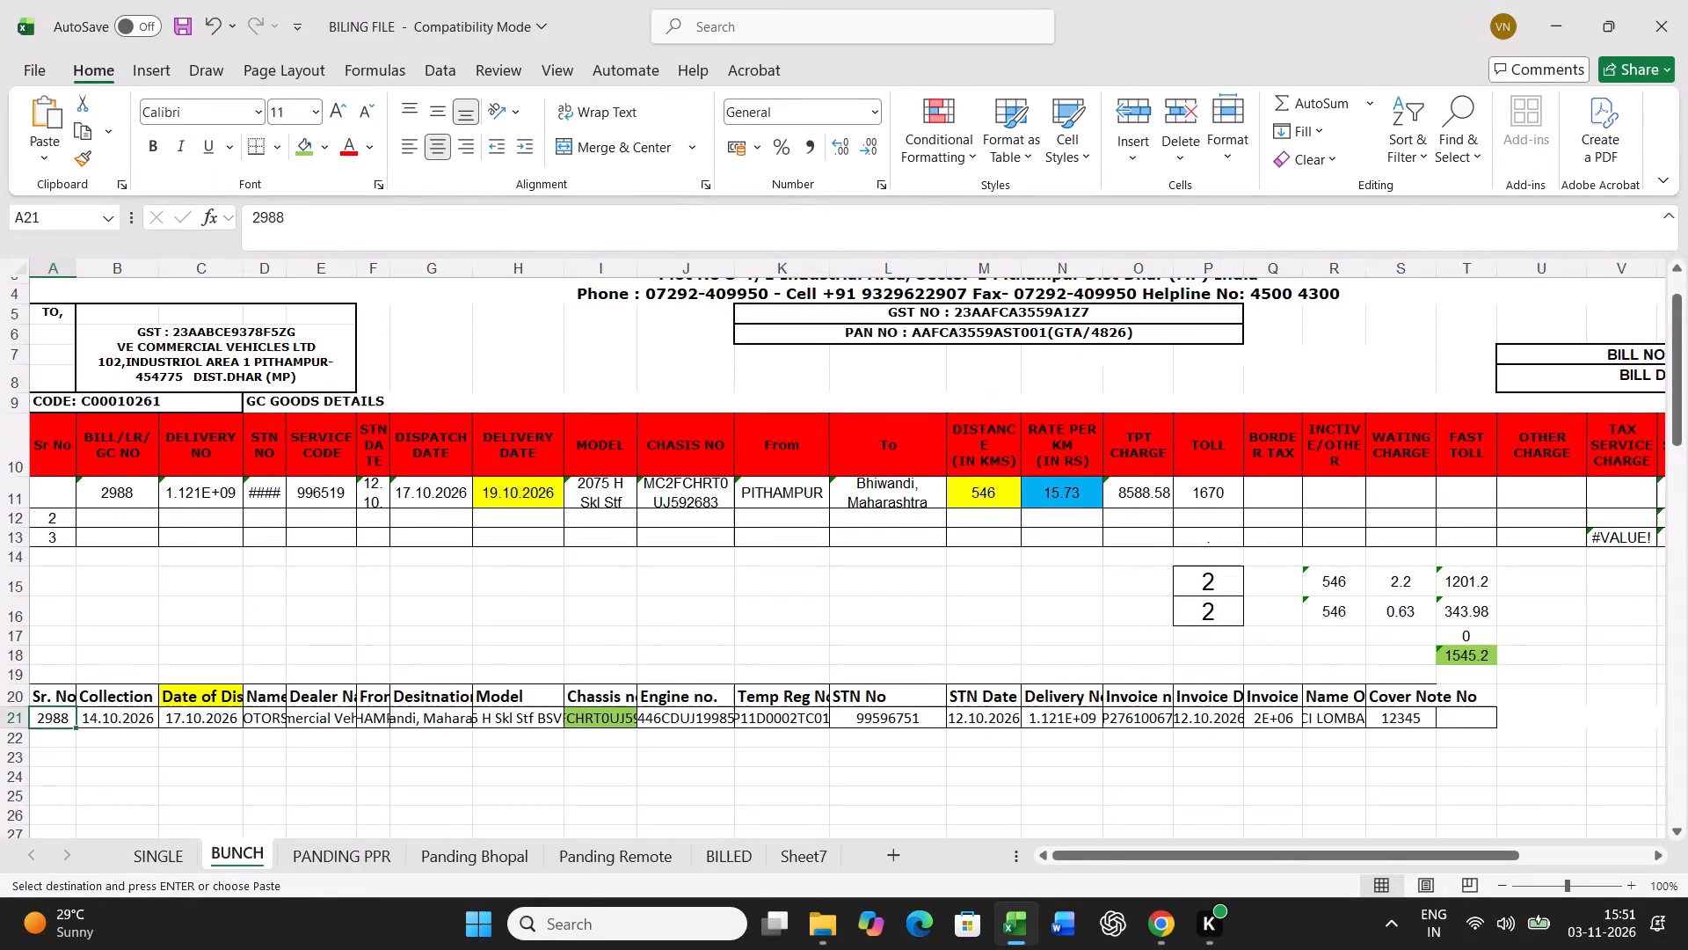
key(ctrl+v)
Set the BUNCH date of dispatch in C21 to 14.10.2026 and the delivery date in H11 to 16.10.2026.
click(210, 722)
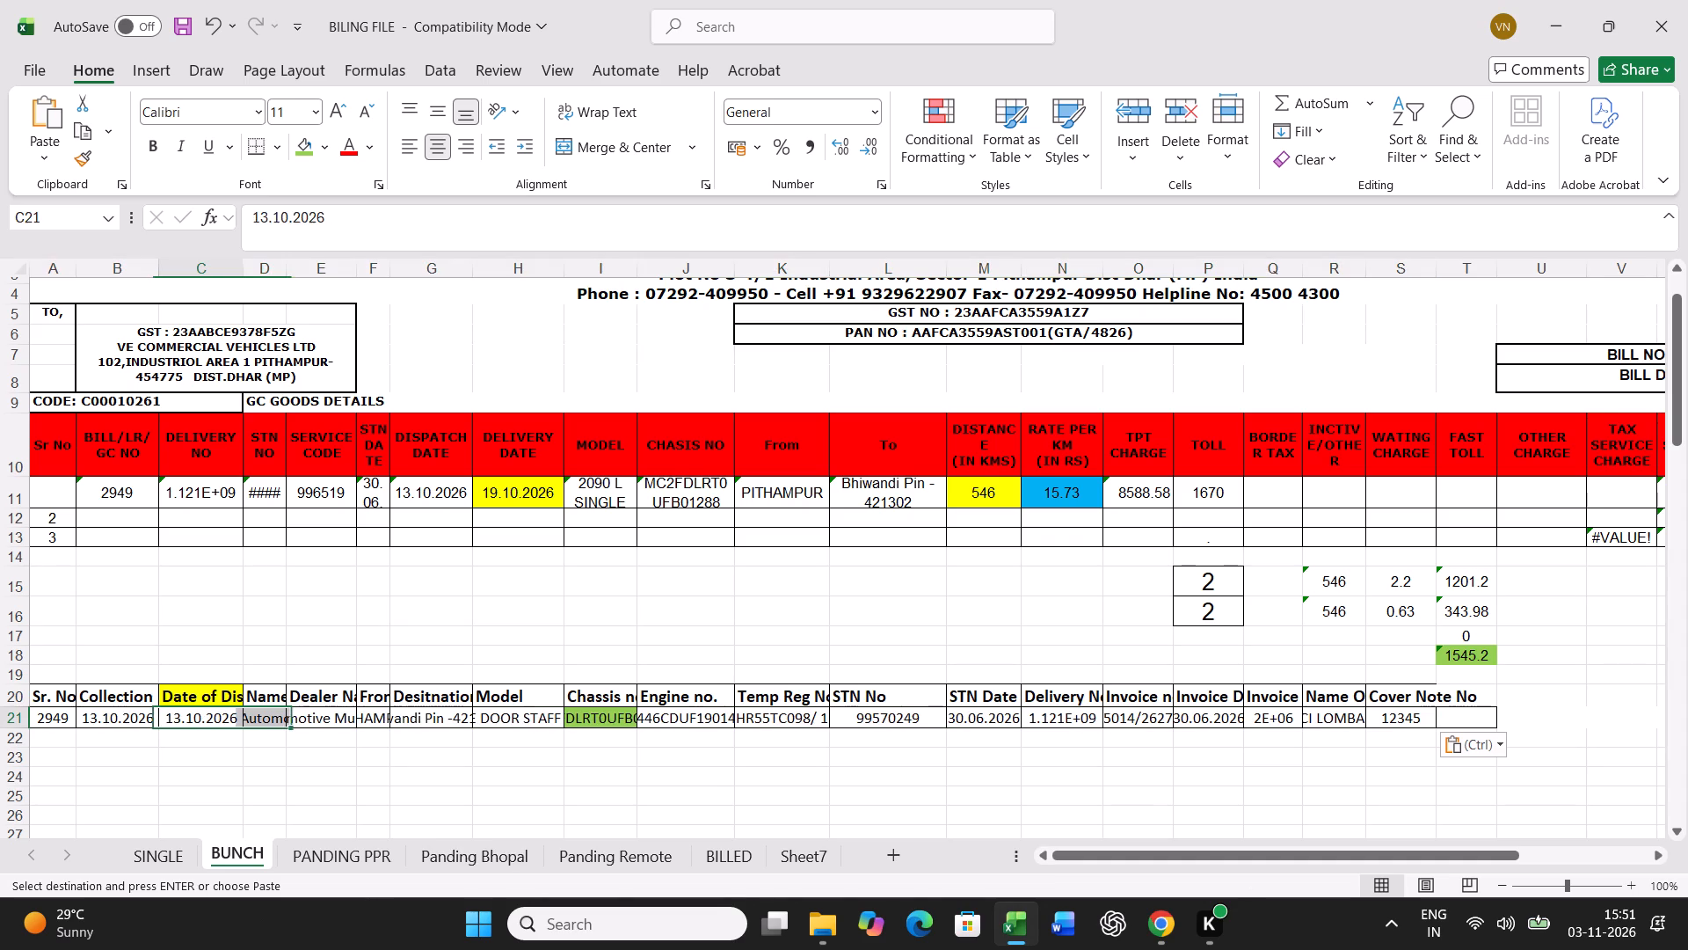
text(14.10.2026)
key(Return)
click(538, 493)
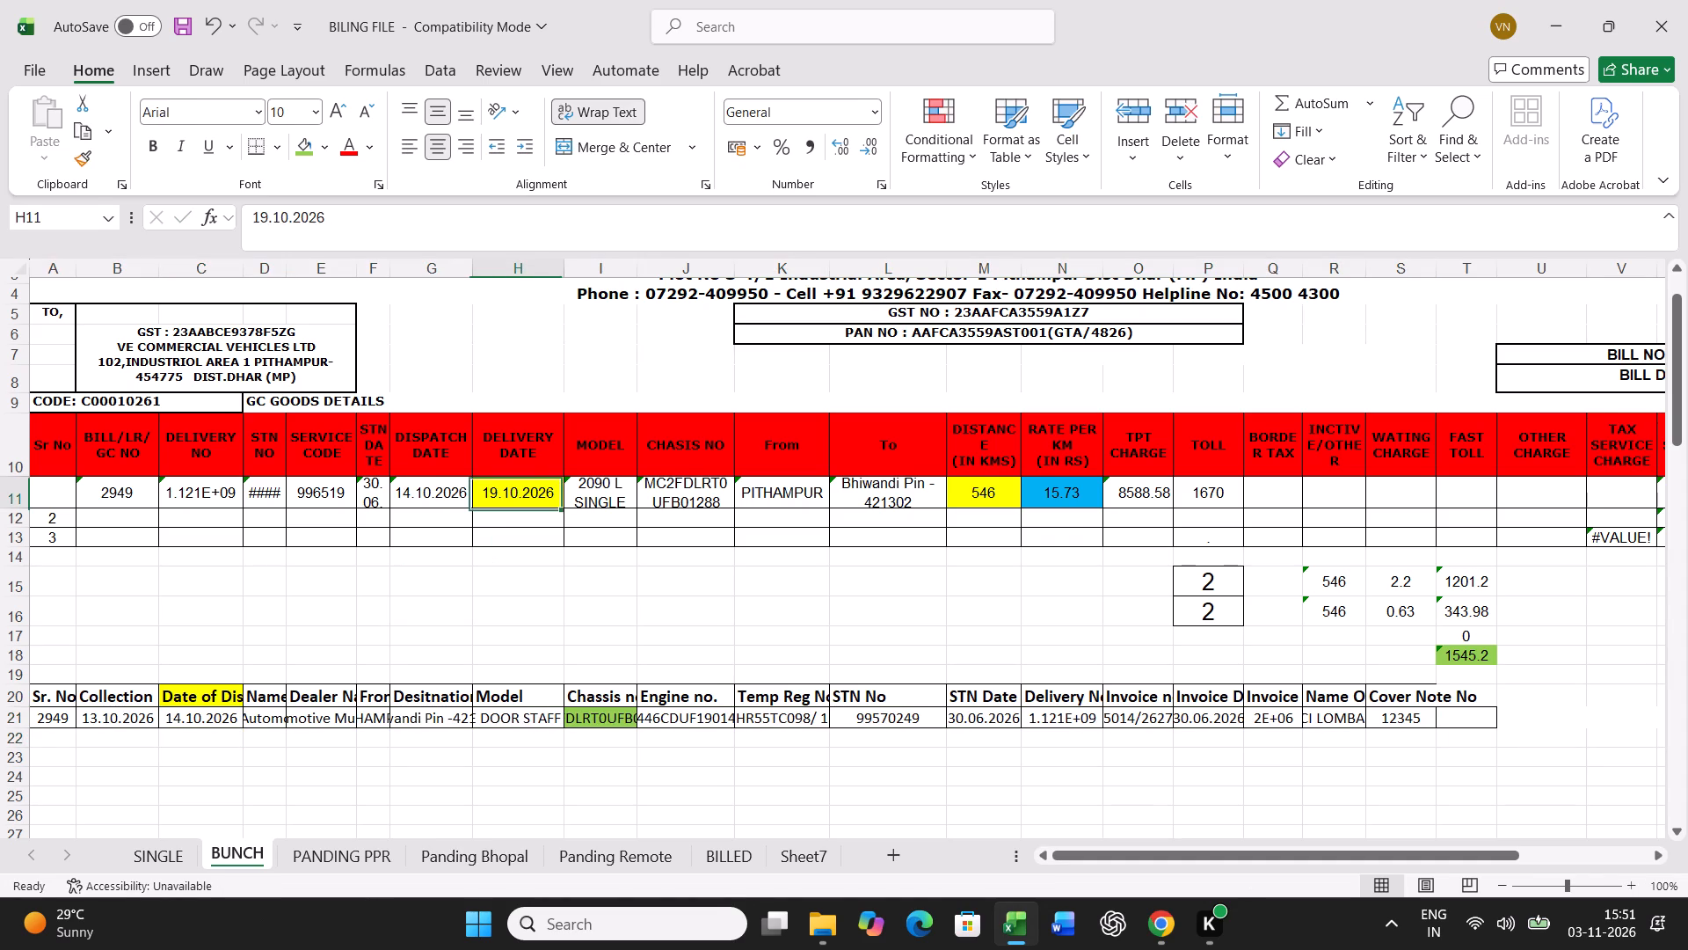
text(16.10.2026)
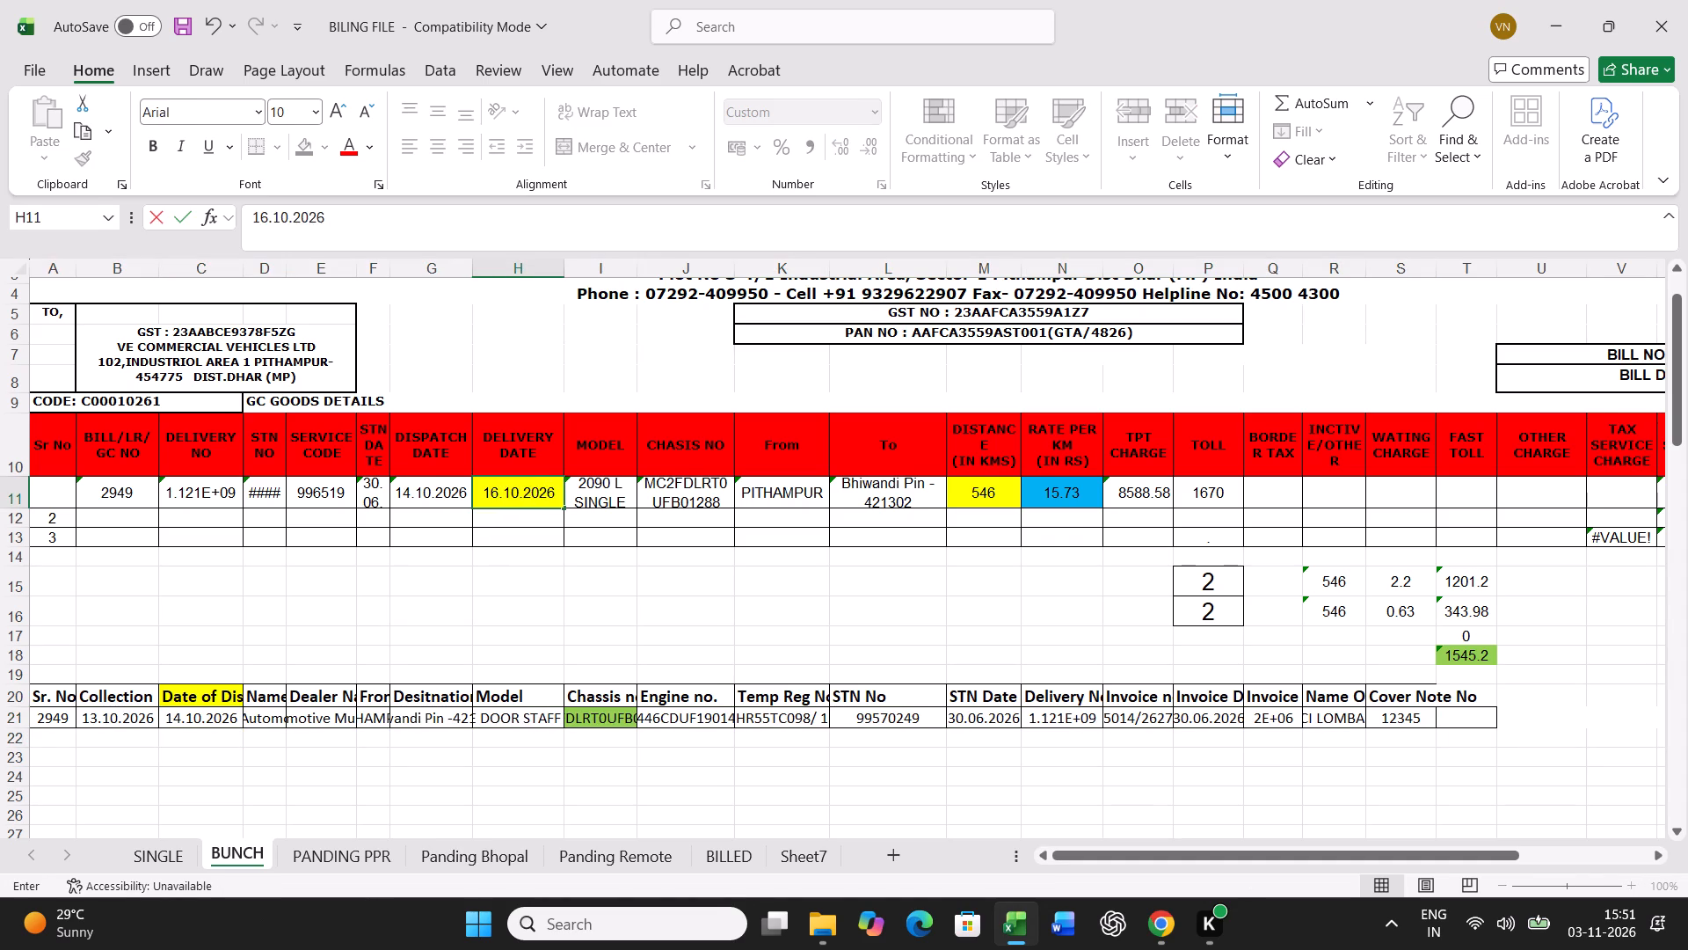
key(Right)
Set BUNCH row 11's distance to 520 km and toll to 3455.
key(Right)
key(Right)
key(Right)
key(Right)
text(520)
key(Right)
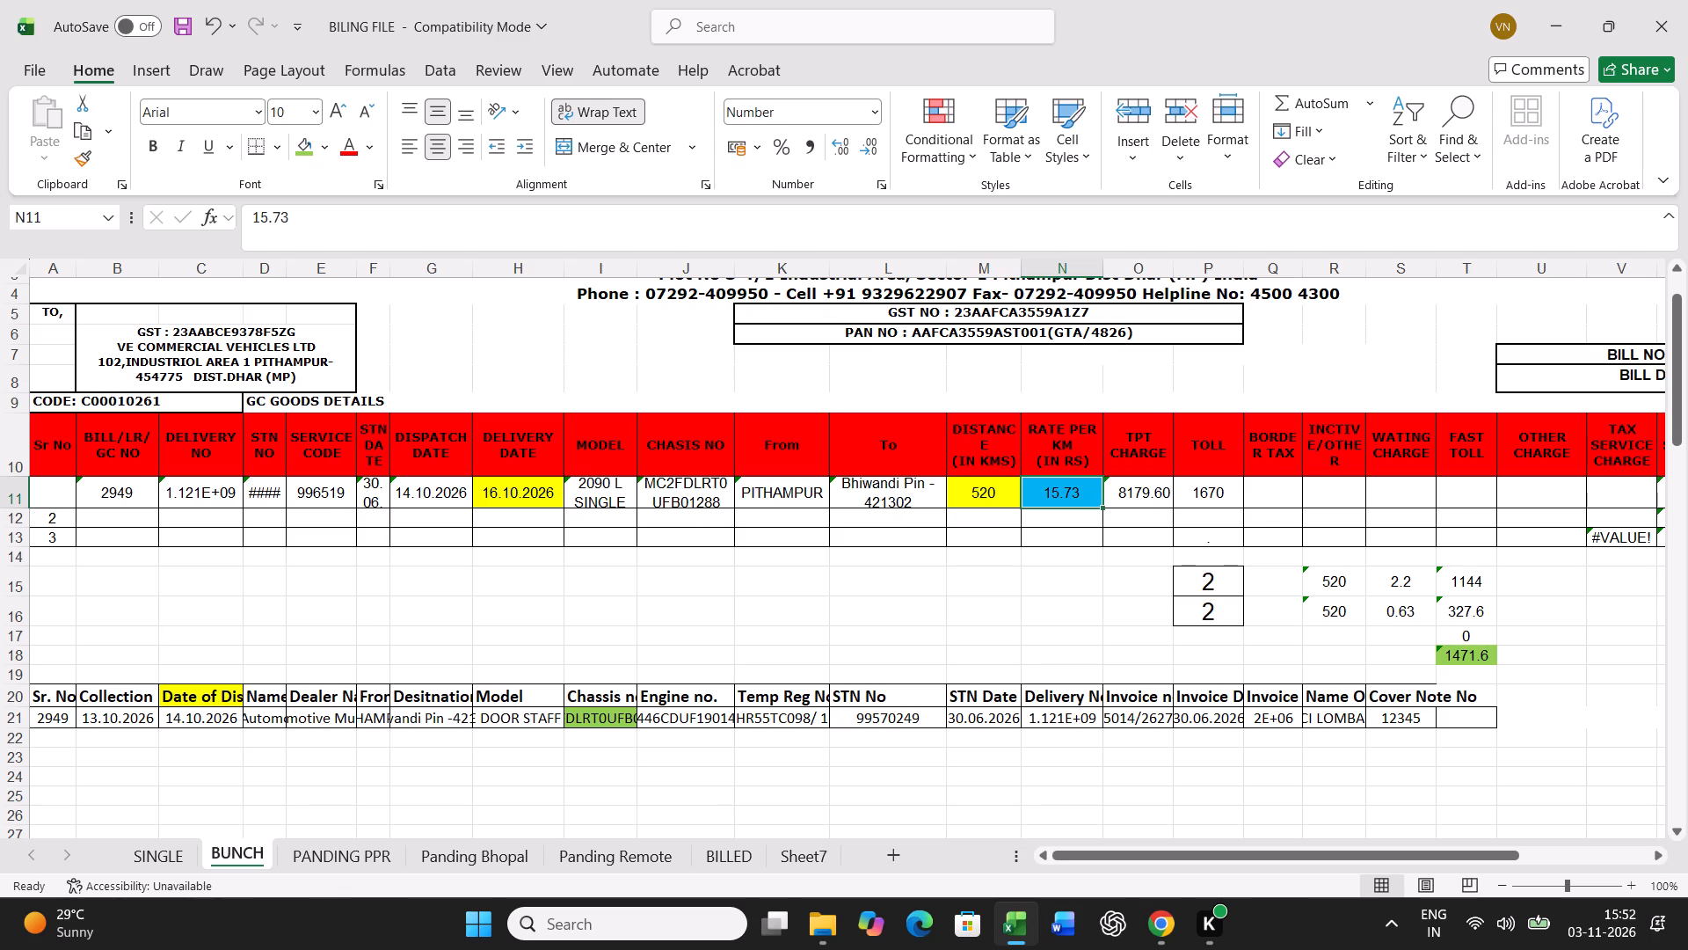
key(Right)
key(Right)
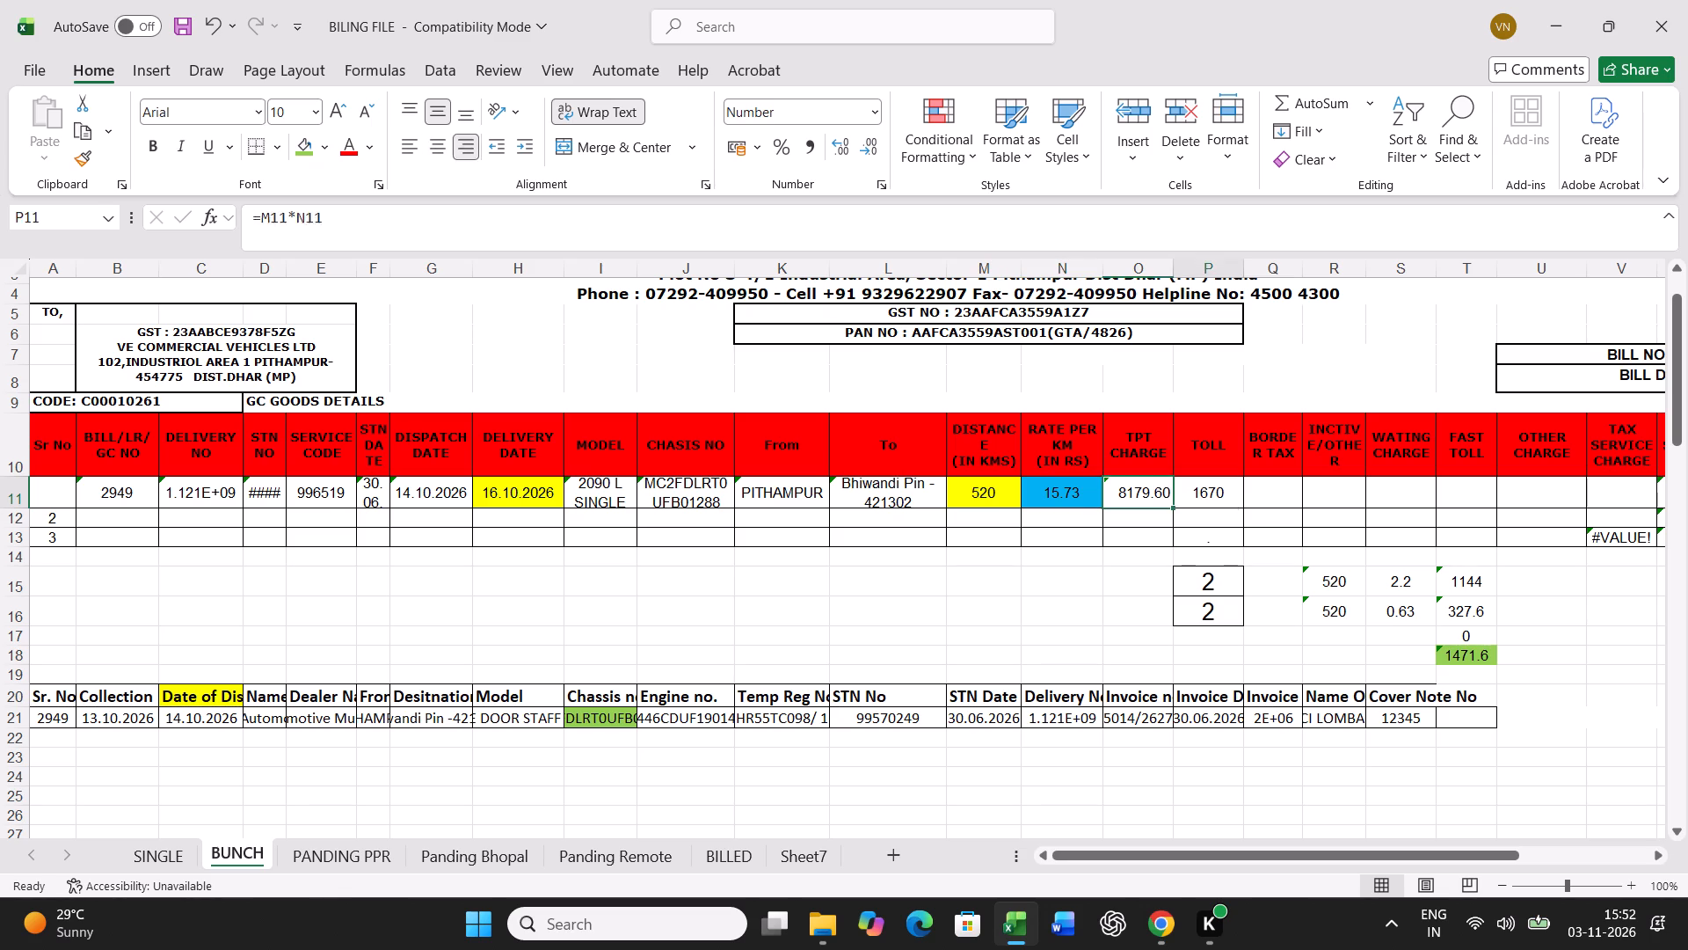
text(3455)
key(Return)
key(Return)
key(Return)
key(Return)
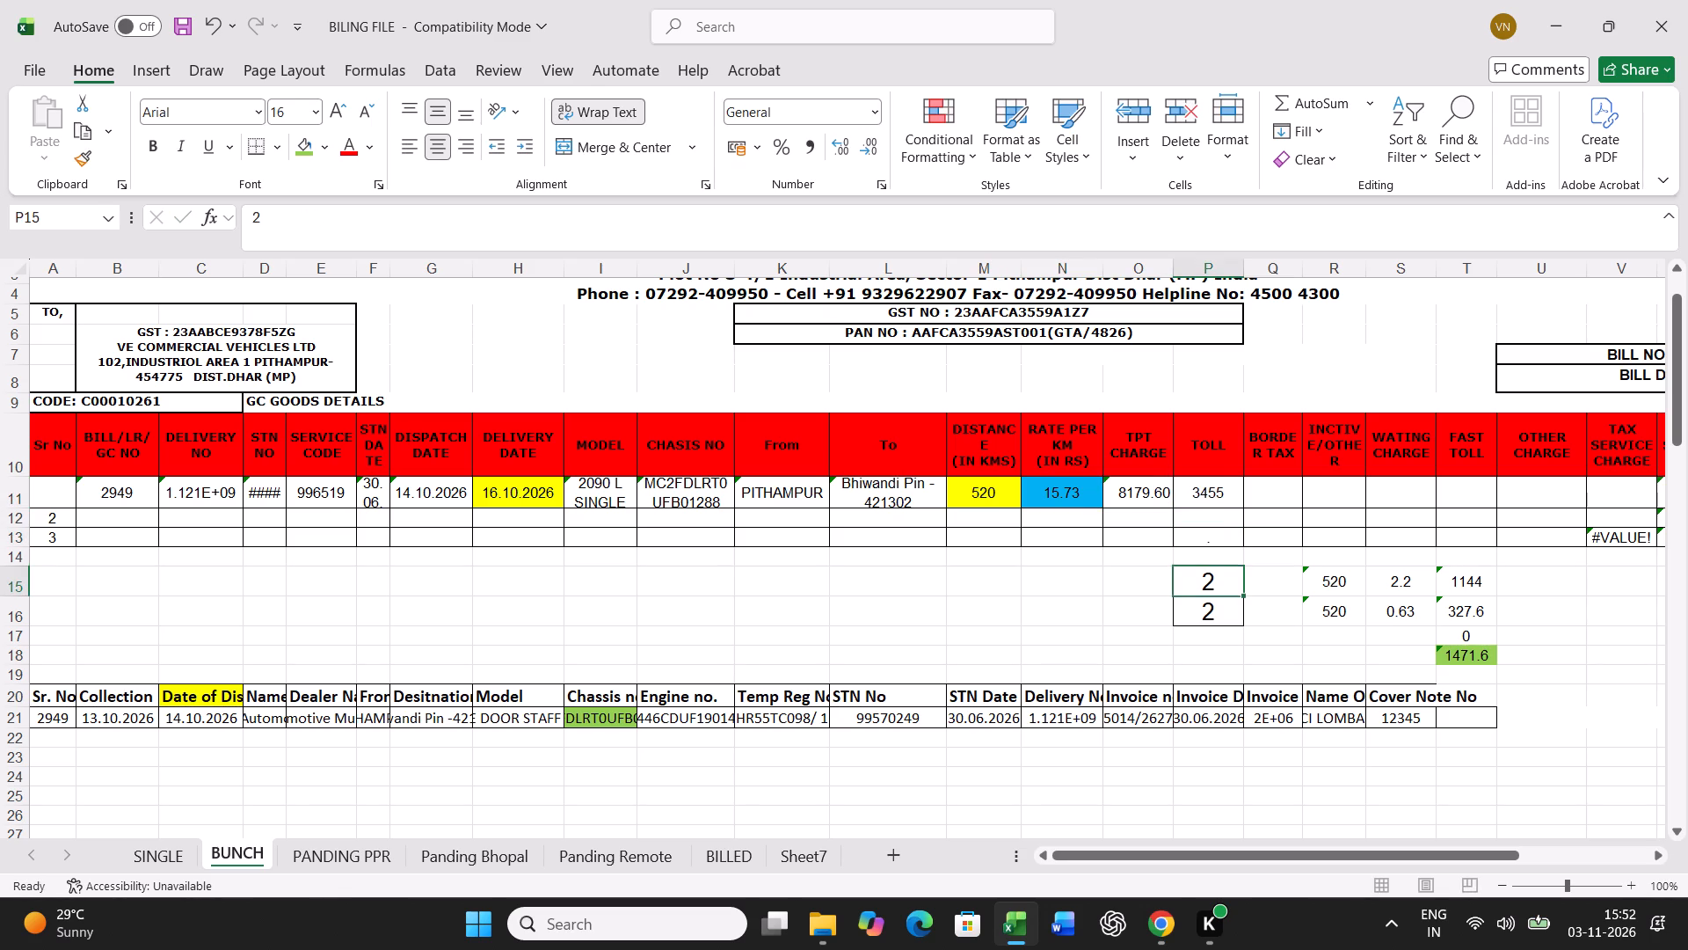
Print one copy of the SINGLE freight bill for G.C. No 2949.
click(168, 849)
key(ctrl+p)
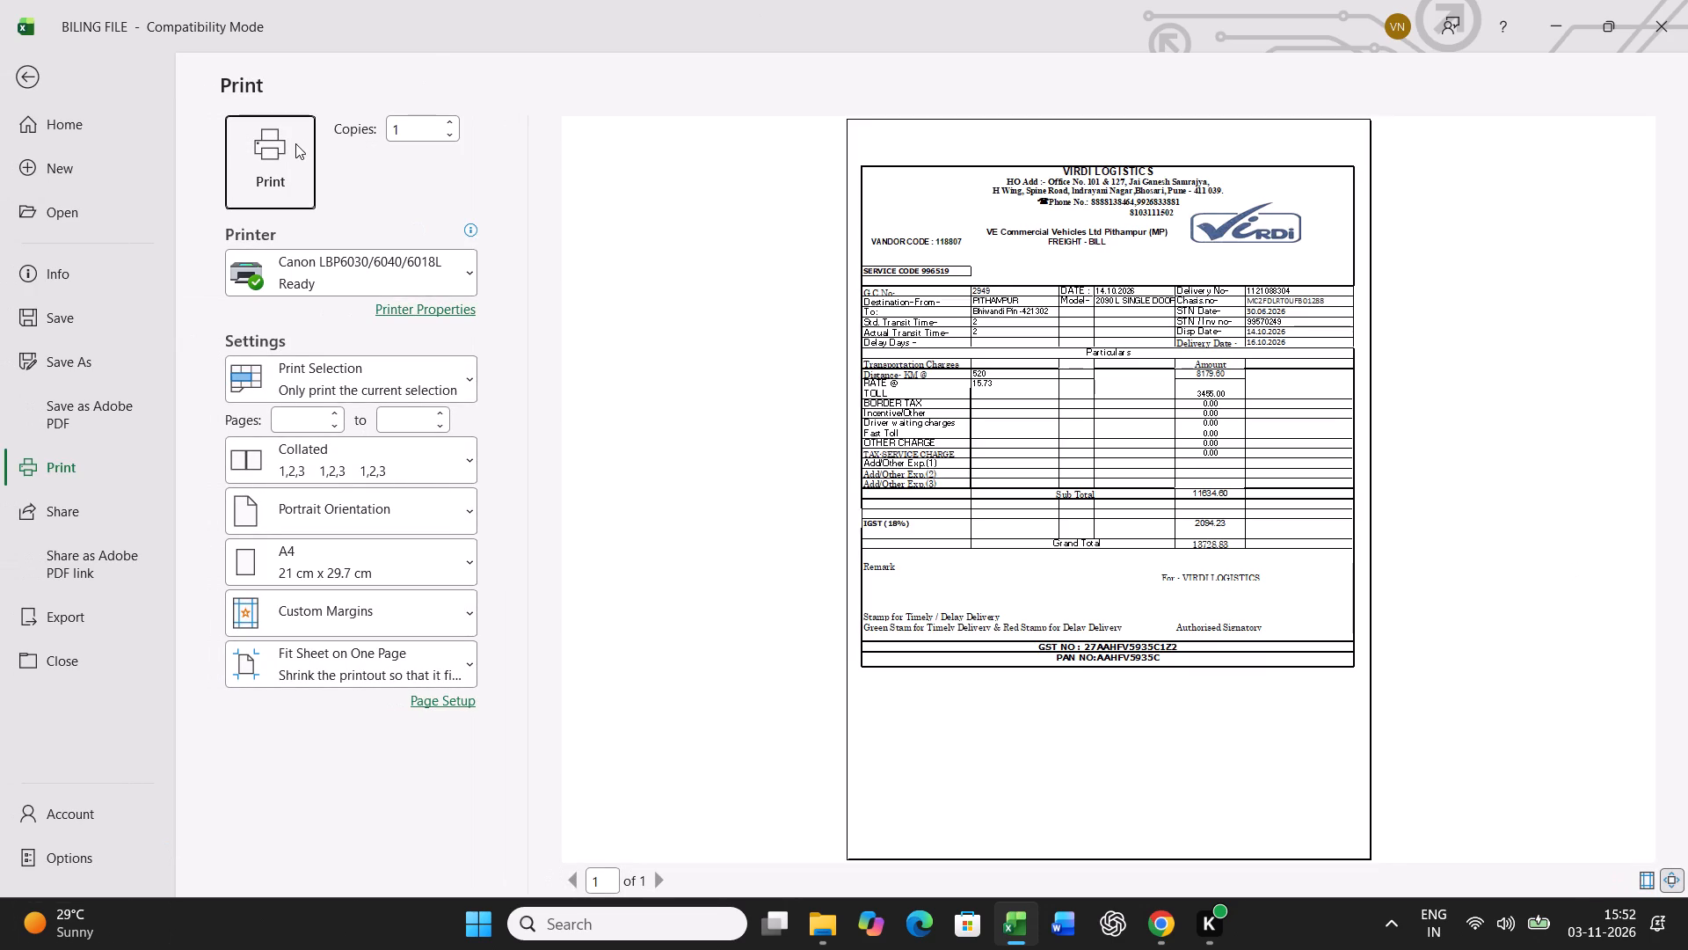
click(291, 144)
Copy BUNCH row 11 and paste it as values only into row 48 of the lower bill table.
click(236, 848)
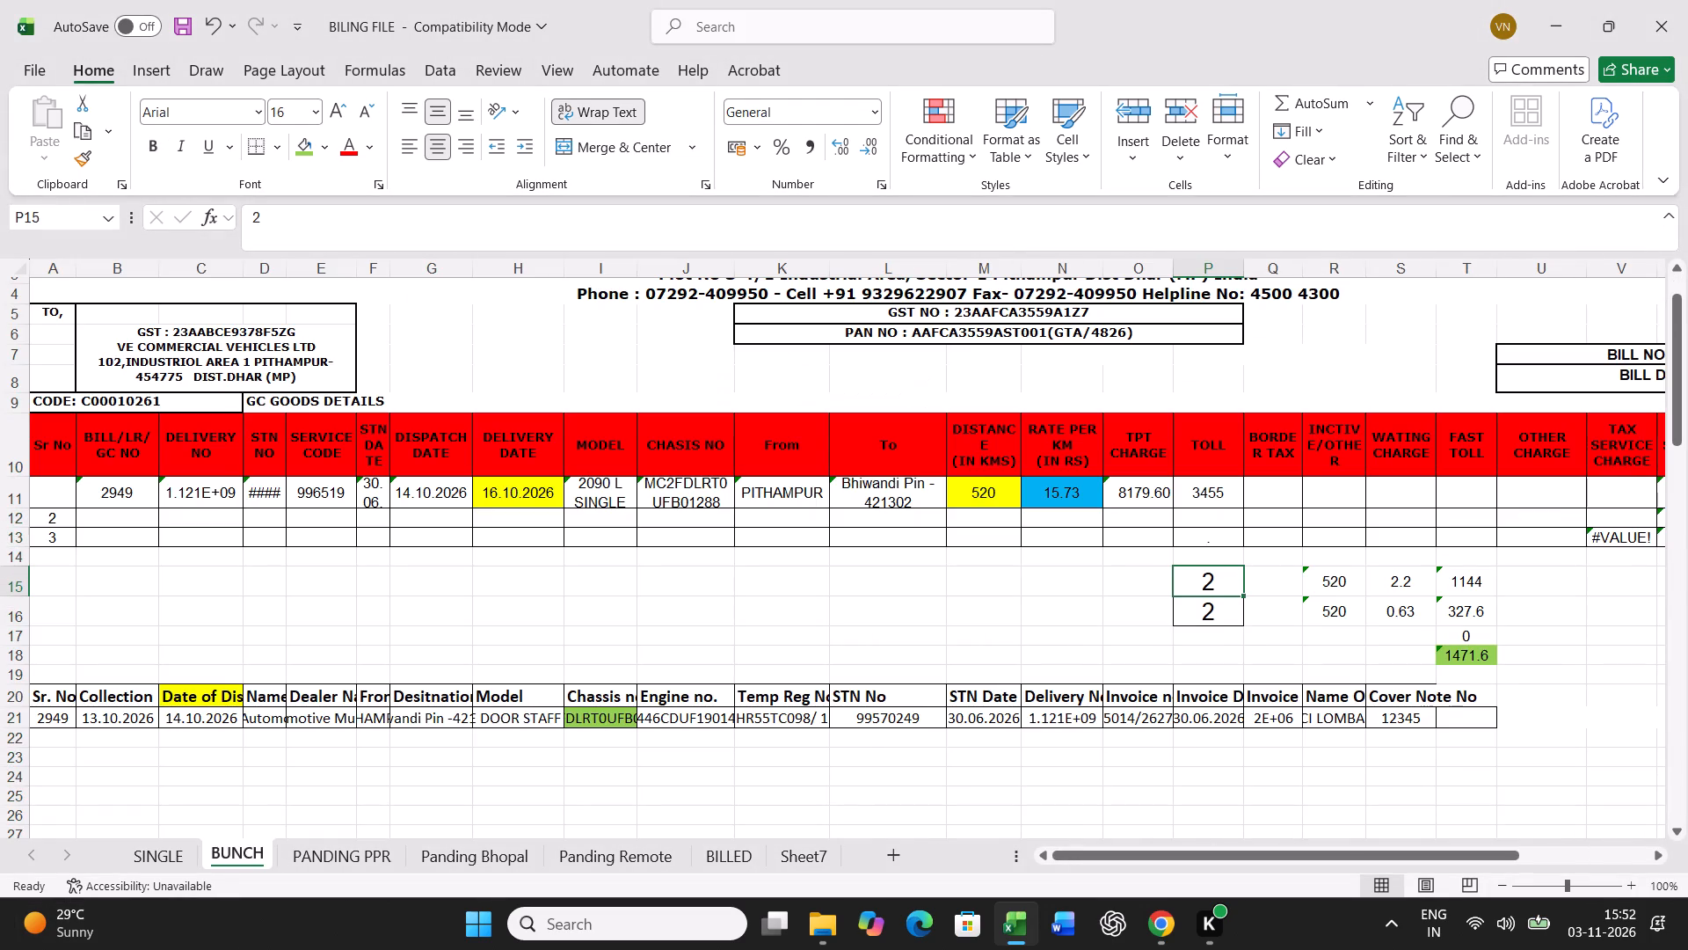
click(12, 493)
key(ctrl+c)
scroll(707, 591, down, 15)
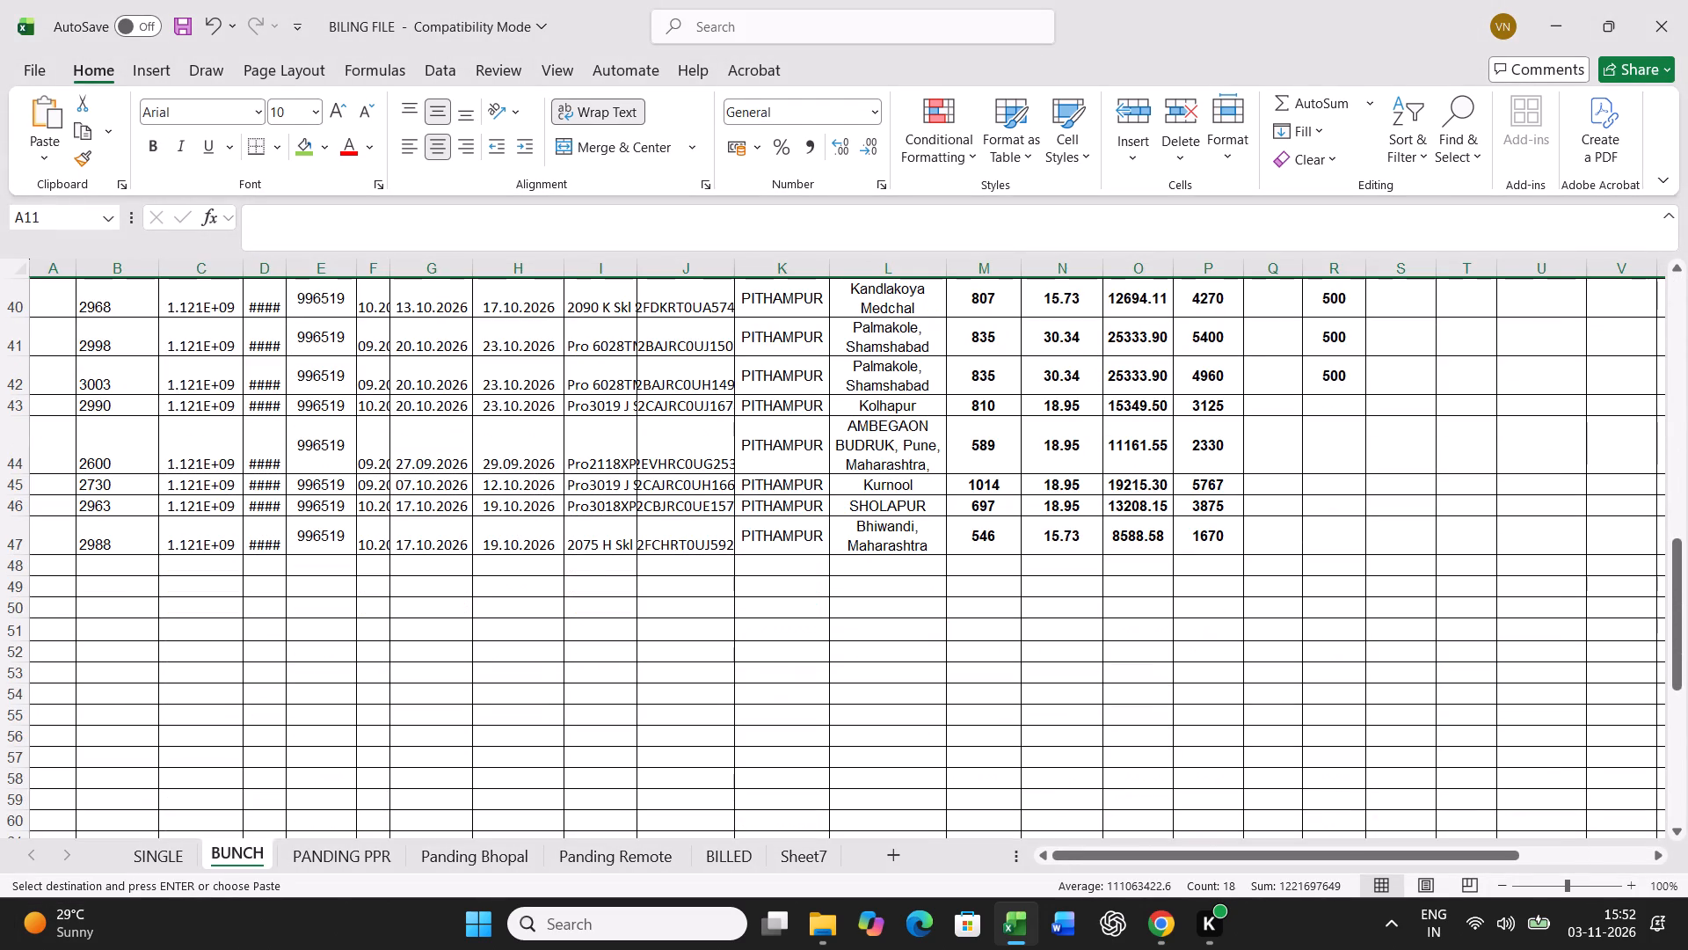
right_click(44, 564)
click(122, 412)
click(79, 354)
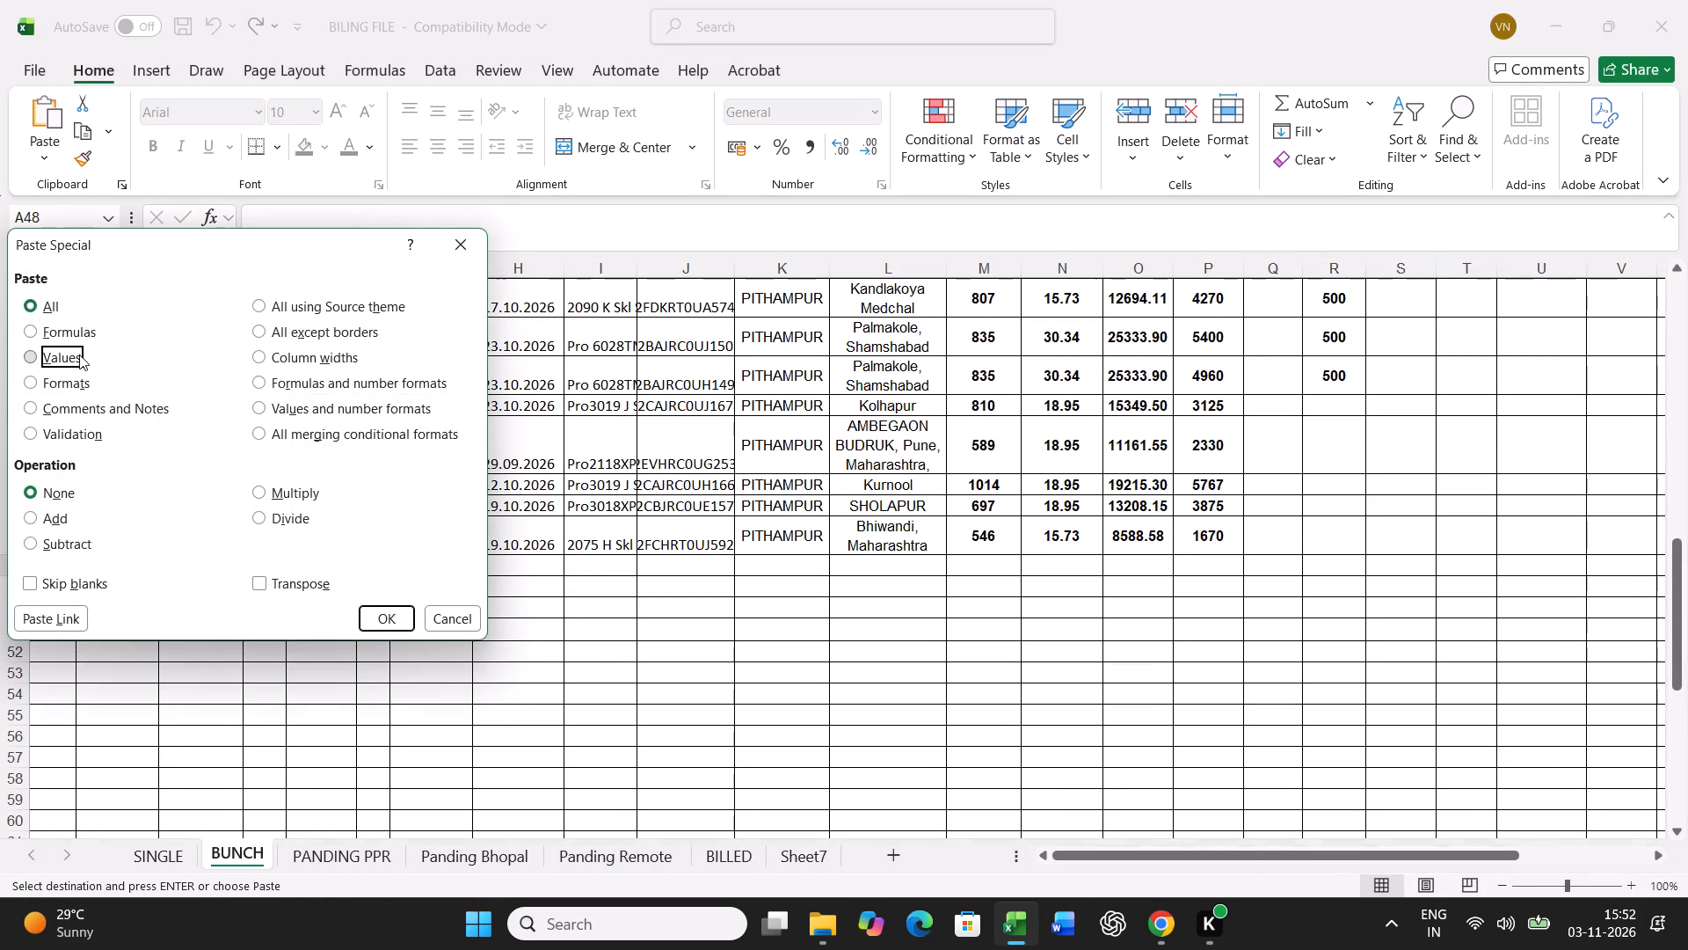
click(397, 631)
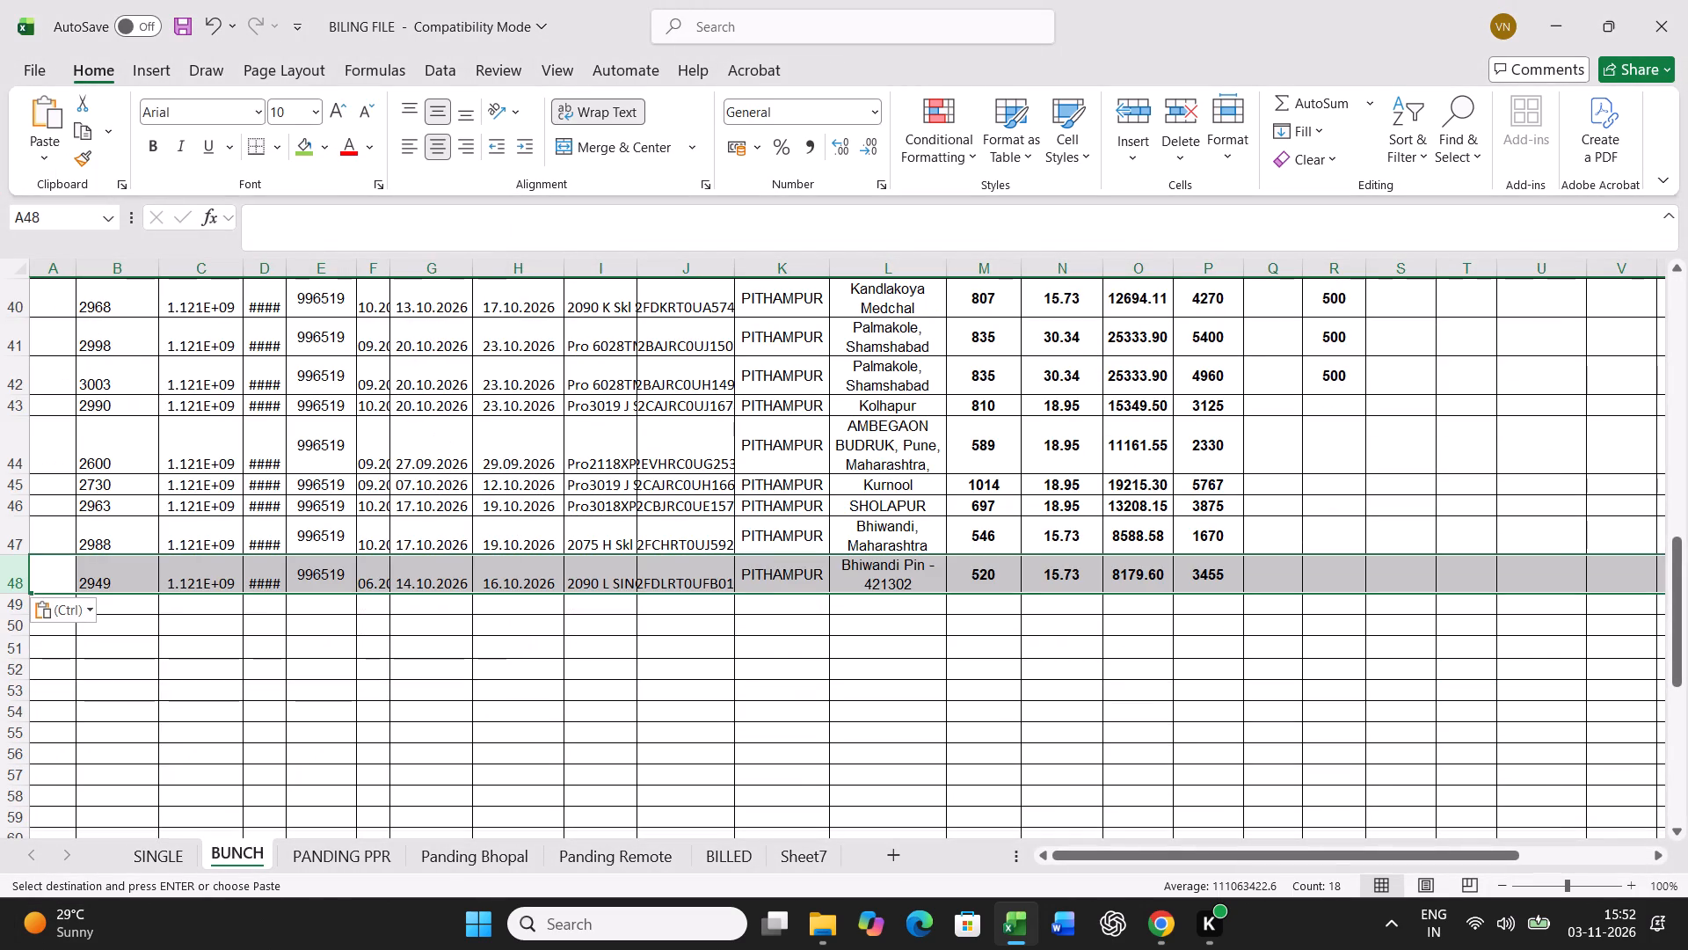
Find chassis number 254285 in PANDING PPR and fill its cell green.
click(397, 851)
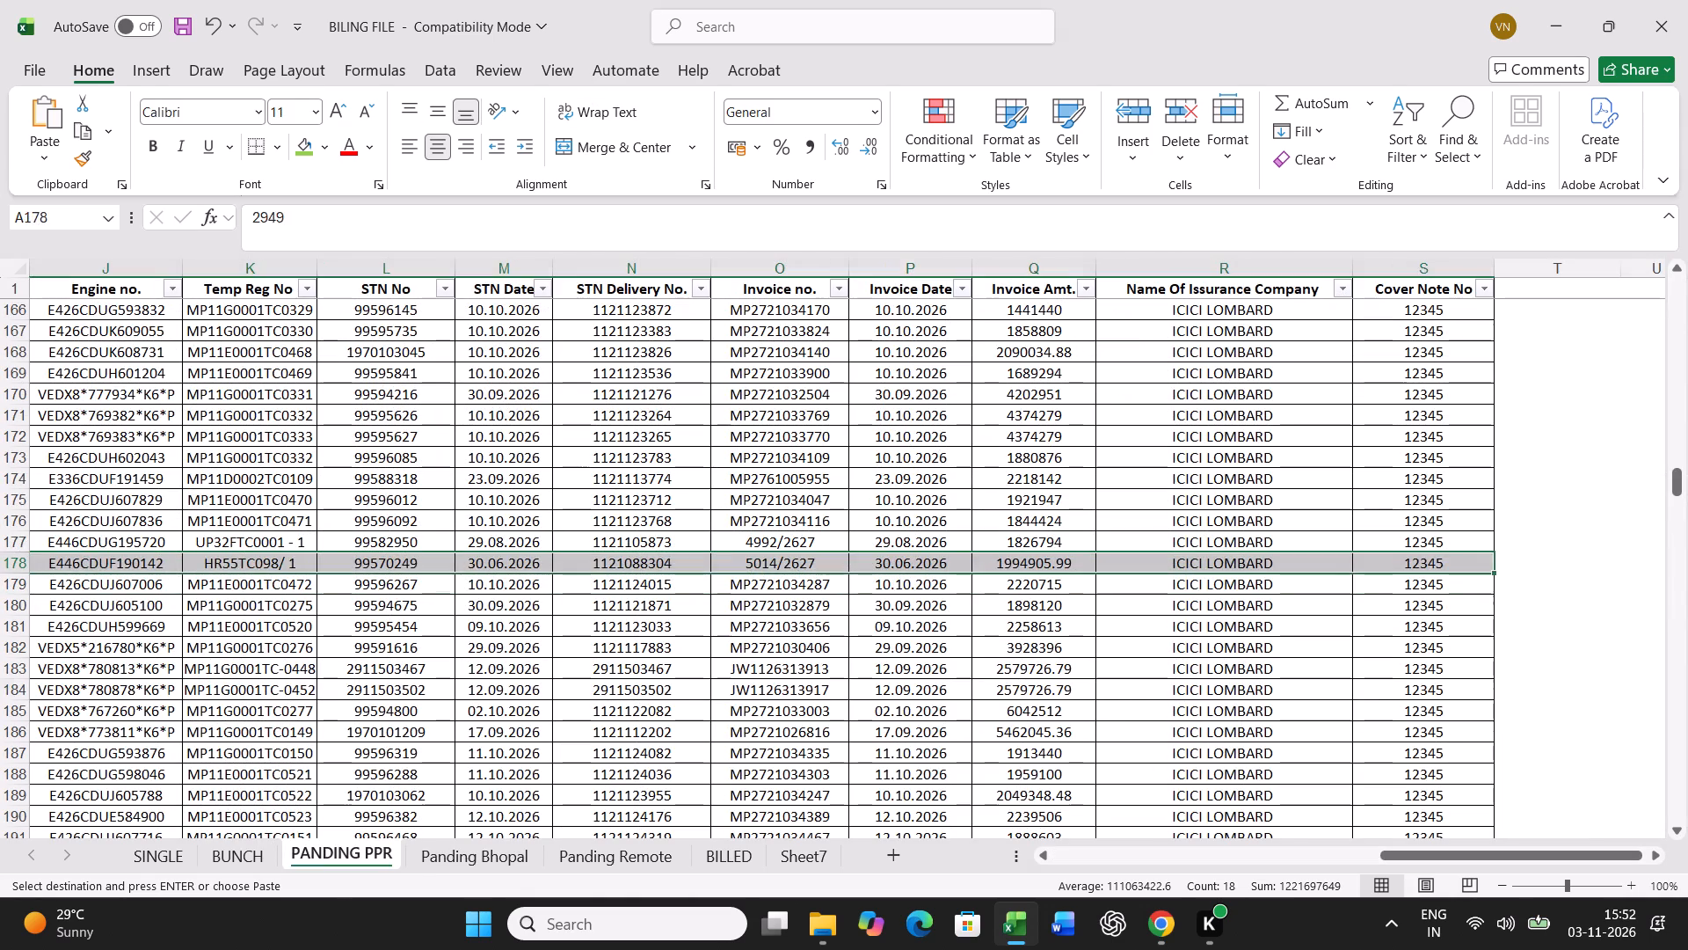
click(624, 683)
key(ctrl+f)
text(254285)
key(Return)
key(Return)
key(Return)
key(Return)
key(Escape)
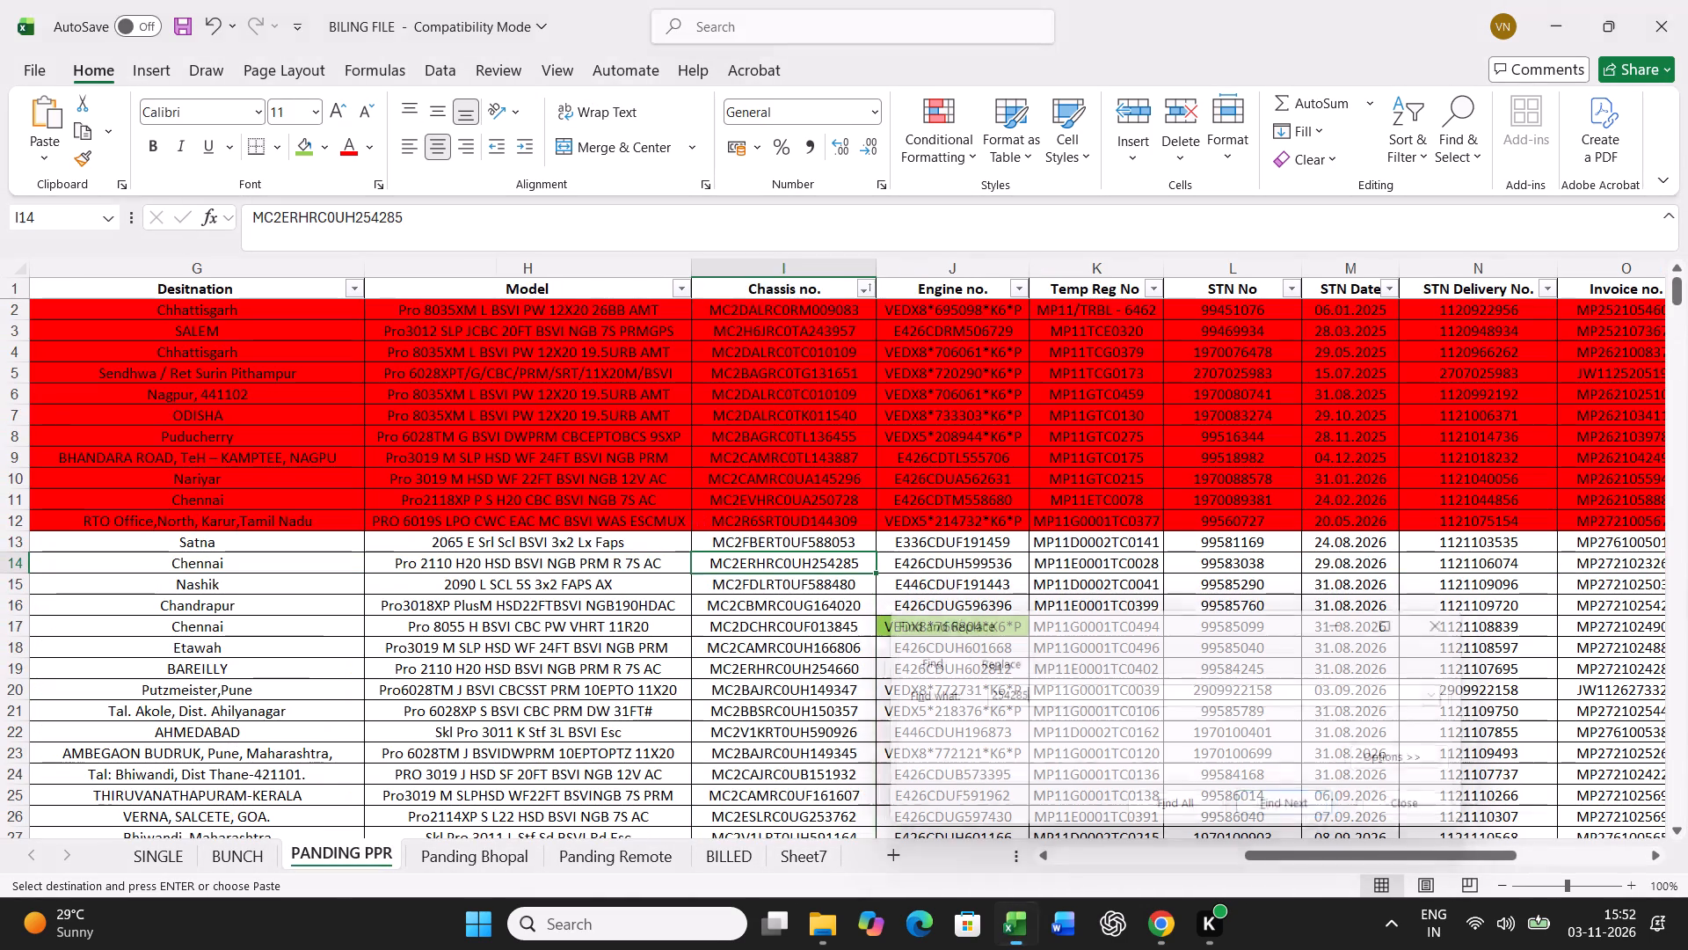
click(296, 143)
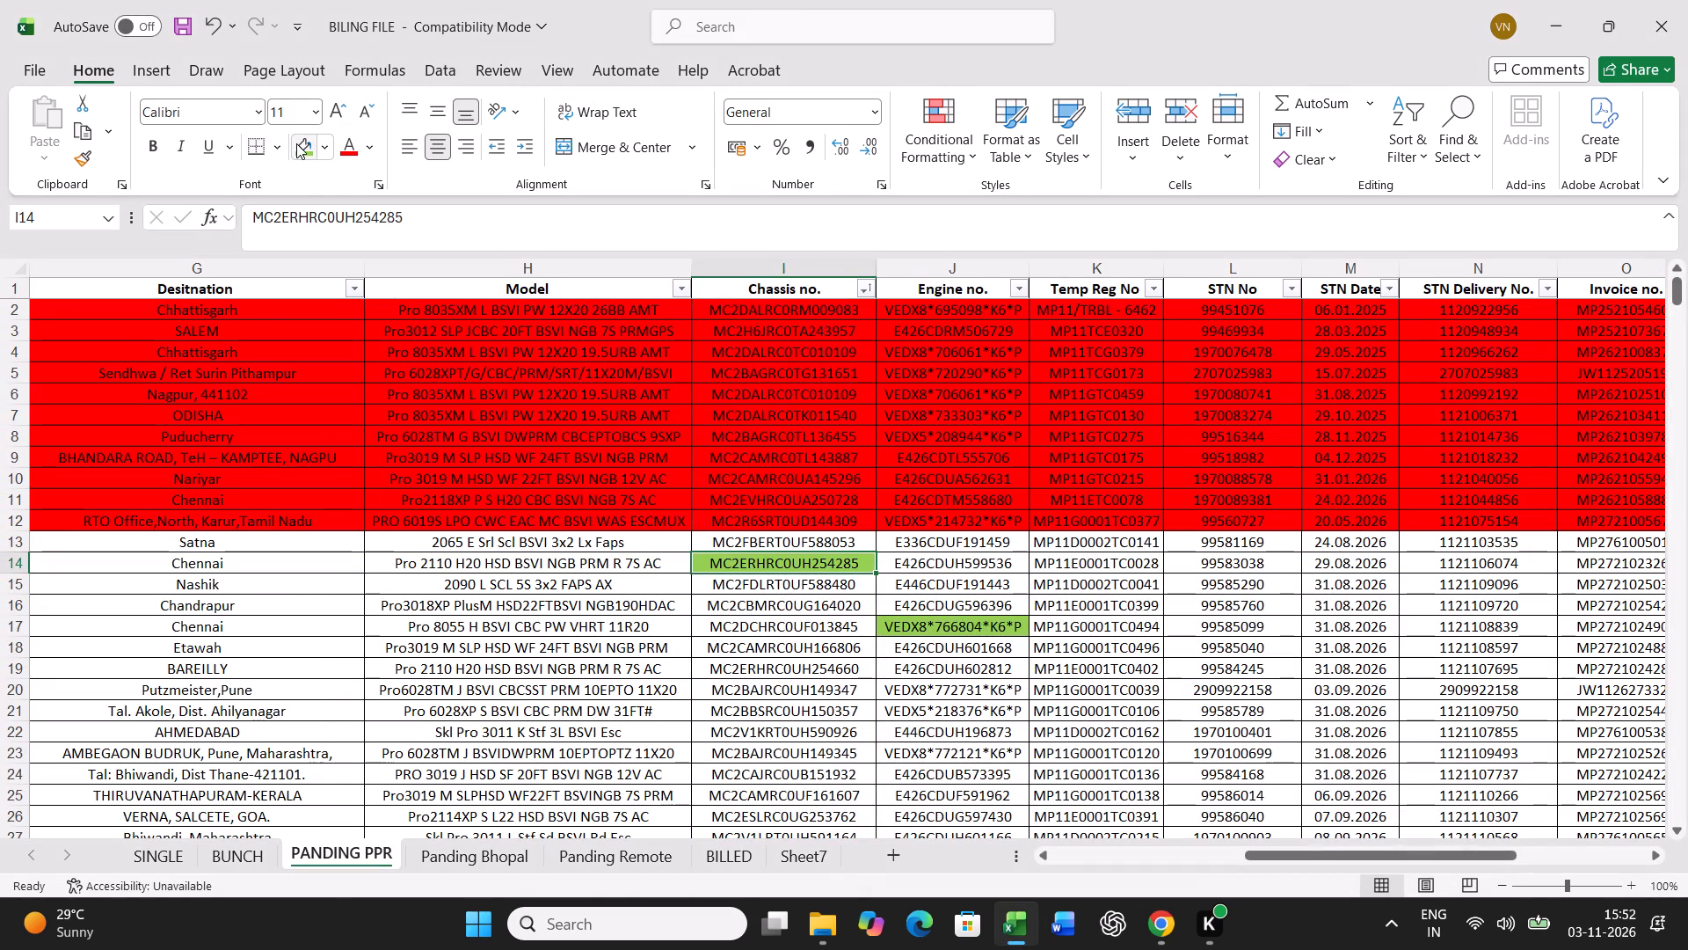
Copy the full PANDING PPR record for LR 2303 and paste it into BUNCH row 21 starting at A21.
key(Left)
key(Left)
key(Left)
key(Left)
key(Left)
key(Left)
key(Left)
key(Left)
key(Left)
key(Left)
key(Left)
key(Left)
key(Left)
key(Left)
key(Left)
key(Left)
key(Left)
key(Left)
key(Left)
key(ctrl+shift+Right)
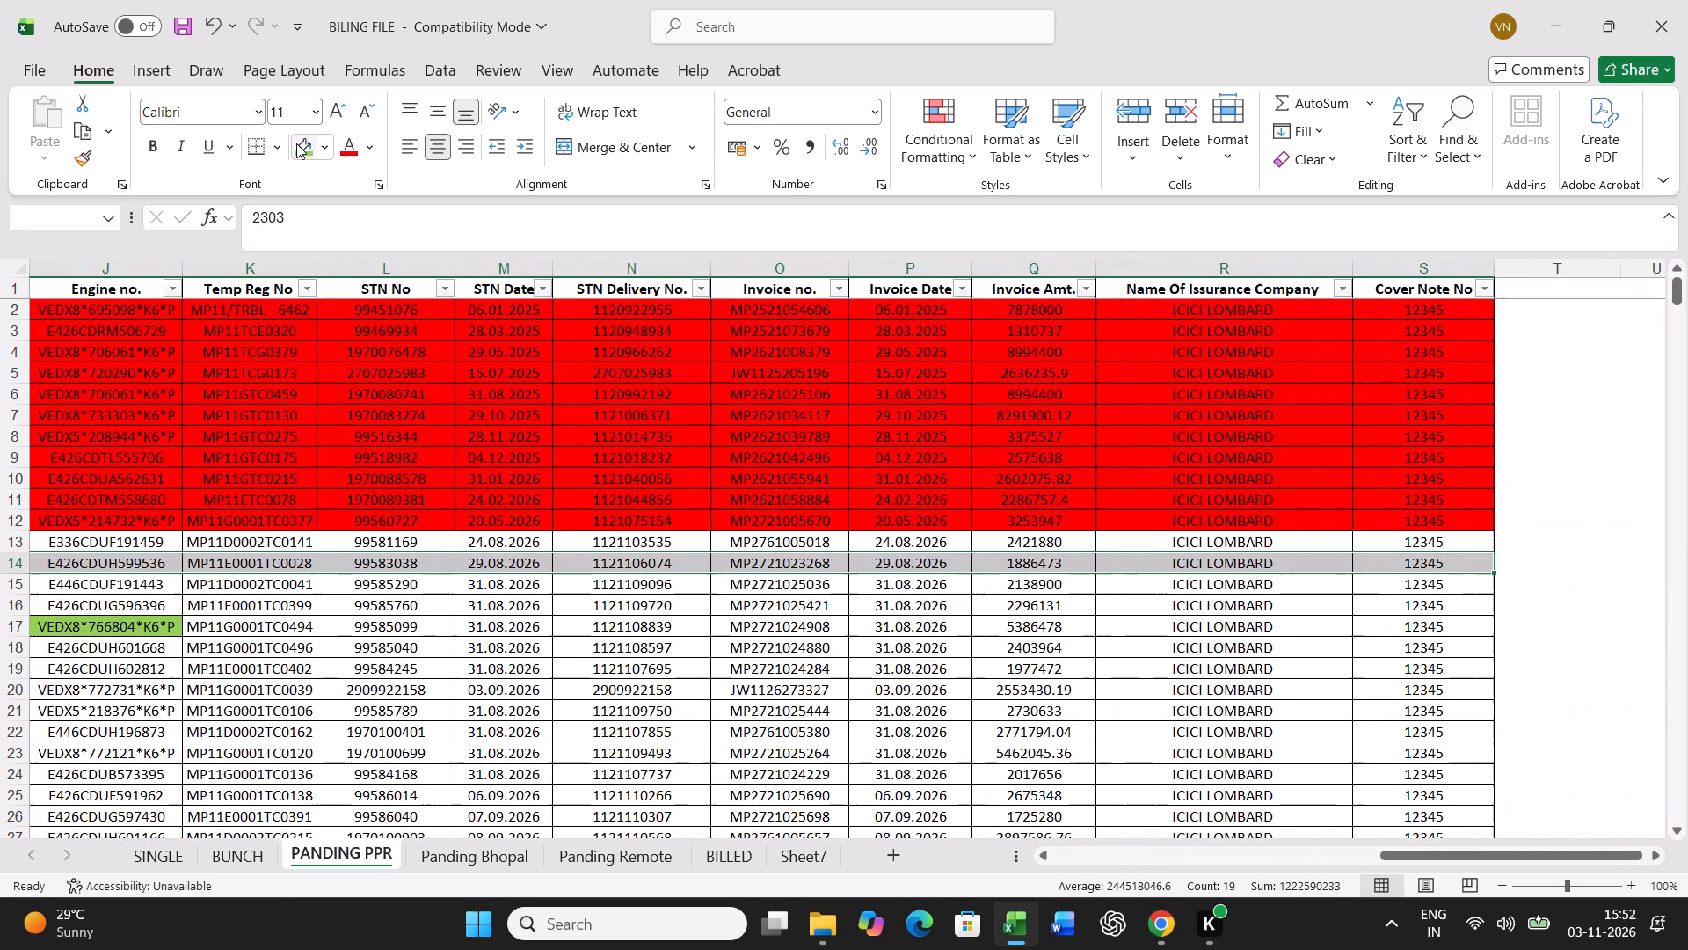
key(ctrl+c)
click(233, 843)
scroll(390, 630, up, 12)
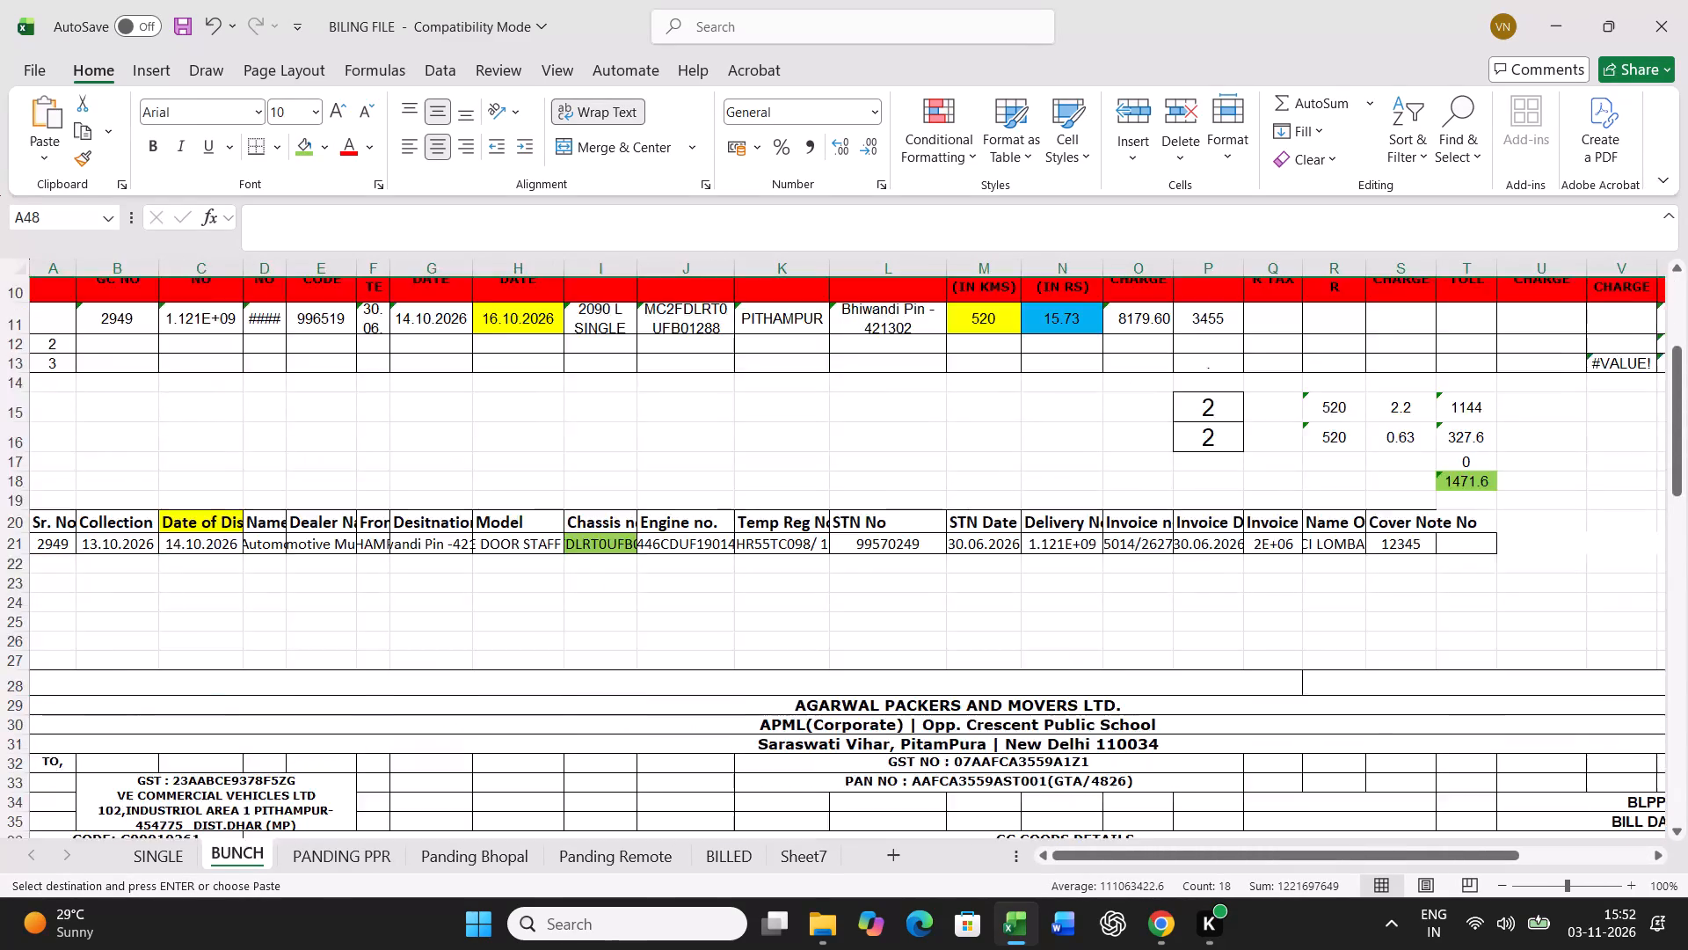
scroll(390, 630, up, 4)
click(47, 780)
key(ctrl+v)
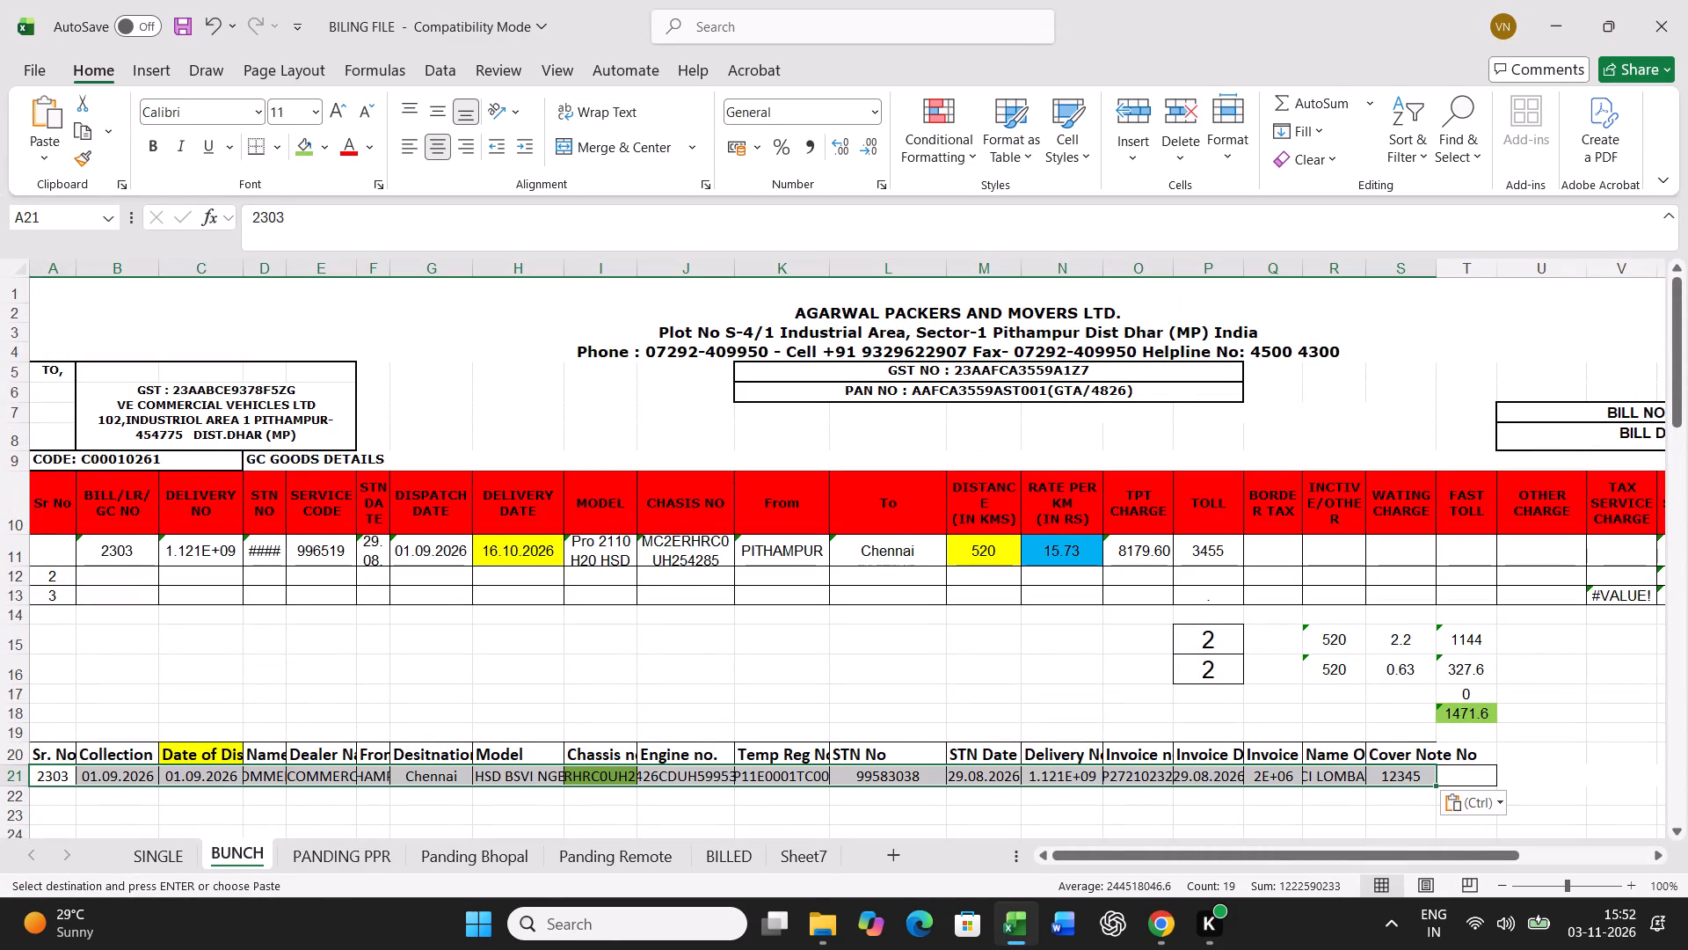
Set the BUNCH date of dispatch in C21 to 02.09.2026 and the delivery date in H11 to 07.09.2026.
click(208, 774)
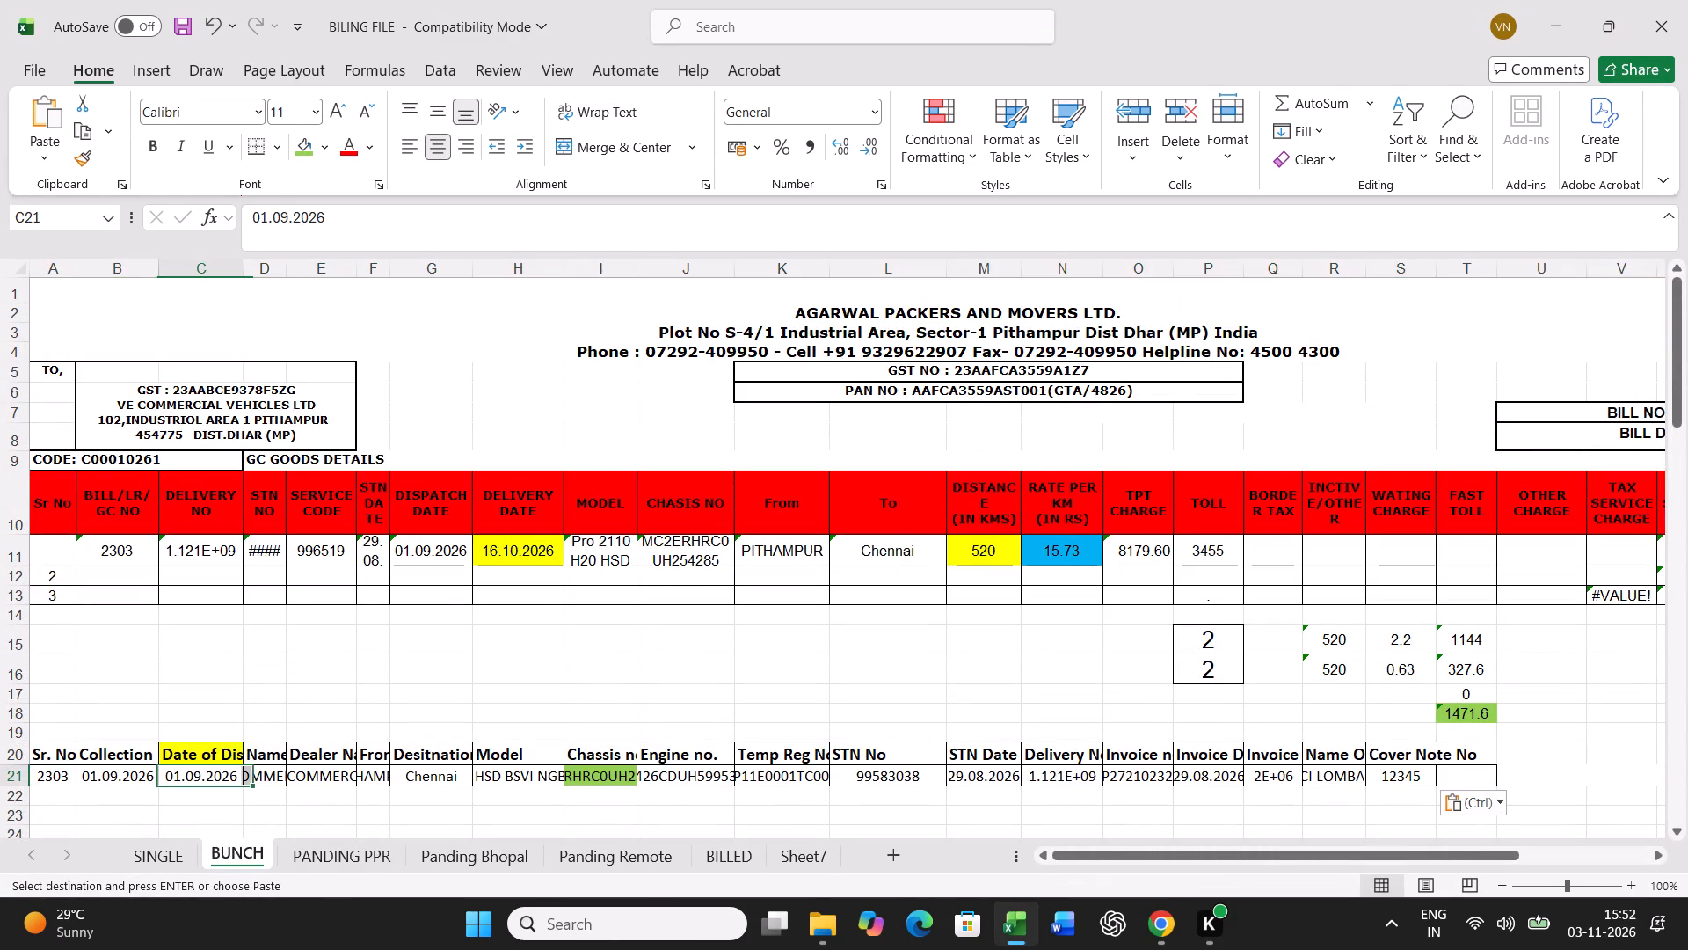
text(02.09.2026)
key(Return)
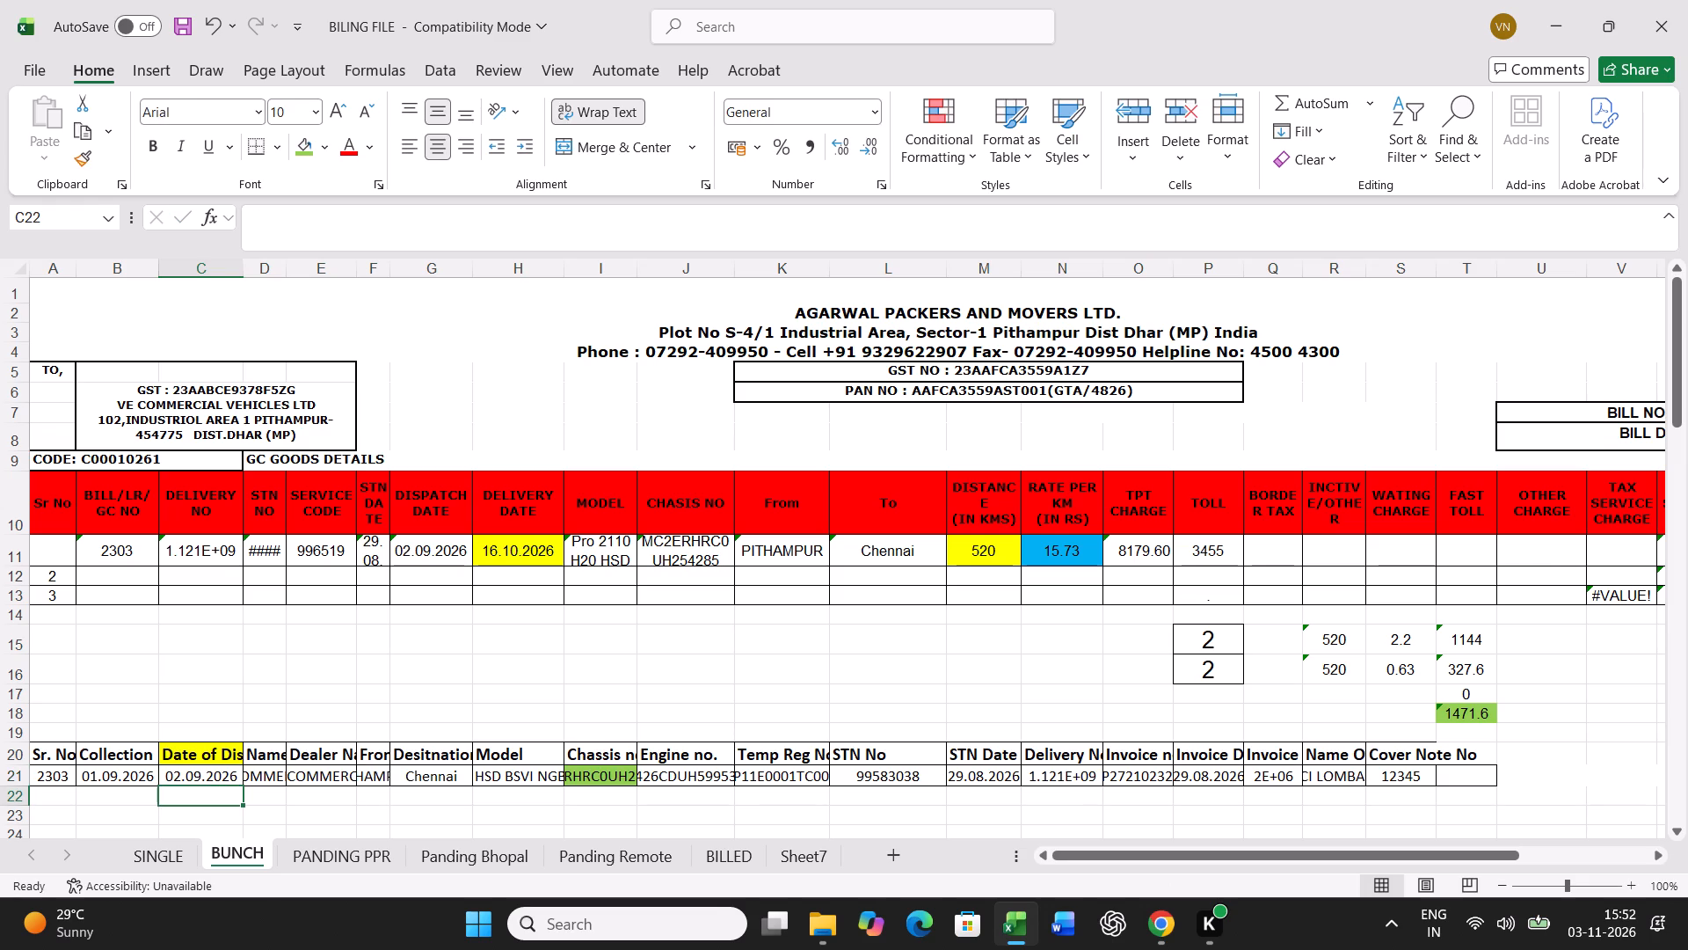
click(541, 555)
text(07.09.2026)
key(Right)
Set BUNCH row 11's distance to 1685 km, rate per km to 15.60, toll to 8700 and border tax to 7514.
key(Right)
key(Right)
key(Right)
key(Right)
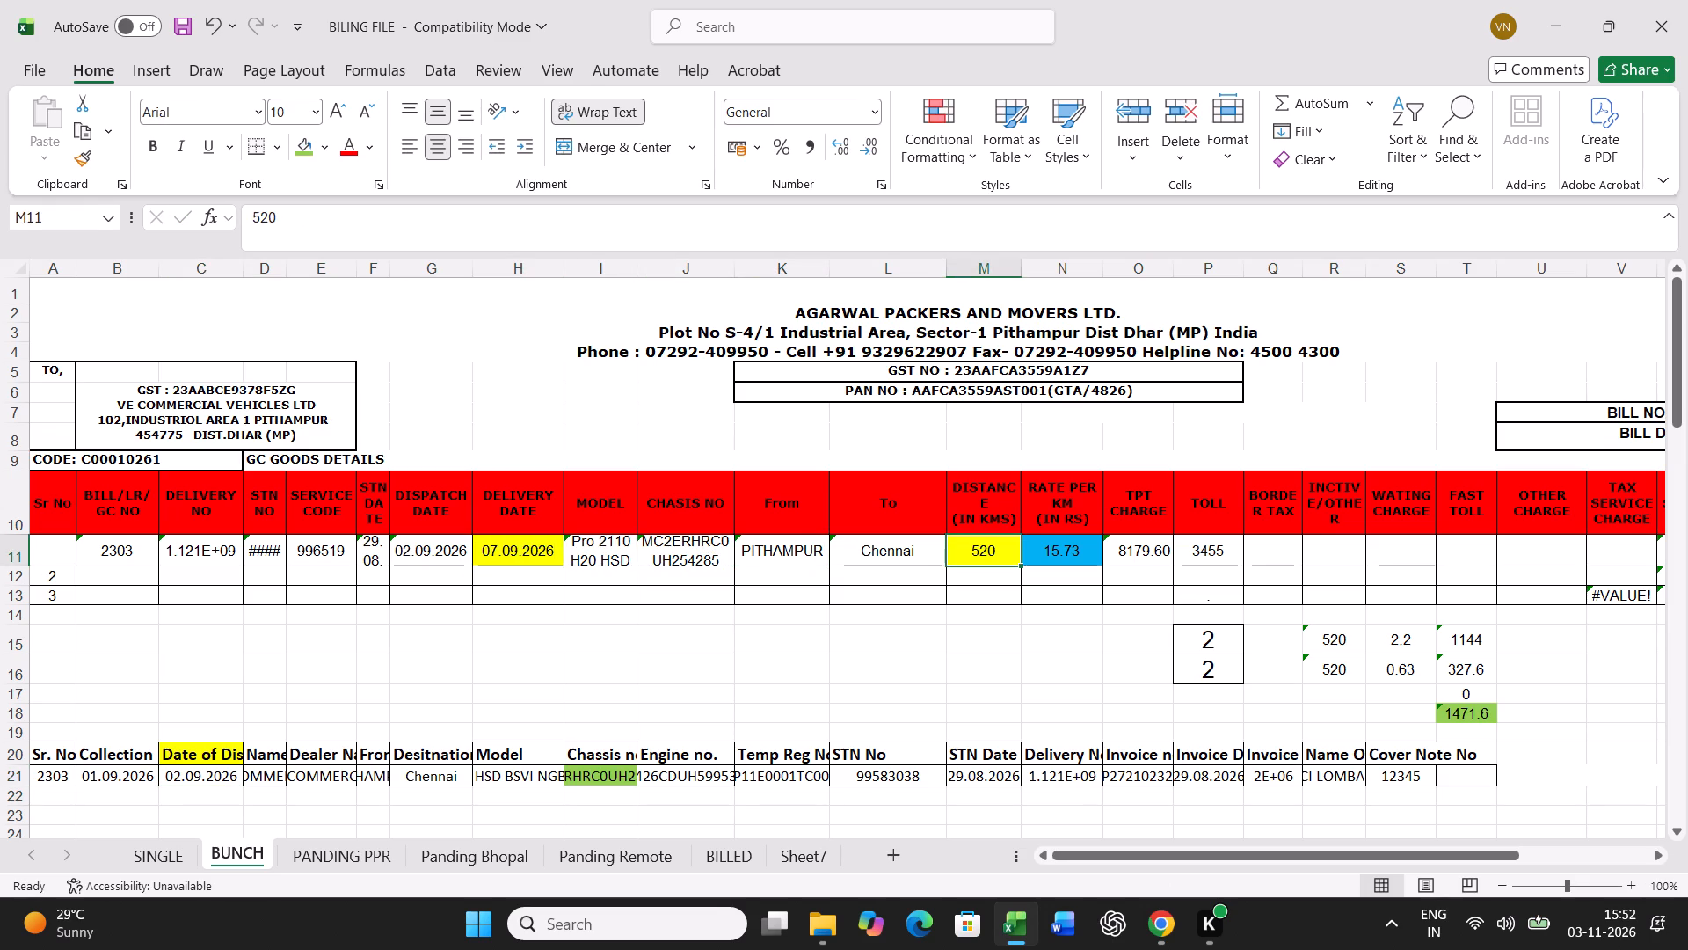
text(1685)
key(Right)
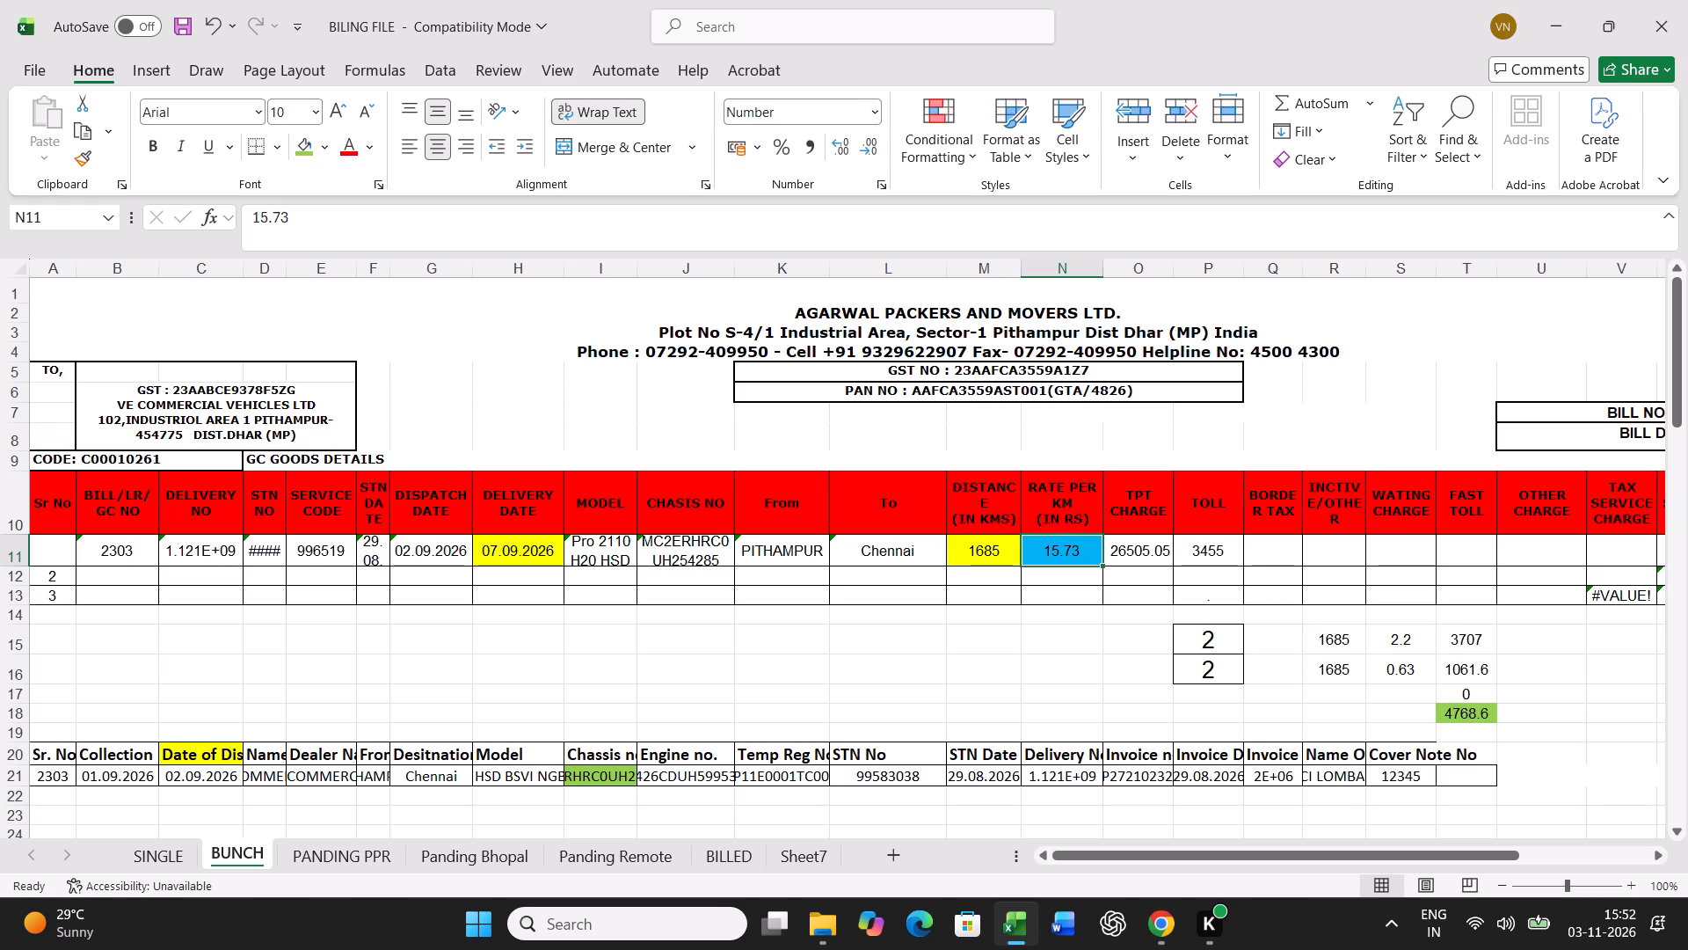
text(15.60)
key(Right)
key(Right)
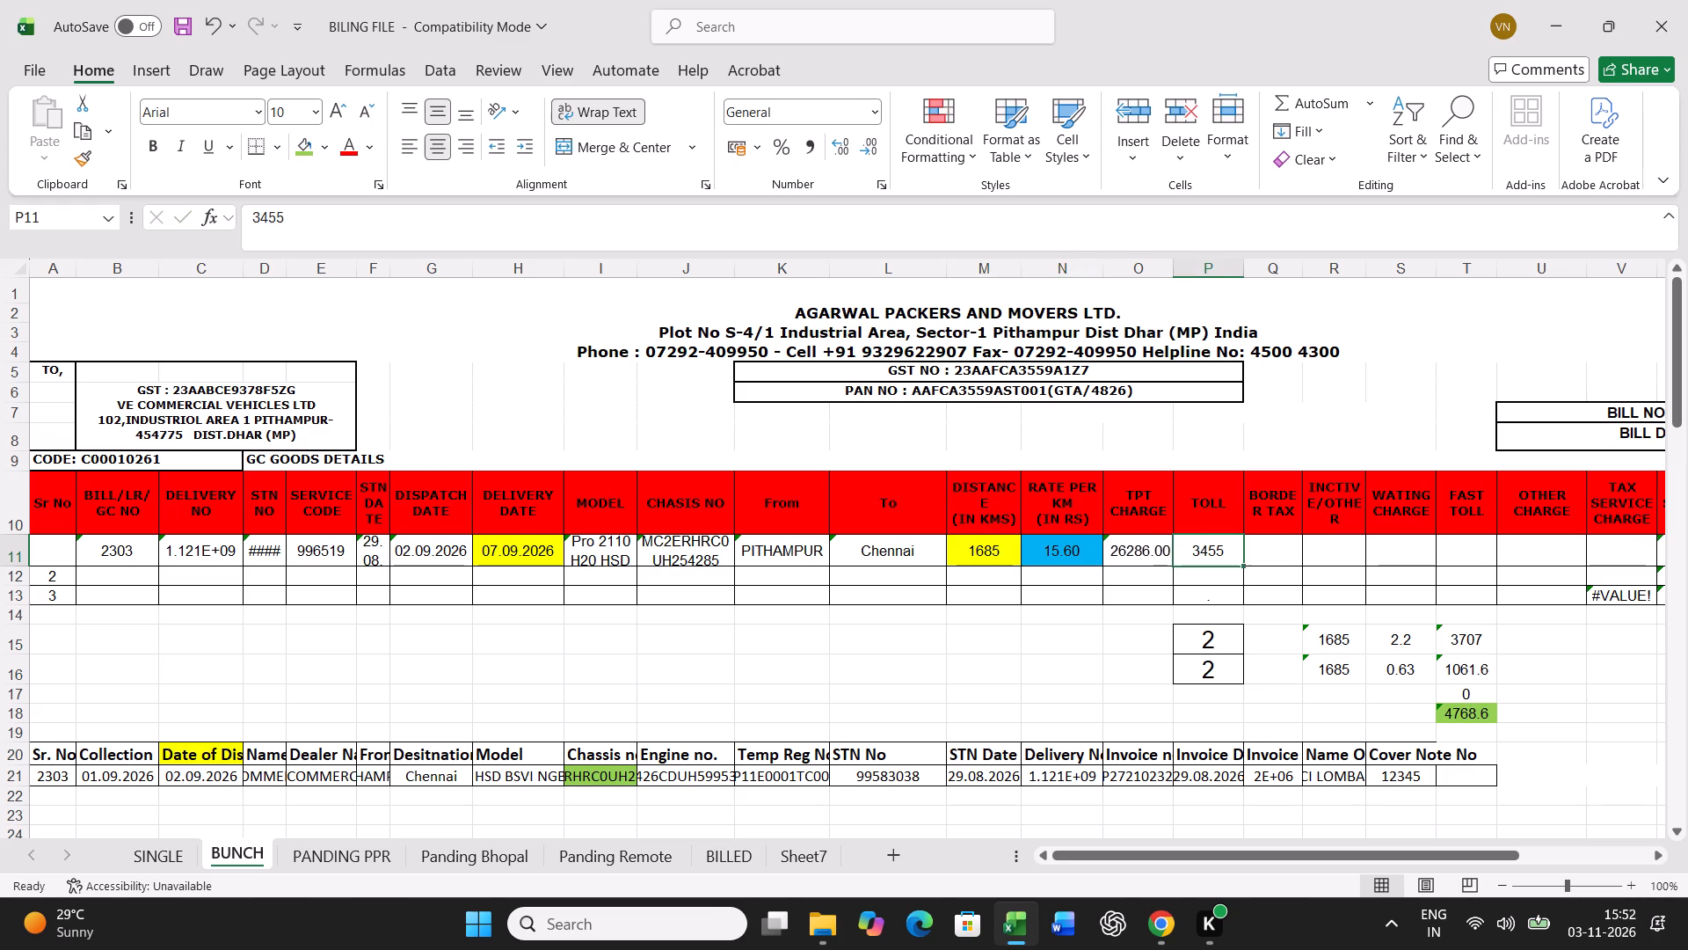
text(8700)
key(Right)
text(7514)
key(Return)
Set both transit time values in BUNCH cells P15 and P16 to 5.
click(1220, 645)
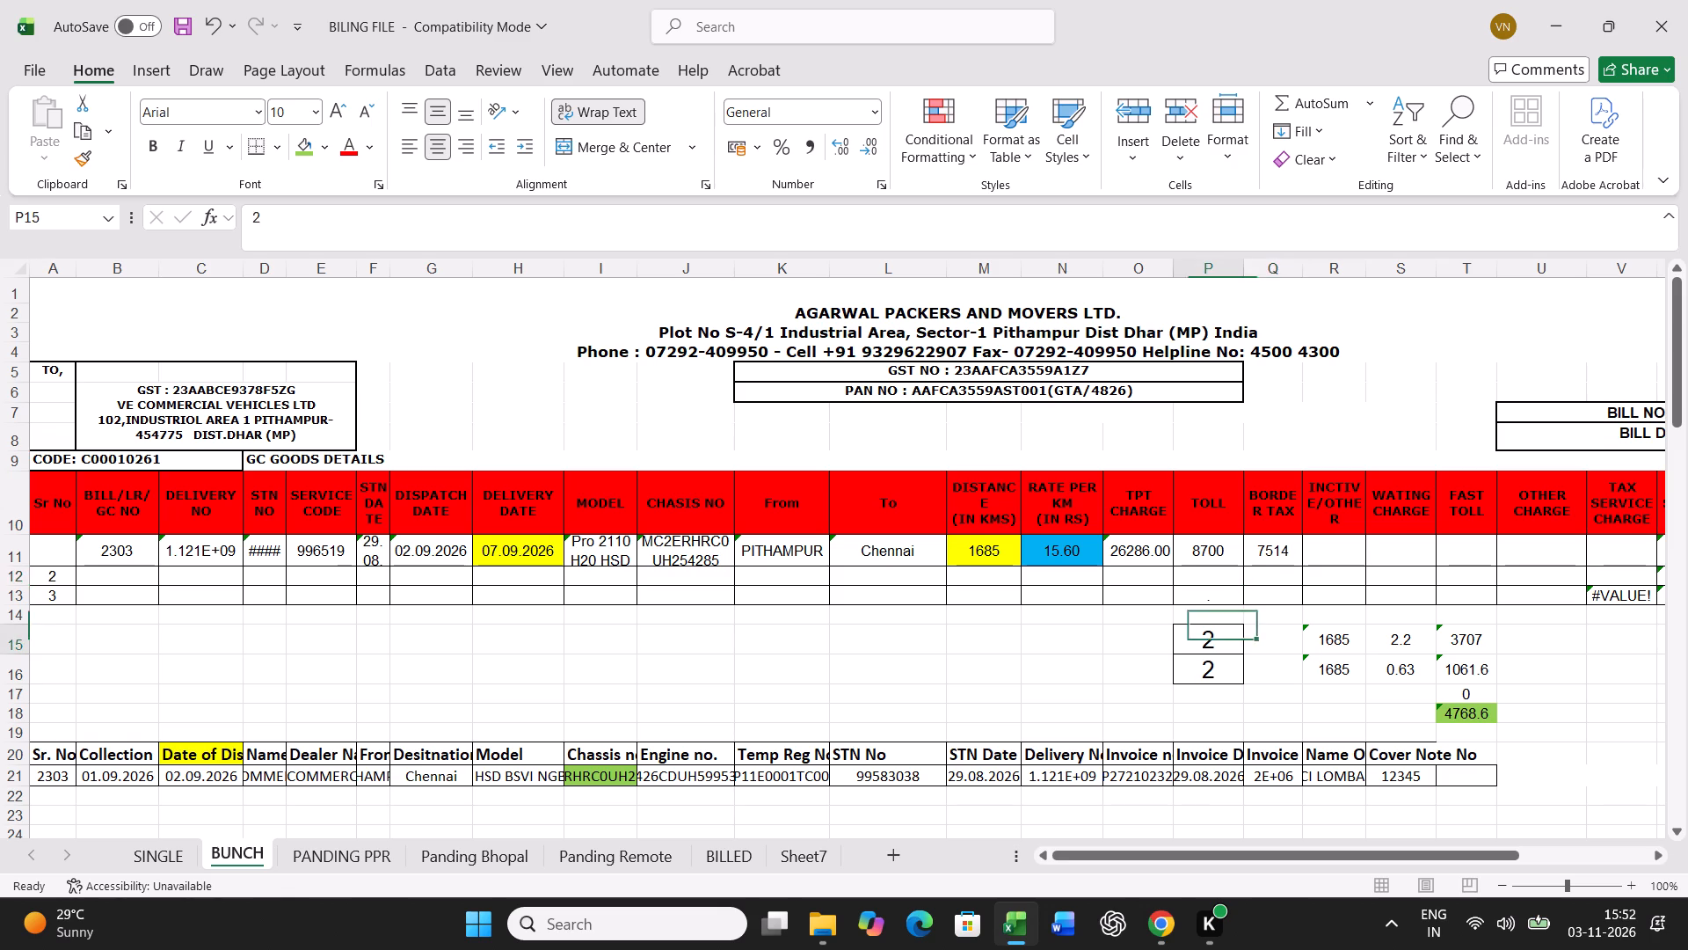
key(5)
key(Return)
key(5)
key(Return)
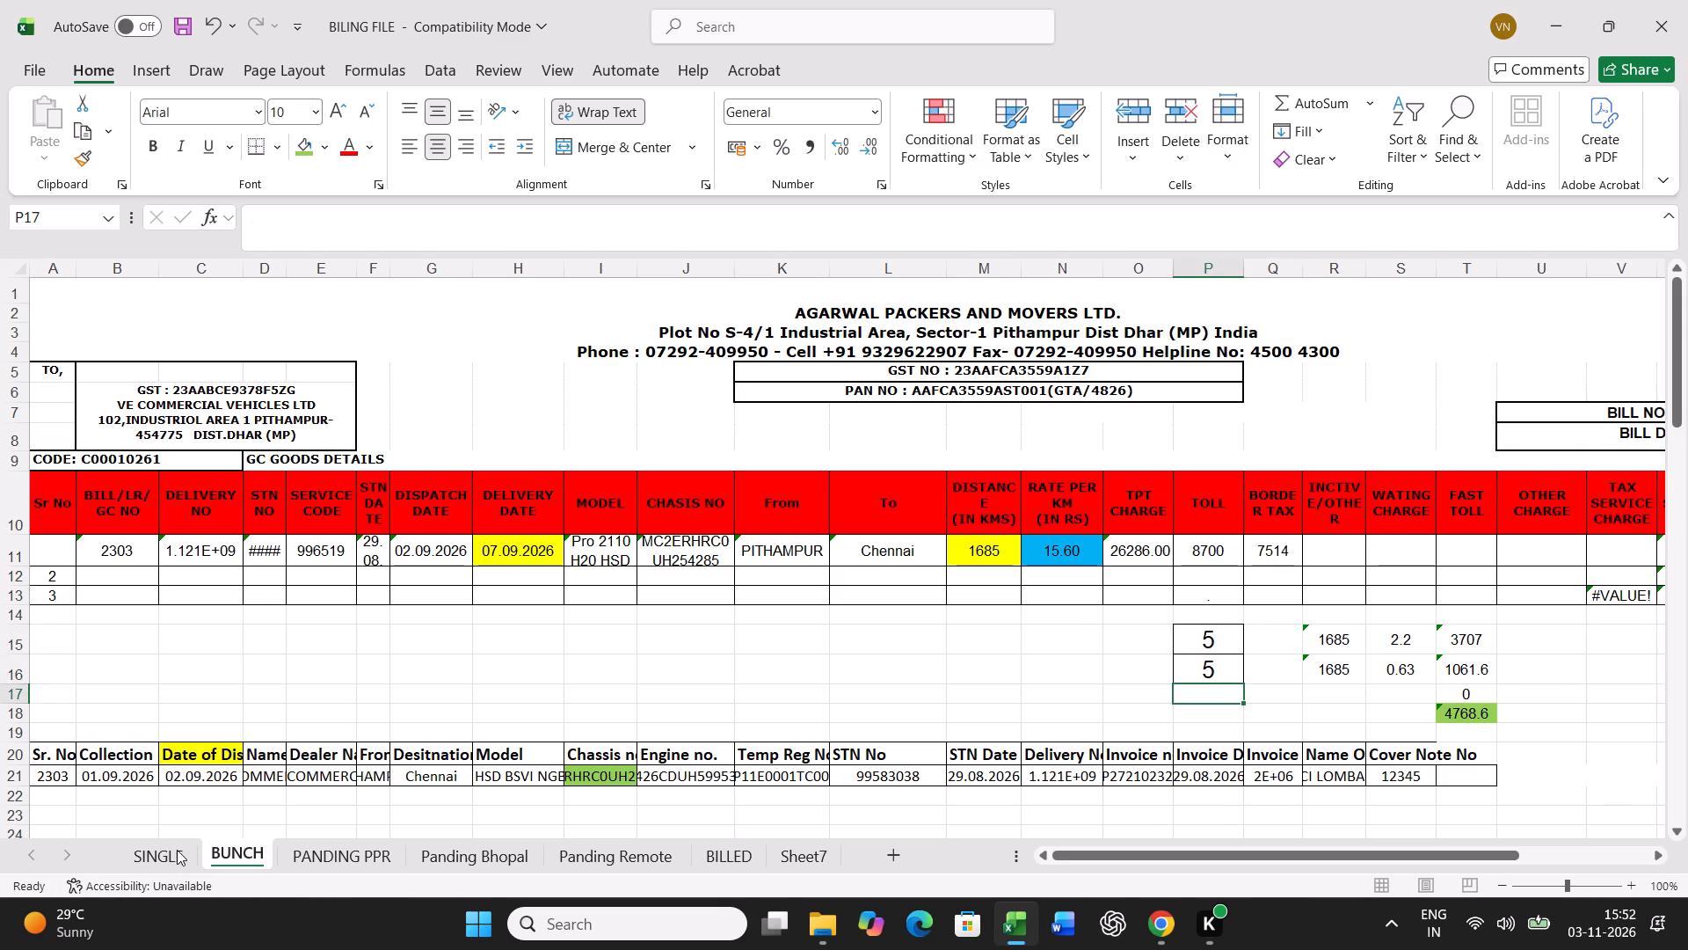
click(177, 850)
key(ctrl+p)
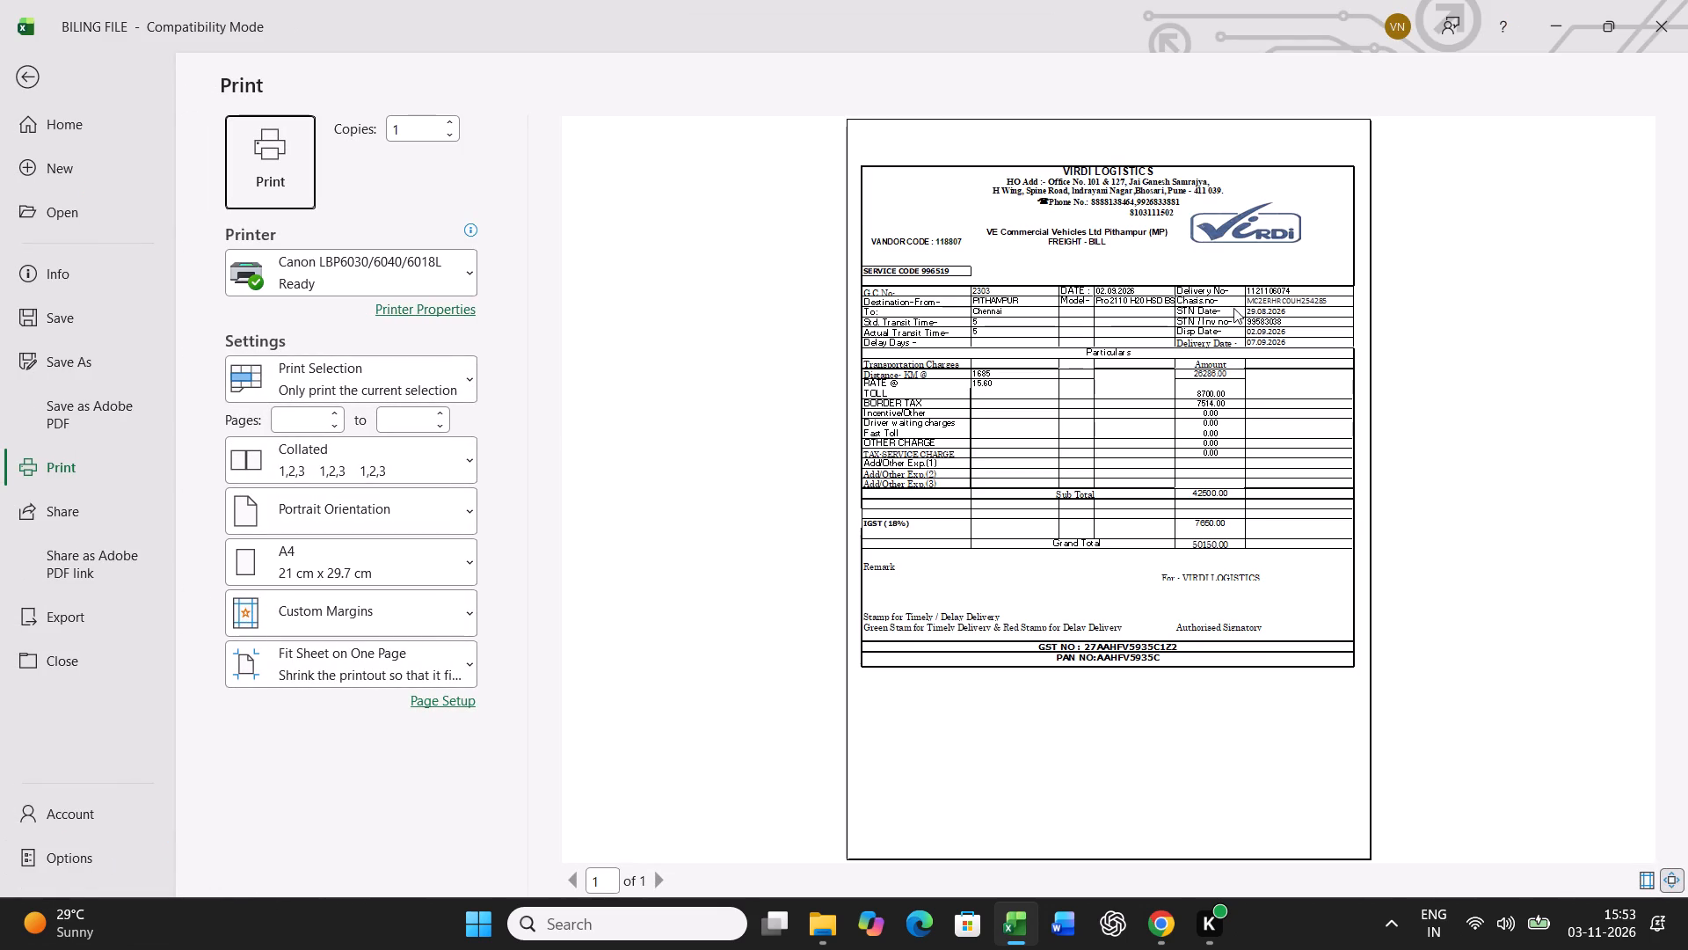
click(268, 171)
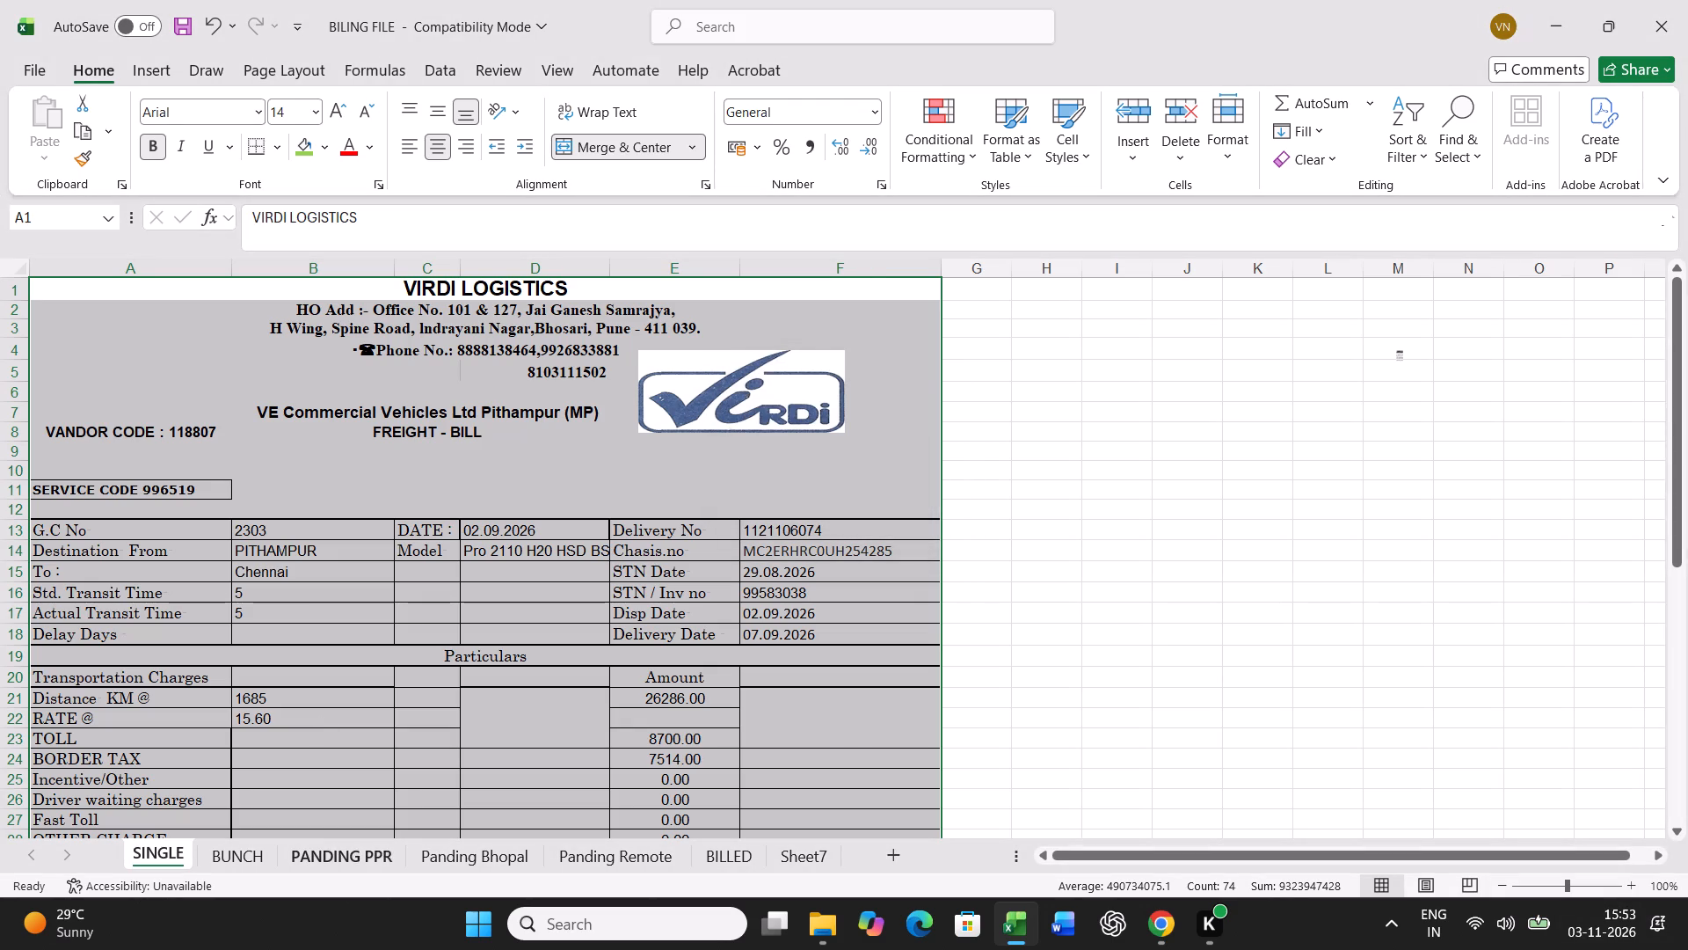
Copy BUNCH row 11 and paste it as values only into row 49 of the lower bill table.
click(225, 858)
click(13, 549)
key(ctrl+c)
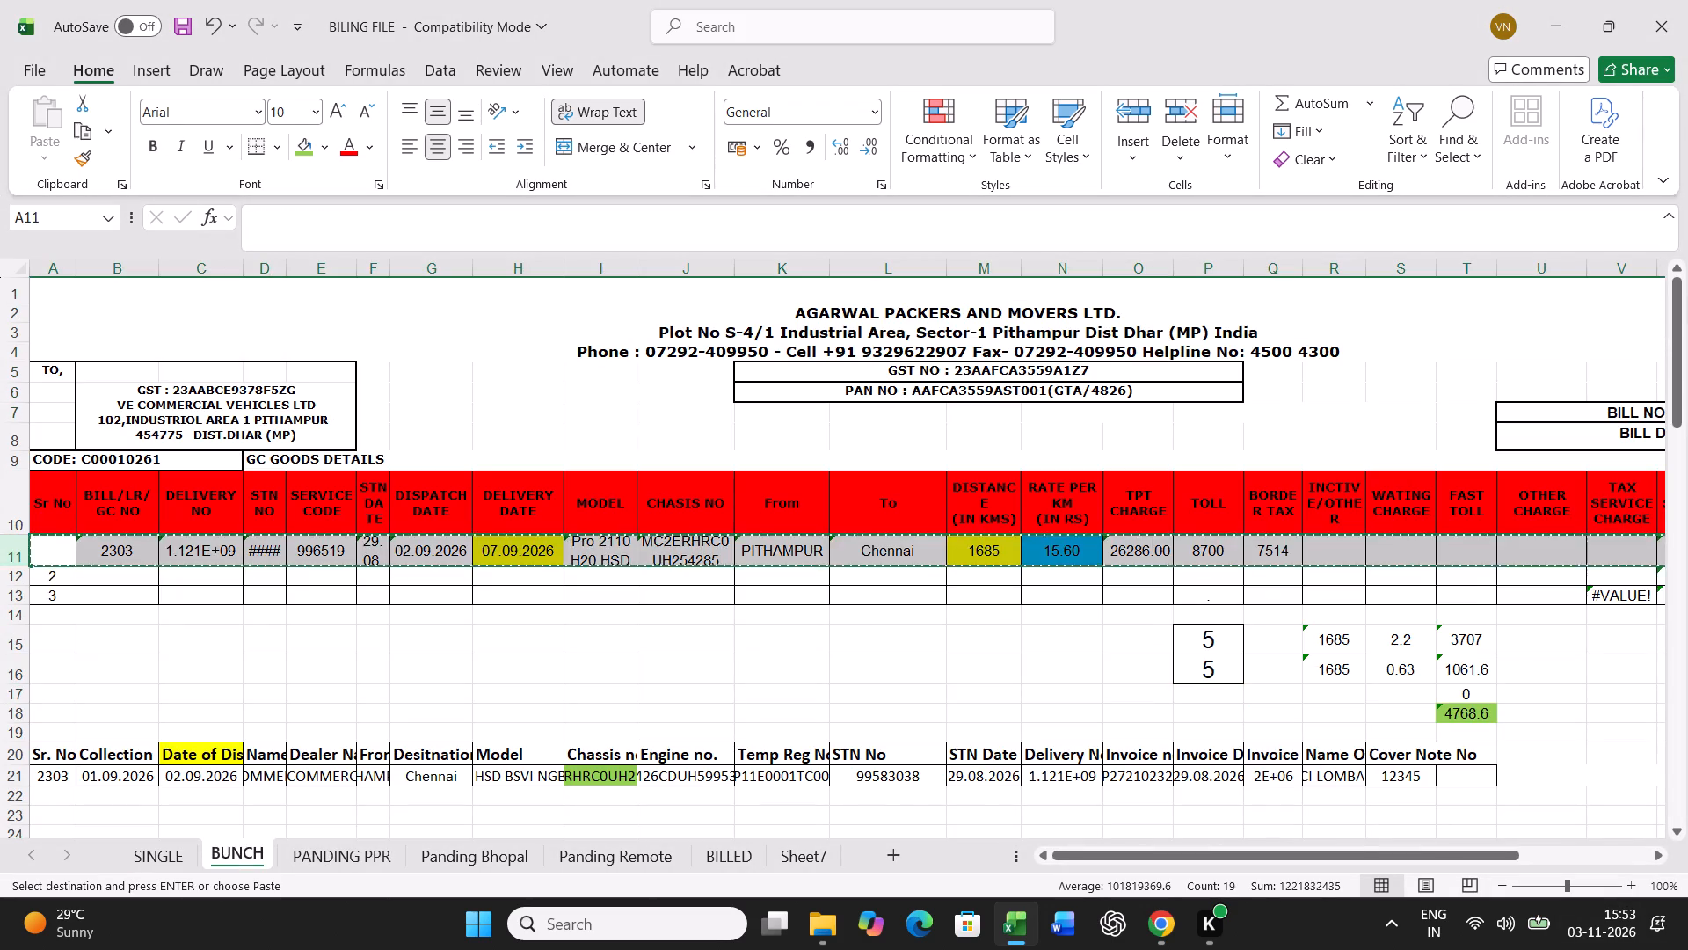
scroll(688, 669, down, 16)
right_click(55, 604)
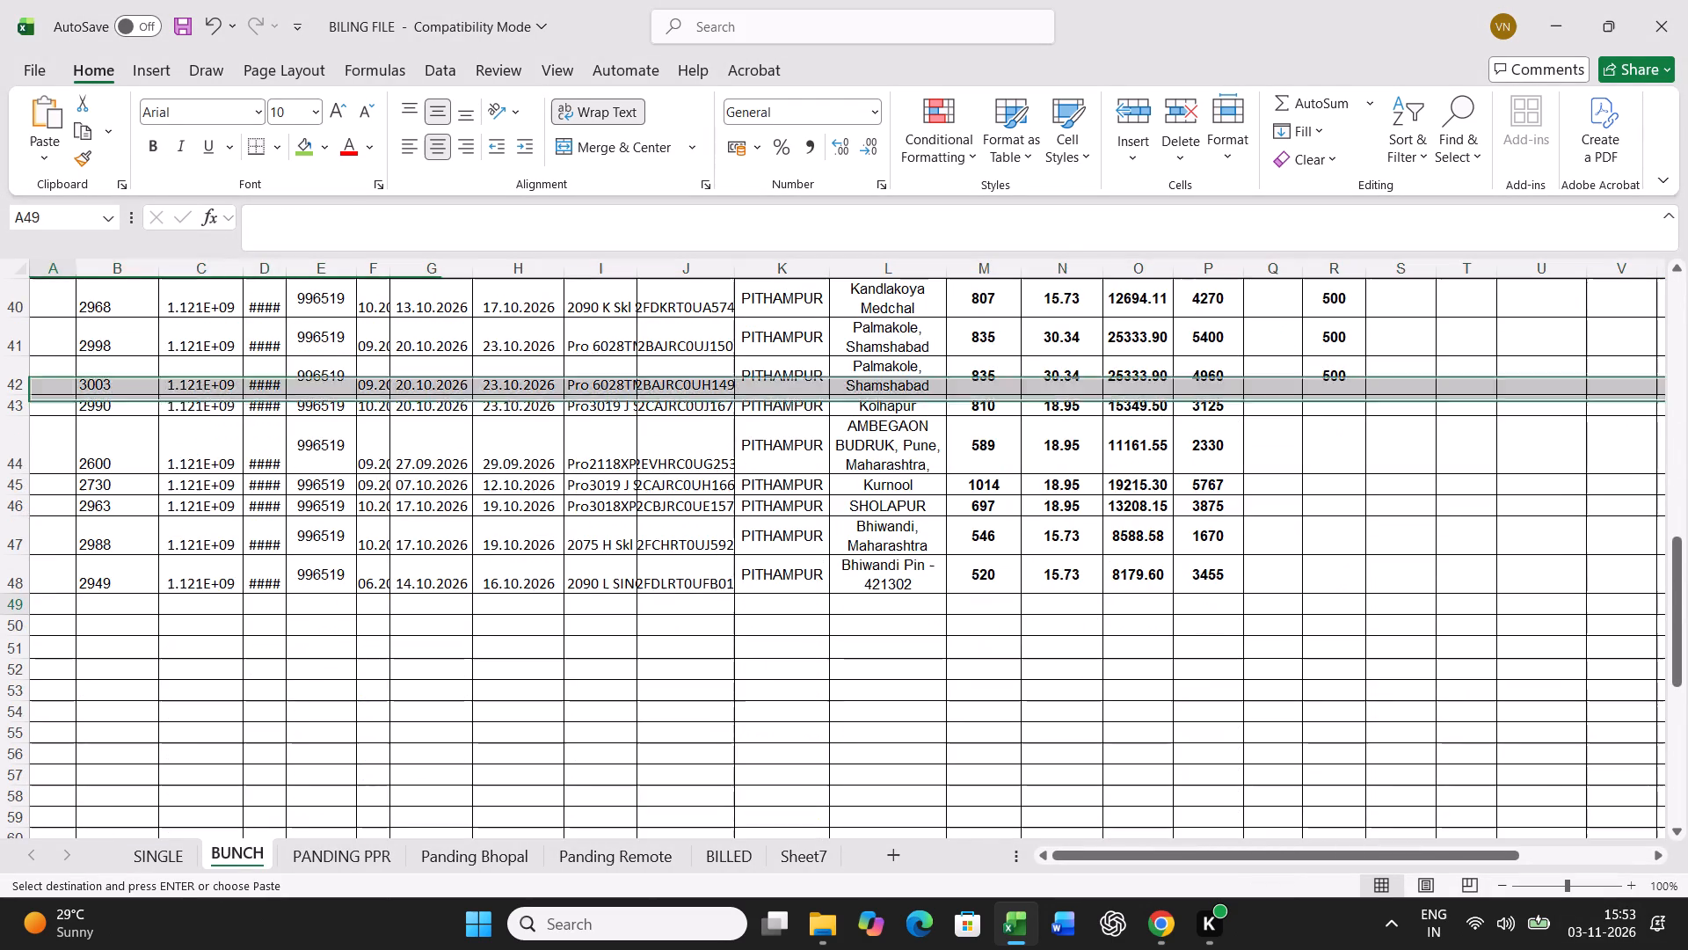
click(163, 403)
click(56, 353)
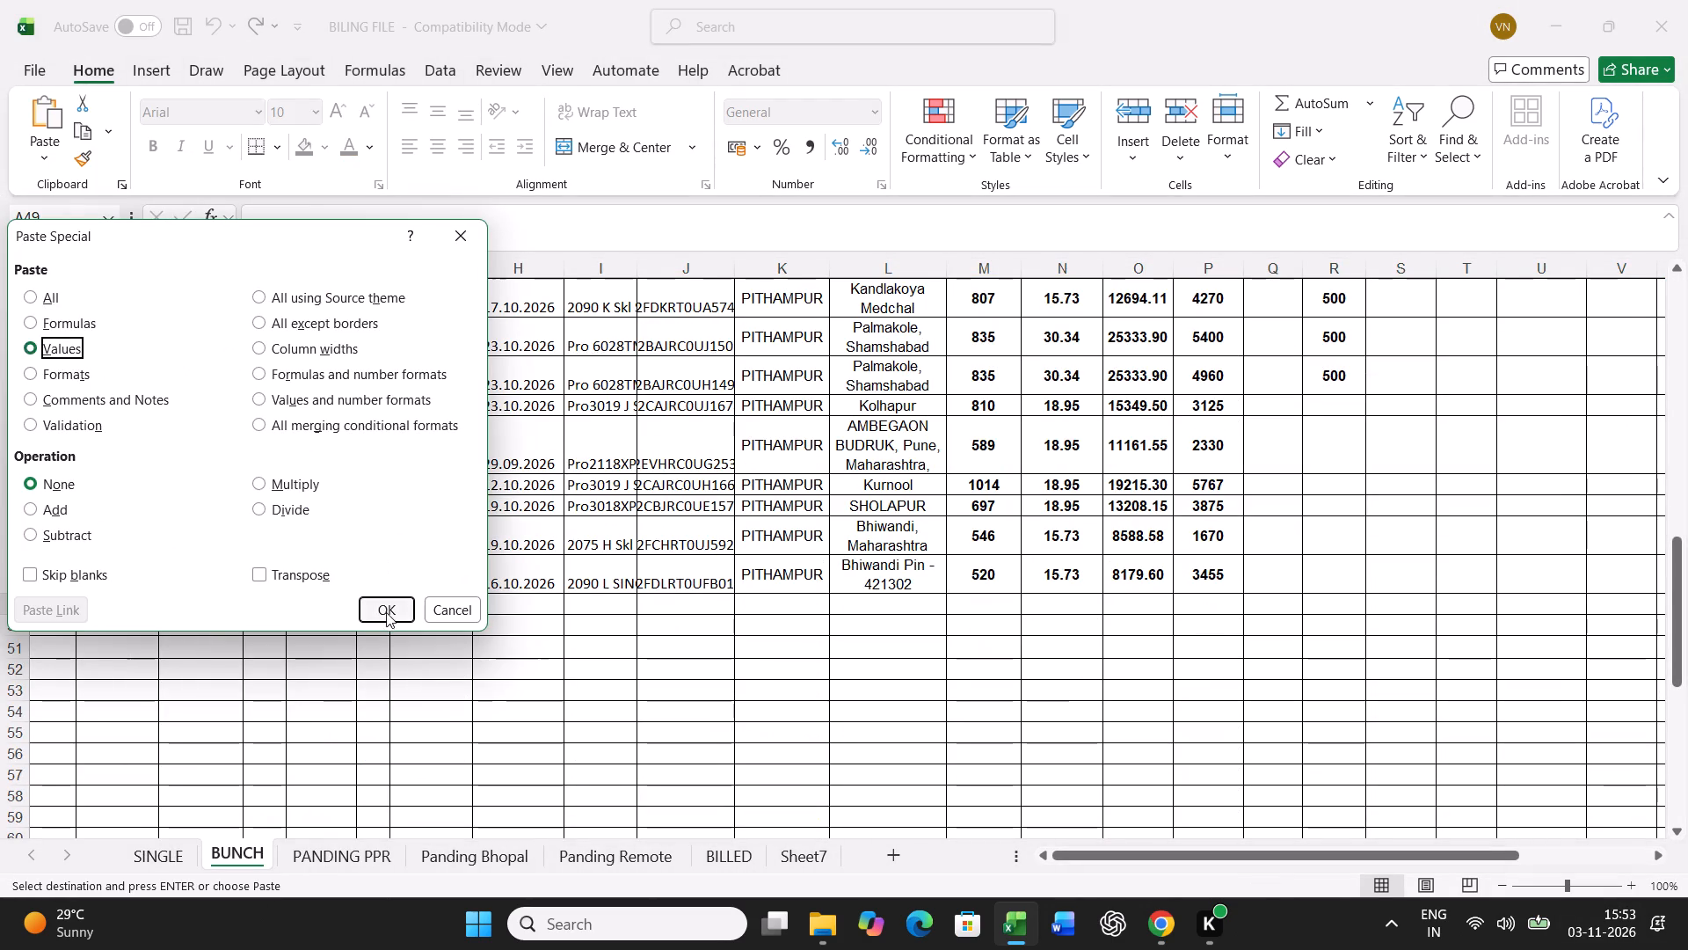
click(386, 612)
click(364, 841)
click(804, 712)
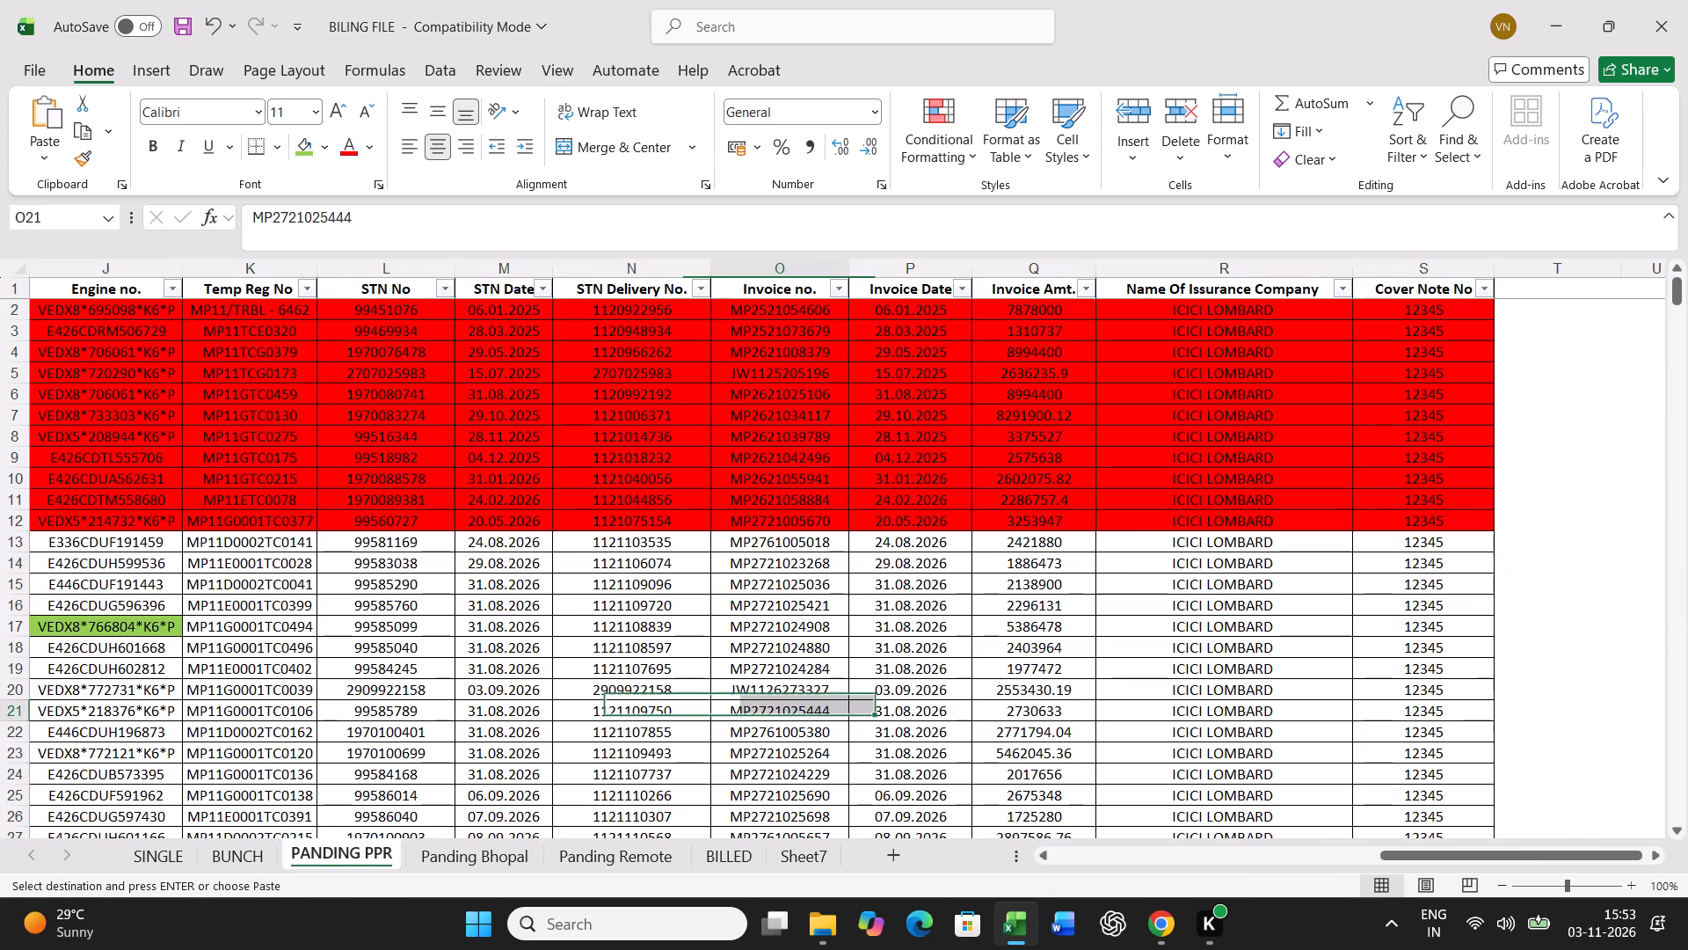
key(ctrl+f)
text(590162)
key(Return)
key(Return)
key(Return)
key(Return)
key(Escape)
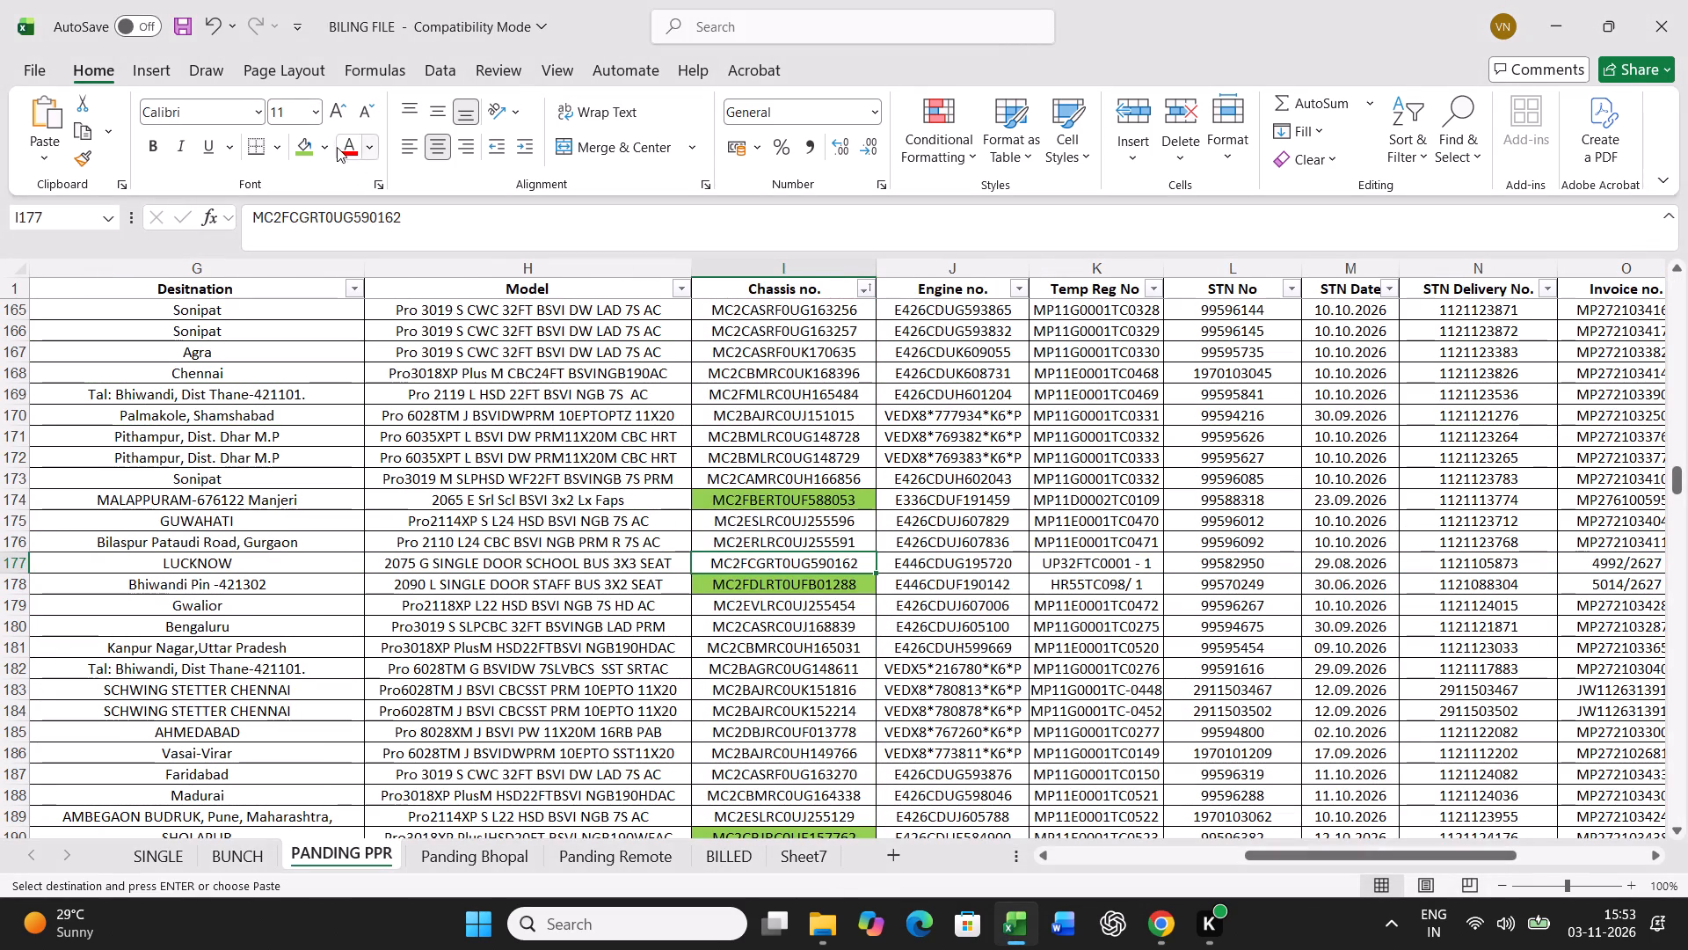
click(309, 150)
Copy the full PANDING PPR record for LR 2948 and paste it into BUNCH row 21 starting at A21.
key(Left)
key(Left)
key(Left)
key(Left)
key(Left)
key(Left)
key(Left)
key(Left)
key(Left)
key(Left)
key(Left)
key(Left)
key(Left)
key(Left)
key(Left)
key(Left)
key(Left)
key(Left)
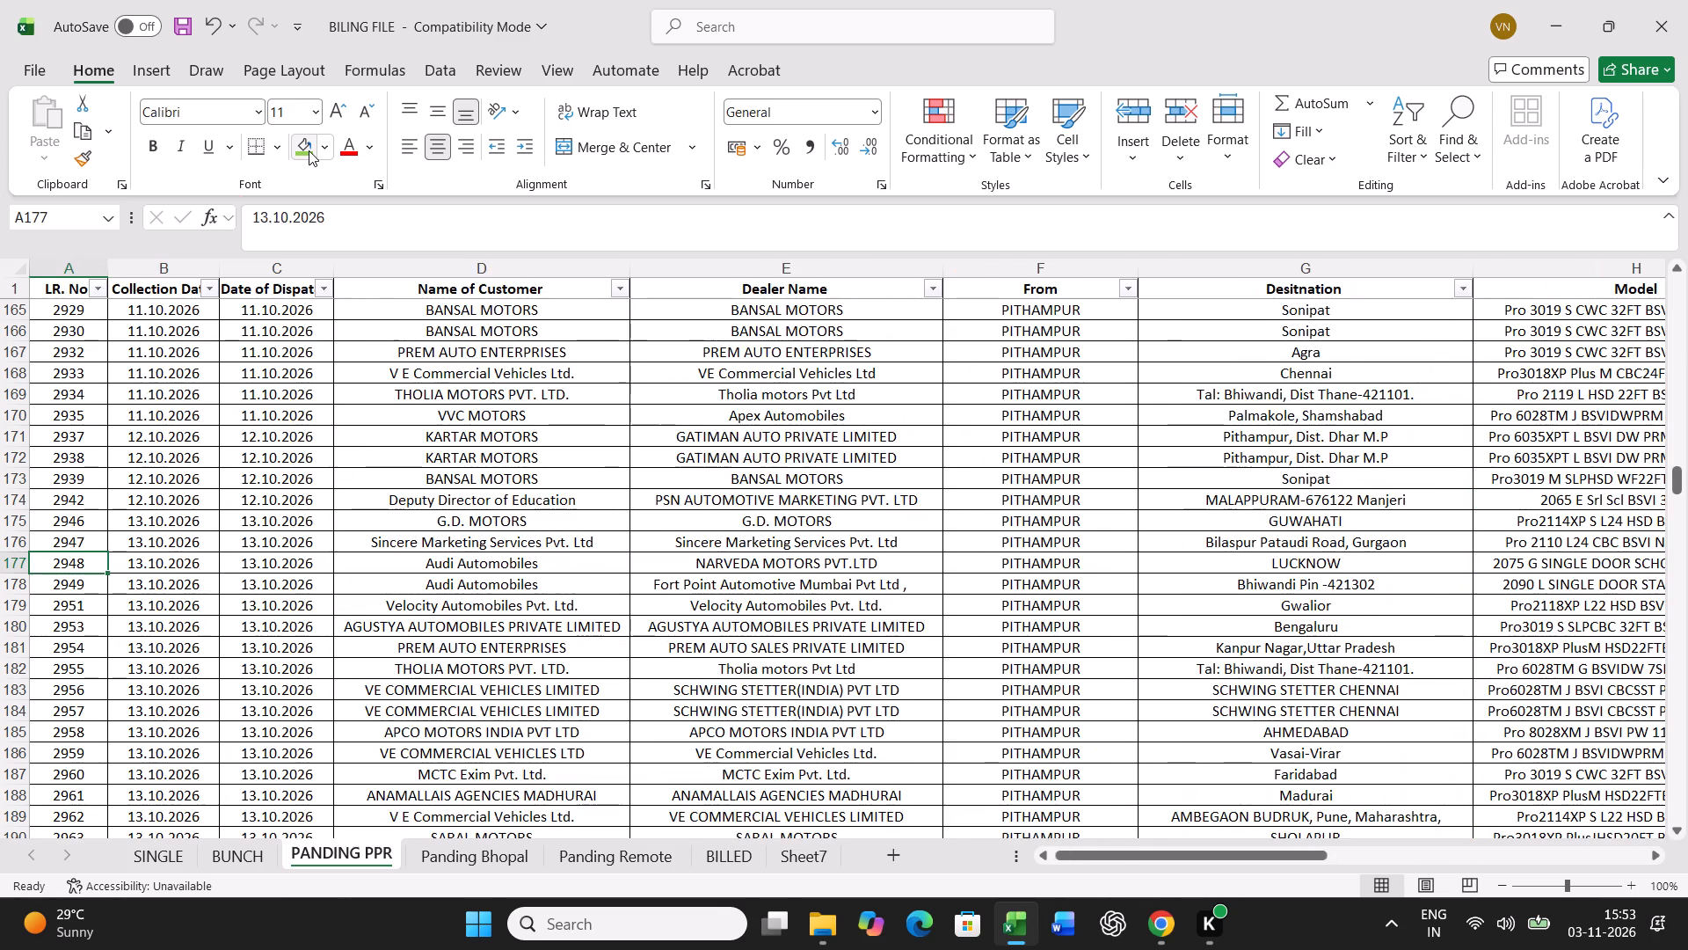
key(ctrl+shift+Right)
key(ctrl+c)
click(231, 852)
scroll(295, 772, up, 3)
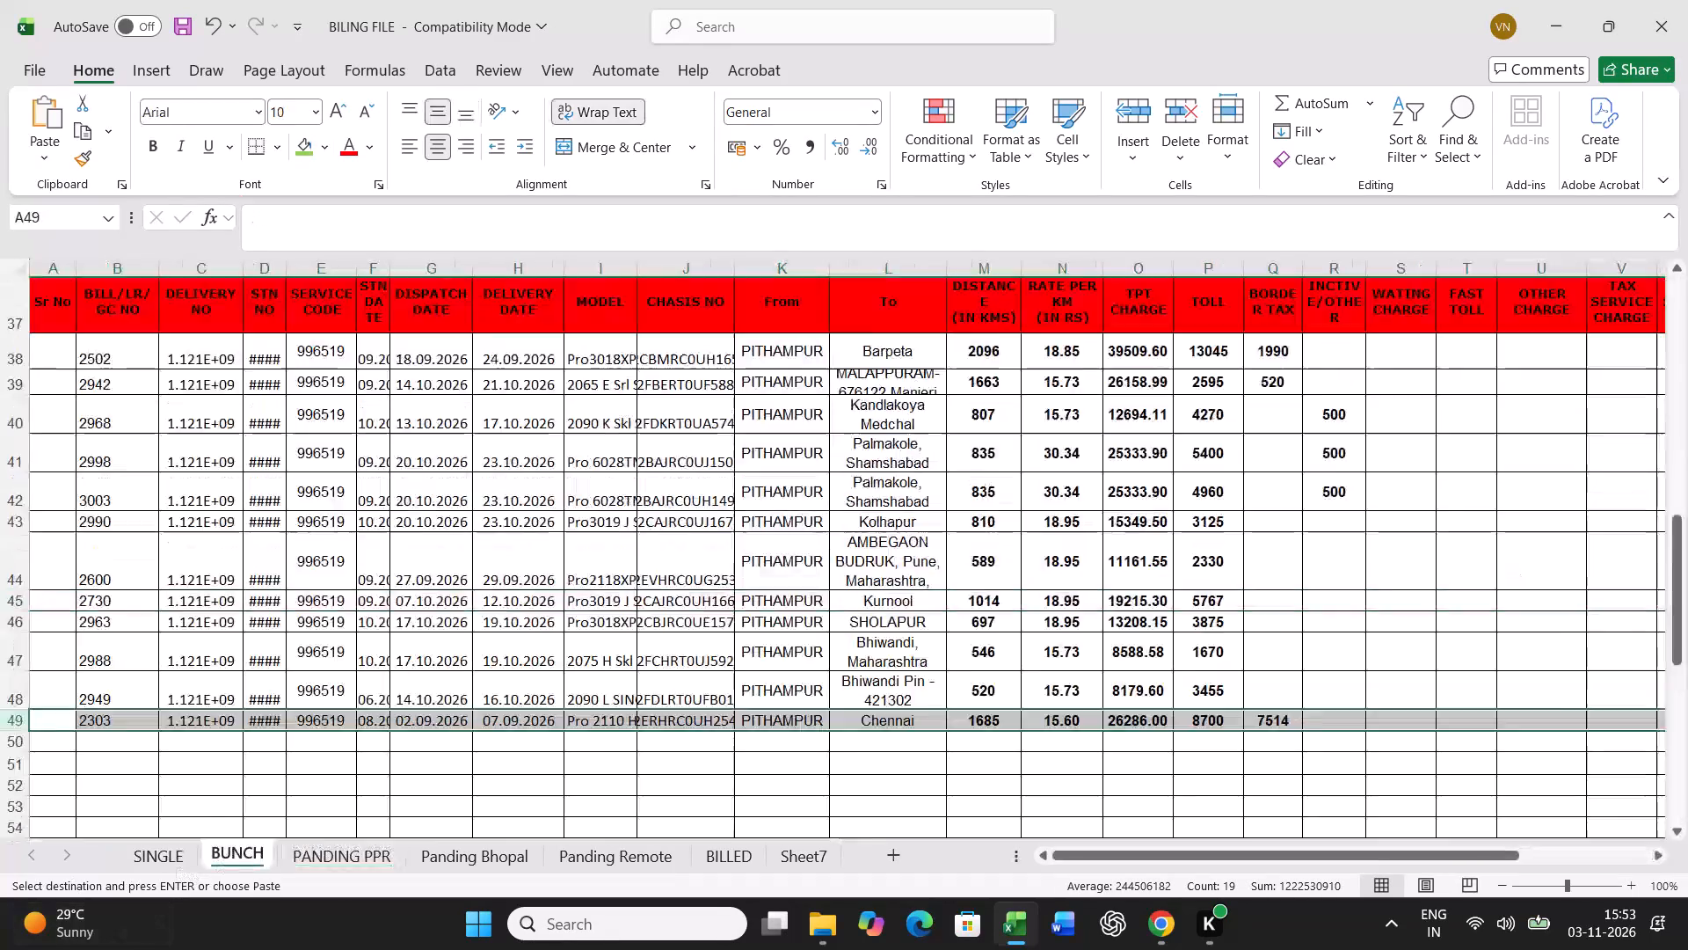
scroll(295, 772, up, 15)
click(47, 783)
key(ctrl+v)
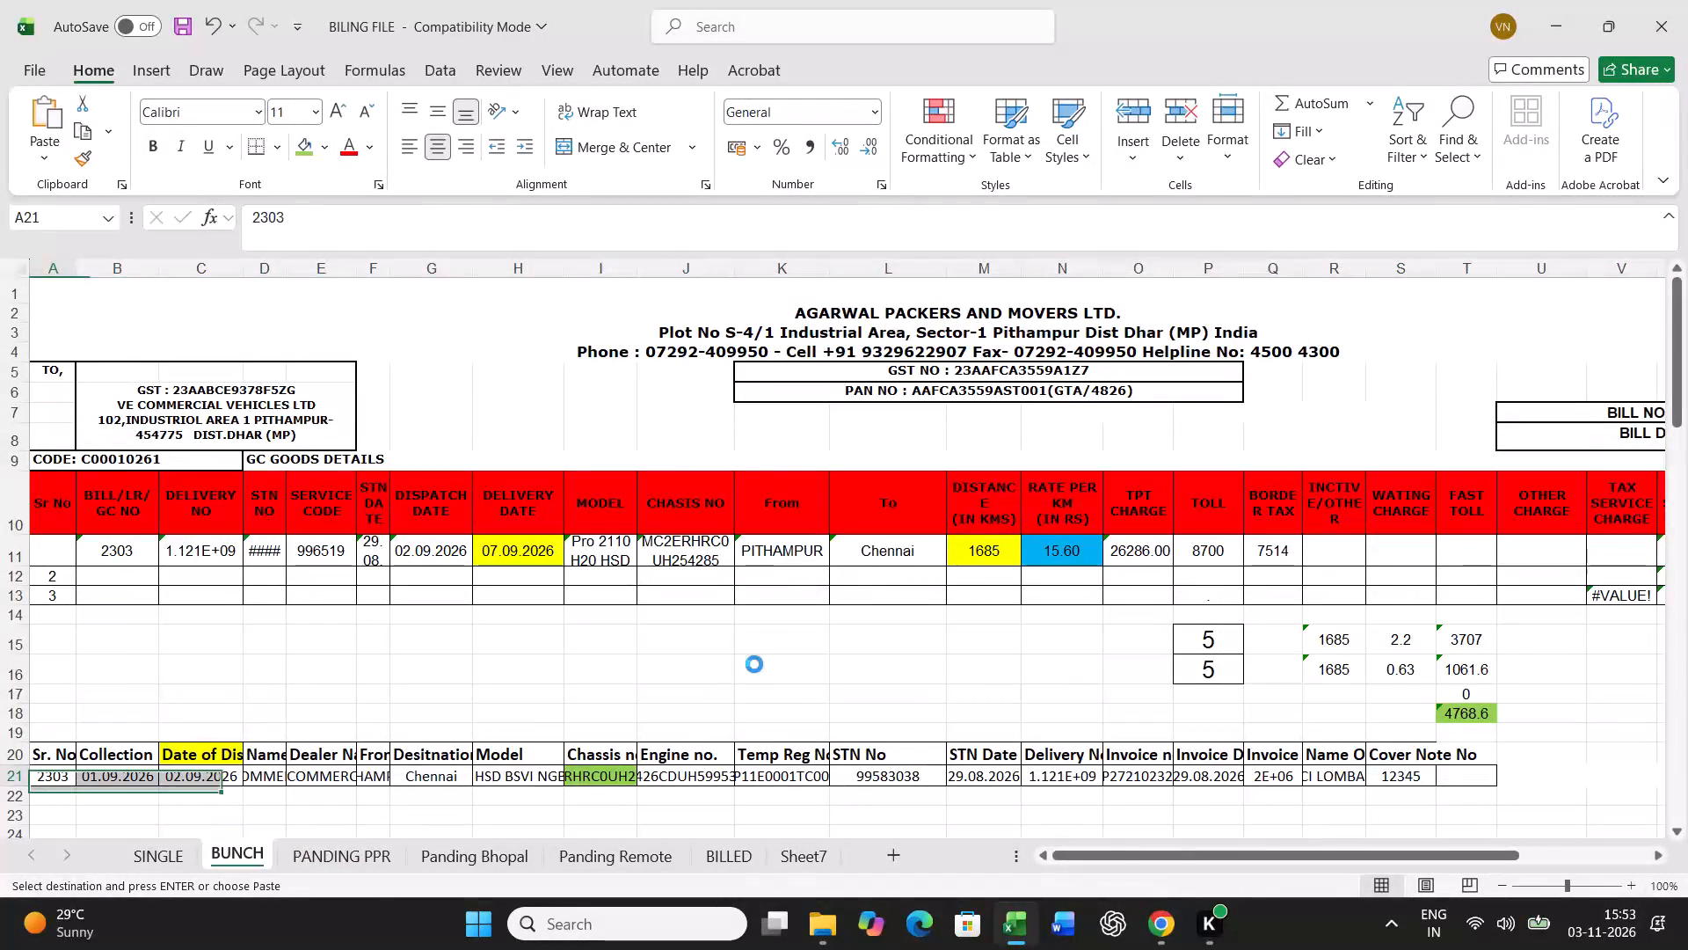
Set the BUNCH delivery date in H11 to 15.10.2026.
click(516, 555)
text(15.10.2026)
key(Right)
Set BUNCH row 11's distance to 860 km, rate per km to 15.73, toll to 2535 and border tax to 800.
key(Right)
key(Right)
key(Right)
key(Right)
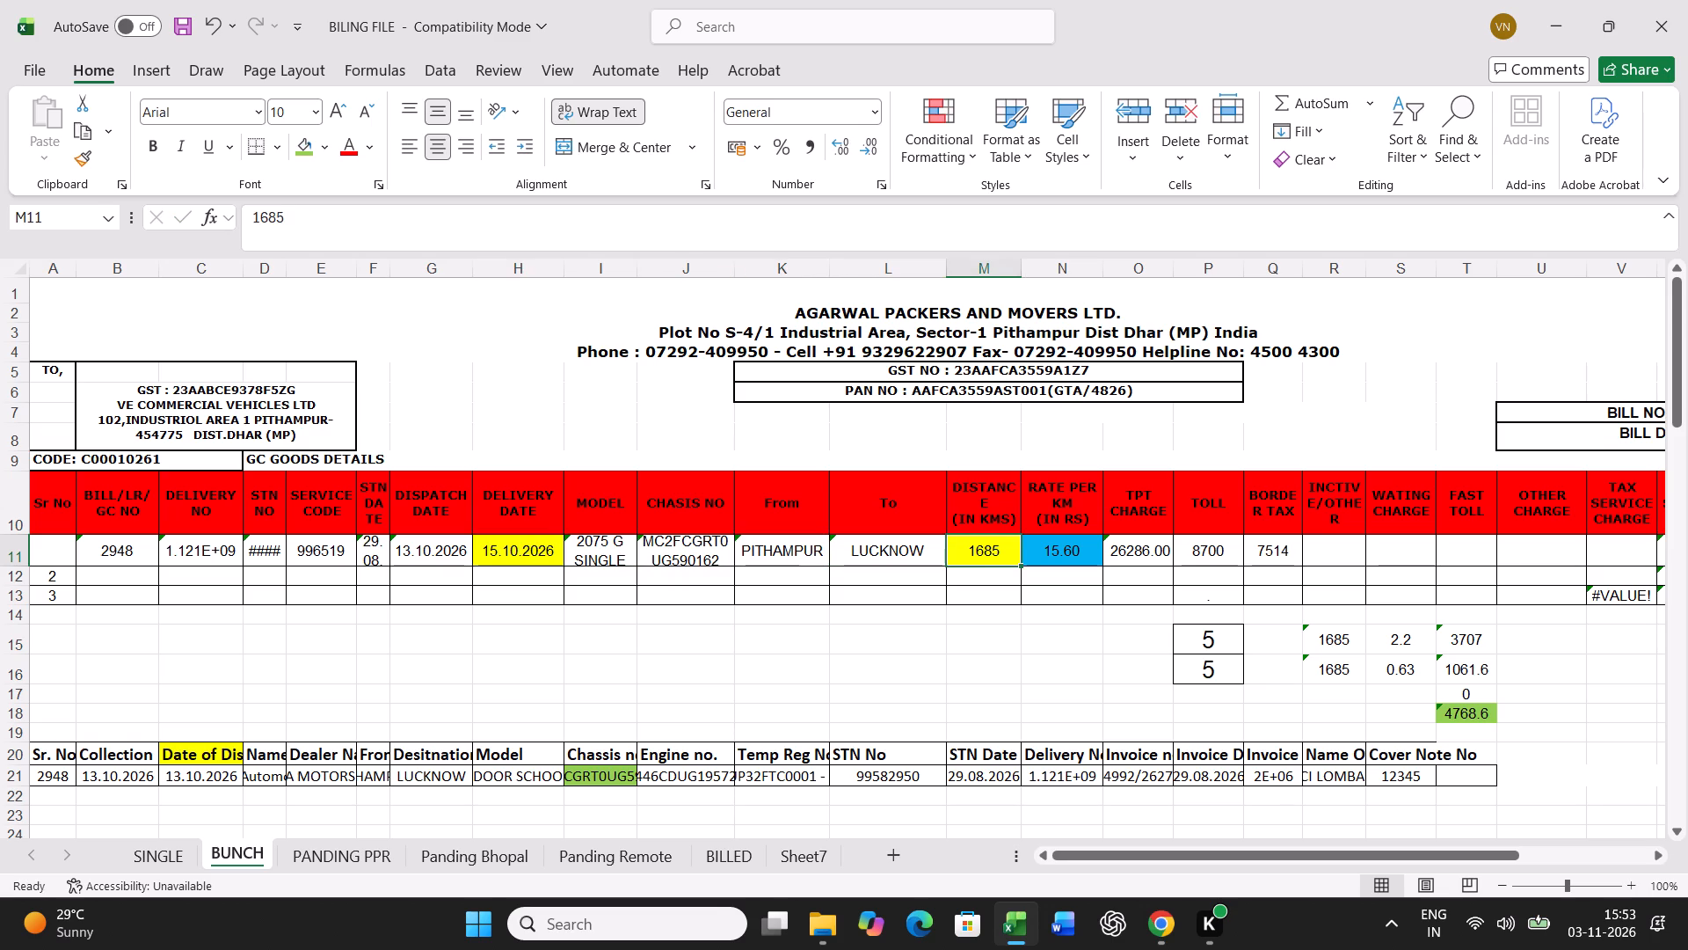
text(860)
key(Right)
text(15.73)
key(Right)
key(Right)
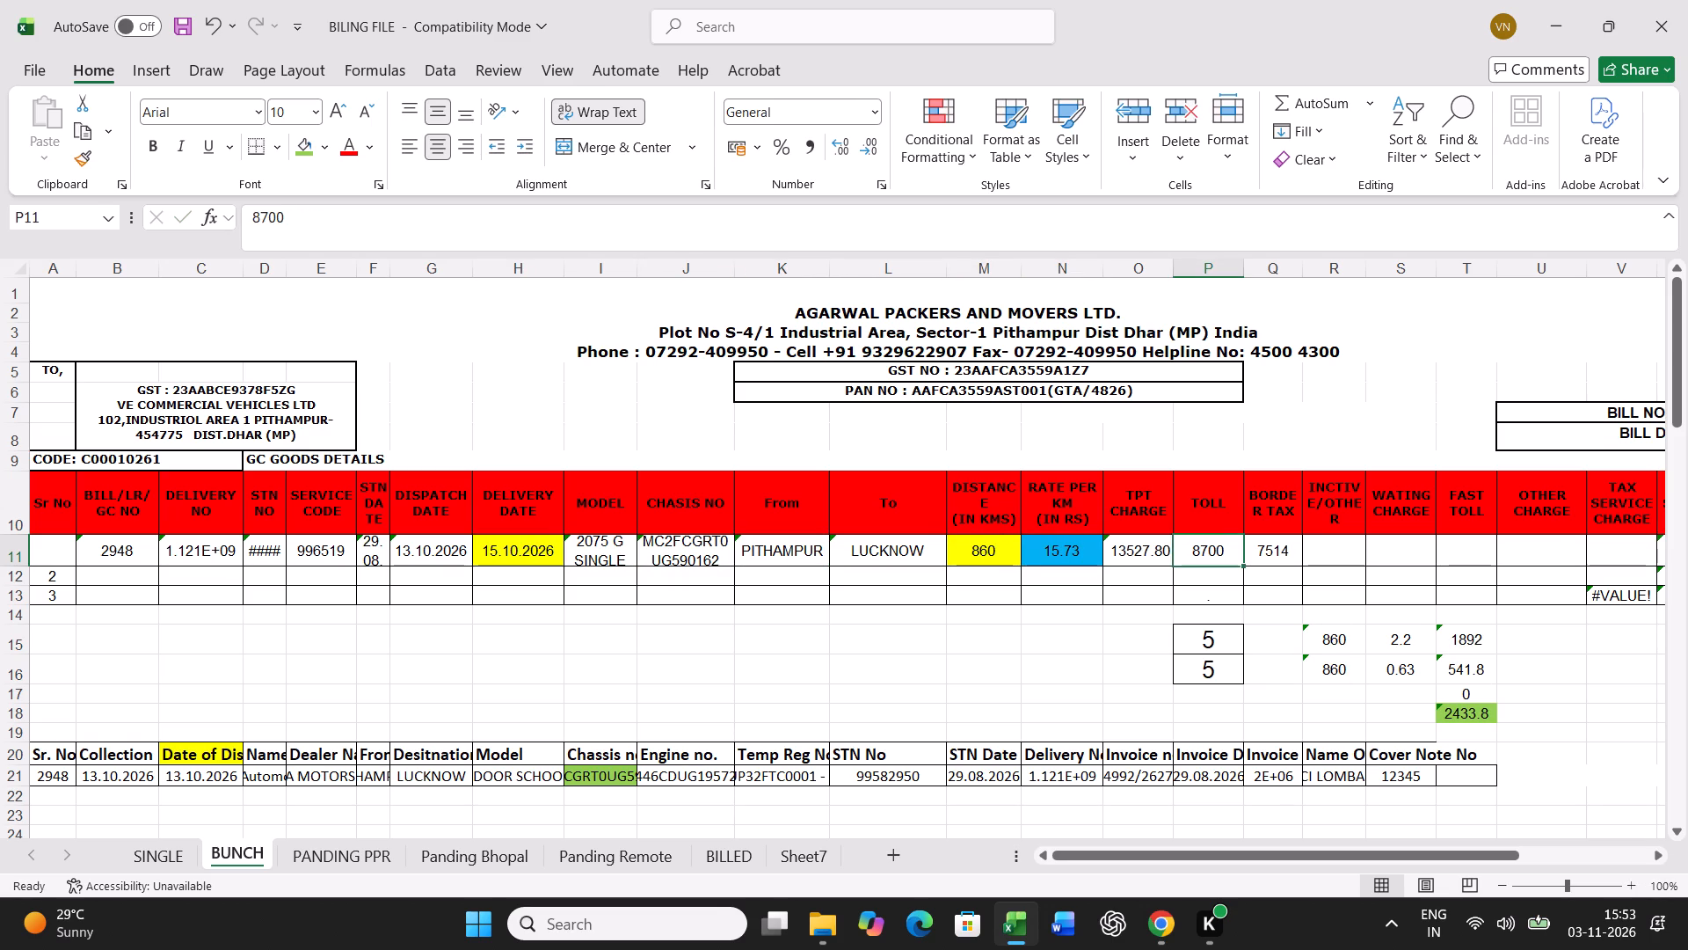
text(2535)
key(Right)
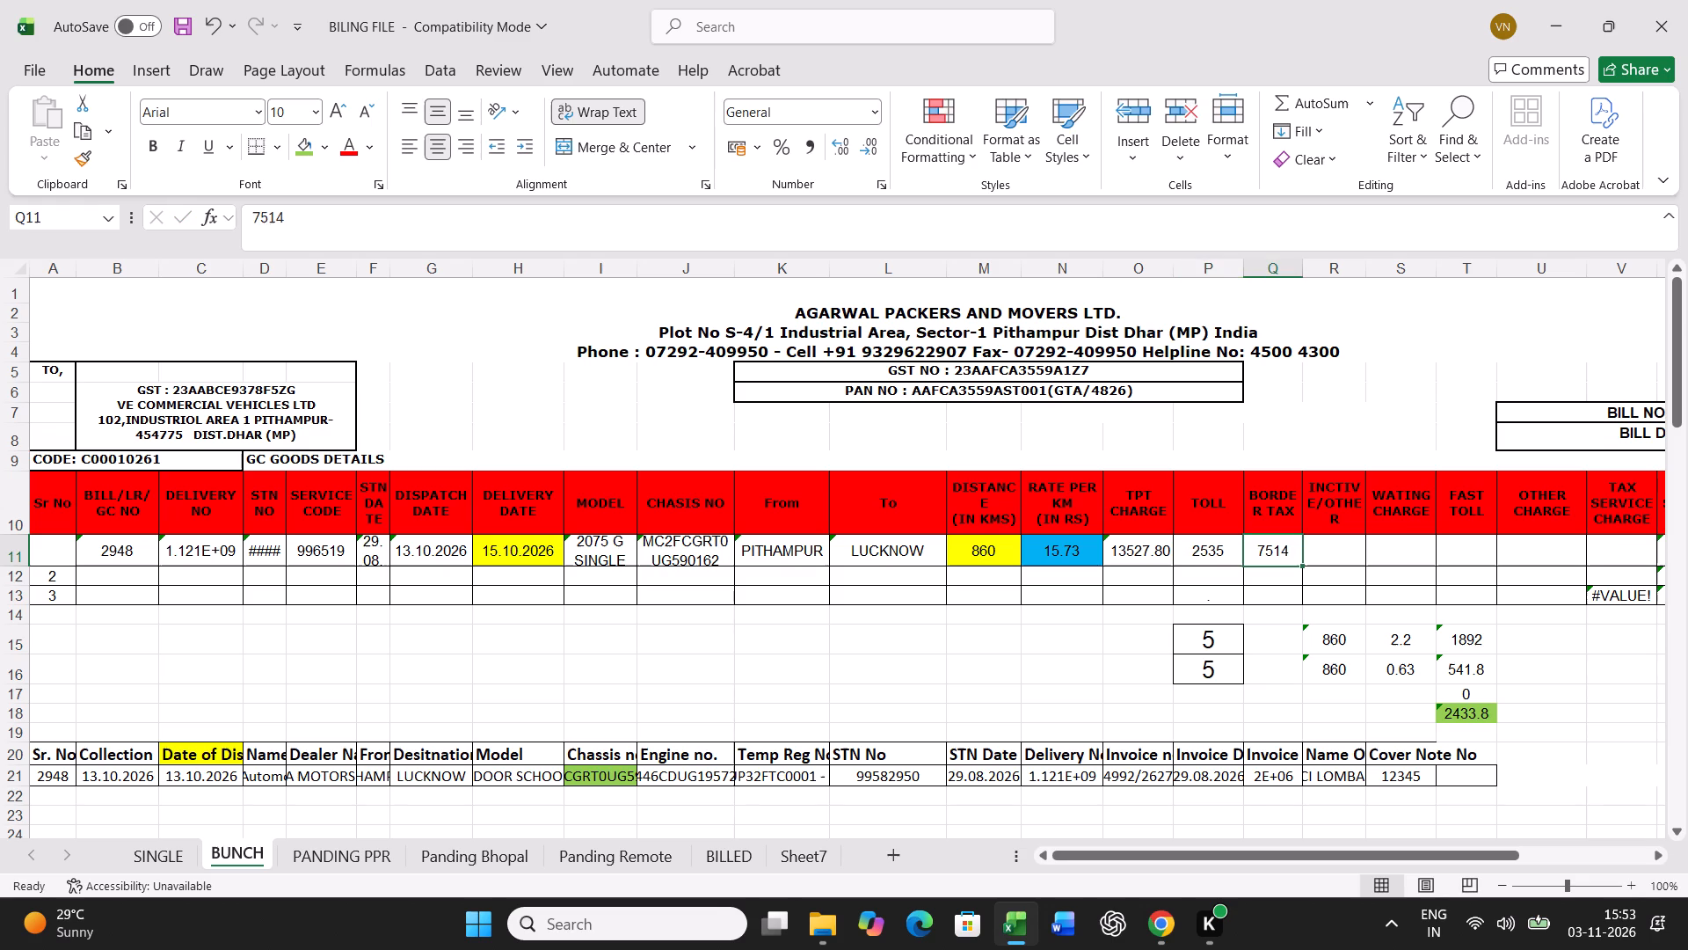
text(800)
key(Return)
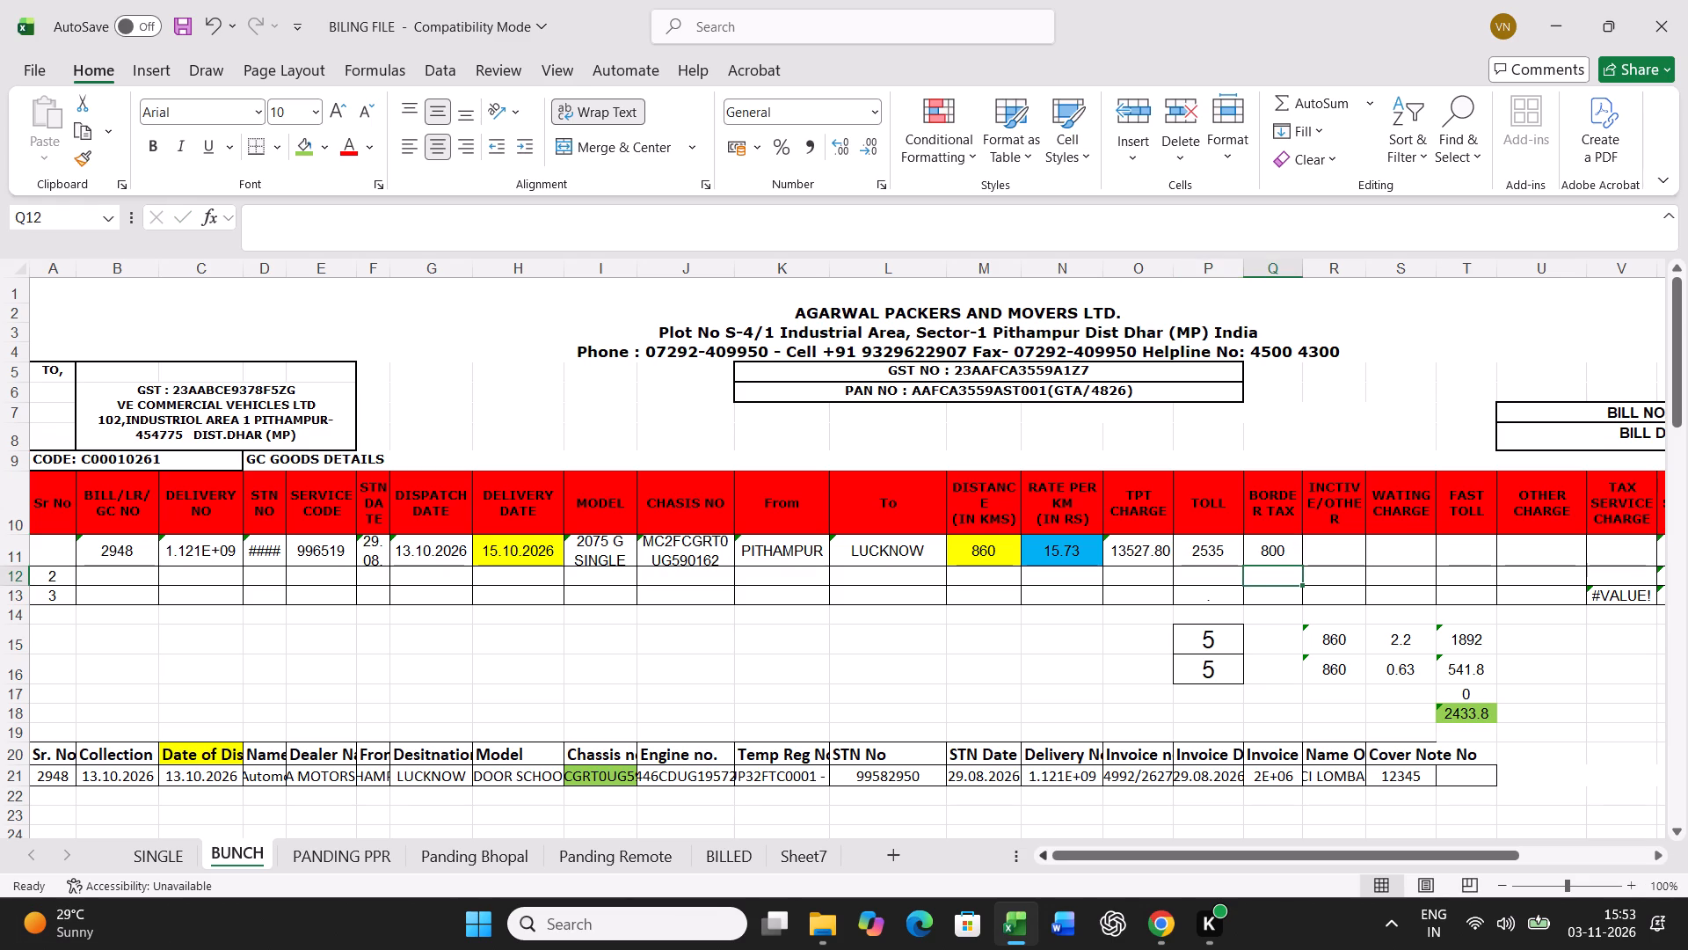
Set the standard transit time in BUNCH P15 to 3 and the actual transit time in P16 to 2.
click(1216, 643)
key(3)
key(Return)
key(2)
key(Return)
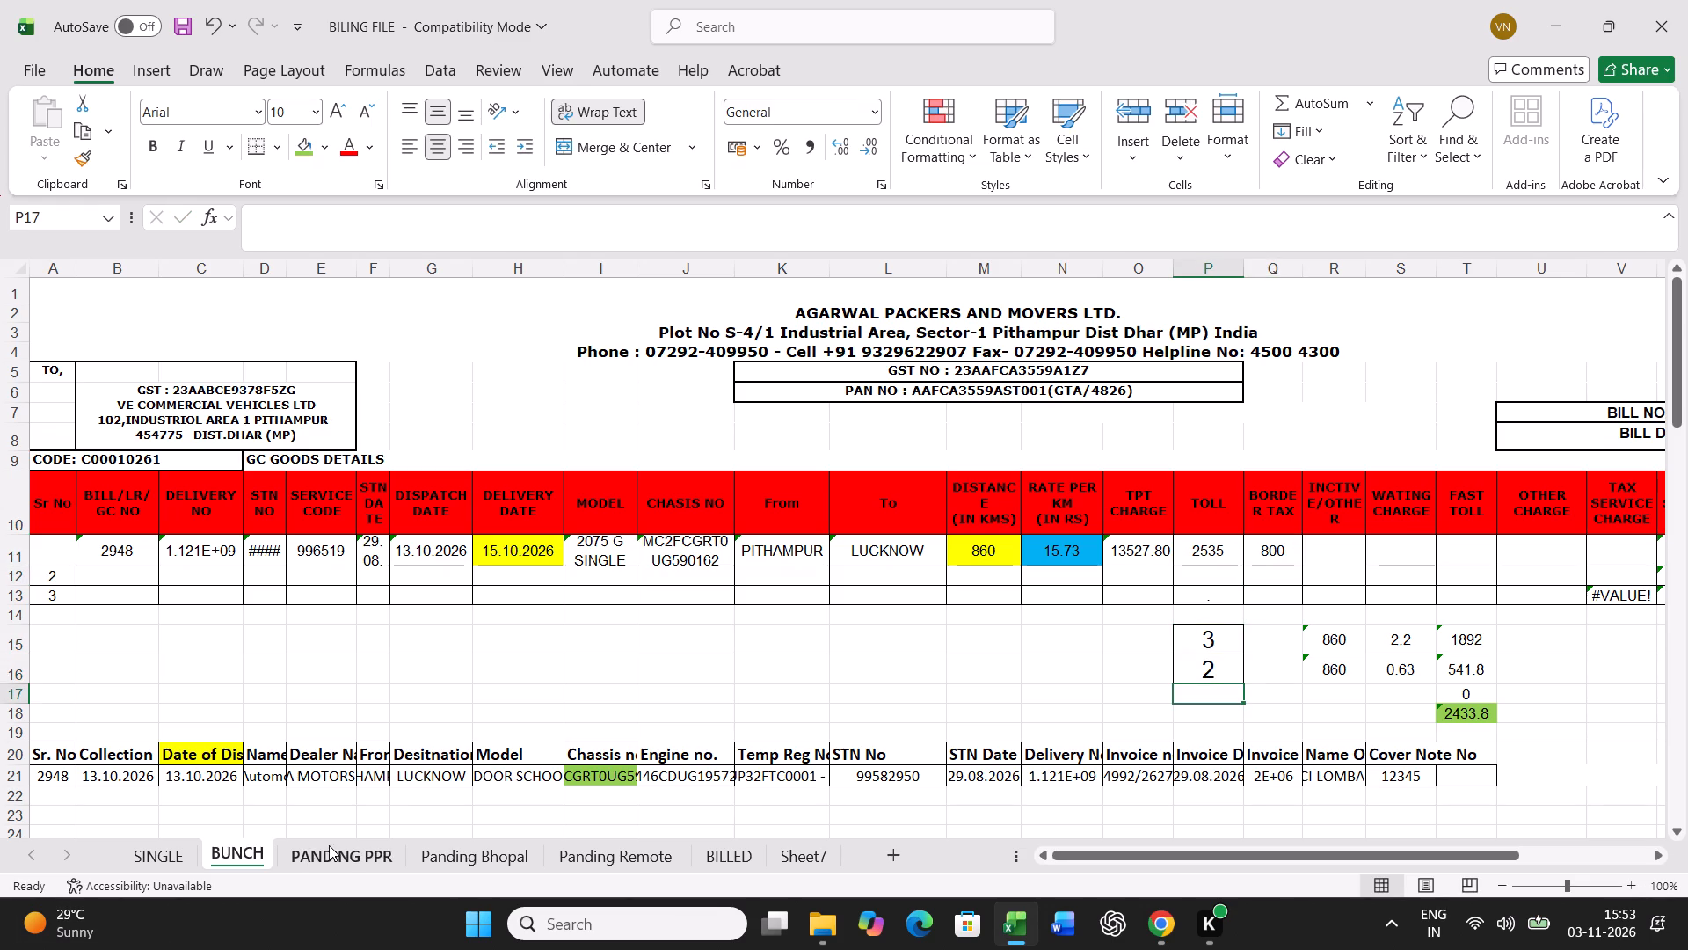
click(135, 865)
key(ctrl+p)
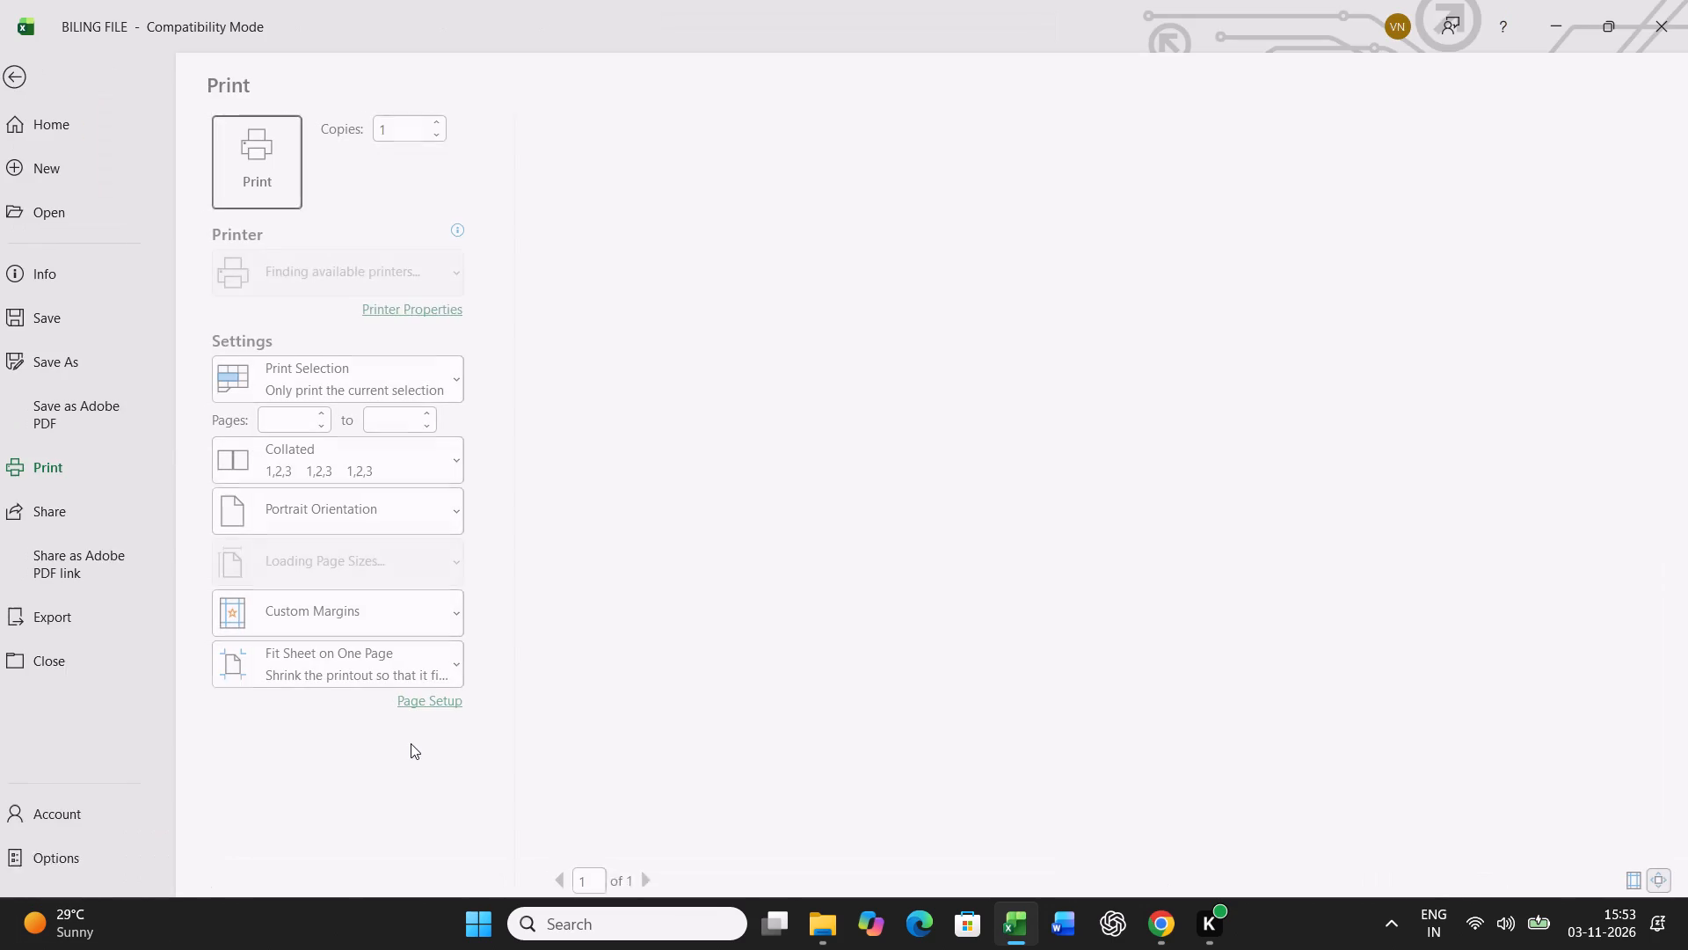
click(287, 157)
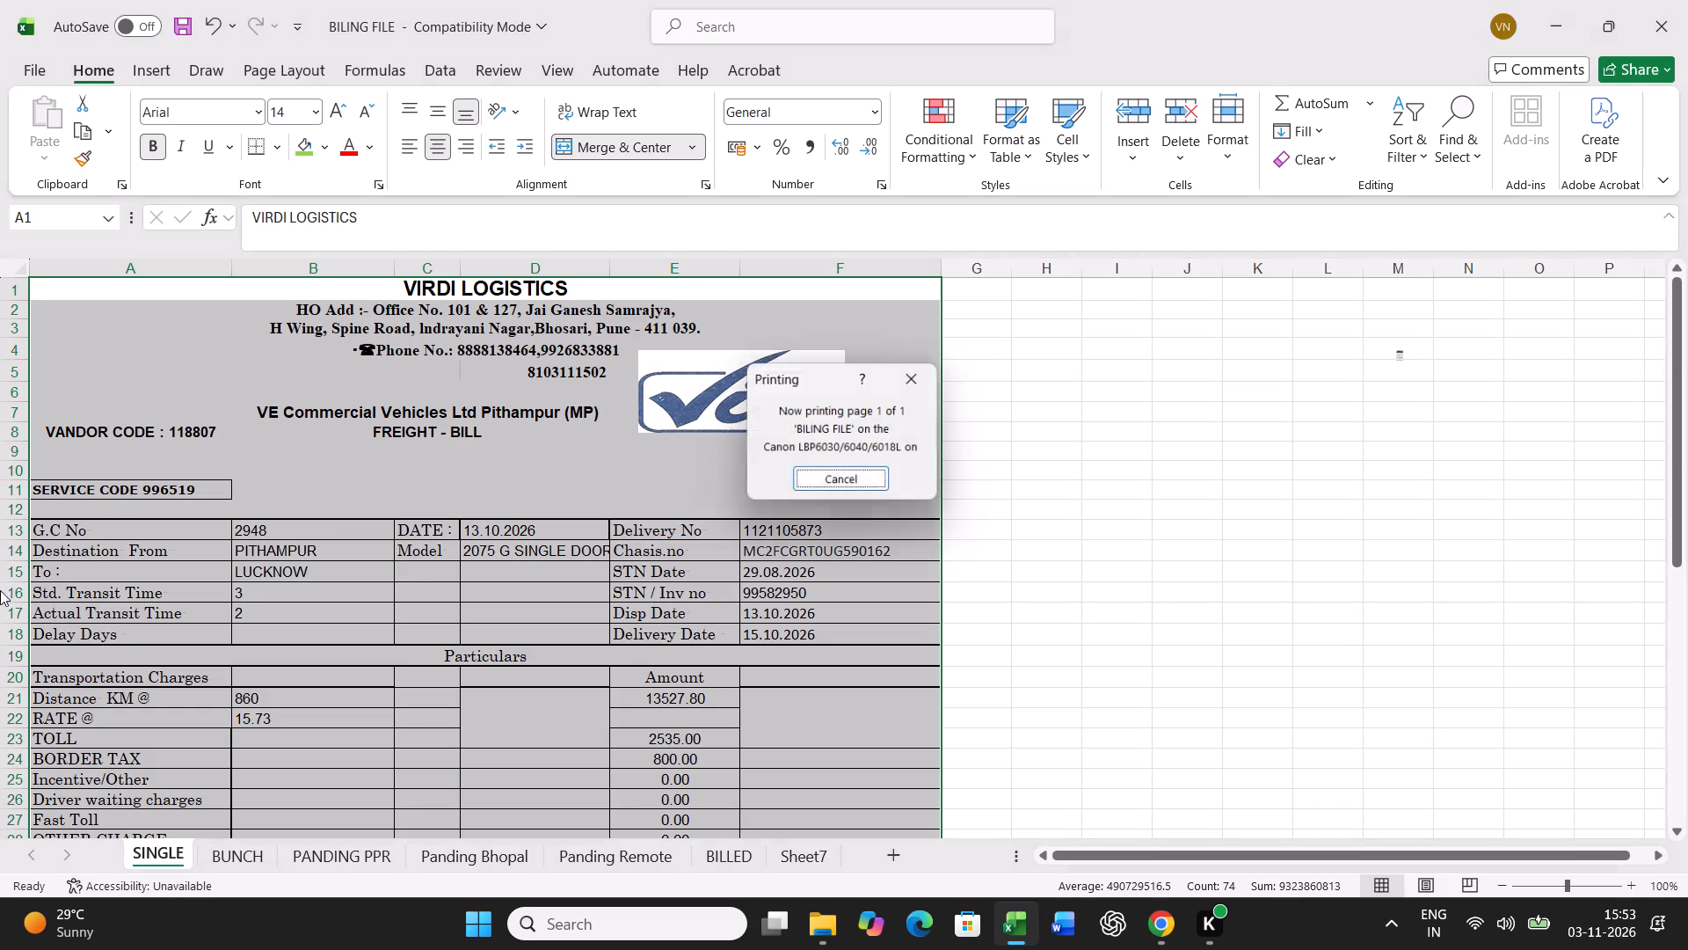
Copy BUNCH row 11 and paste it as values only into row 50 of the lower bill table.
click(236, 859)
click(14, 552)
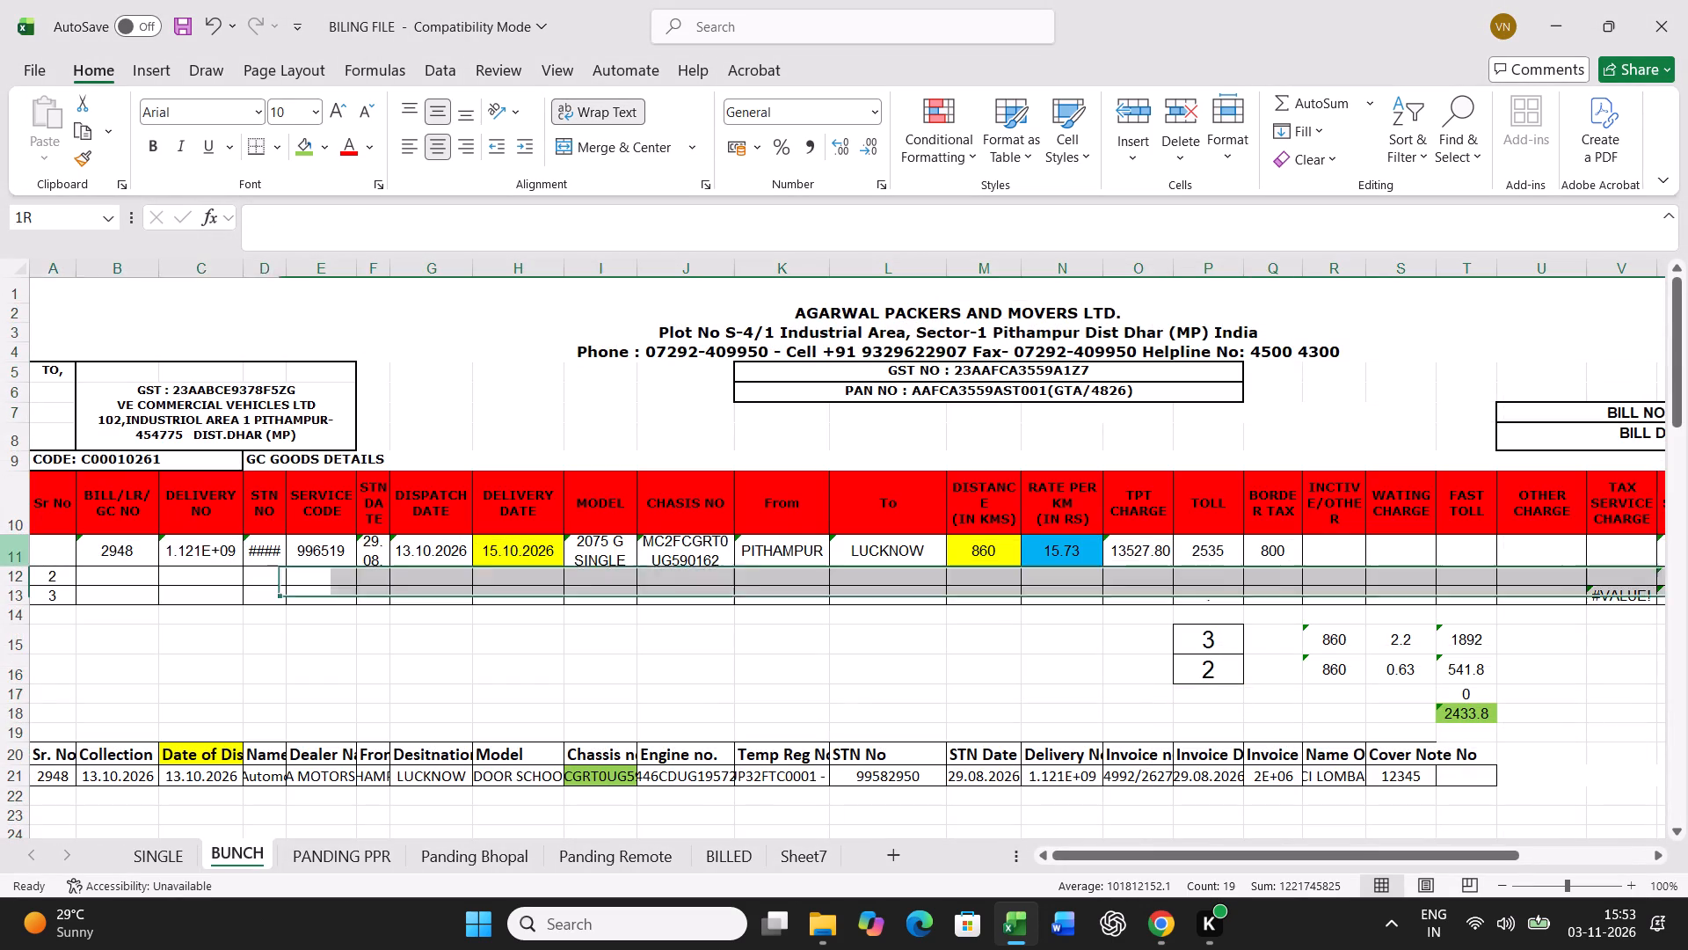
key(ctrl+c)
scroll(746, 556, down, 17)
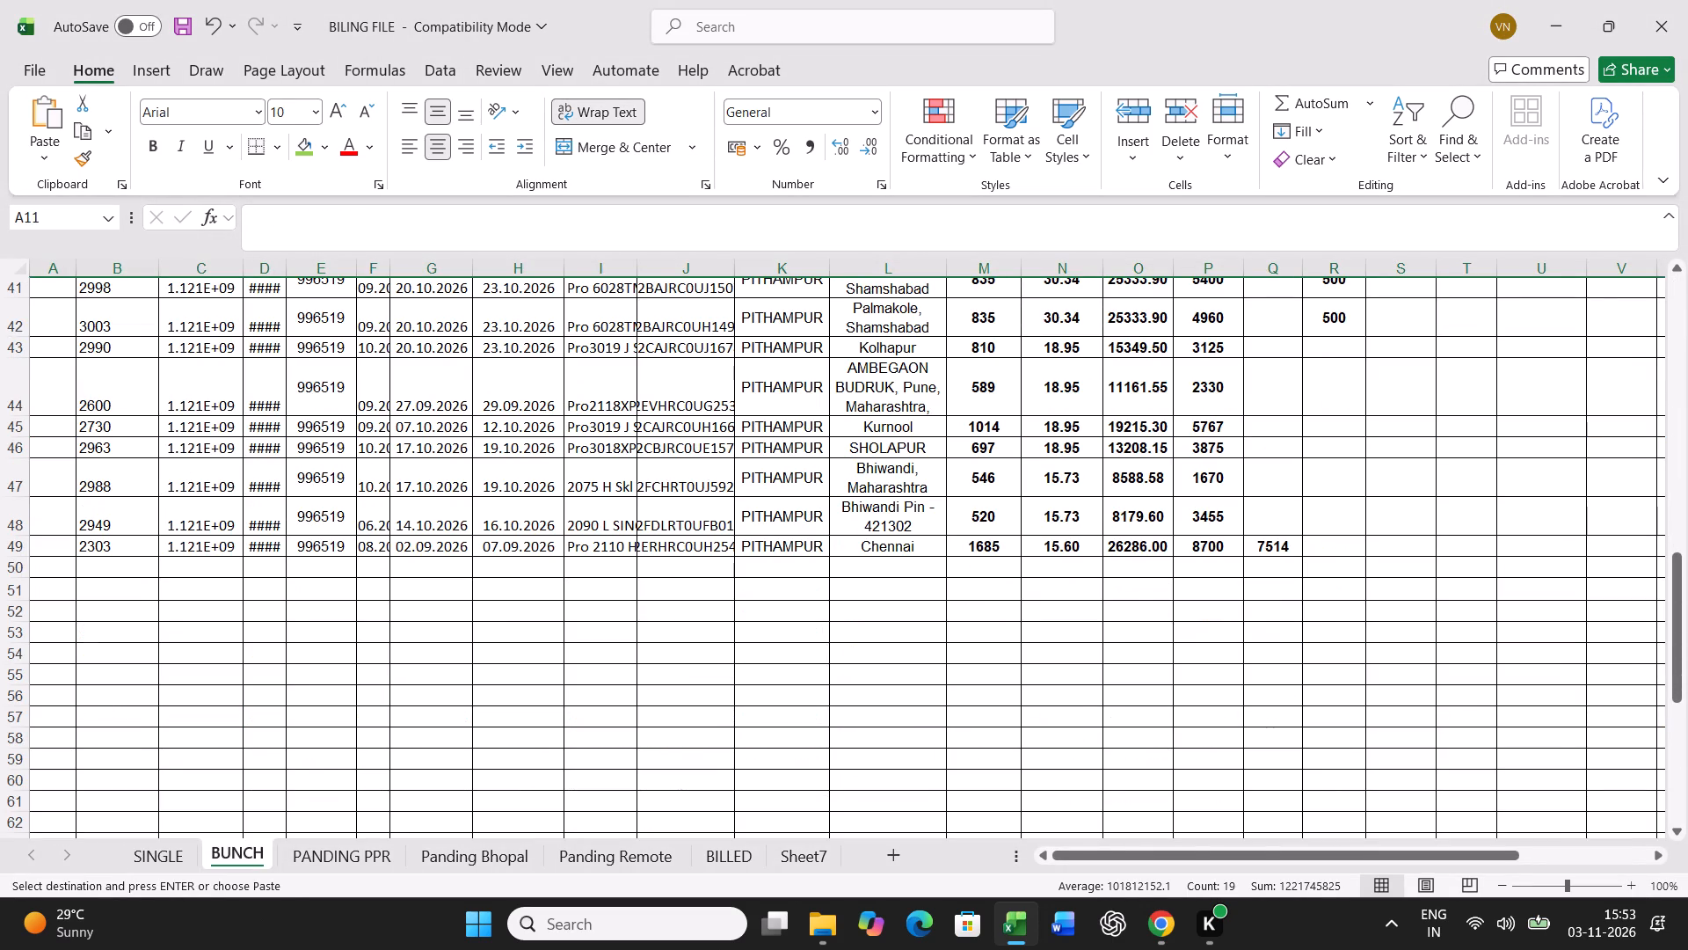
right_click(49, 569)
click(149, 406)
click(51, 345)
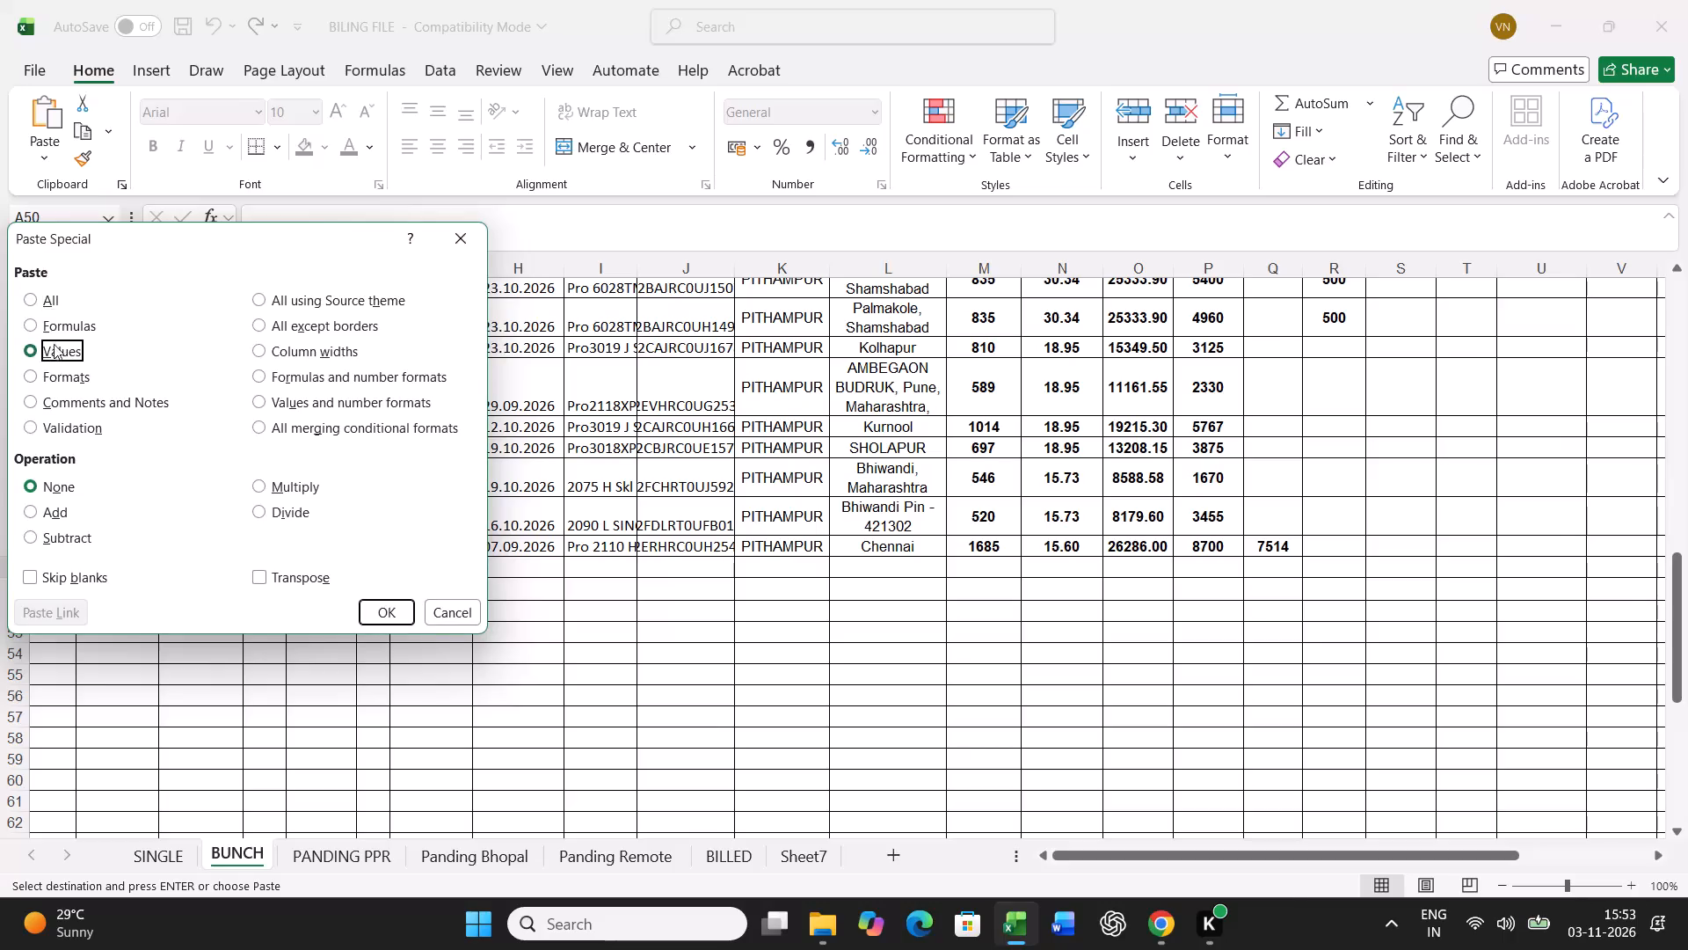
click(407, 619)
click(367, 850)
click(771, 632)
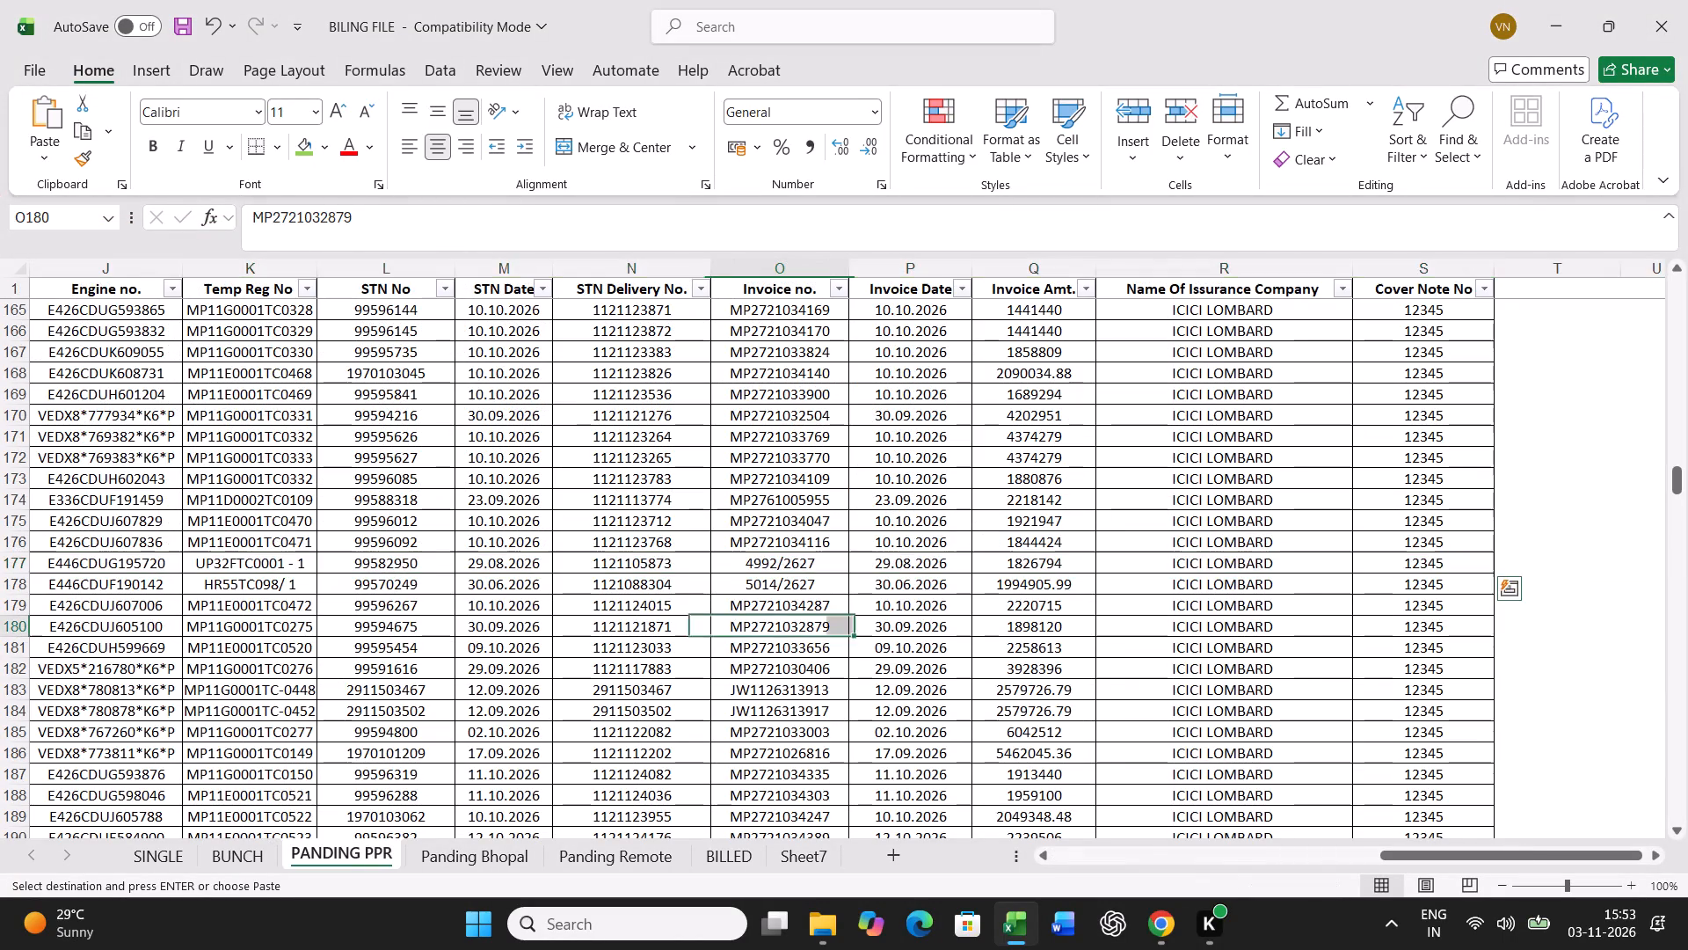
key(ctrl+f)
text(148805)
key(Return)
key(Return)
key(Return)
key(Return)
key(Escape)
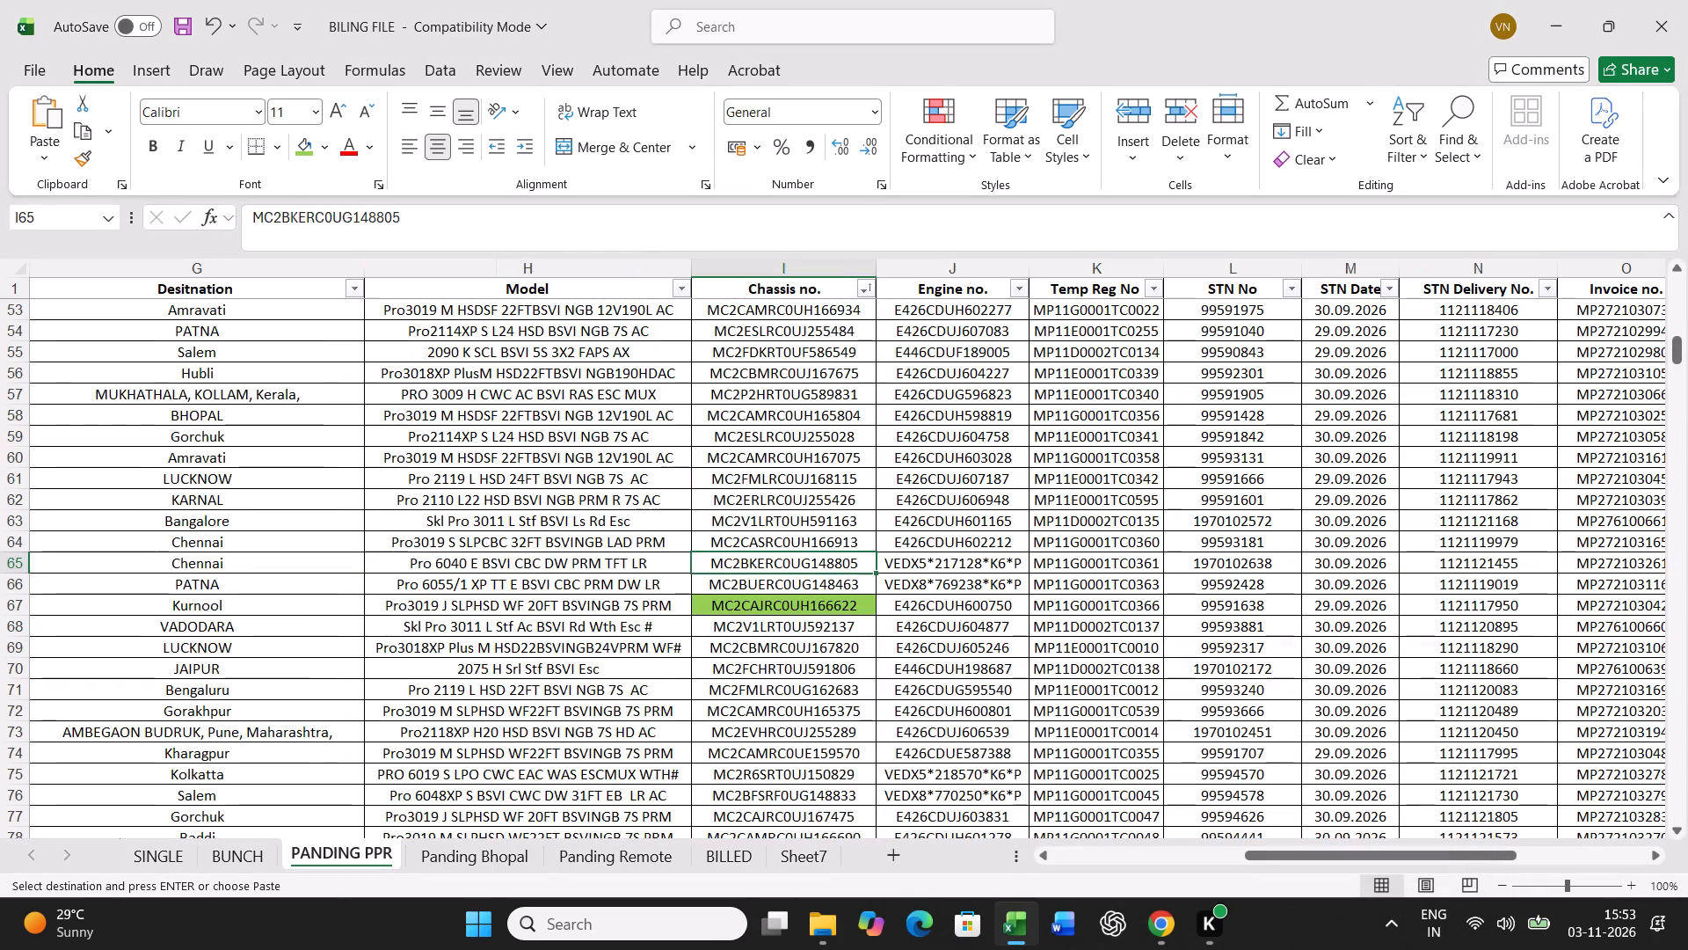
click(306, 143)
Copy the full PANDING PPR record for chassis 148805 and paste it over row 21 of BUNCH, starting at A21.
key(Left)
key(Left)
key(Left)
key(Left)
key(Left)
key(Left)
key(Left)
key(Left)
key(Left)
key(Left)
key(Left)
key(Left)
key(Left)
key(Left)
key(Left)
key(Left)
key(Left)
key(Left)
key(Left)
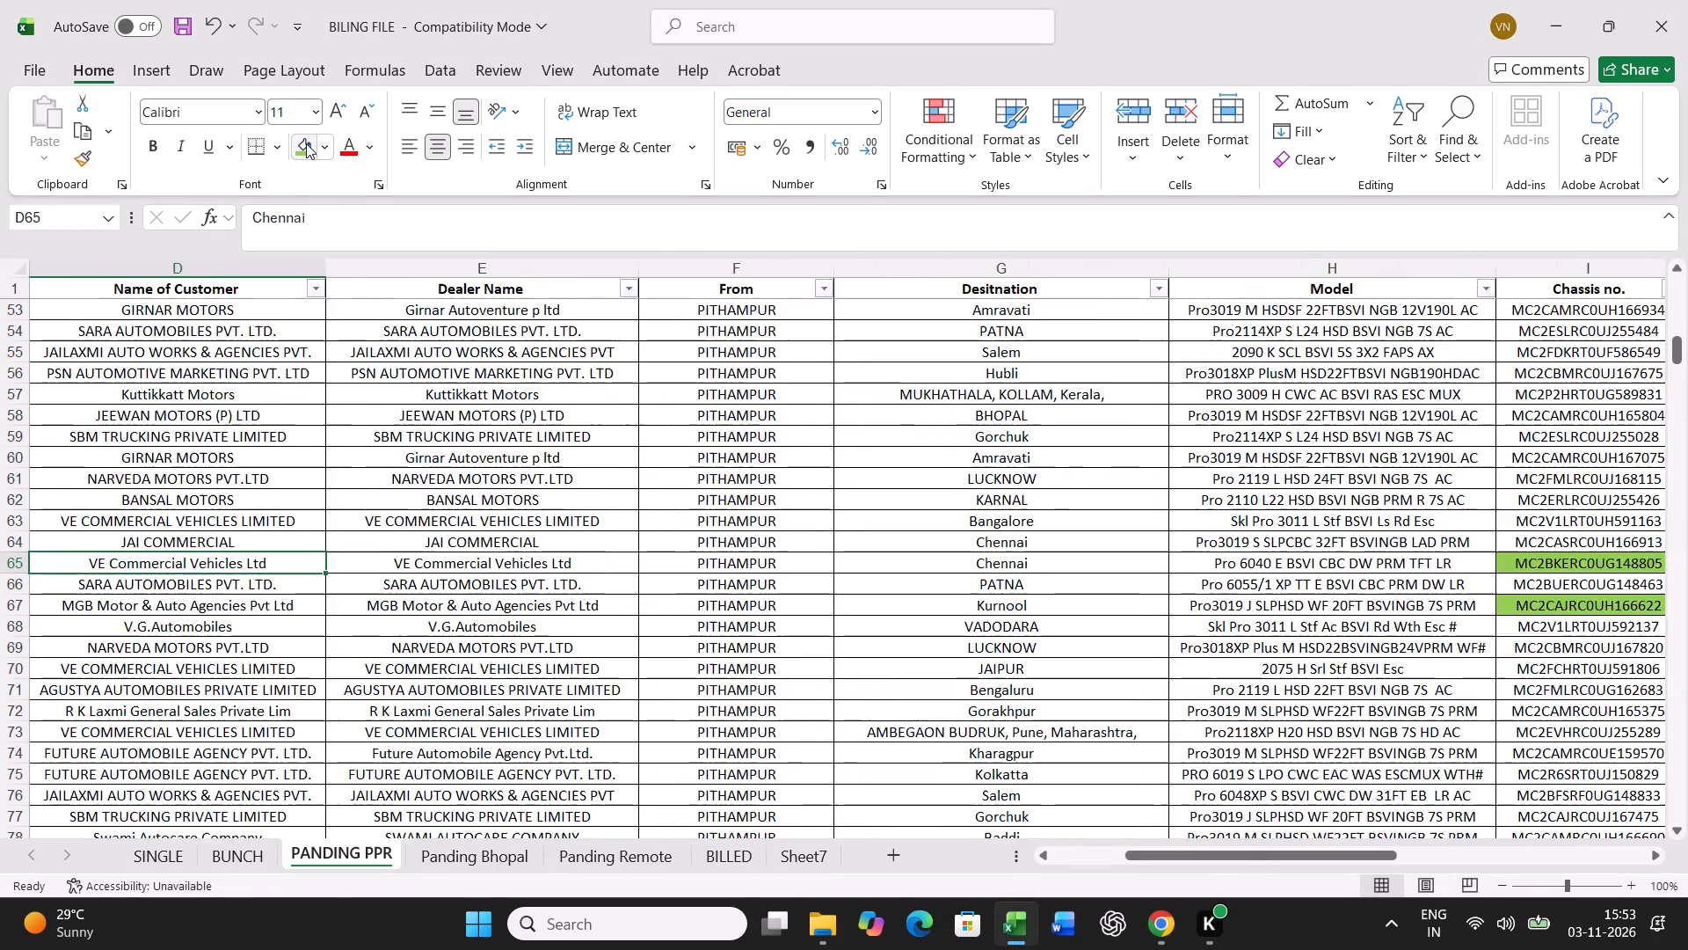
key(ctrl+shift+Right)
key(ctrl+c)
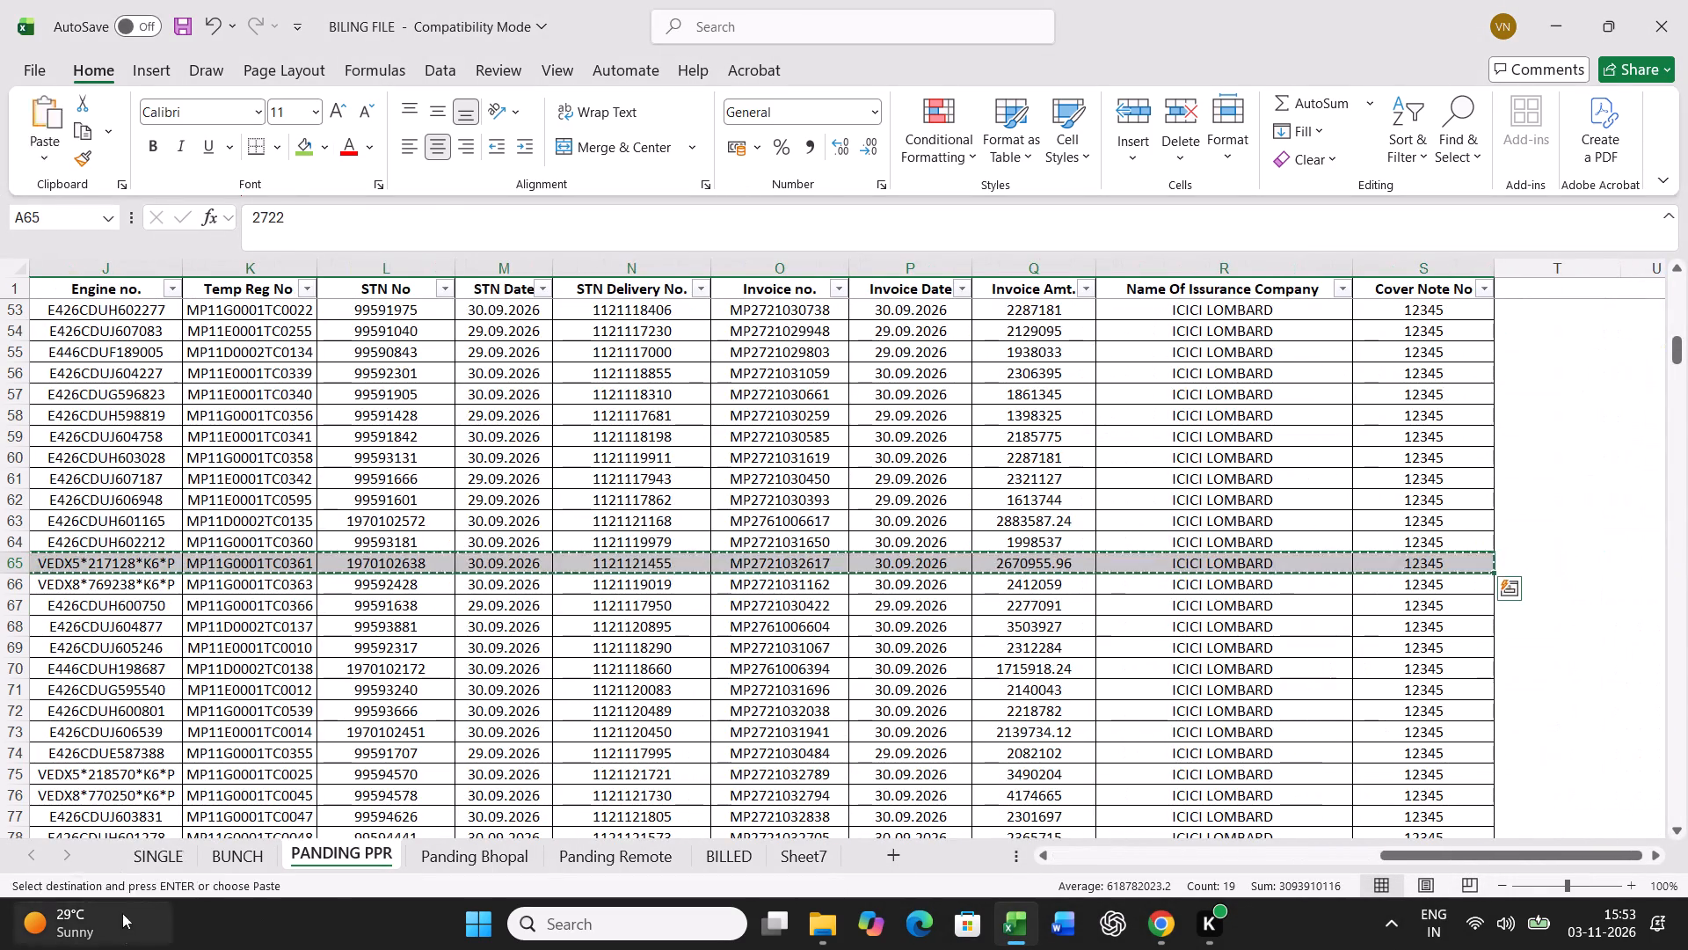
click(246, 842)
scroll(430, 582, up, 20)
scroll(430, 582, up, 2)
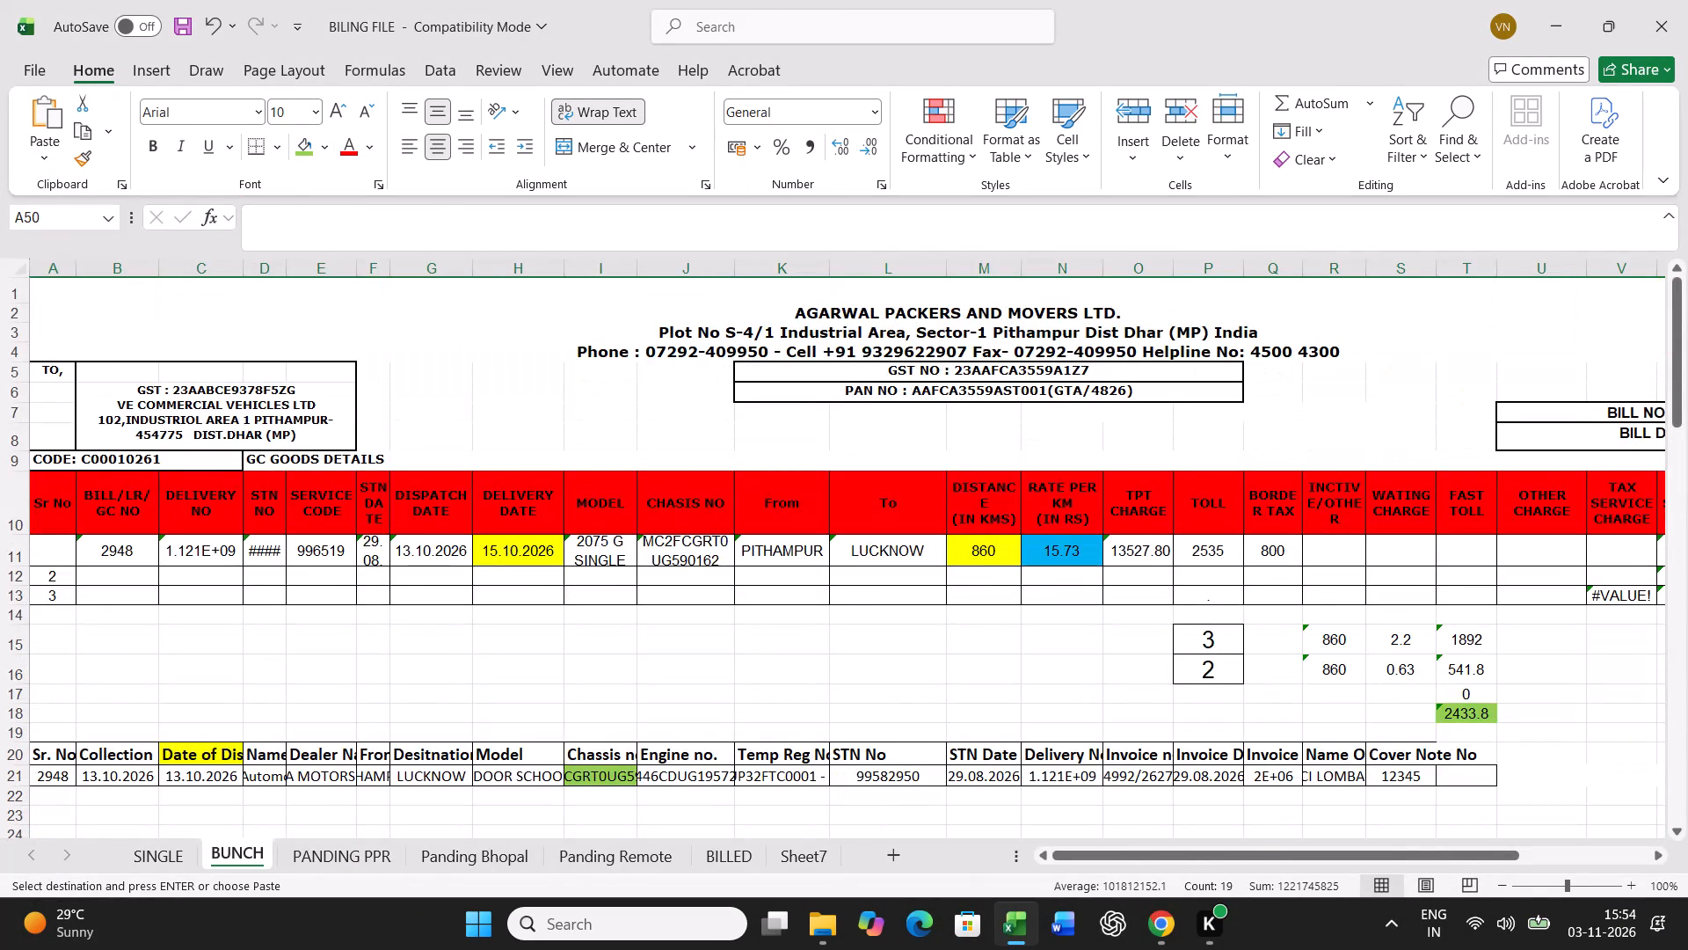
click(62, 778)
key(ctrl+v)
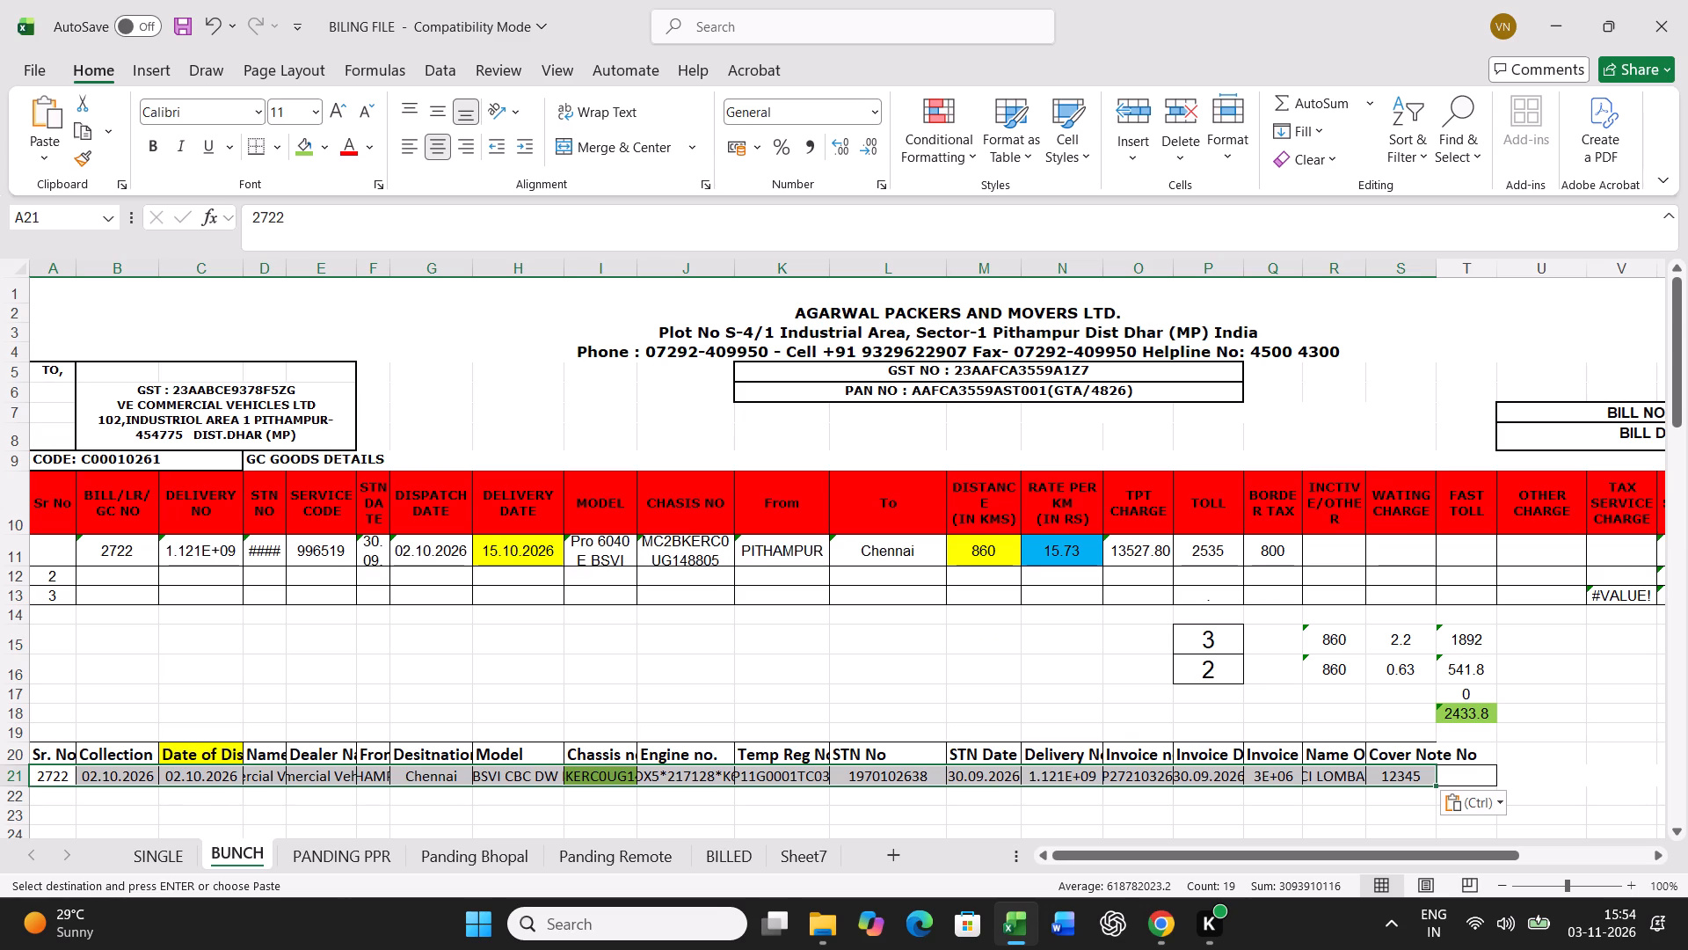
Set the date of dispatch in BUNCH row 21 to 05.10.2026 and row 11's delivery date to 10.10.2026.
click(179, 778)
text(05.10.2026)
key(Return)
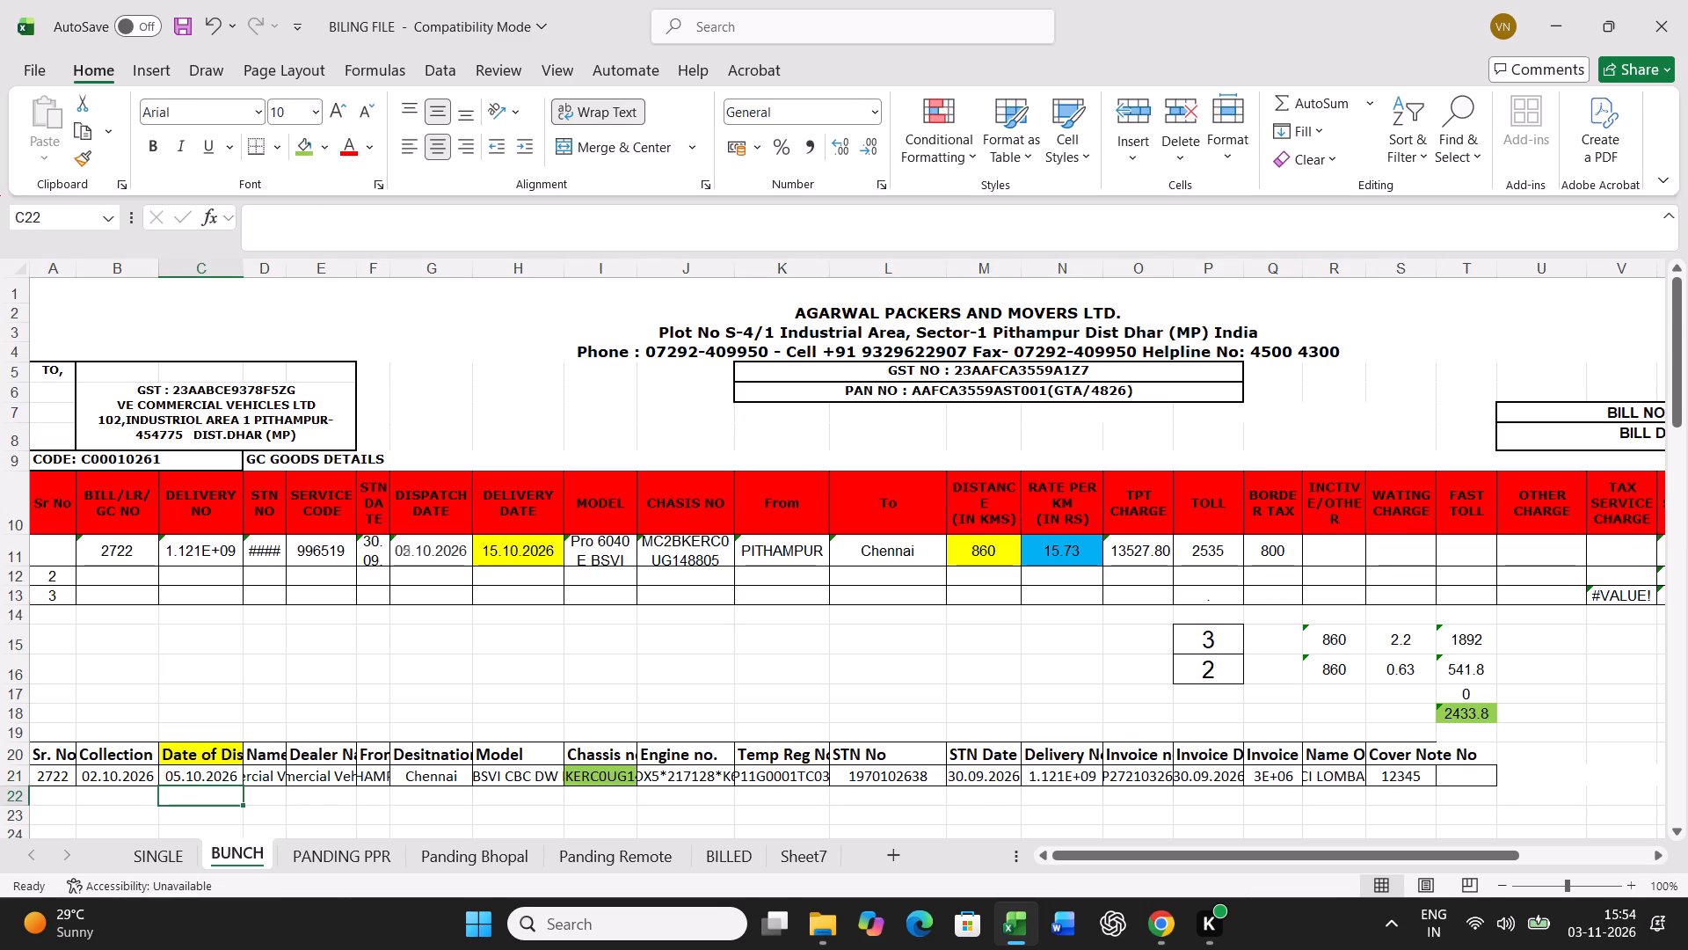
click(504, 544)
text(10.10.2026)
key(Right)
Set BUNCH row 11's distance to 1685 km, rate per km to 20.97, toll to 15035 and border tax to 11599.
key(Right)
key(Right)
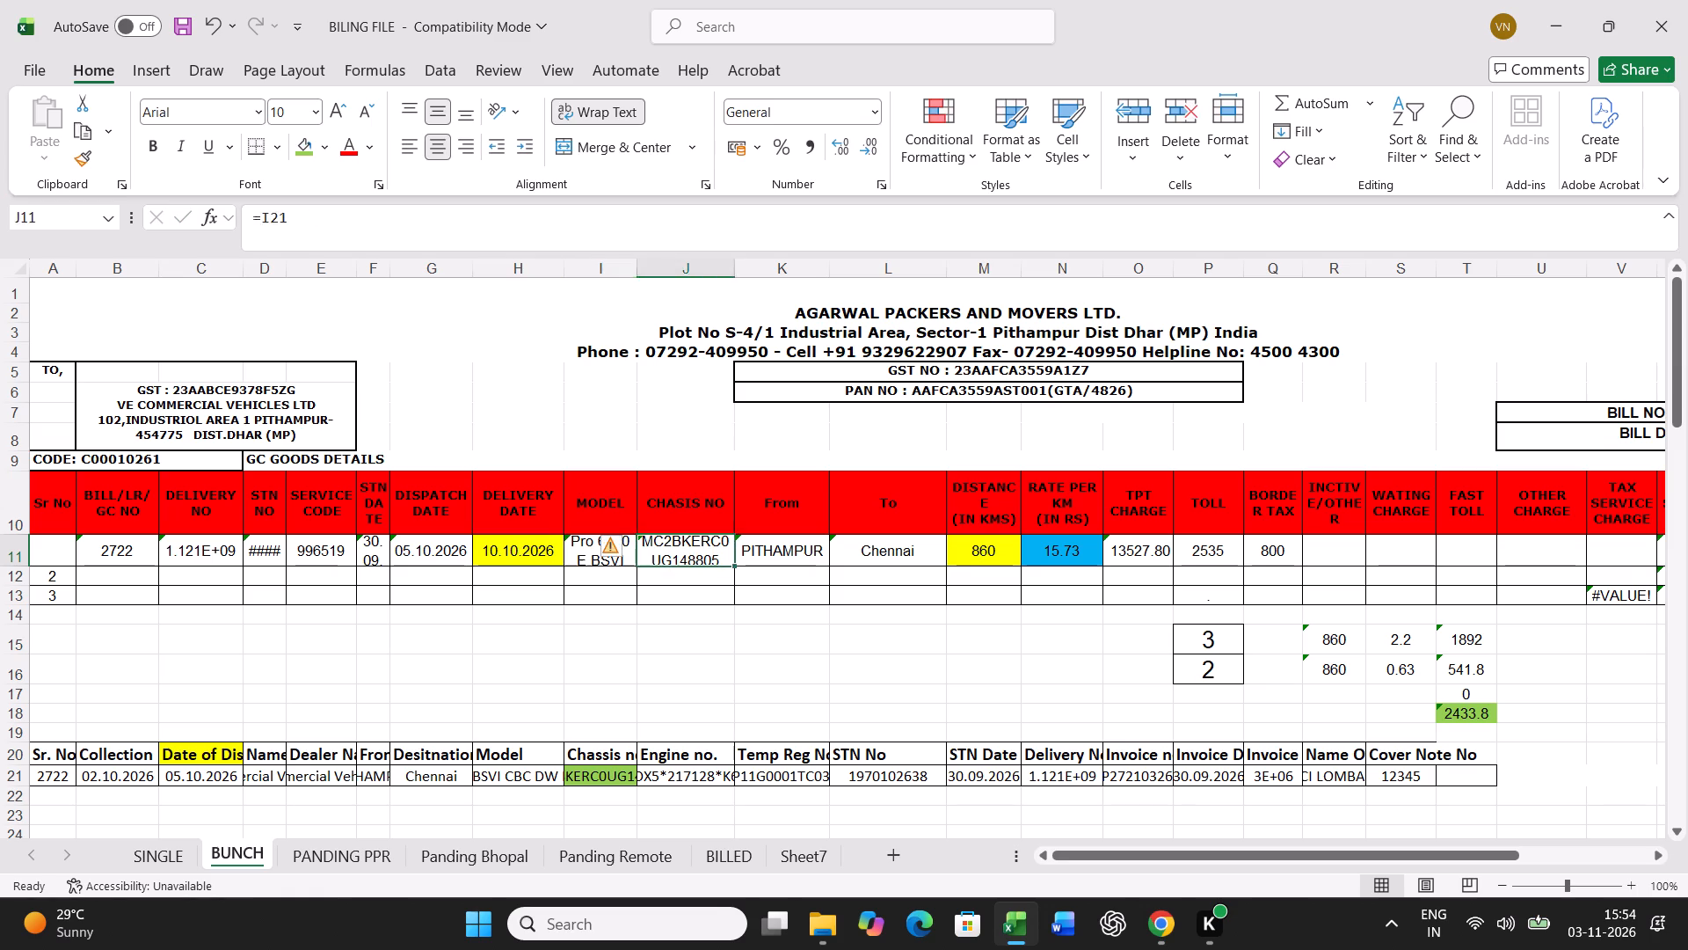
key(Right)
key(Right)
text(1685)
key(Right)
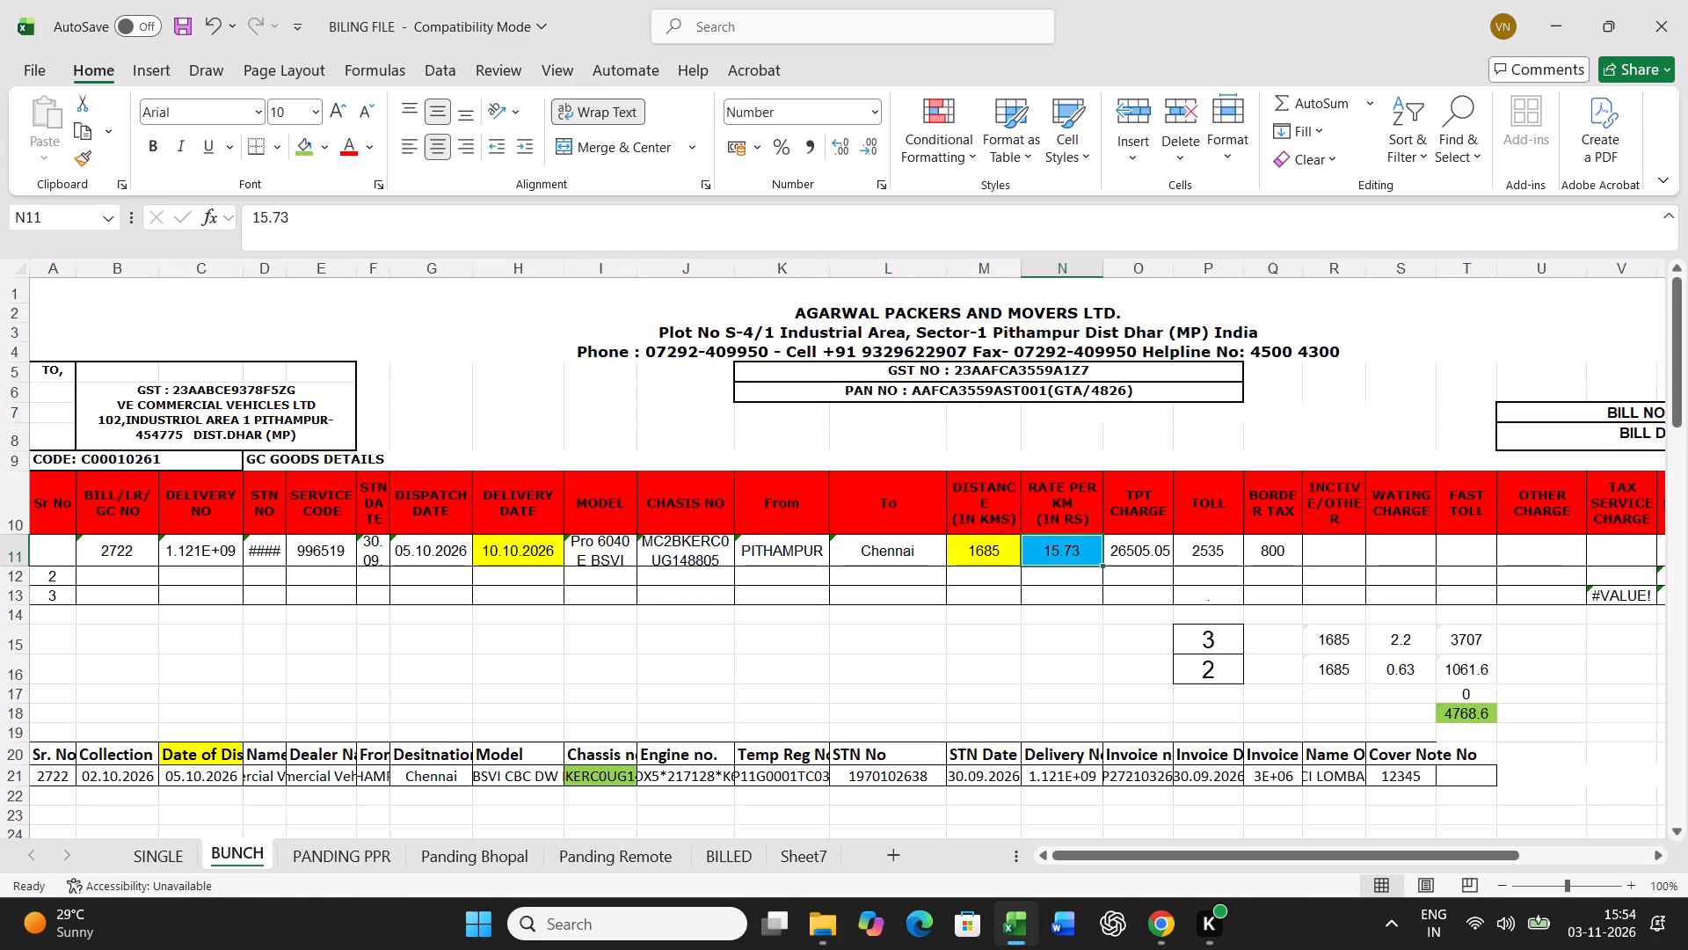
text(20.97)
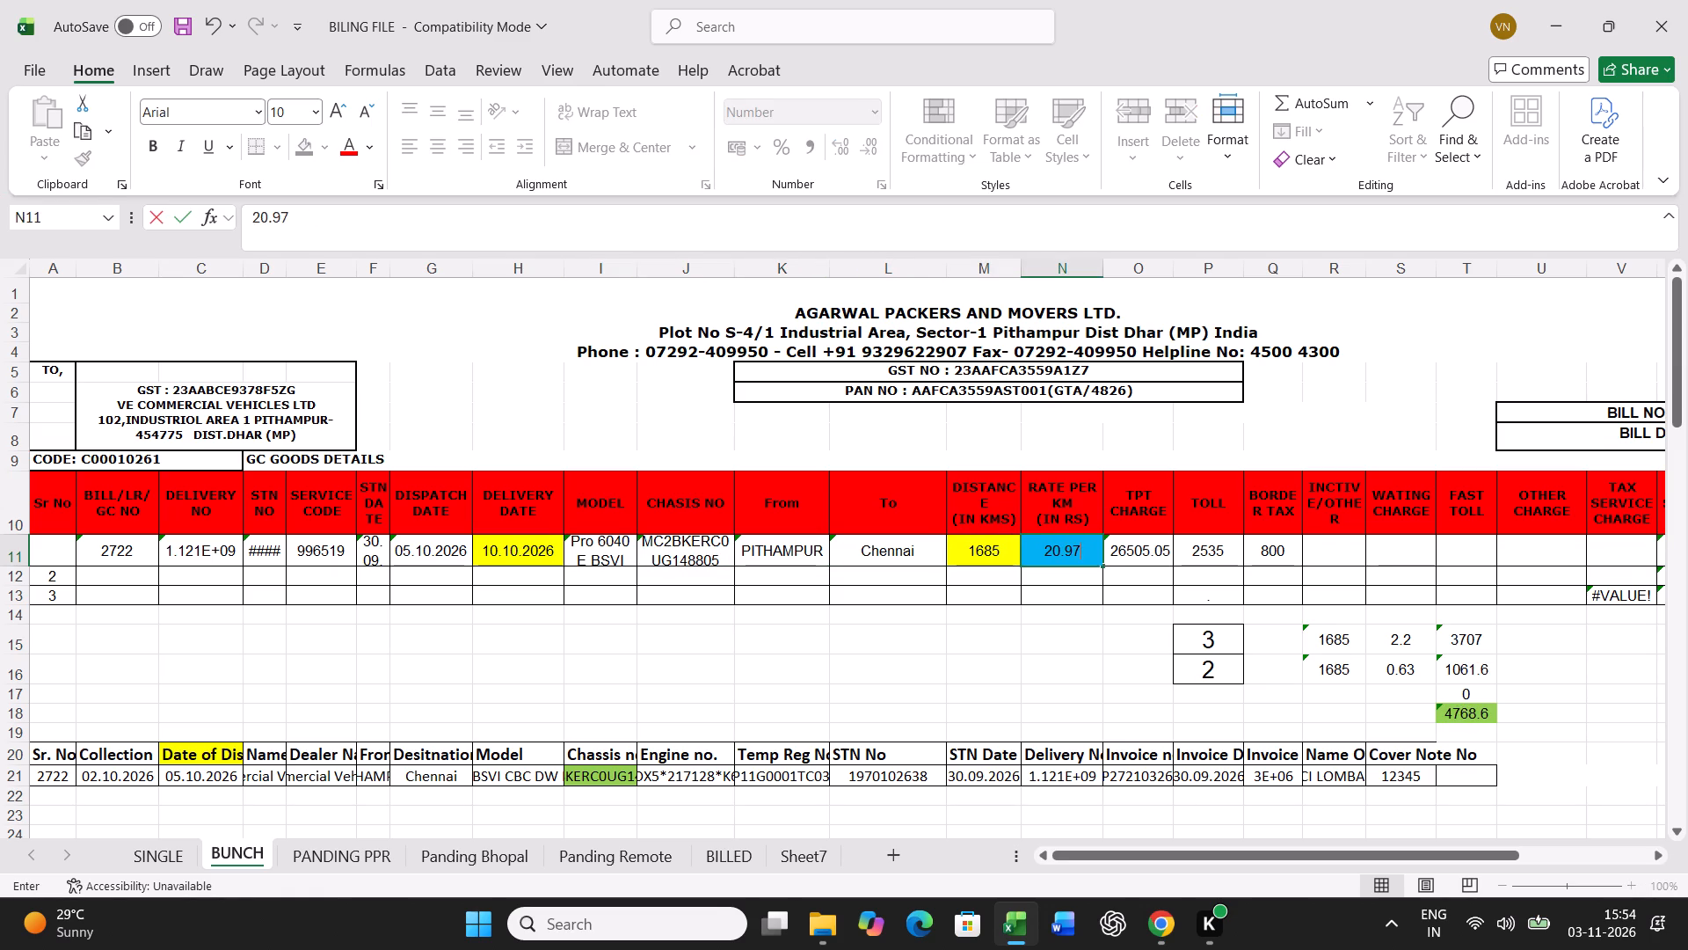
key(Right)
key(Right)
text(15035)
key(Right)
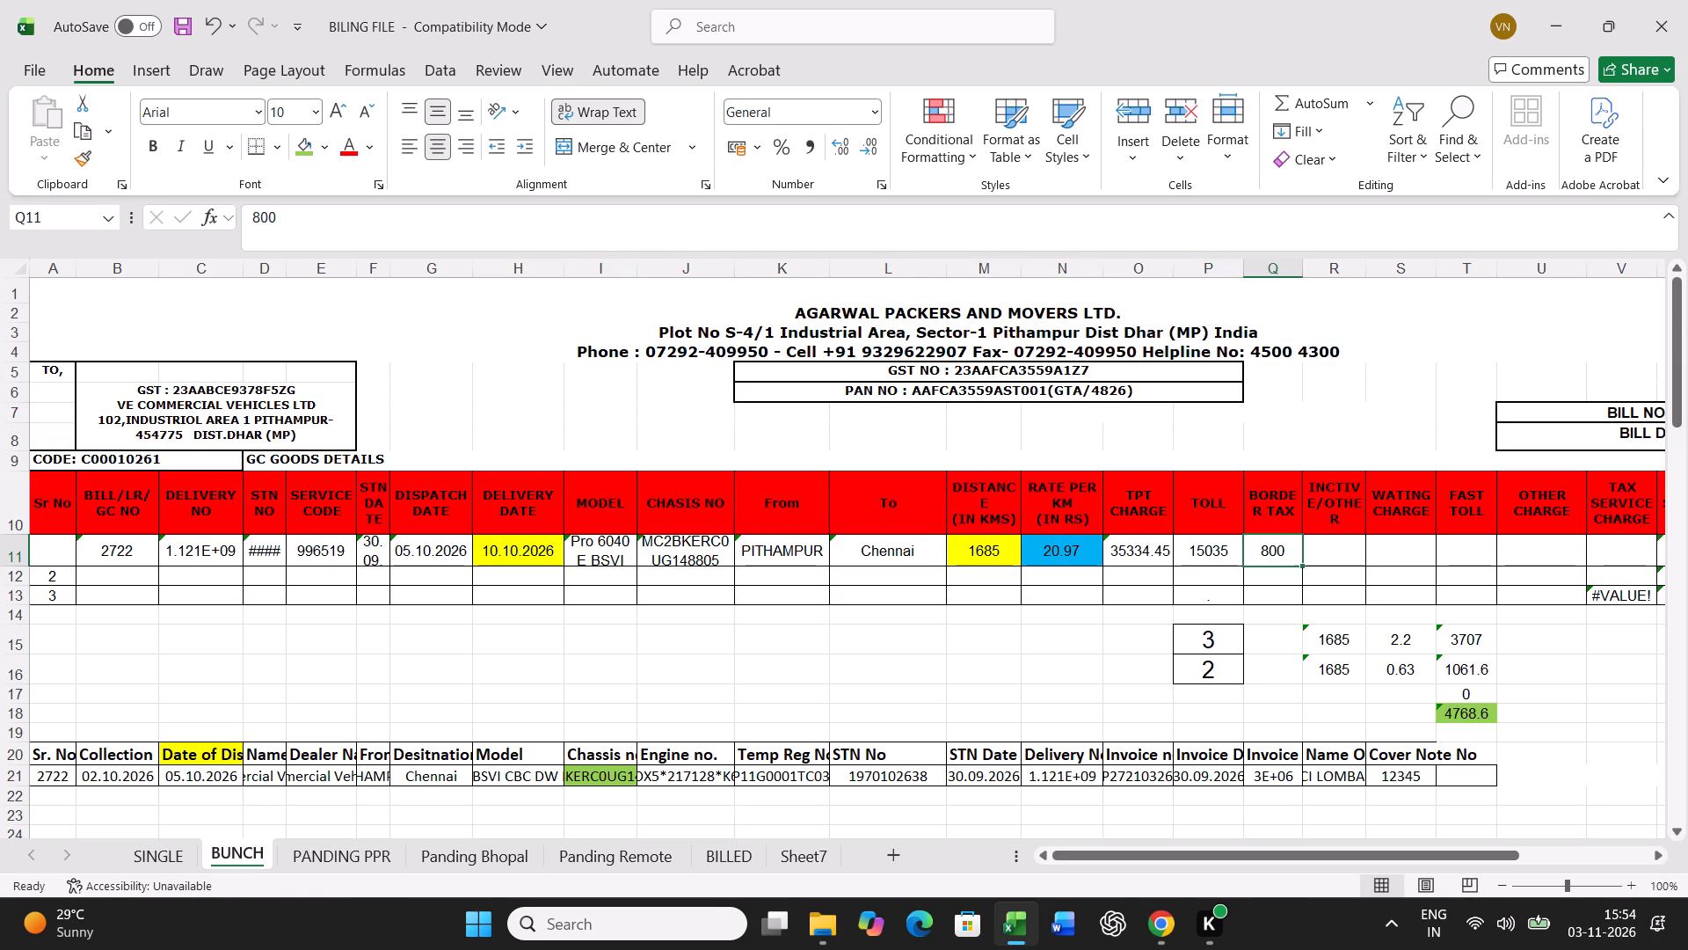
text(11599)
key(Return)
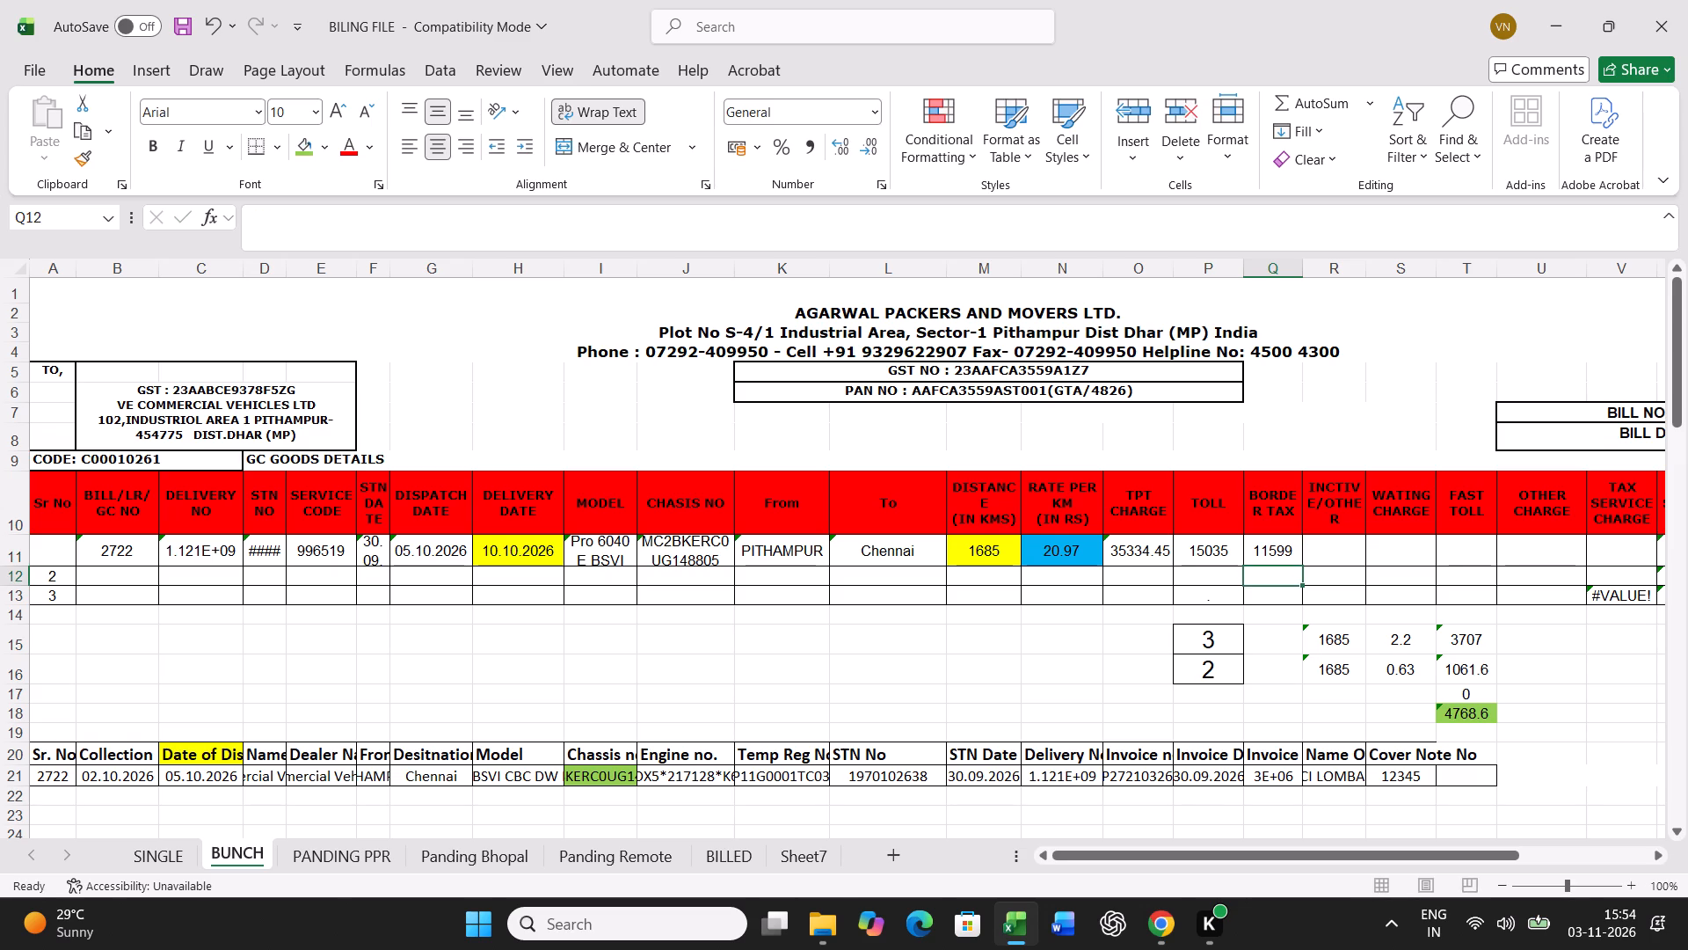
Set both the standard transit time in BUNCH P15 and the actual transit time in P16 to 5.
click(1188, 626)
key(5)
key(Return)
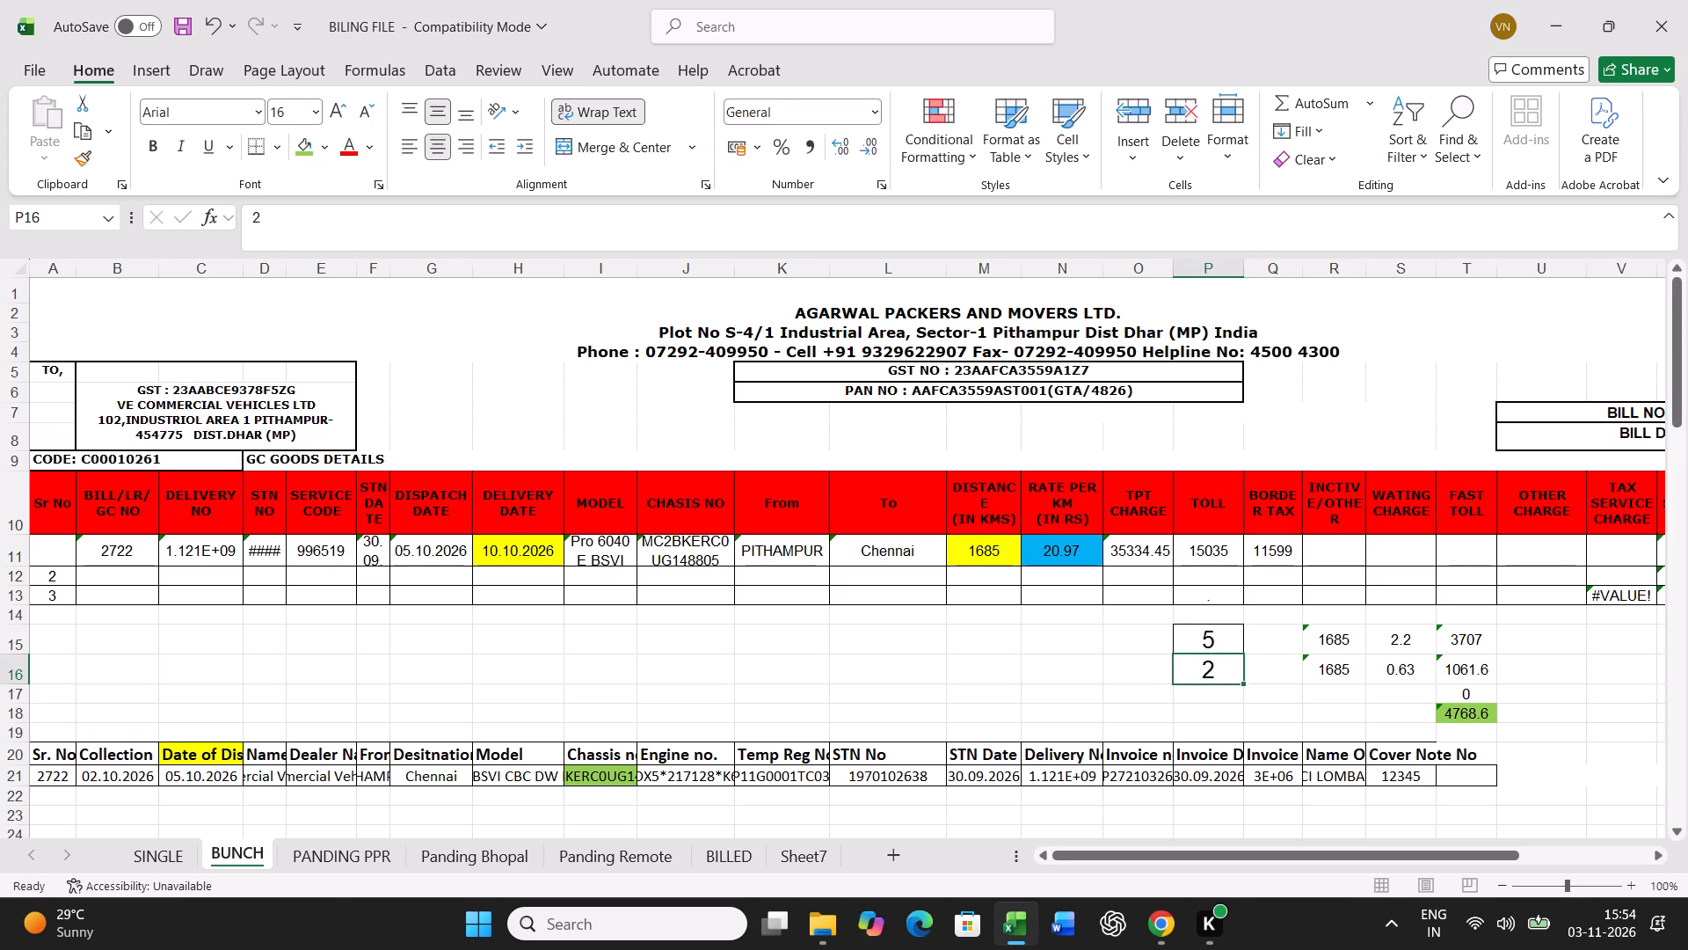
key(5)
key(Return)
Print one copy of the SINGLE freight bill for G.C. No 2722.
click(166, 851)
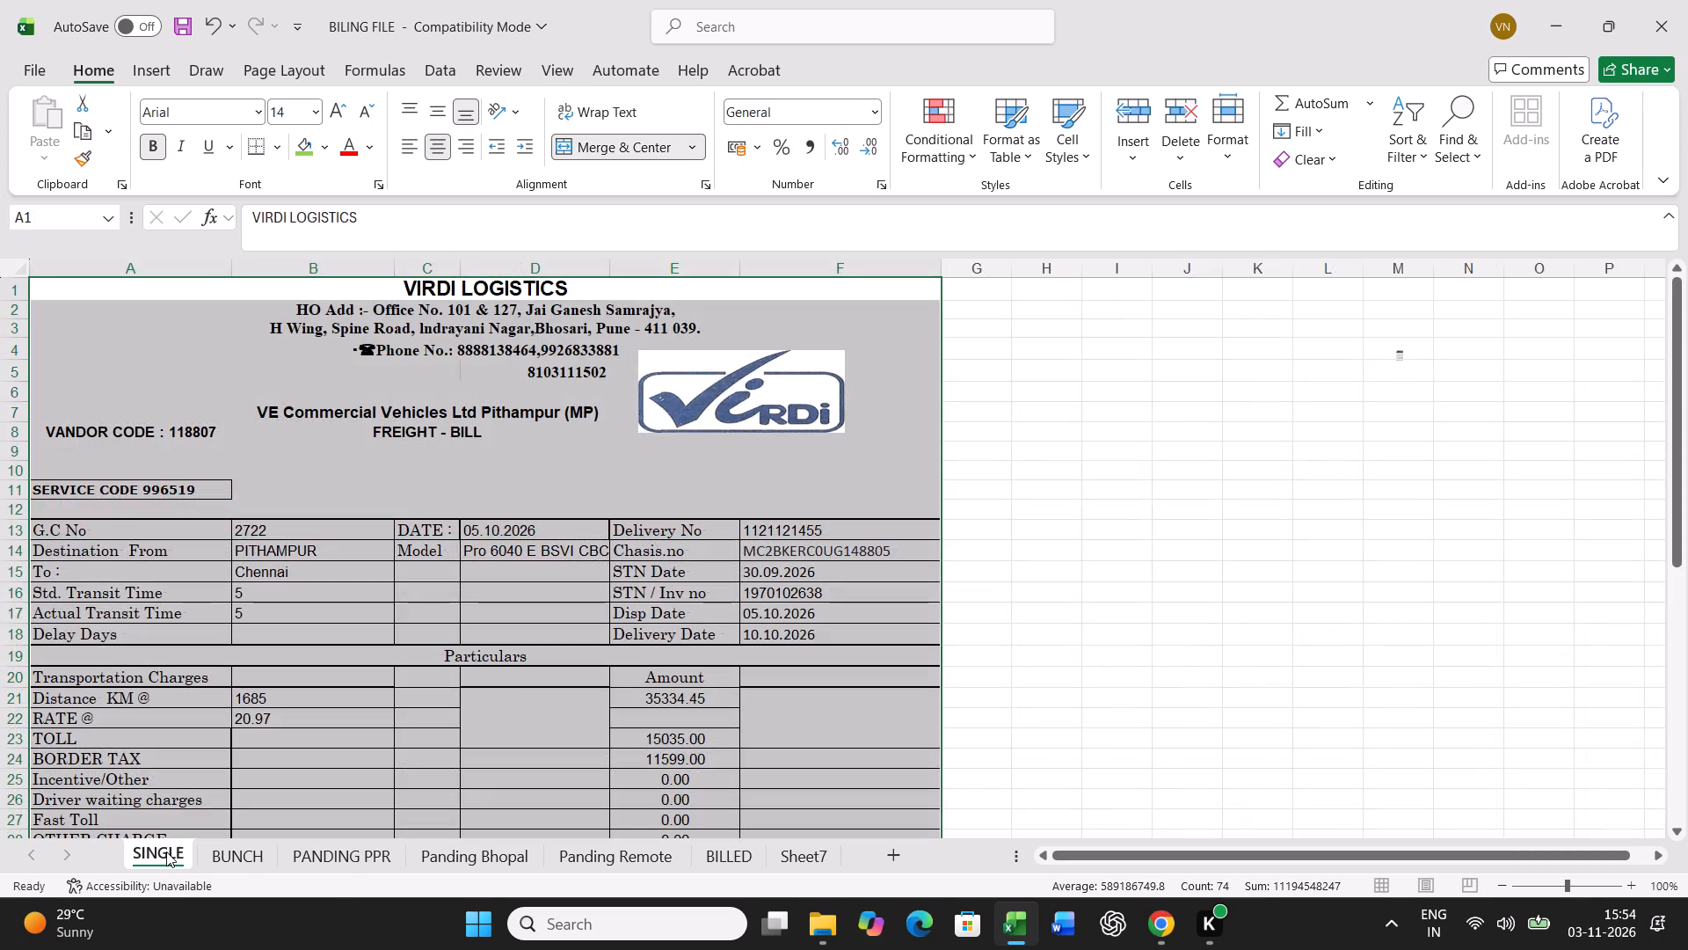
key(ctrl+p)
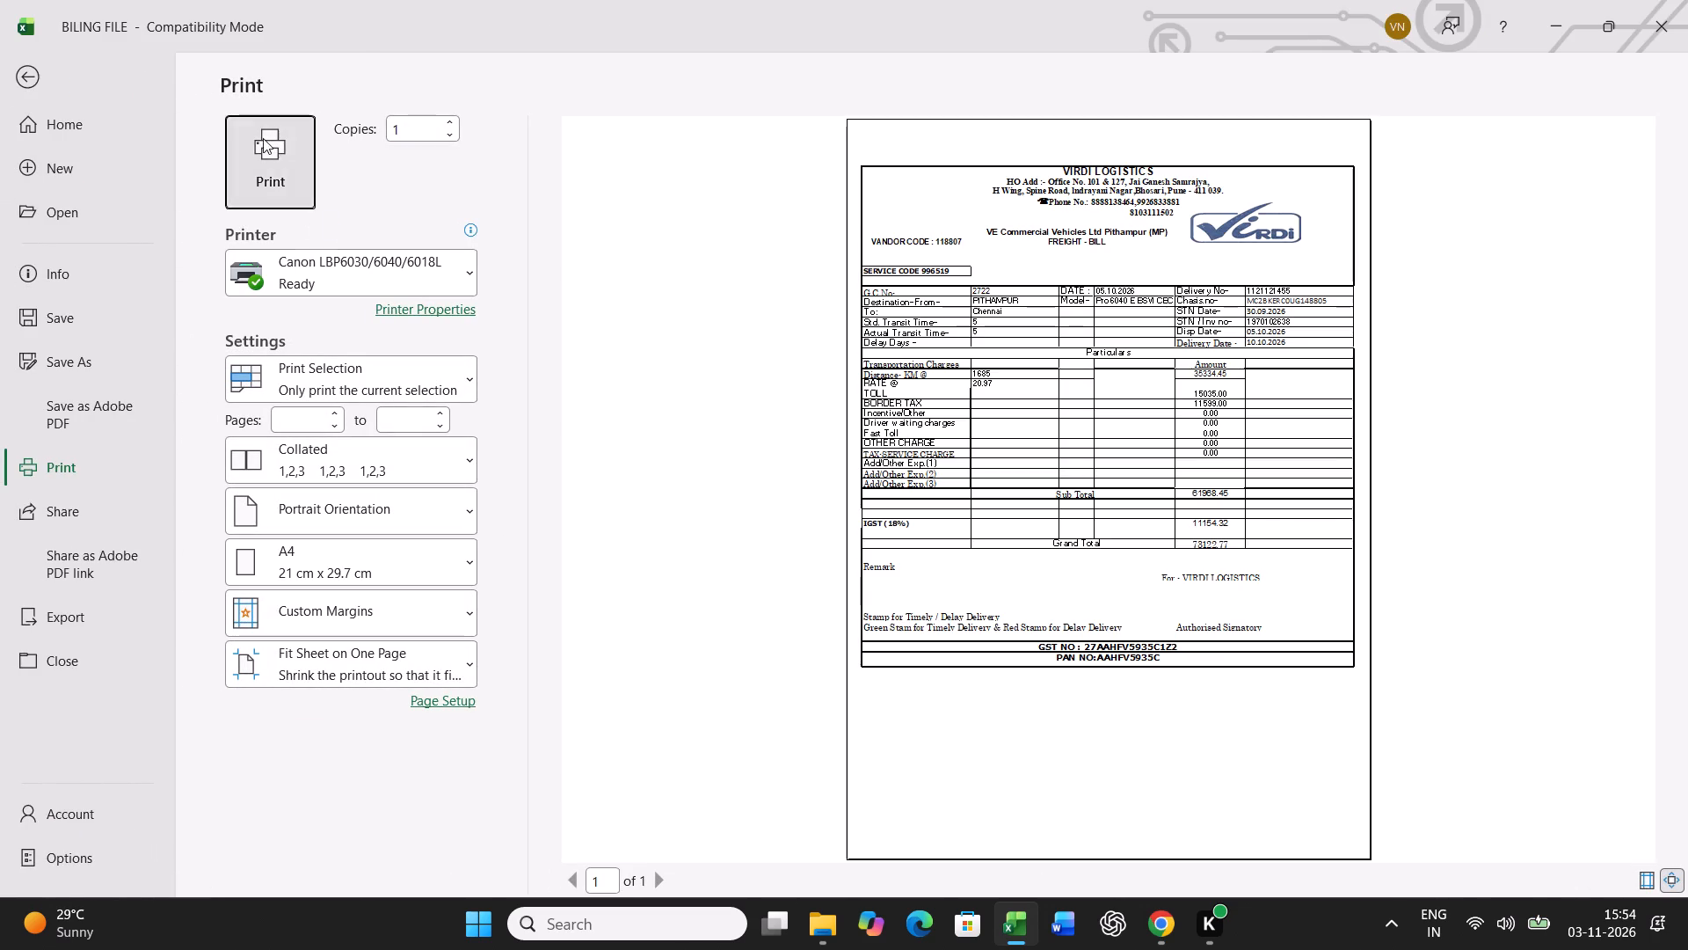
click(263, 138)
Copy BUNCH row 11 and paste it as values only into row 51 of the lower bill table.
click(244, 859)
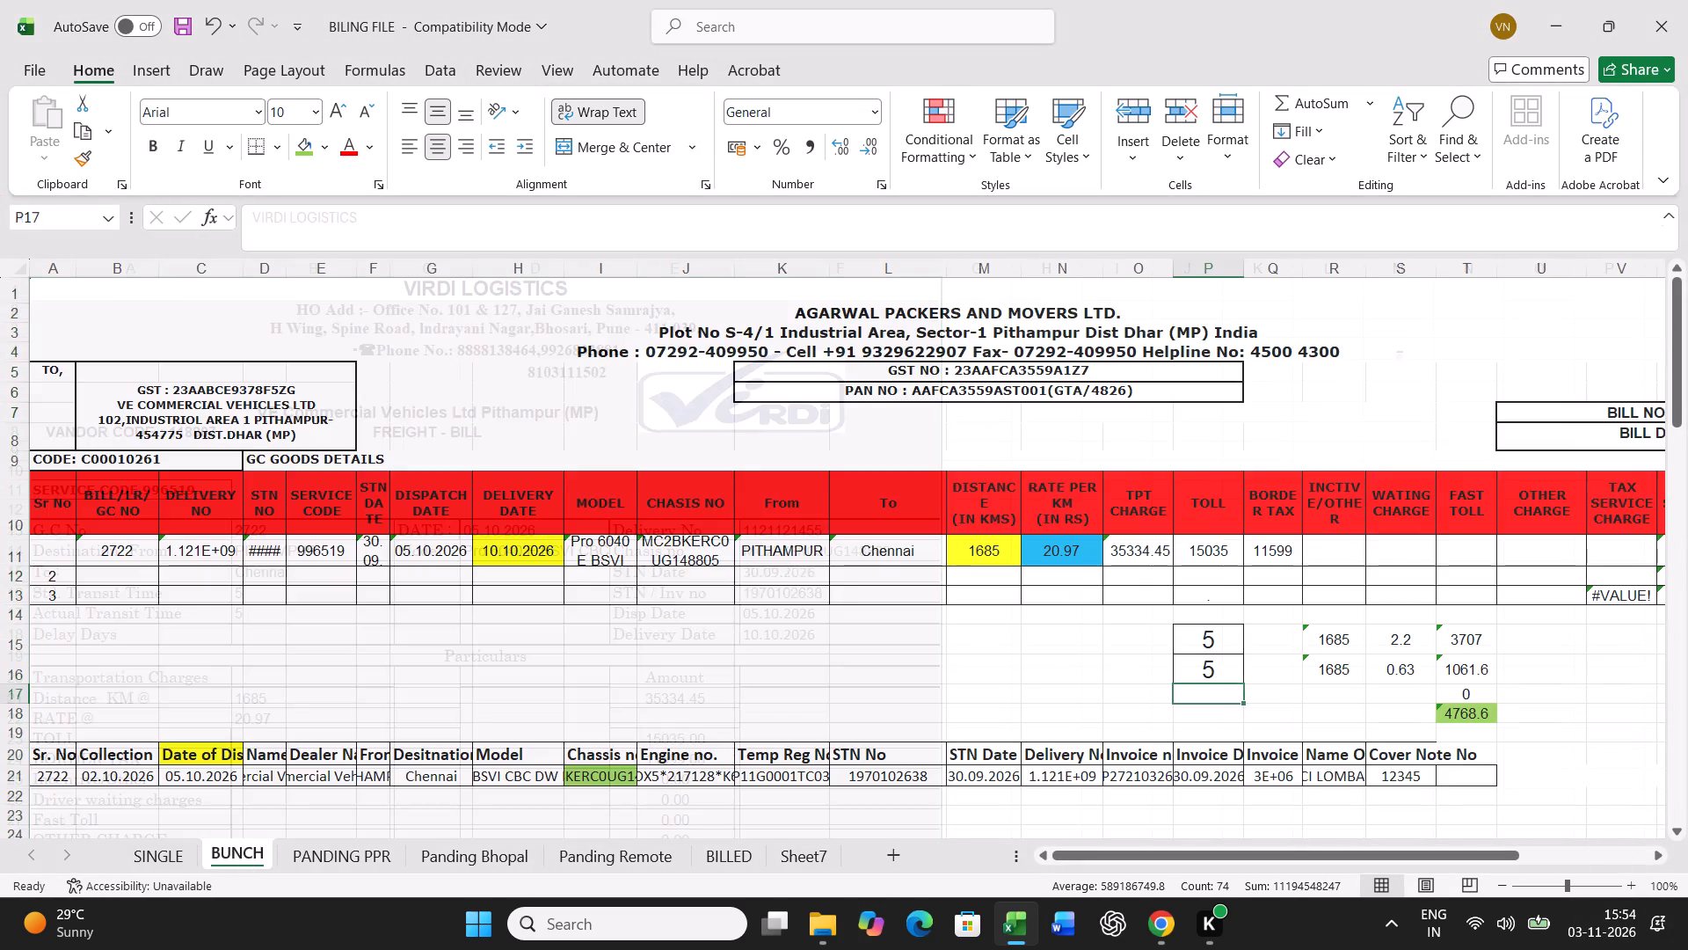
click(4, 551)
key(ctrl+c)
scroll(638, 529, down, 17)
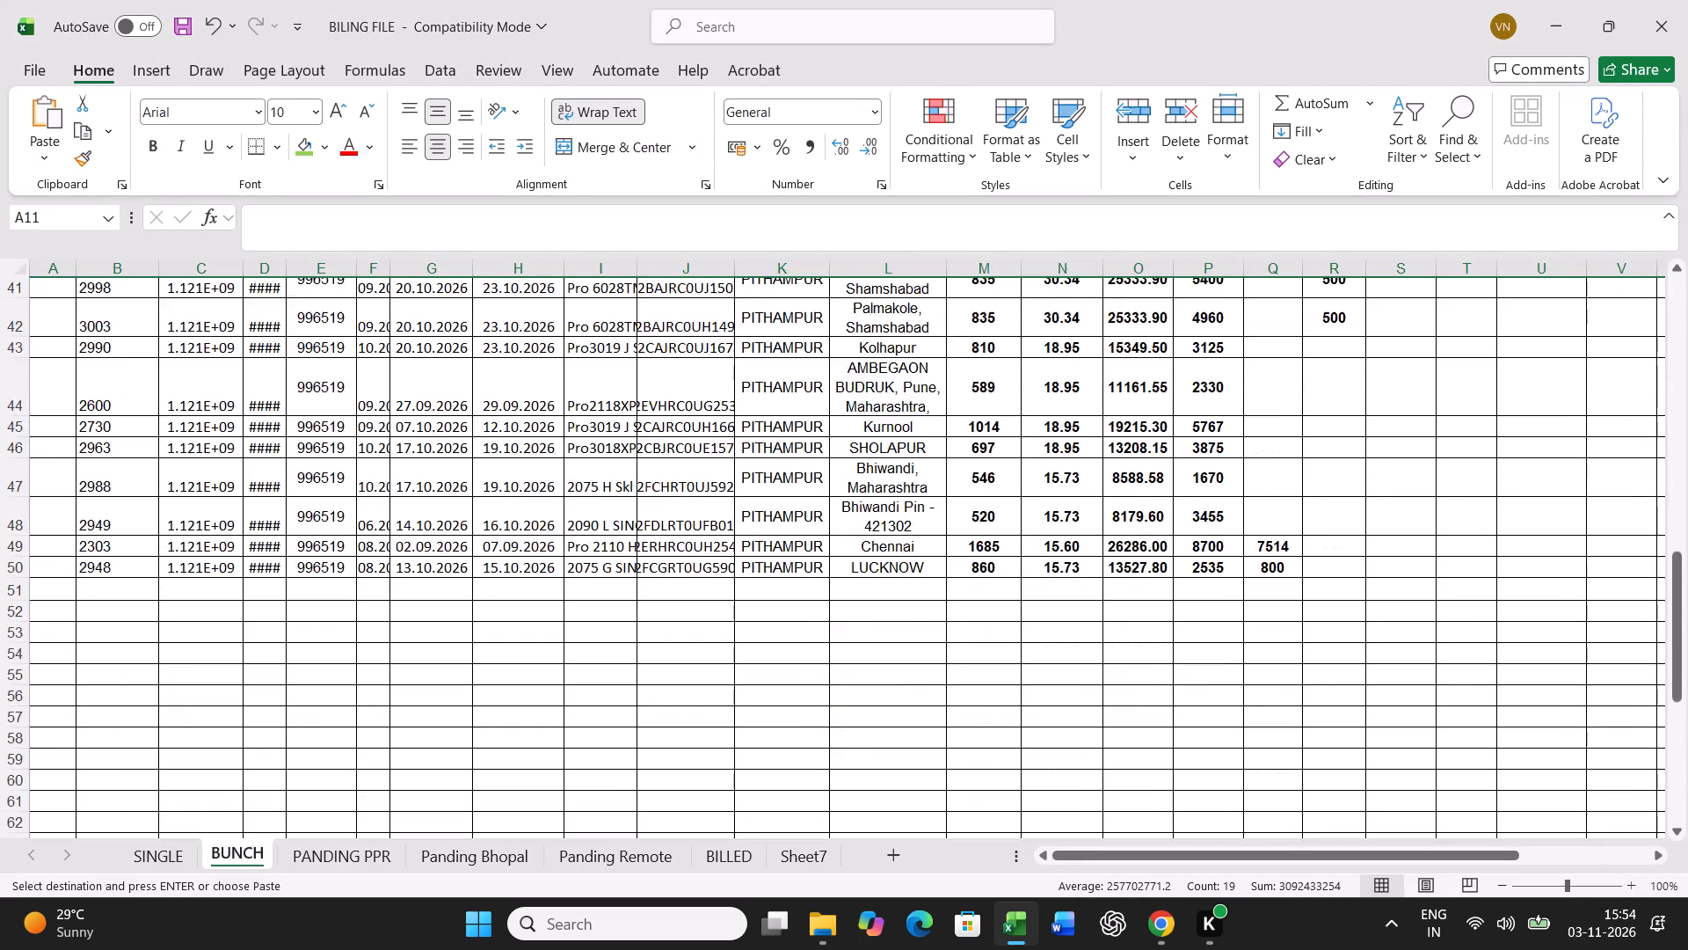
scroll(638, 529, down, 3)
right_click(55, 413)
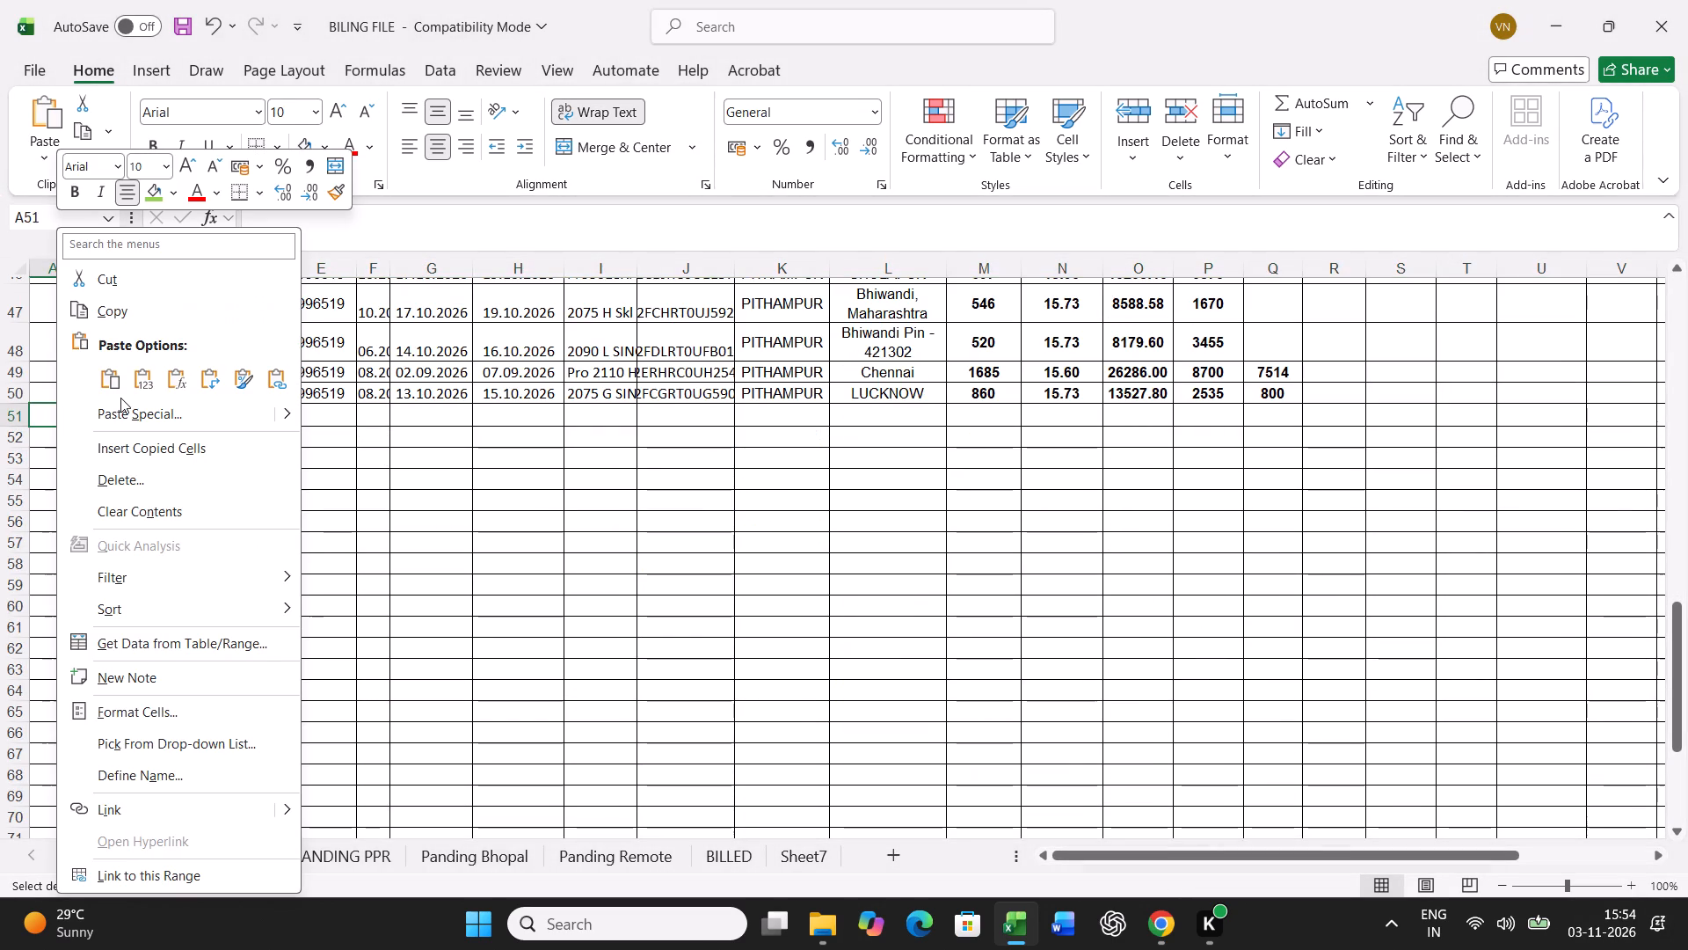
click(120, 398)
click(131, 405)
click(55, 350)
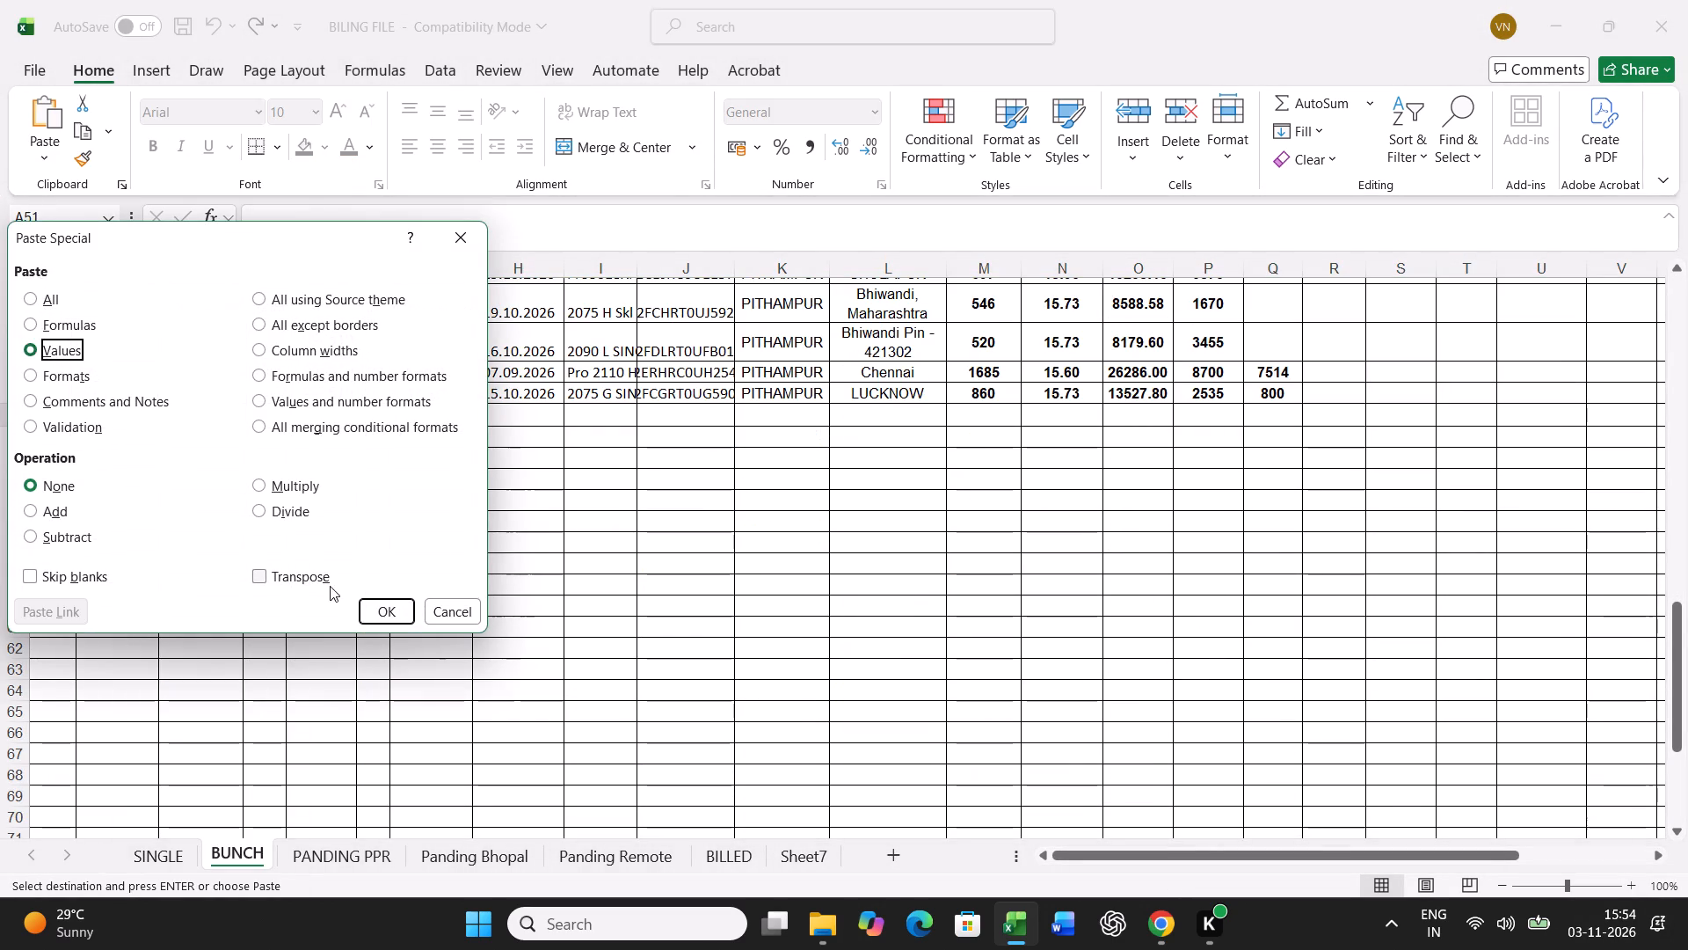
click(377, 610)
Find chassis number 166856 in PANDING PPR and fill its chassis cell green.
click(375, 856)
click(773, 658)
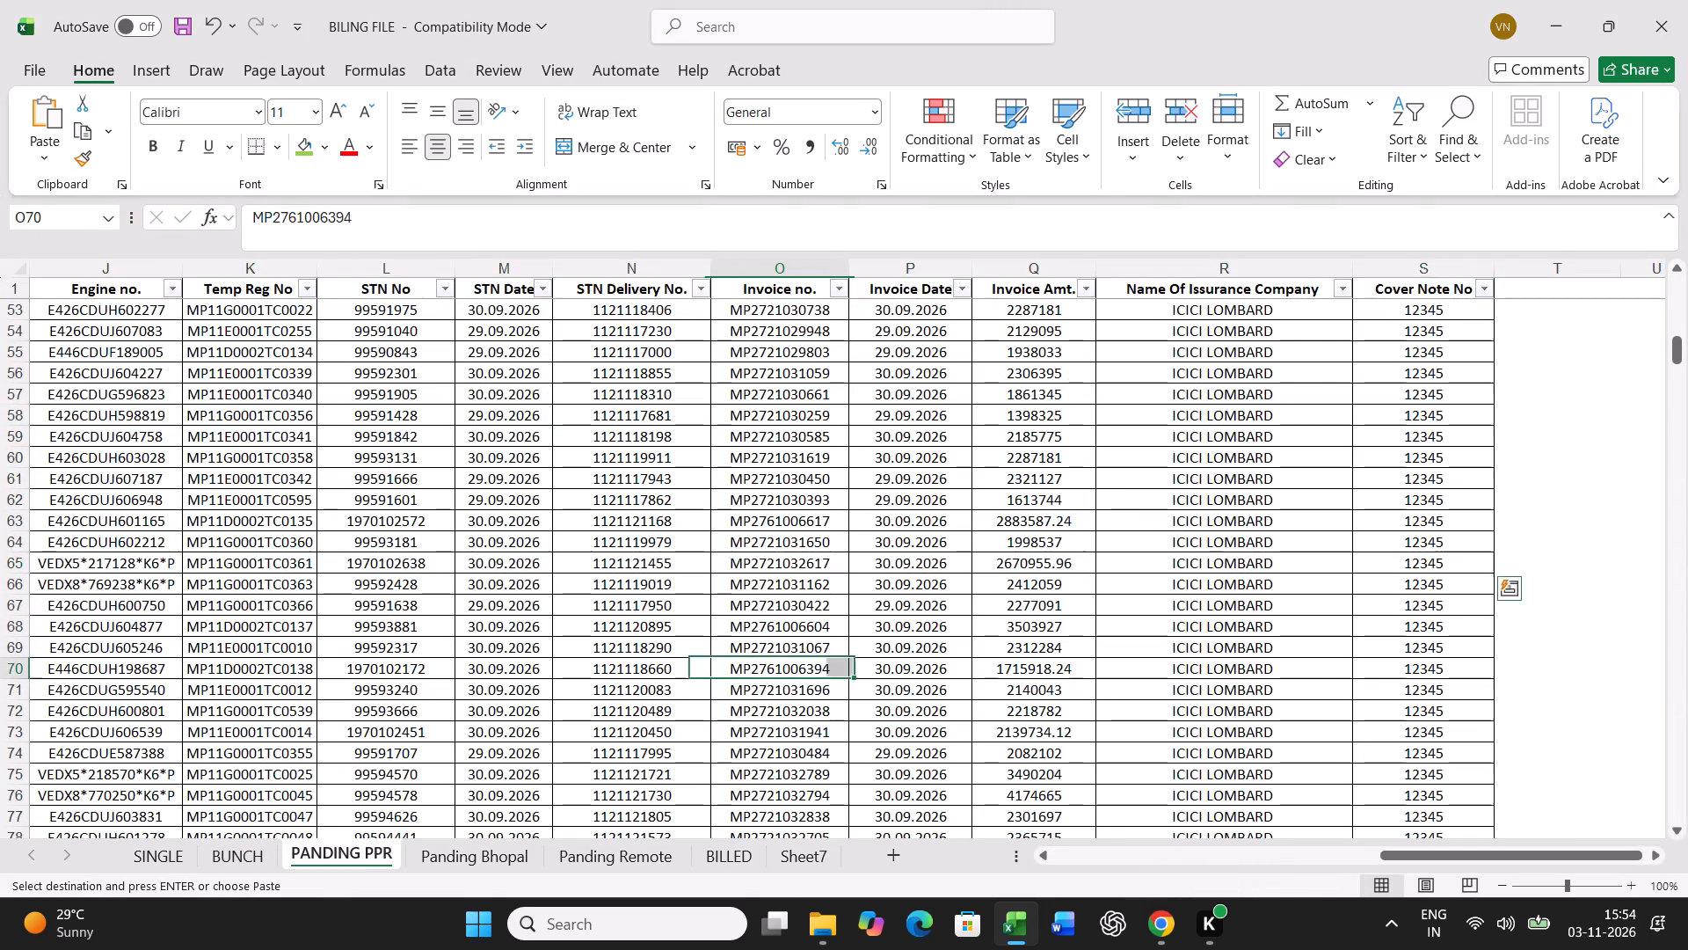
key(ctrl+f)
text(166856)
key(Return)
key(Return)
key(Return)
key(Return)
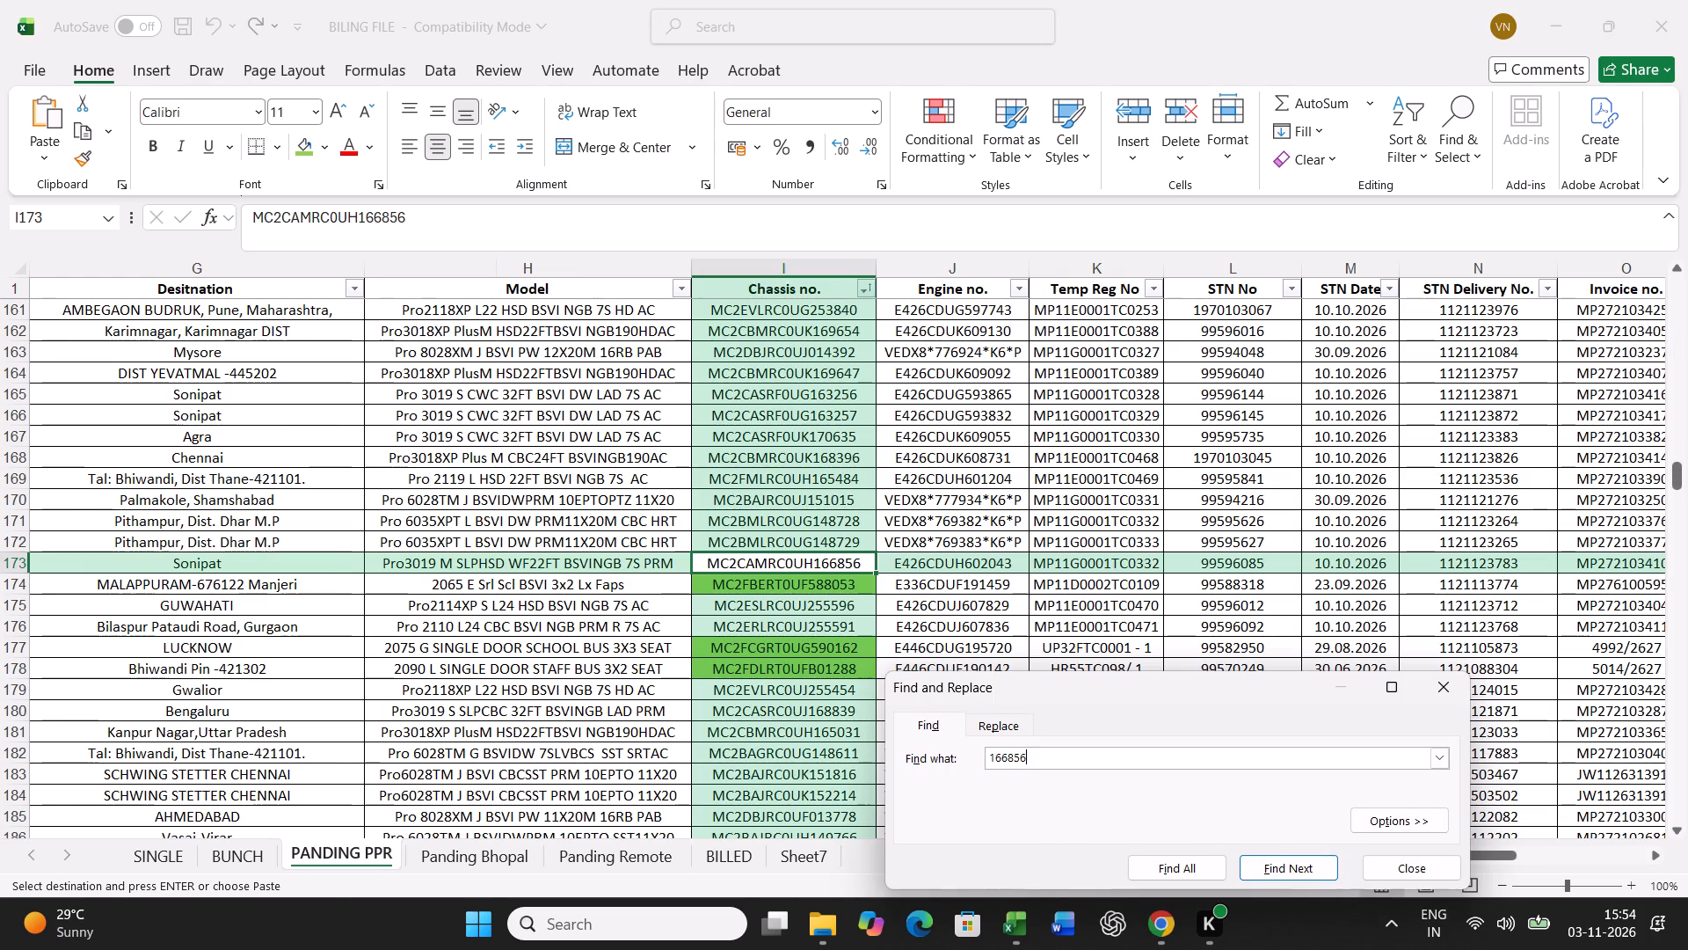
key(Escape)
click(302, 153)
Copy the full PANDING PPR record for chassis 166856 and paste it over row 21 of BUNCH, starting at A21.
key(Left)
key(Left)
key(Left)
key(Left)
key(Left)
key(Left)
key(Left)
key(Left)
key(Left)
key(Left)
key(Left)
key(Left)
key(Left)
key(Left)
key(Left)
key(Left)
key(Left)
key(Left)
key(Left)
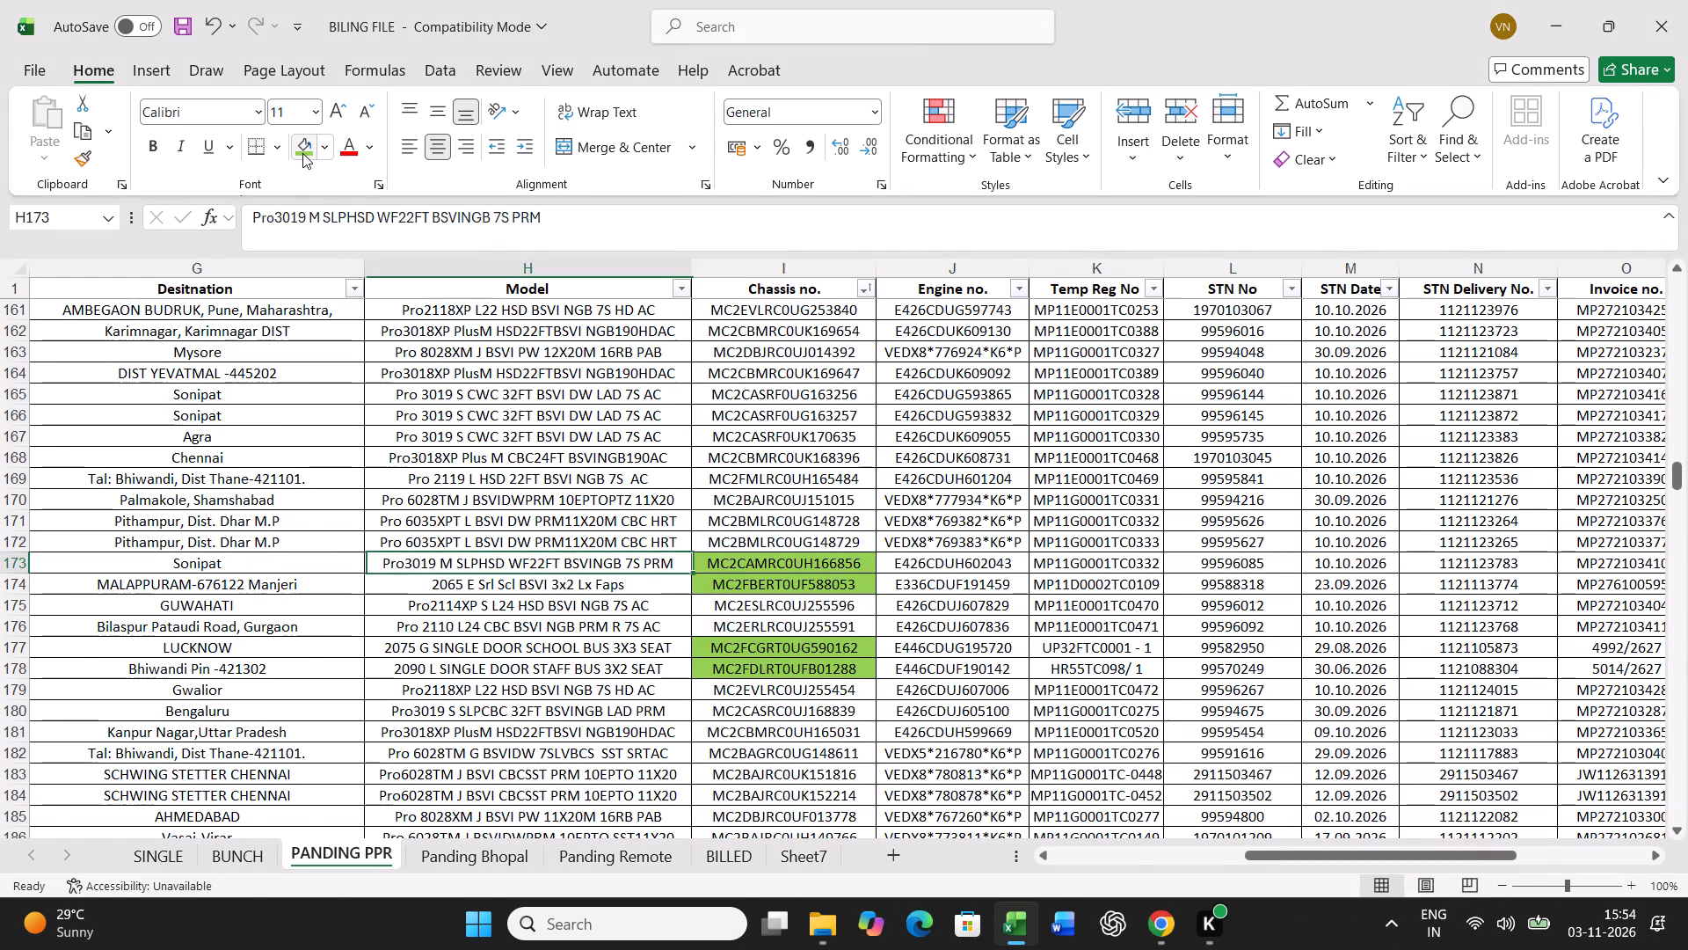
key(ctrl+shift+Right)
key(ctrl+c)
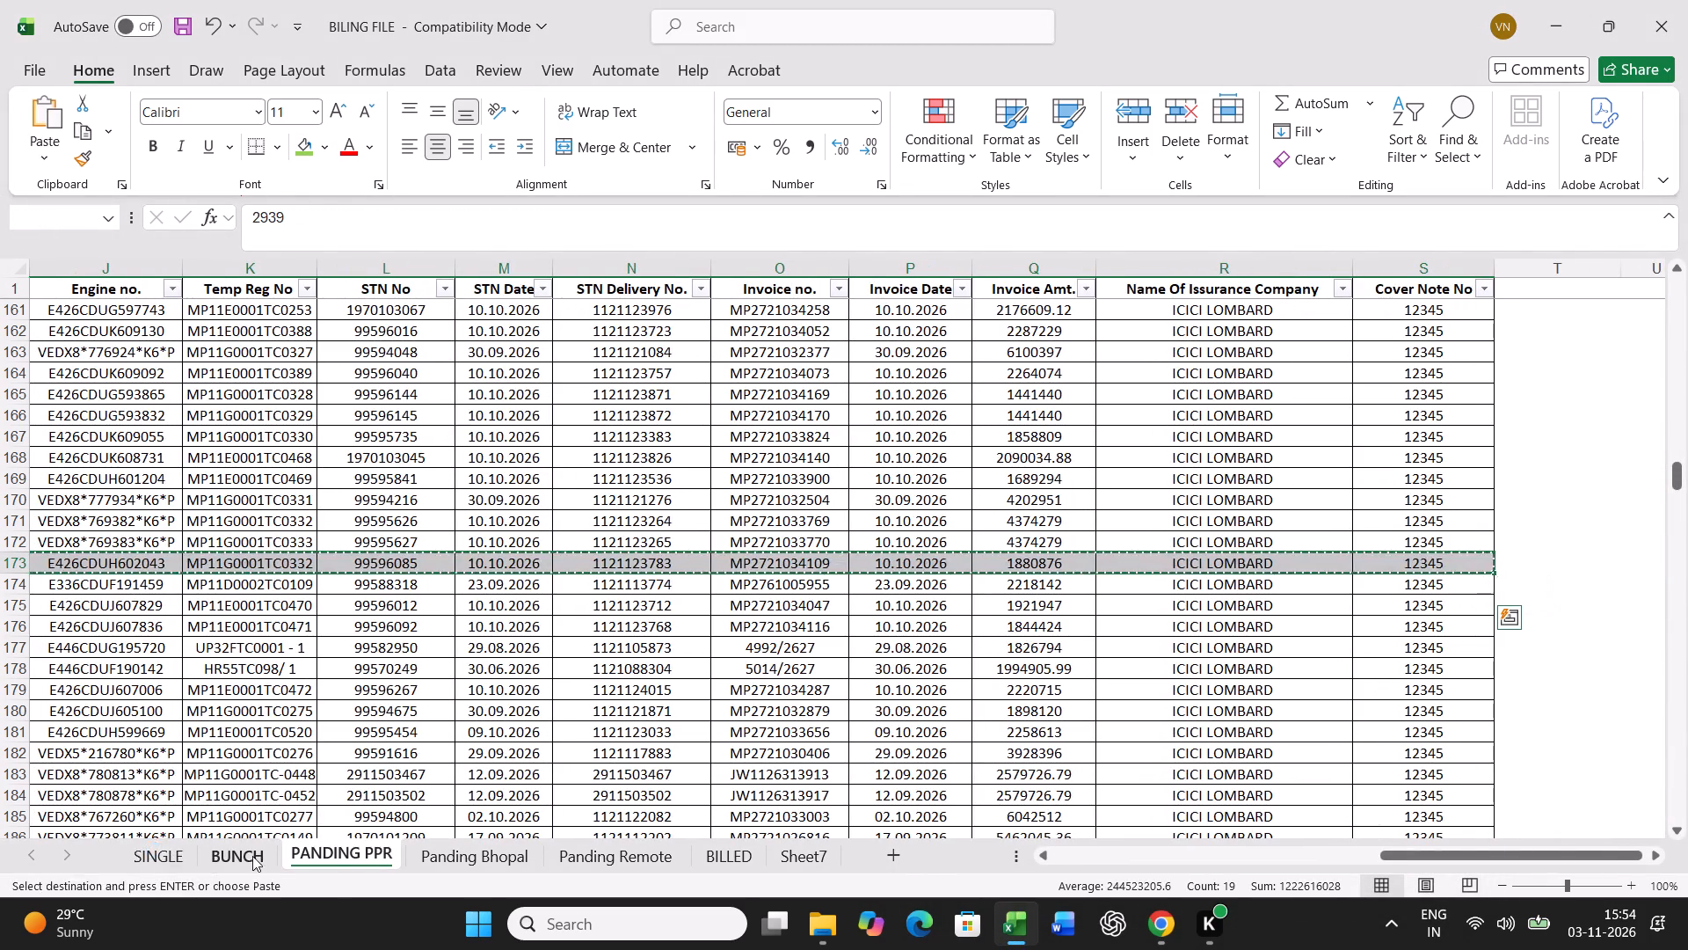
click(252, 856)
scroll(325, 714, up, 18)
click(48, 666)
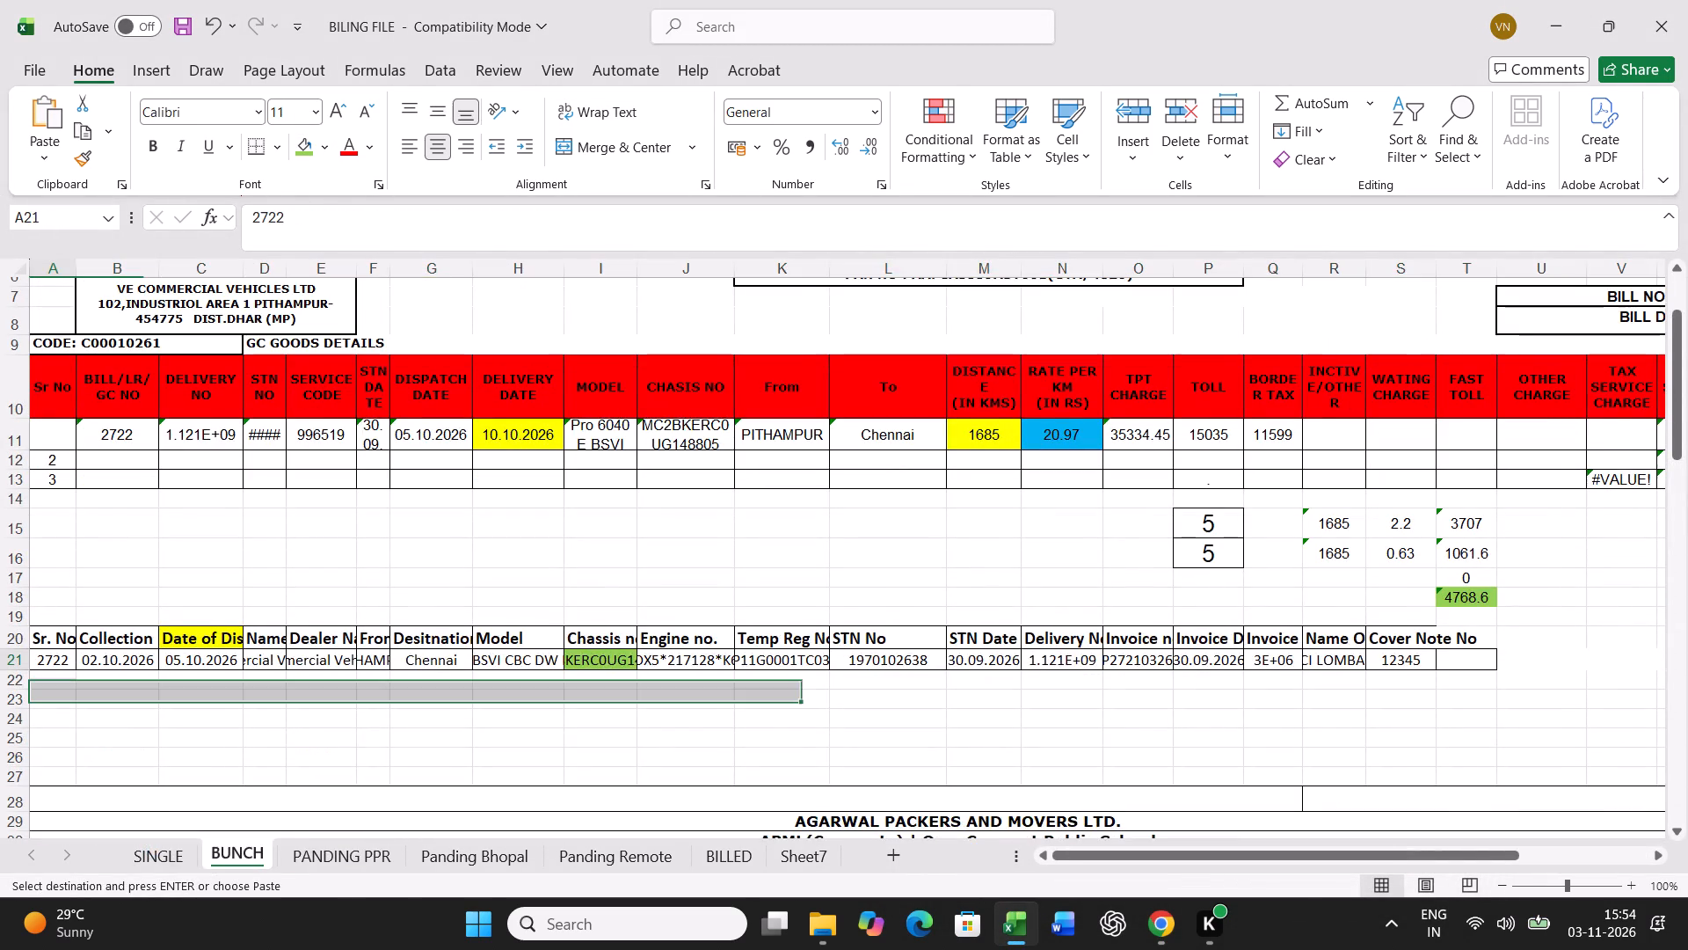
key(ctrl+v)
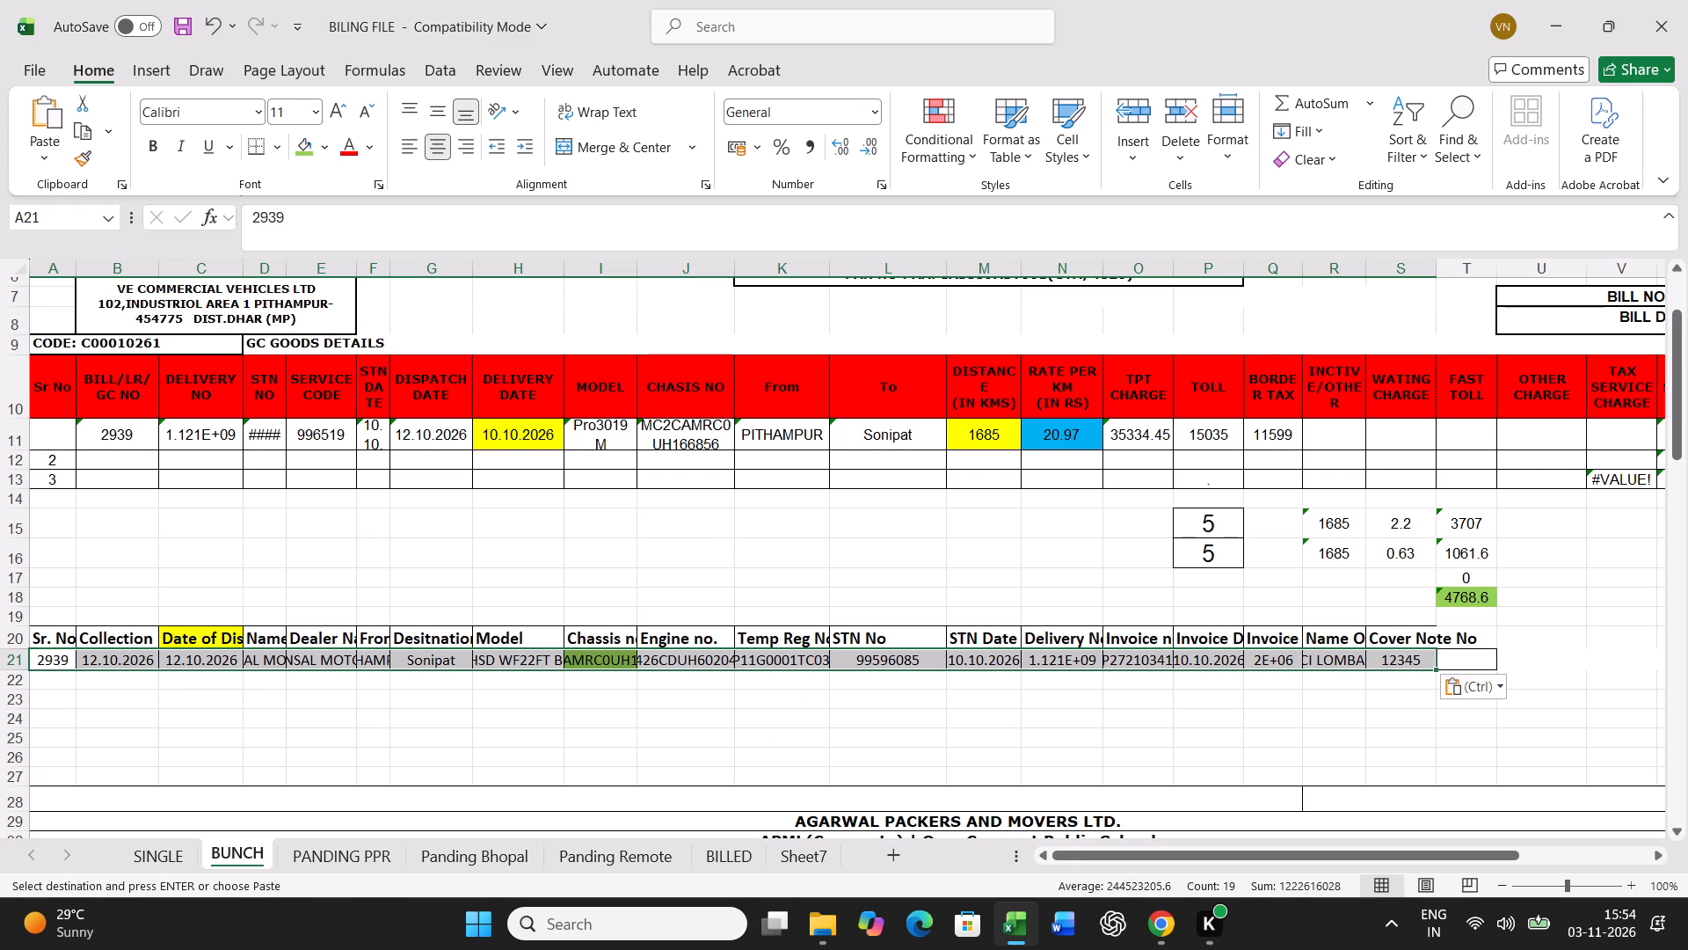
Set the delivery date in BUNCH row 11 to 14.10.2026.
click(532, 433)
scroll(561, 547, up, 3)
text(14.10.2026)
key(Return)
Set BUNCH row 11's distance to 940 km, rate per km to 18.95, toll to 5330 and border tax to 1594.
key(Up)
key(Right)
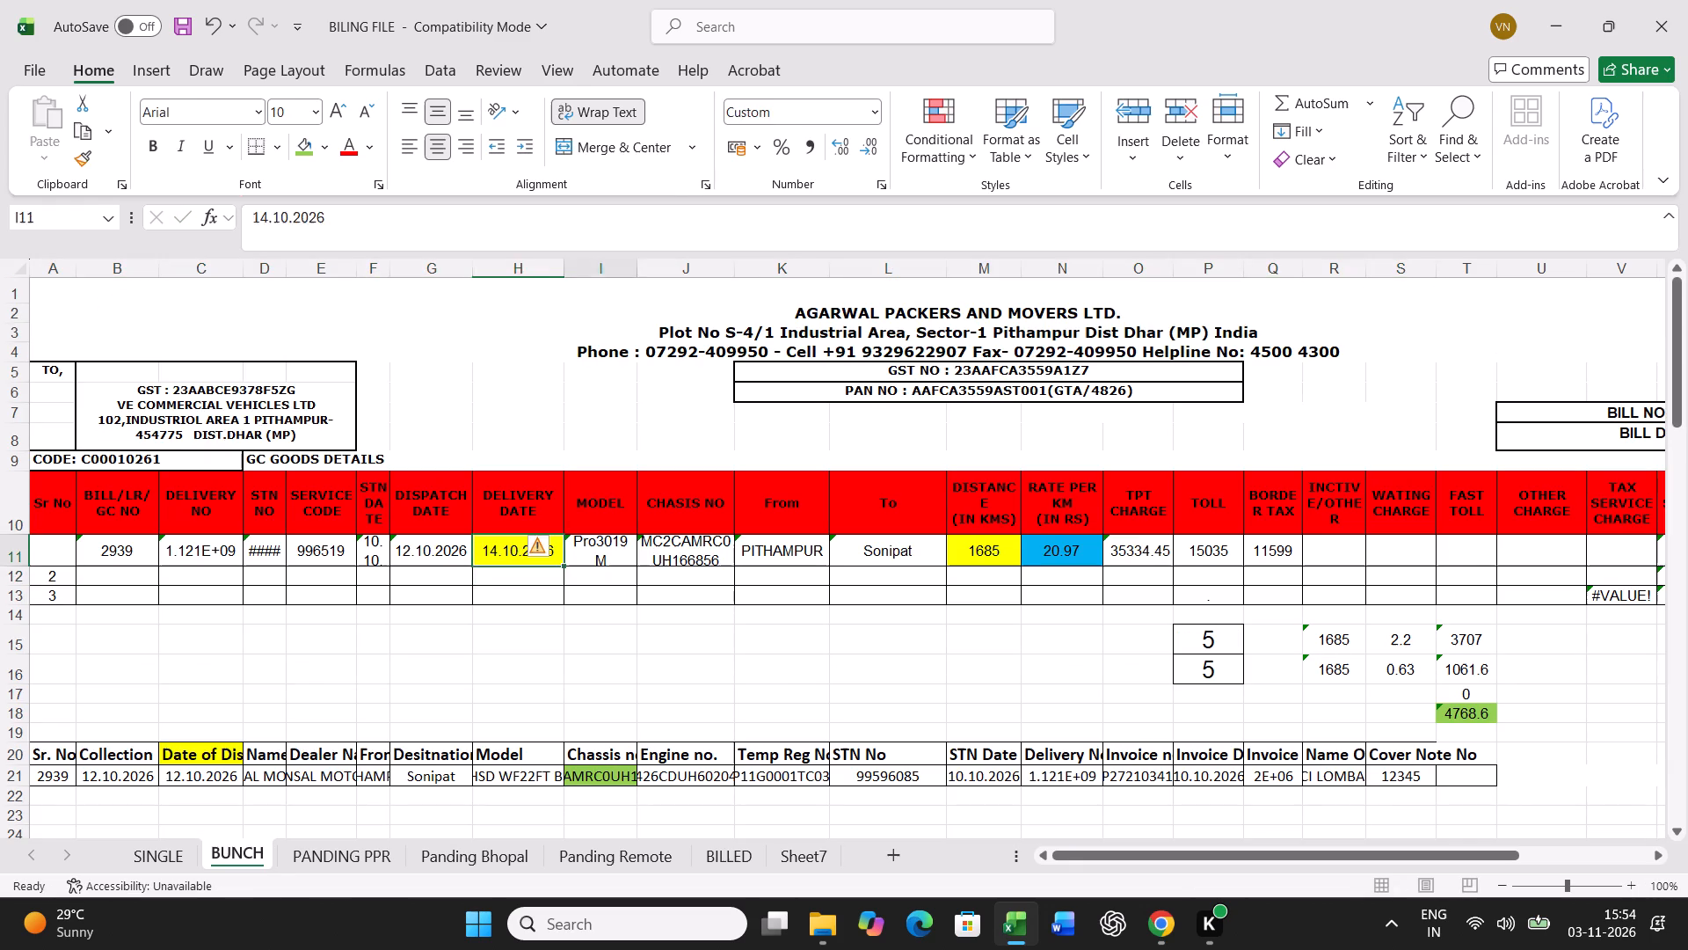
key(Right)
key(Right)
key(Right)
key(Right)
text(940)
key(Right)
text(18.95)
key(Right)
key(Right)
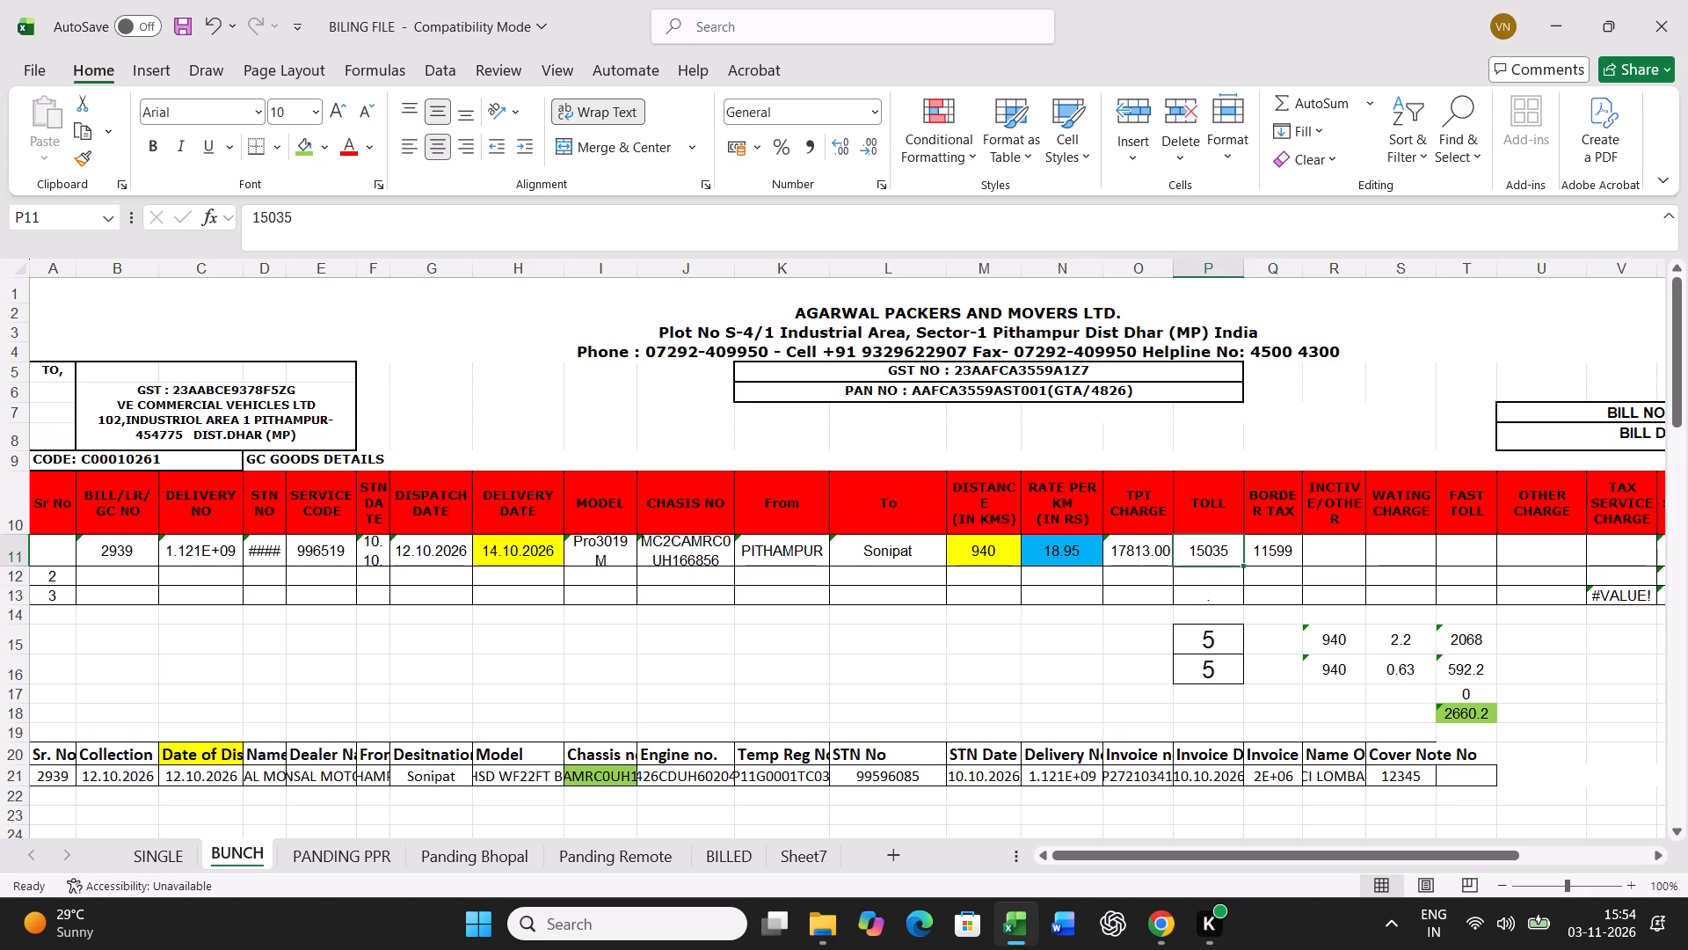
text(5330)
key(Right)
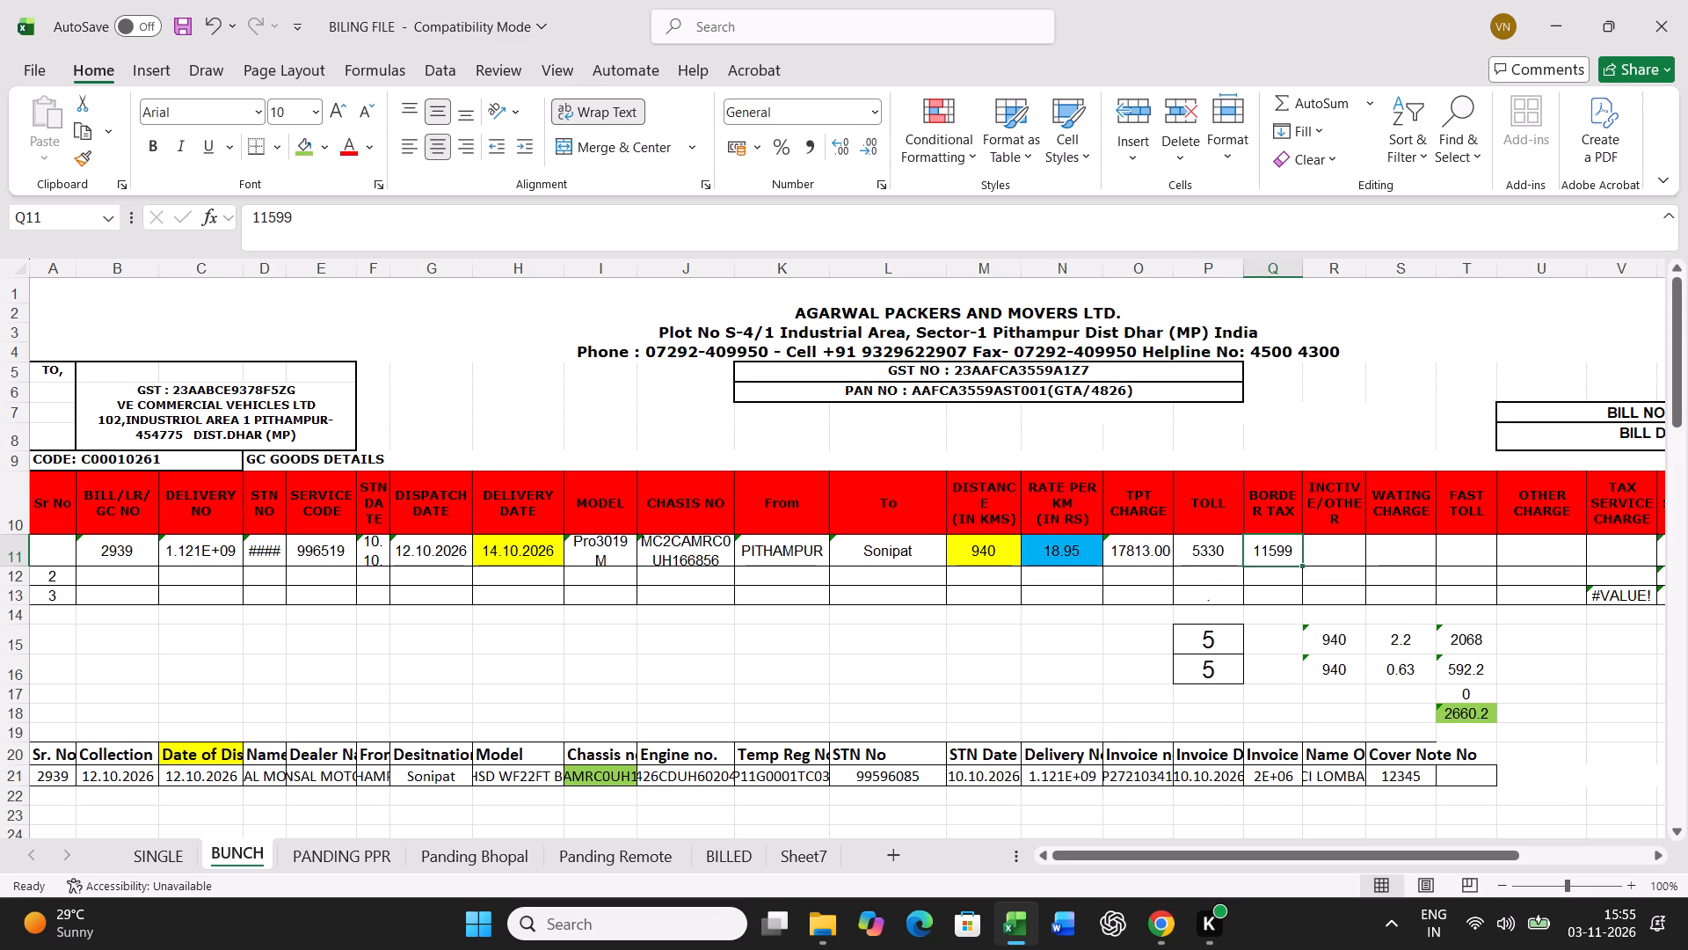
text(1594)
key(Return)
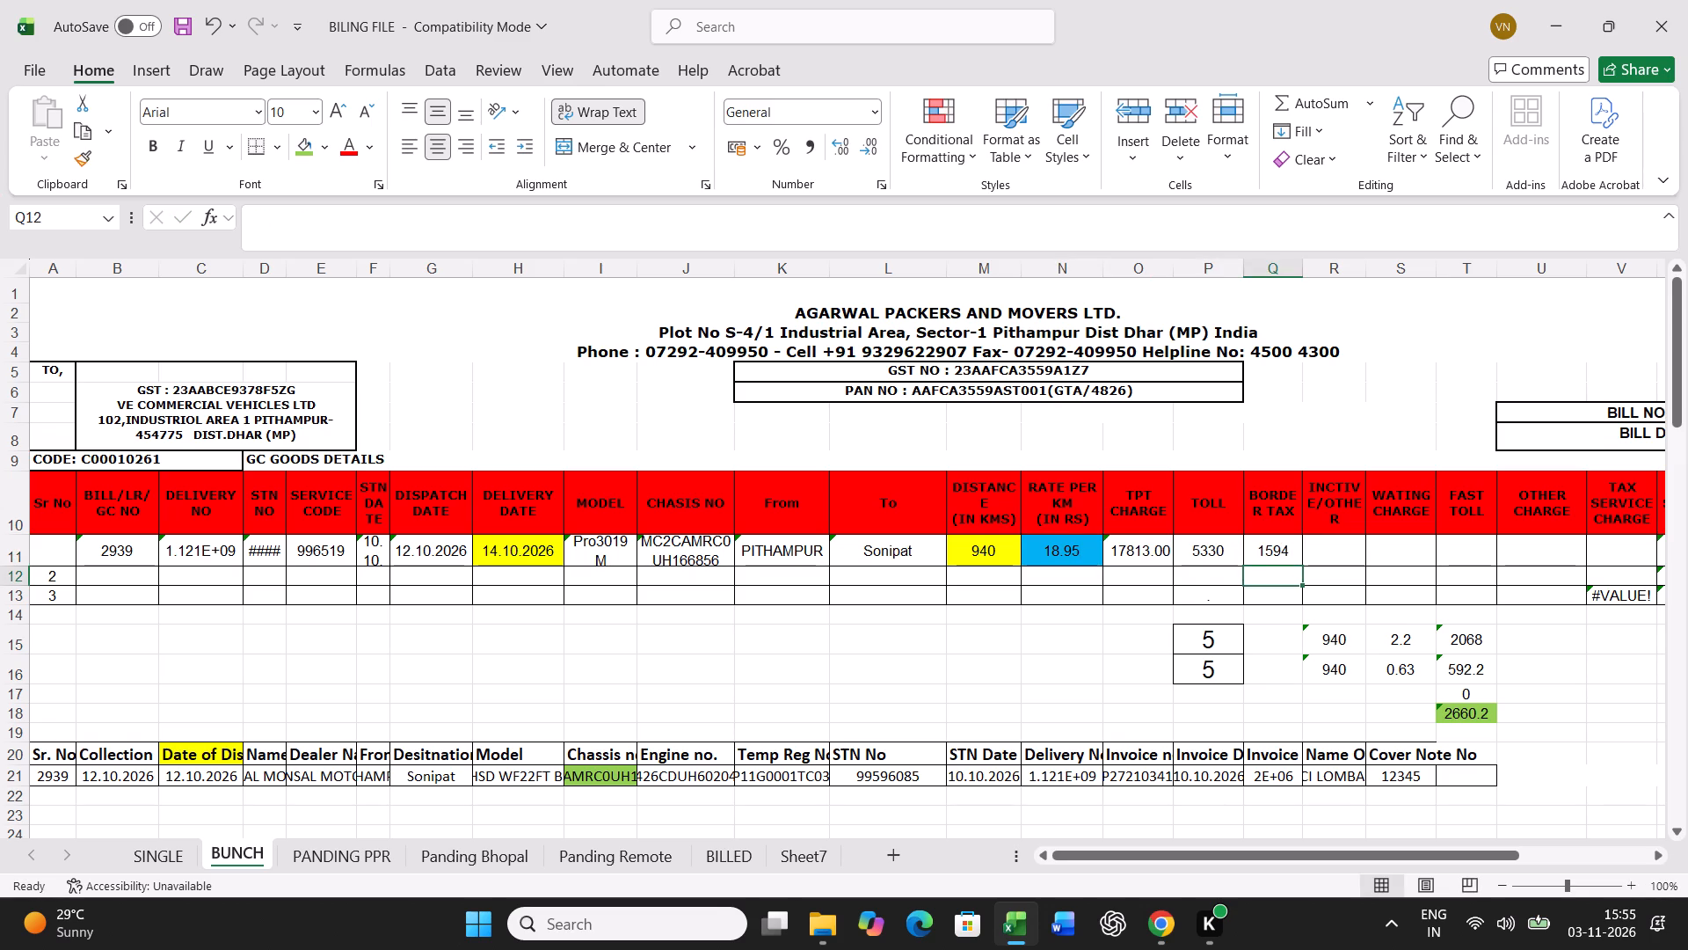
Set the standard transit time in BUNCH P15 to 3 and the actual transit time in P16 to 2.
click(1200, 635)
key(3)
key(Return)
key(2)
key(Return)
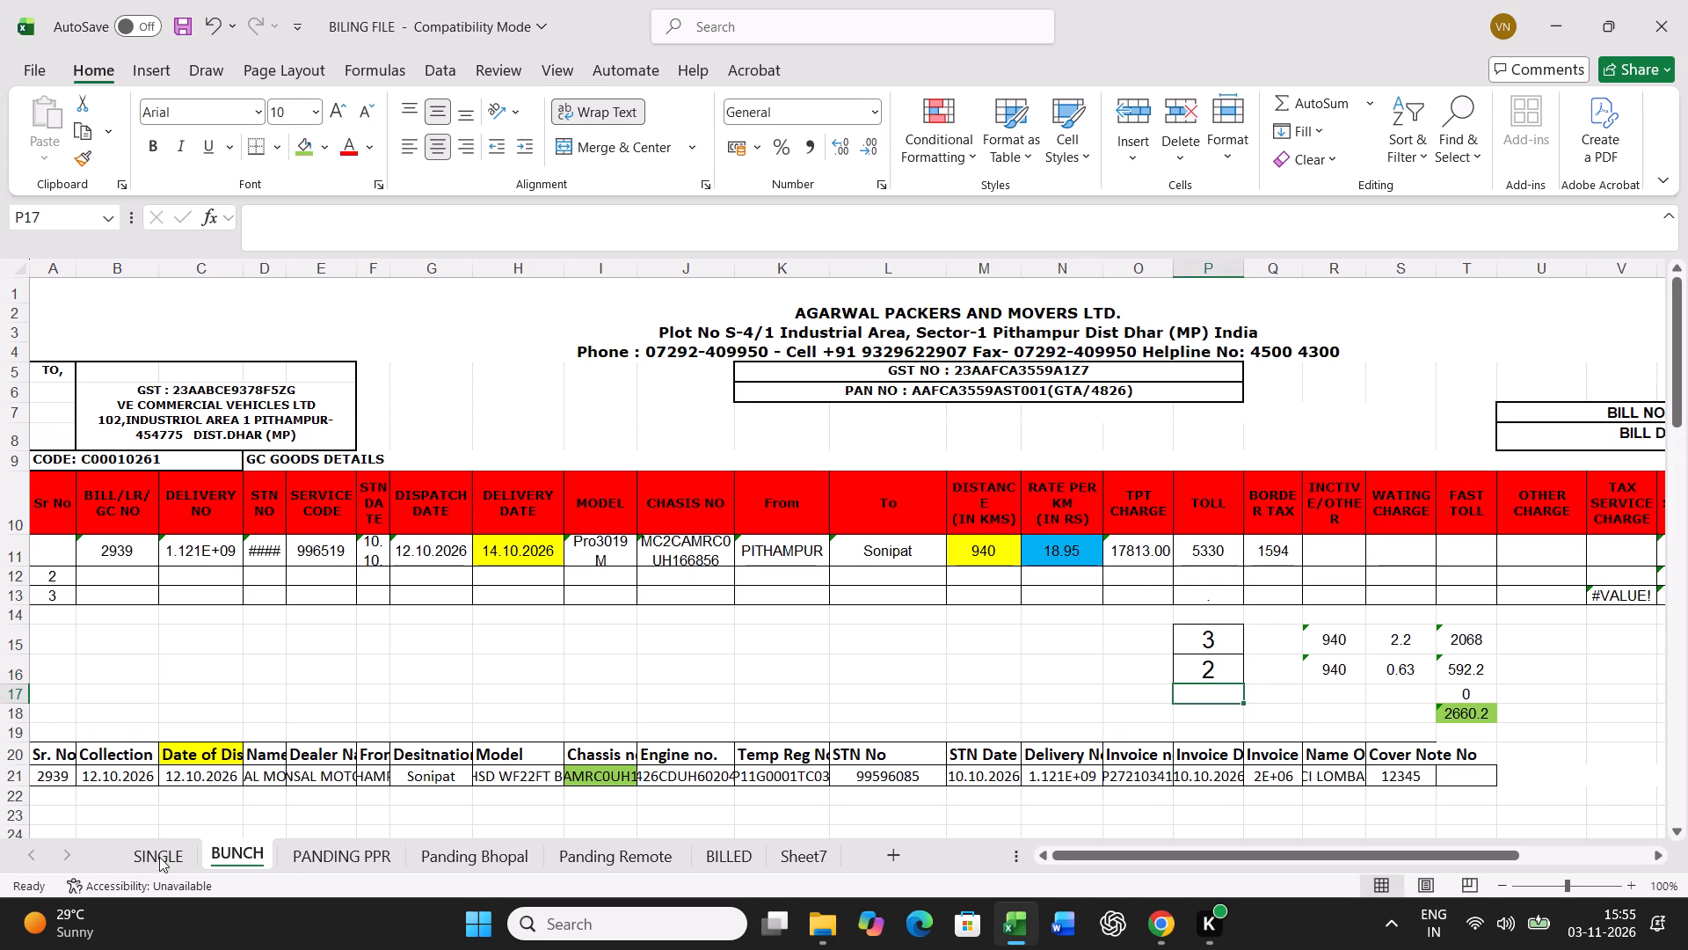
Print one copy of the SINGLE freight bill for G.C. No 2939.
click(140, 856)
key(ctrl+p)
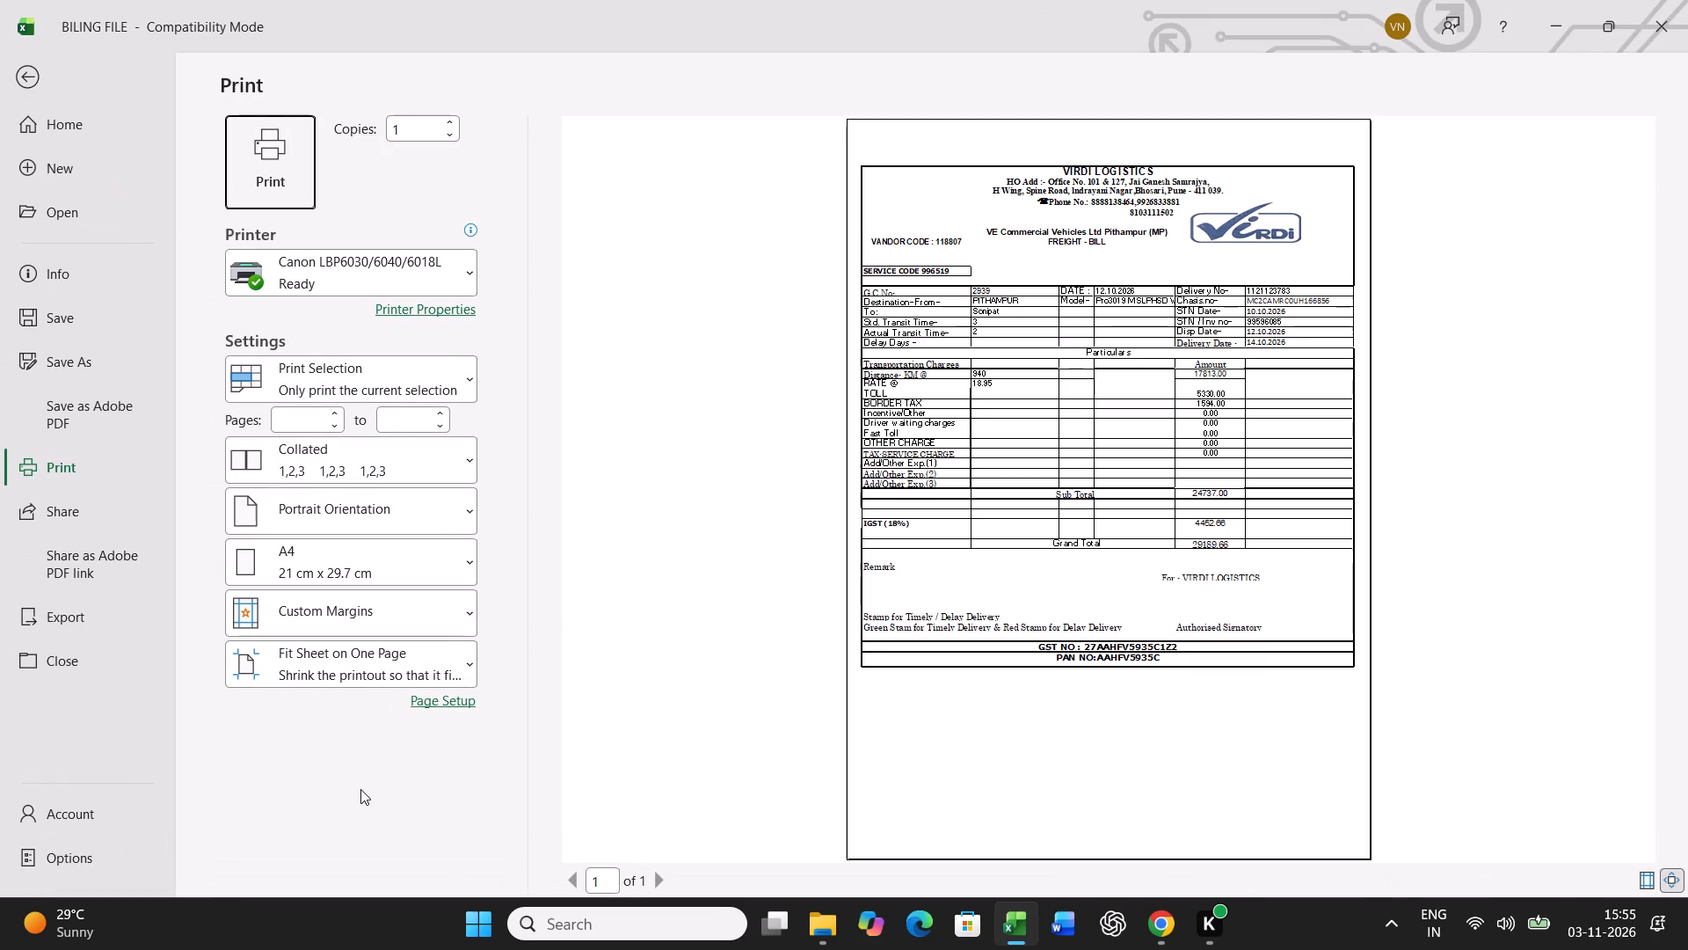
click(271, 170)
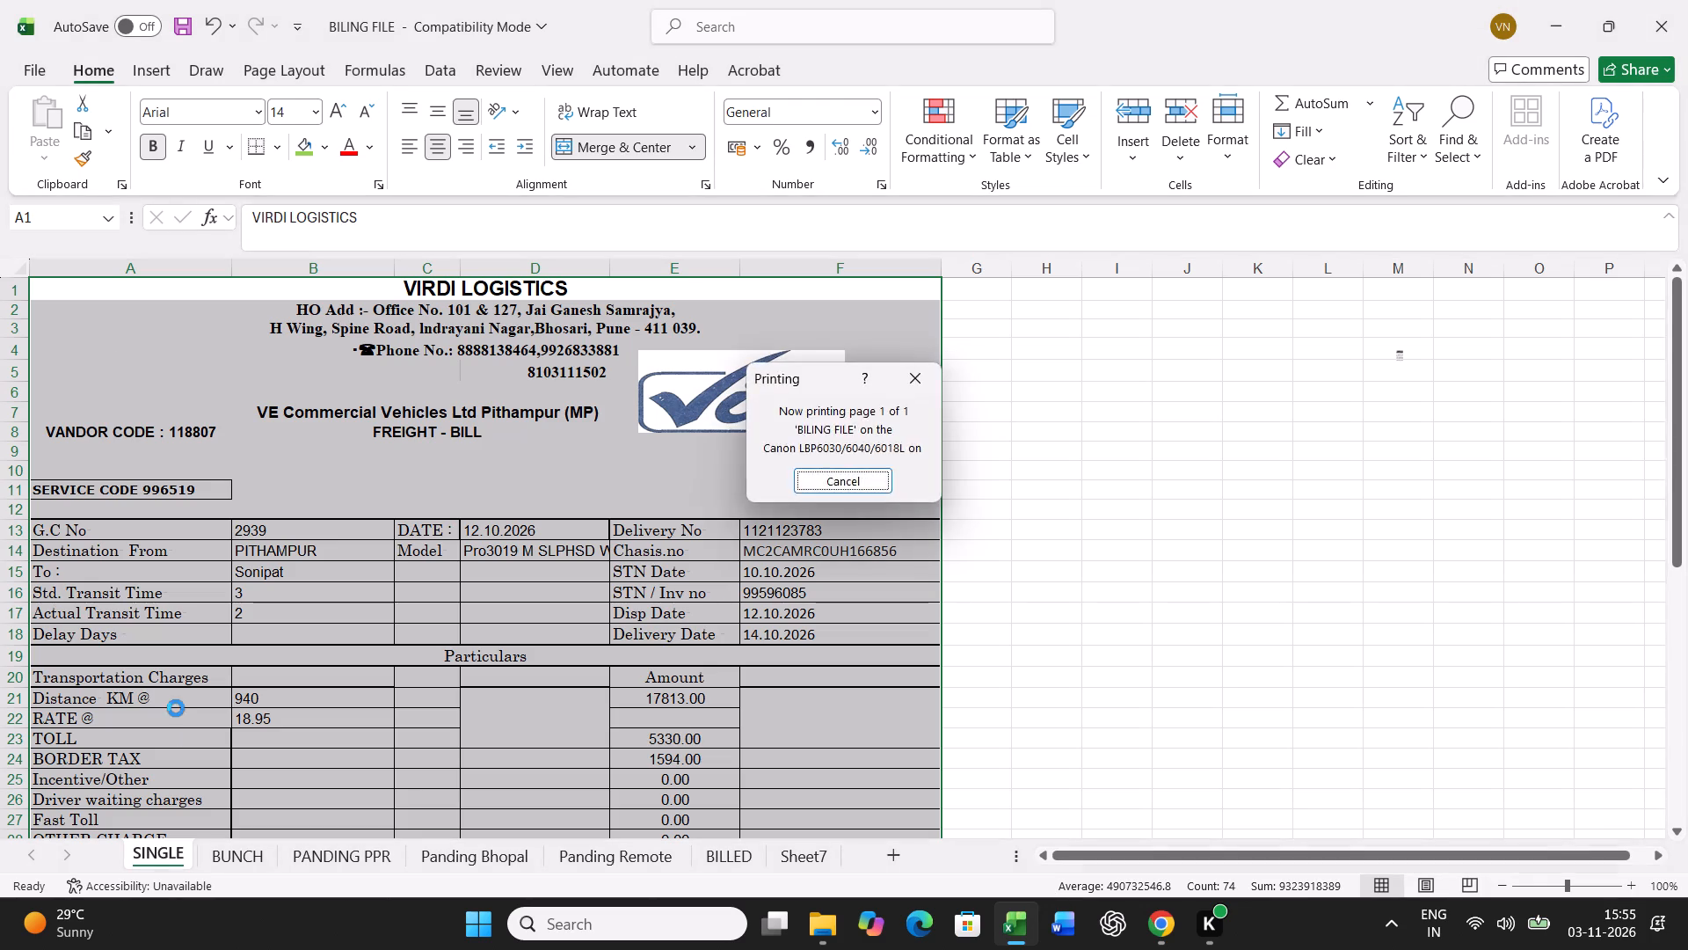
Record G.C. No 2939 in the lower bill table by pasting BUNCH row 11 as values into row 52.
click(247, 858)
click(14, 552)
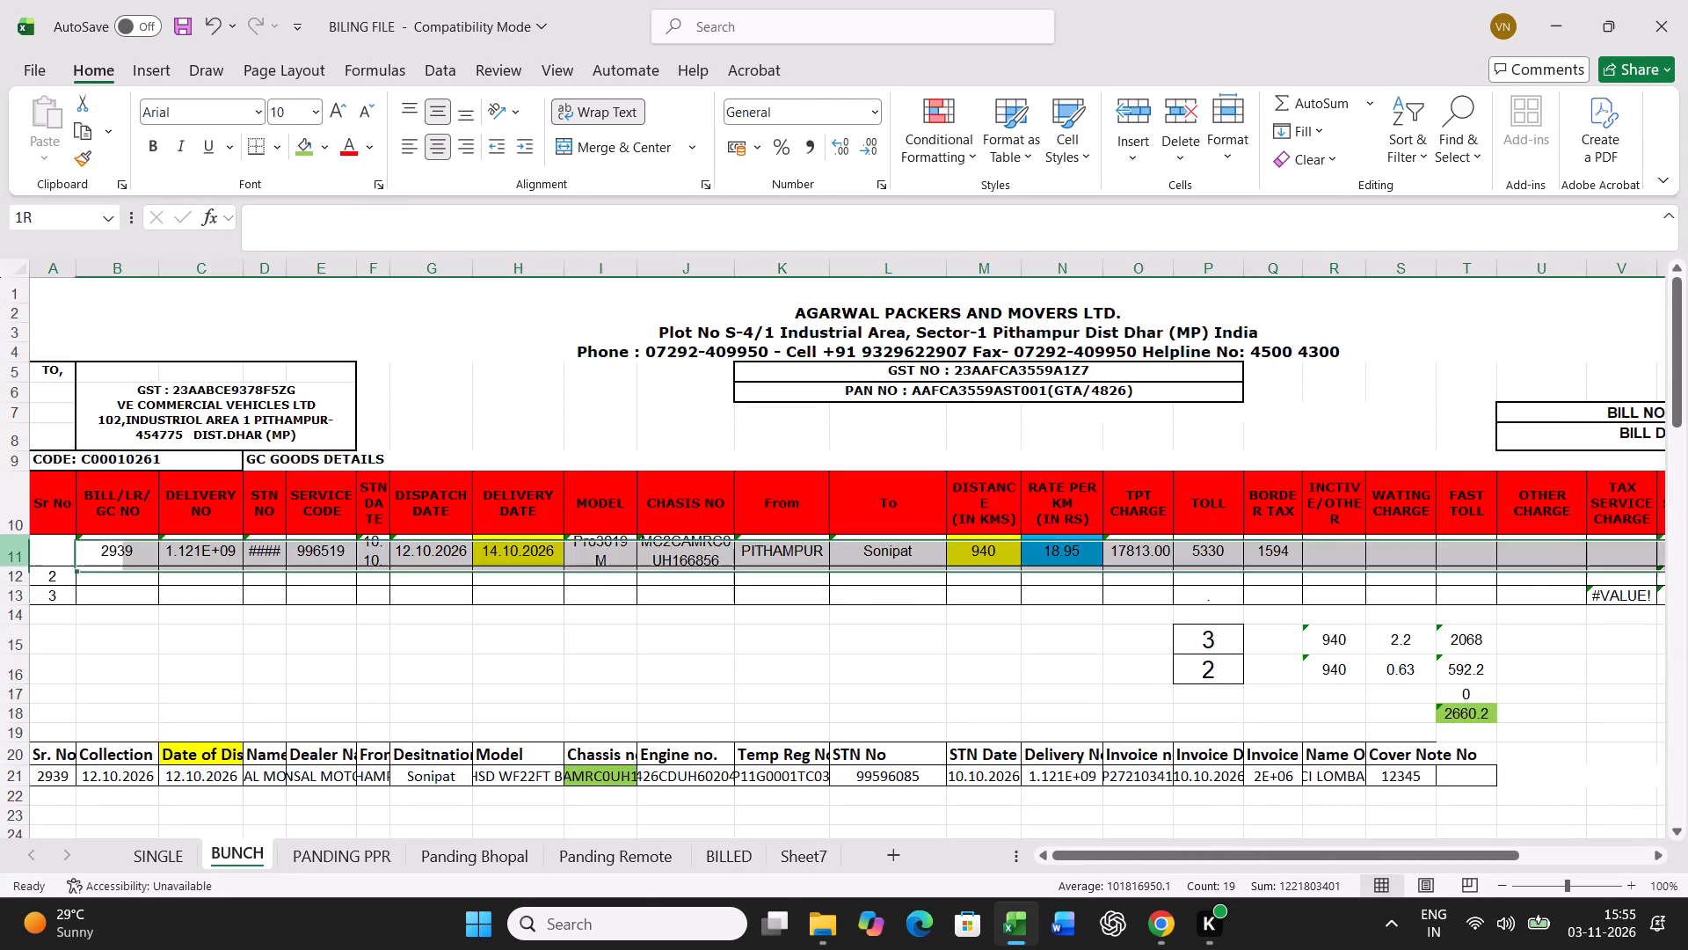
key(ctrl+c)
scroll(748, 548, down, 20)
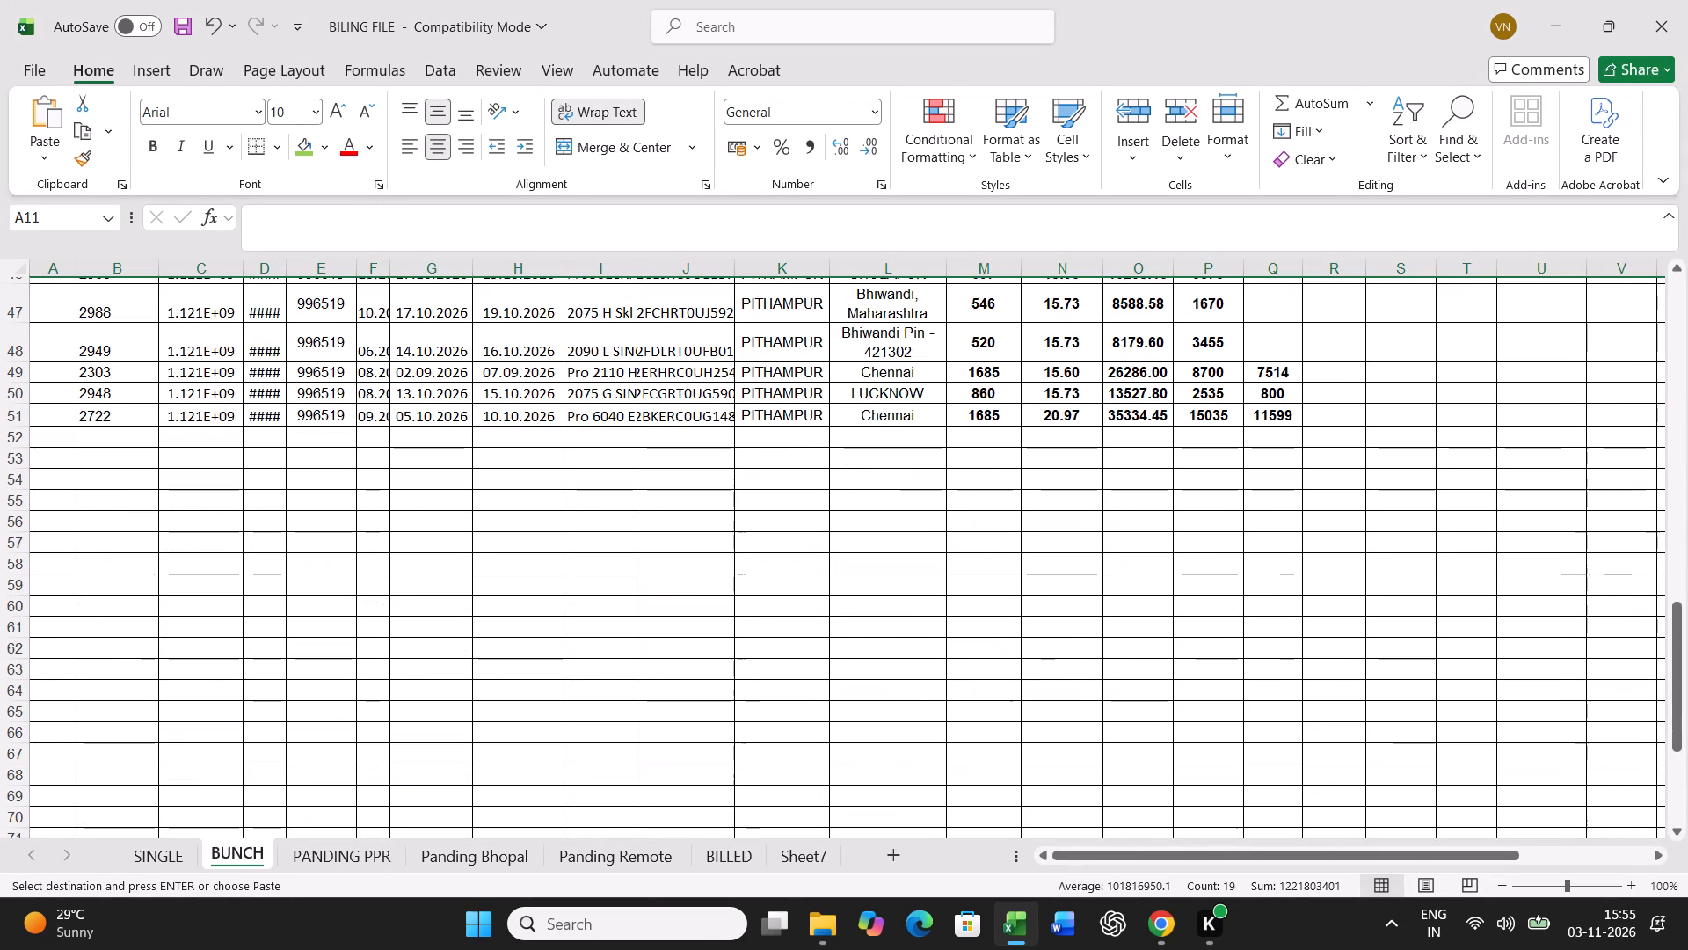
right_click(62, 440)
click(175, 421)
click(73, 372)
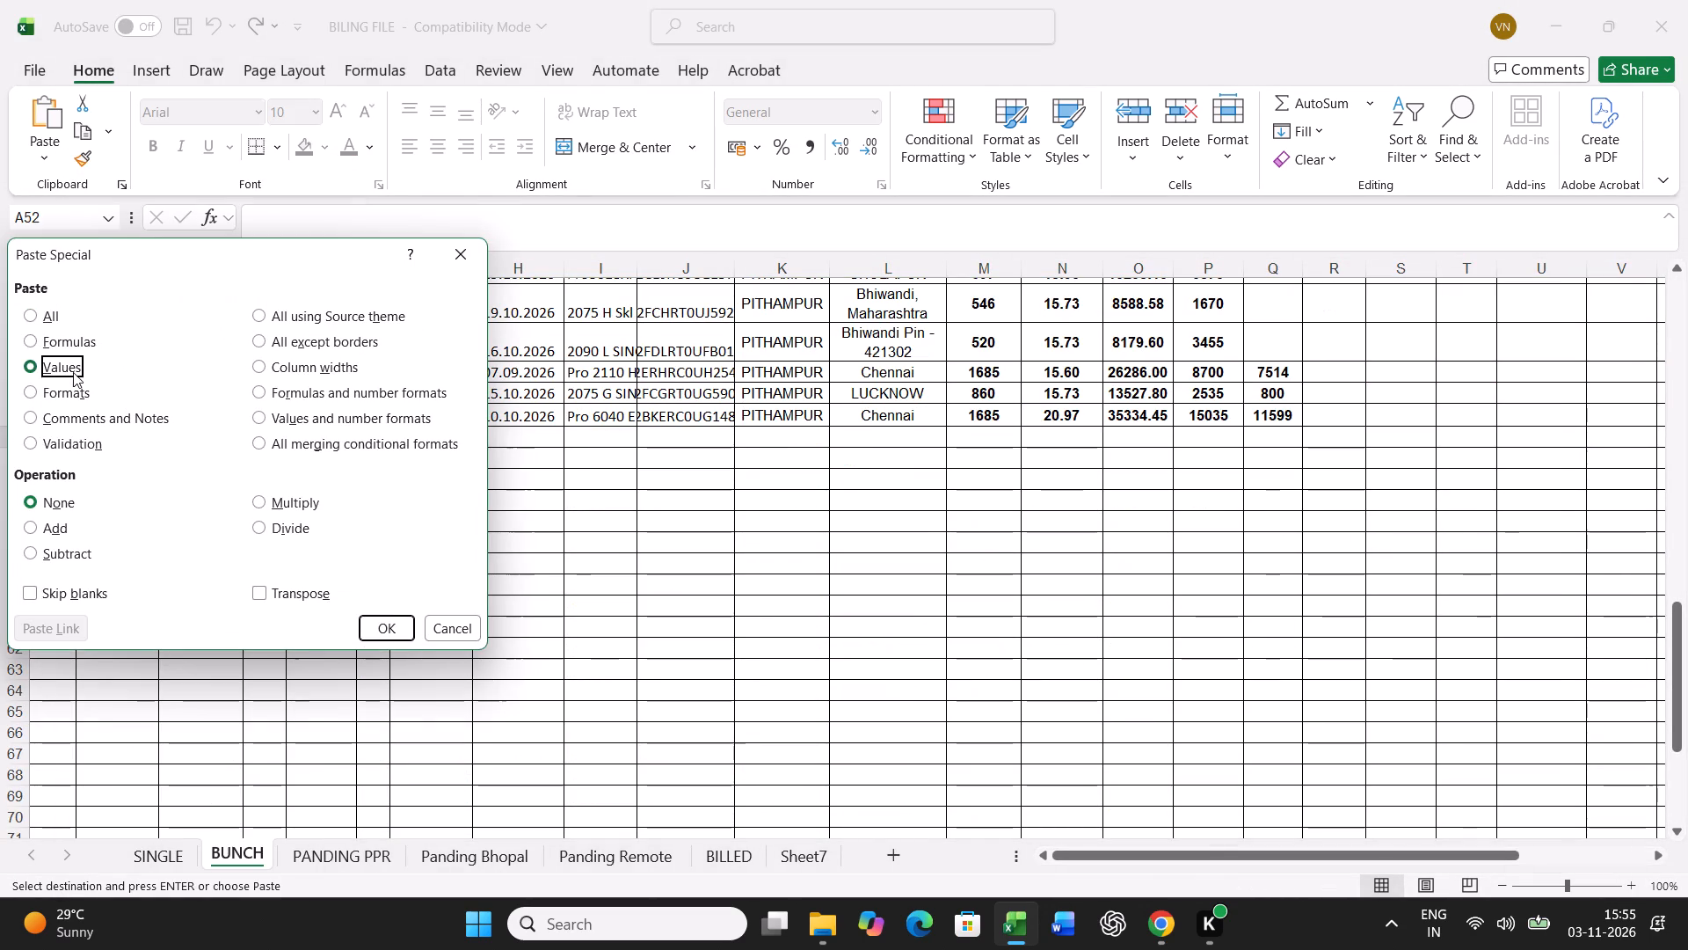
click(392, 632)
Find chassis number 592515 in PANDING PPR and fill its chassis cell green.
click(369, 853)
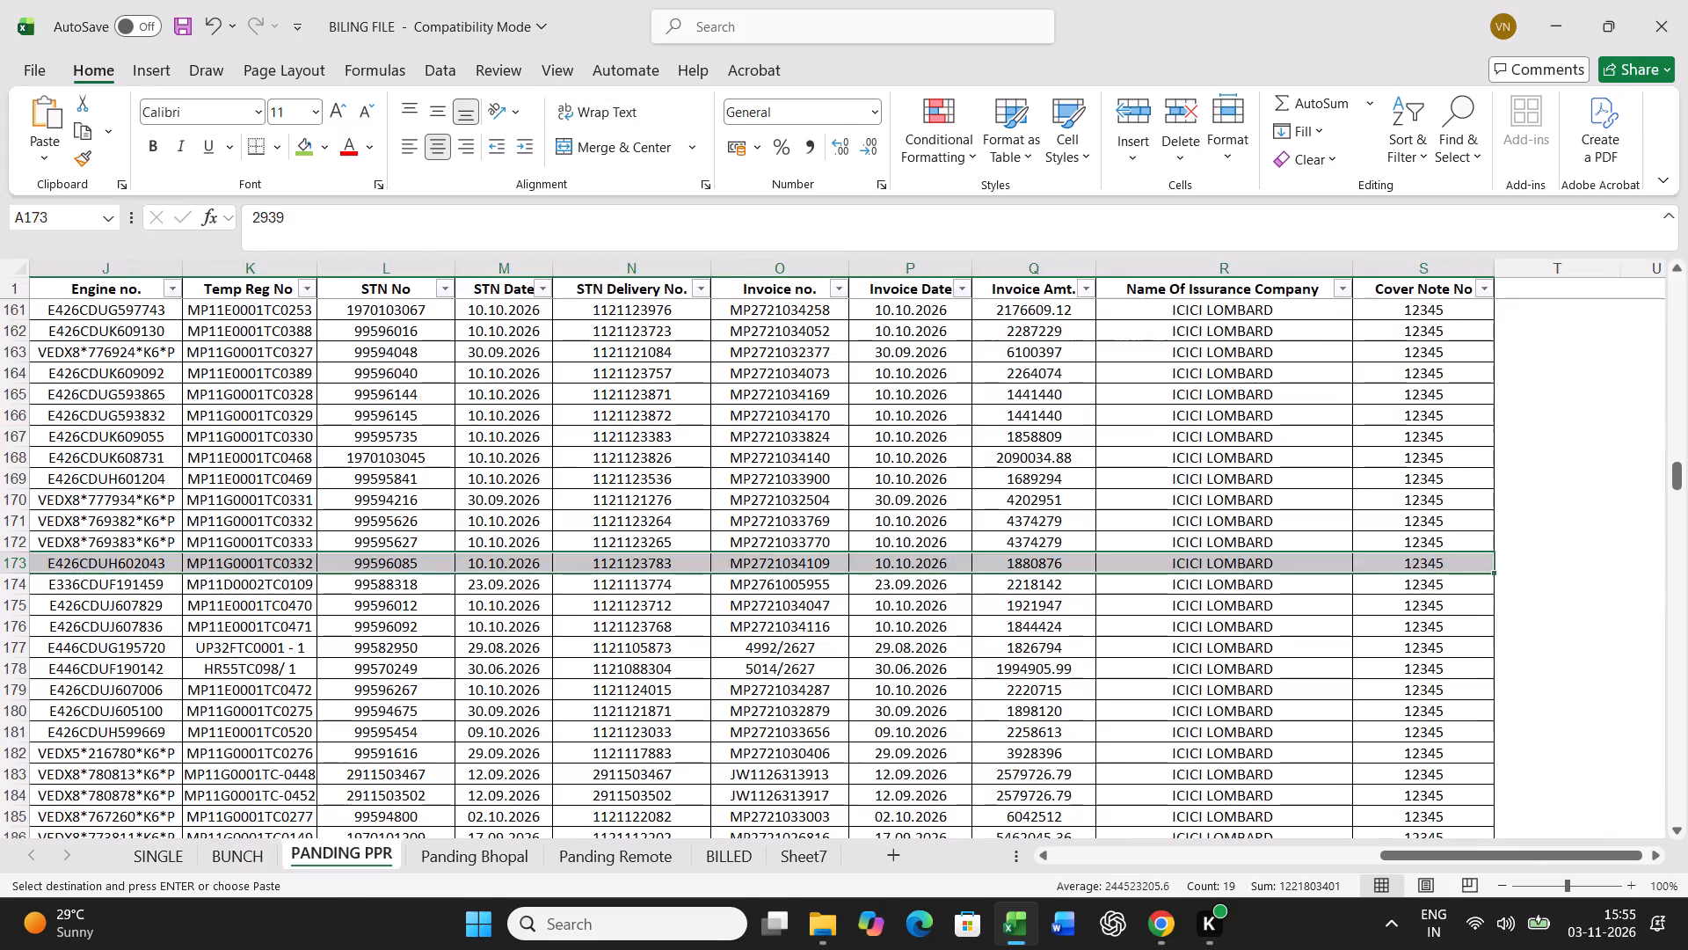
click(763, 673)
key(ctrl+f)
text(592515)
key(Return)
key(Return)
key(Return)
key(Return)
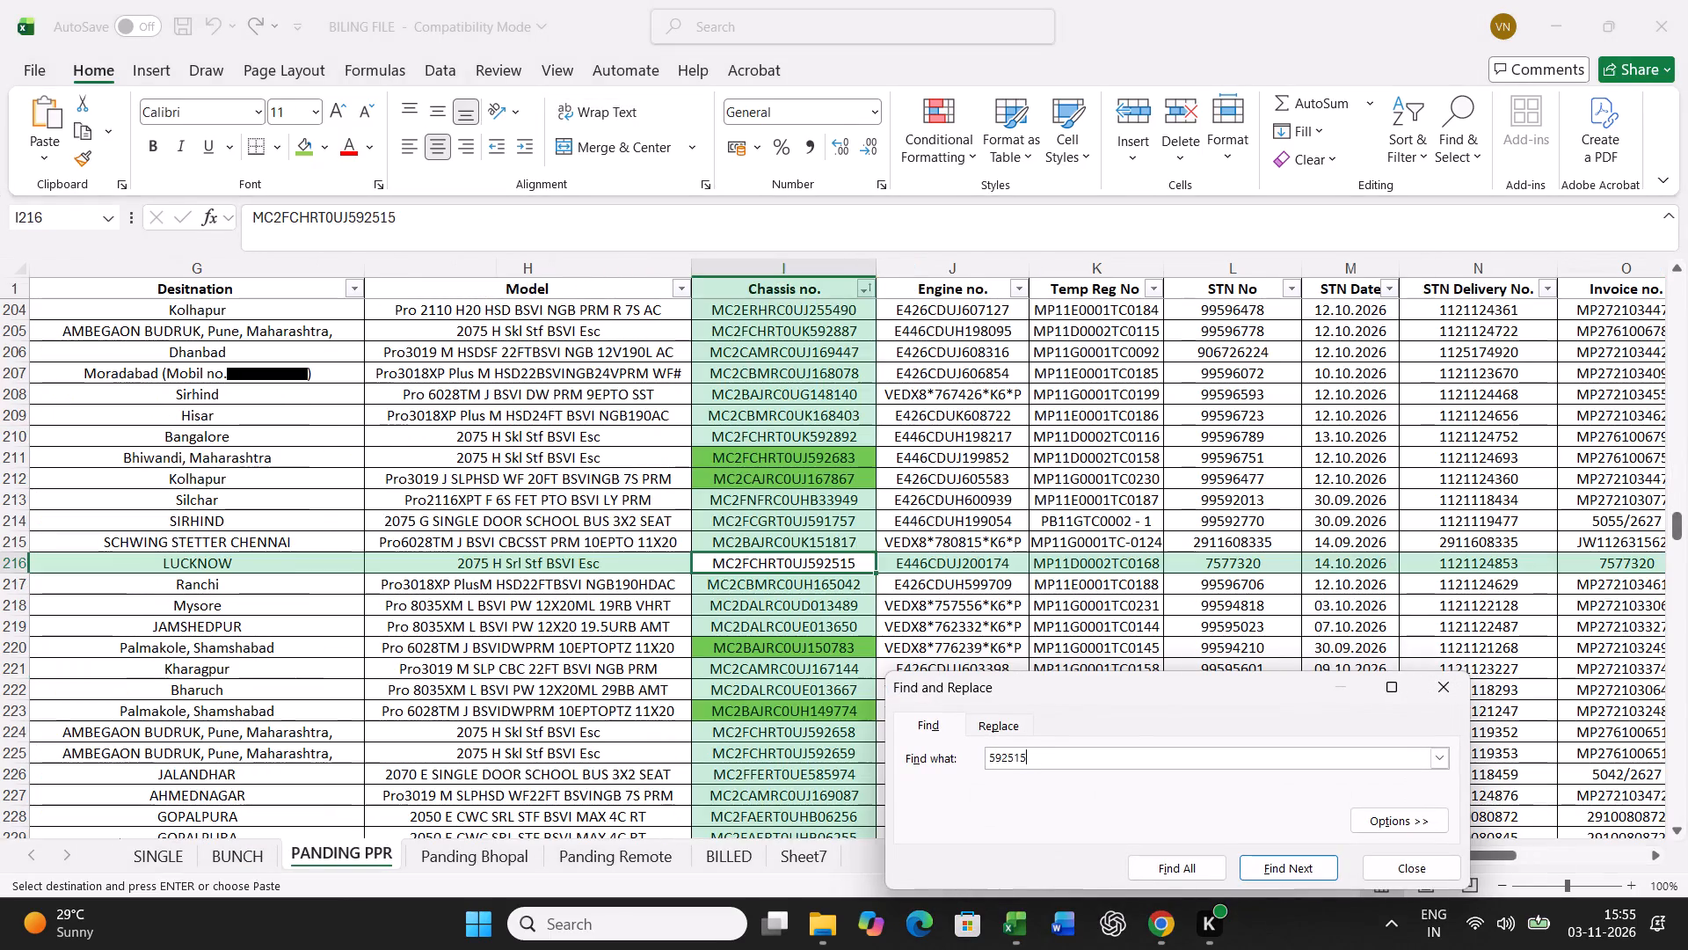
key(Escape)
click(309, 141)
Copy the full PANDING PPR record of chassis 592515 into BUNCH row 21, starting at cell A21.
key(Left)
key(Left)
key(Left)
key(Left)
key(Left)
key(Left)
key(Left)
key(Left)
key(Left)
key(Left)
key(Left)
key(Left)
key(Left)
key(Left)
key(Left)
key(Left)
key(Left)
key(Left)
key(Left)
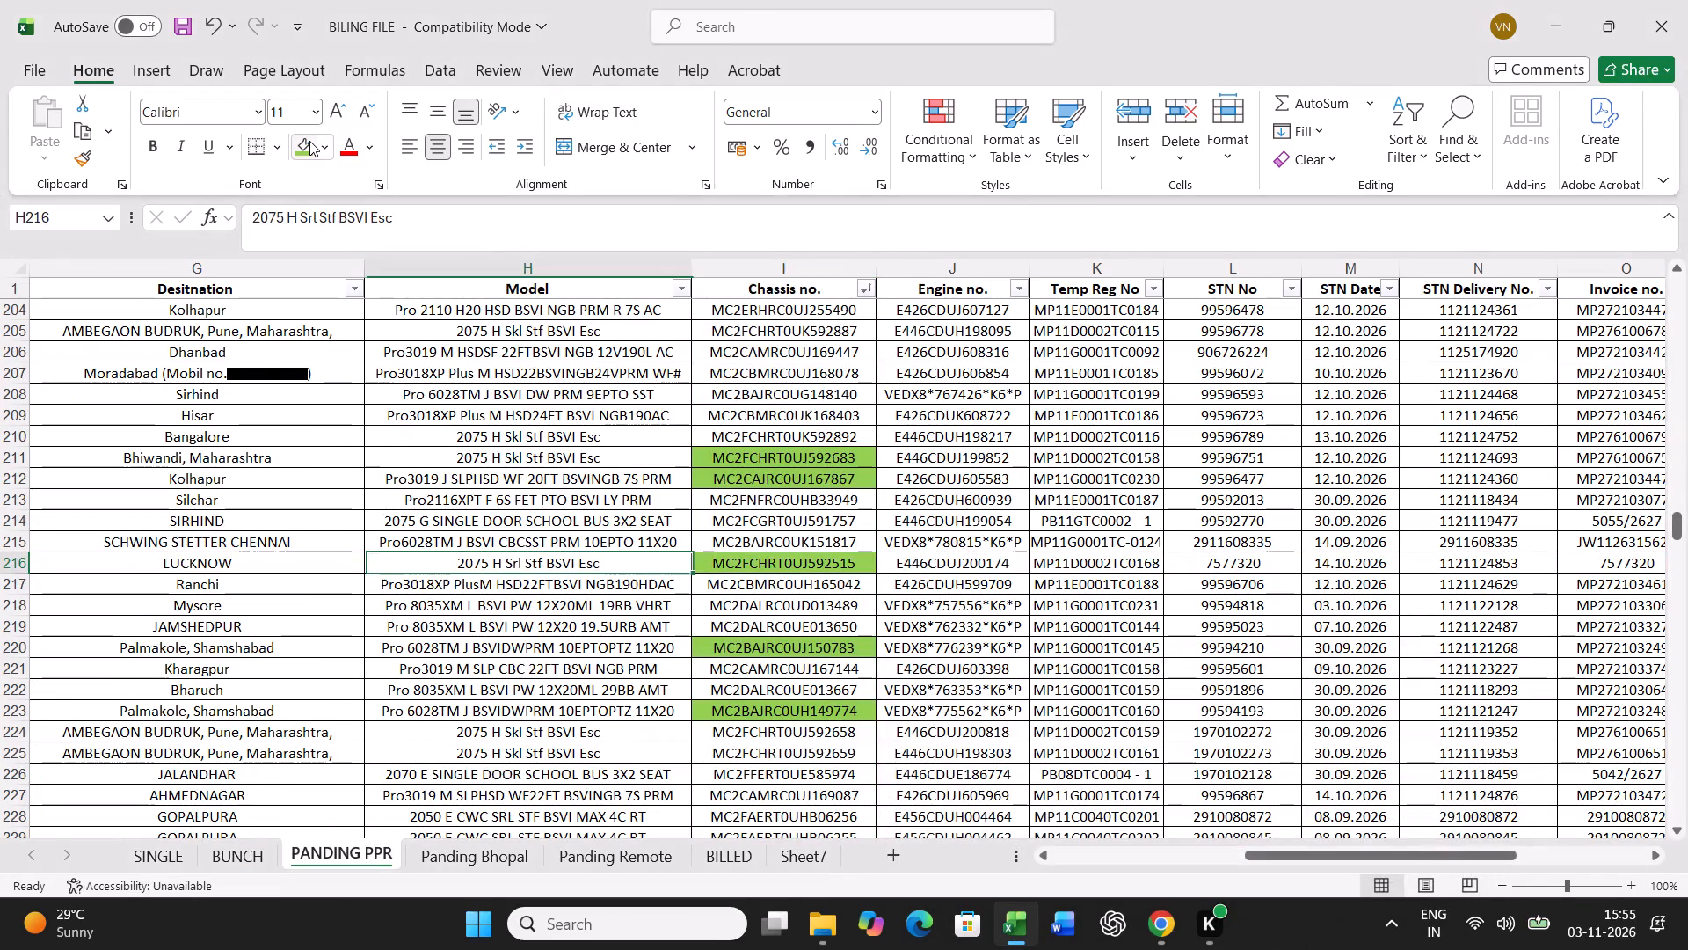
key(ctrl+shift+Right)
key(ctrl+c)
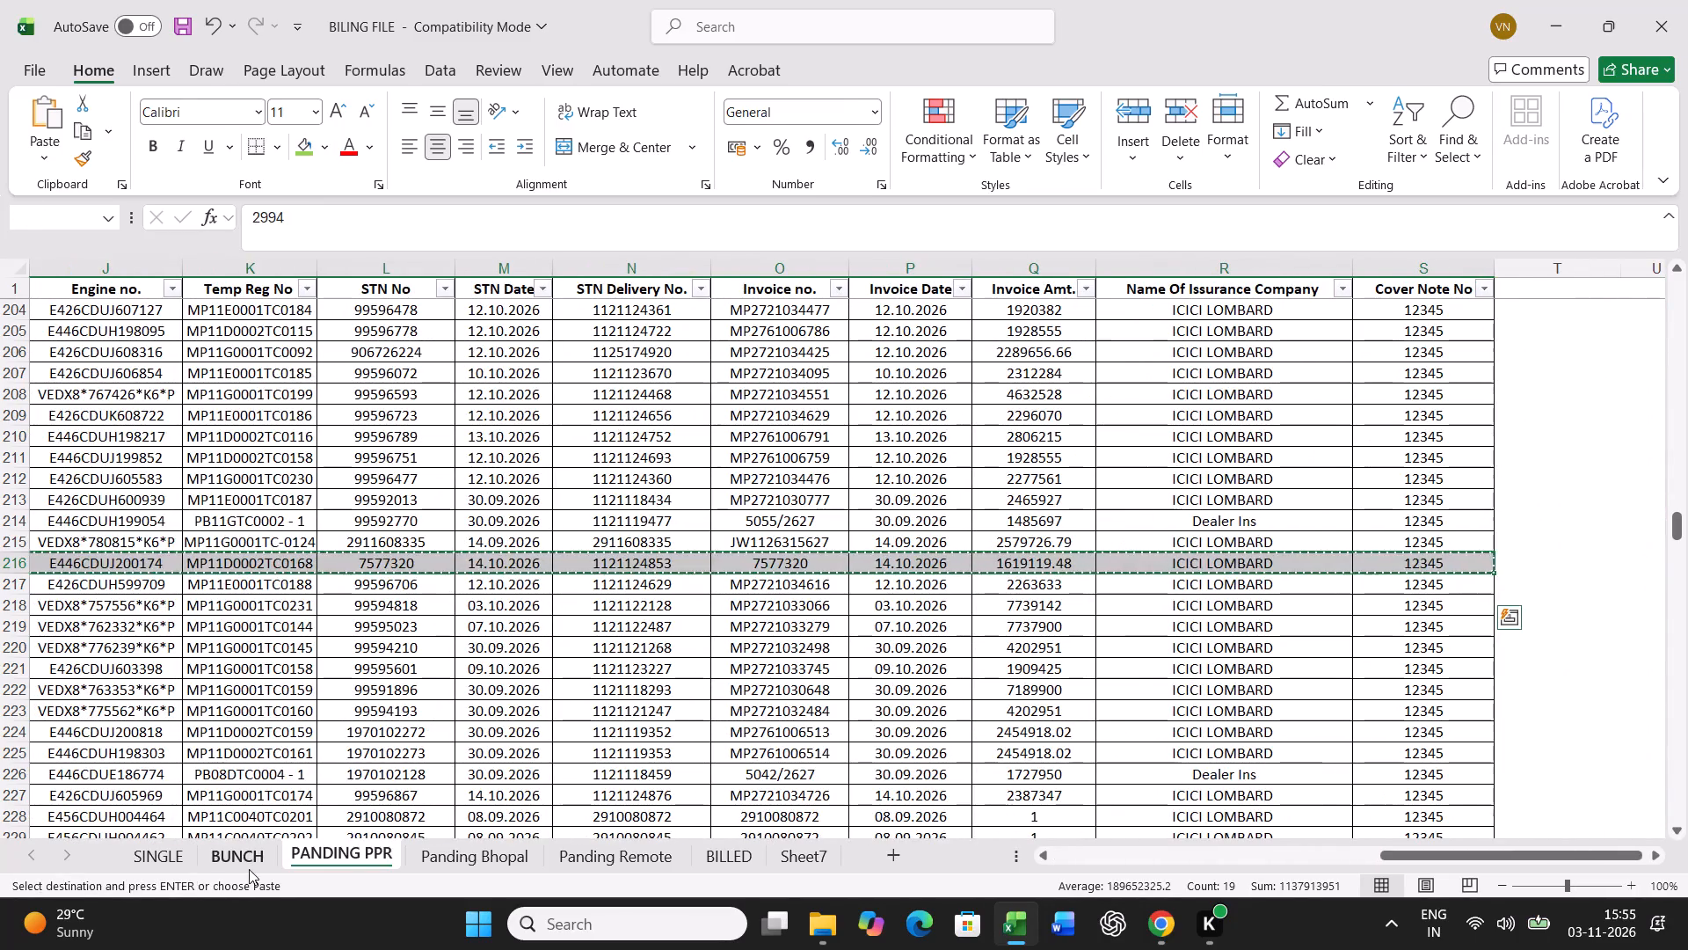
click(252, 854)
scroll(333, 700, up, 17)
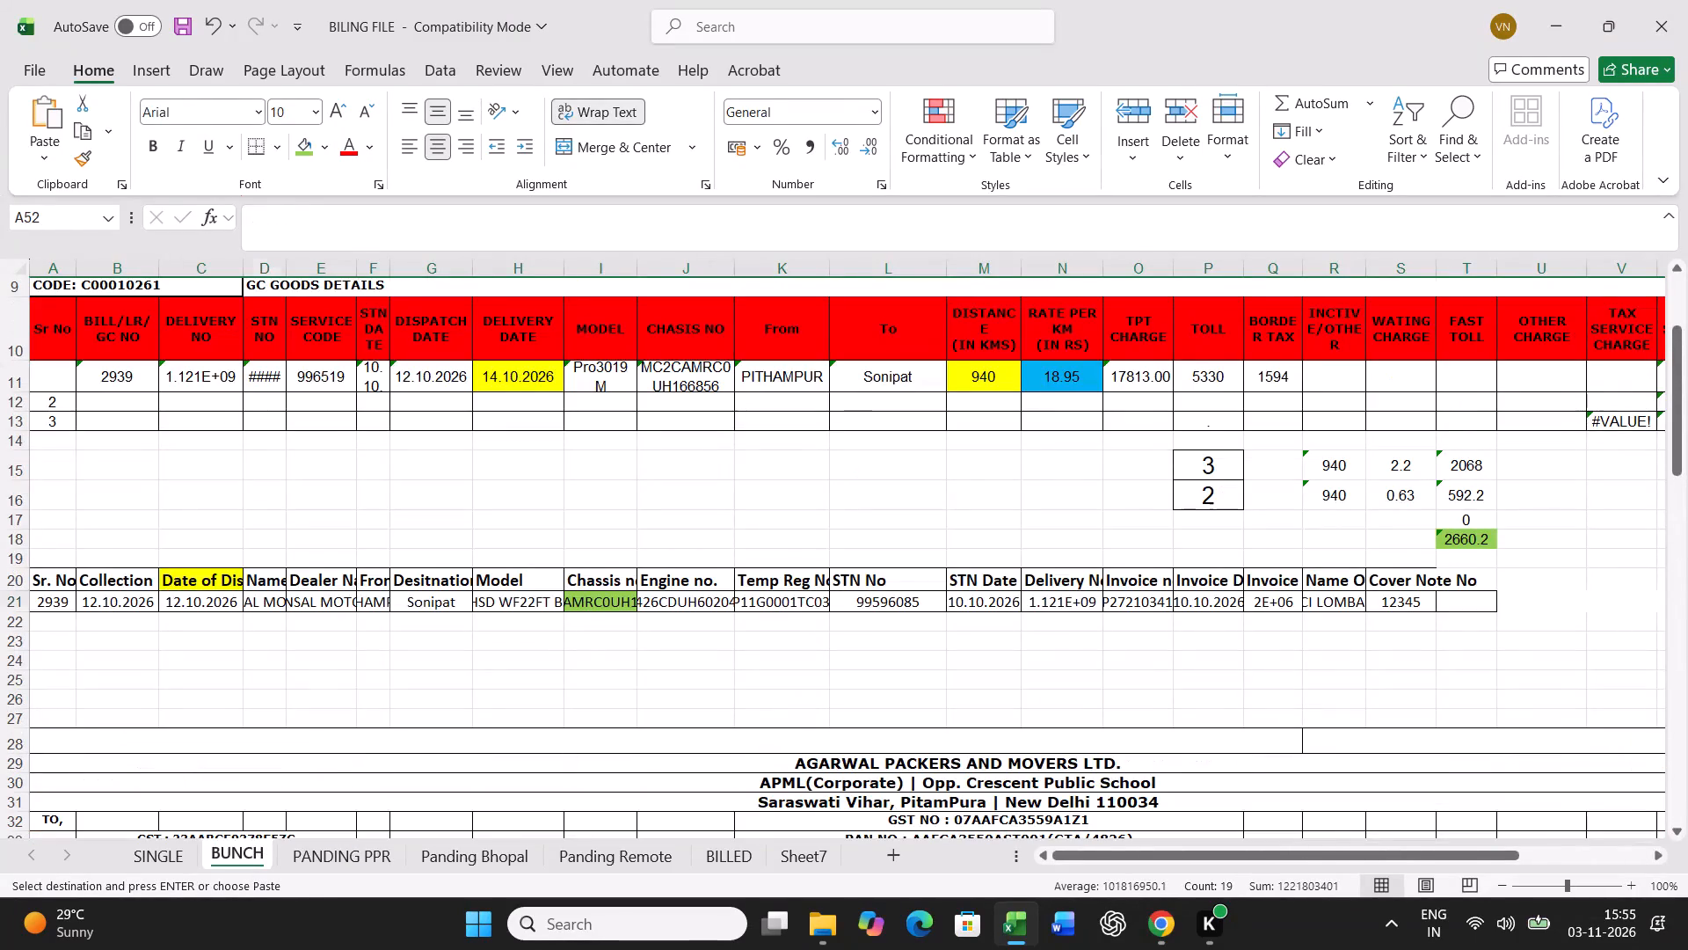
click(52, 599)
key(ctrl+v)
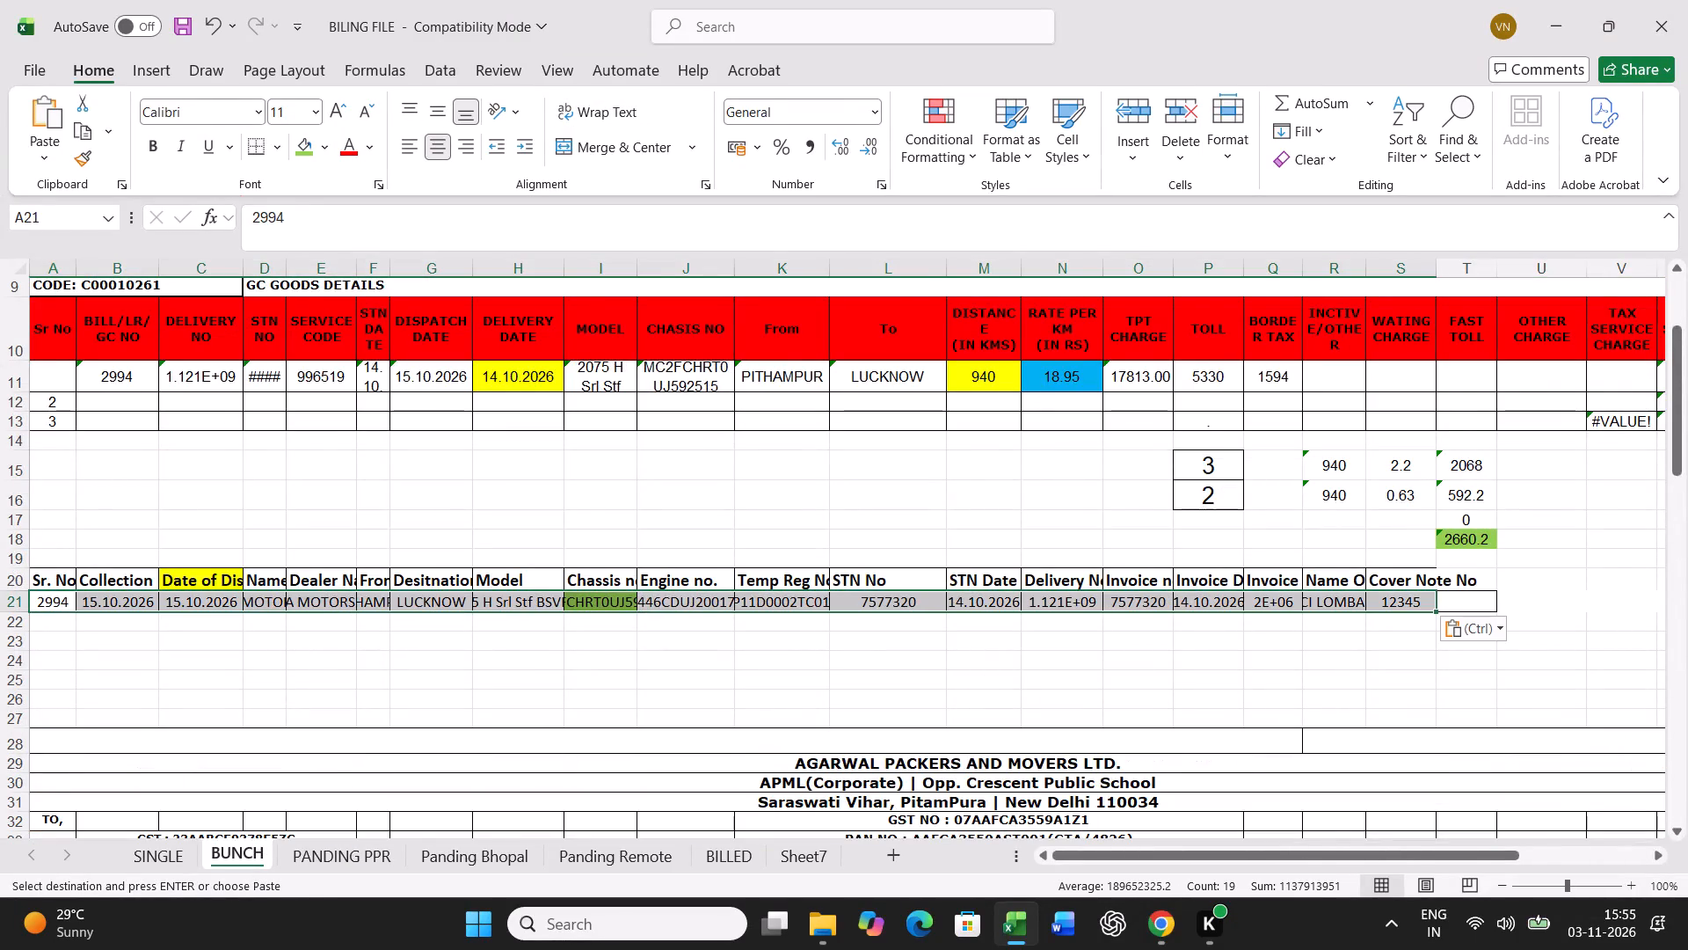
Set the delivery date in BUNCH row 11 to 17.10.2026.
scroll(607, 716, up, 3)
click(552, 558)
text(17.10.2026)
key(Right)
Set BUNCH row 11's distance to 860 km, rate per km to 15.73 and toll to 2535, and clear the border tax.
key(Right)
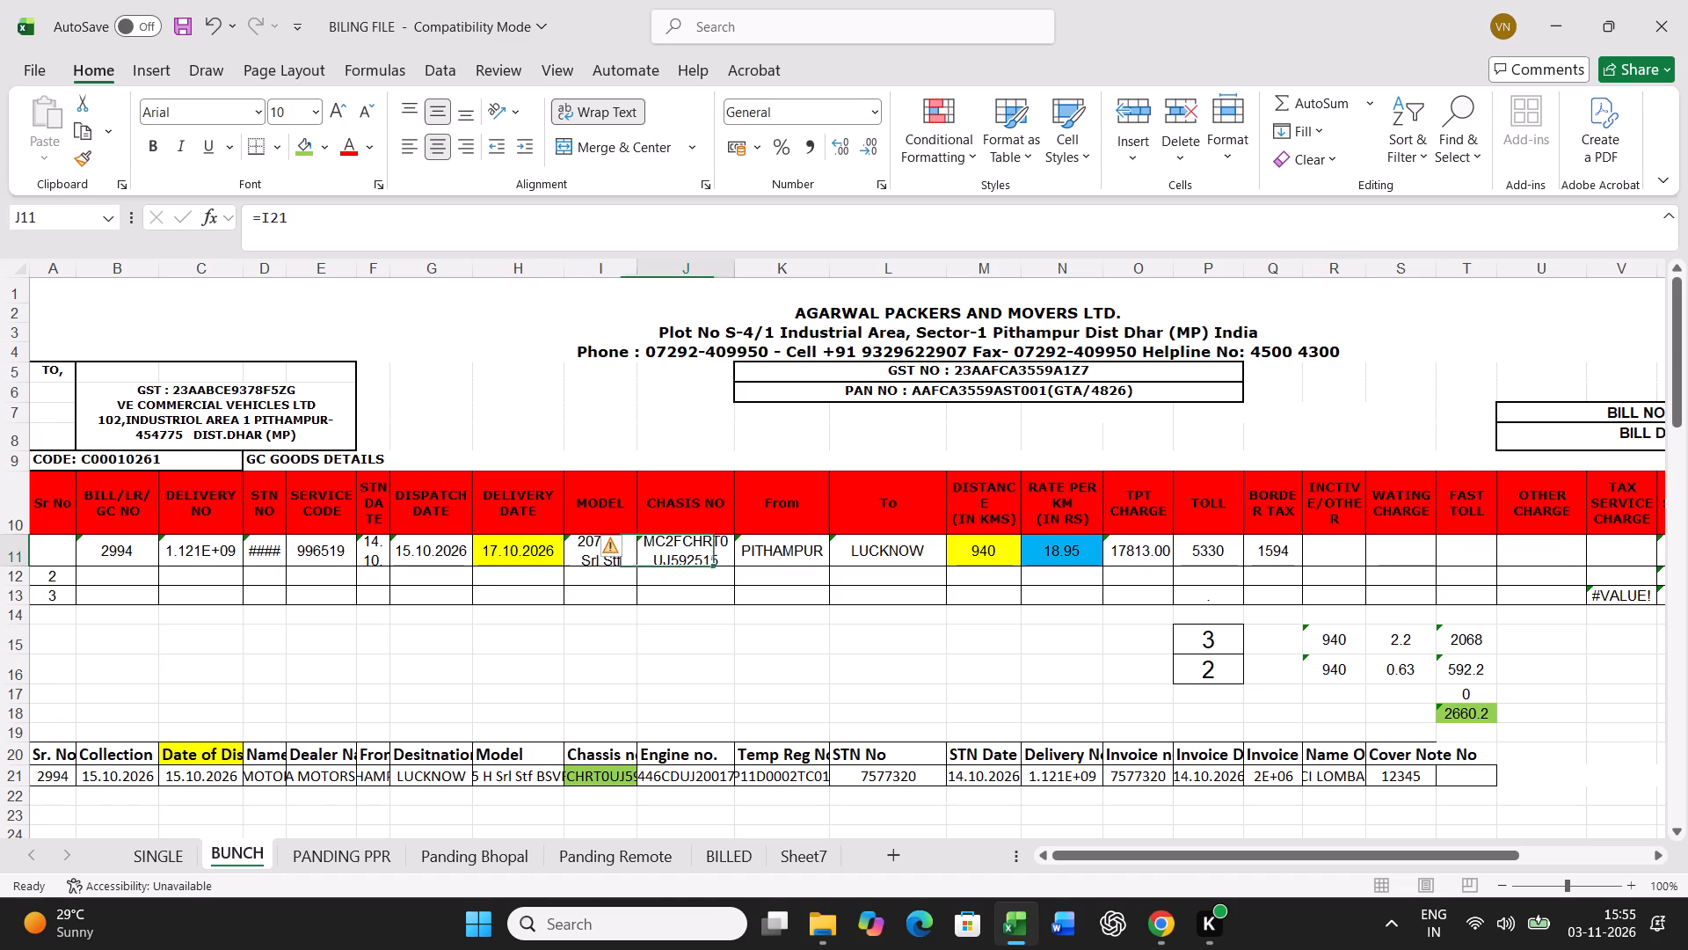
key(Right)
key(Right)
key(Right)
text(860)
key(Right)
text(15.73)
key(Right)
key(Right)
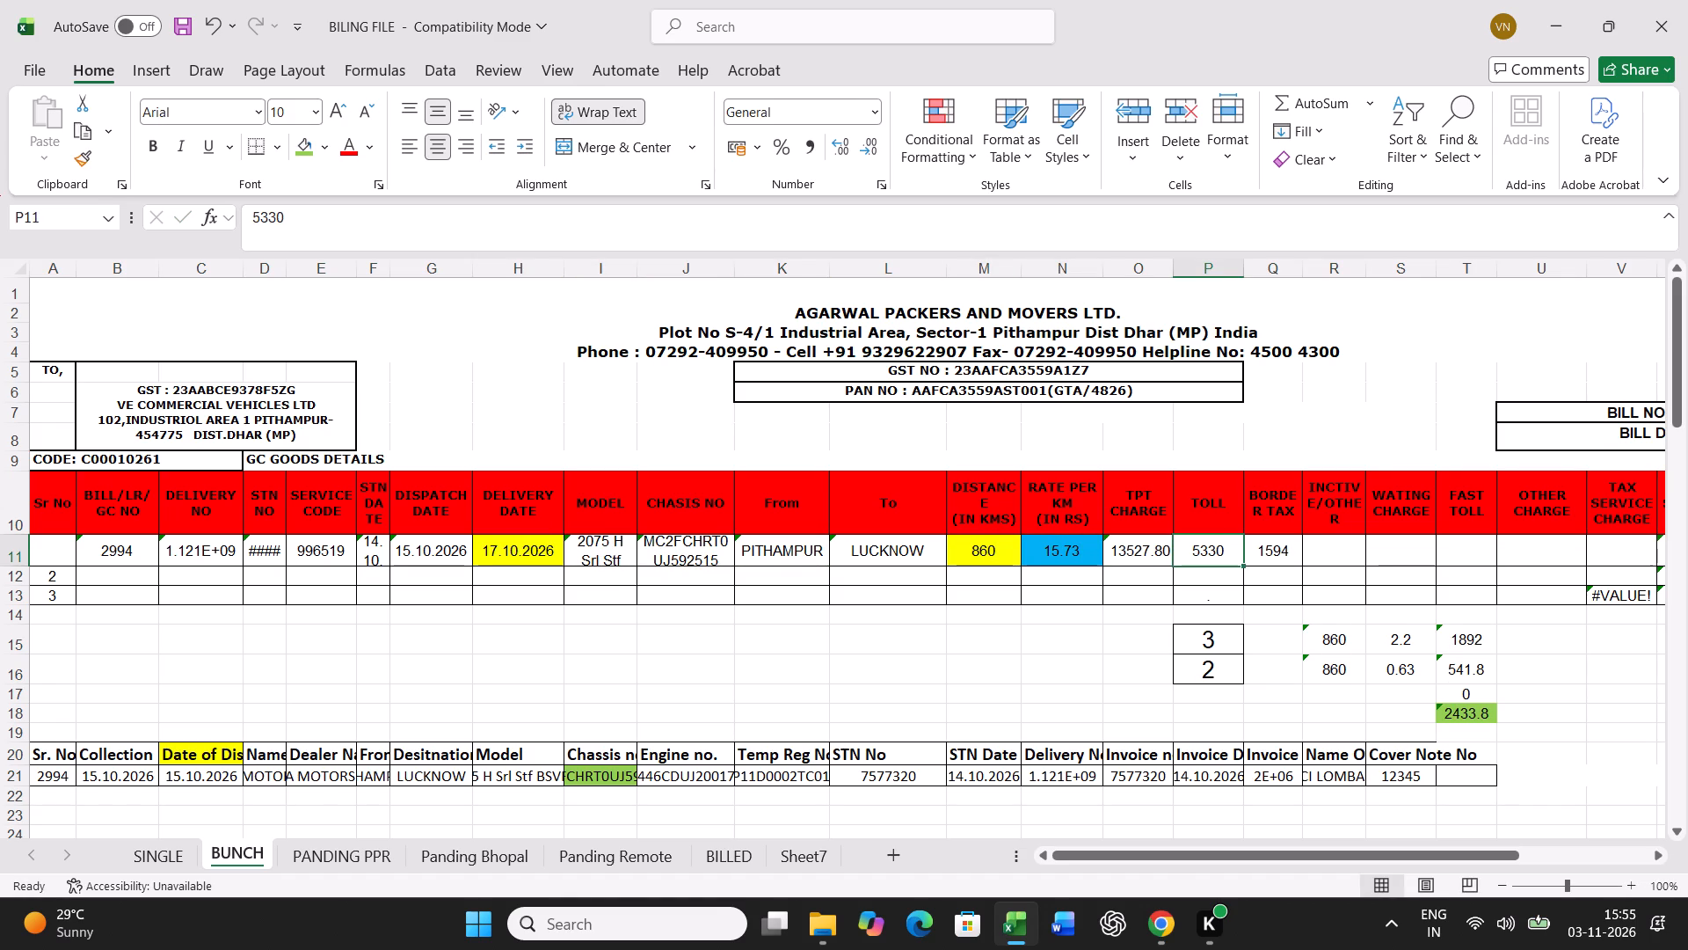
text(2535)
key(Return)
key(Up)
key(Right)
key(Delete)
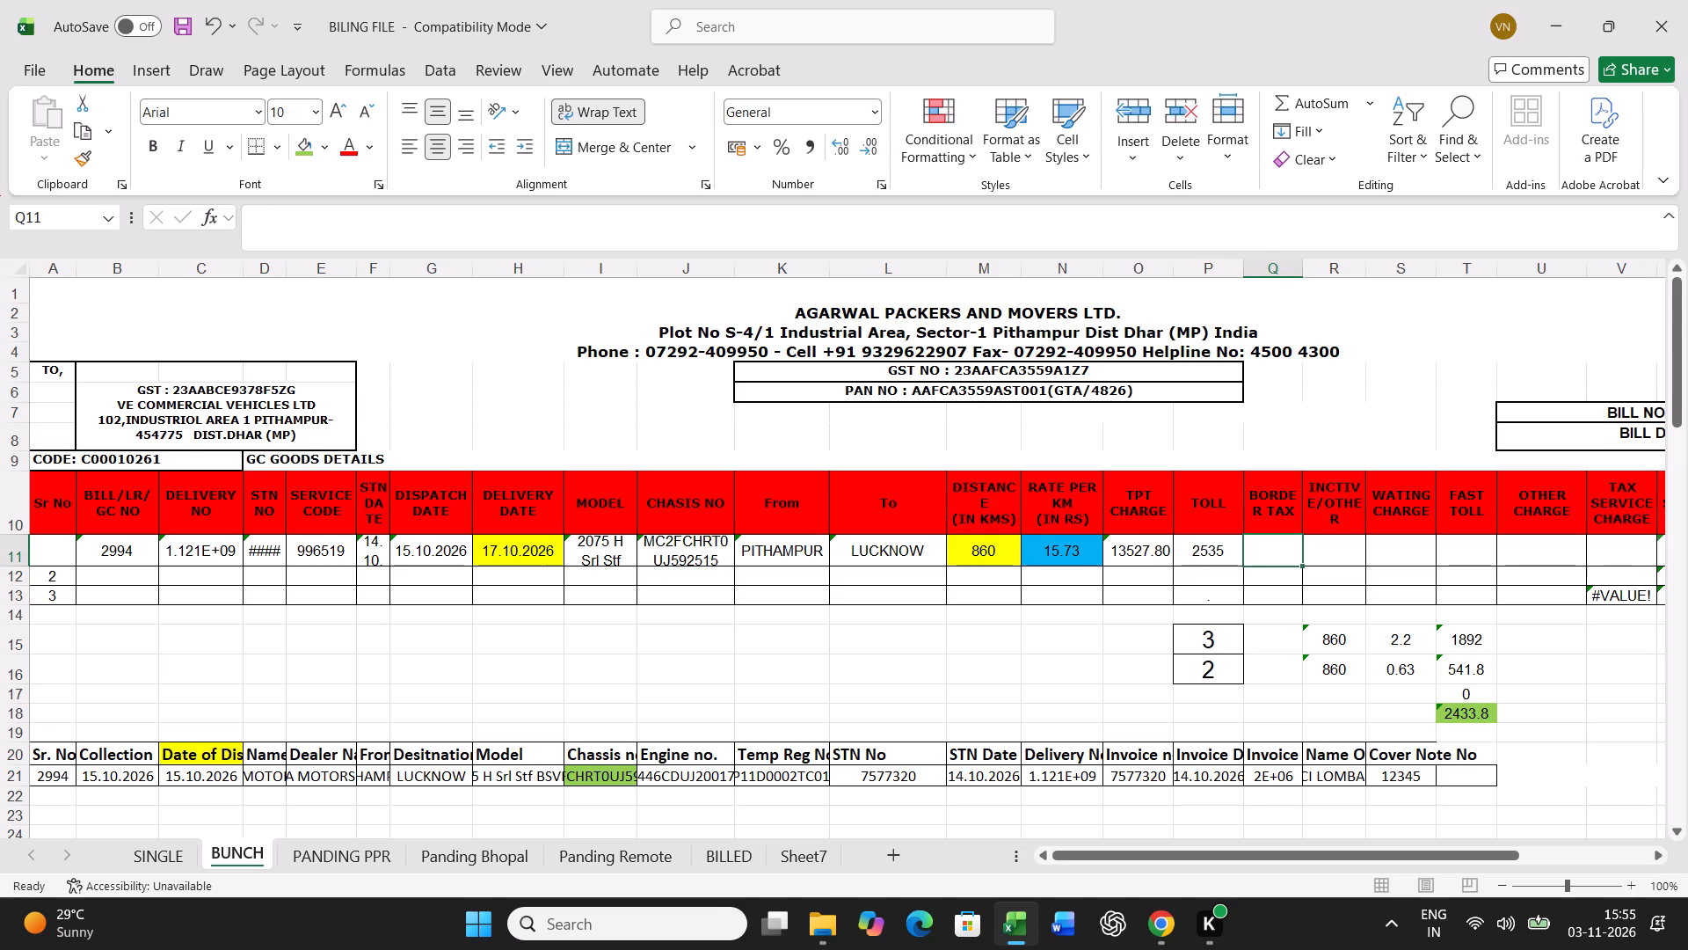
click(164, 851)
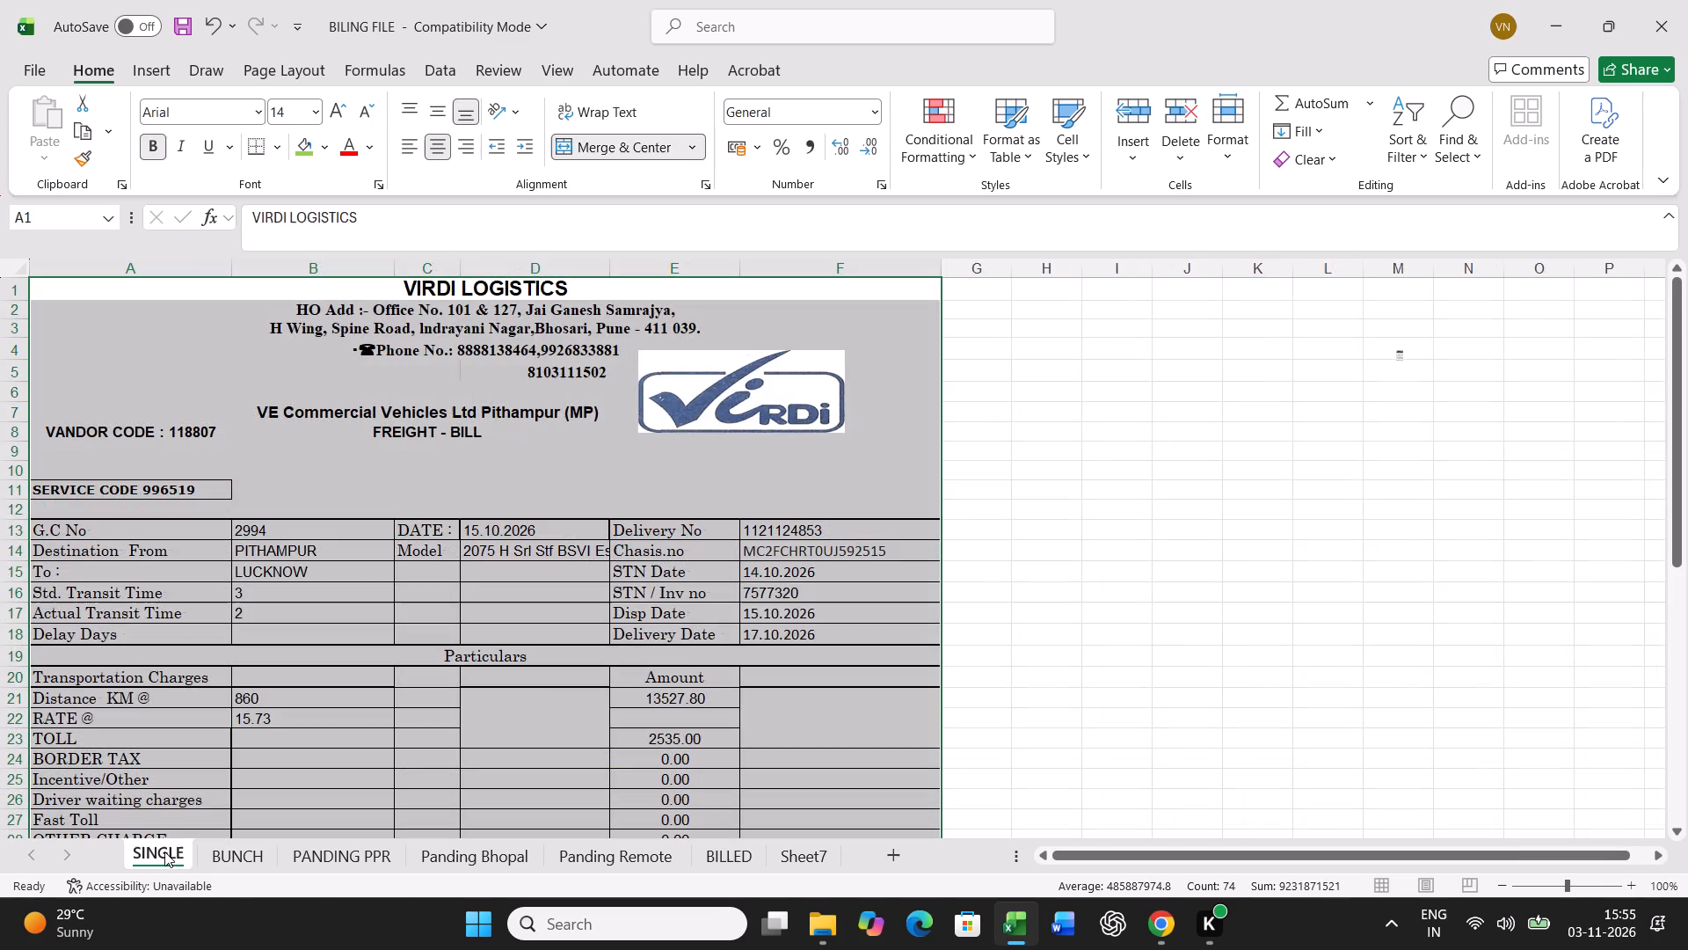
key(ctrl+p)
click(289, 158)
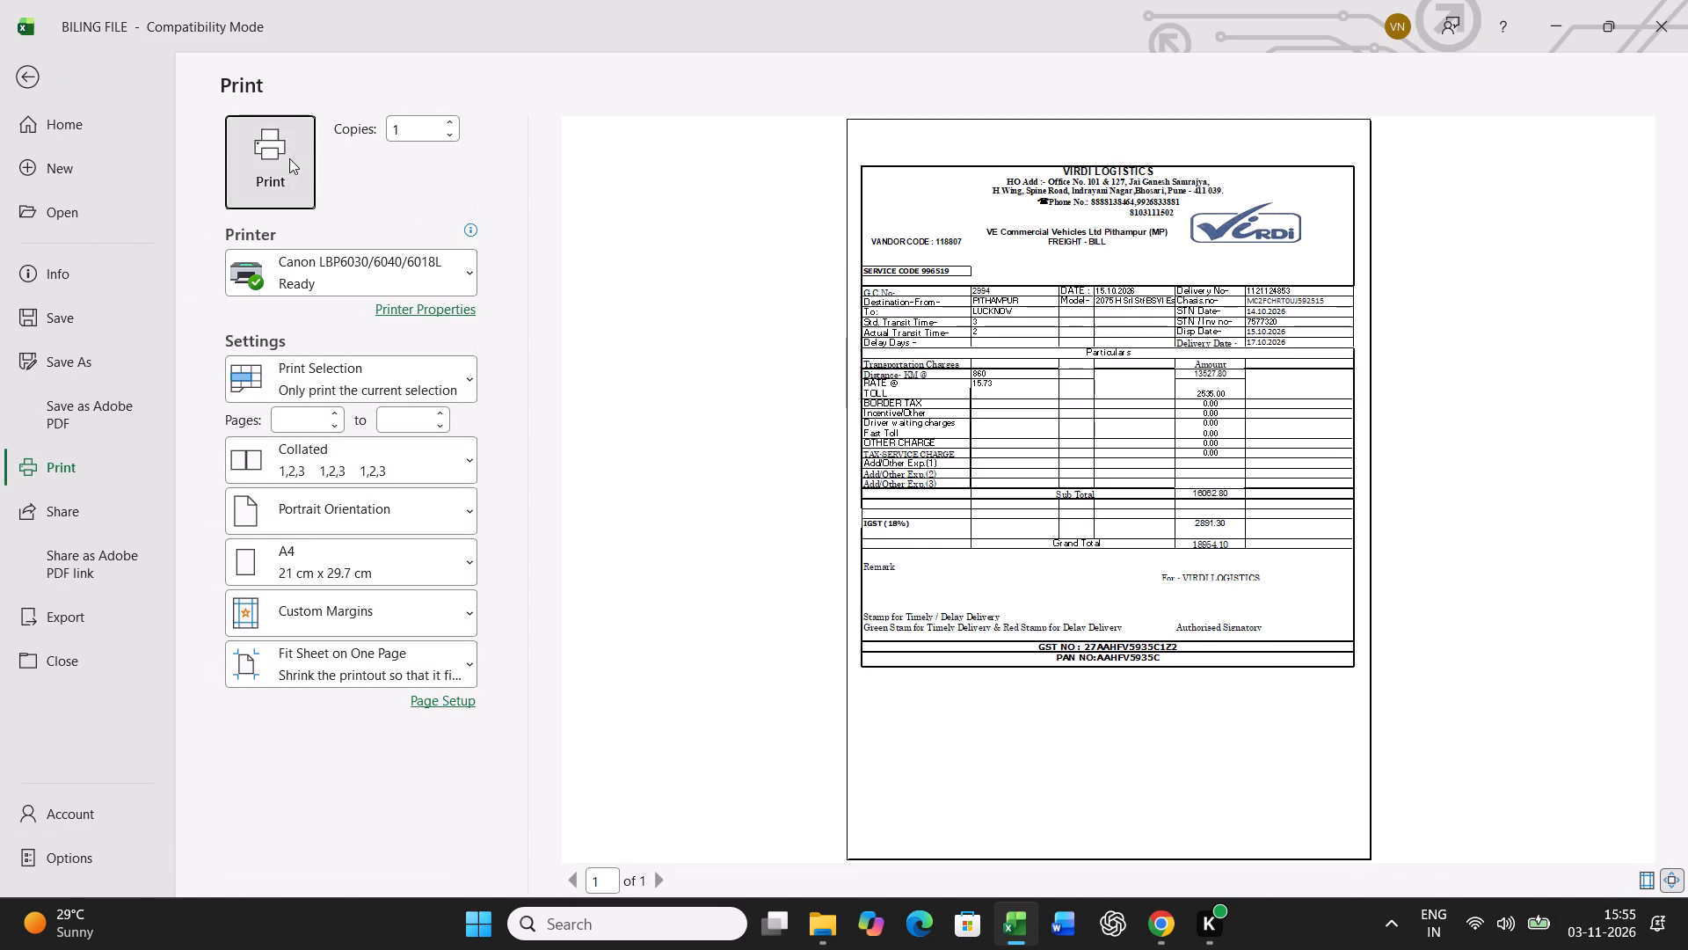
Record G.C. No 2994 in the lower bill table by pasting BUNCH row 11 as values into row 53.
click(262, 845)
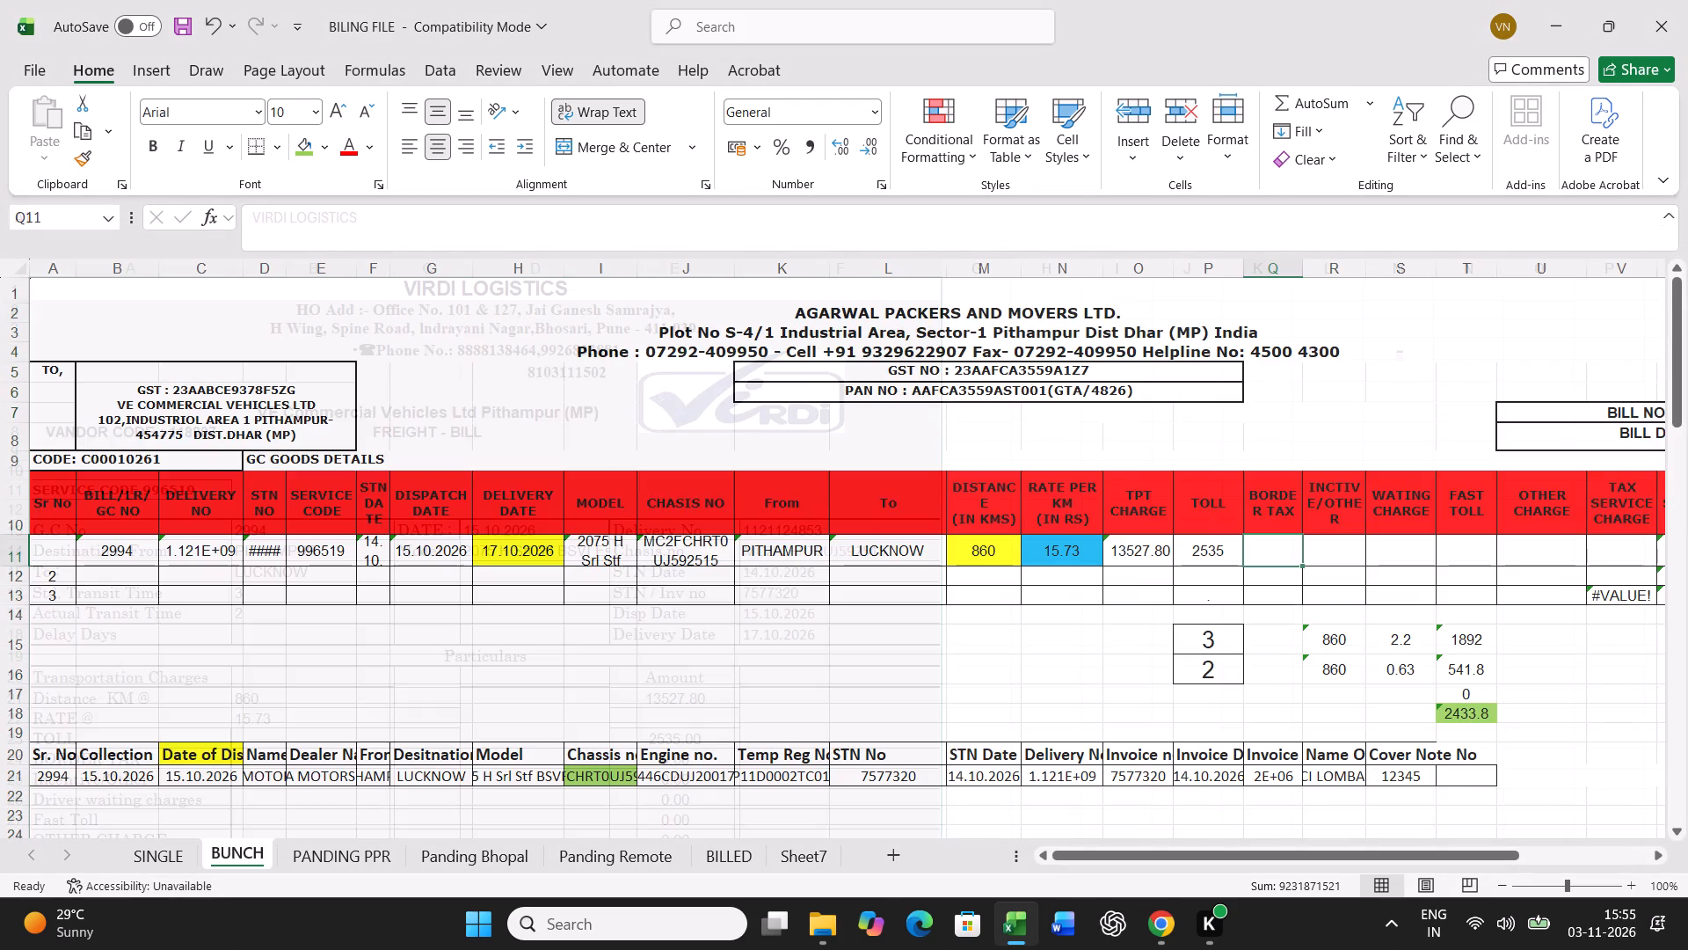
click(21, 547)
key(ctrl+c)
scroll(562, 598, down, 17)
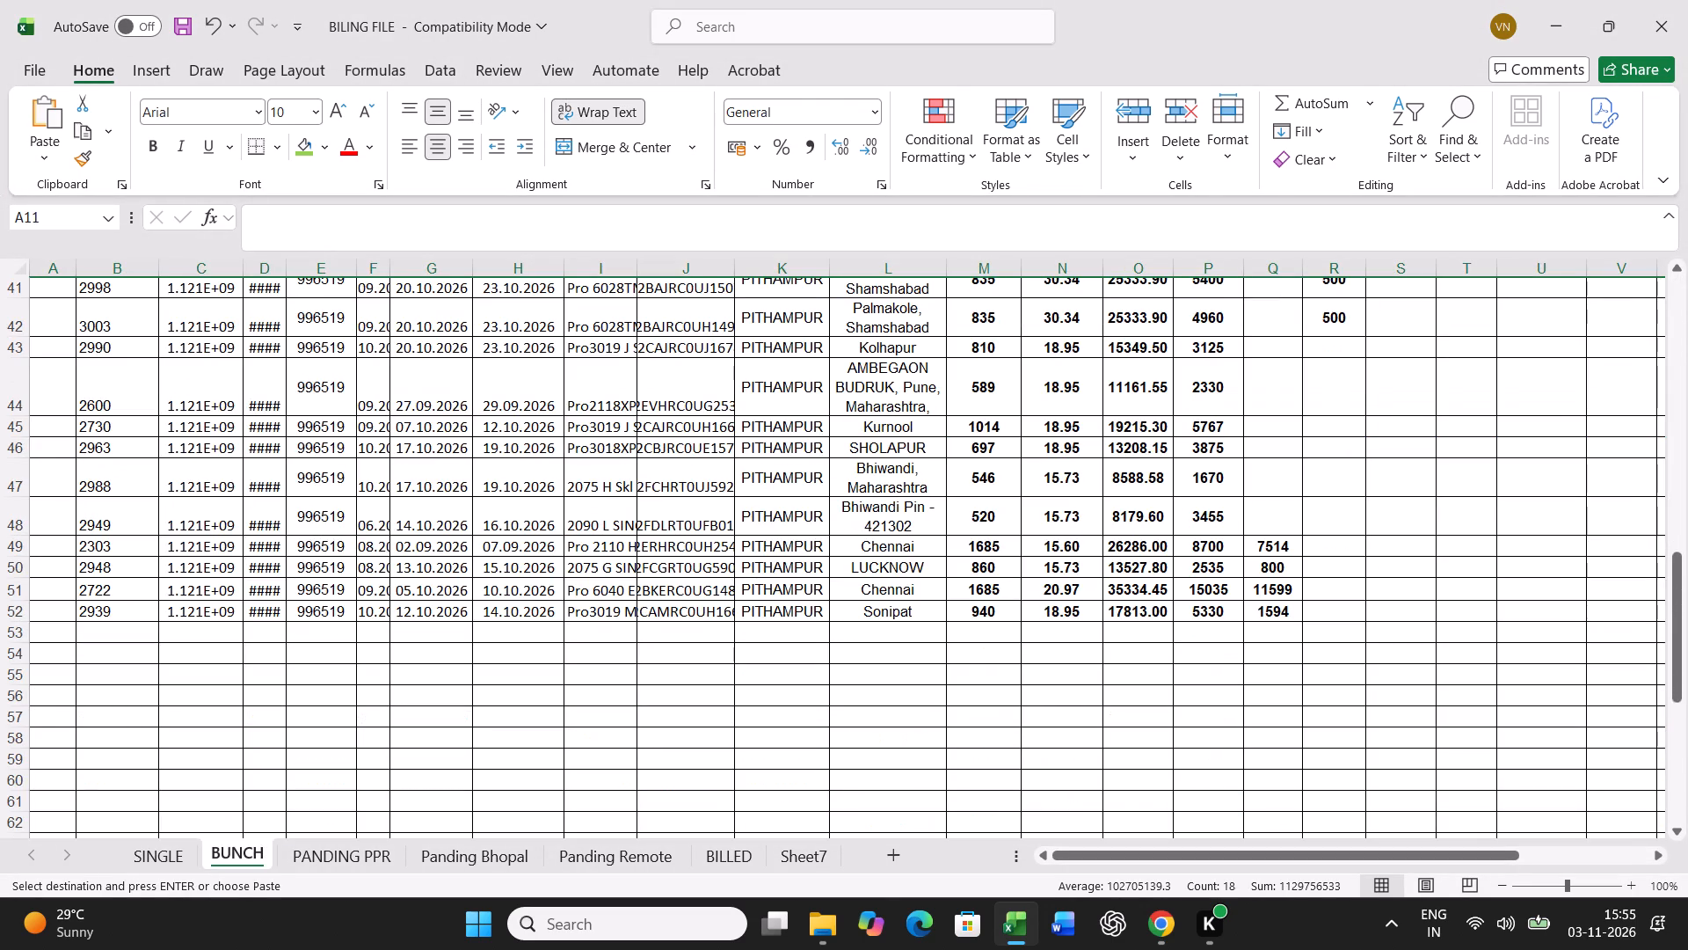
right_click(48, 634)
click(143, 427)
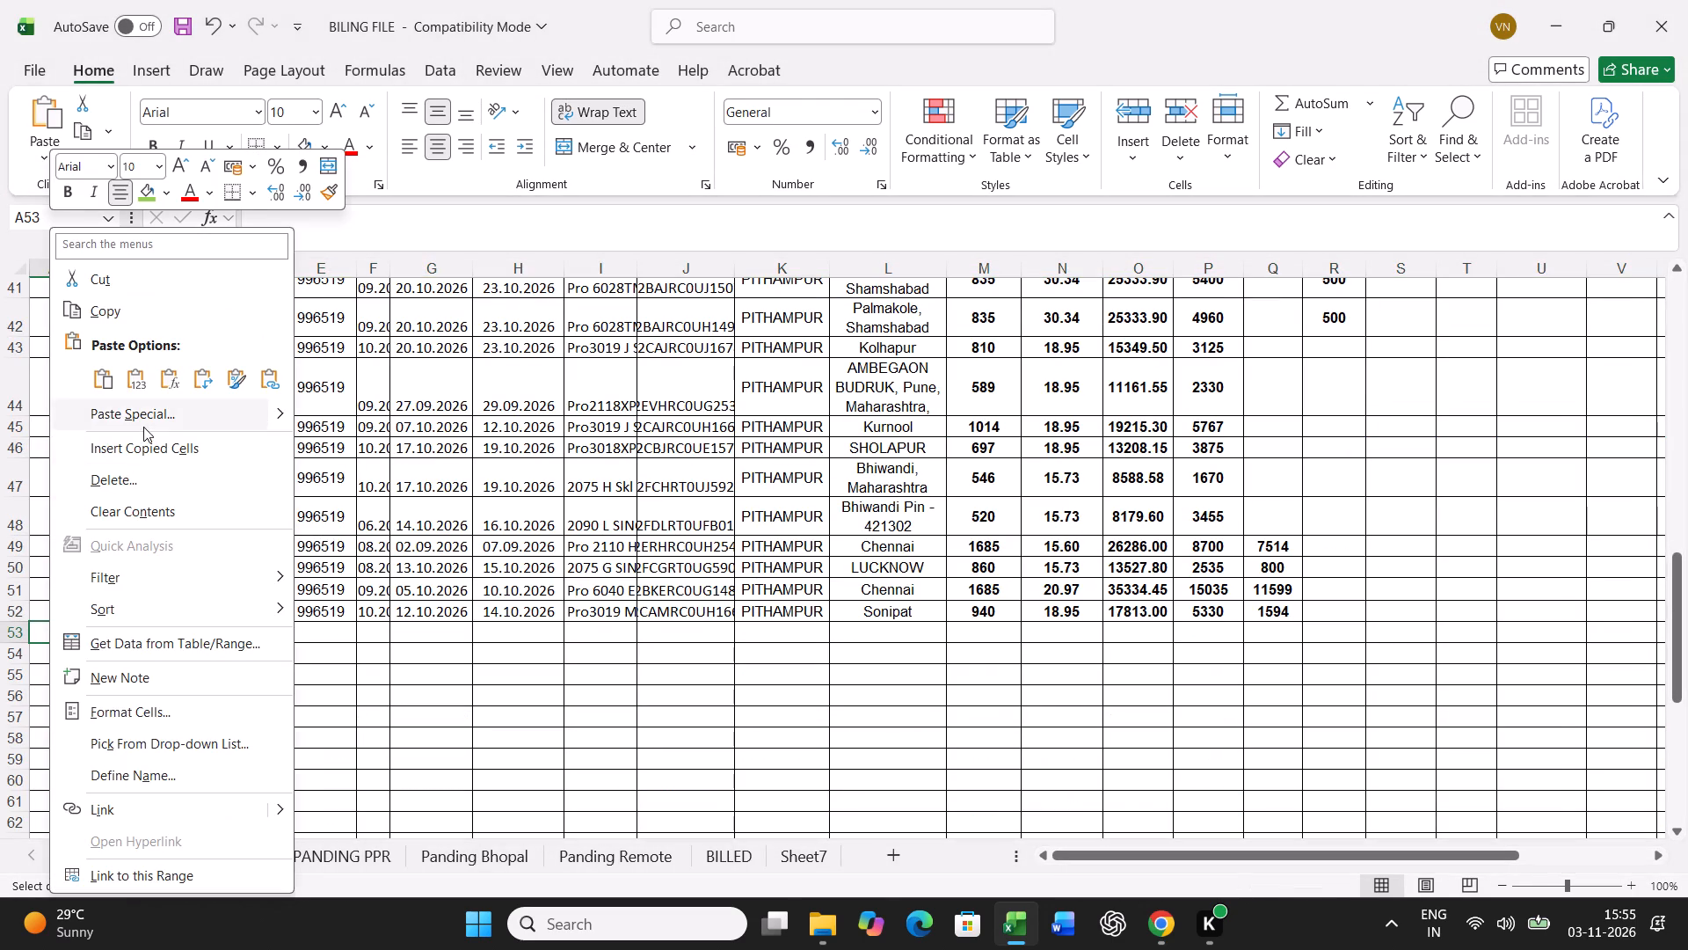
click(77, 373)
click(386, 632)
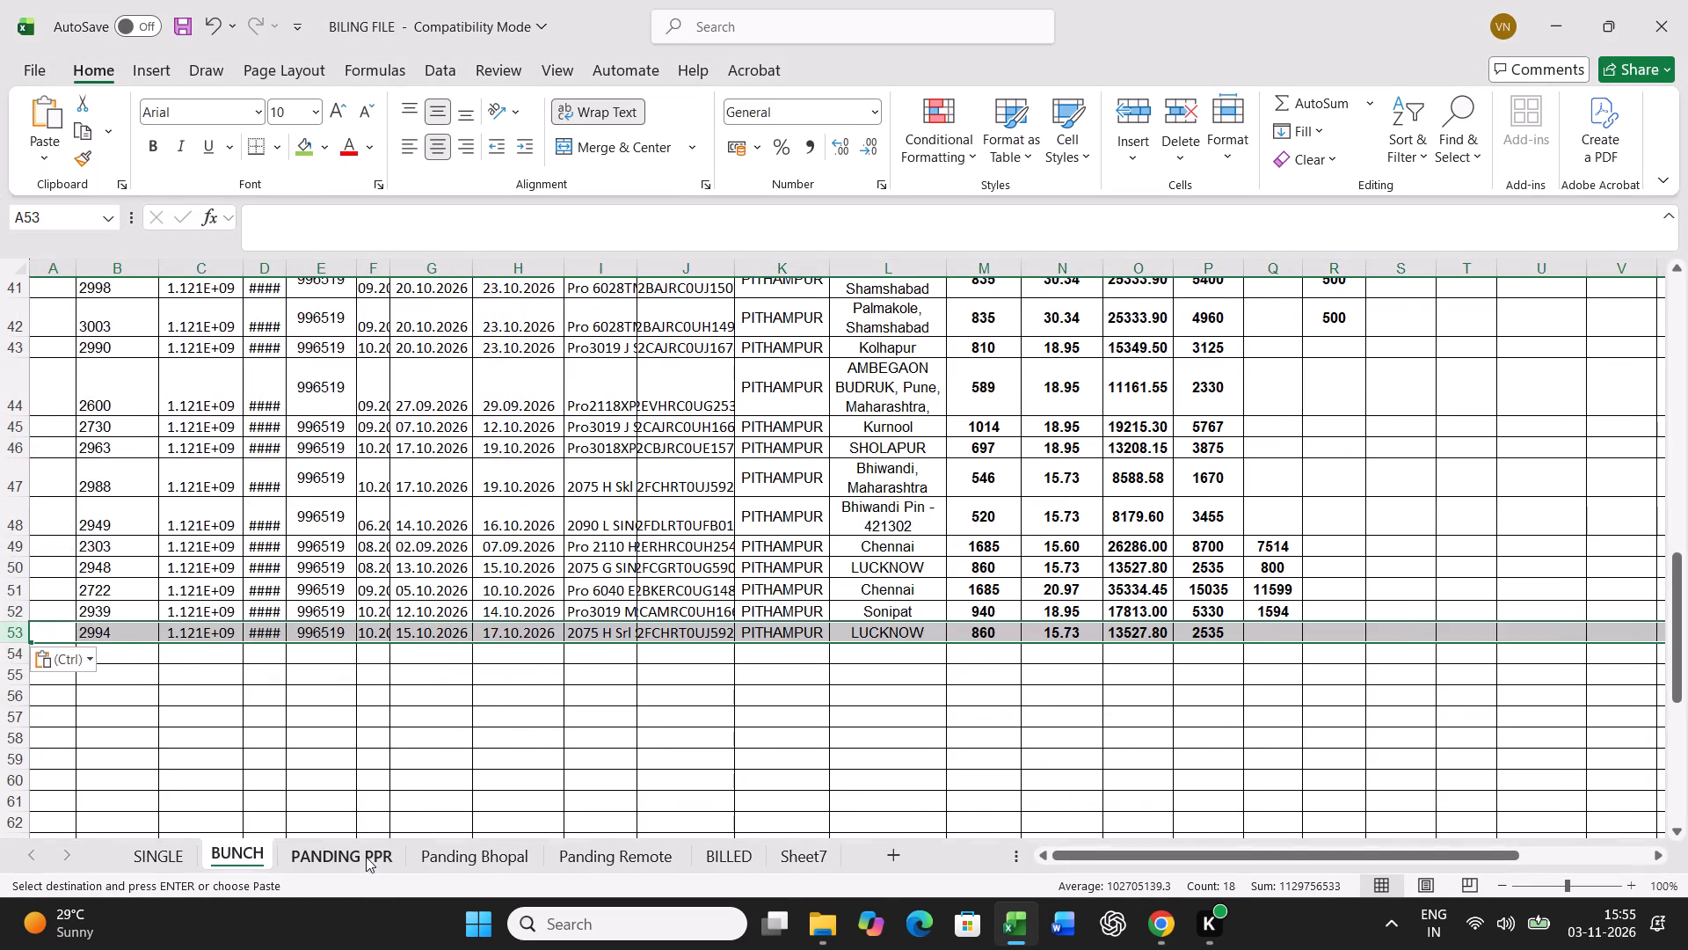
Find chassis number 168387 in PANDING PPR and fill its chassis cell green.
click(366, 856)
click(799, 739)
key(ctrl+f)
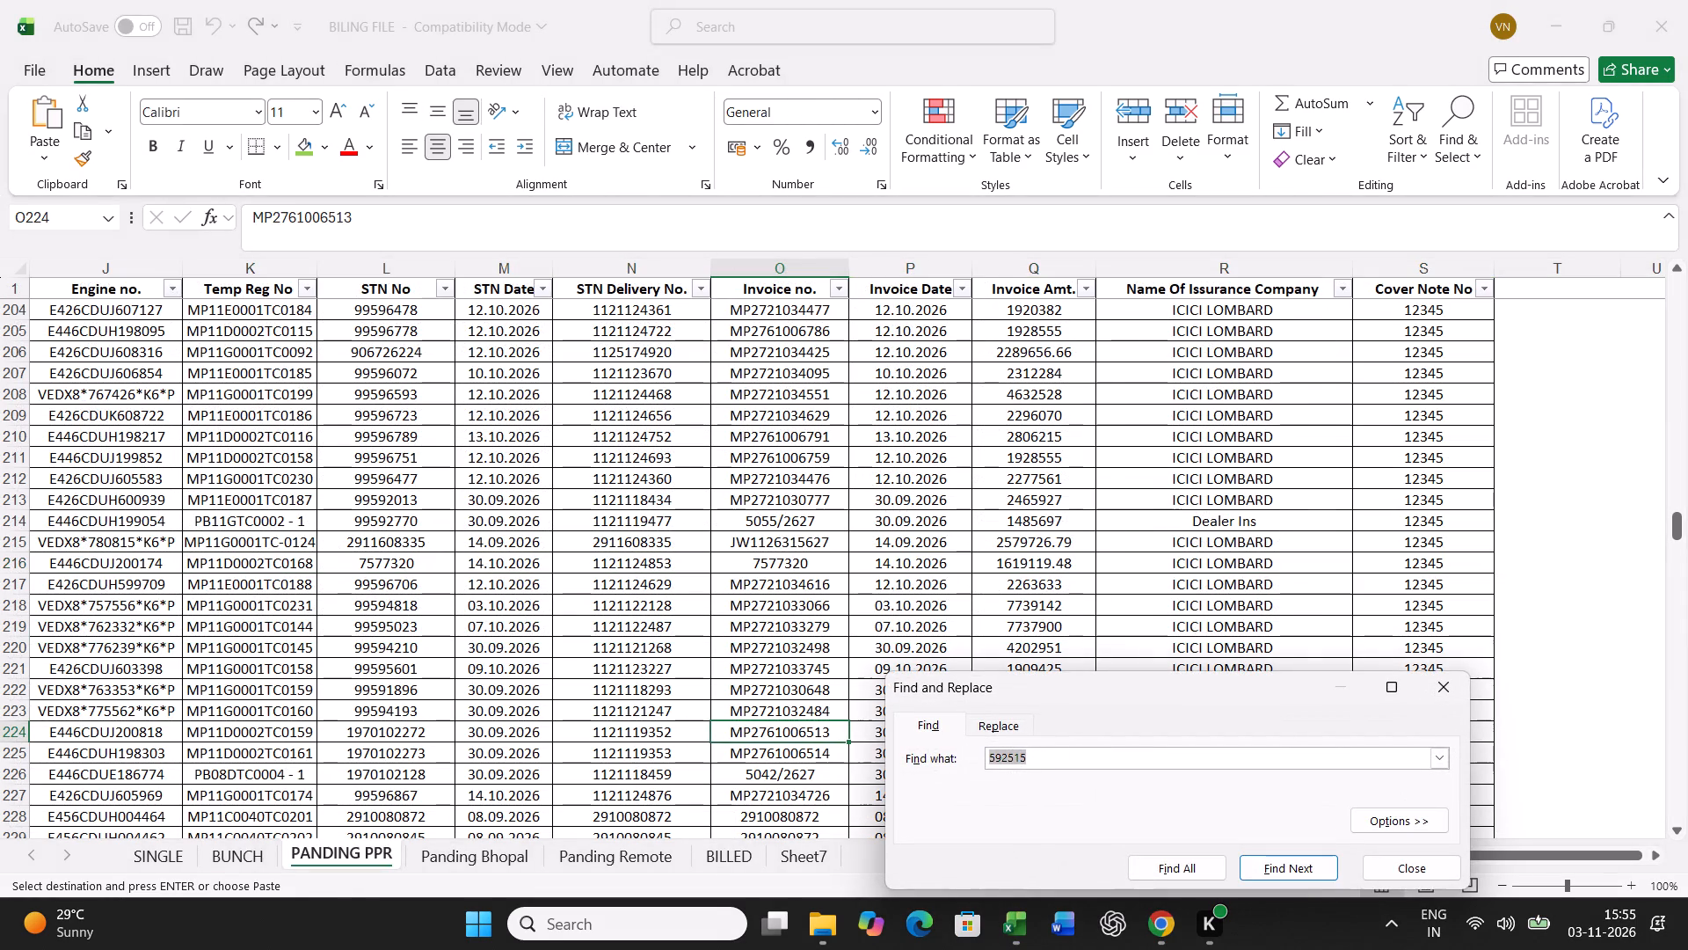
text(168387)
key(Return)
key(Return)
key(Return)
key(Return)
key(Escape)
click(300, 144)
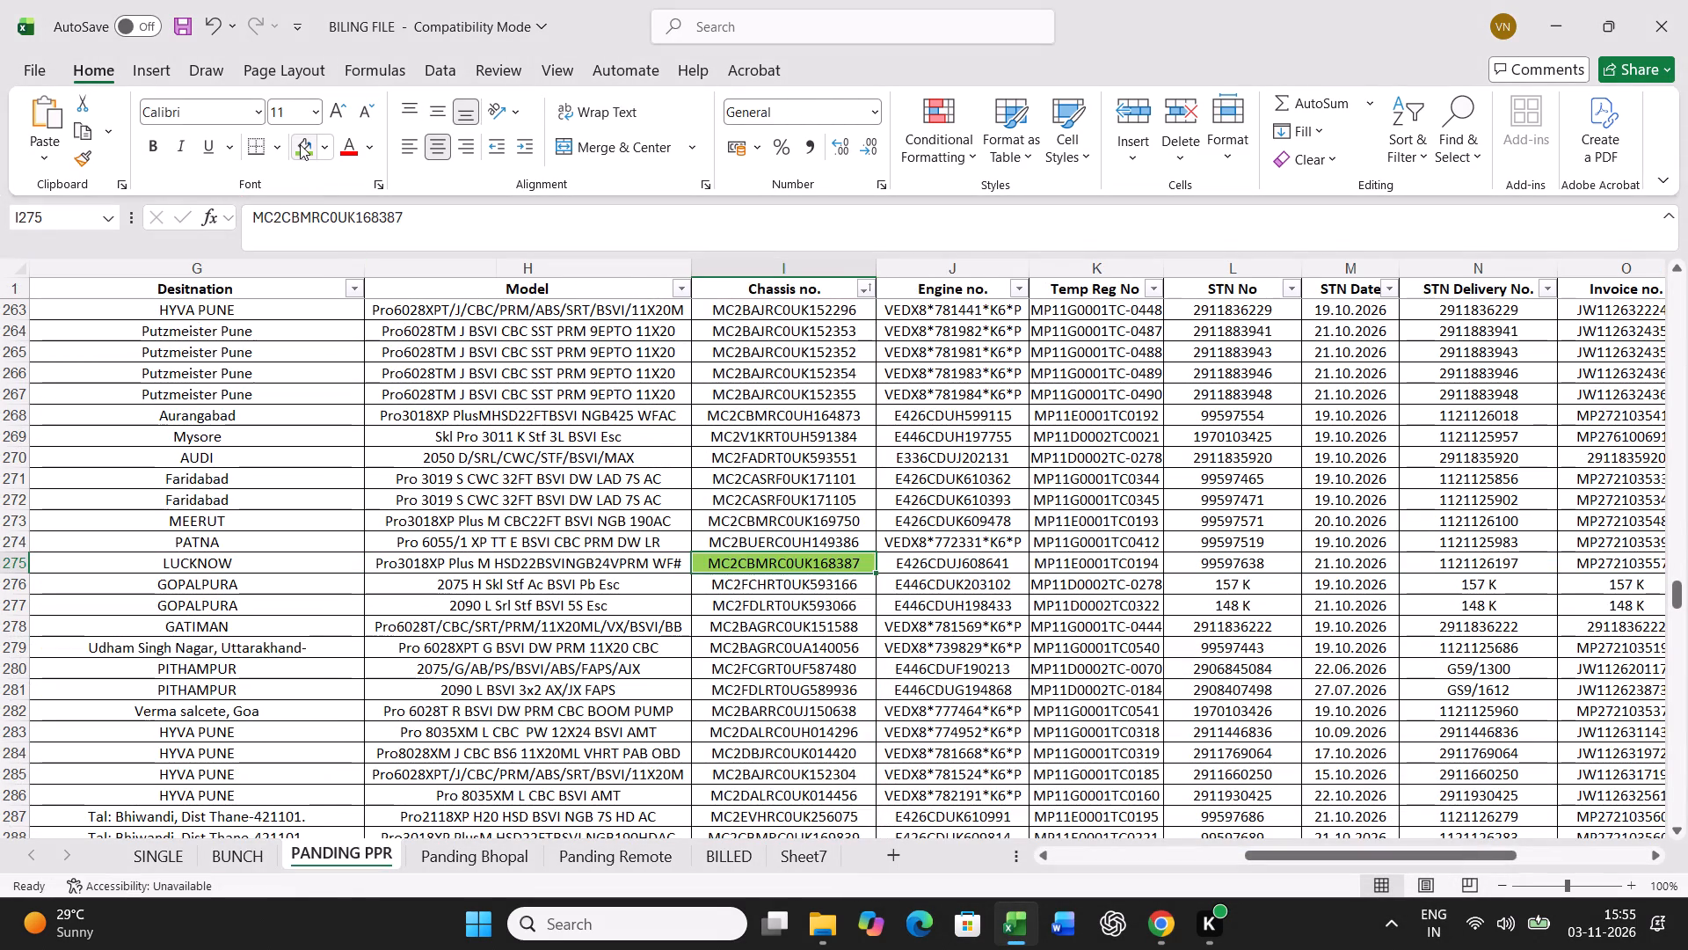
Copy the full PANDING PPR record of chassis 168387 into BUNCH row 21, starting at cell A21.
key(Left)
key(Left)
key(Left)
key(Left)
key(Left)
key(Left)
key(Left)
key(Left)
key(Left)
key(Left)
key(Left)
key(Left)
key(Left)
key(Left)
key(Left)
key(Left)
key(Left)
key(Left)
key(Left)
key(ctrl+shift+Right)
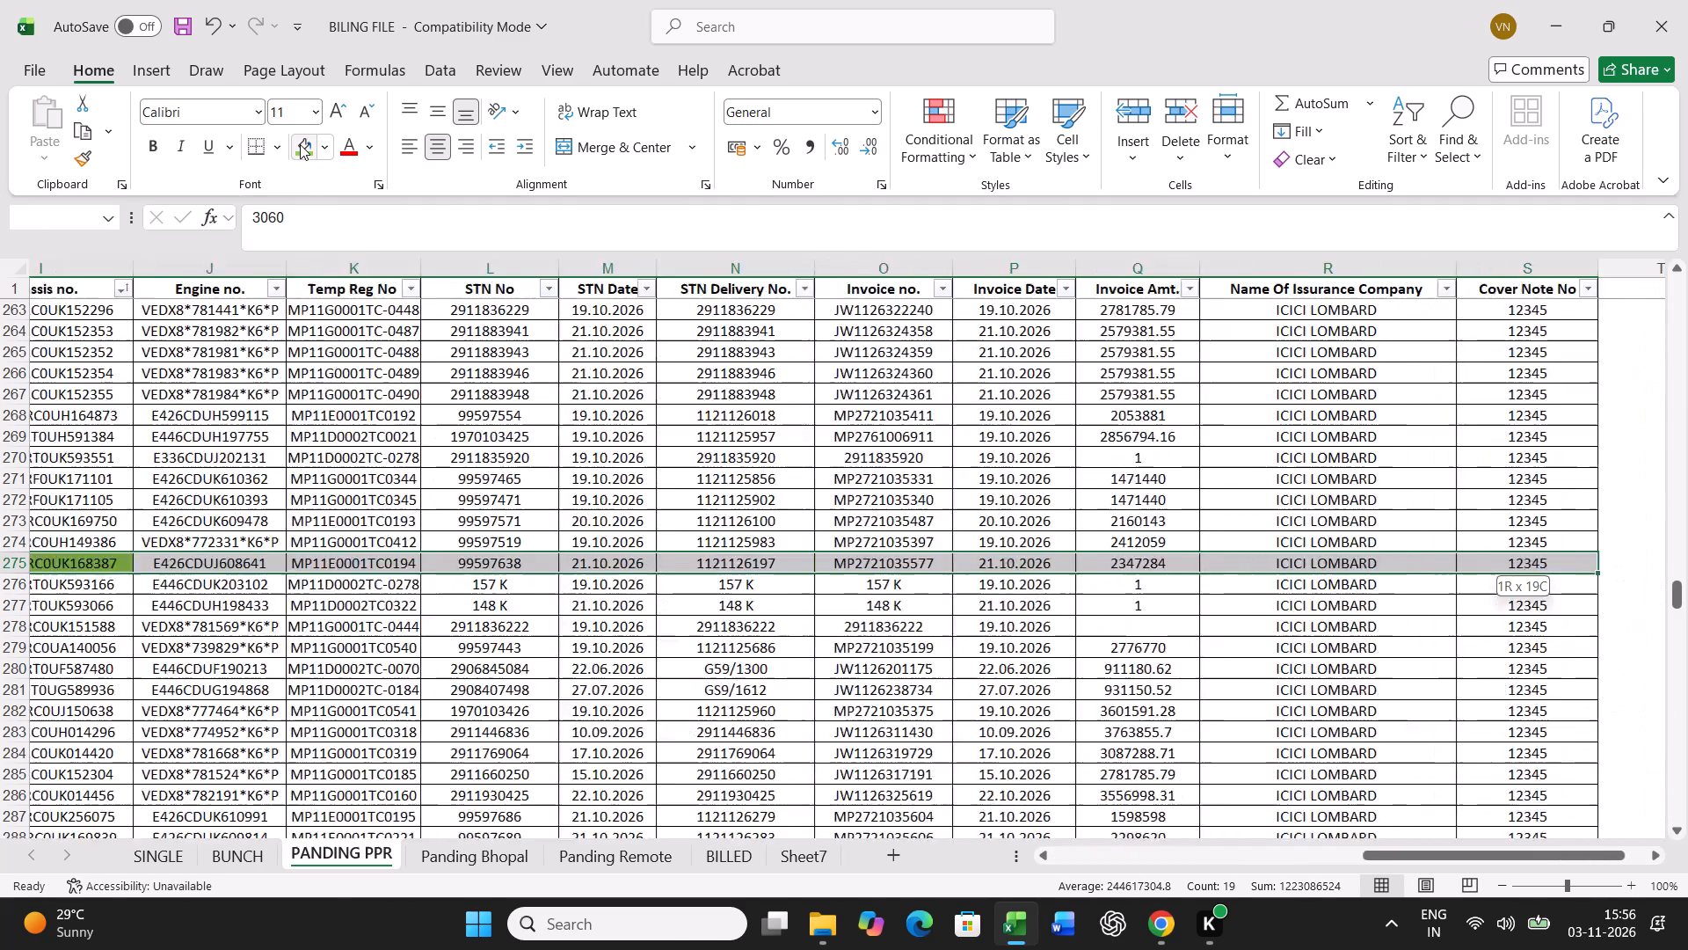
key(ctrl+c)
click(249, 853)
scroll(349, 723, up, 17)
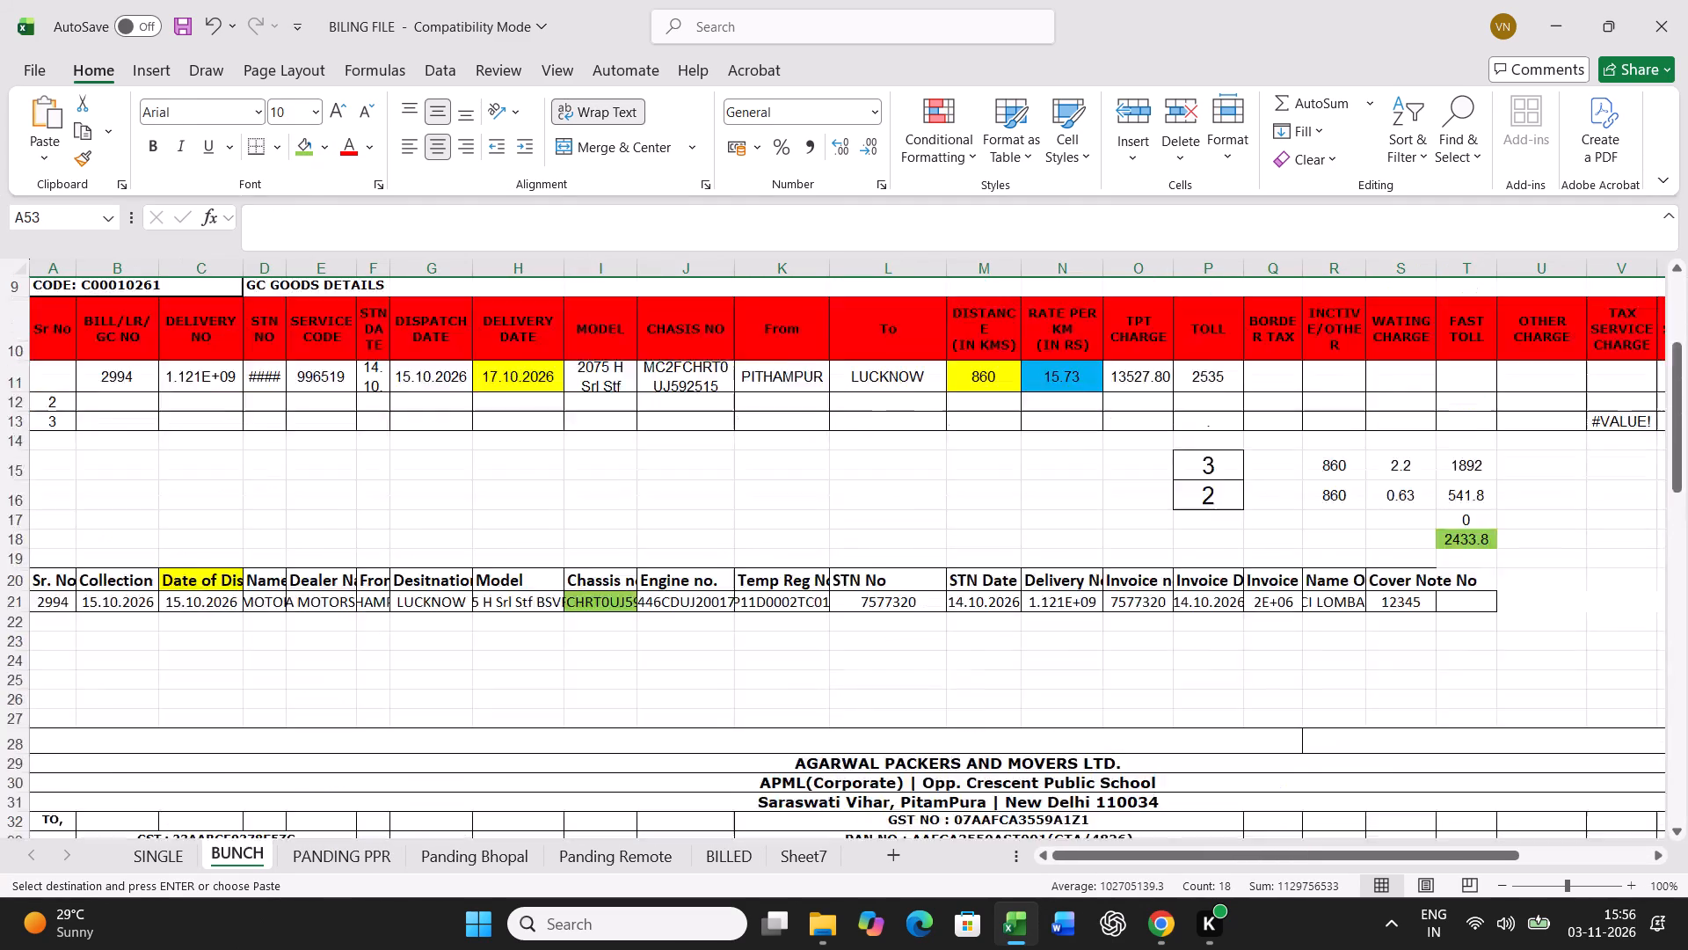
click(51, 781)
key(ctrl+v)
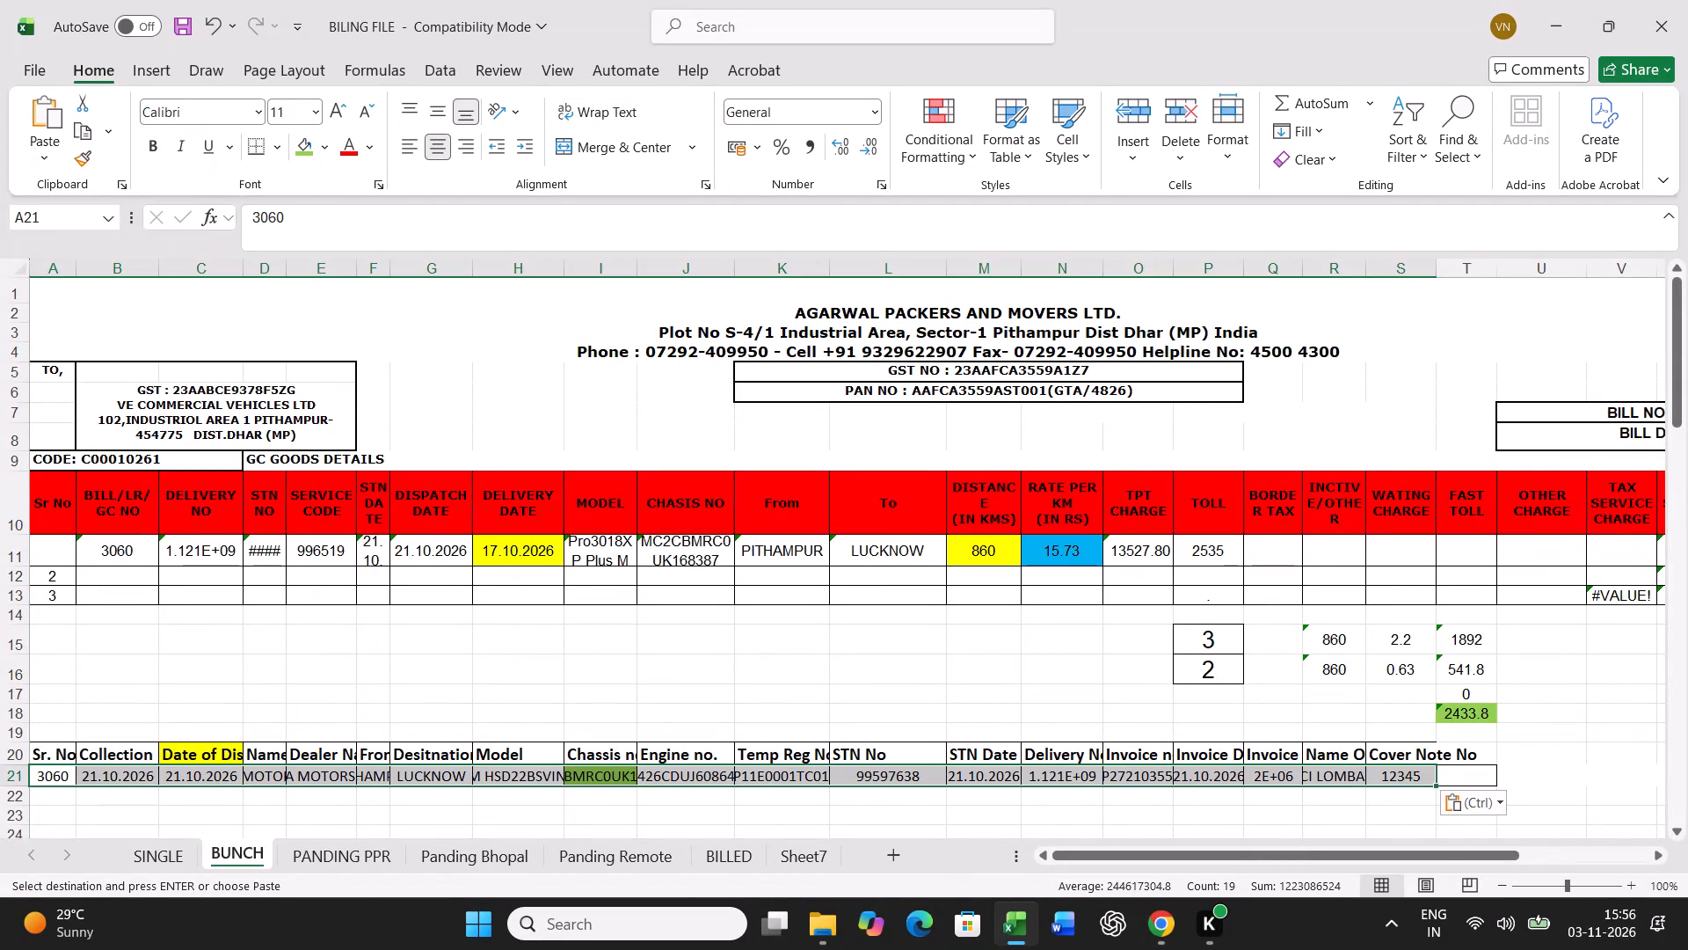
Set the date of dispatch in BUNCH row 21 to 22.10.2026.
click(183, 774)
text(22.10.2026)
key(Return)
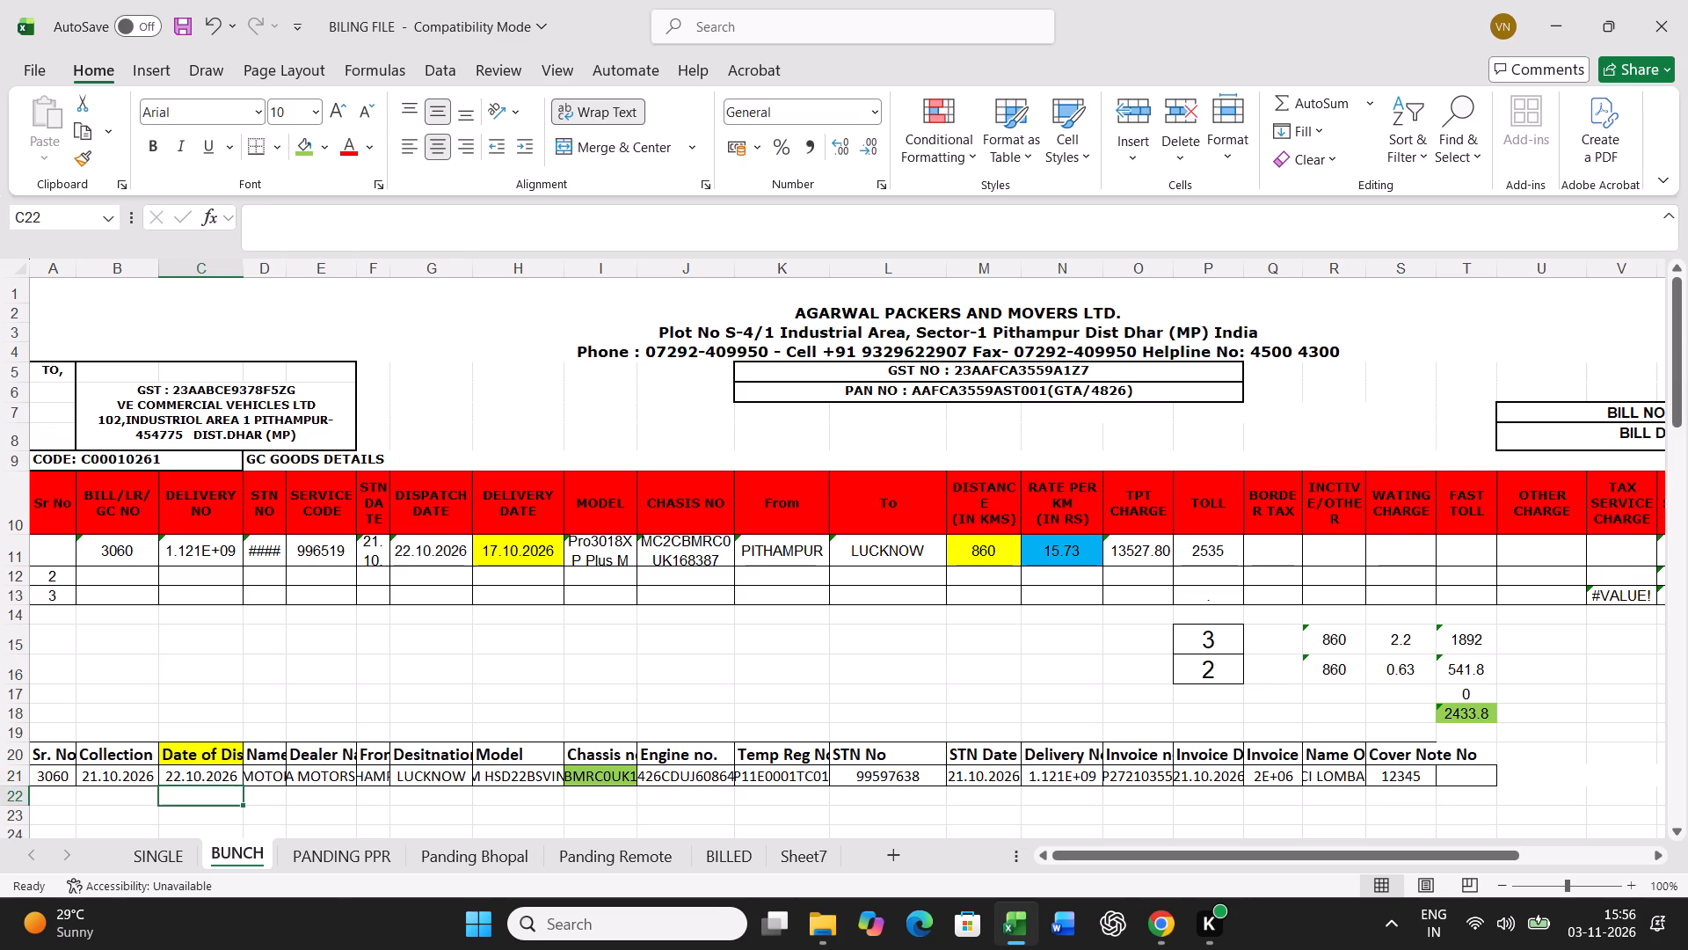
Set the delivery date in BUNCH row 11 to 26.10.2026.
click(530, 553)
text(26.10.2026)
key(Right)
Set BUNCH row 11's rate per km to 18.95 and toll to 4685.
key(Right)
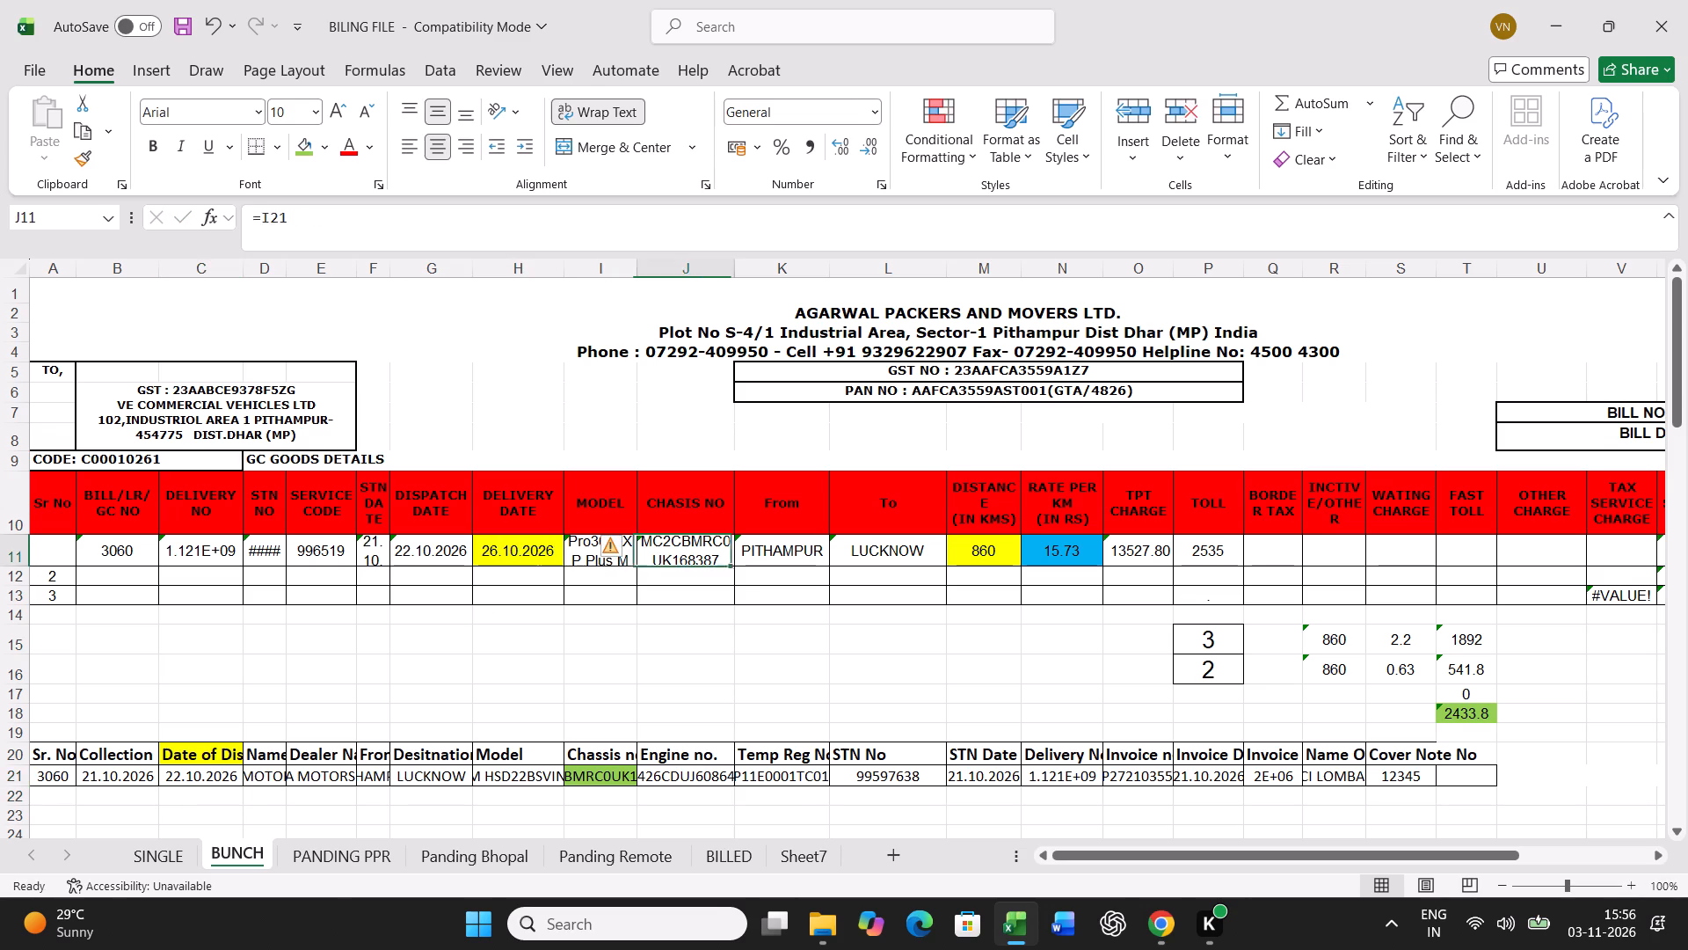
key(Right)
key(Right)
key(Right)
key(Right)
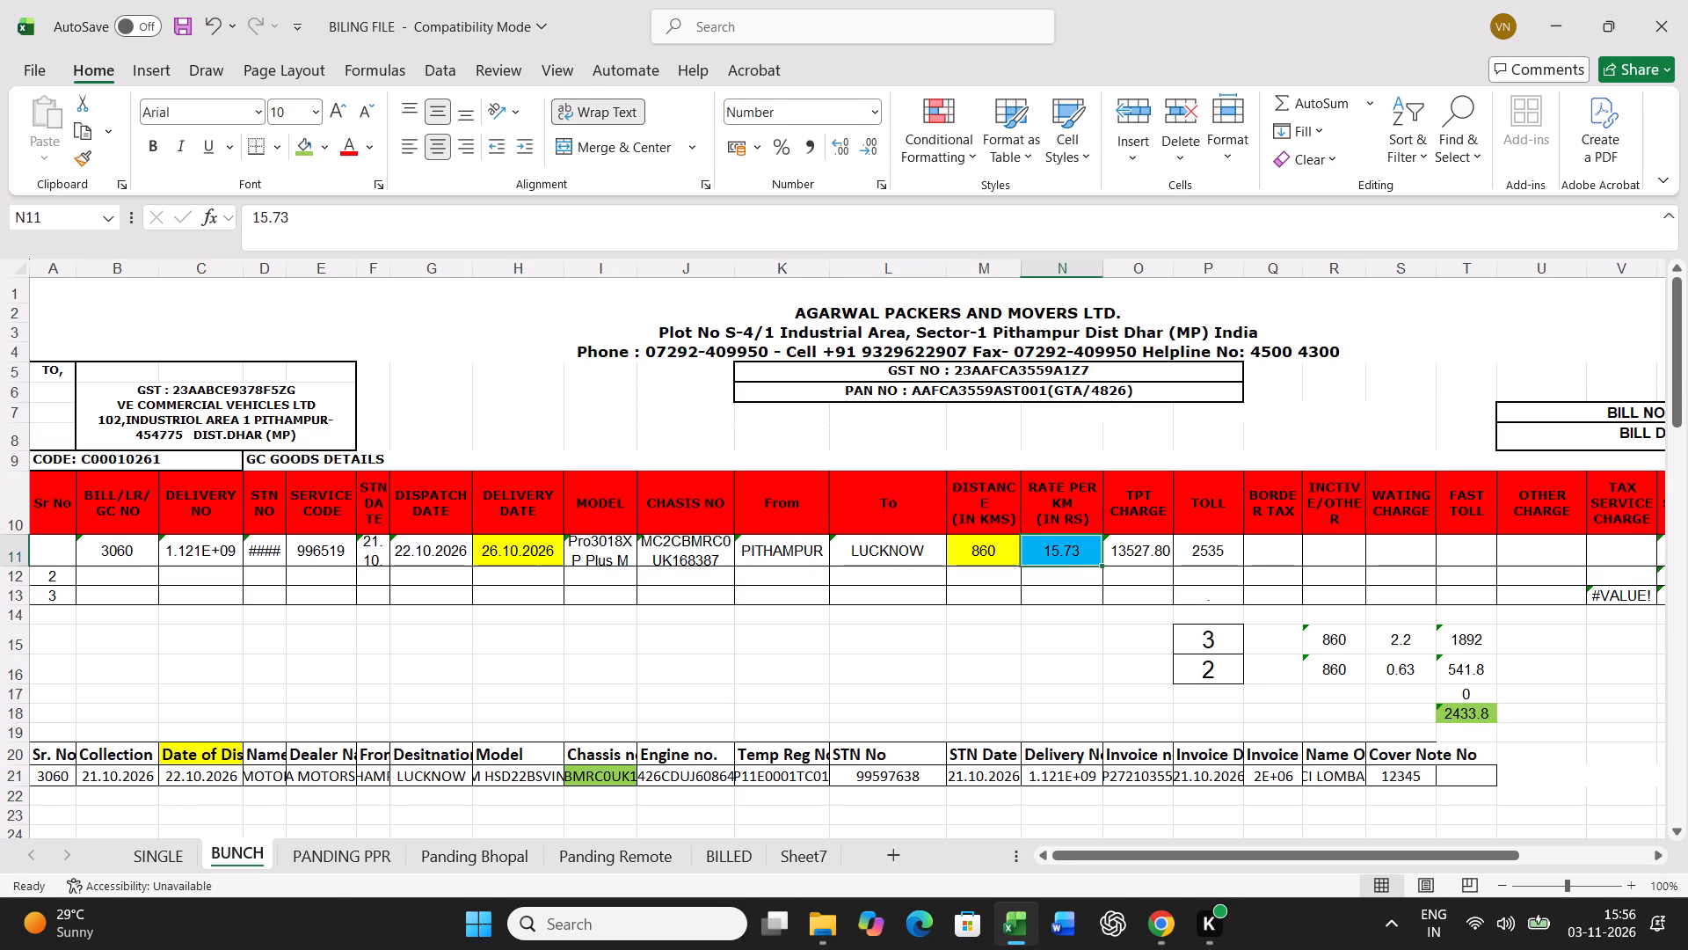
text(18.95)
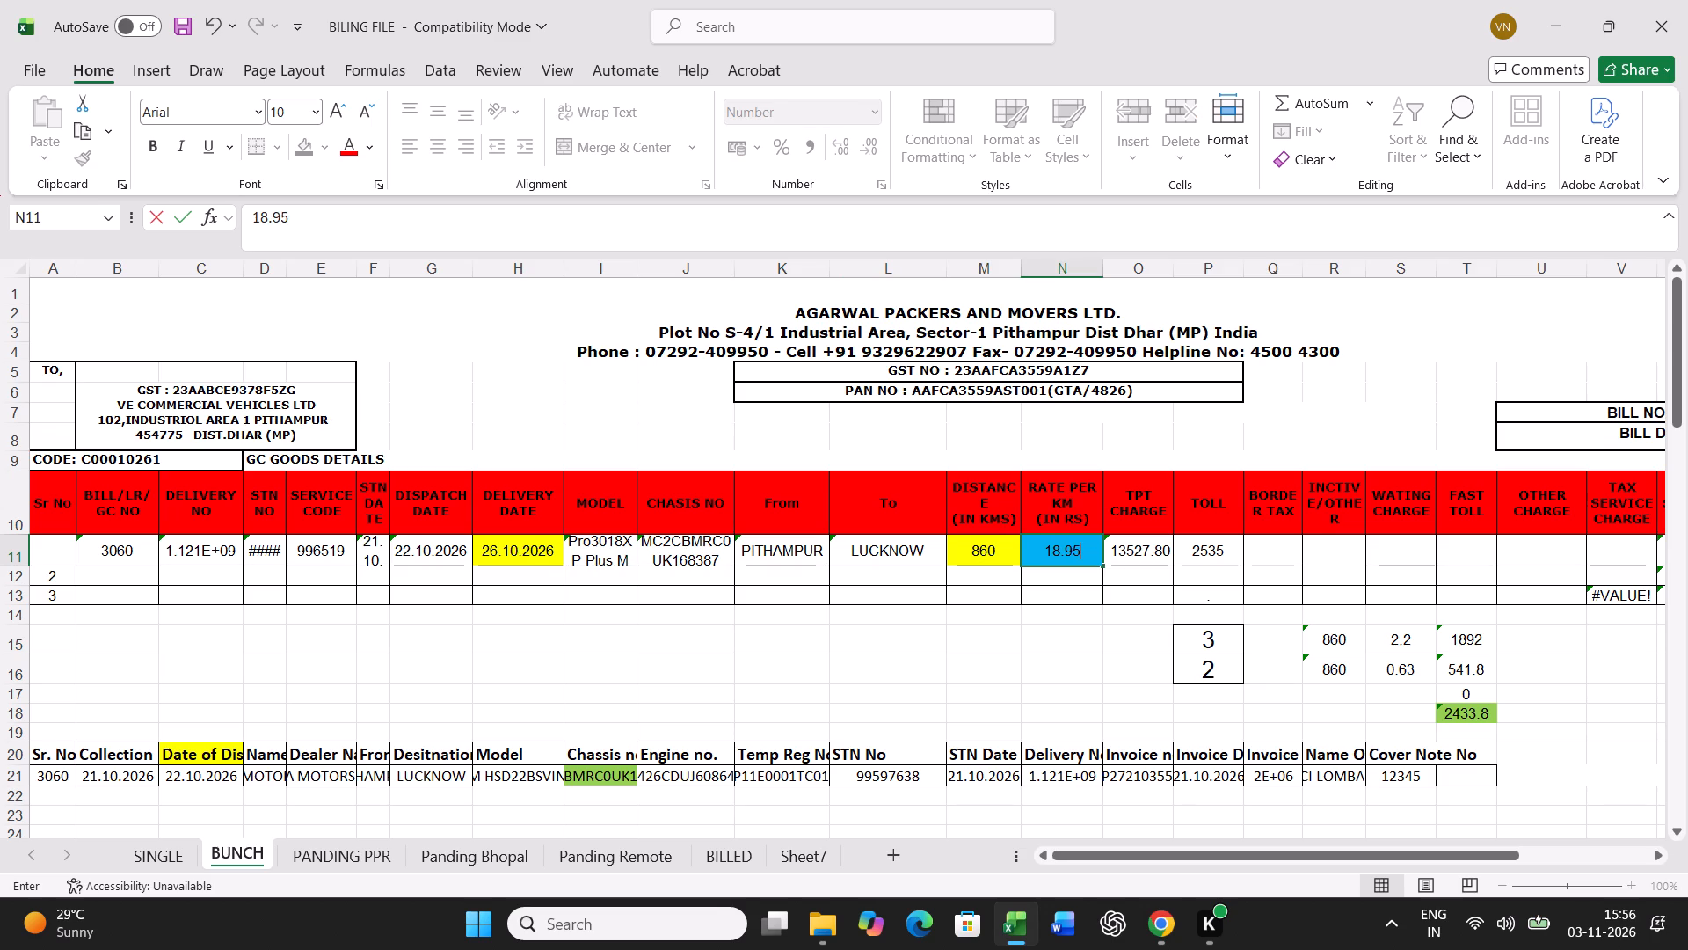
key(Right)
key(Right)
text(4685)
key(Return)
Set the actual transit time in BUNCH P16 to 4.
key(Return)
key(Return)
key(Return)
key(Return)
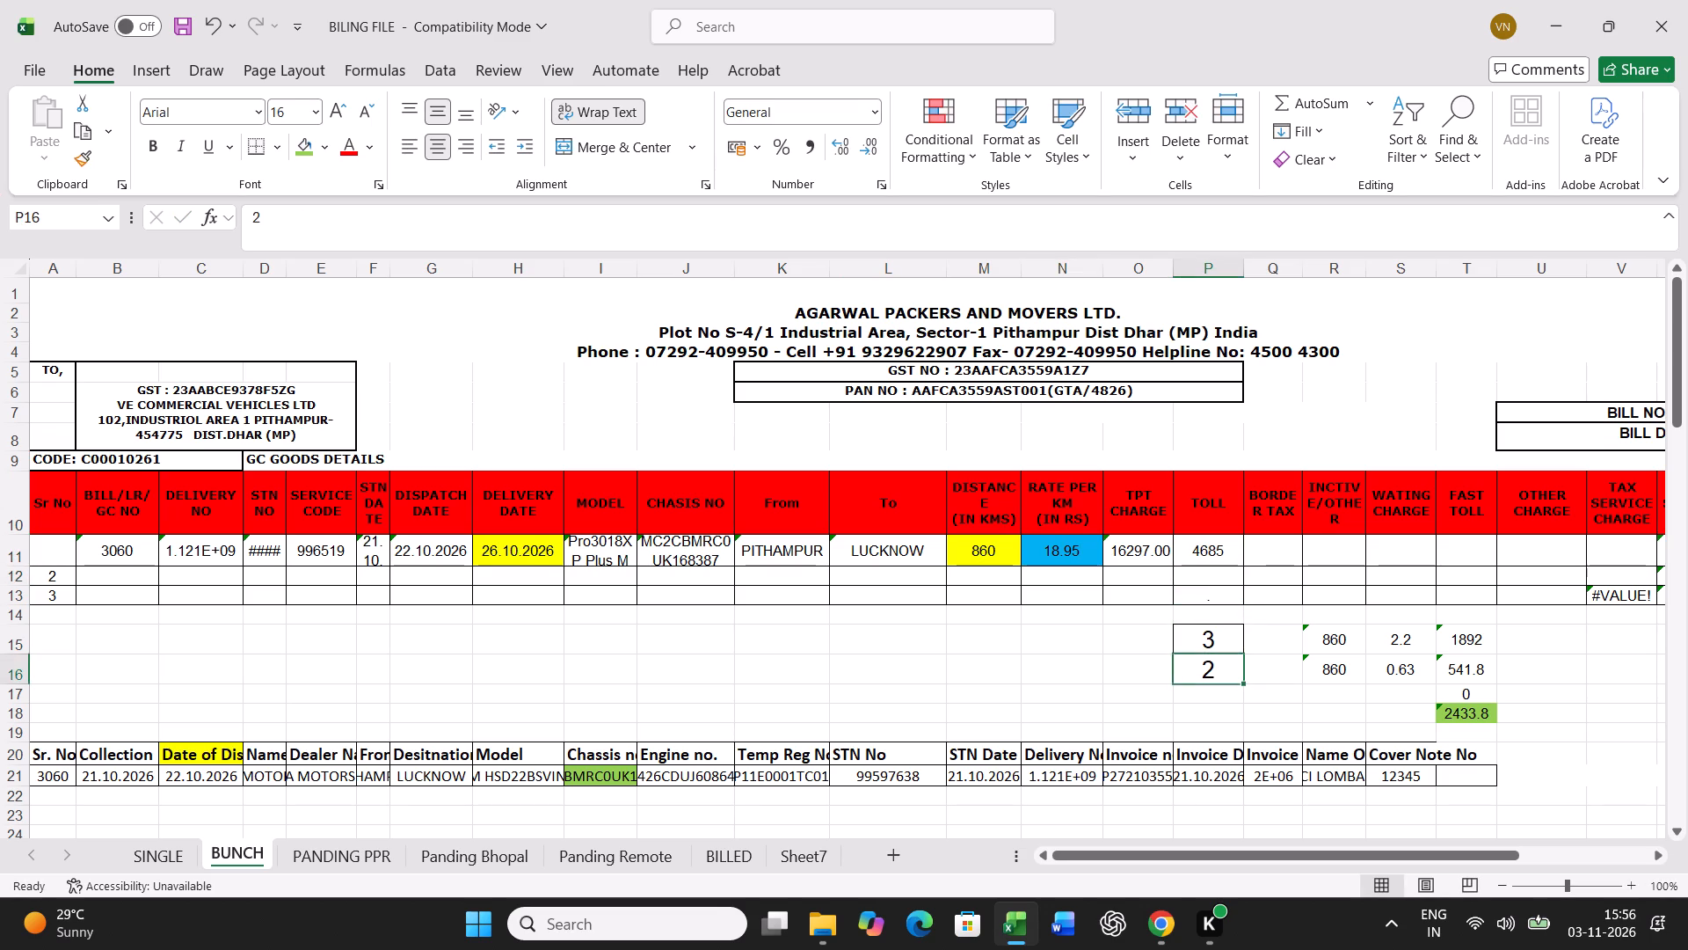
key(4)
key(Return)
Print one copy of the SINGLE freight bill for G.C. No 3060.
click(173, 862)
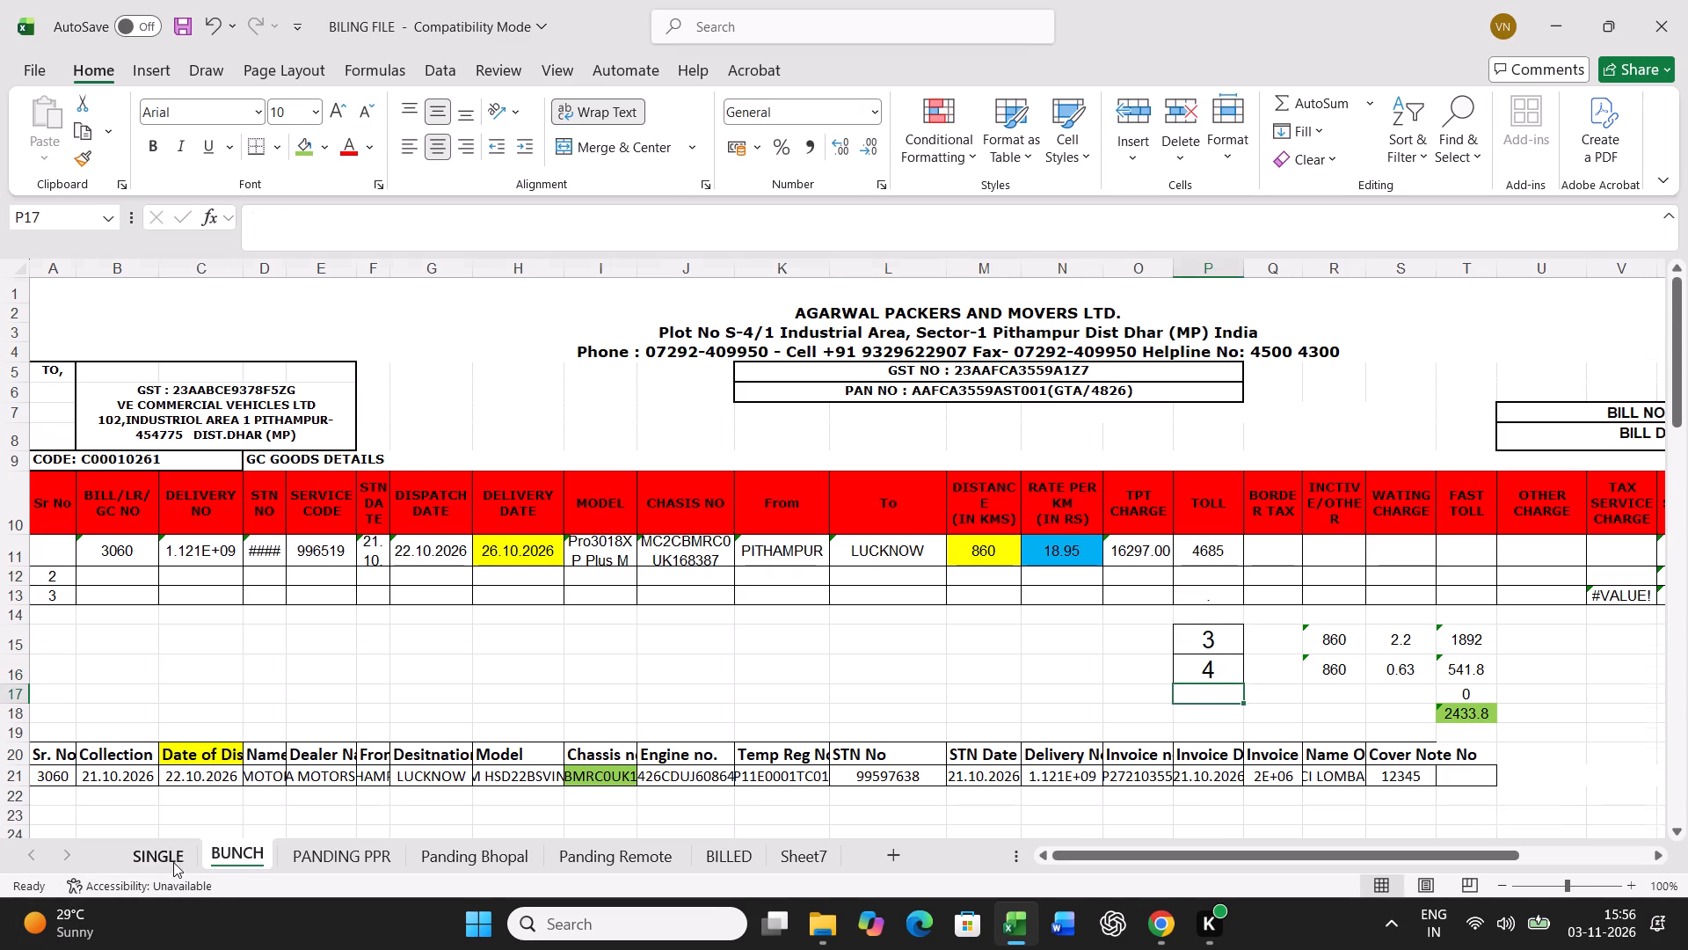
key(ctrl+p)
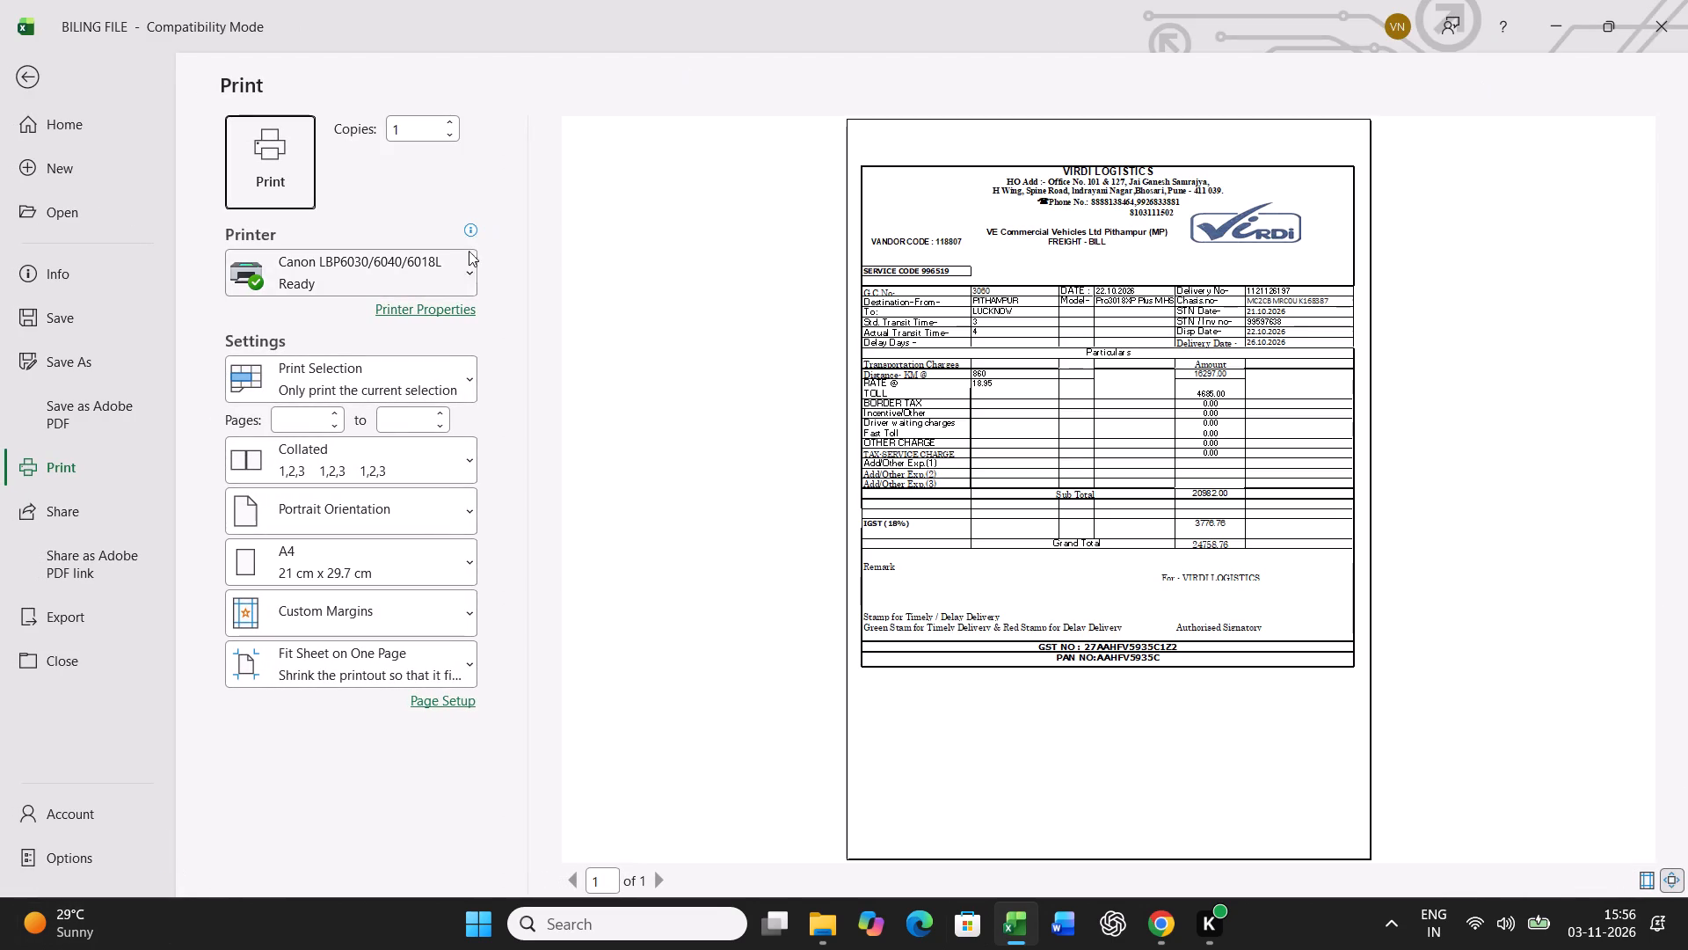
click(268, 162)
Record the G.C. No 3060 bill by copying BUNCH row 11 as values into row 54 of the lower bill table.
click(235, 858)
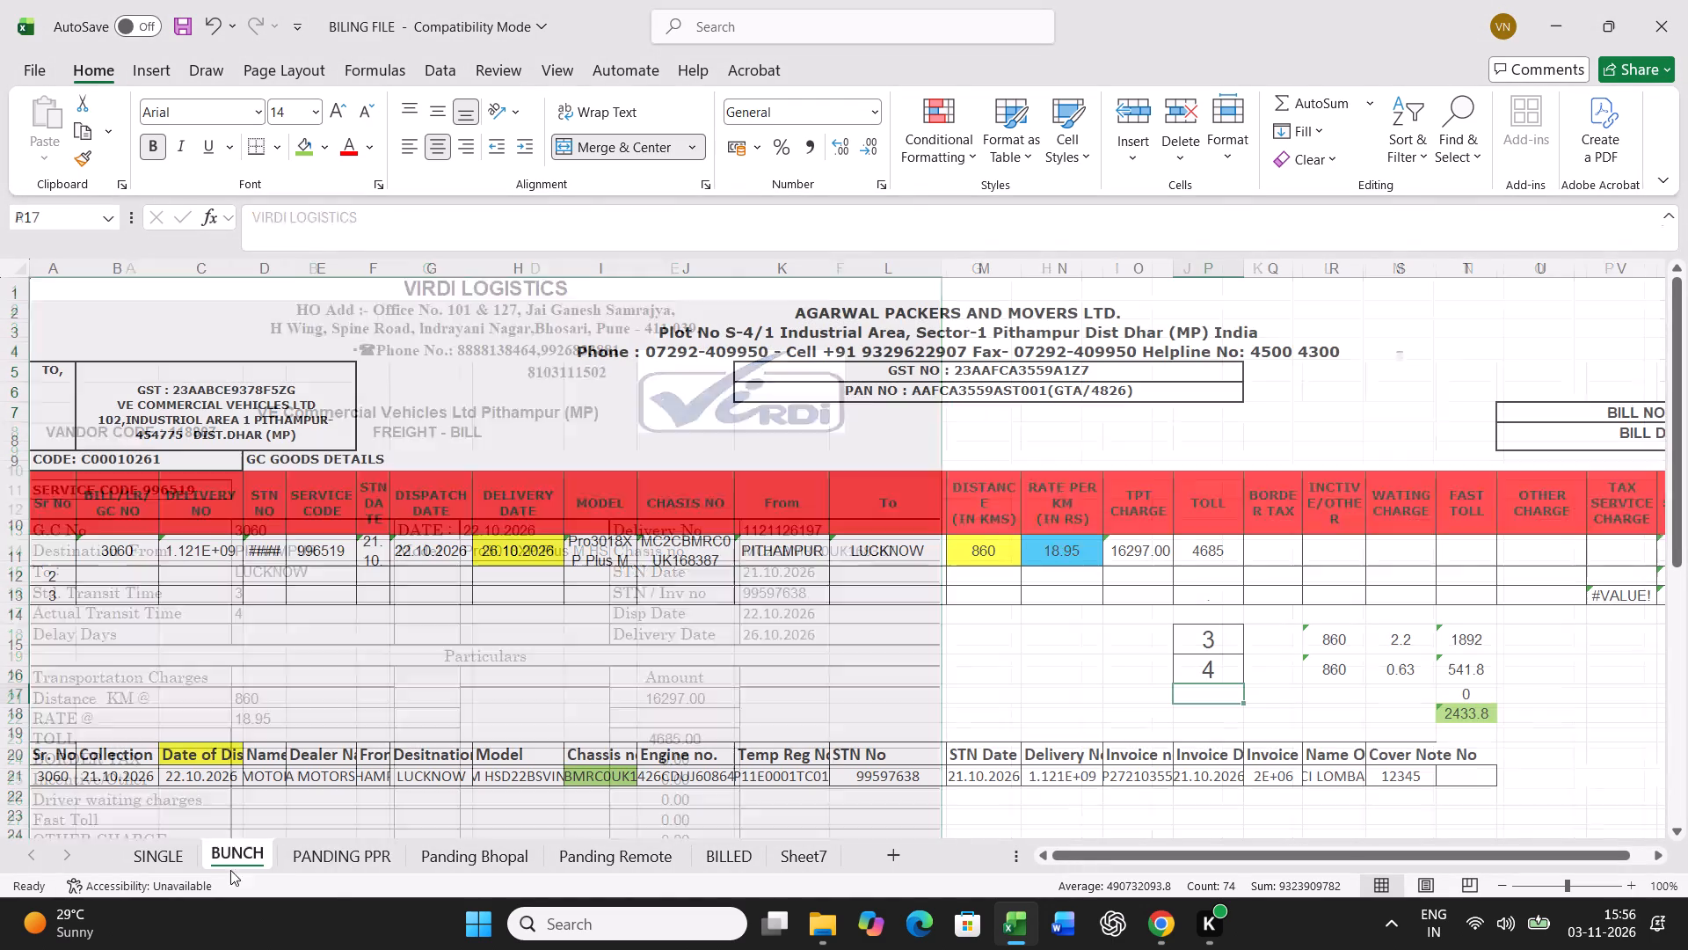
click(15, 544)
key(ctrl+c)
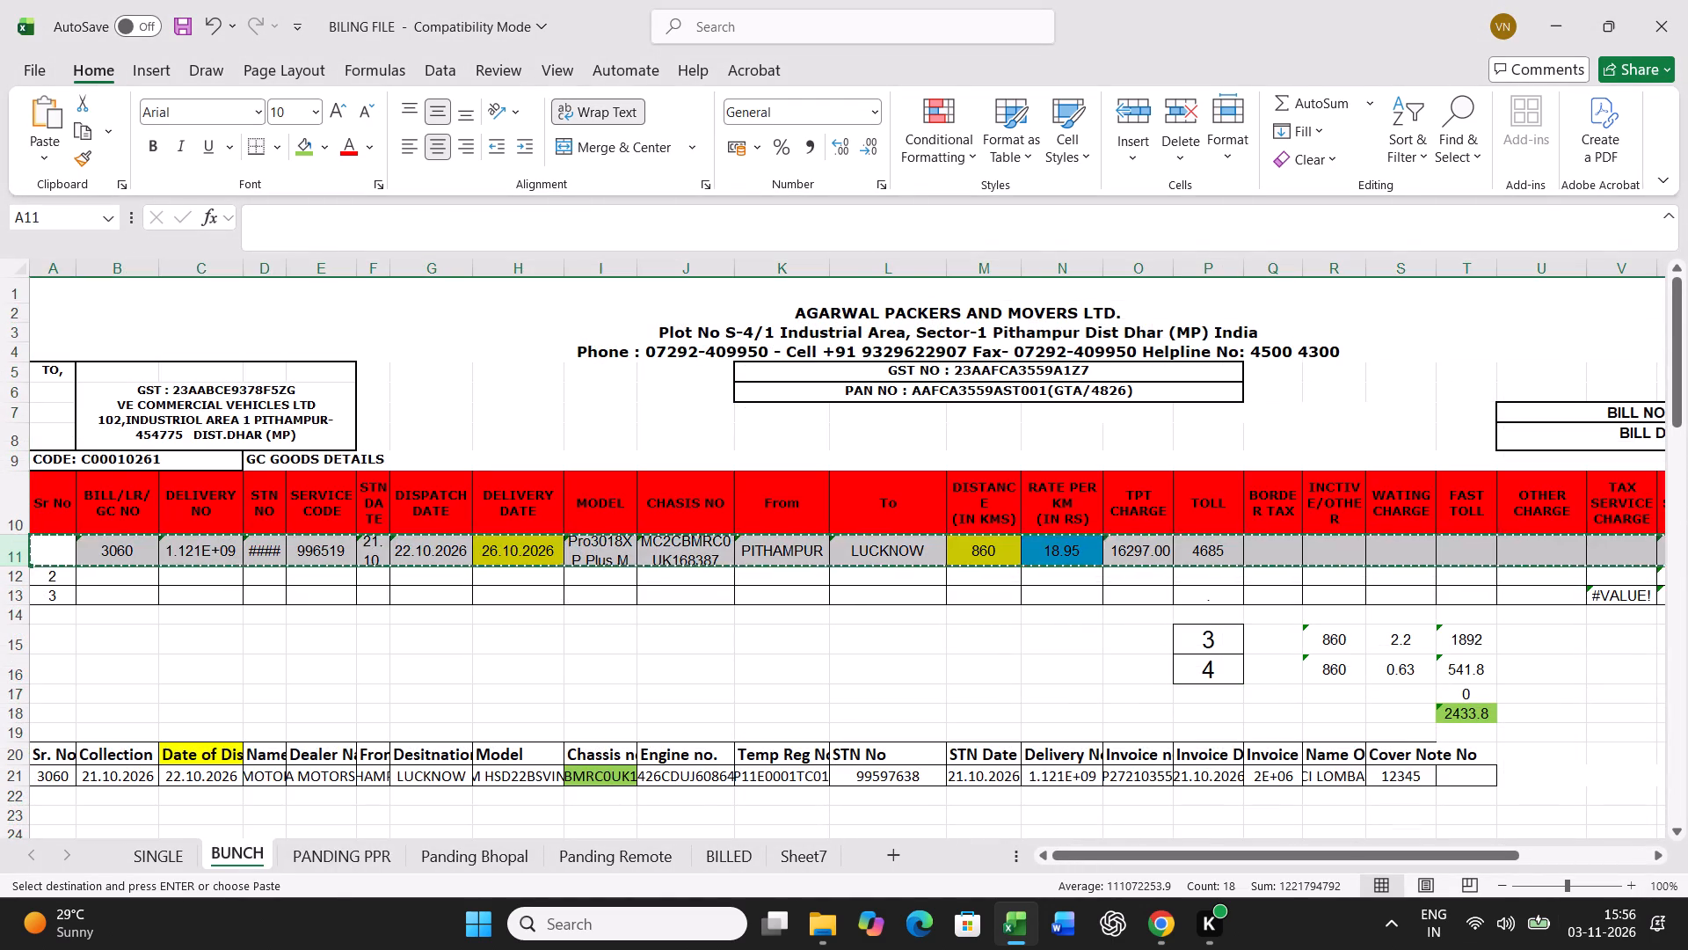
scroll(762, 613, down, 20)
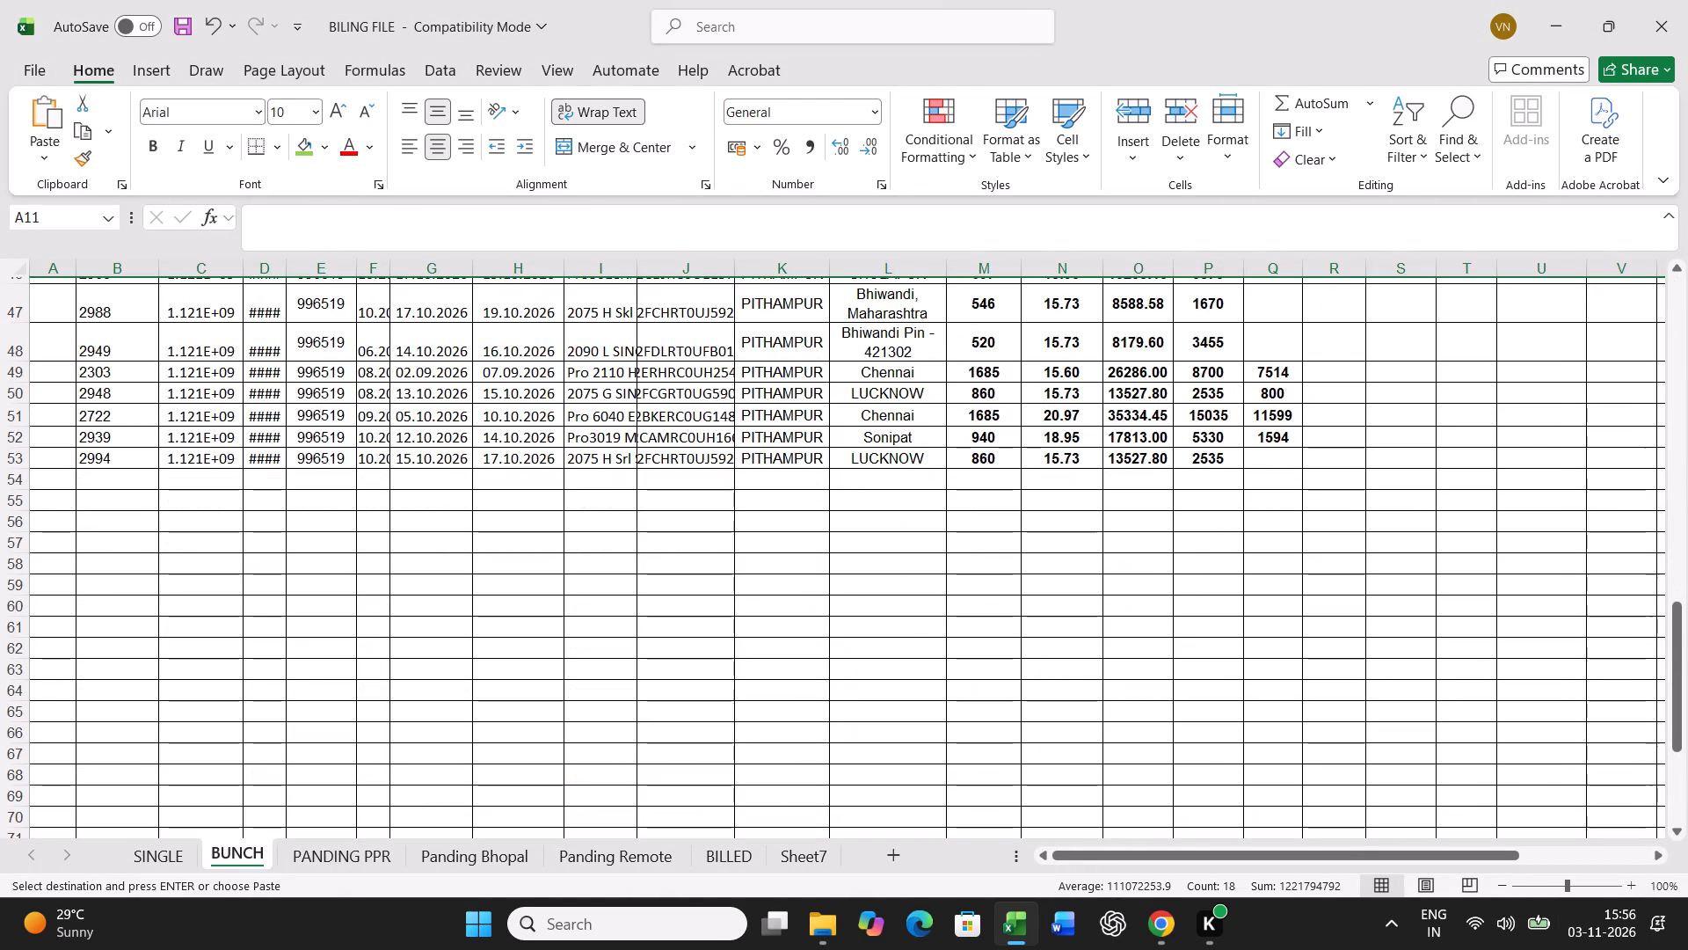
right_click(57, 481)
click(158, 408)
click(63, 364)
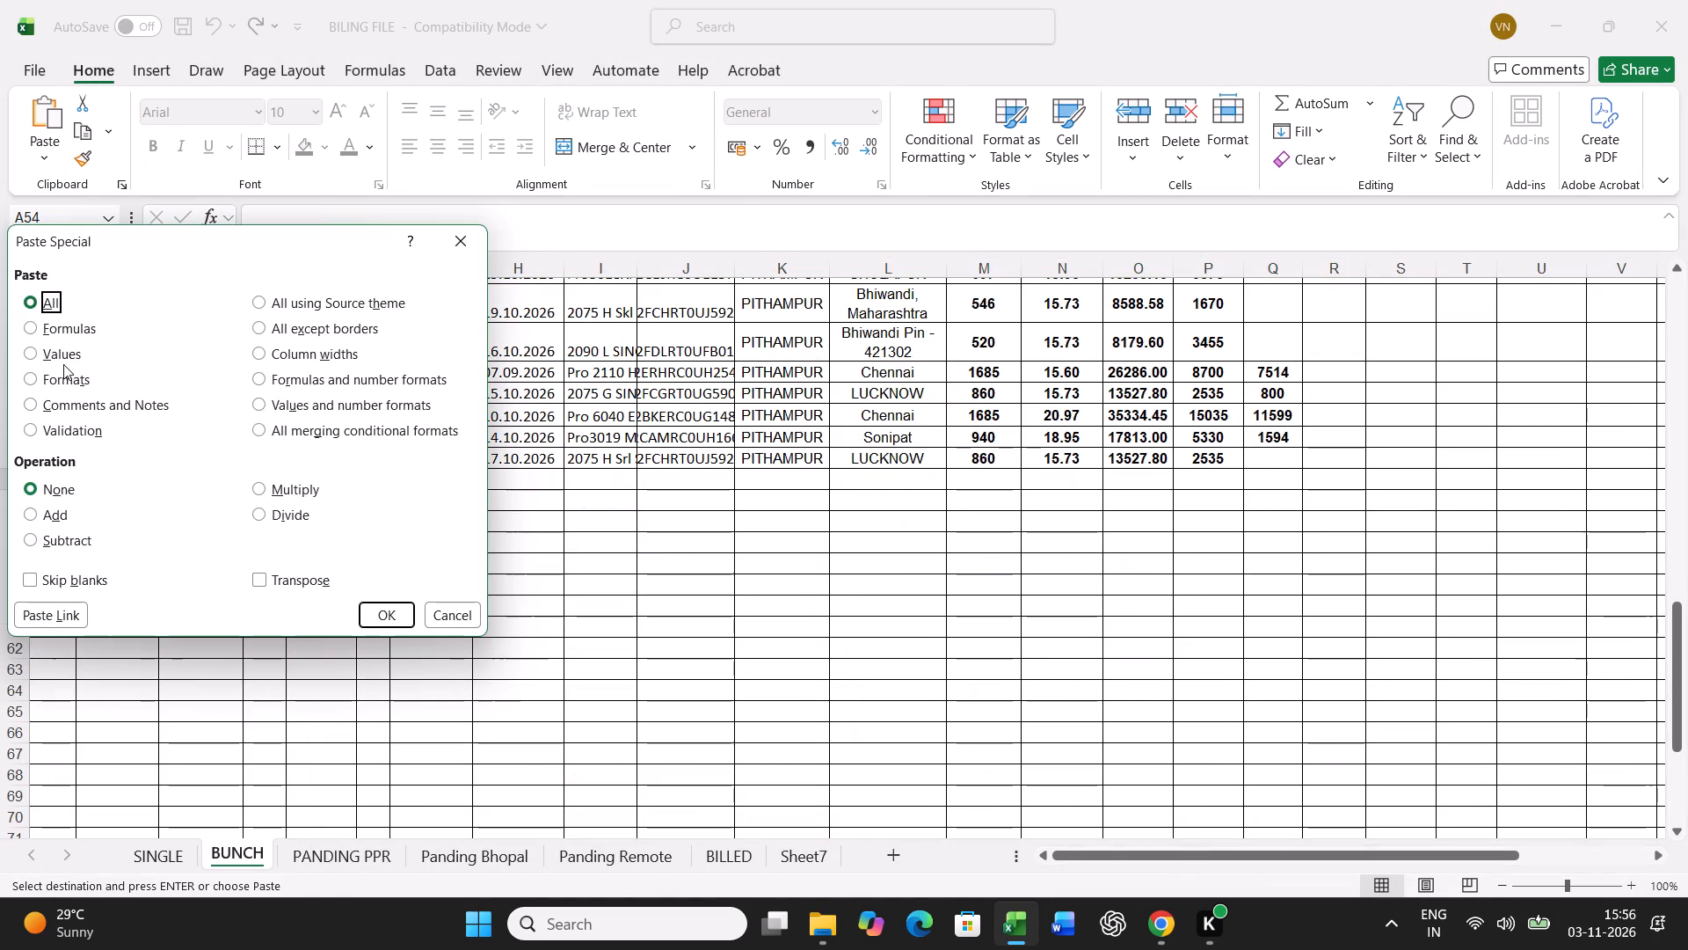
click(63, 348)
click(393, 616)
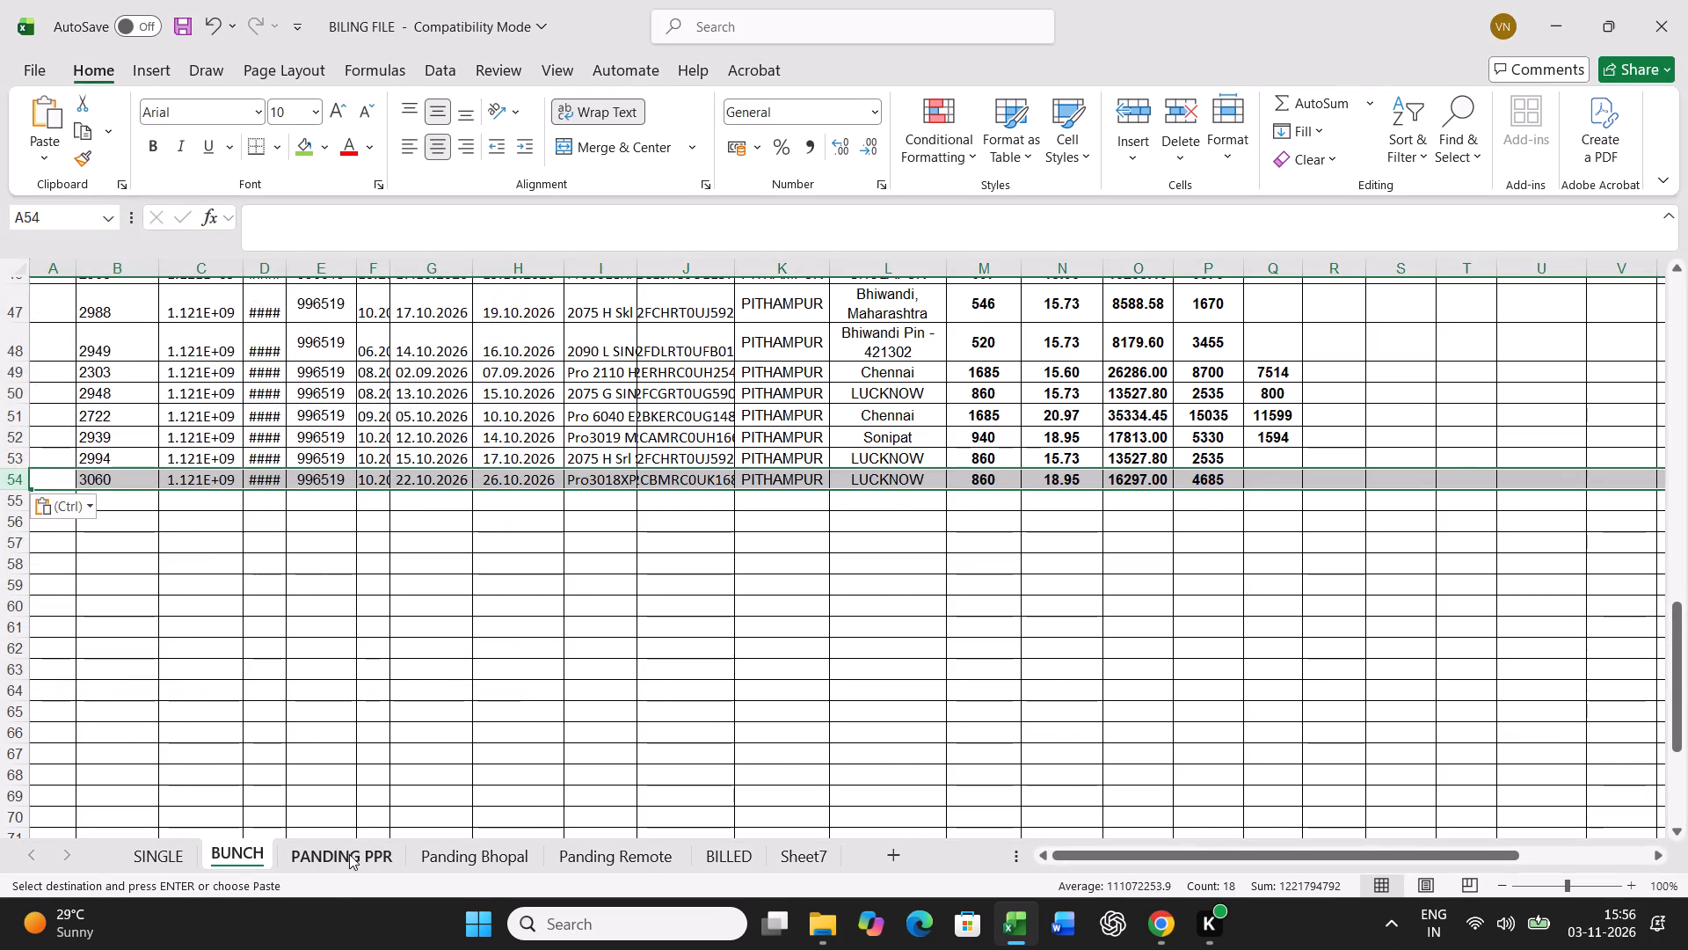
Find chassis number 164020 in PANDING PPR and mark its cell with the green fill.
click(349, 854)
click(678, 691)
key(ctrl+f)
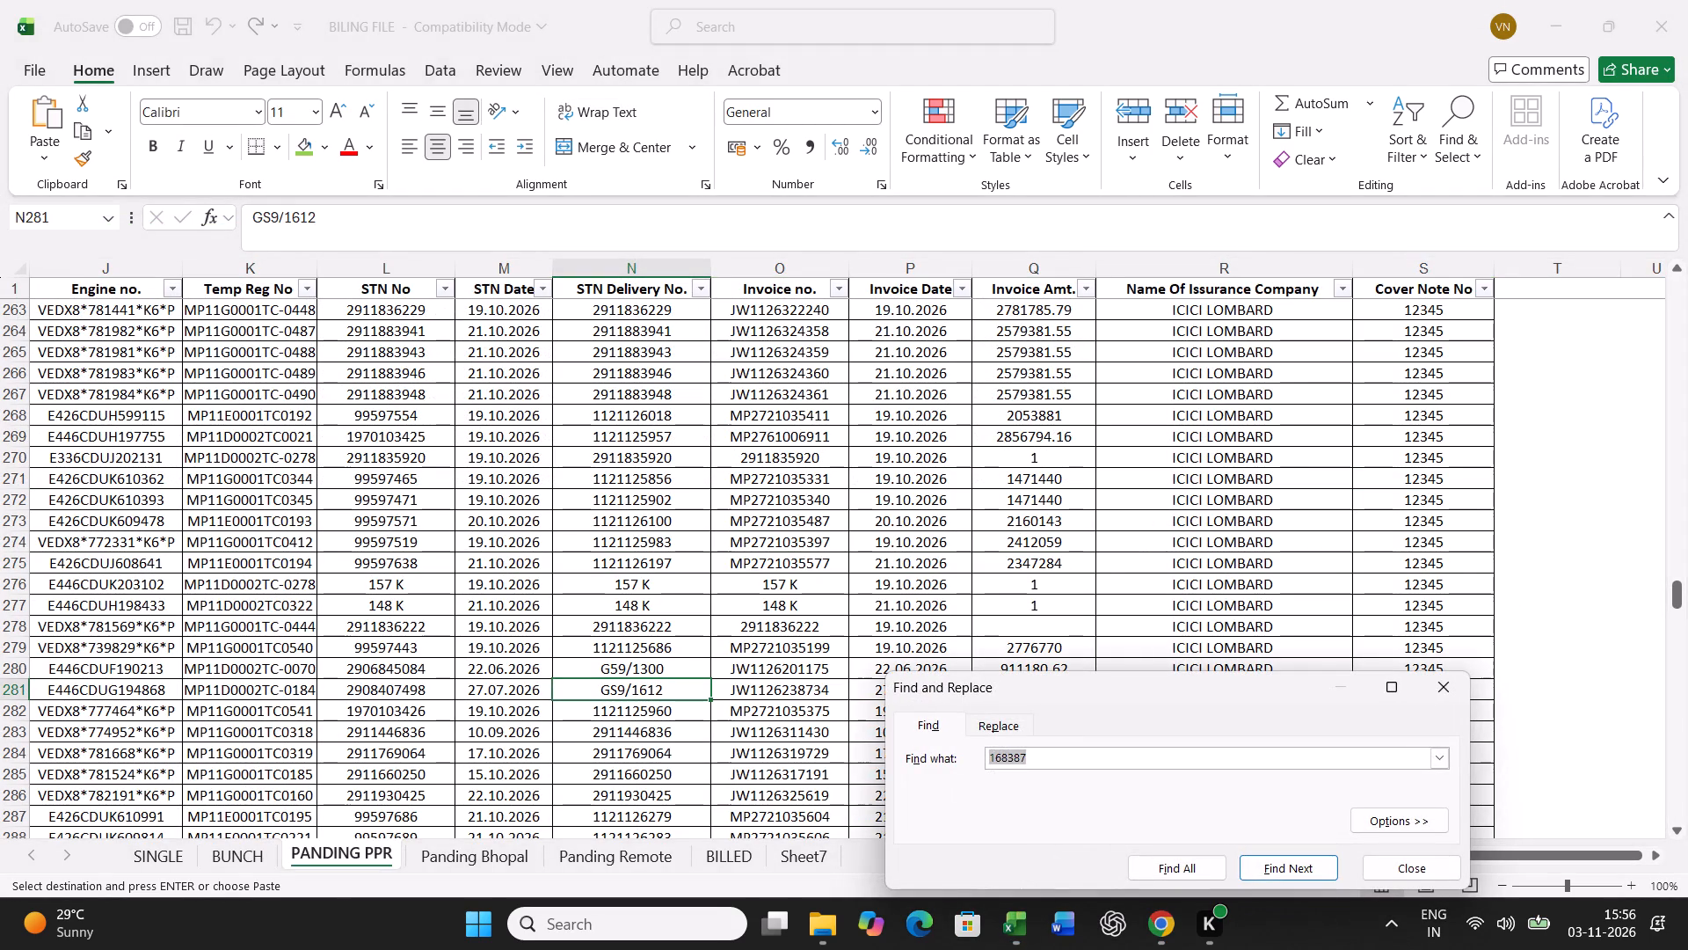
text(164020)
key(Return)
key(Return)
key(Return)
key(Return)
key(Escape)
click(301, 142)
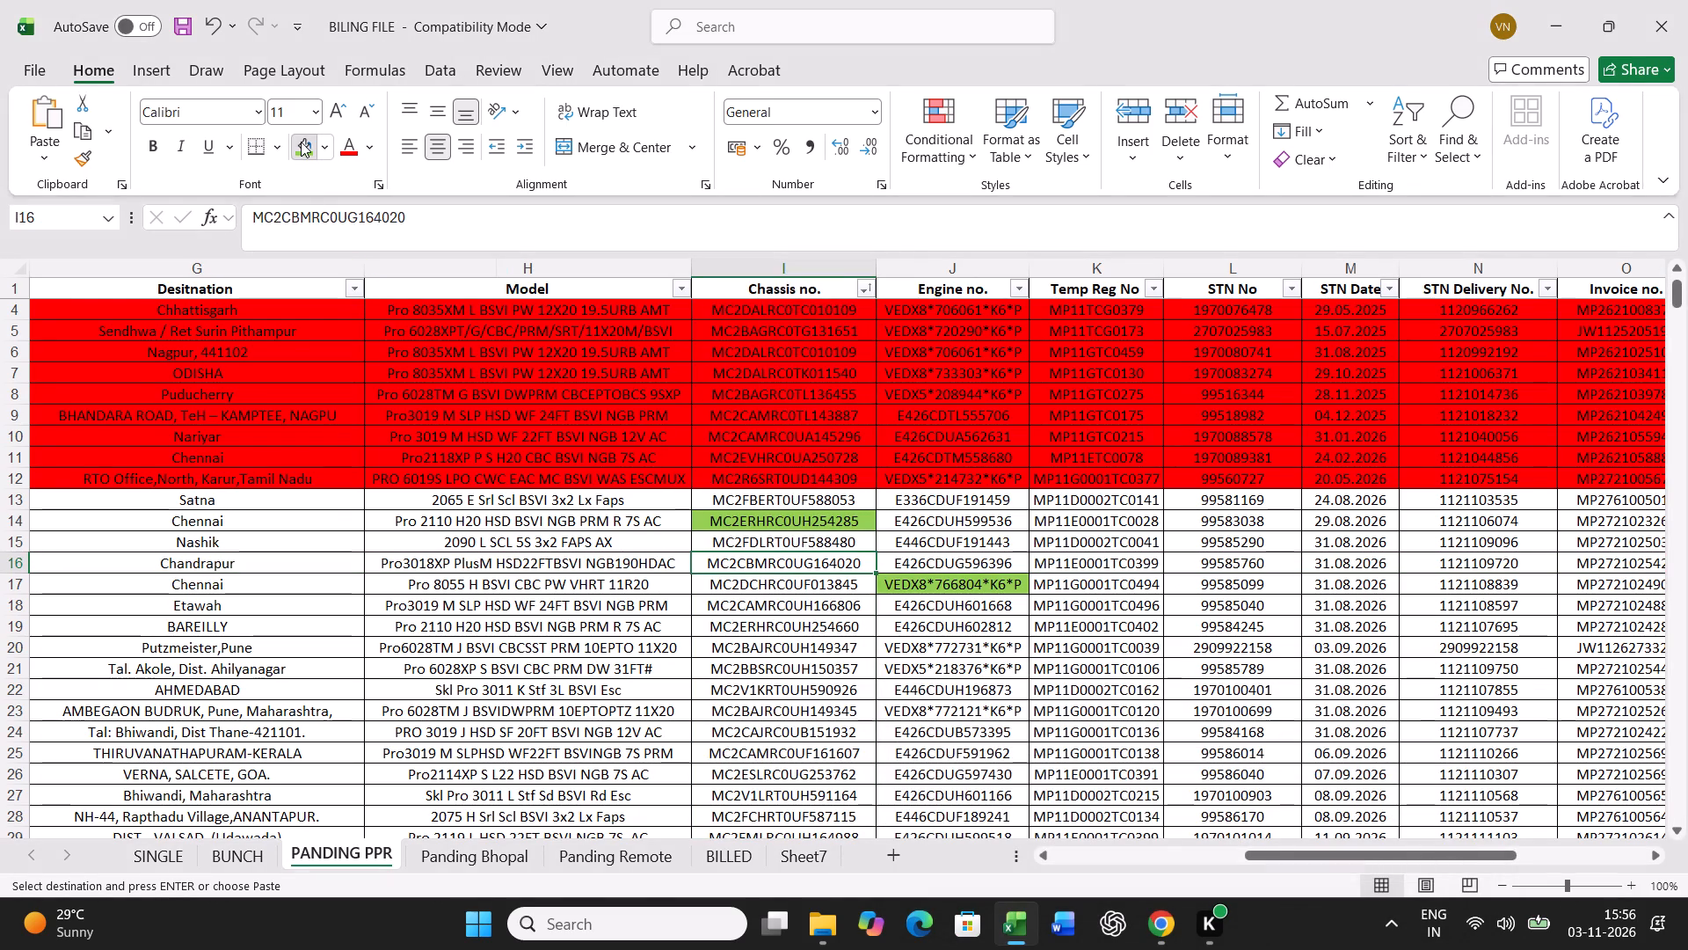
Copy the full PANDING PPR record of chassis 164020 into BUNCH row 21, starting at A21.
key(Left)
key(Left)
key(Left)
key(Left)
key(Left)
key(Left)
key(Left)
key(Left)
key(Left)
key(Left)
key(Left)
key(Left)
key(Left)
key(Left)
key(Left)
key(Left)
key(Left)
key(Left)
key(Left)
key(ctrl+shift+Right)
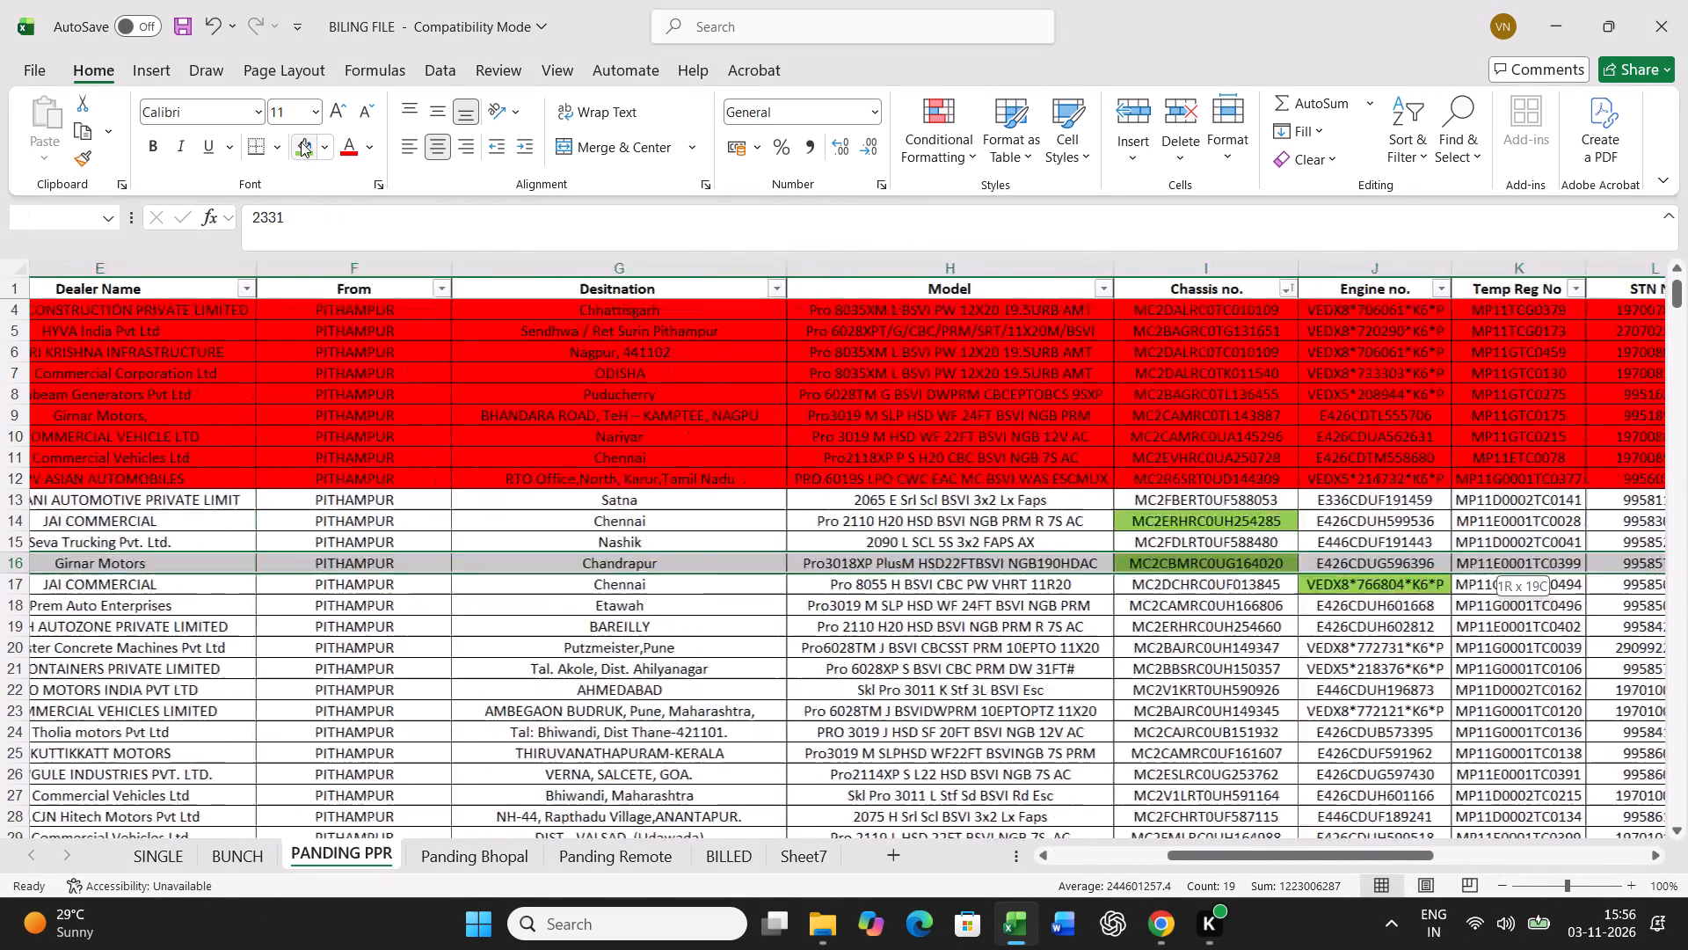
key(ctrl+c)
click(260, 862)
scroll(344, 718, up, 7)
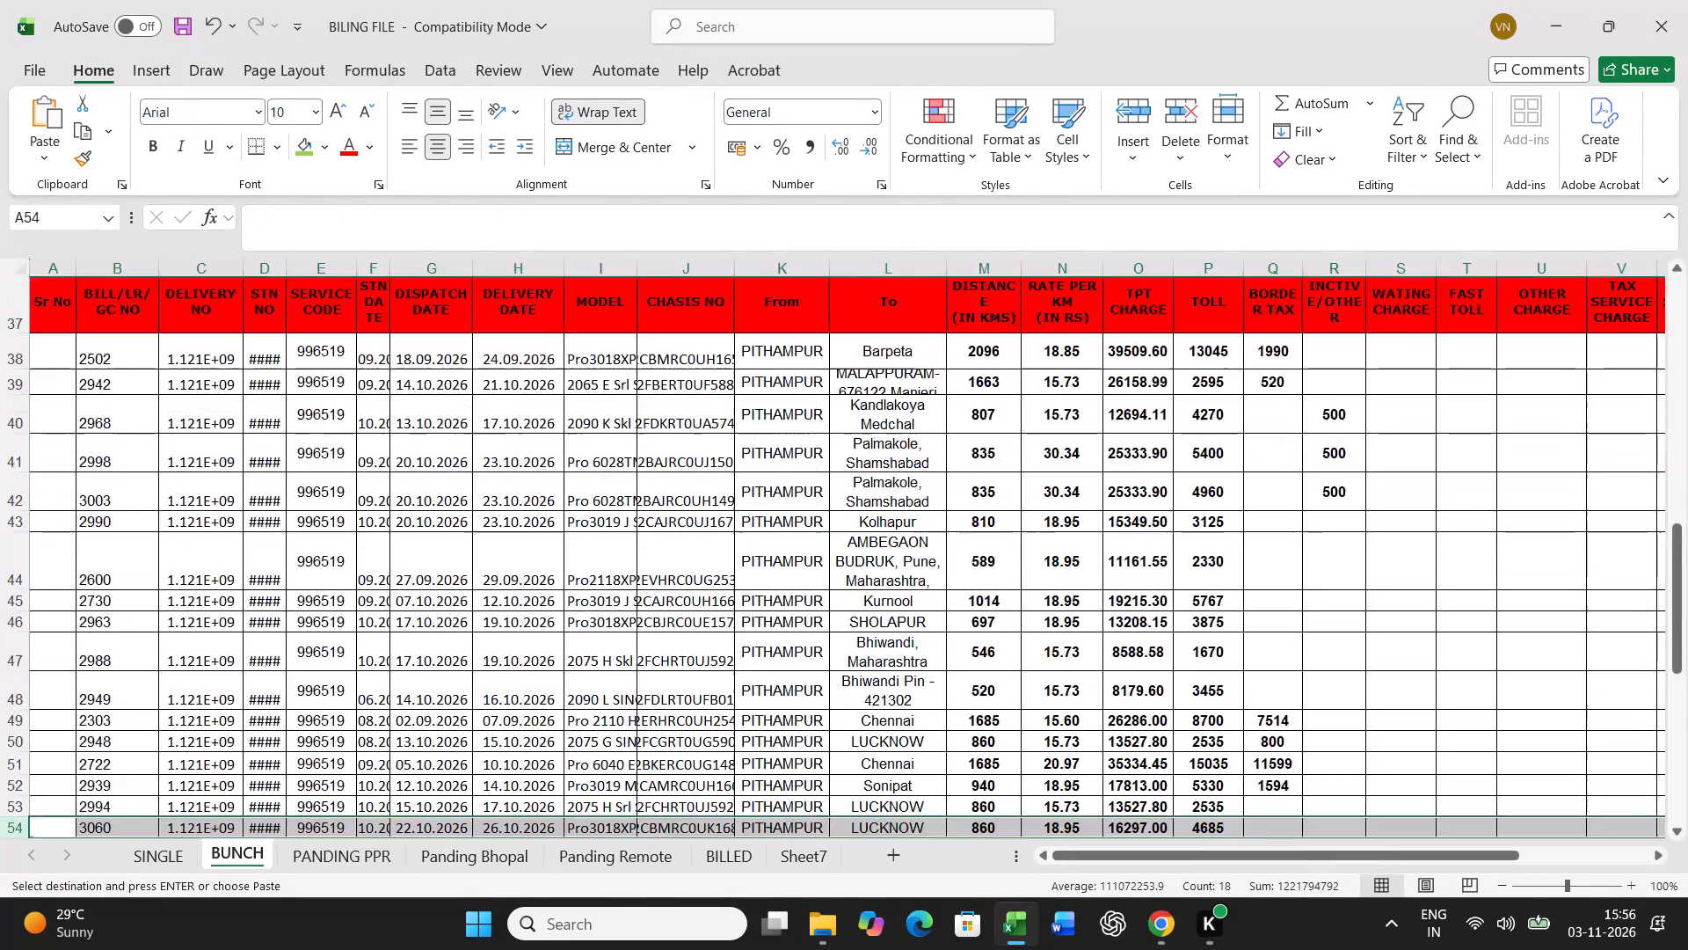
scroll(344, 718, up, 11)
click(50, 669)
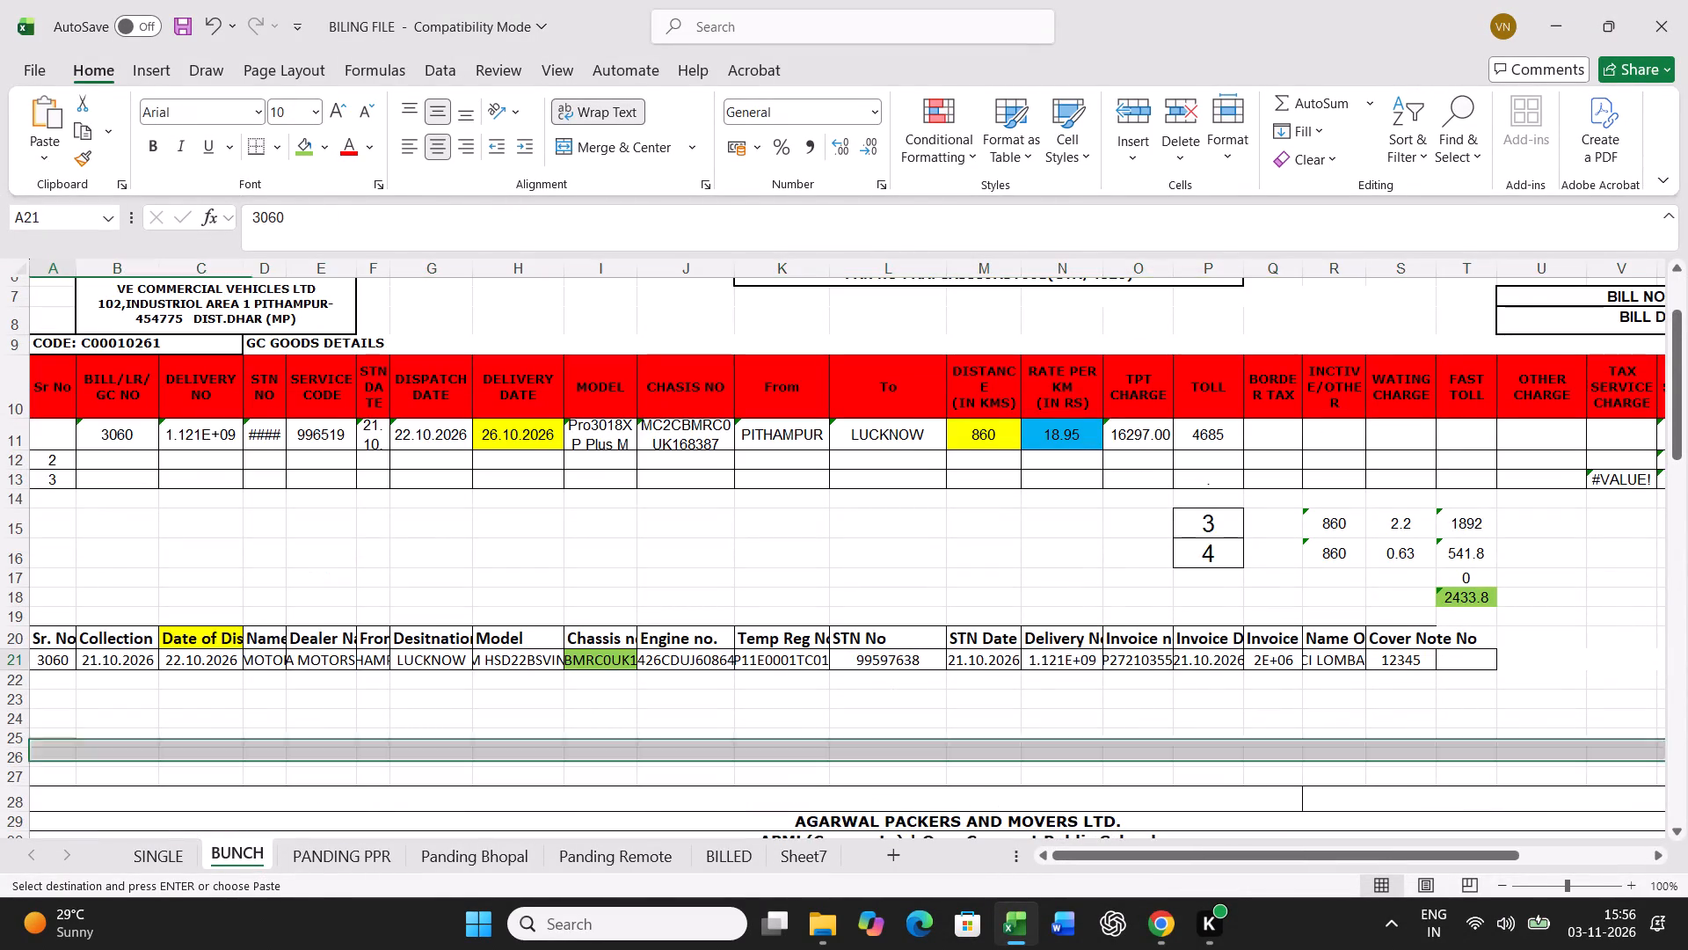
key(ctrl+v)
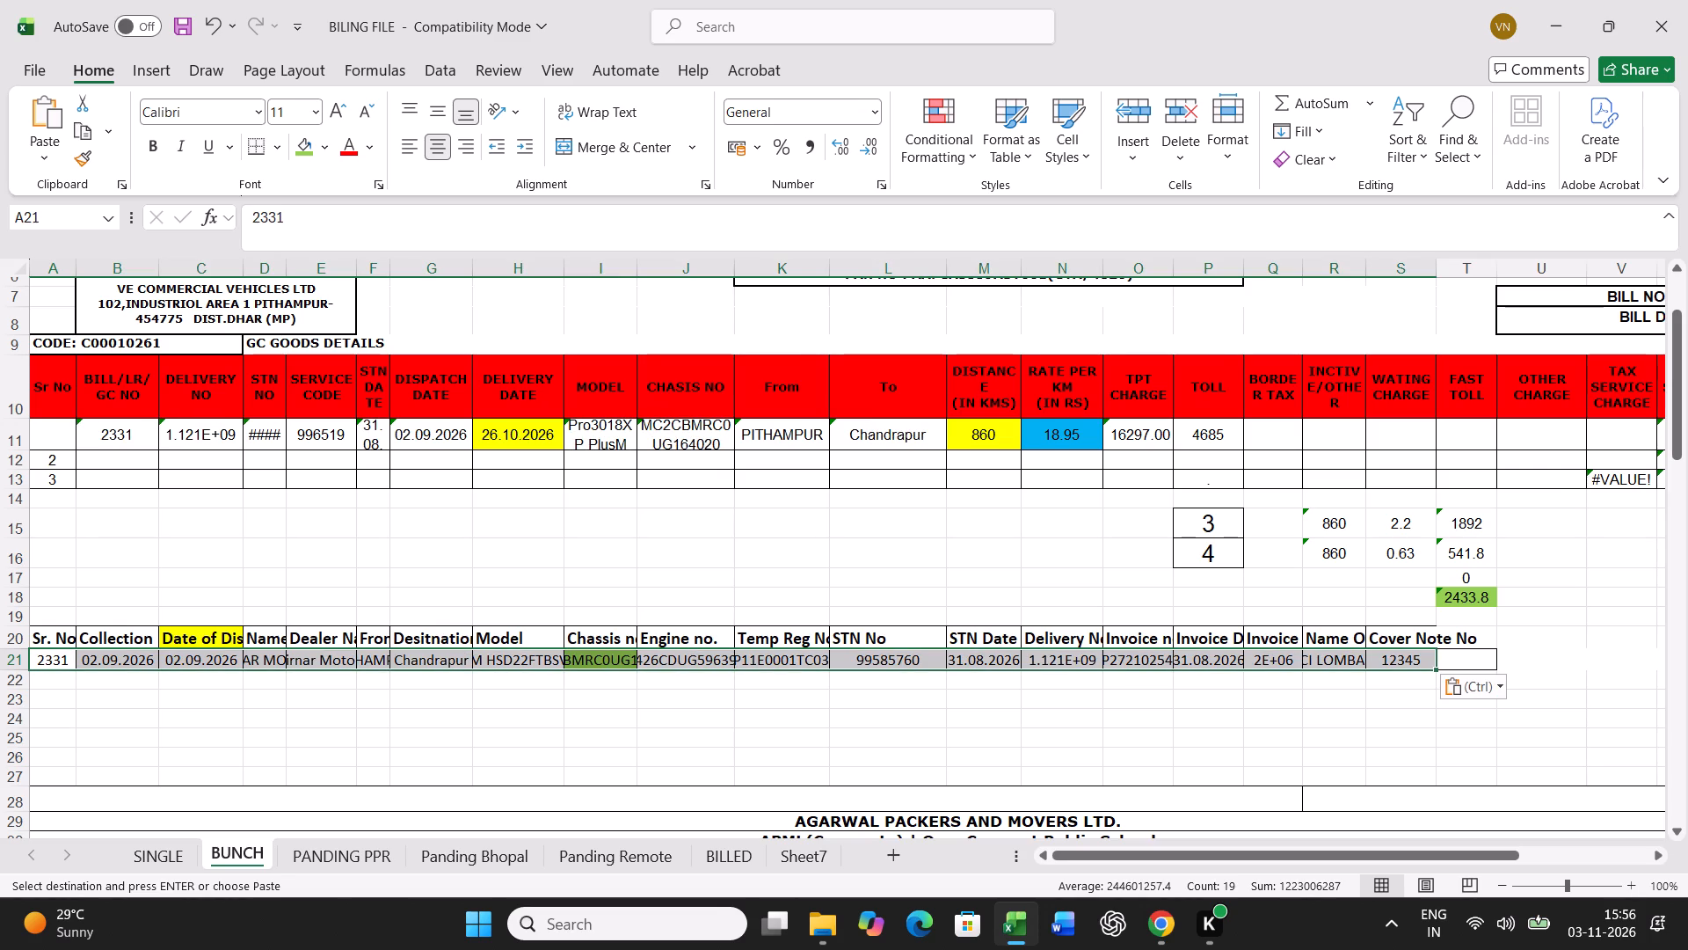
Set the delivery date in BUNCH row 11 to 04.09.2026.
click(538, 433)
scroll(528, 581, up, 4)
text(04.09.2026)
key(Right)
Set BUNCH row 11's distance to 636 km and its toll to 3760.
key(Right)
key(Right)
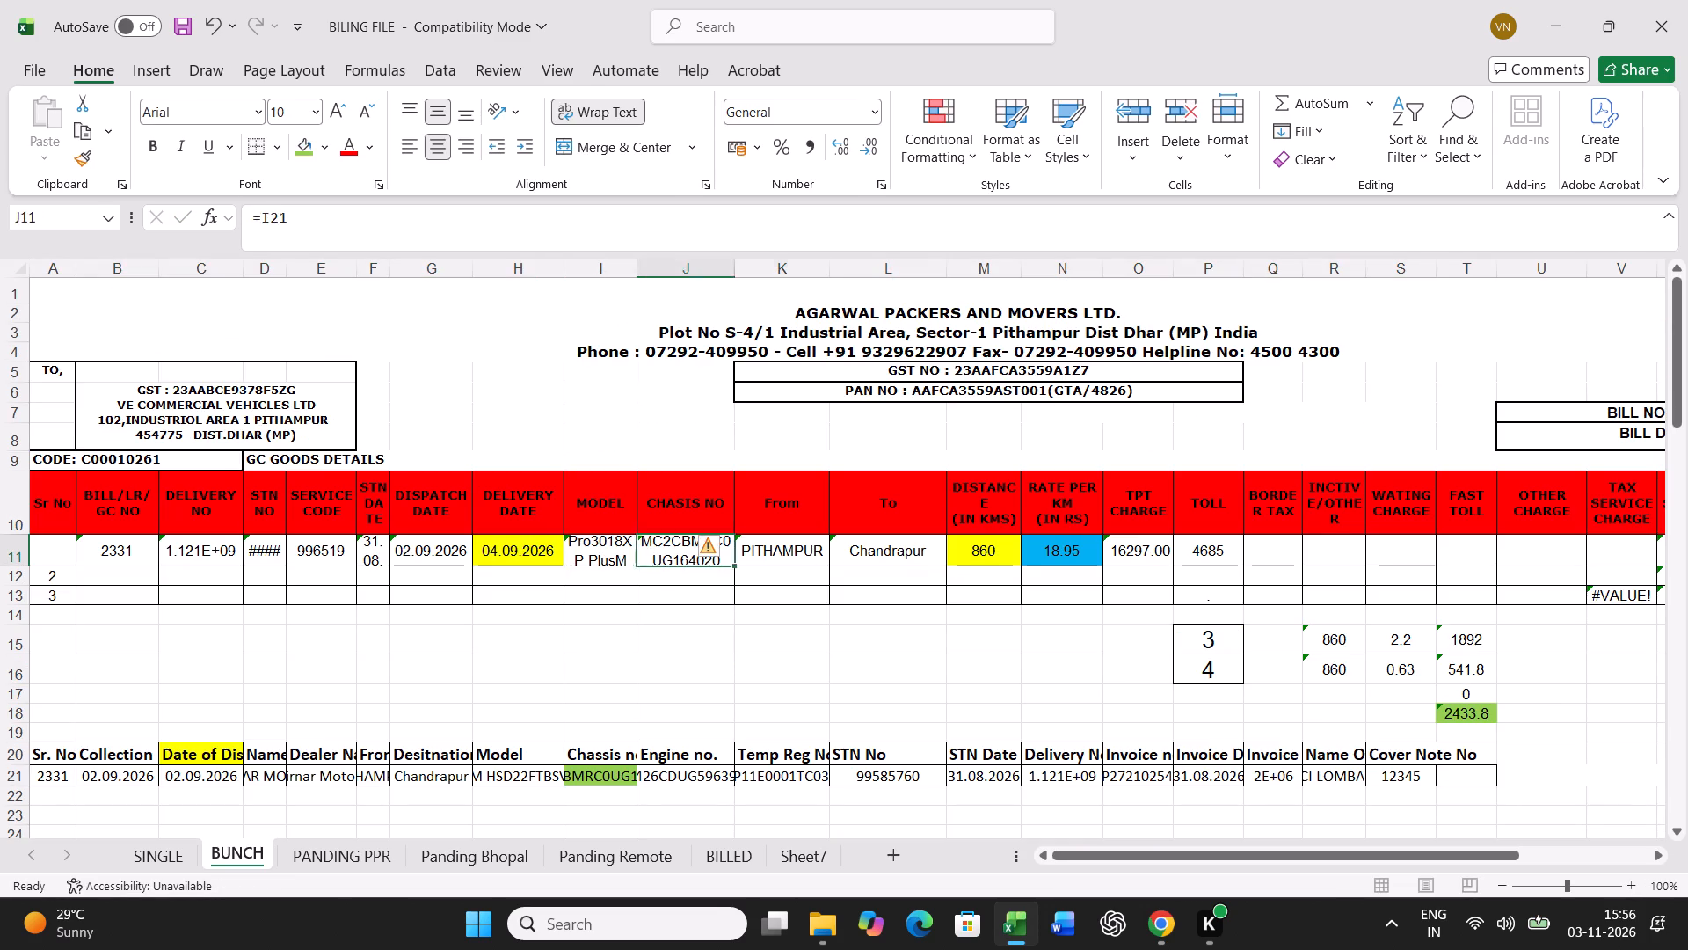
key(Right)
key(Right)
text(636)
key(Right)
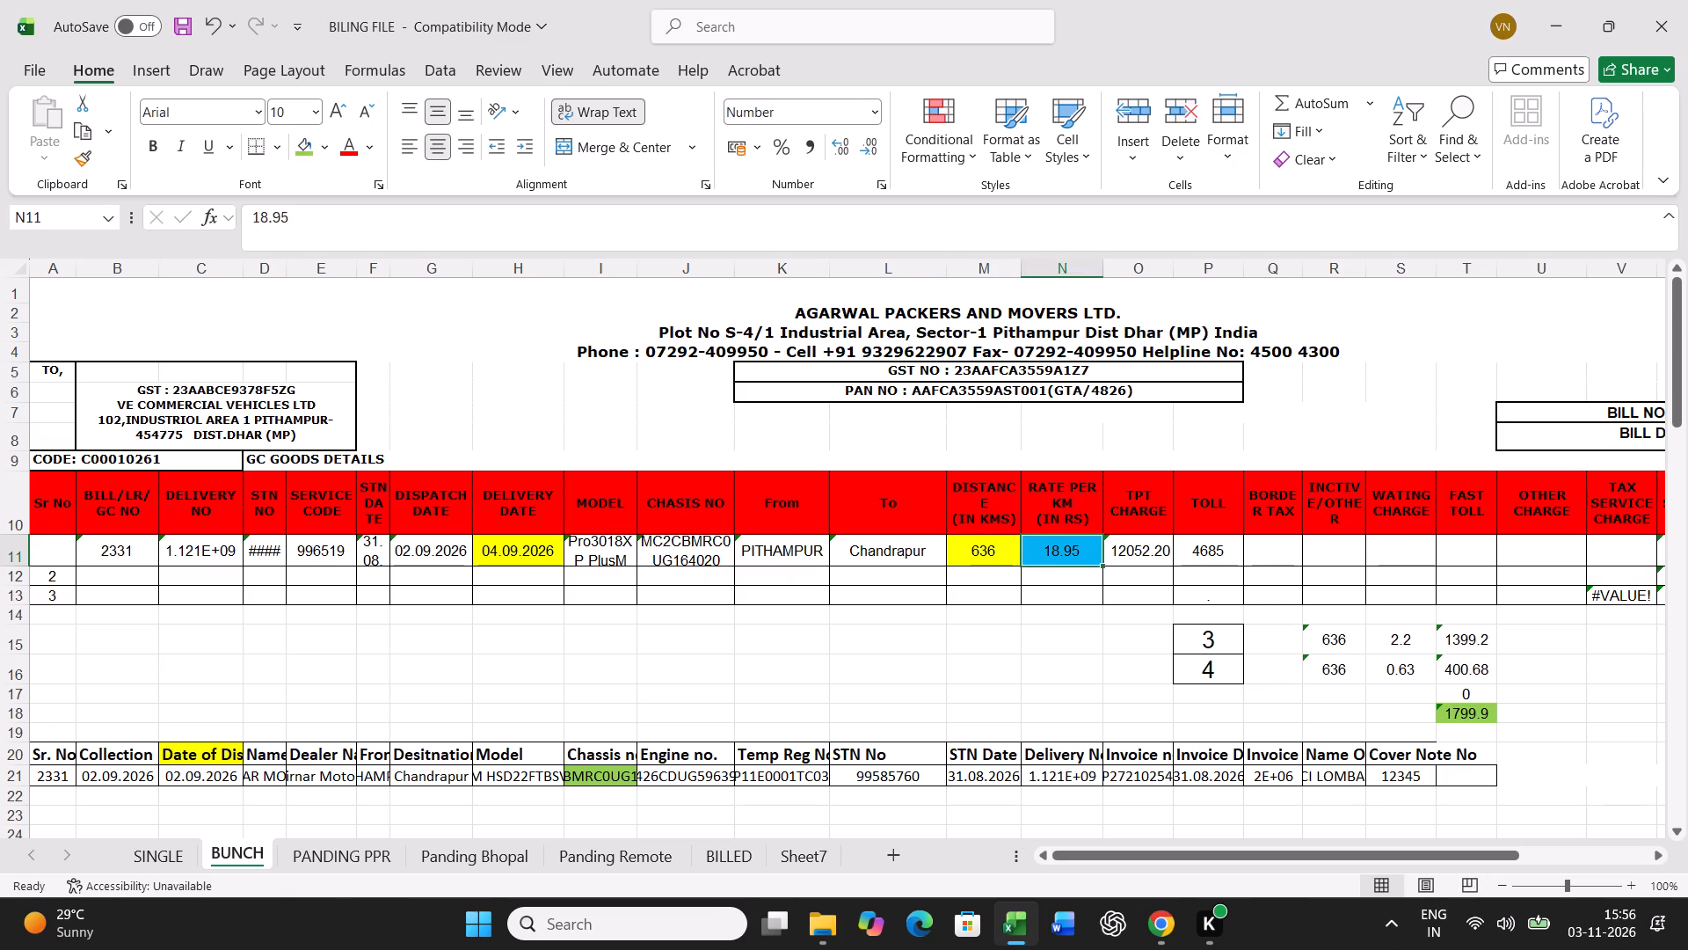
key(Right)
key(Right)
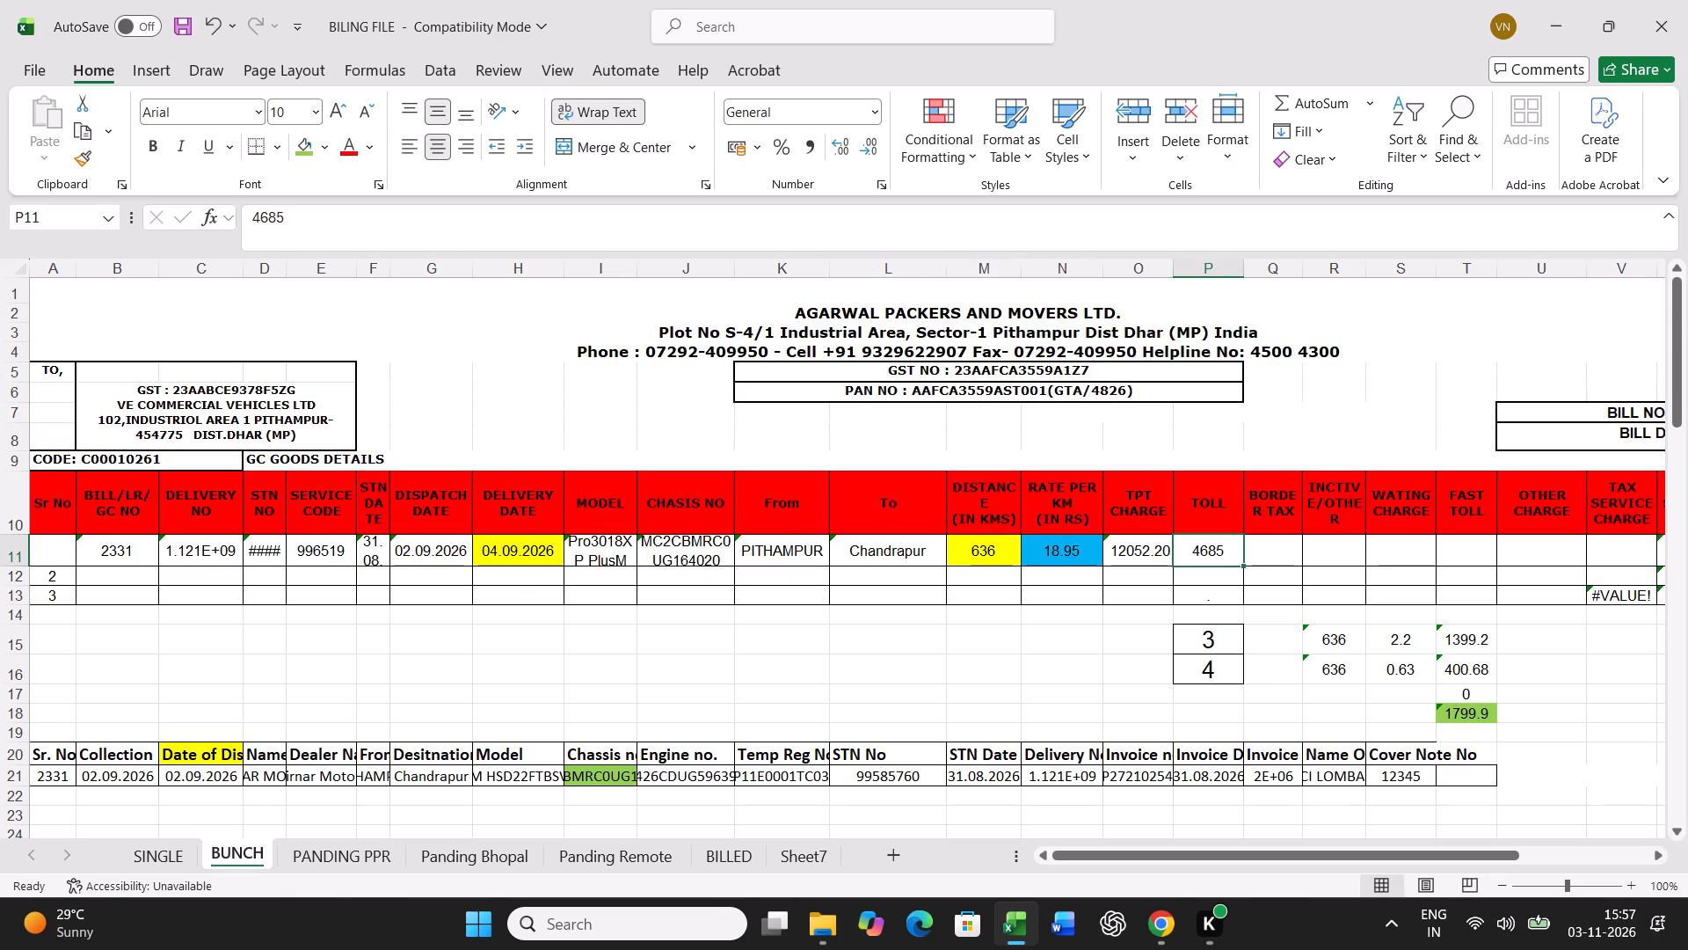
text(3760)
key(Return)
Set both the standard and actual transit times in BUNCH P15 and P16 to 2.
key(Return)
key(Return)
key(Return)
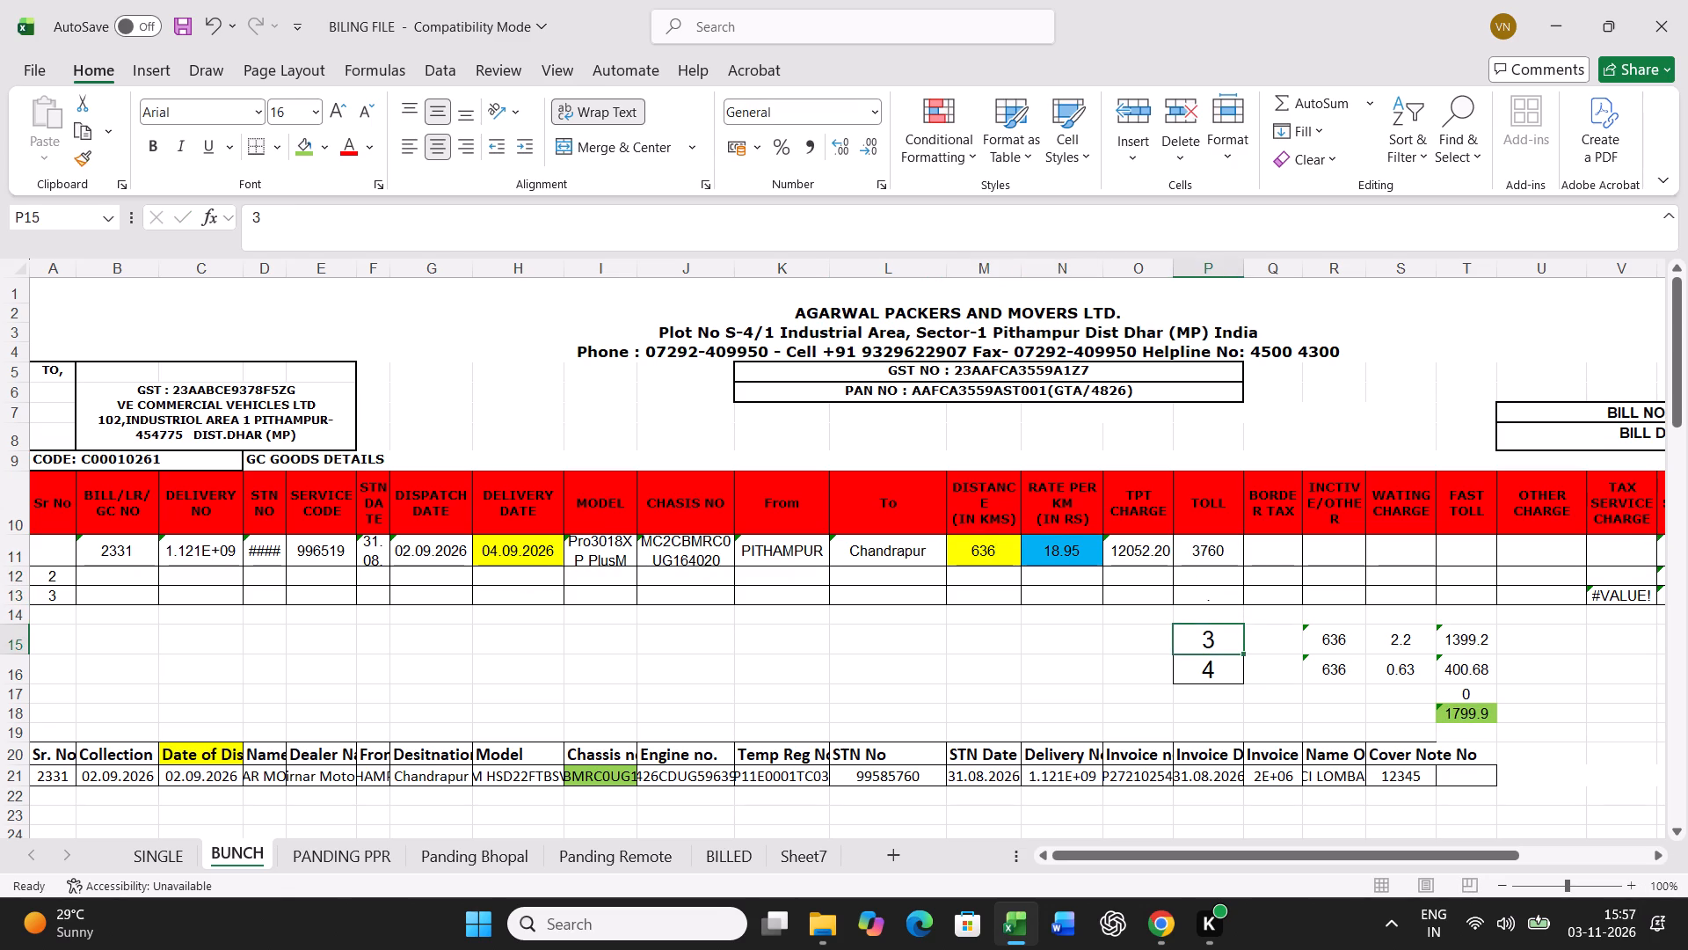
key(2)
key(Return)
key(2)
key(Return)
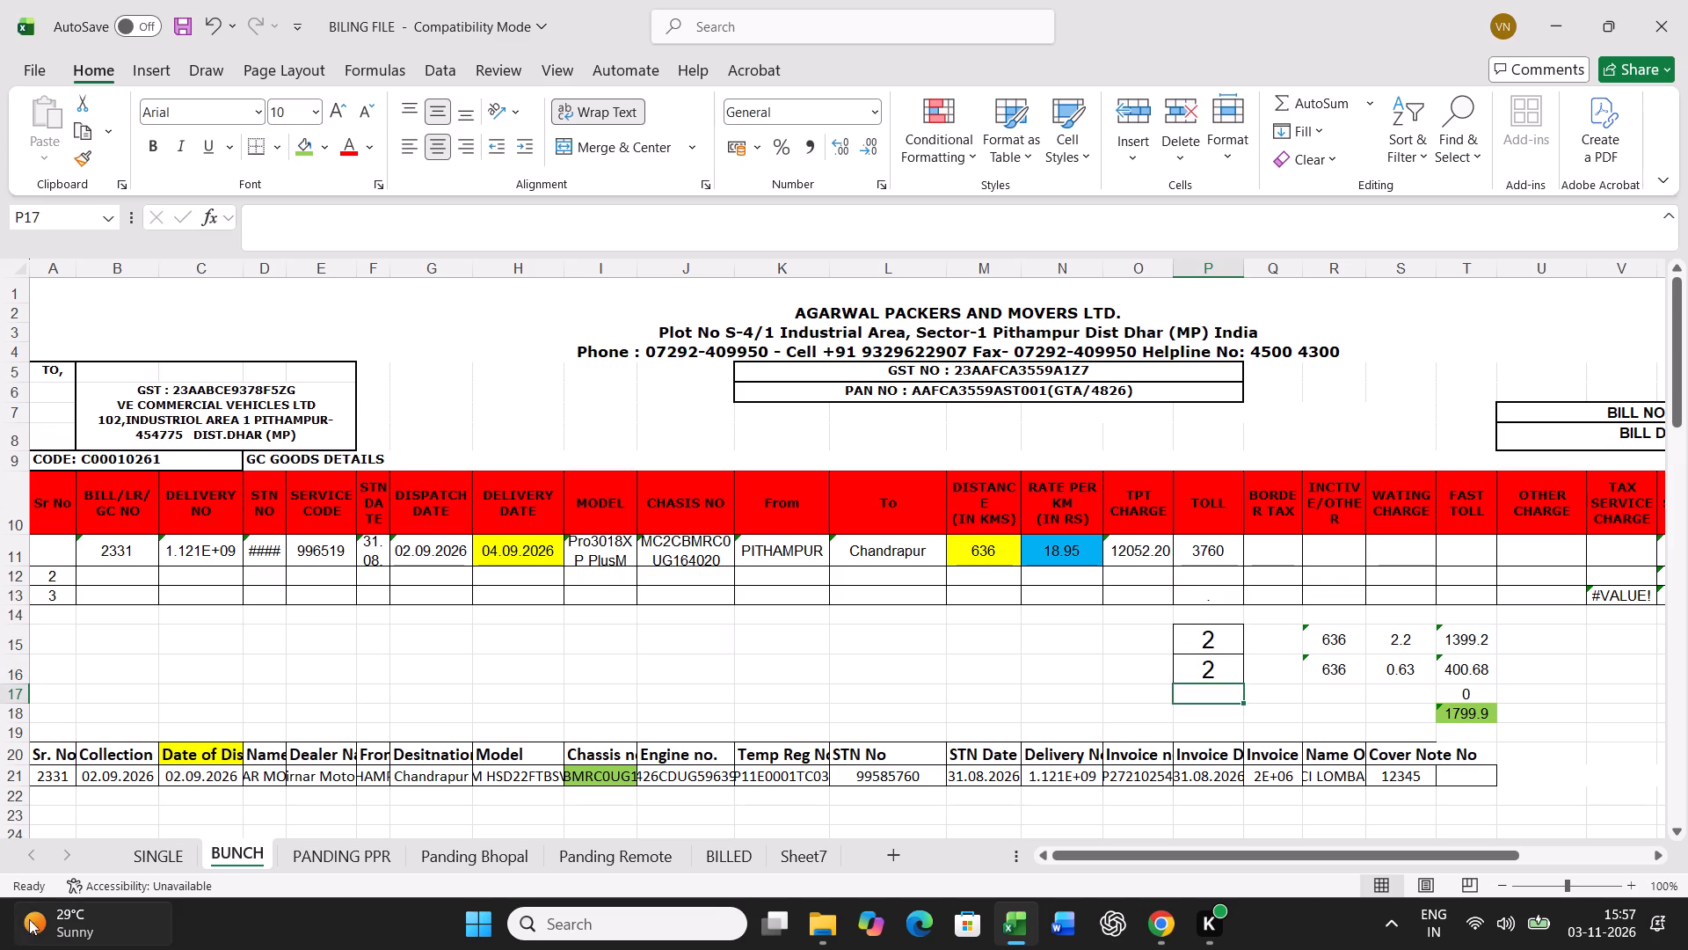
Print one copy of the SINGLE freight bill for G.C. No 2331.
click(156, 858)
key(ctrl+p)
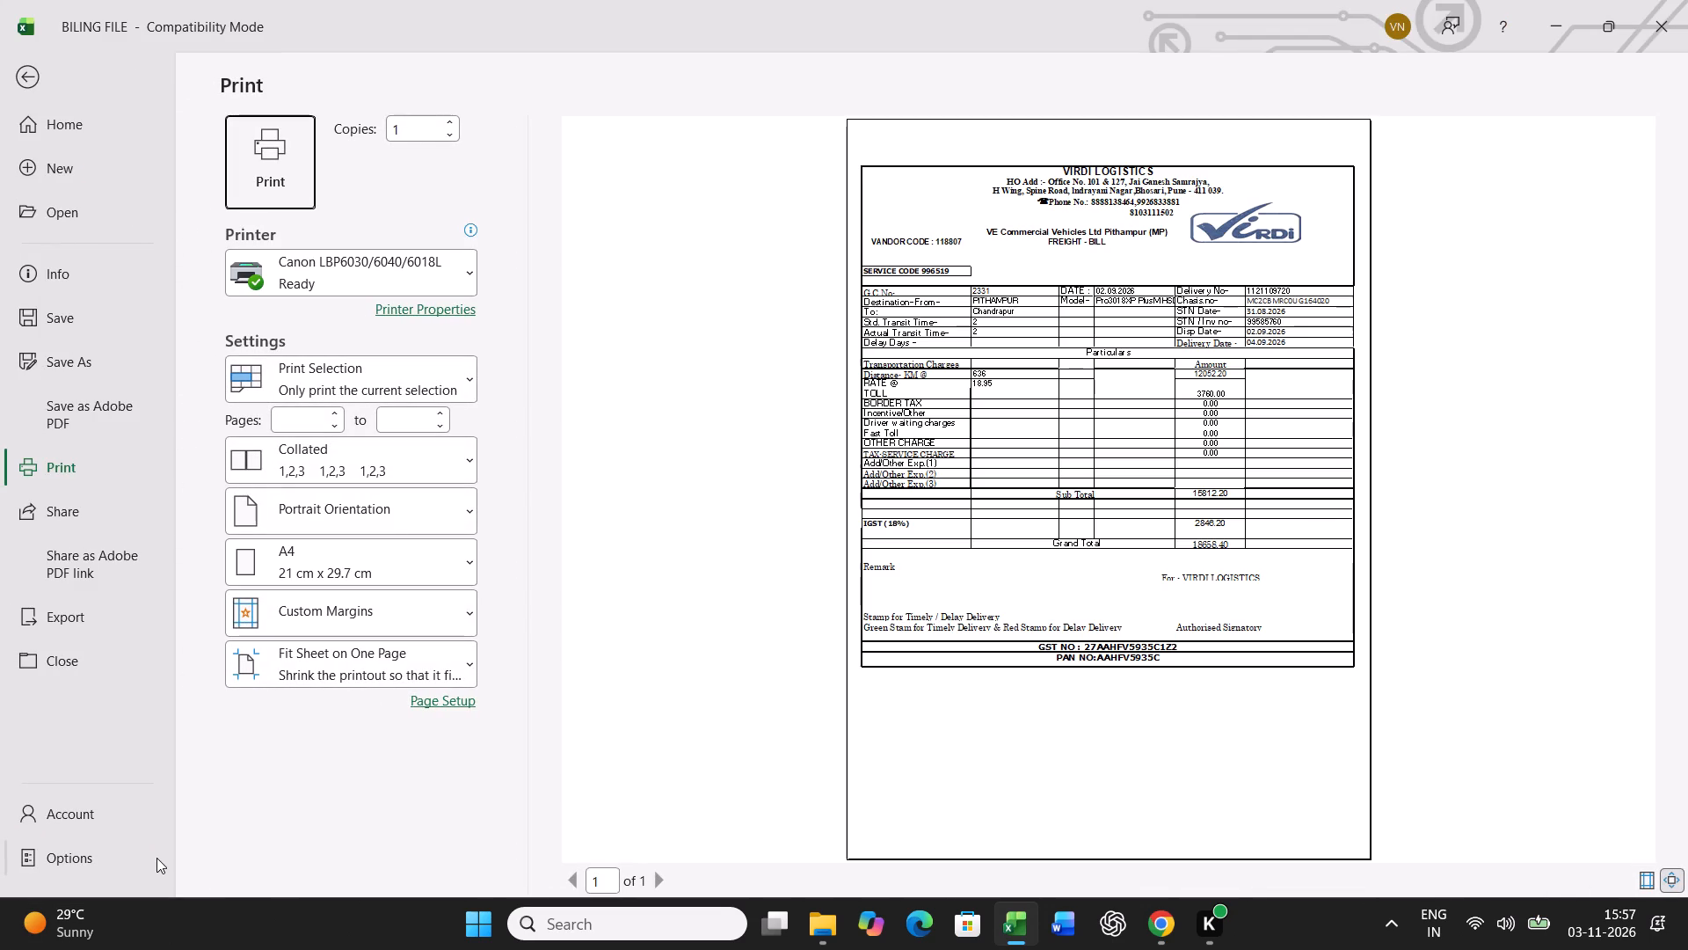
click(303, 143)
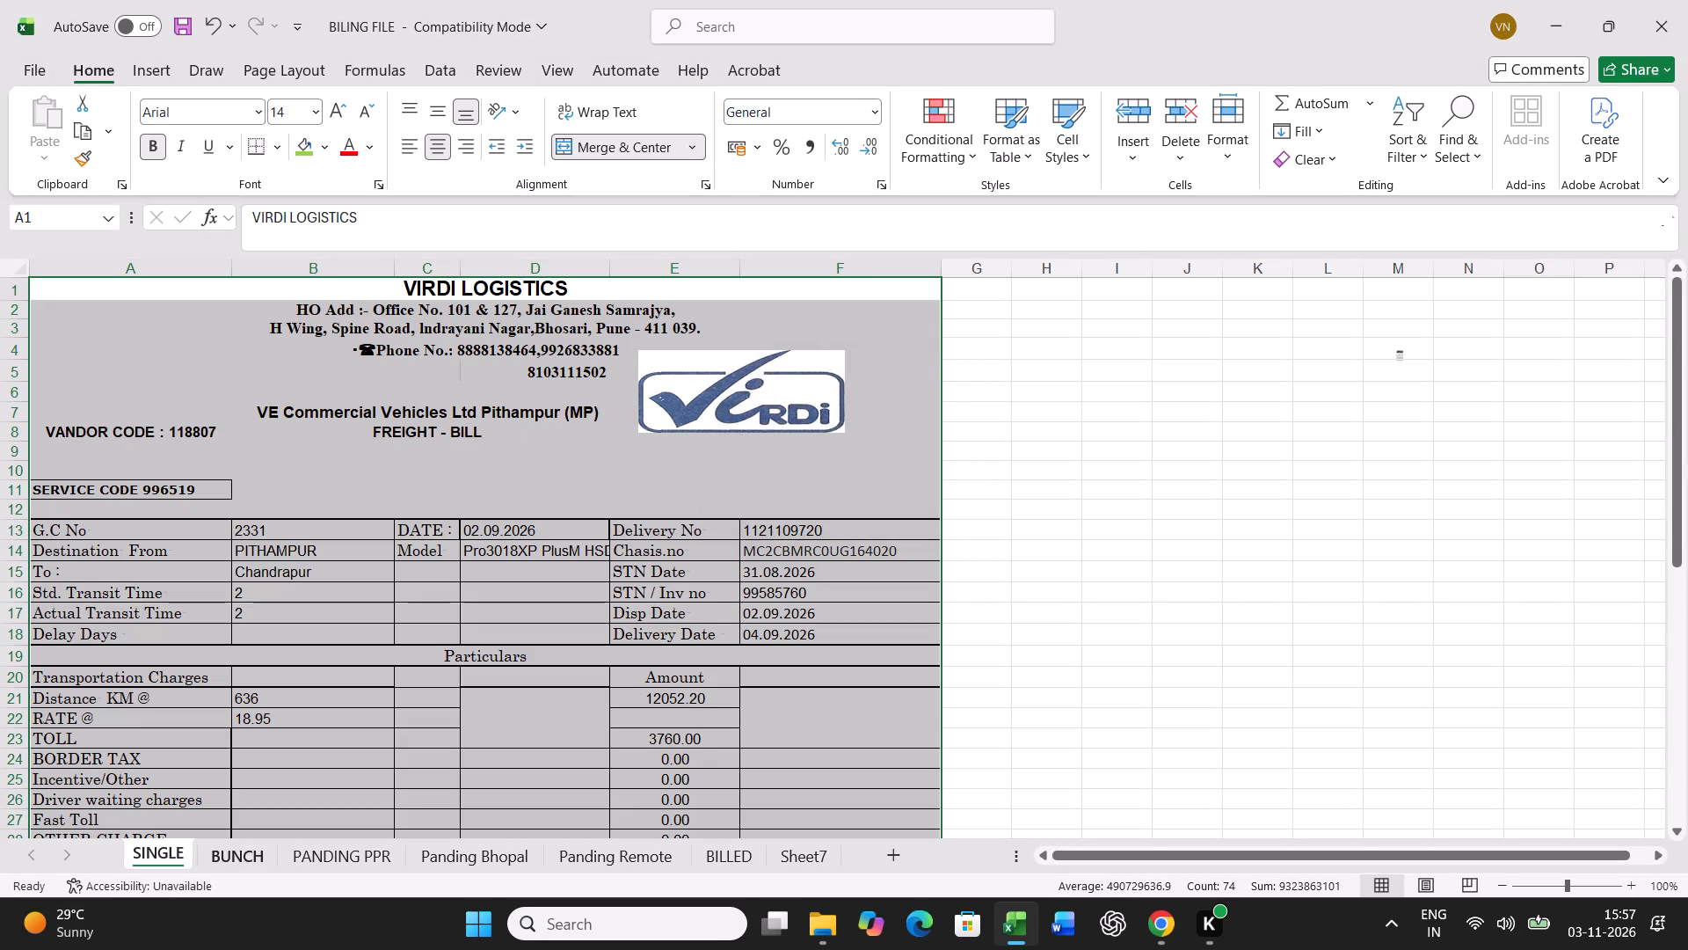
Record the G.C. No 2331 bill by copying BUNCH row 11 as values into row 55 of the lower bill table.
click(251, 848)
click(11, 557)
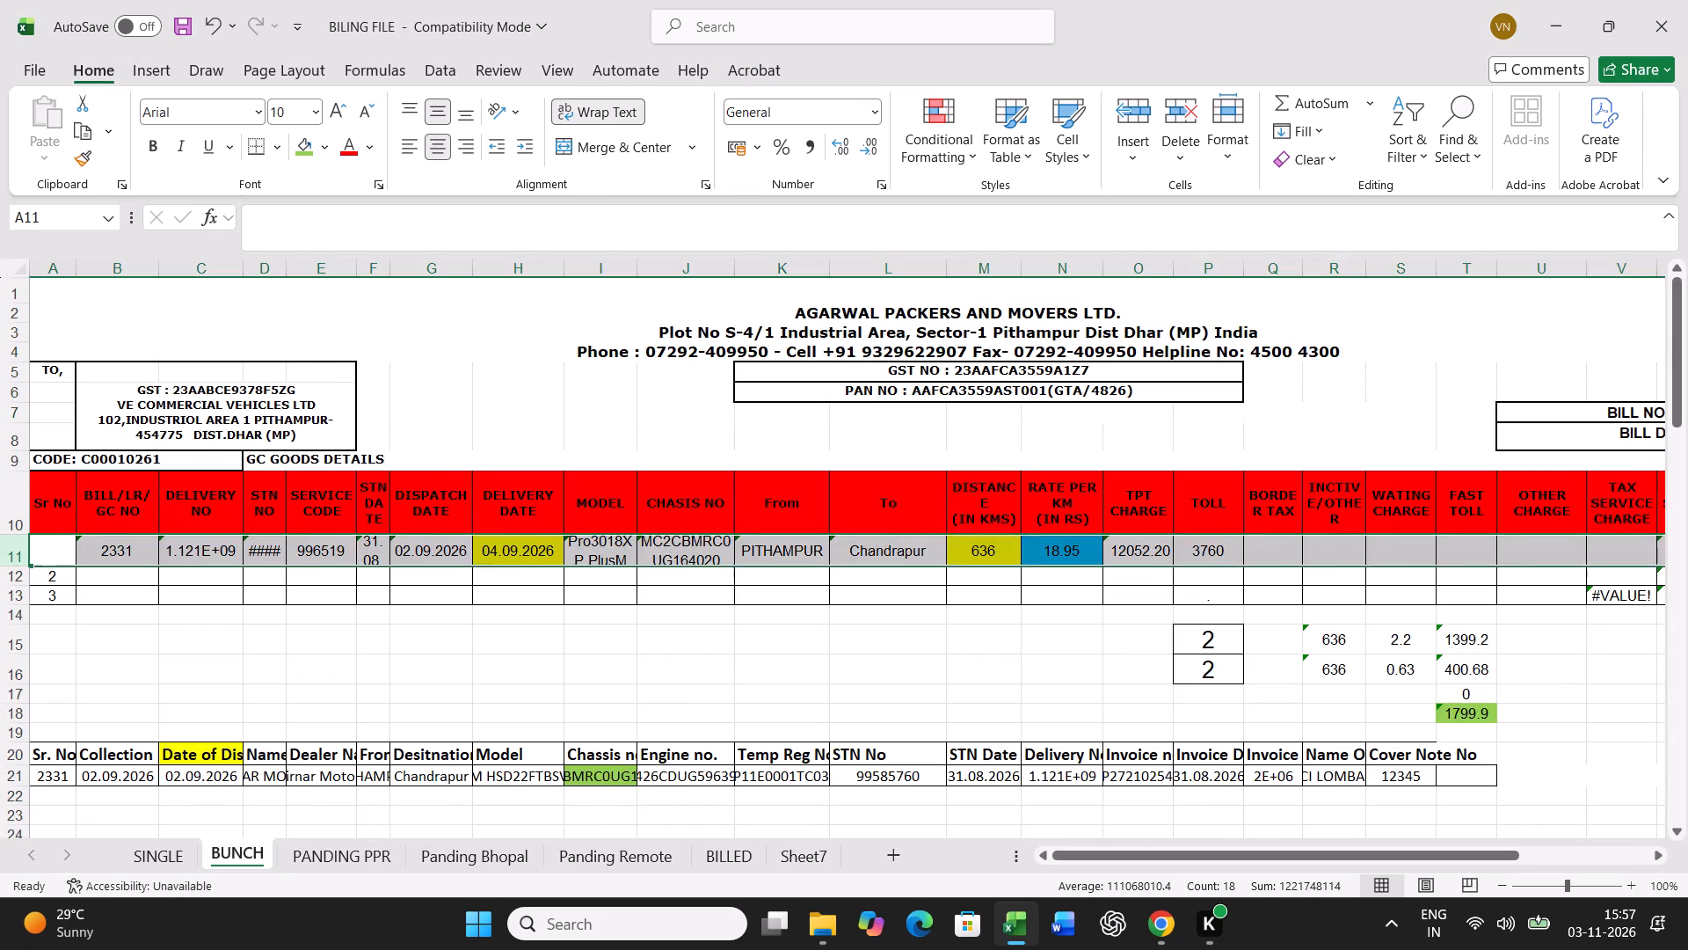
key(ctrl+c)
scroll(691, 606, down, 16)
scroll(552, 626, down, 4)
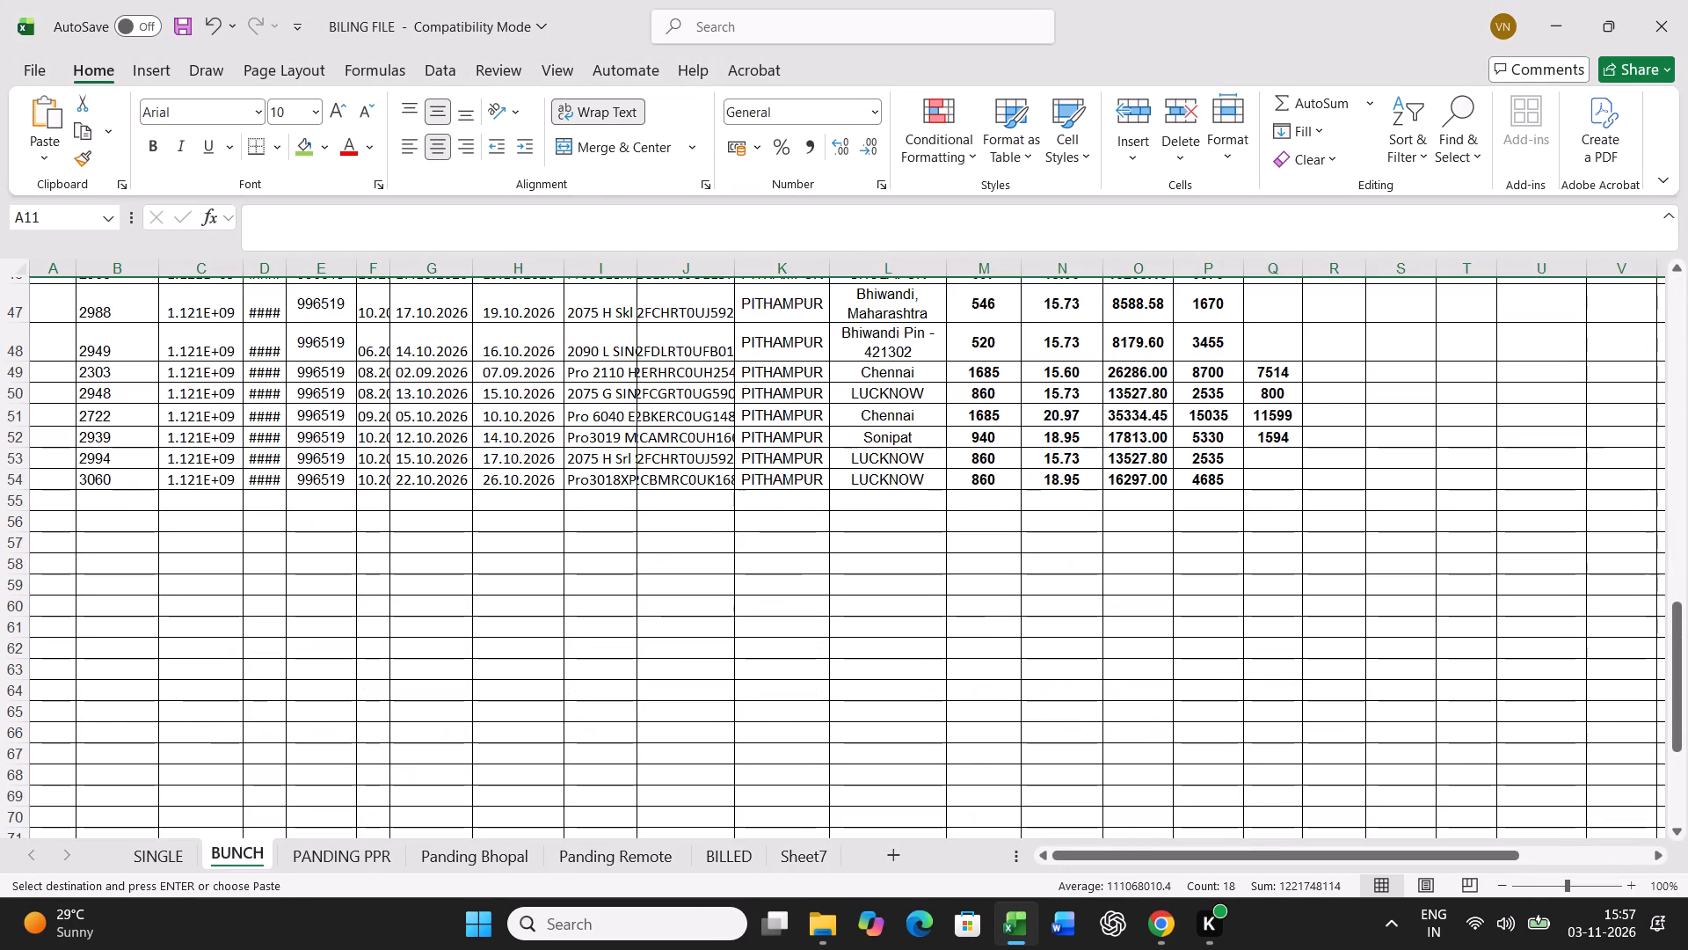
right_click(50, 496)
click(156, 413)
click(74, 362)
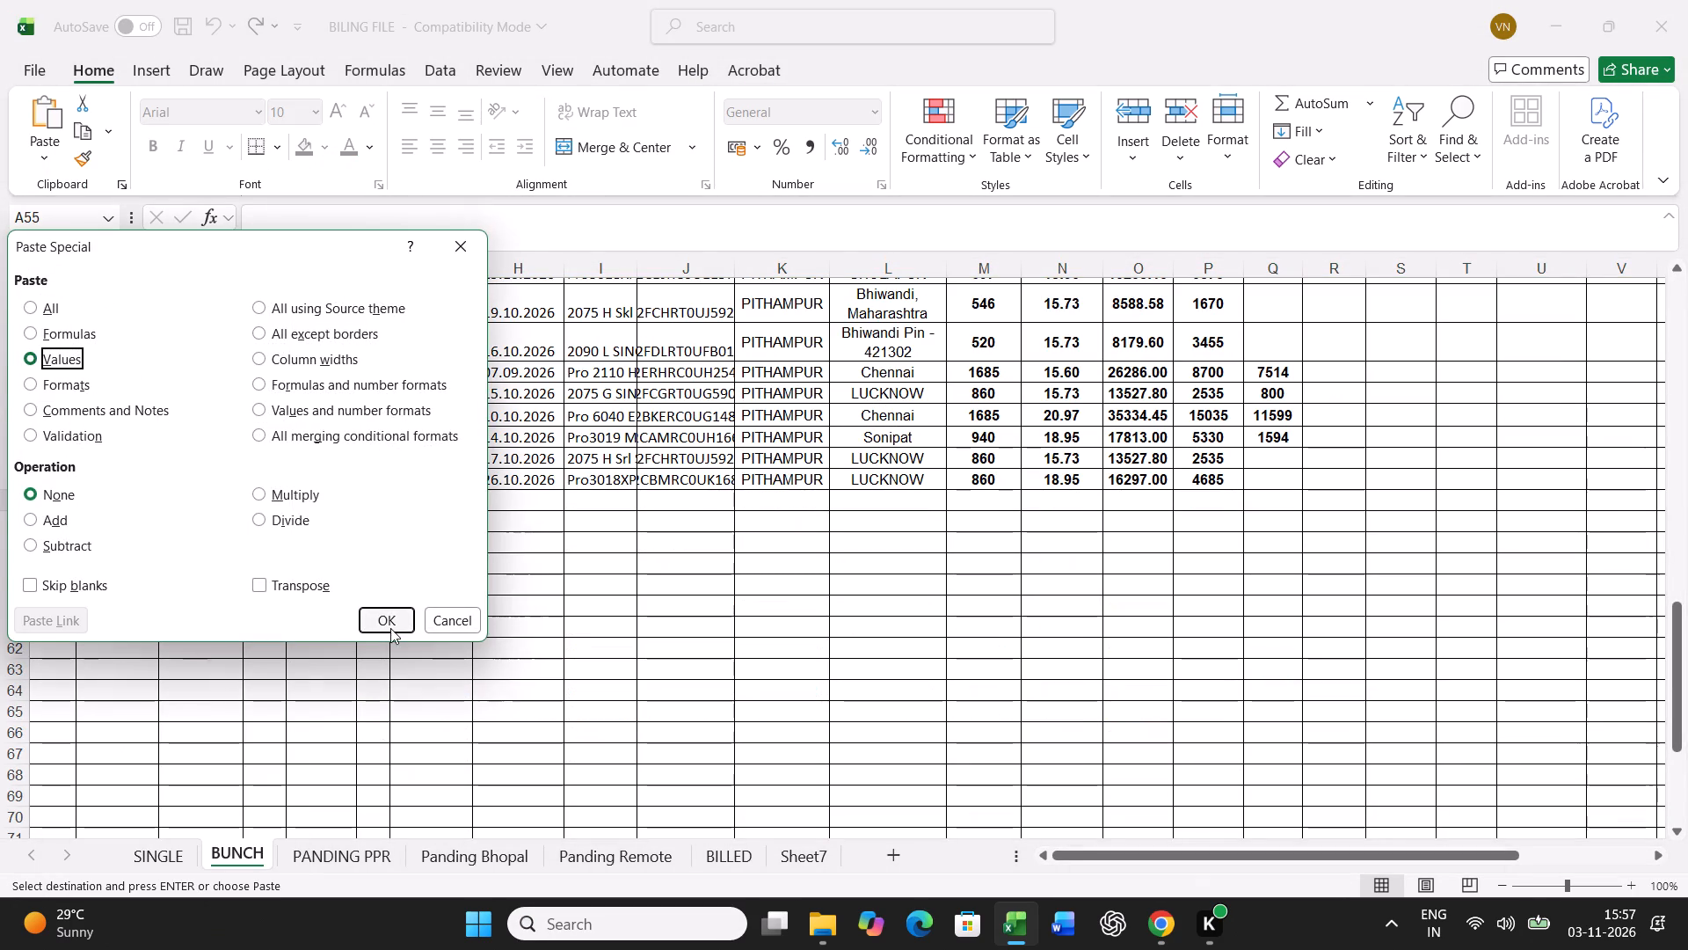
click(390, 628)
click(333, 859)
click(805, 651)
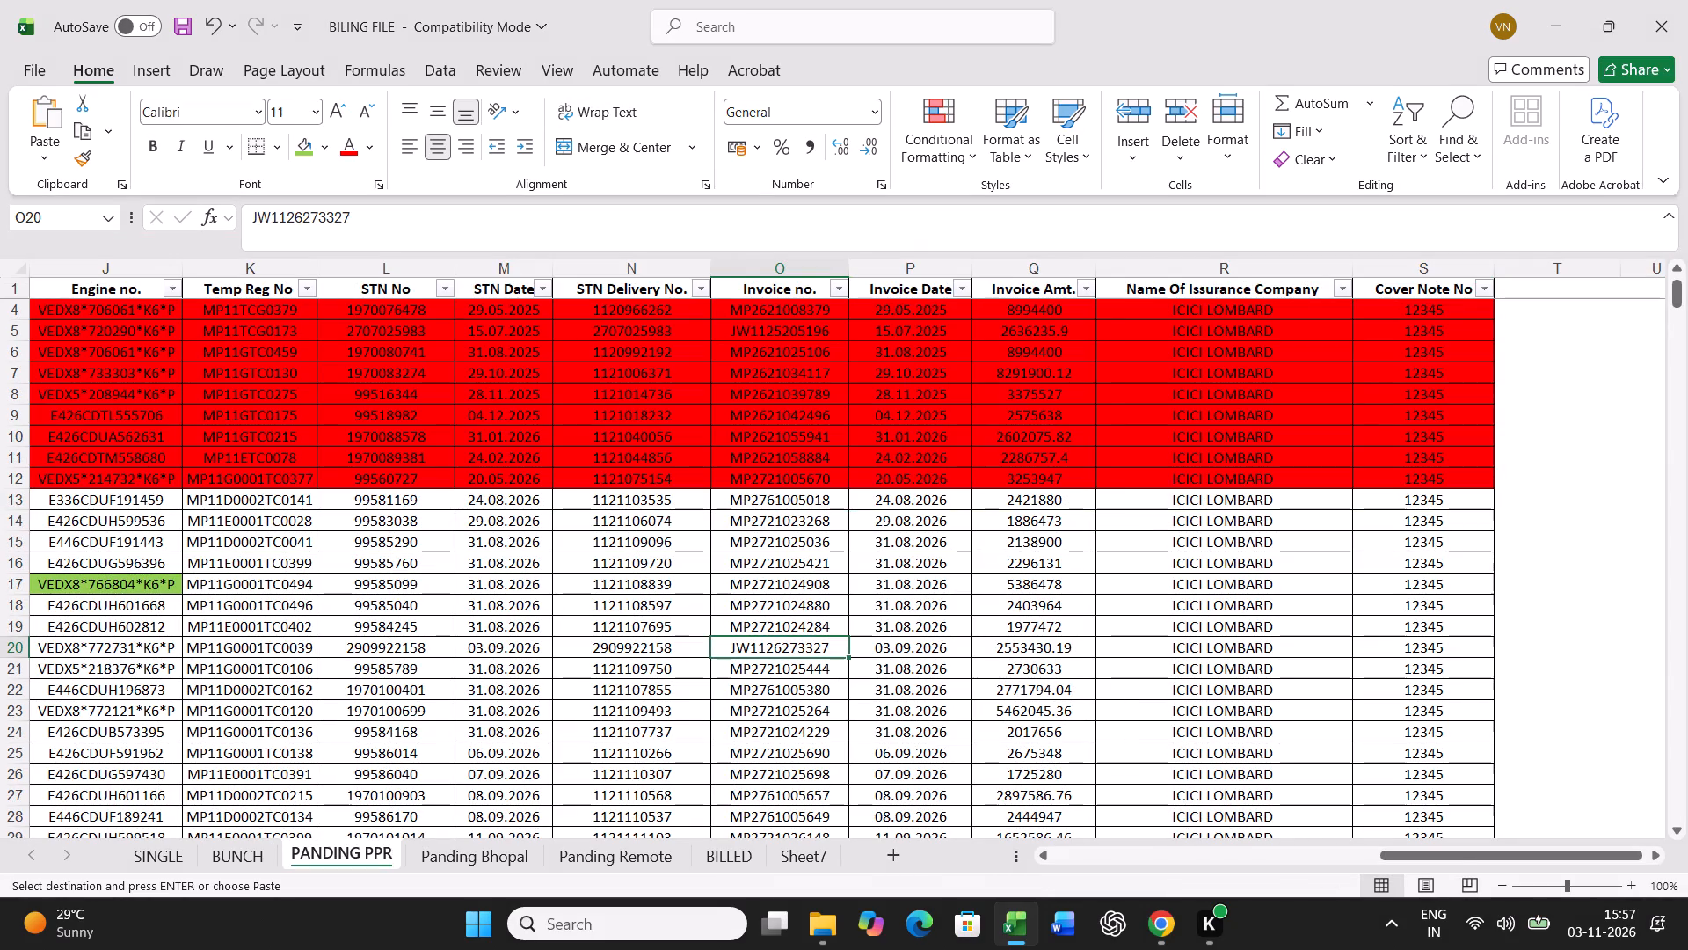
key(ctrl+f)
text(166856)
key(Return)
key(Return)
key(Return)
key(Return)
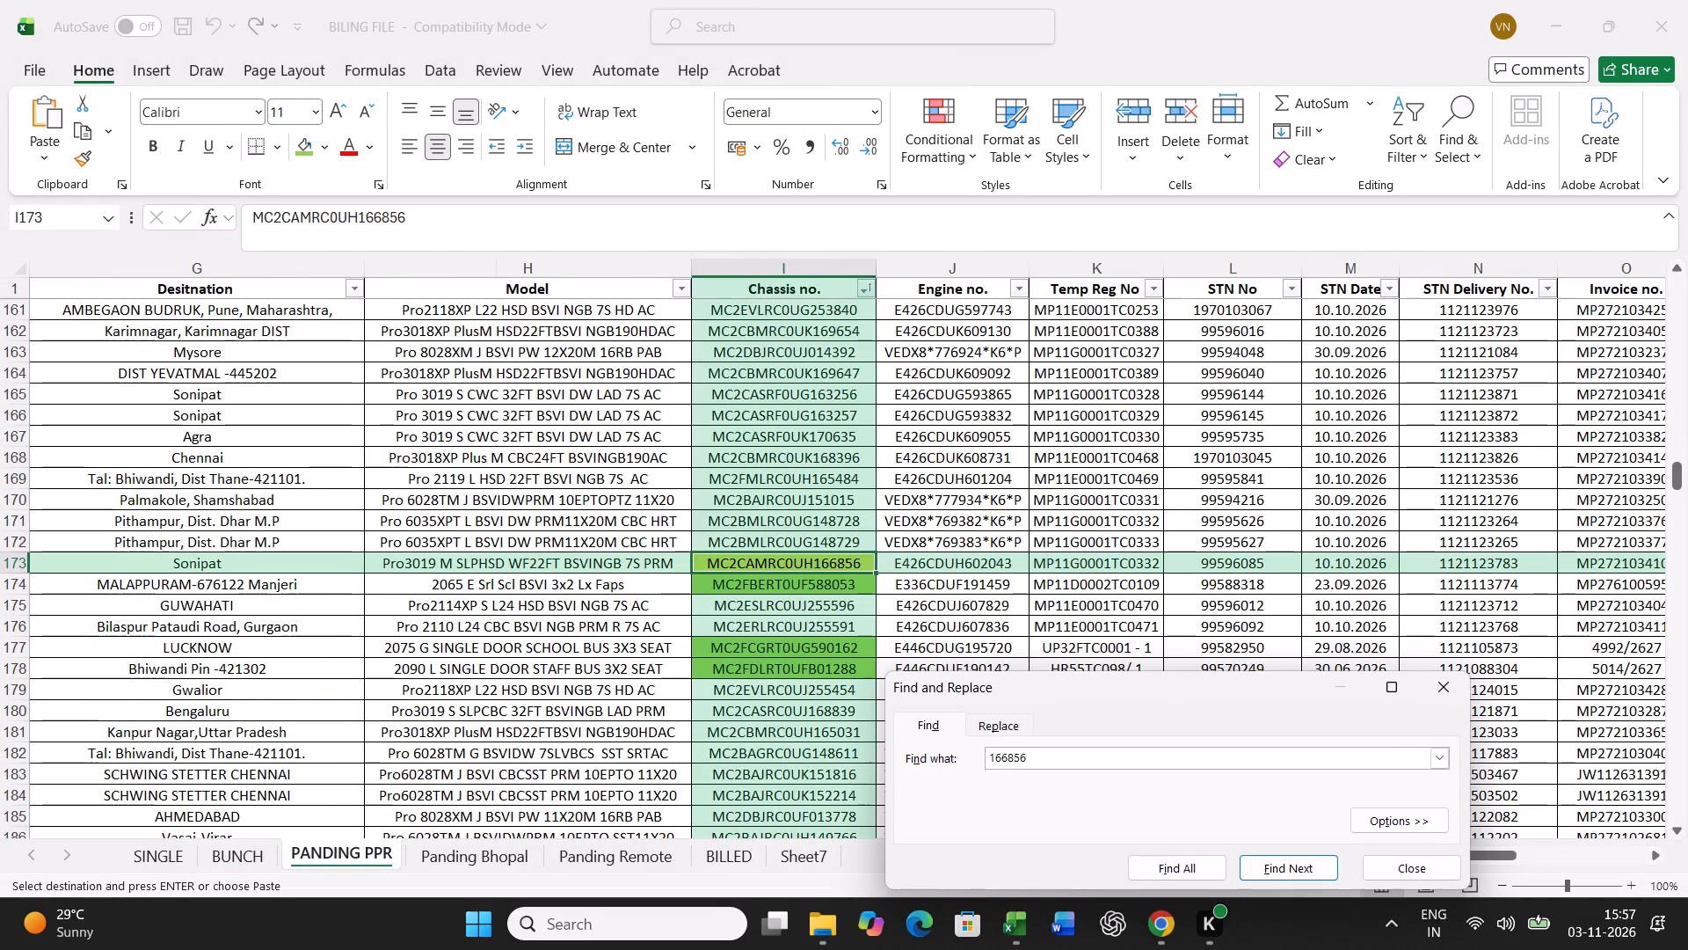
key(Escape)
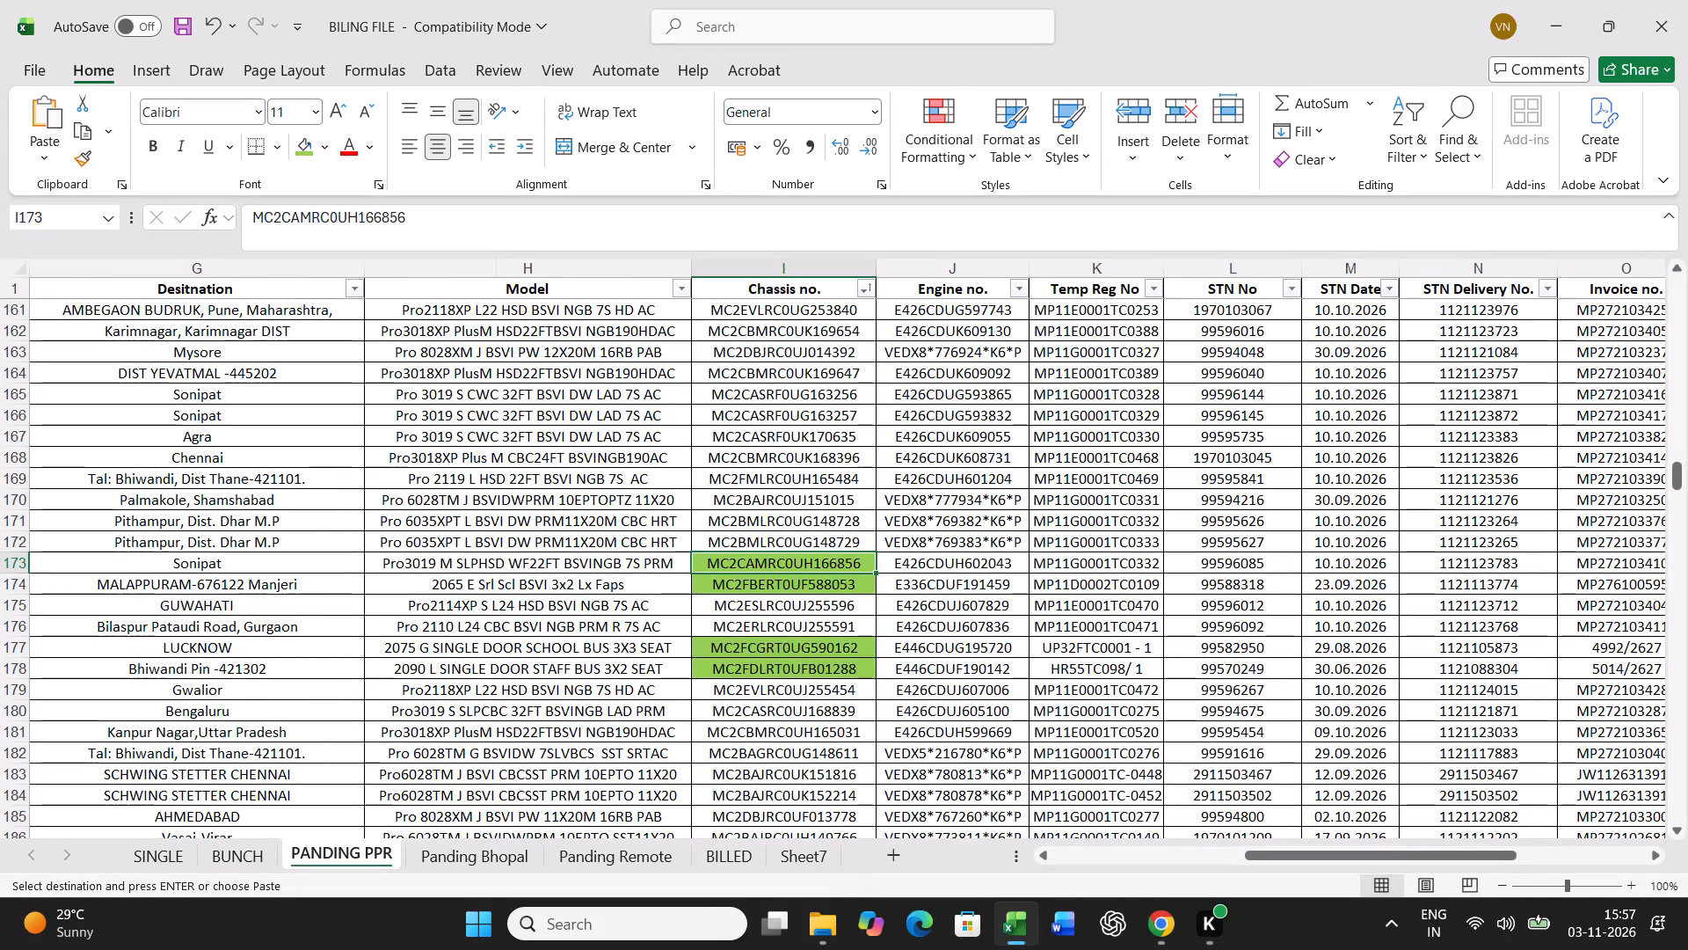
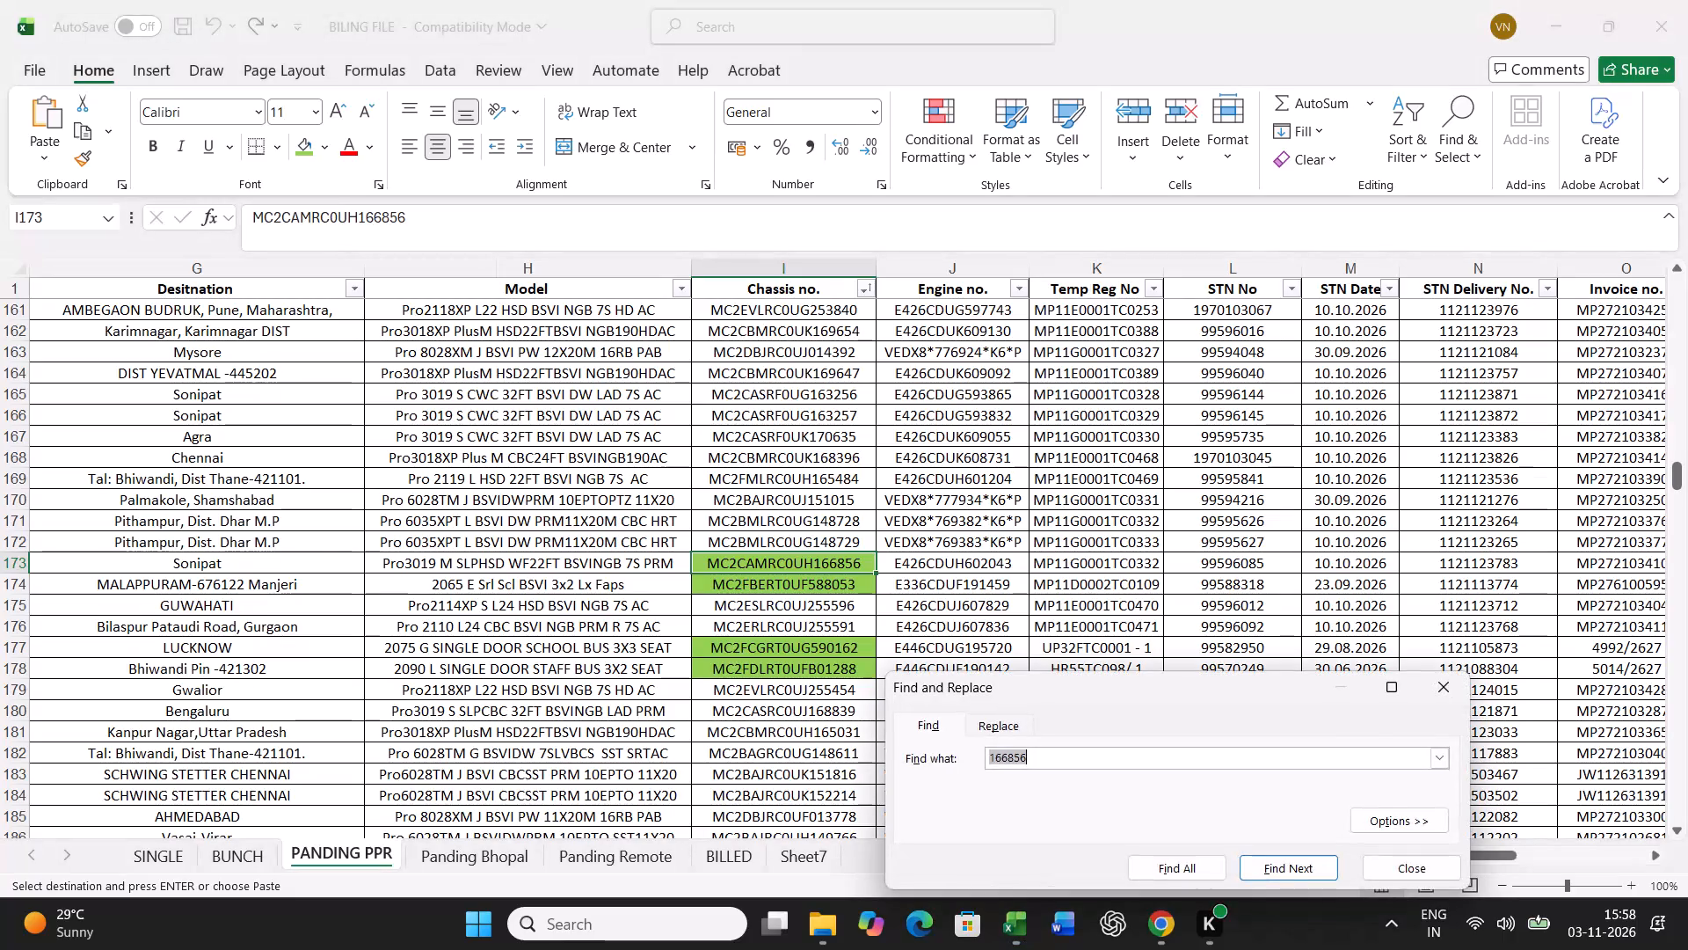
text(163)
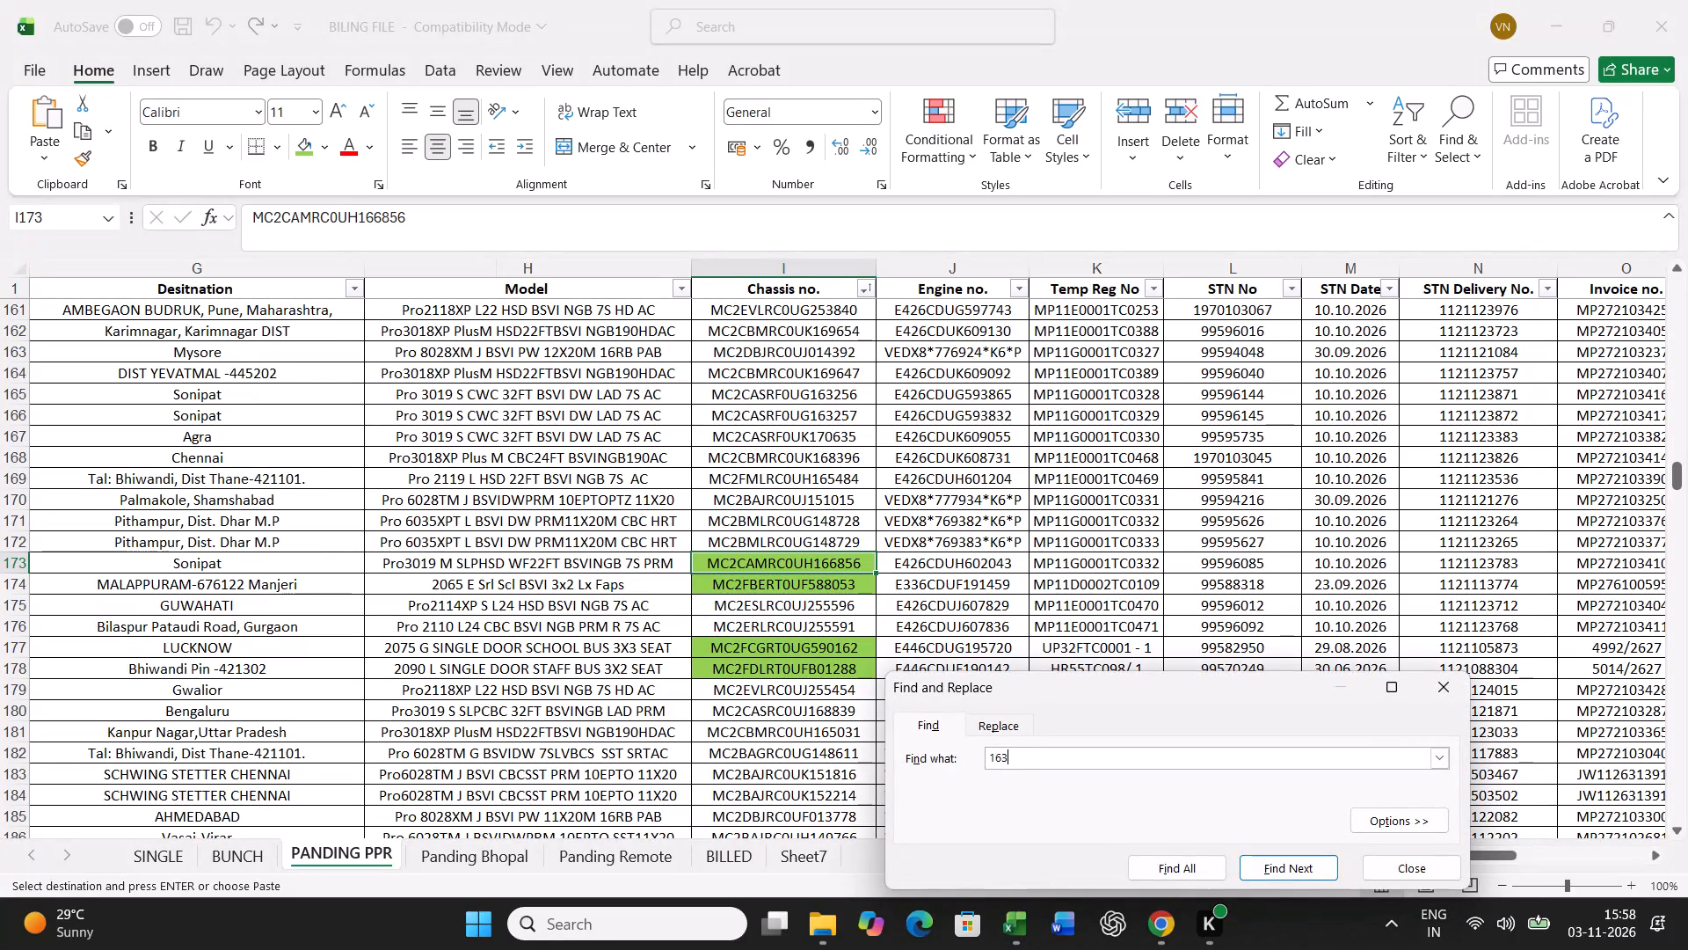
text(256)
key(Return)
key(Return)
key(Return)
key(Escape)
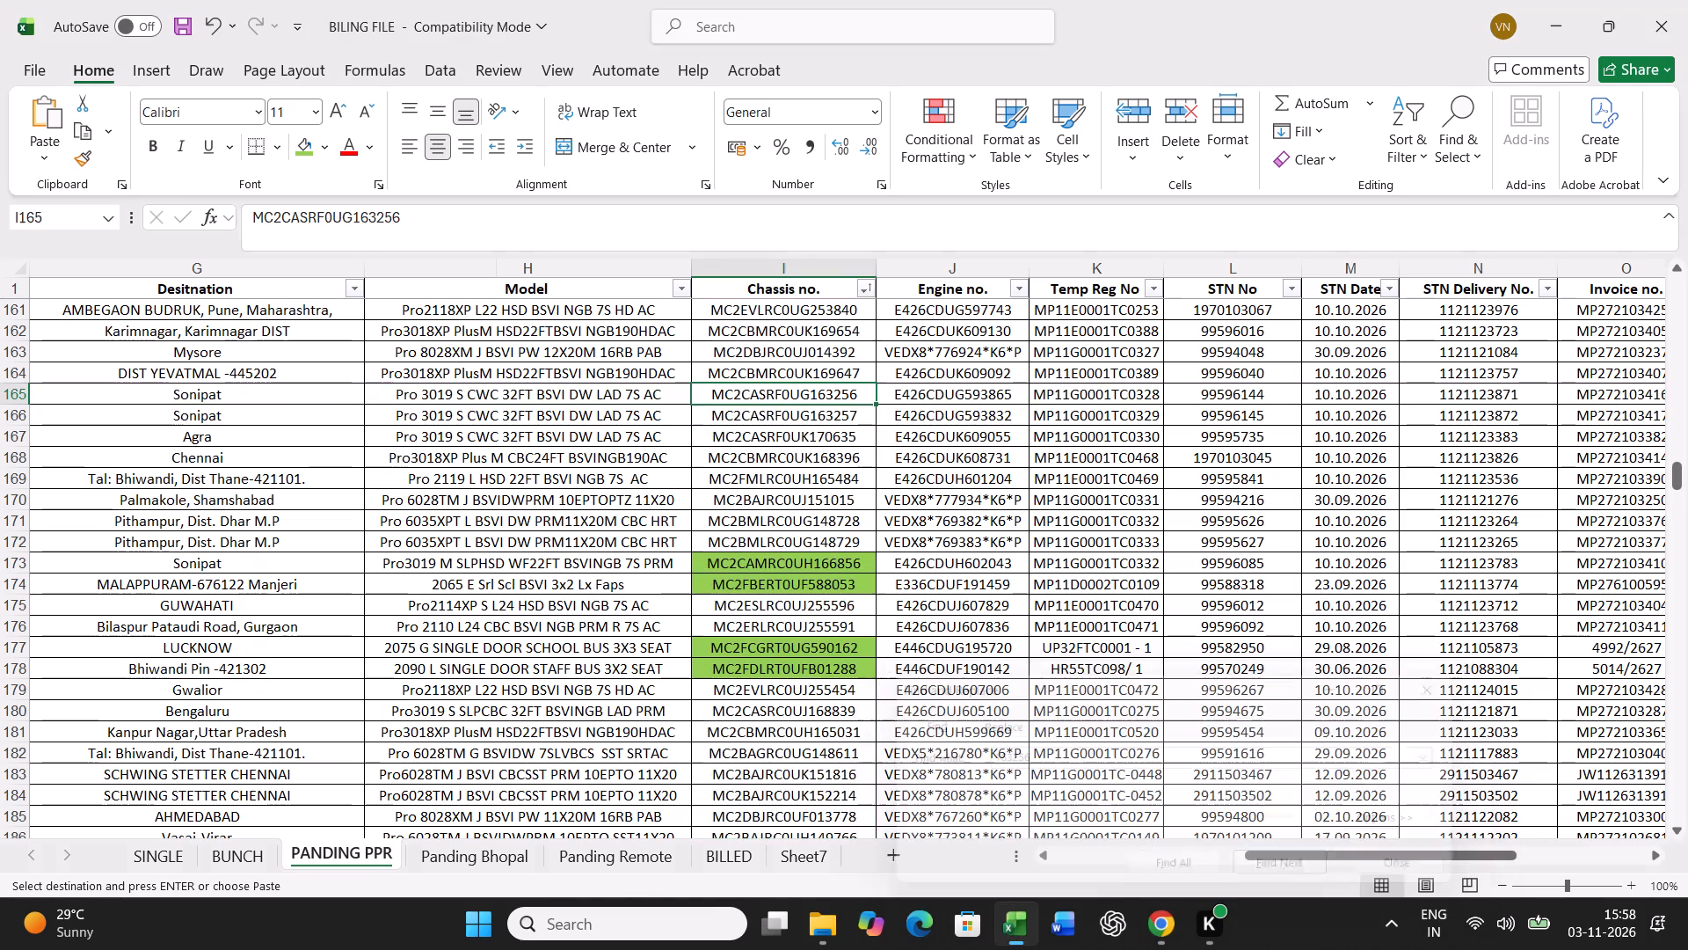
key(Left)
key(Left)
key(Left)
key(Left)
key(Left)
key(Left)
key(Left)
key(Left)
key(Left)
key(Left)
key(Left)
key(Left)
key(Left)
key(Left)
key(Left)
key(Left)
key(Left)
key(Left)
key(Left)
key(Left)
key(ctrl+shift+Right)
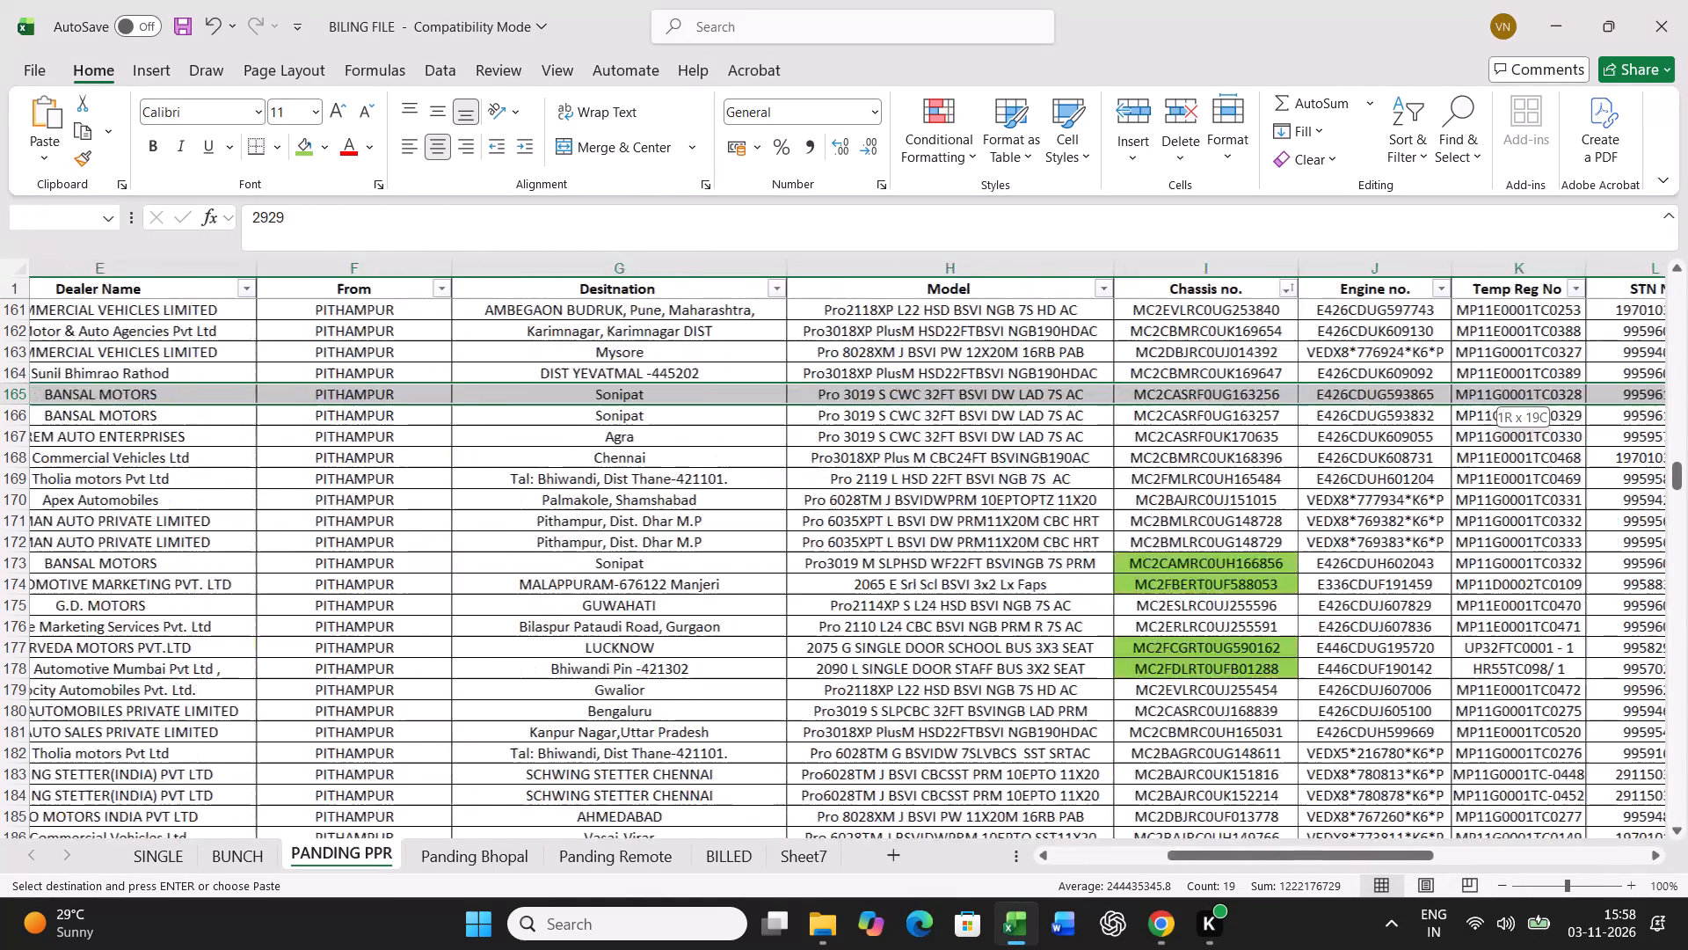
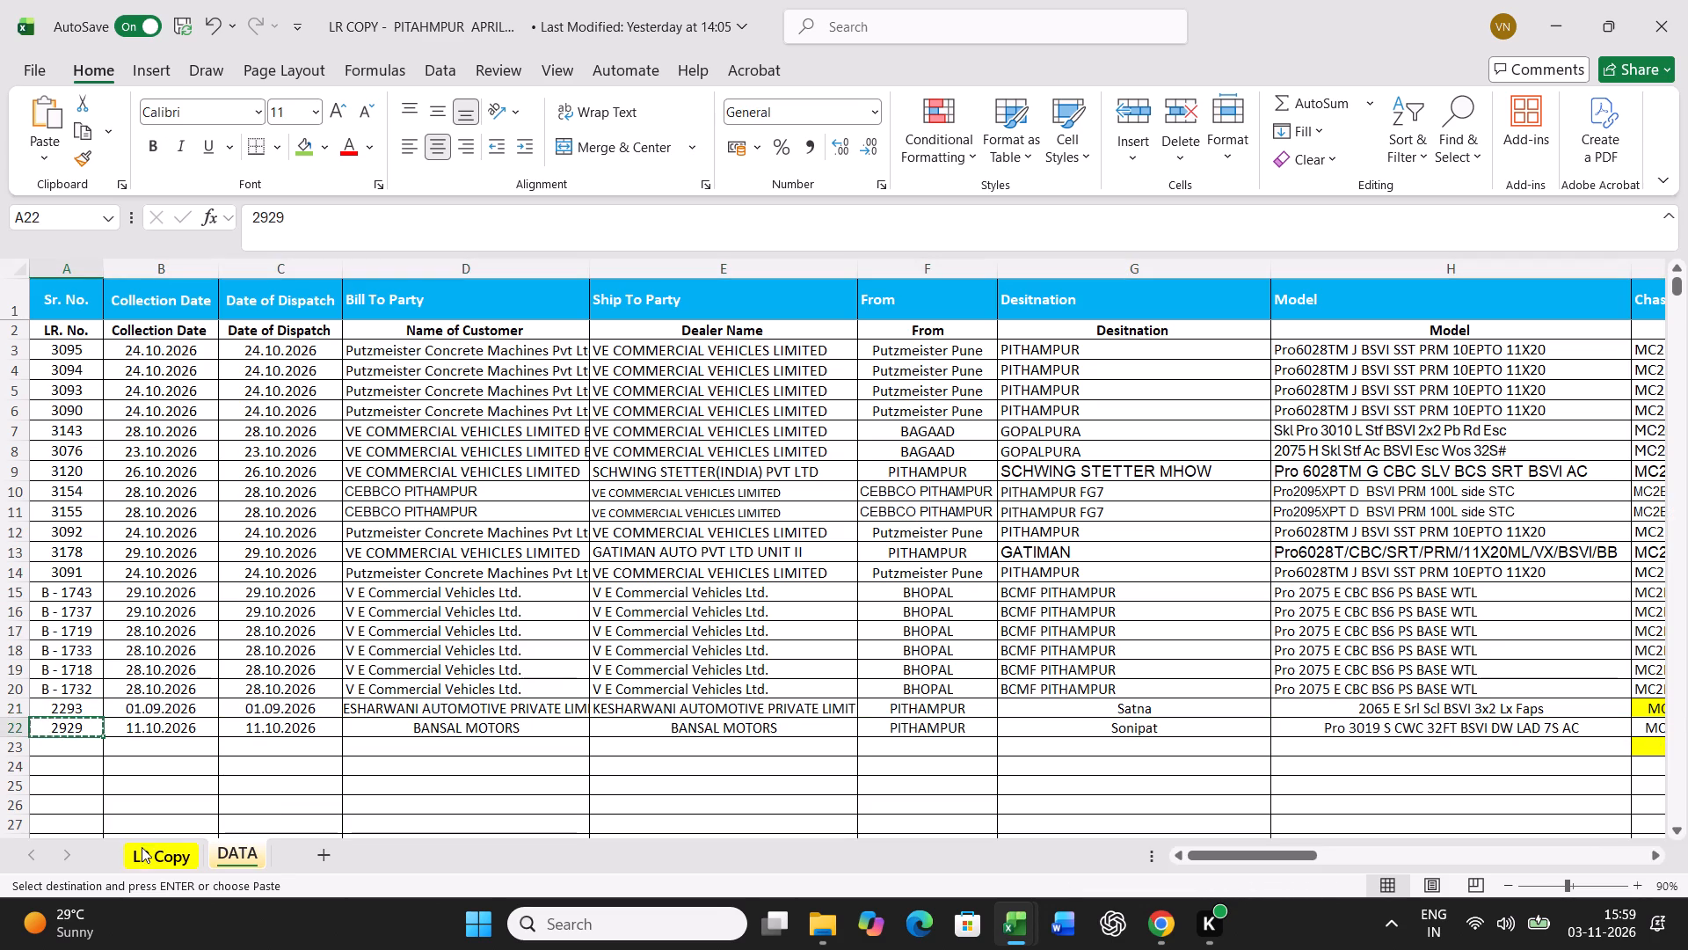
Paste the copied LR number 2929 into the SR NO field of the LR Copy sheet and print the filled form.
click(146, 845)
key(ctrl+v)
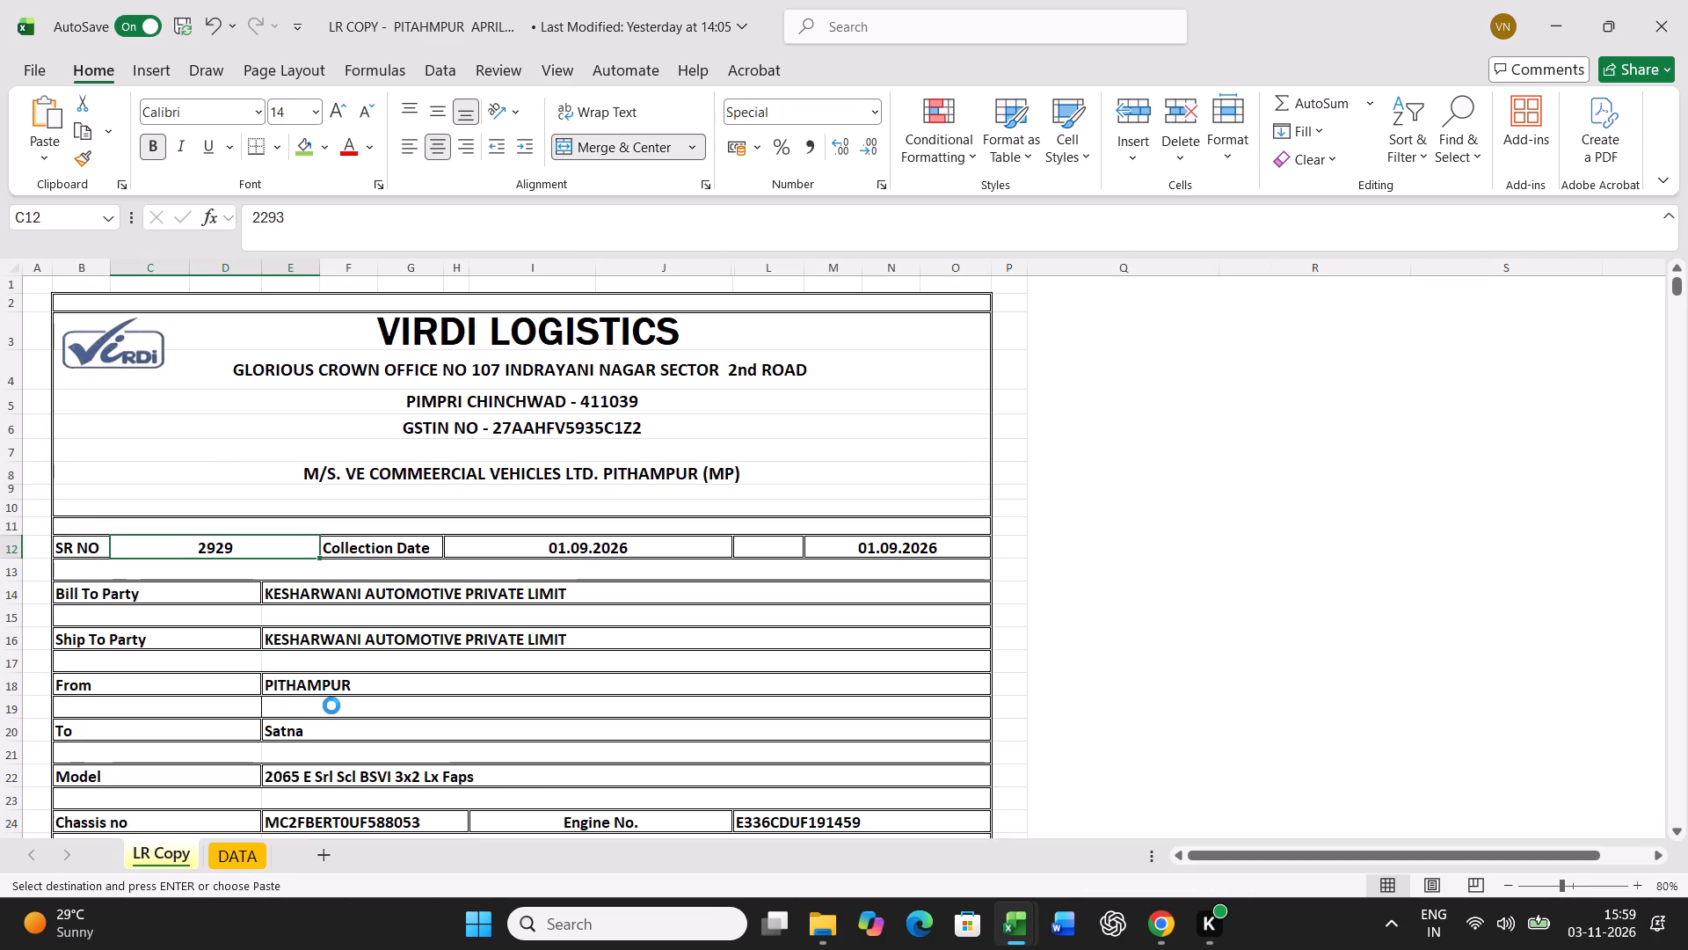
key(ctrl+p)
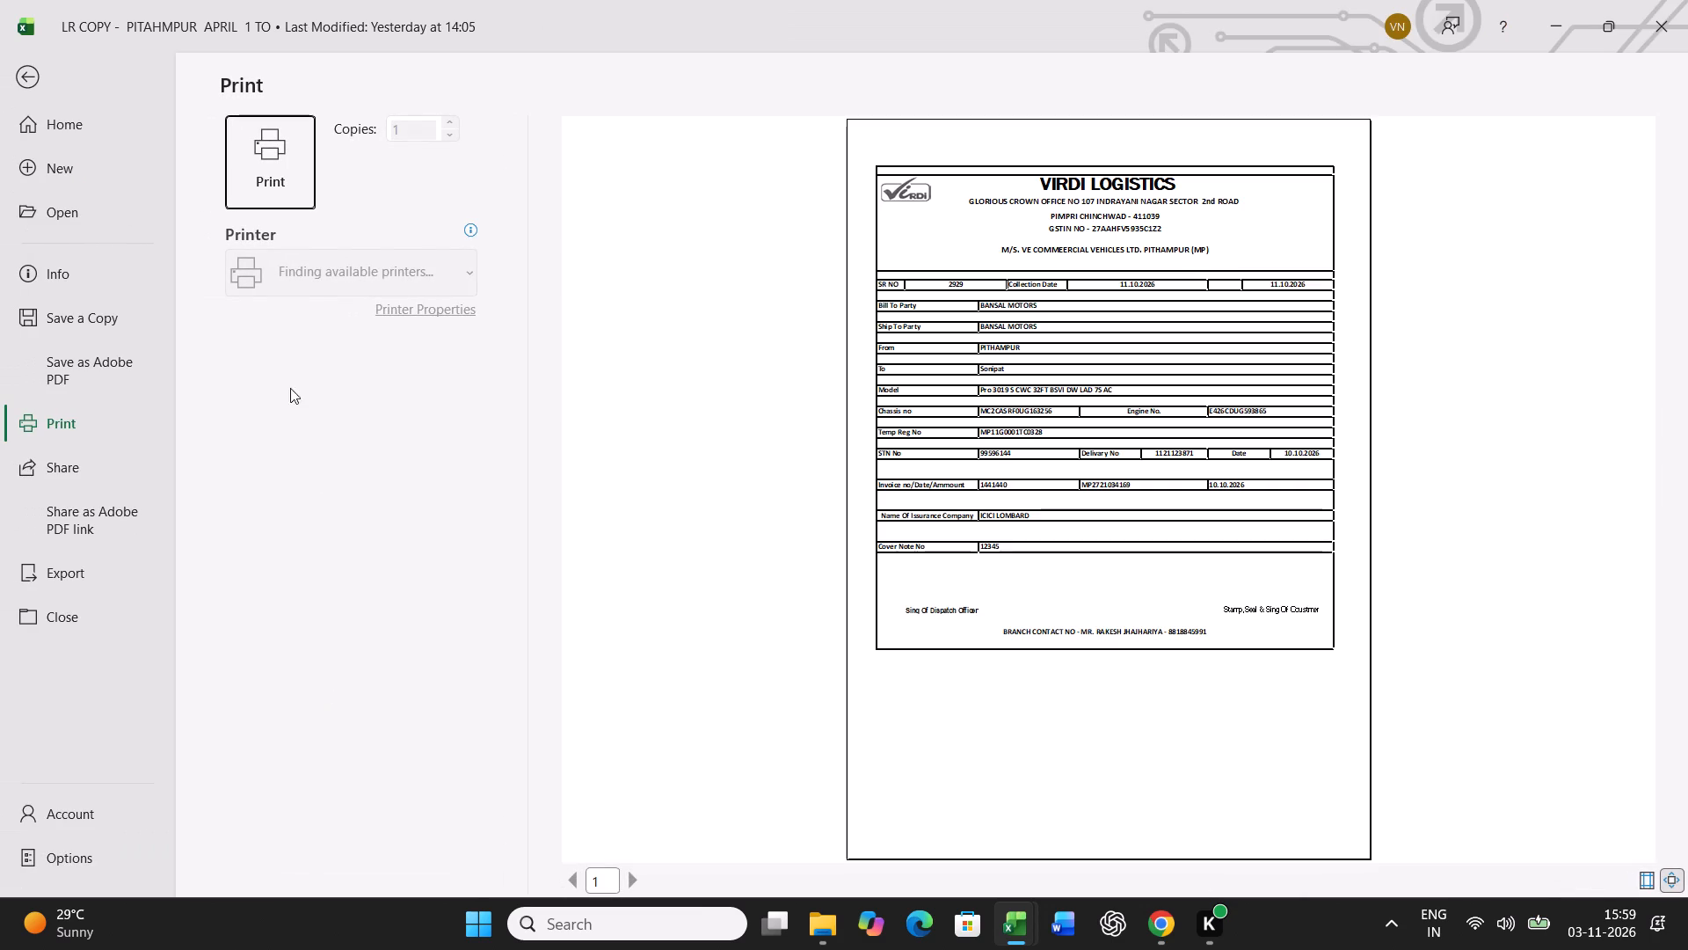
click(291, 185)
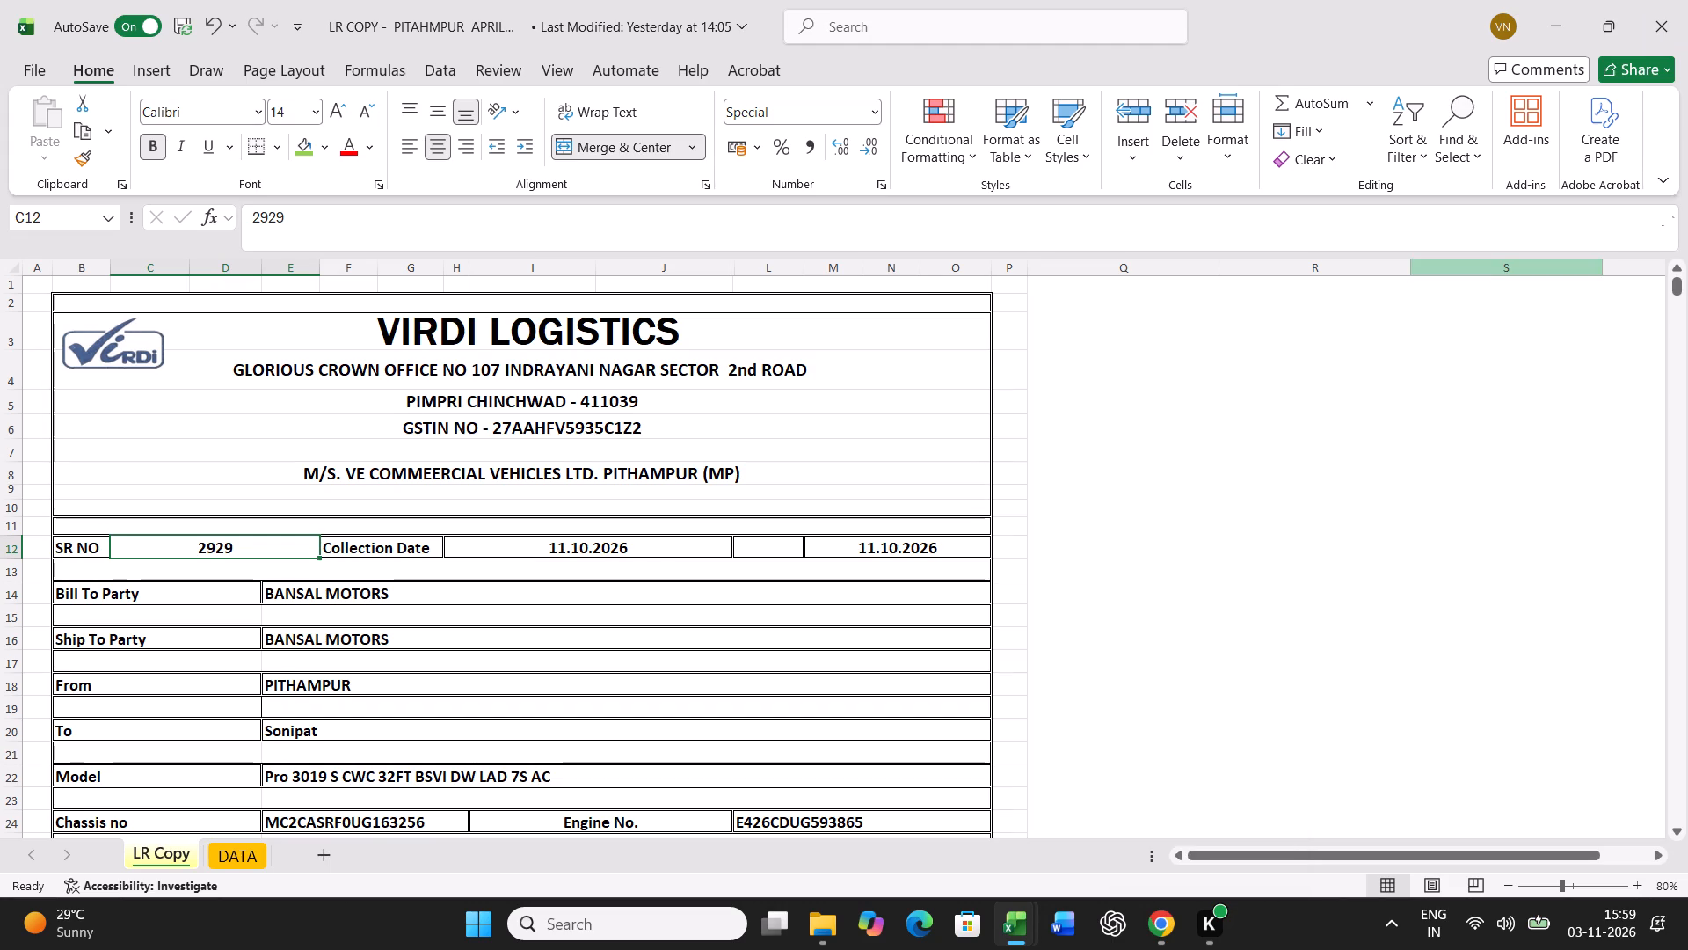
Close the LR COPY - PITAHMPUR workbook.
scroll(1171, 634, down, 2)
click(1670, 18)
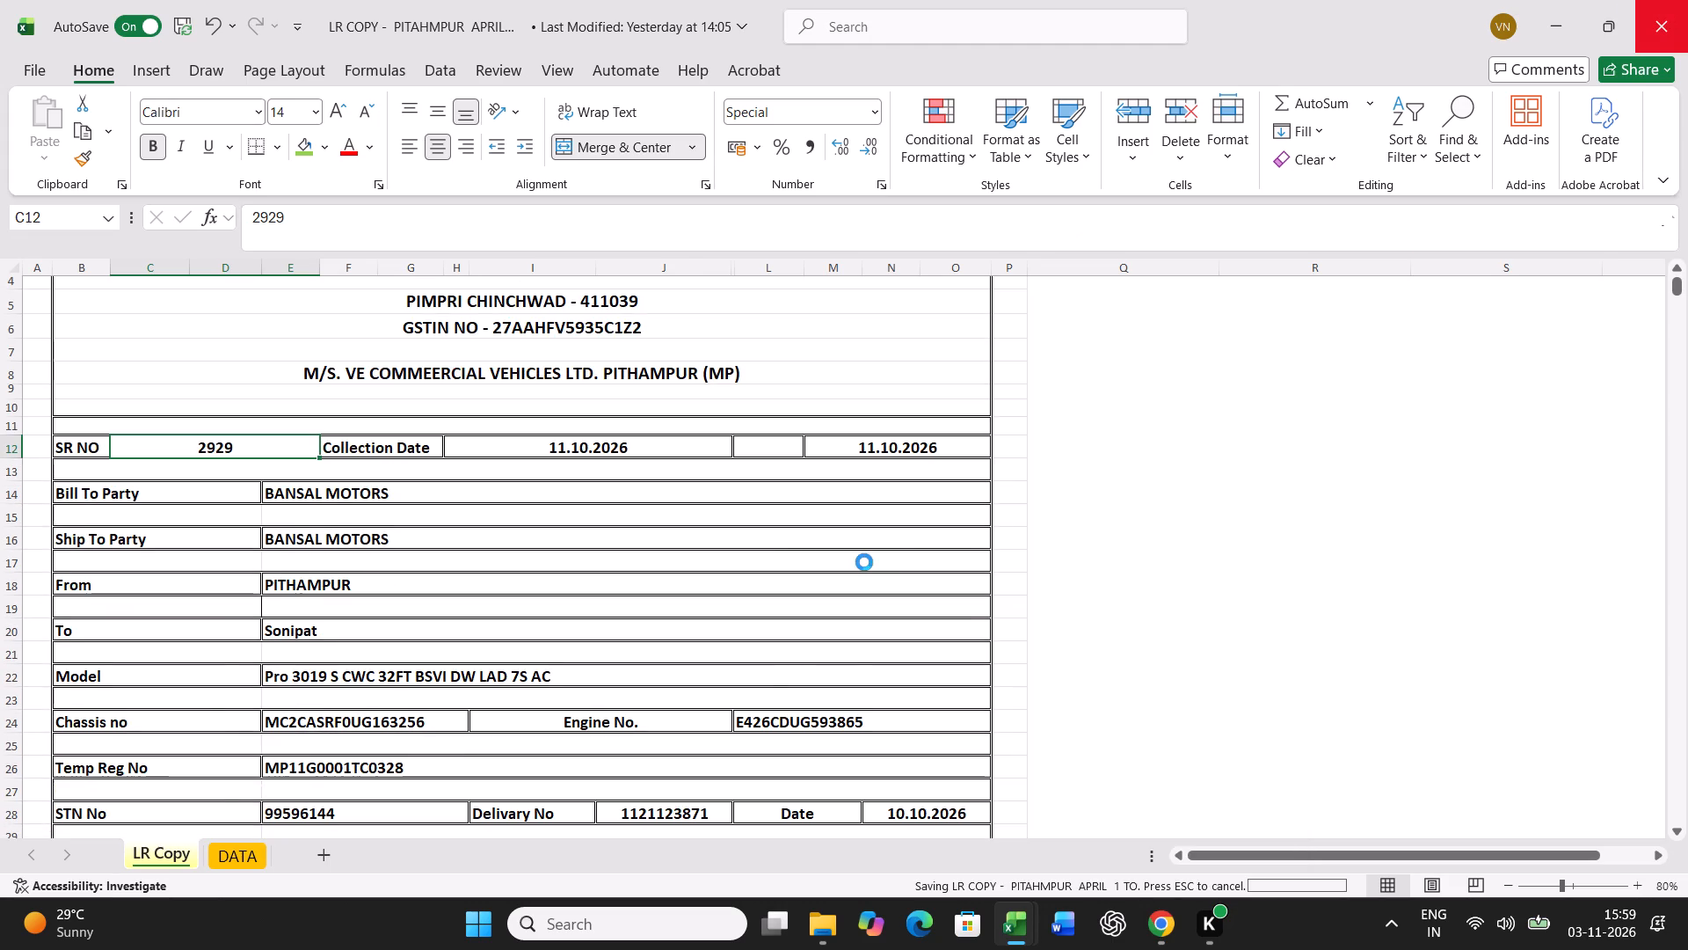